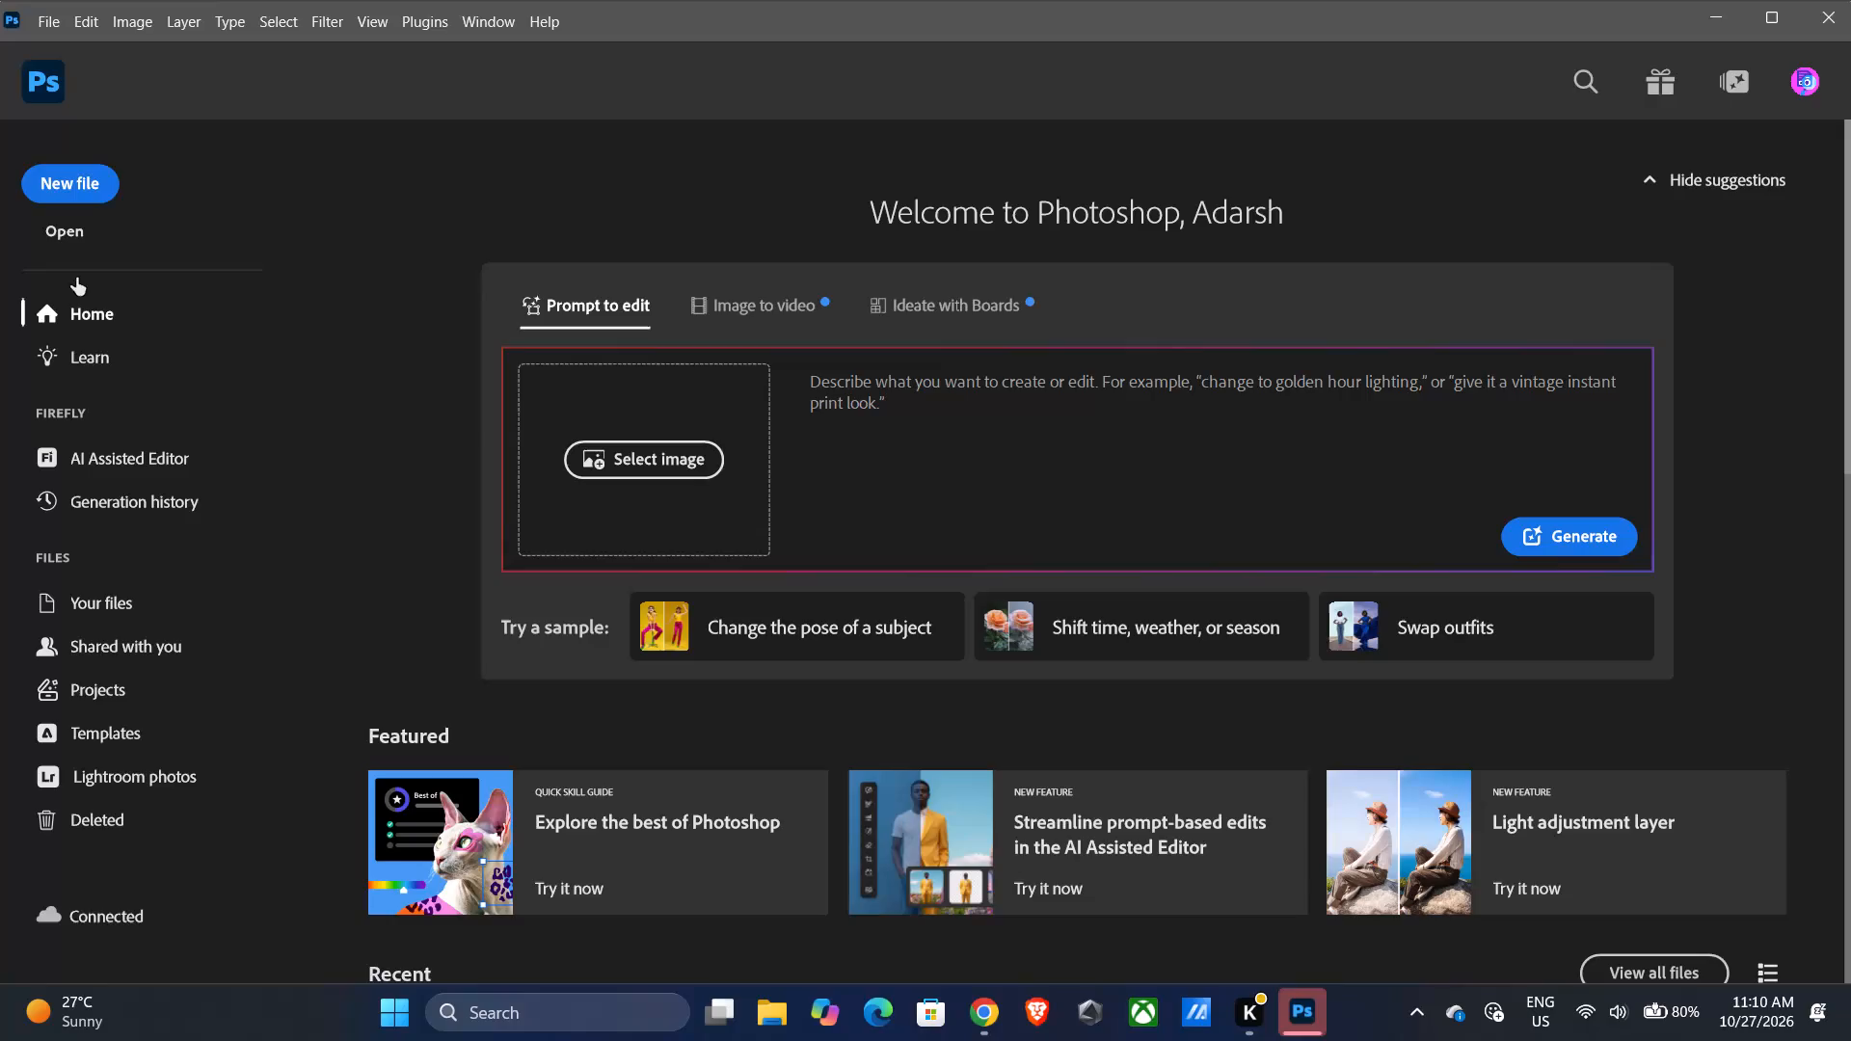
# Open the recent "tea 2nd pro" PSD file.
pyautogui.click(82, 195)
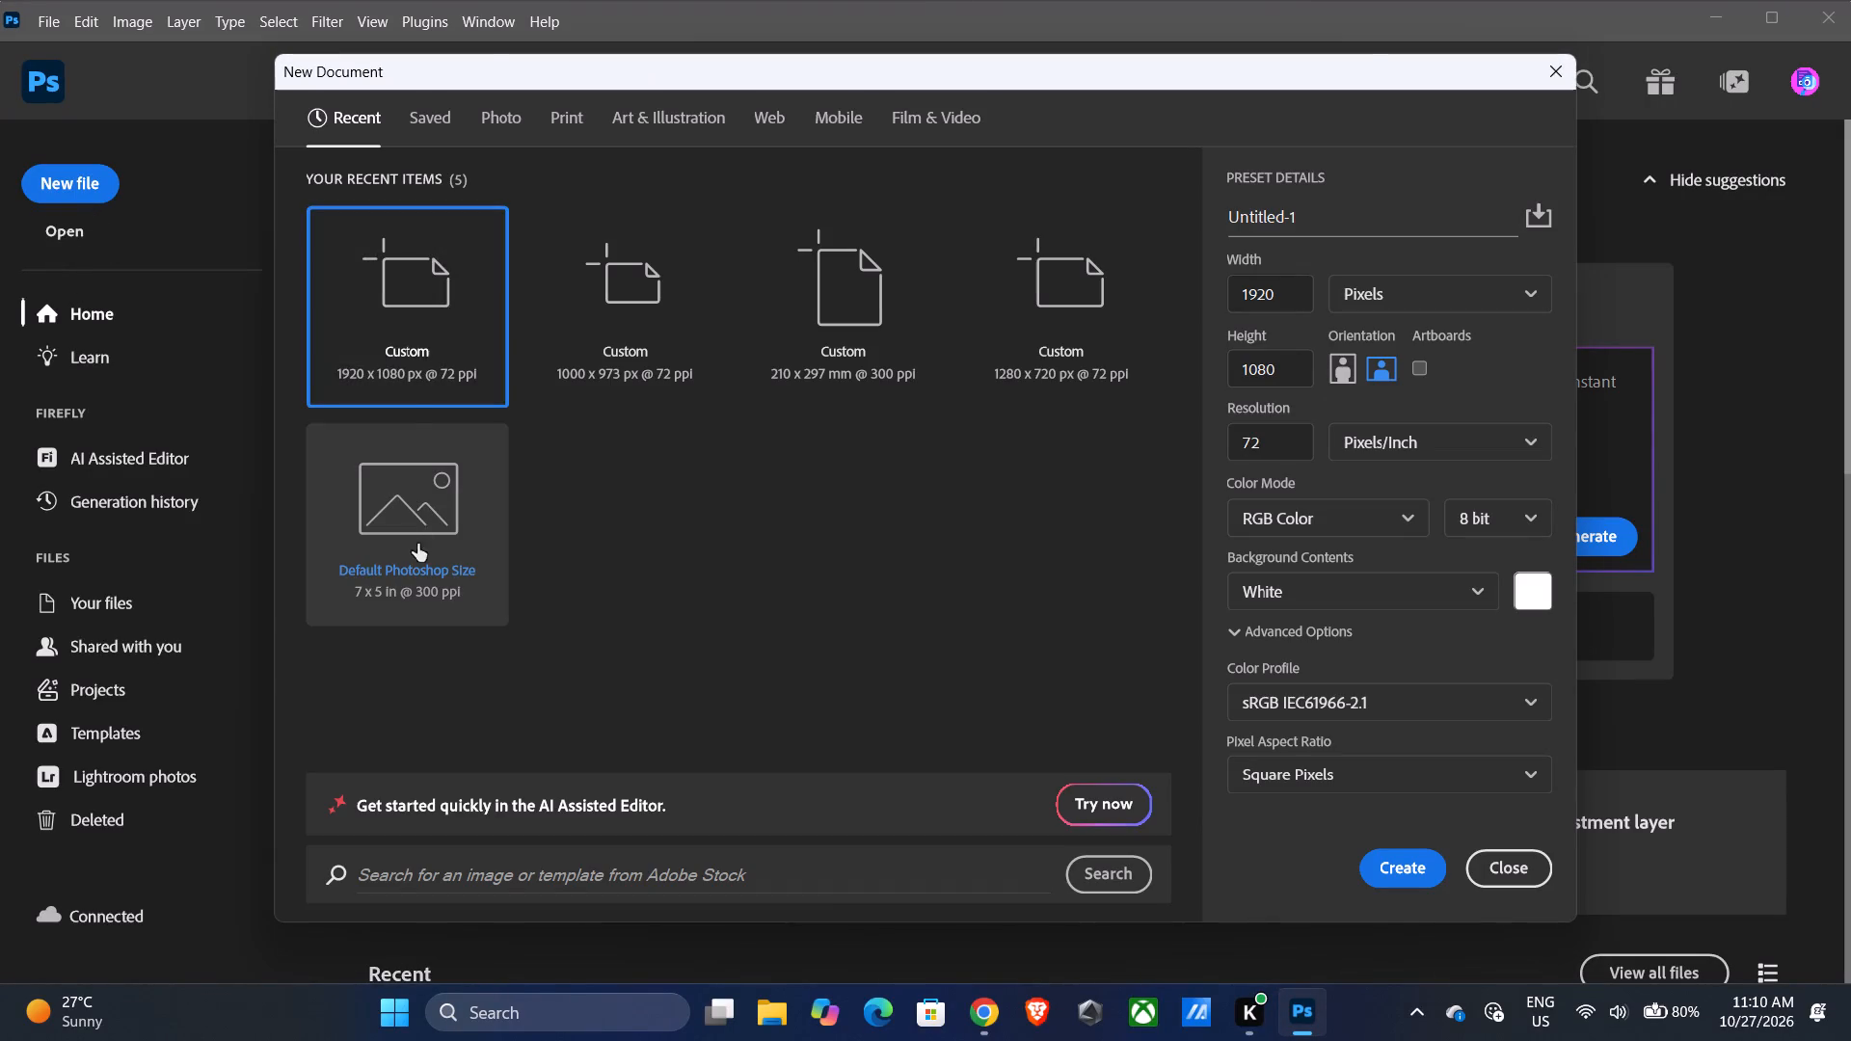
pyautogui.click(1548, 78)
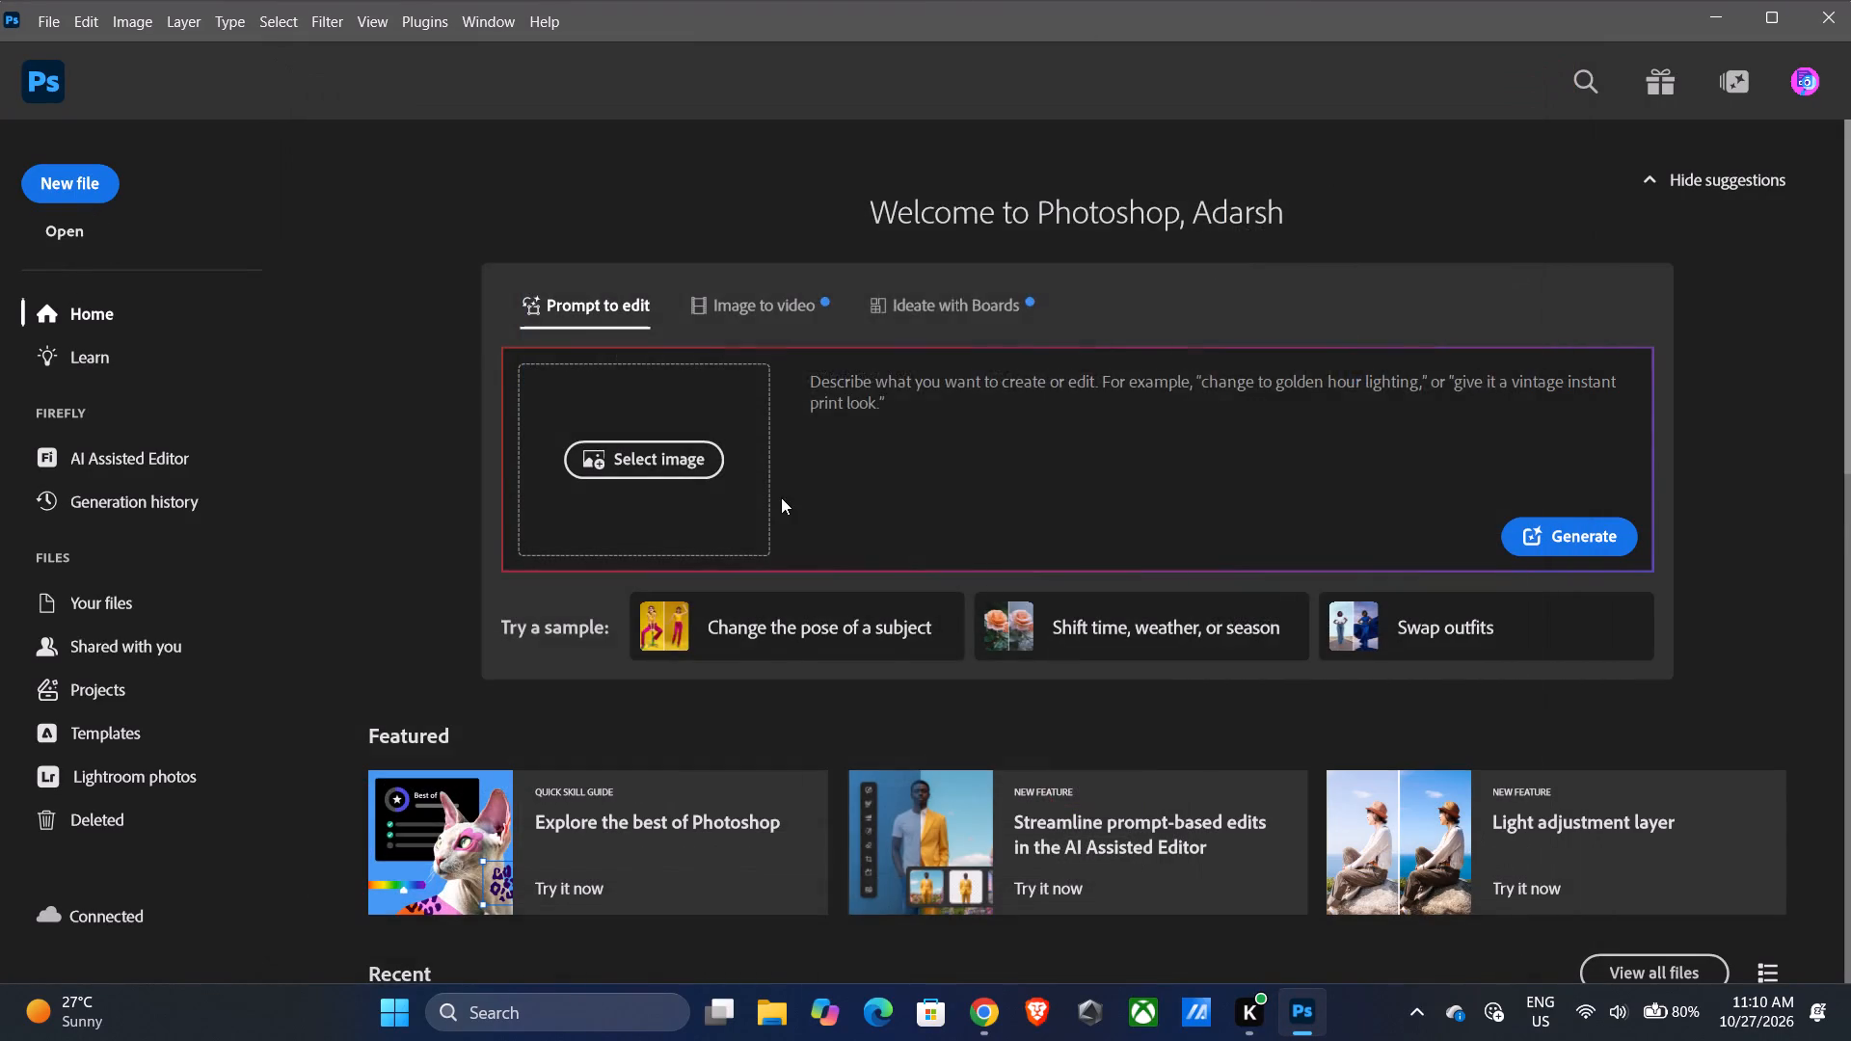
pyautogui.scroll(-11, 768, 490)
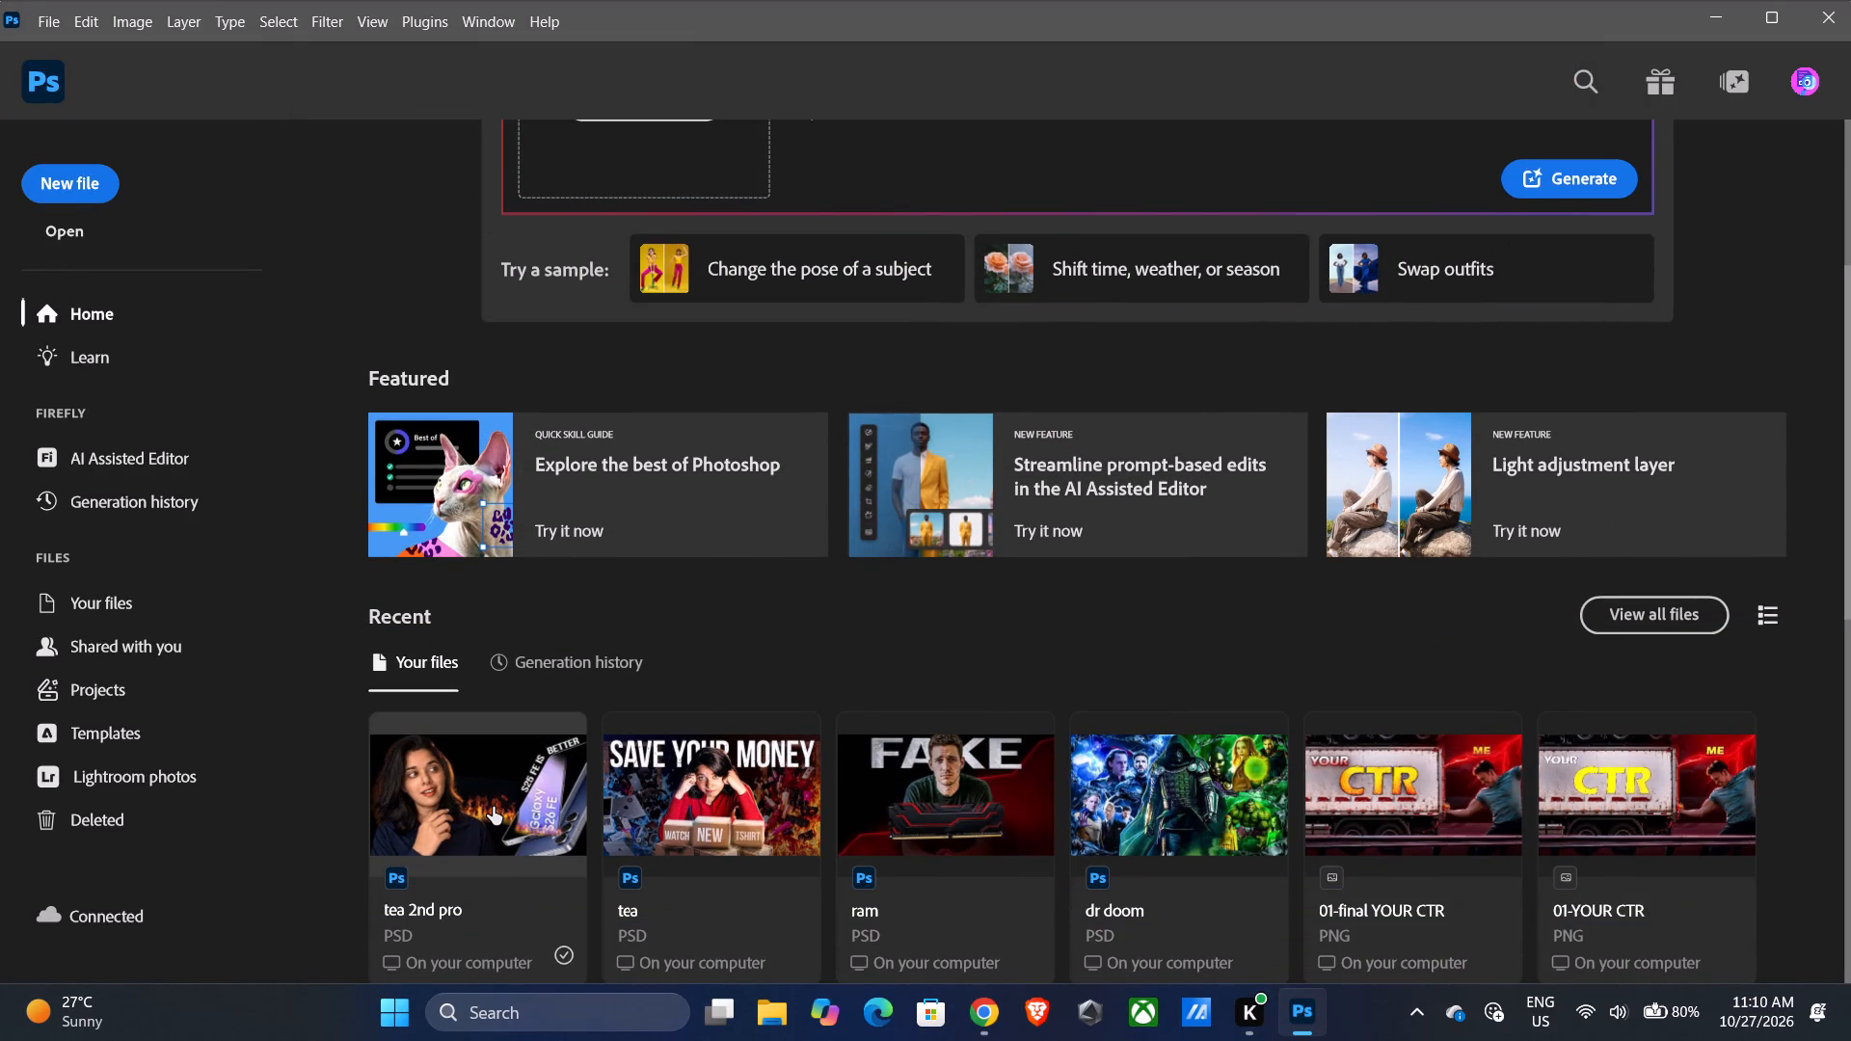
pyautogui.click(493, 806)
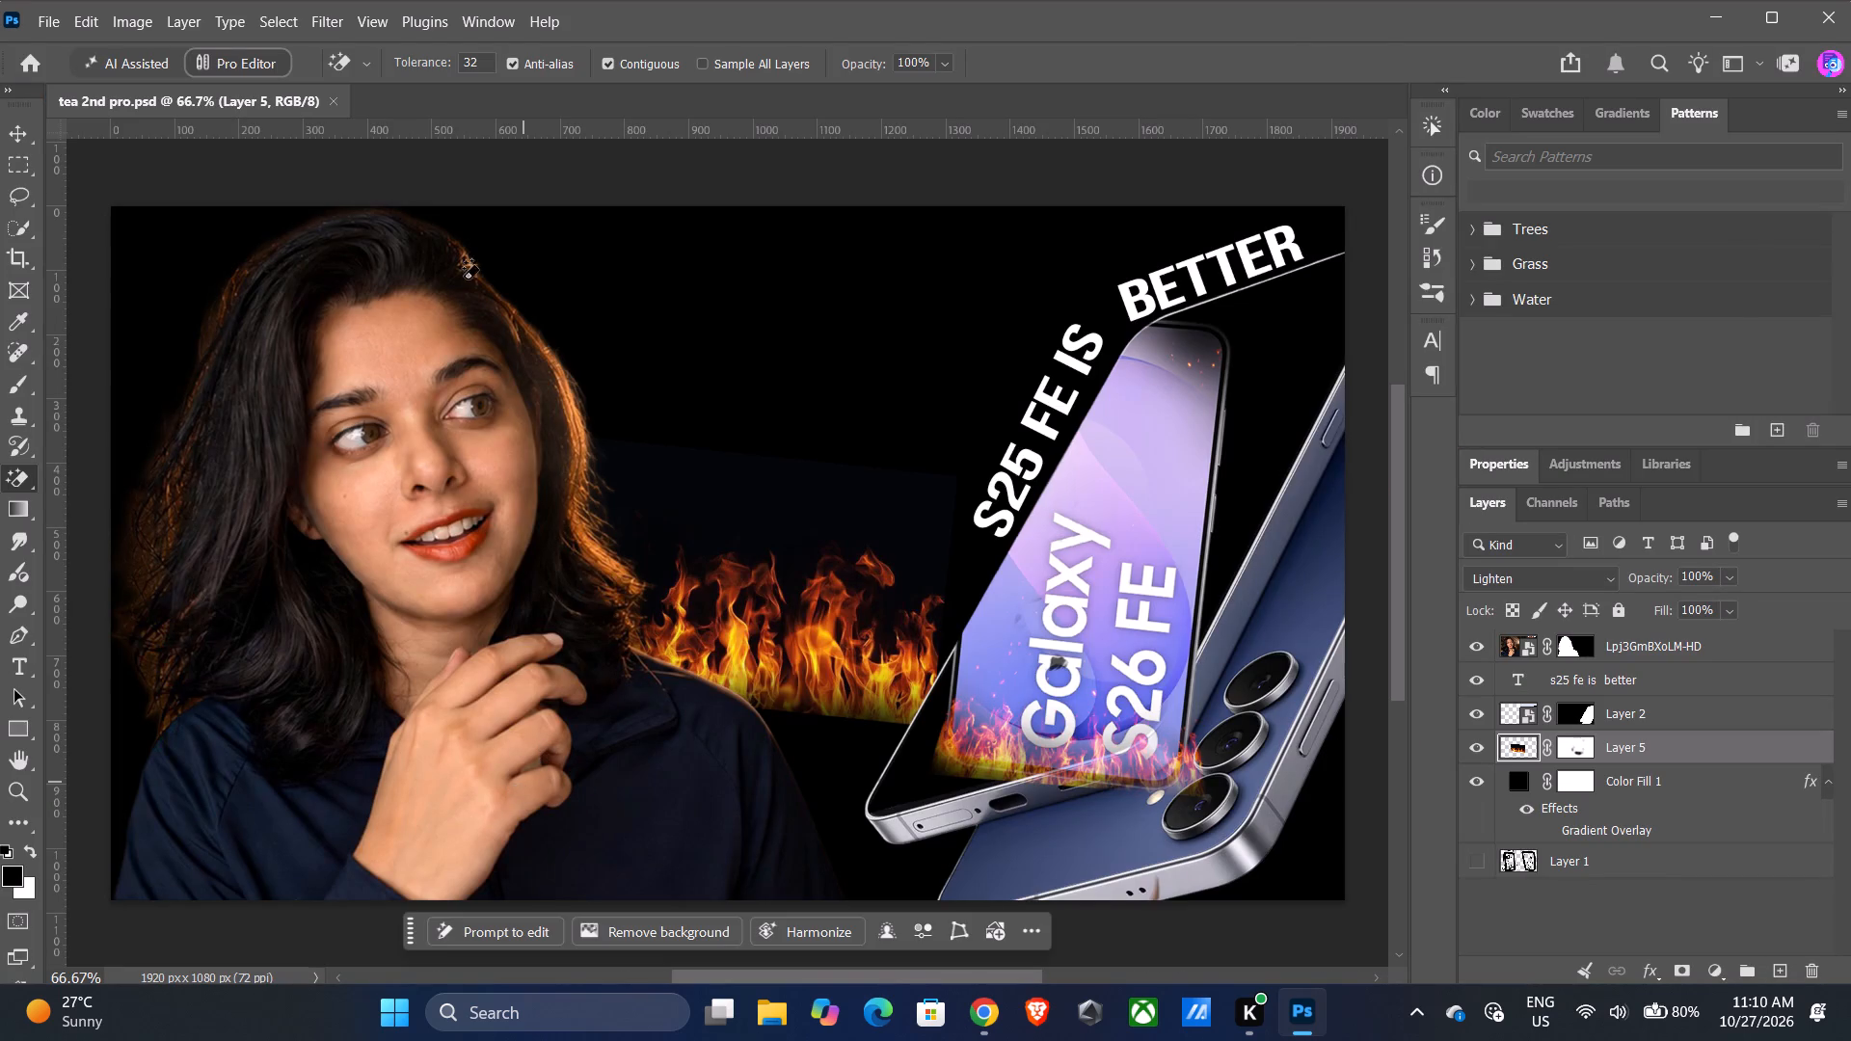
# Open the contents of the Layer 2 smart object for editing.
pyautogui.click(4, 144)
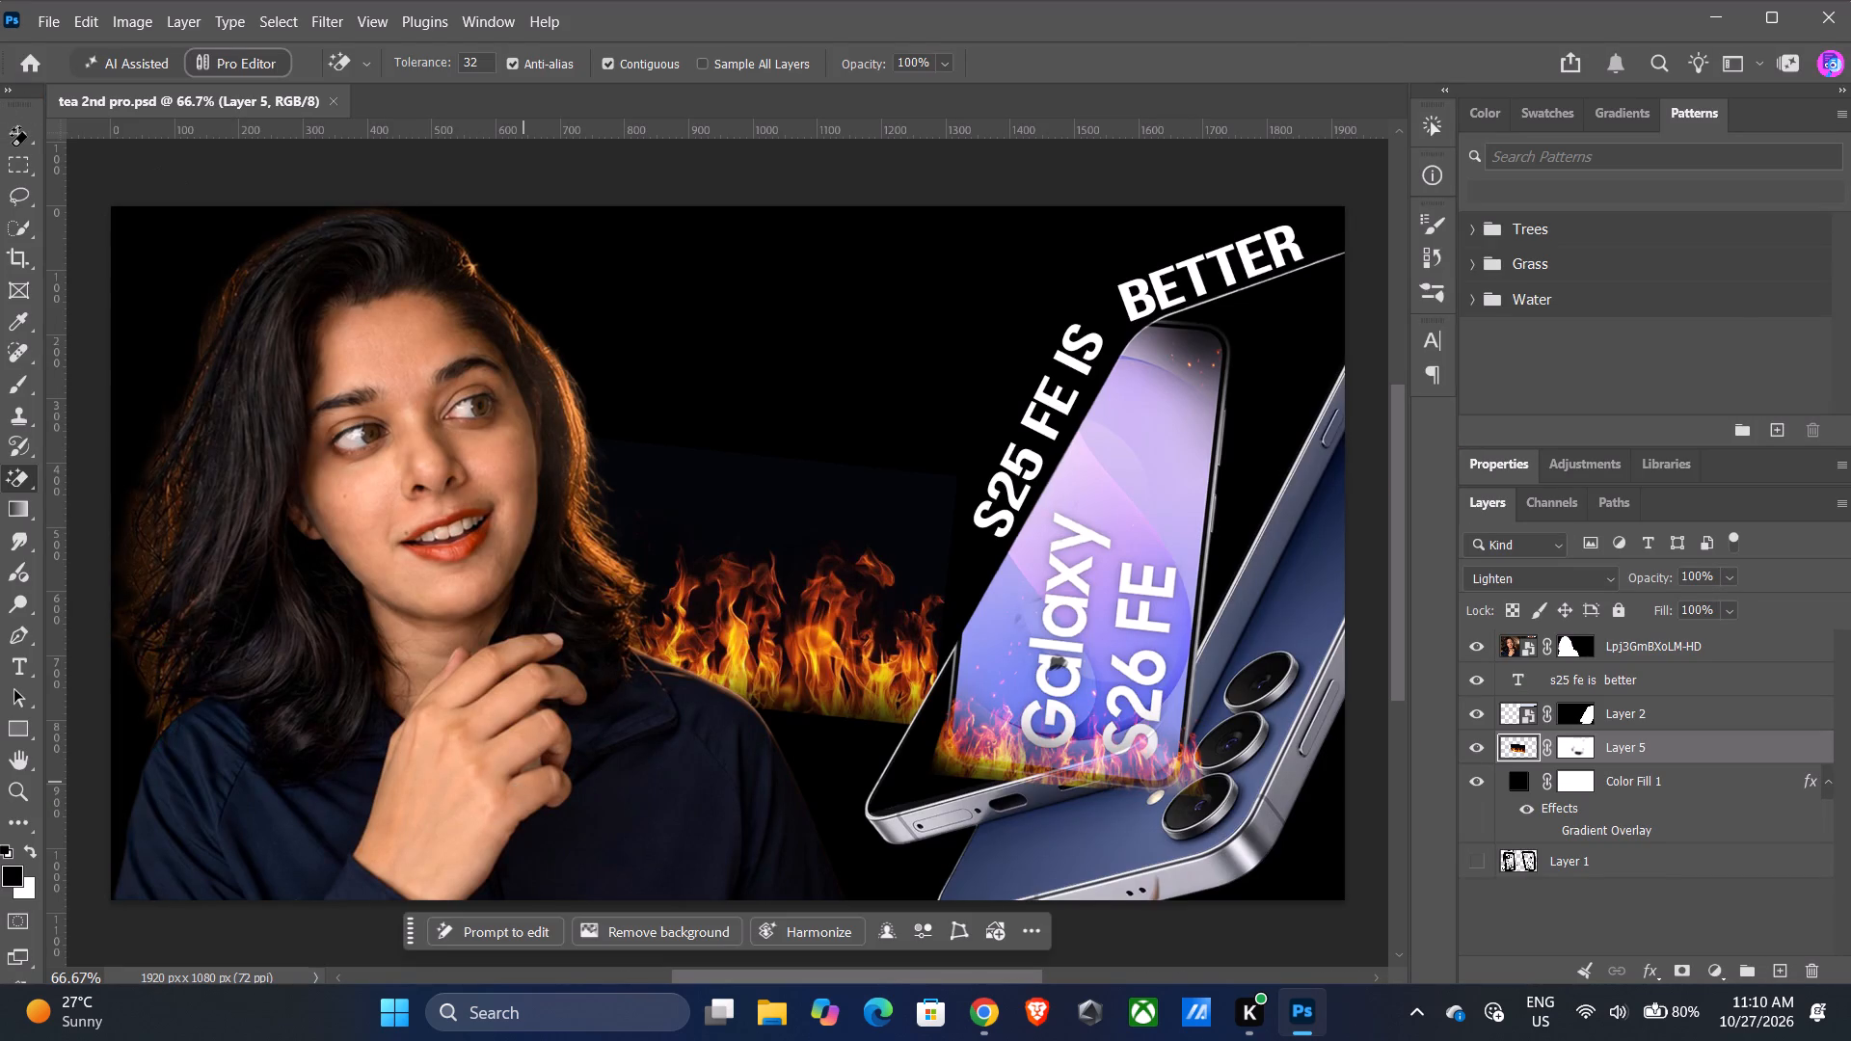
pyautogui.click(13, 147)
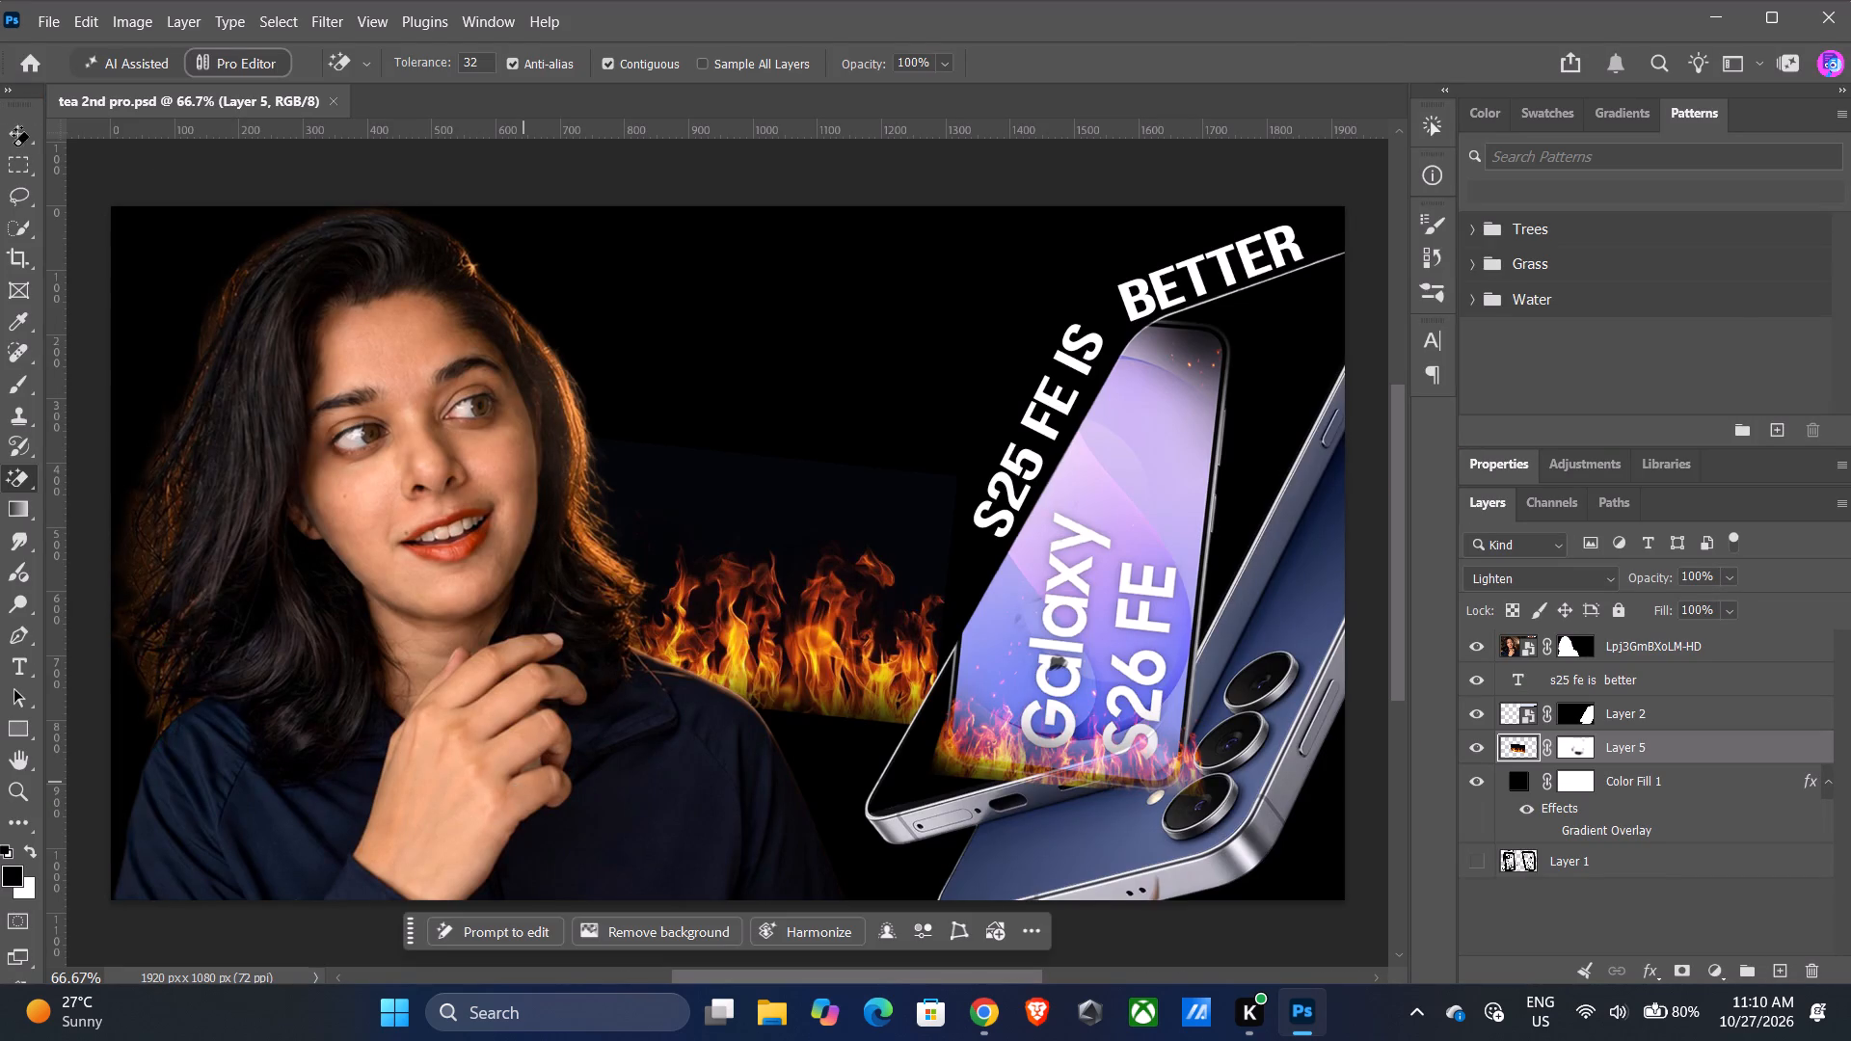
pyautogui.click(13, 136)
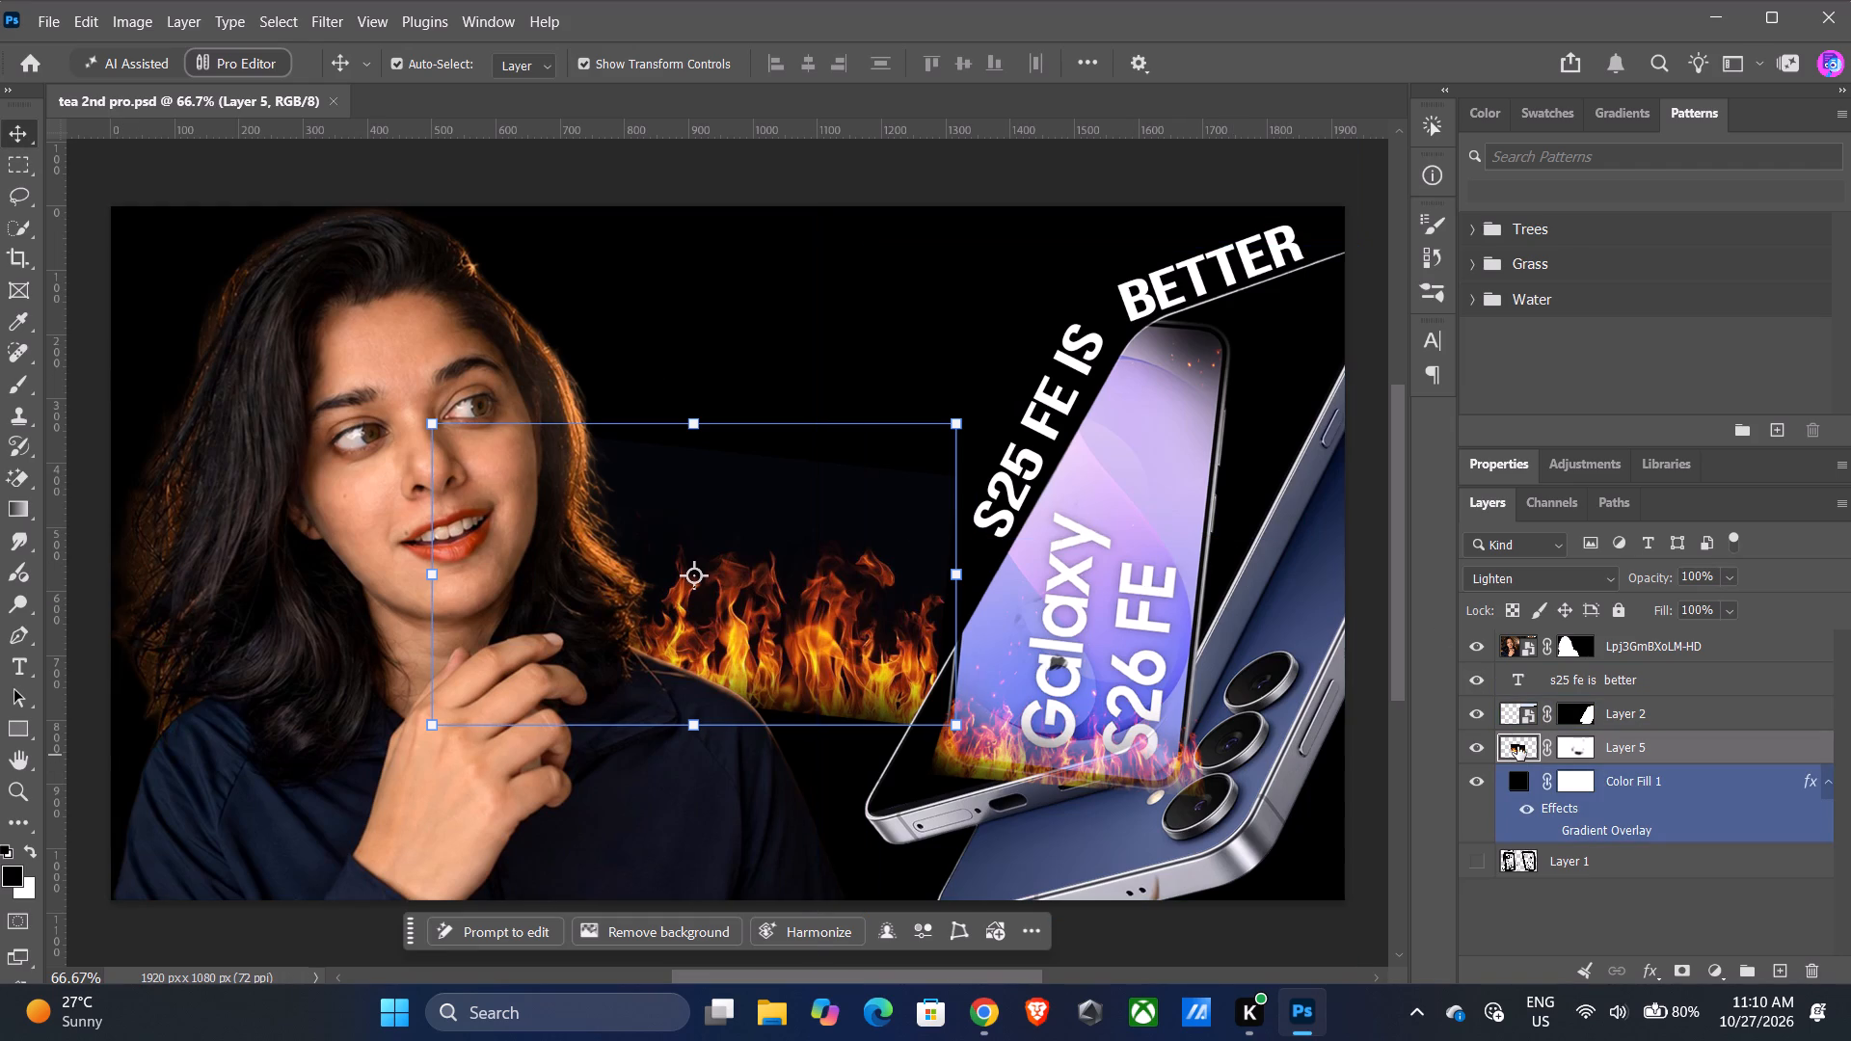
pyautogui.click(1515, 702)
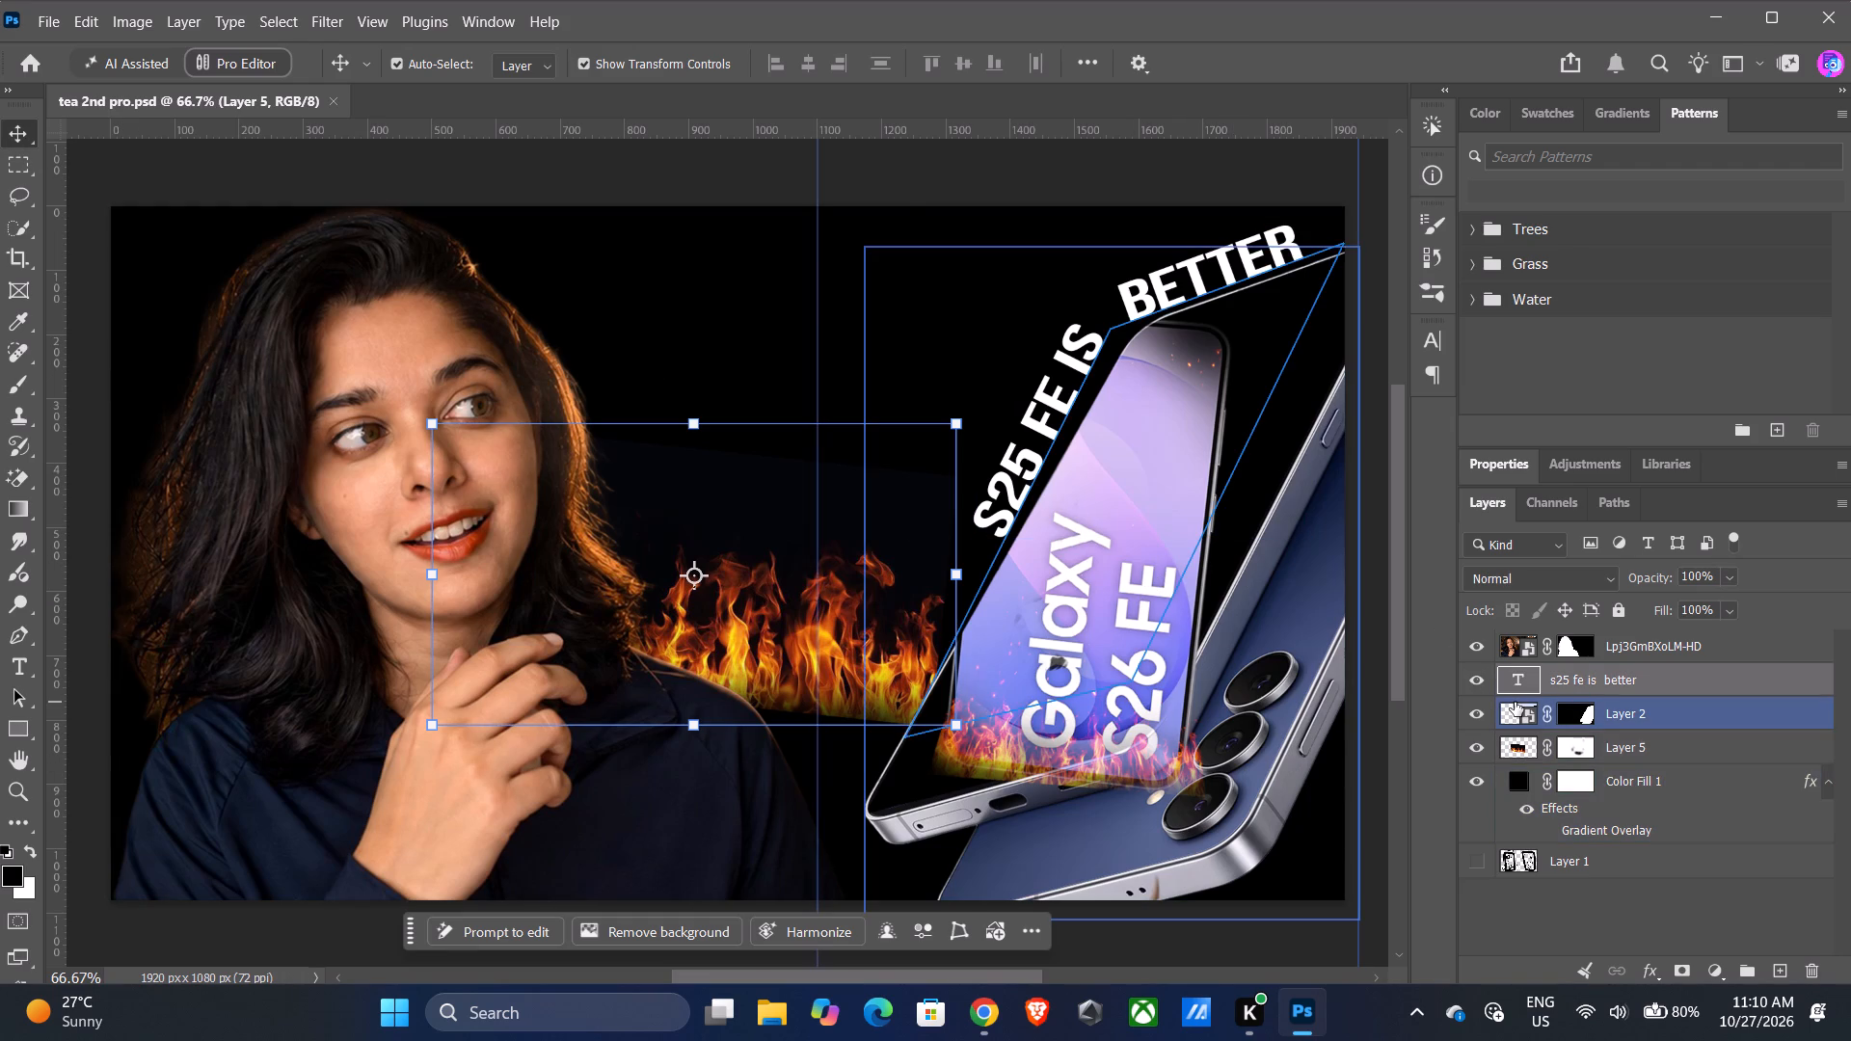
pyautogui.doubleClick(1515, 702)
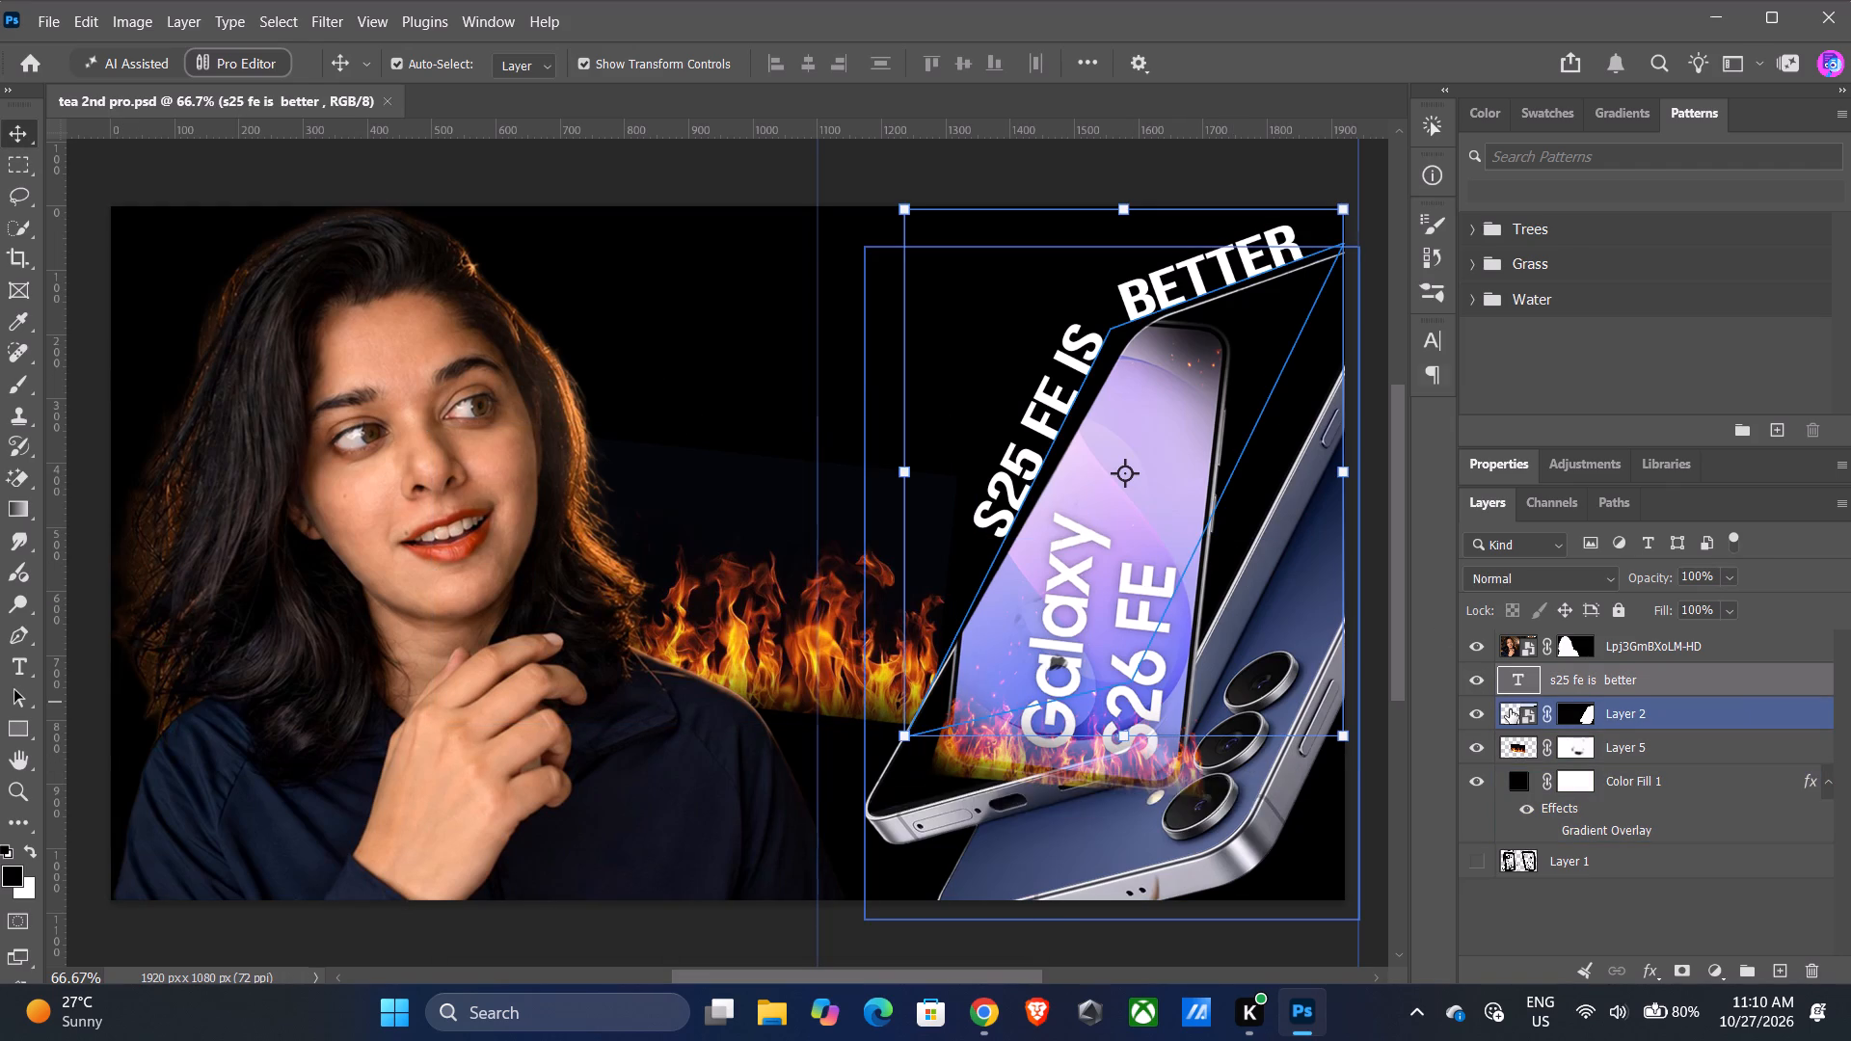
pyautogui.click(1814, 341)
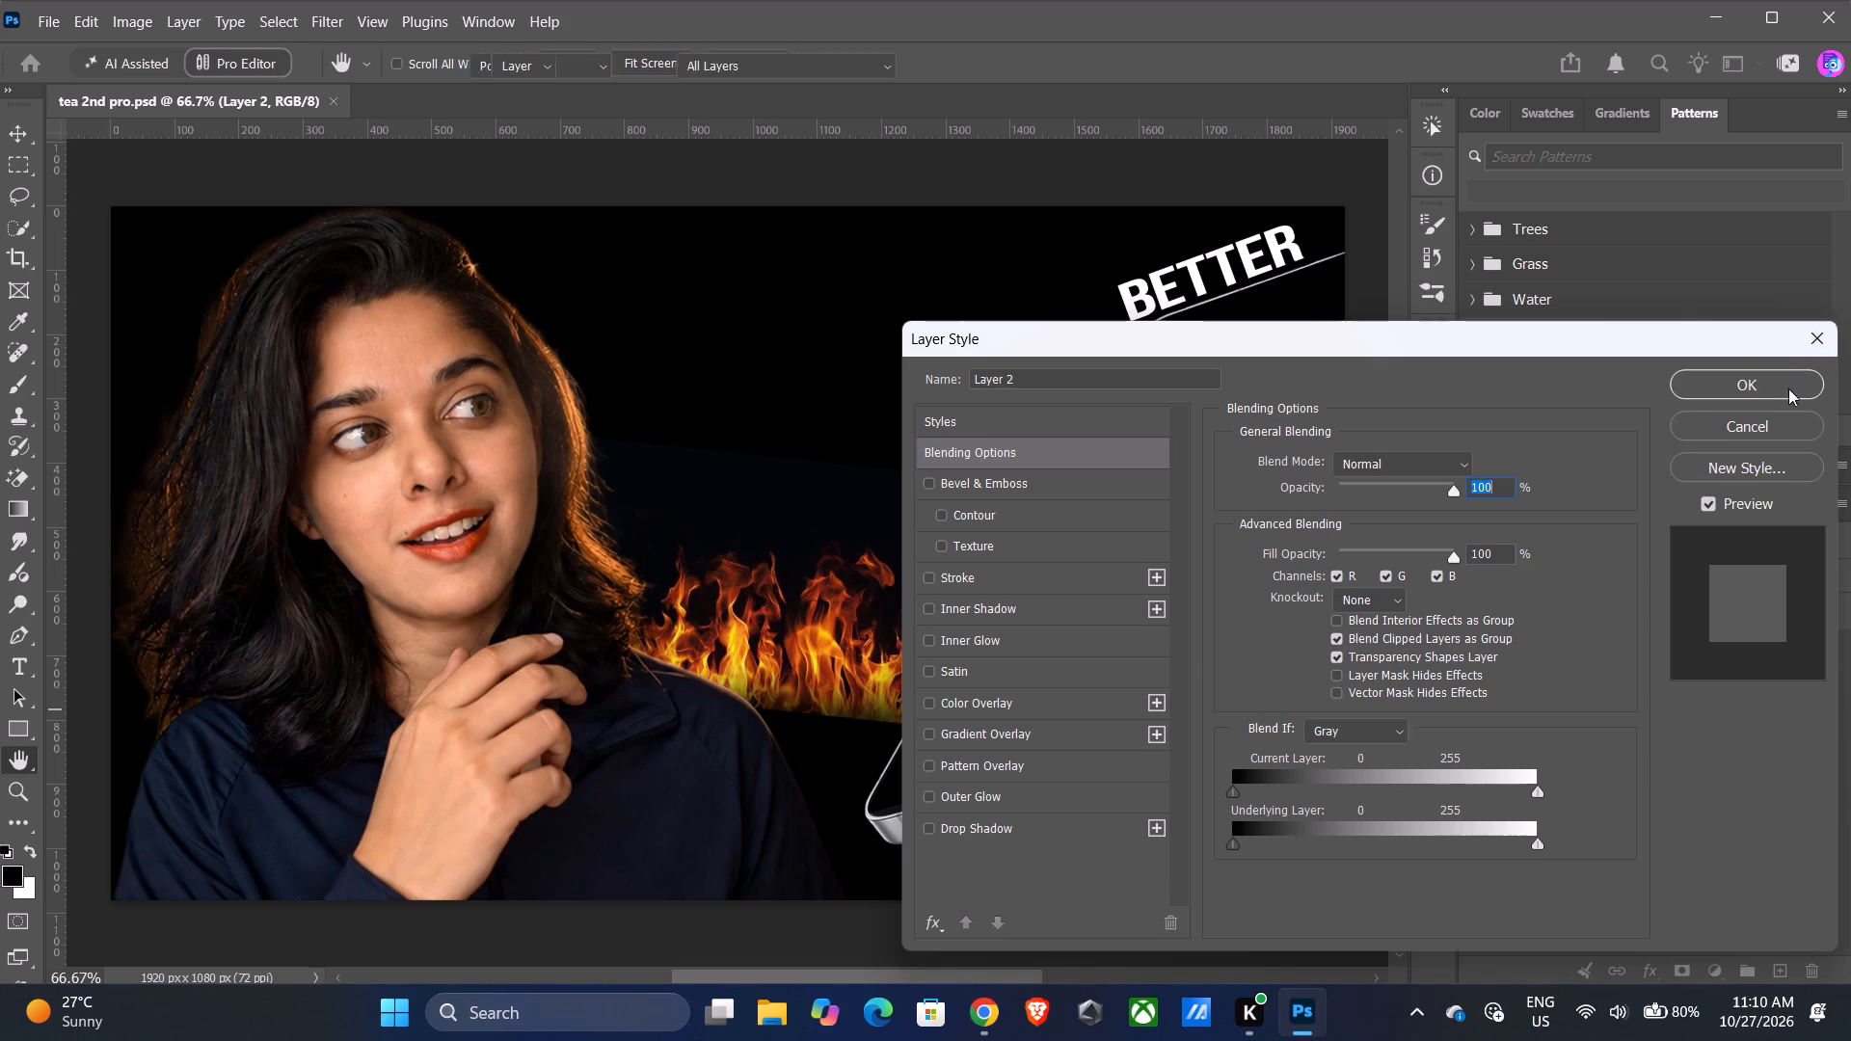
pyautogui.doubleClick(1508, 709)
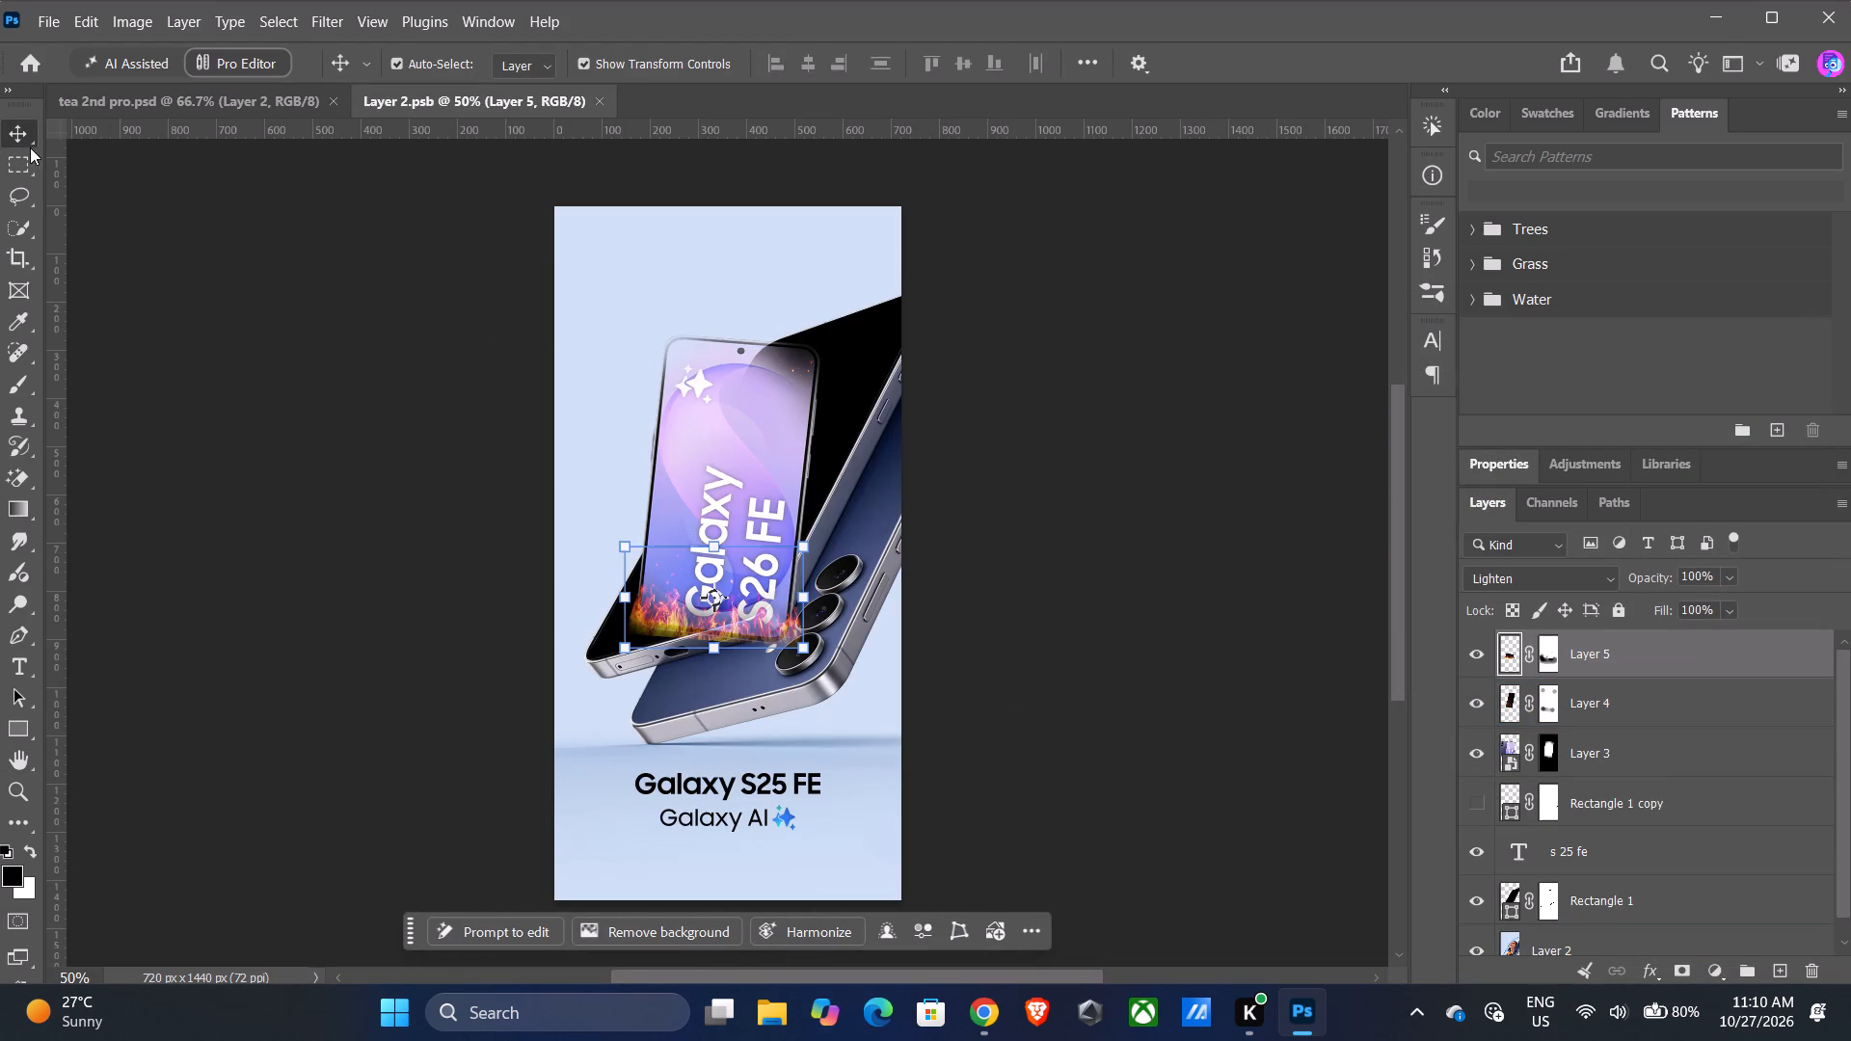
# Rotate the Galaxy S26 FE phone on Layer 3 clockwise by about 3°.
pyautogui.click(22, 137)
pyautogui.click(682, 369)
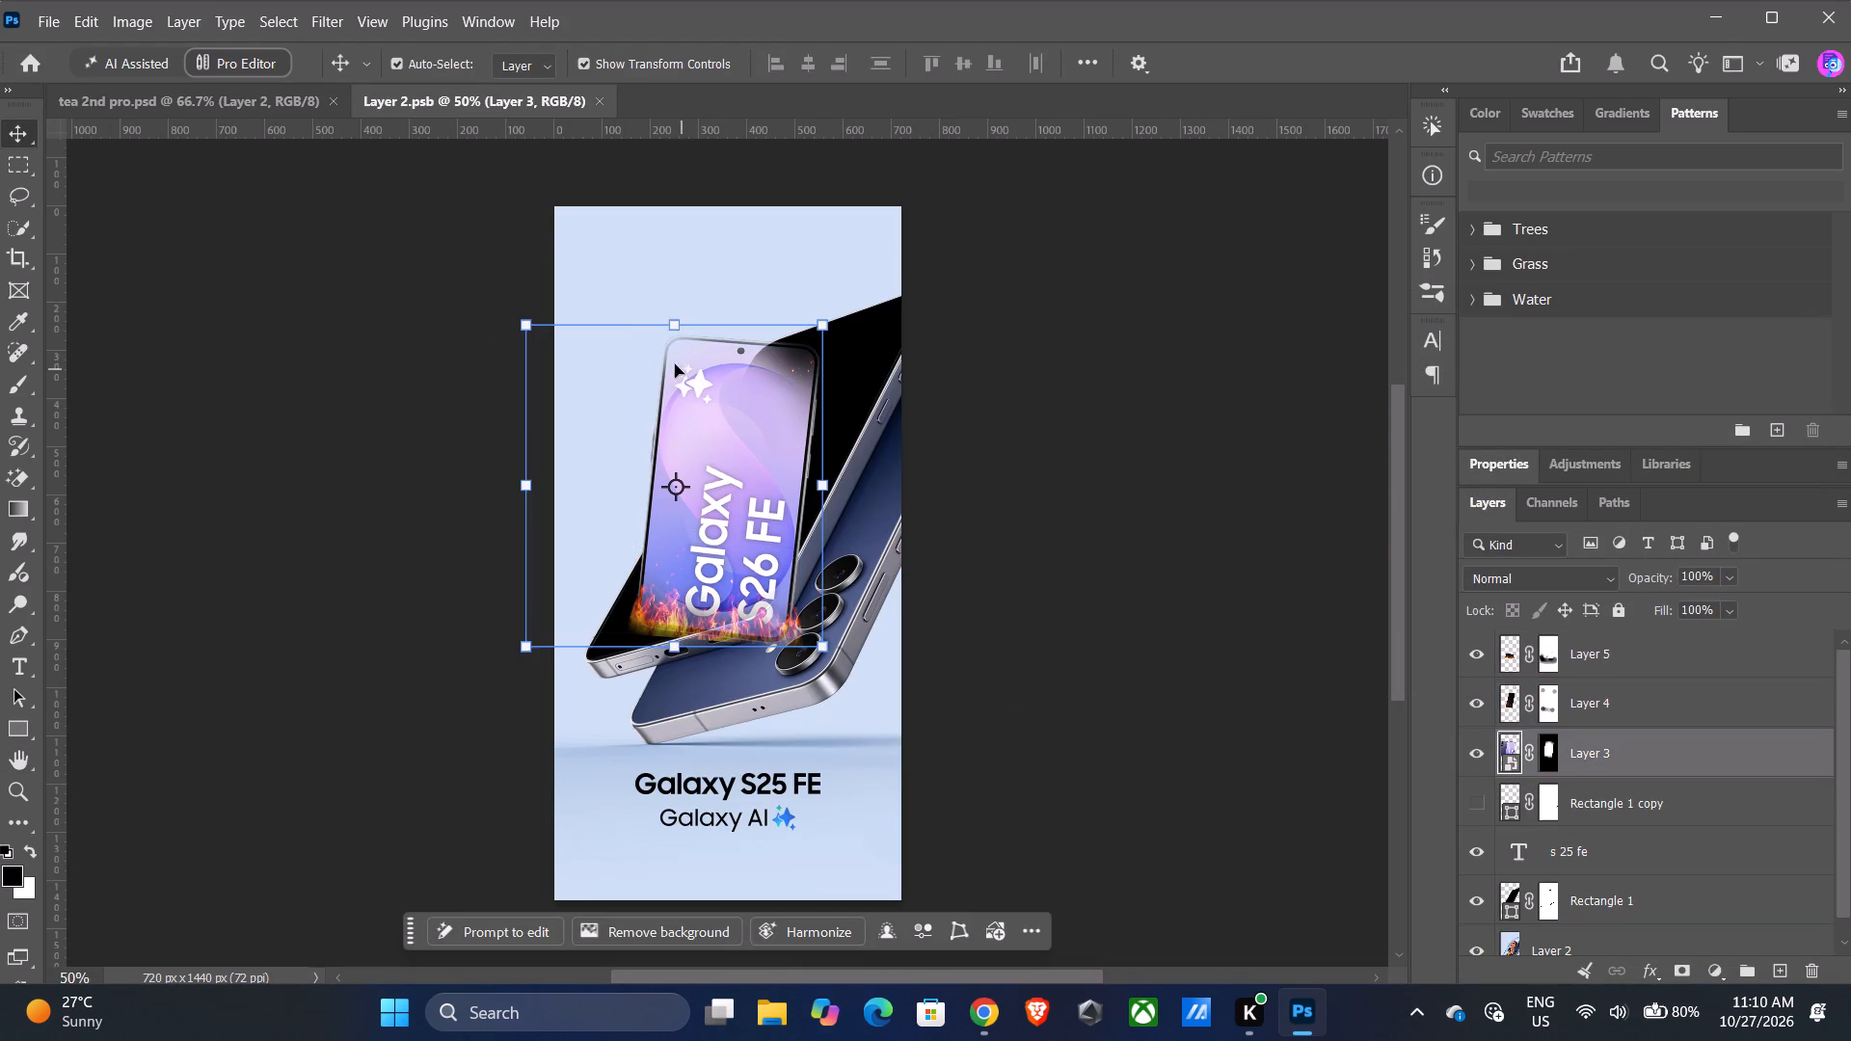
pyautogui.moveTo(503, 321); pyautogui.dragTo(521, 297)
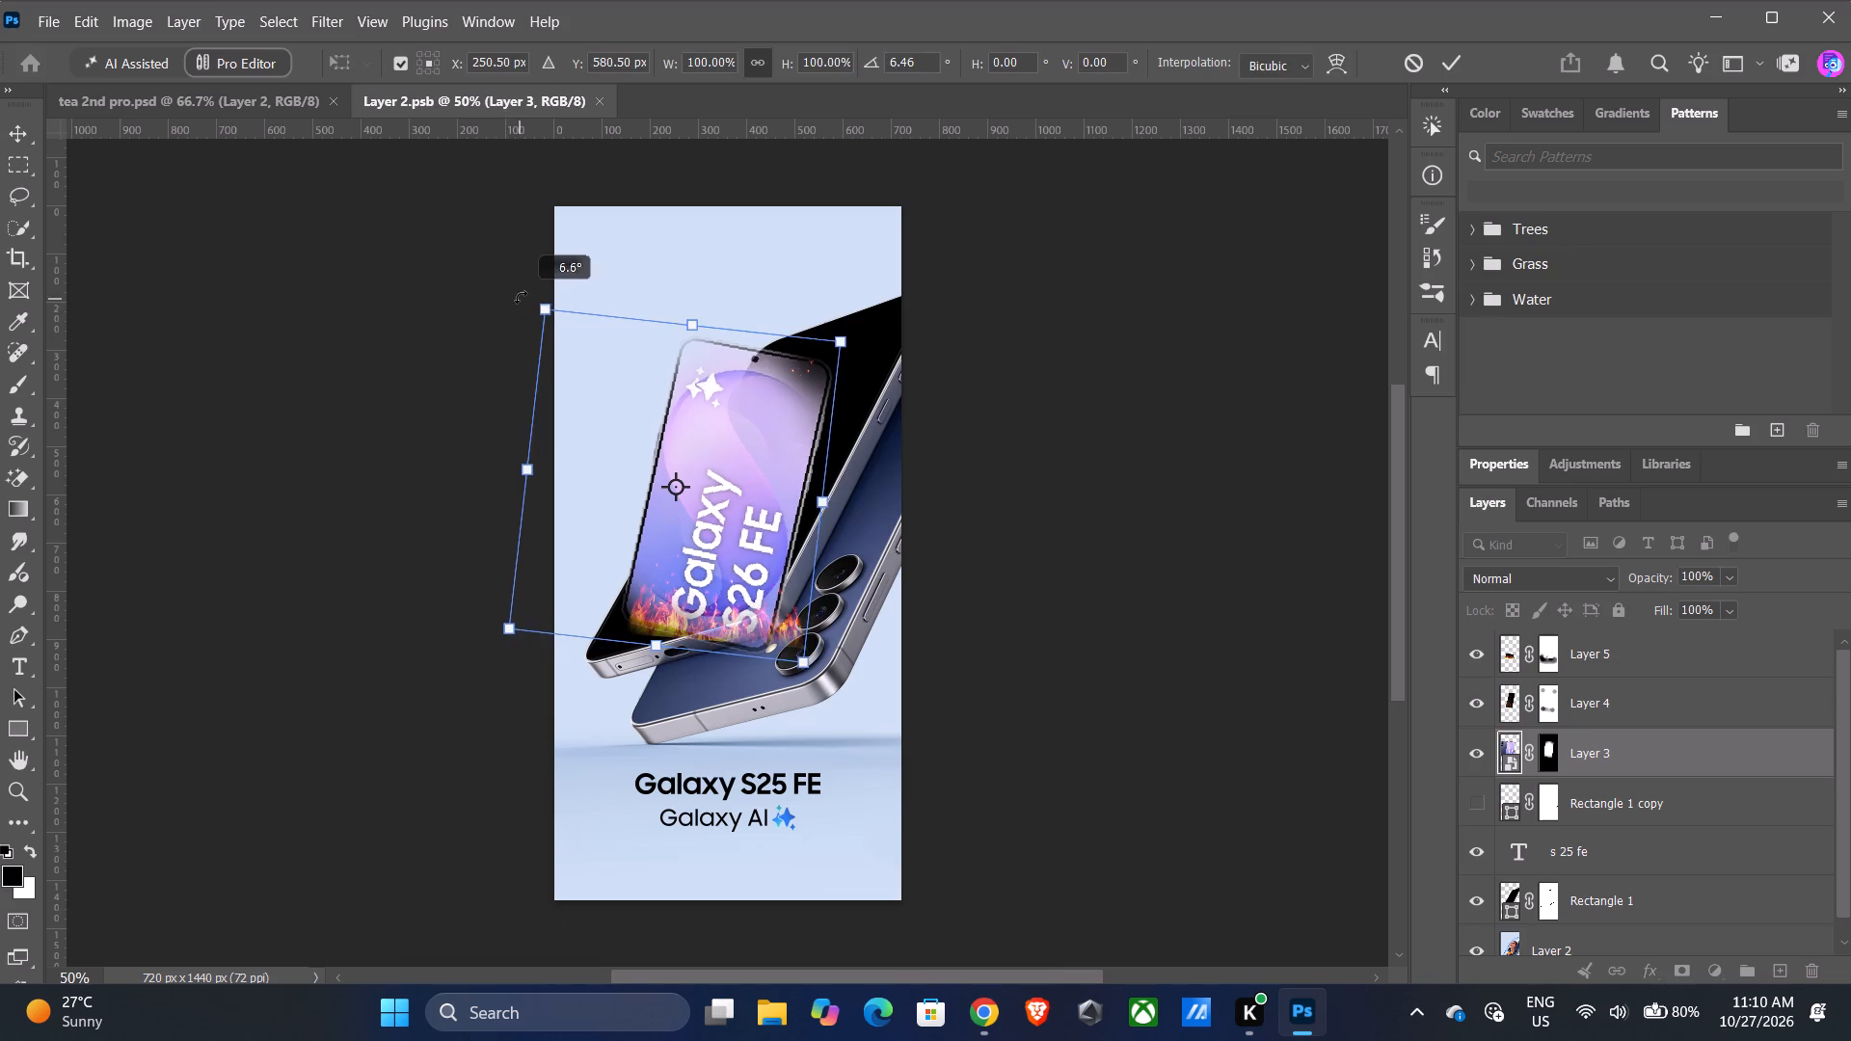
pyautogui.moveTo(521, 297); pyautogui.dragTo(508, 307)
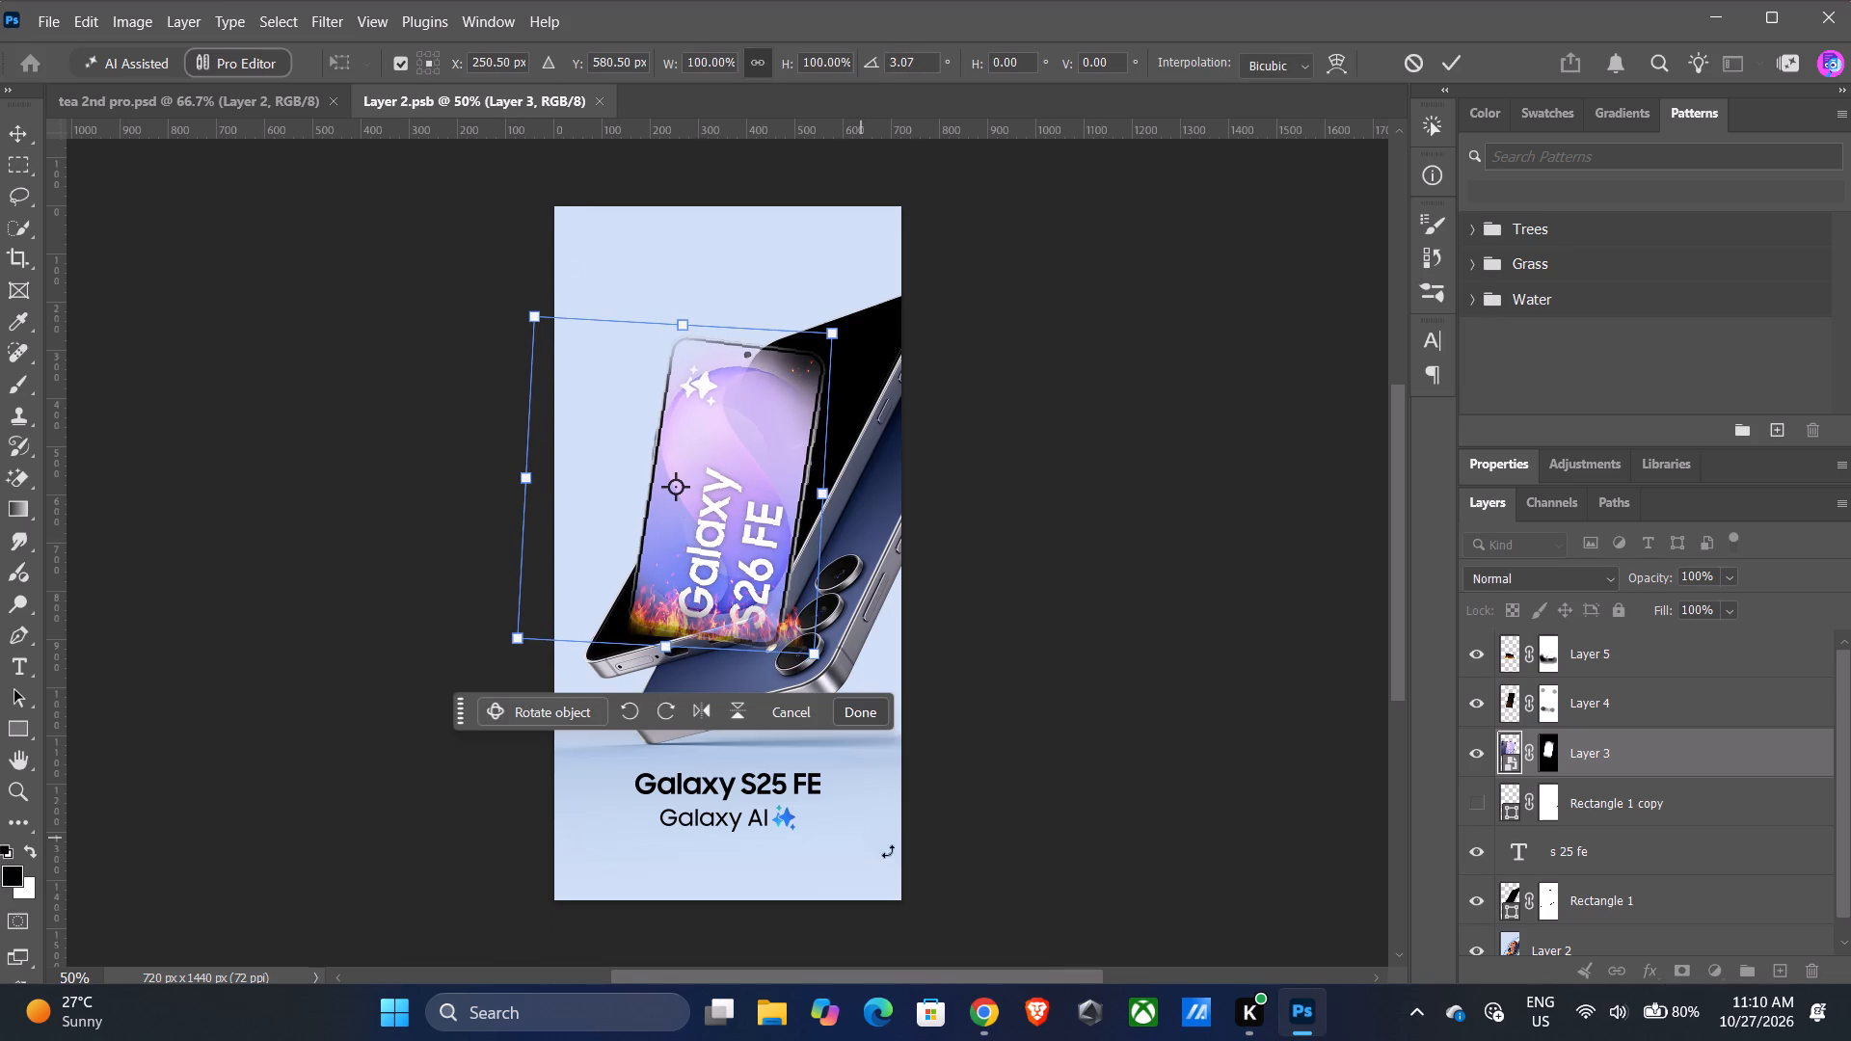
# Switch to Chrome and close the ballon d'or search tab.
pyautogui.click(980, 1018)
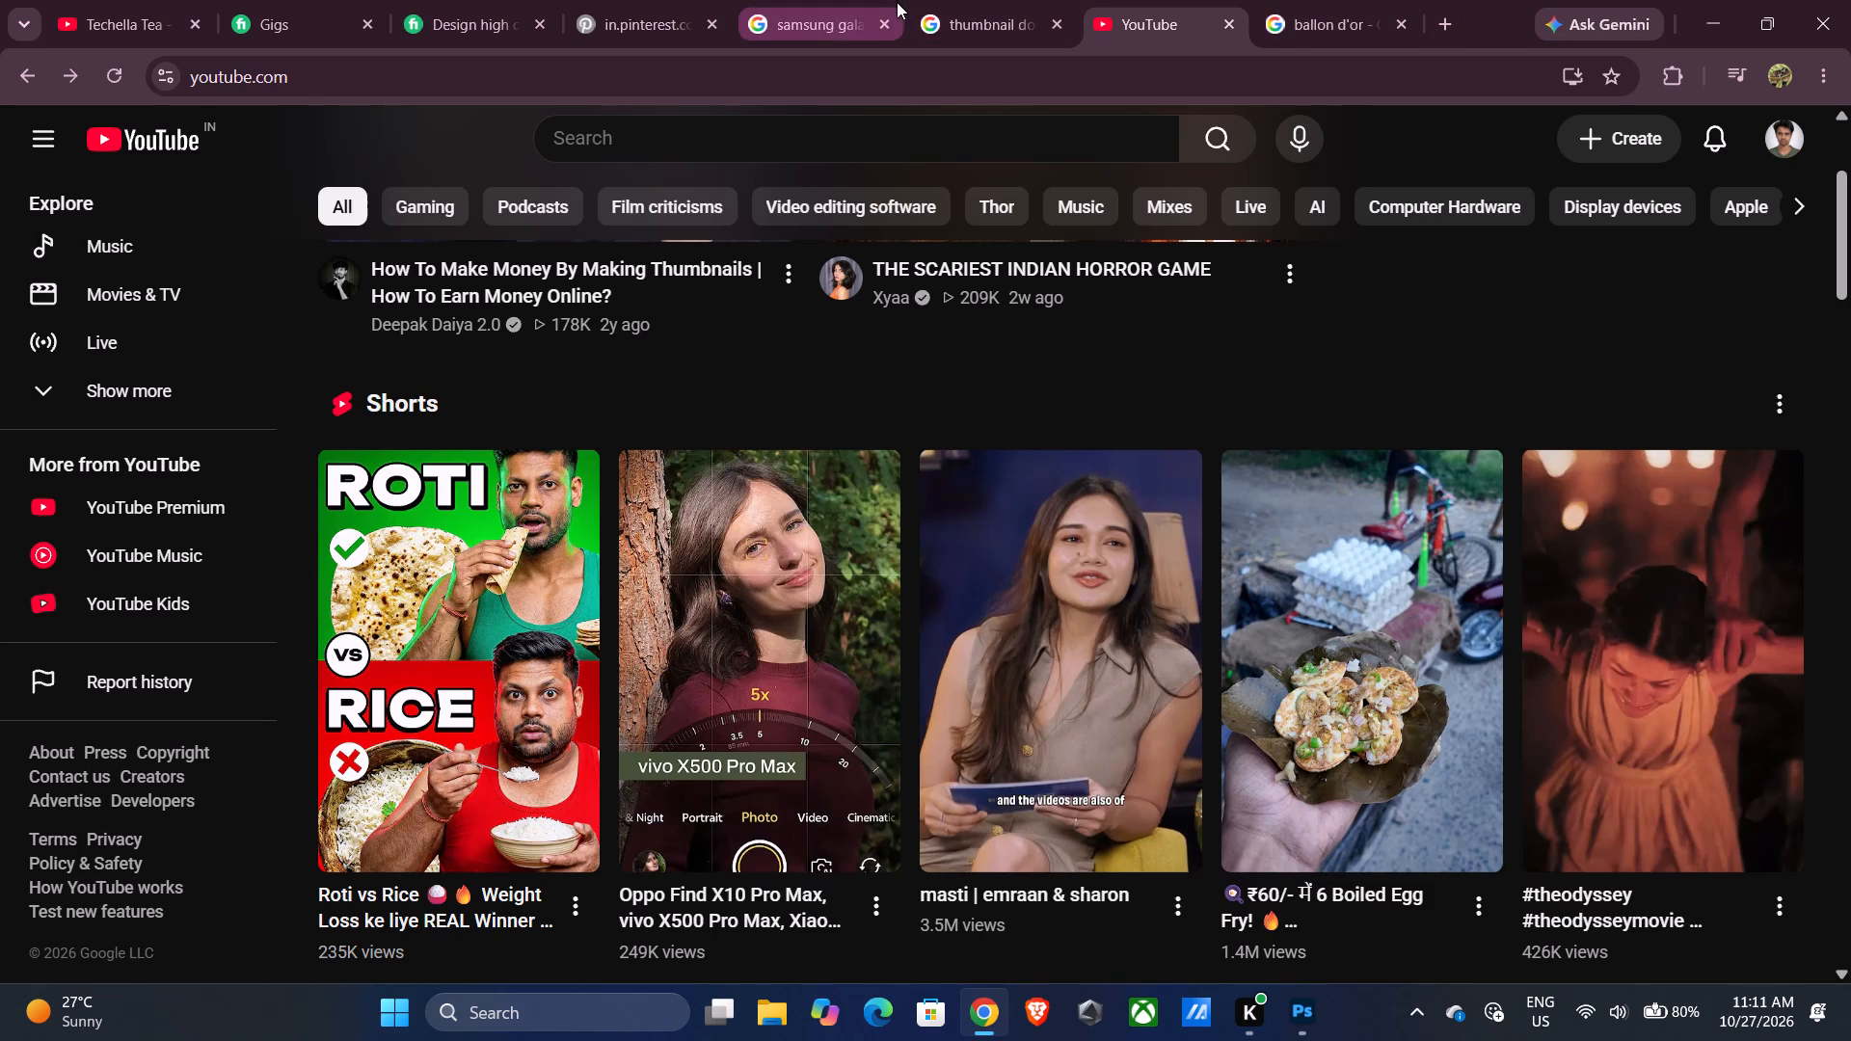
pyautogui.click(1027, 3)
pyautogui.click(818, 14)
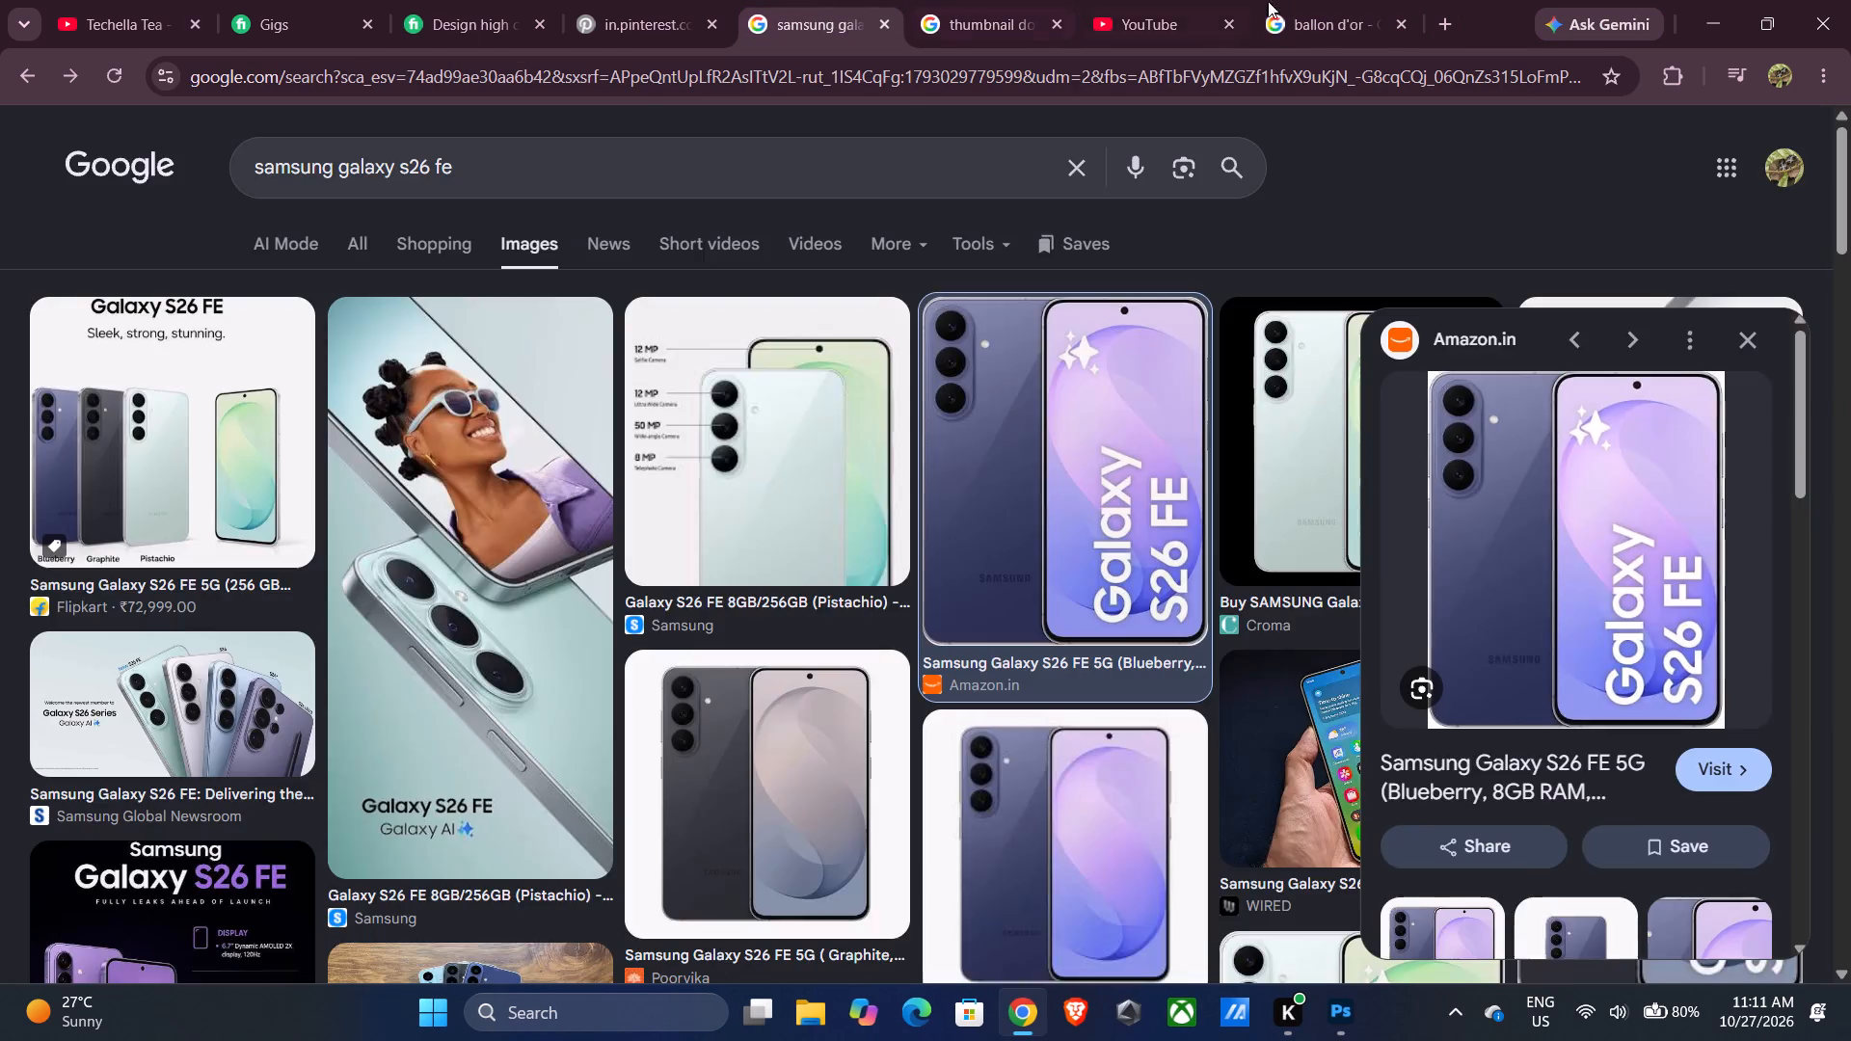
pyautogui.click(1397, 0)
pyautogui.click(1402, 27)
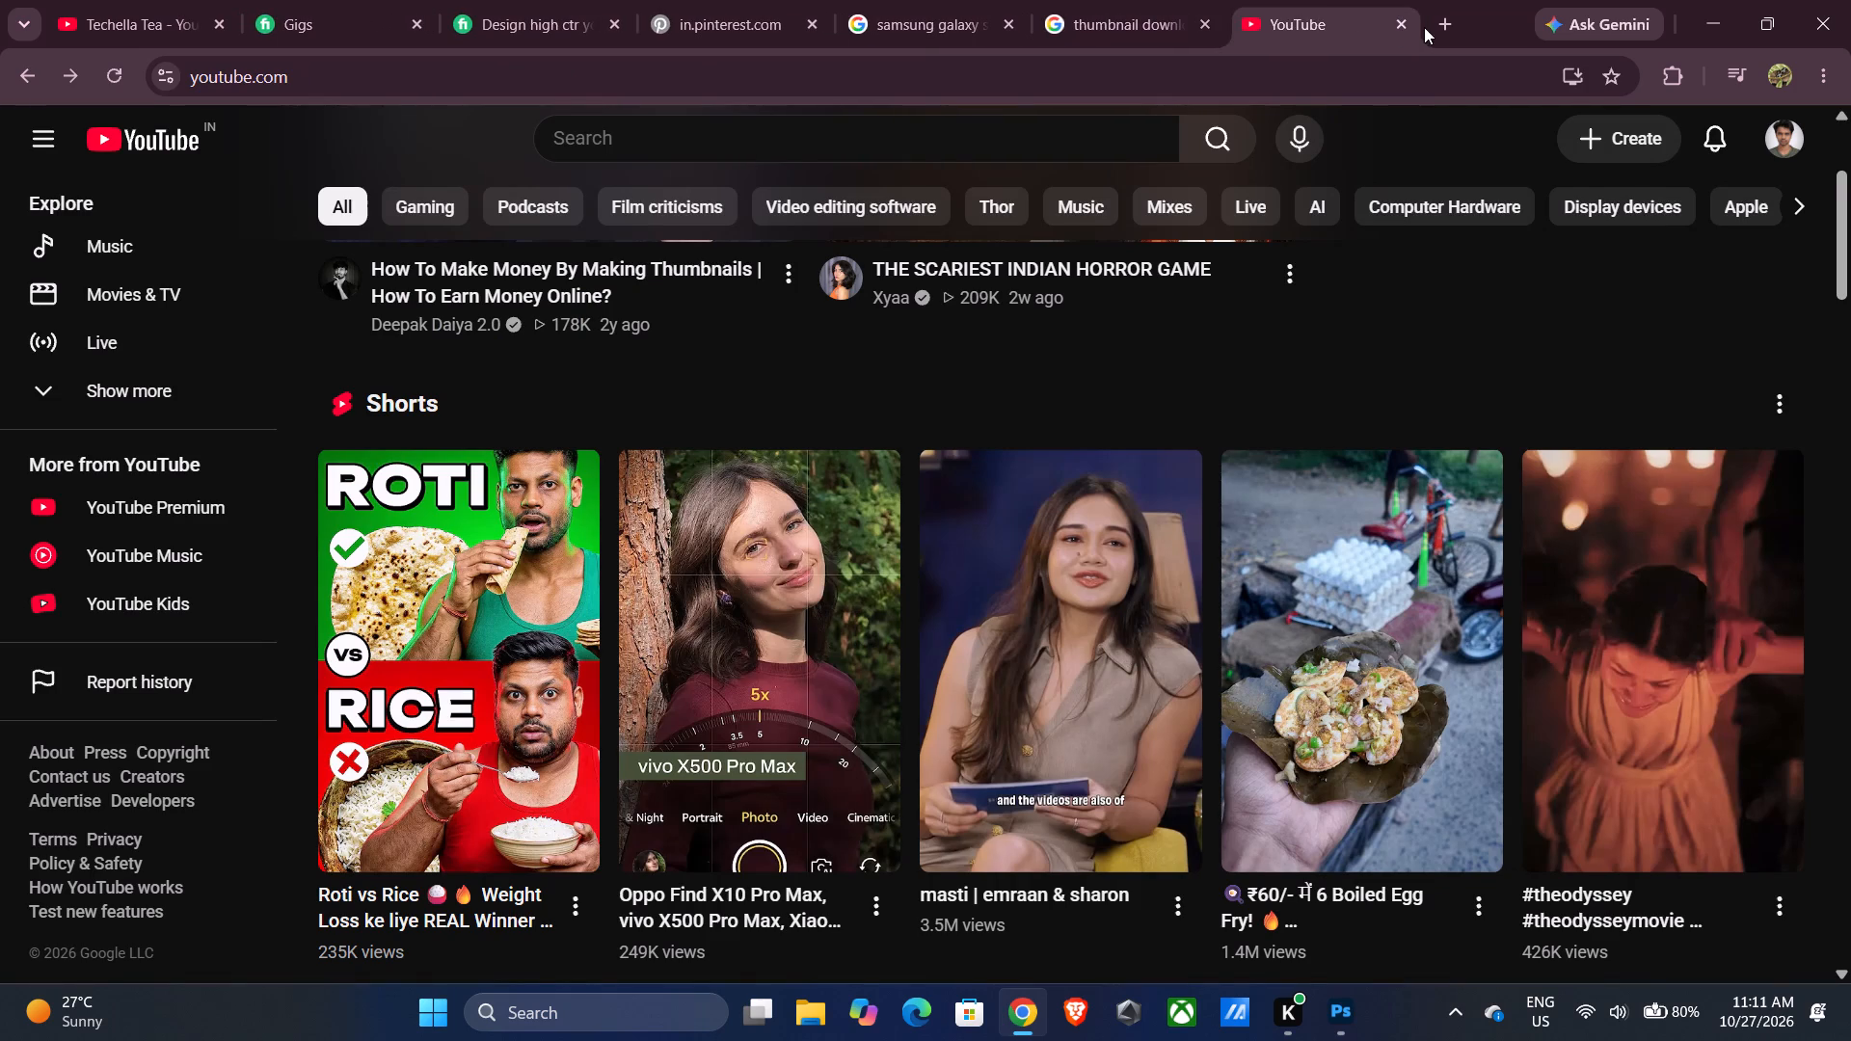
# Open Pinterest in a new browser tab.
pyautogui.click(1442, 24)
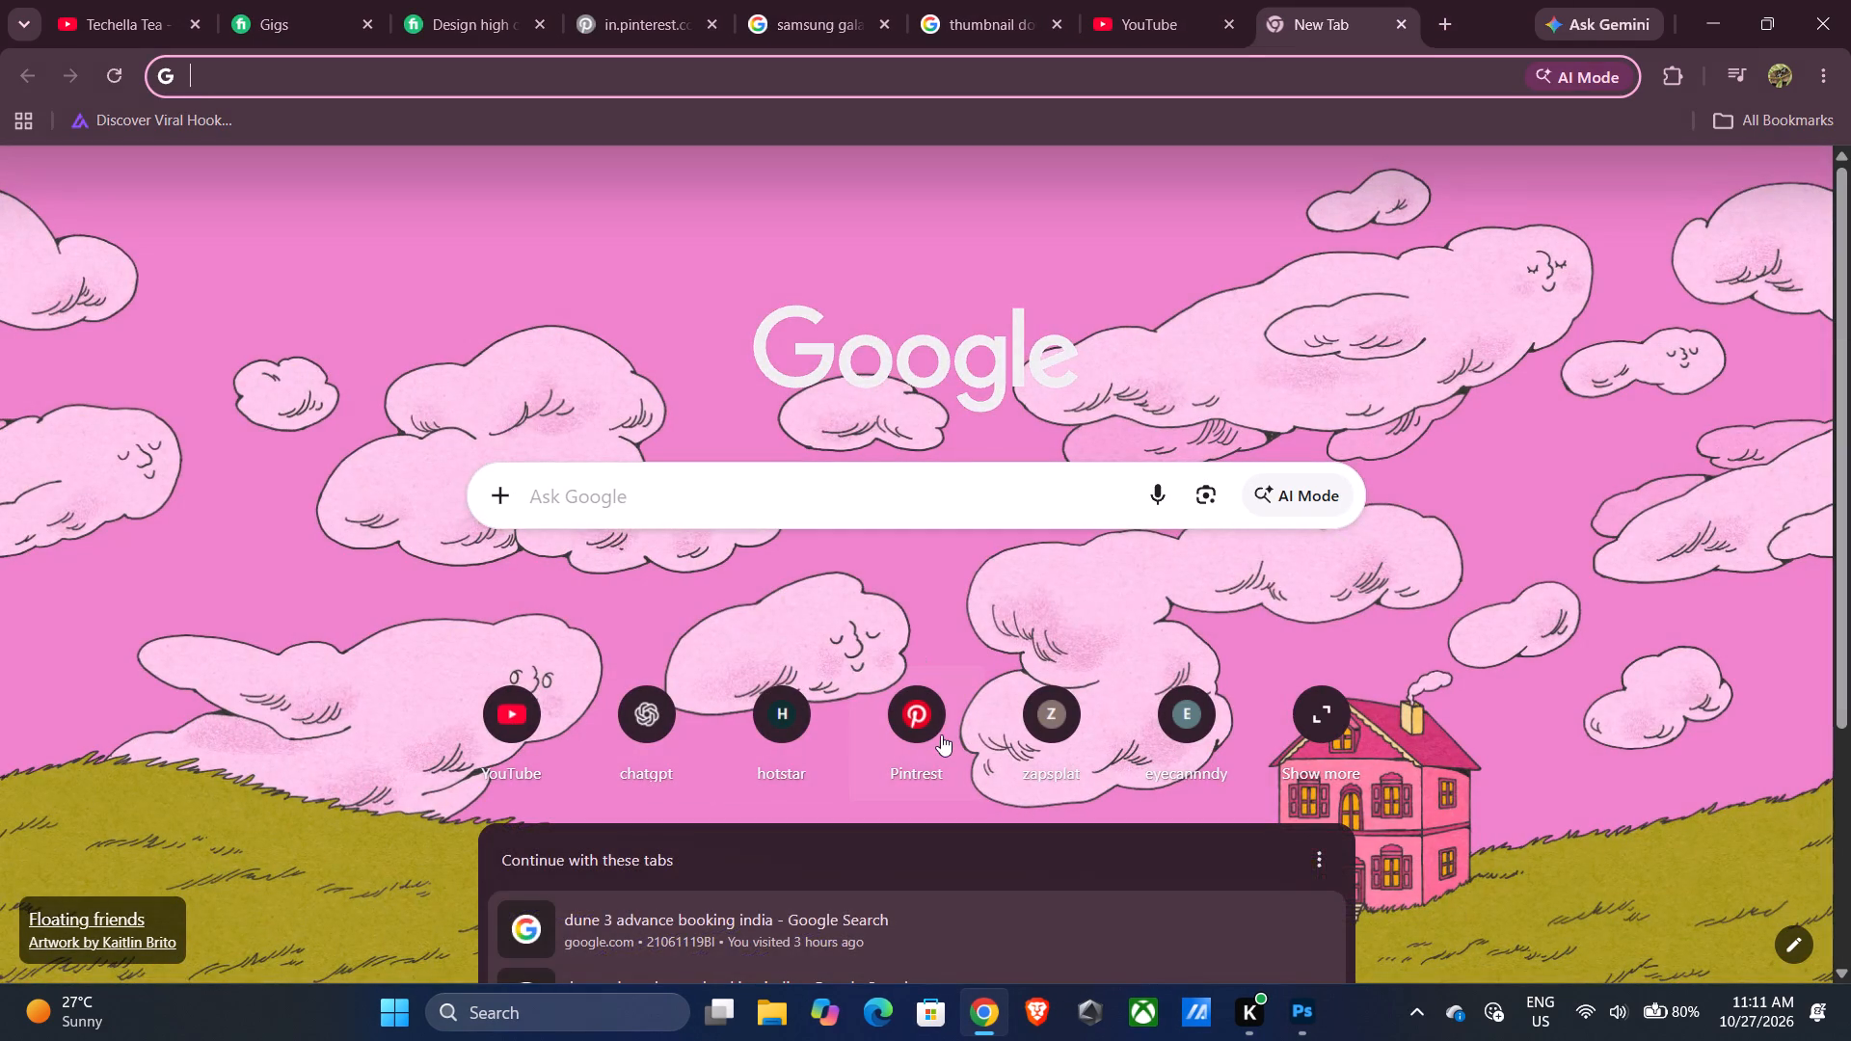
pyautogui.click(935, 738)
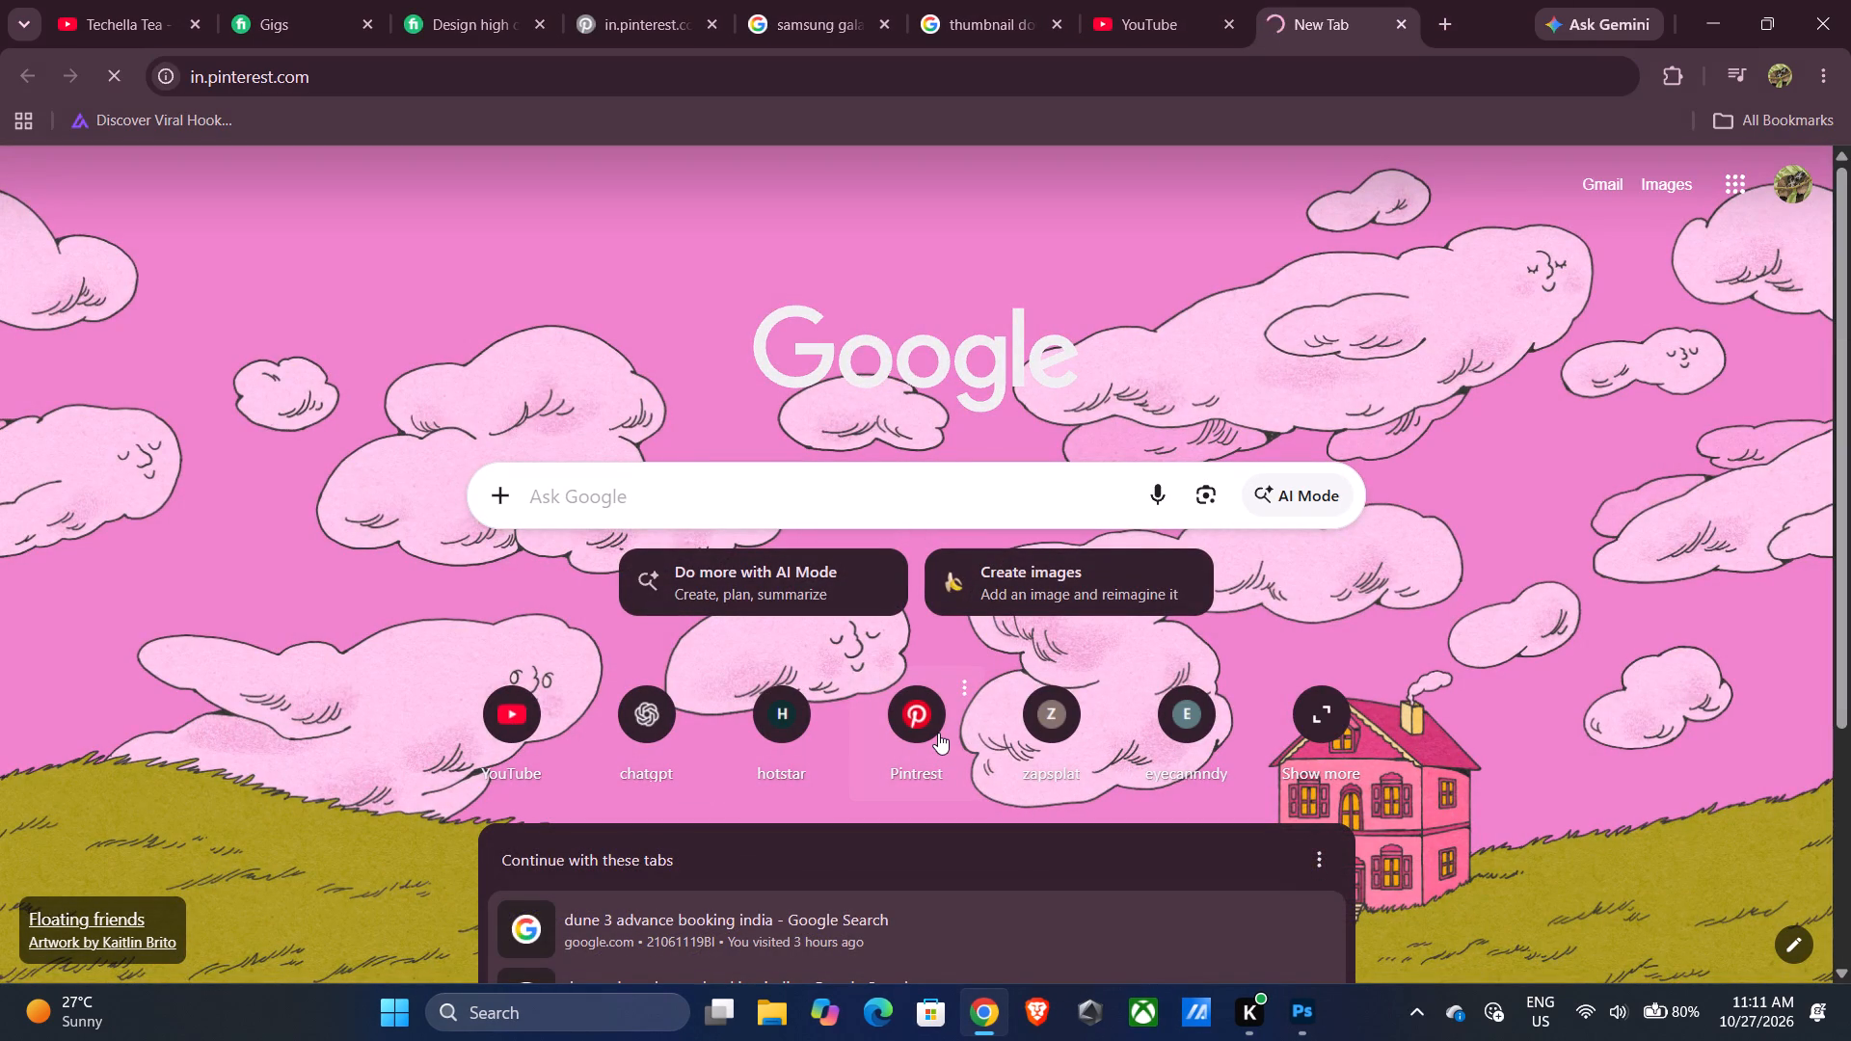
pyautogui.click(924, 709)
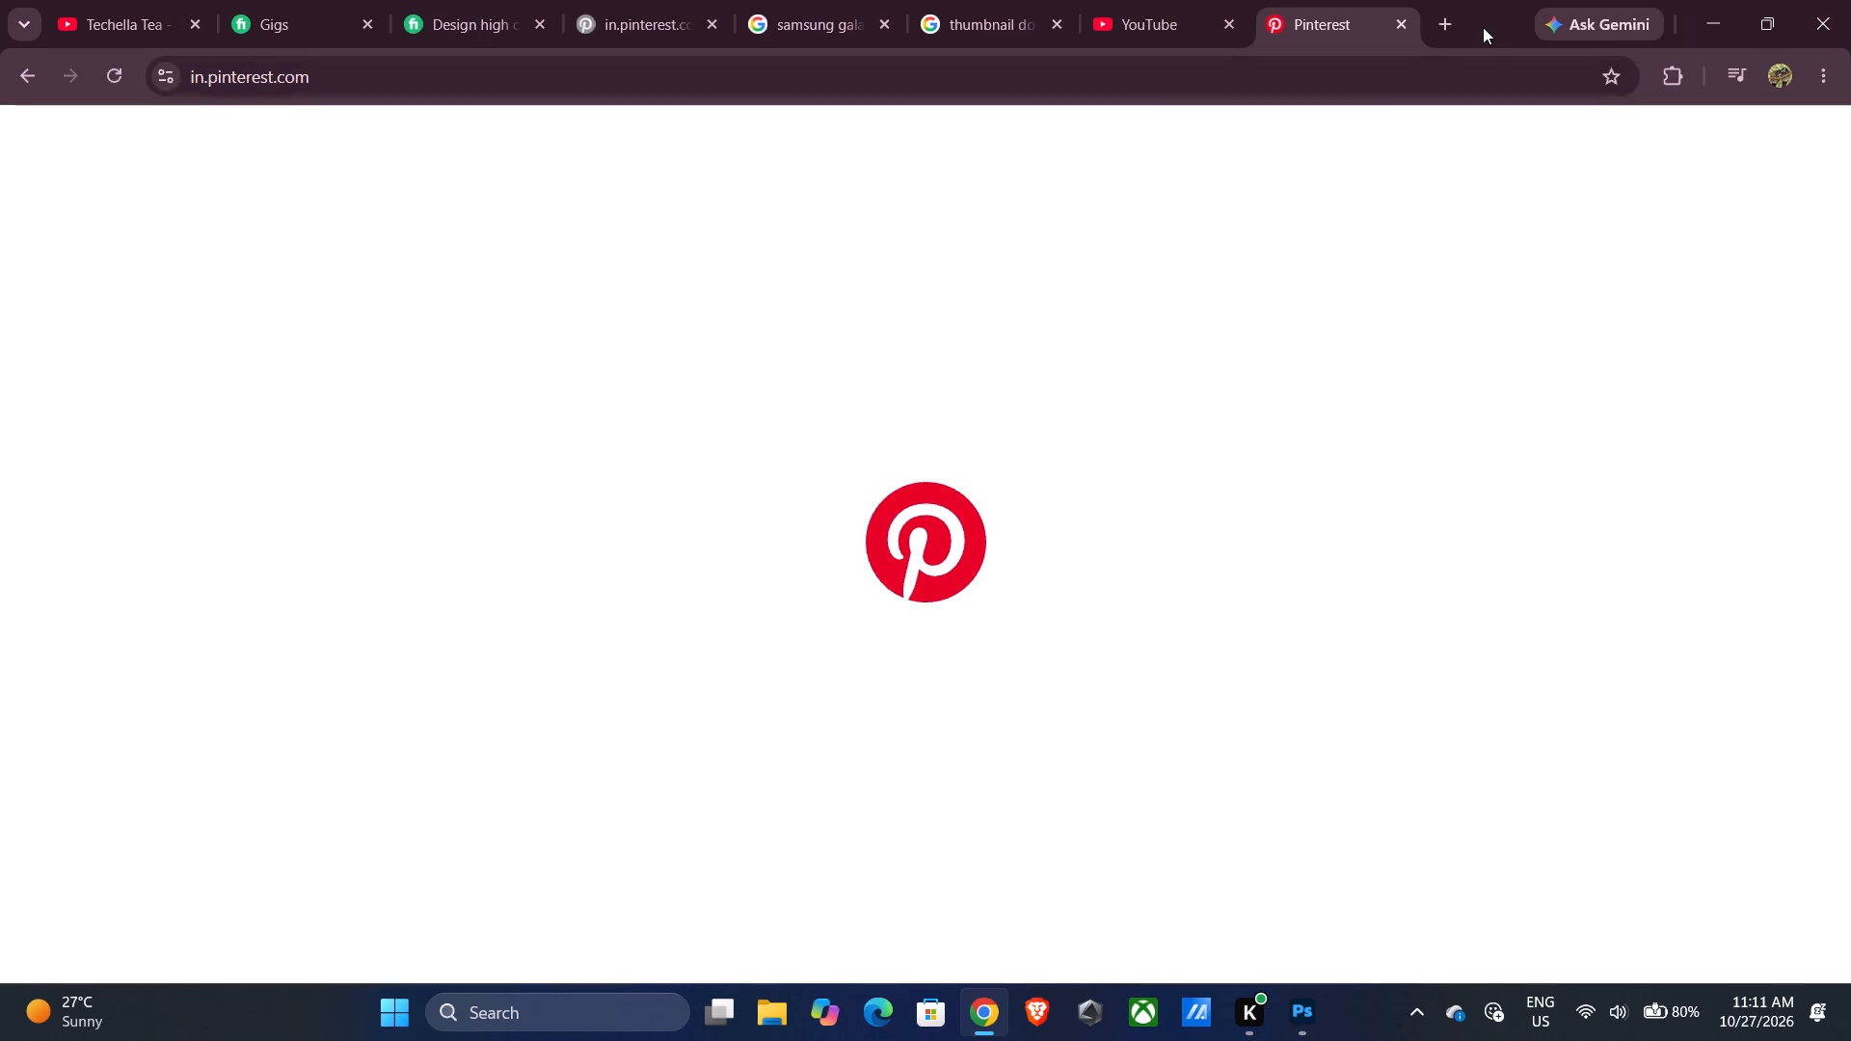
# Search Google Images for "fire png" in a new browser tab.
pyautogui.click(1452, 28)
pyautogui.click(904, 518)
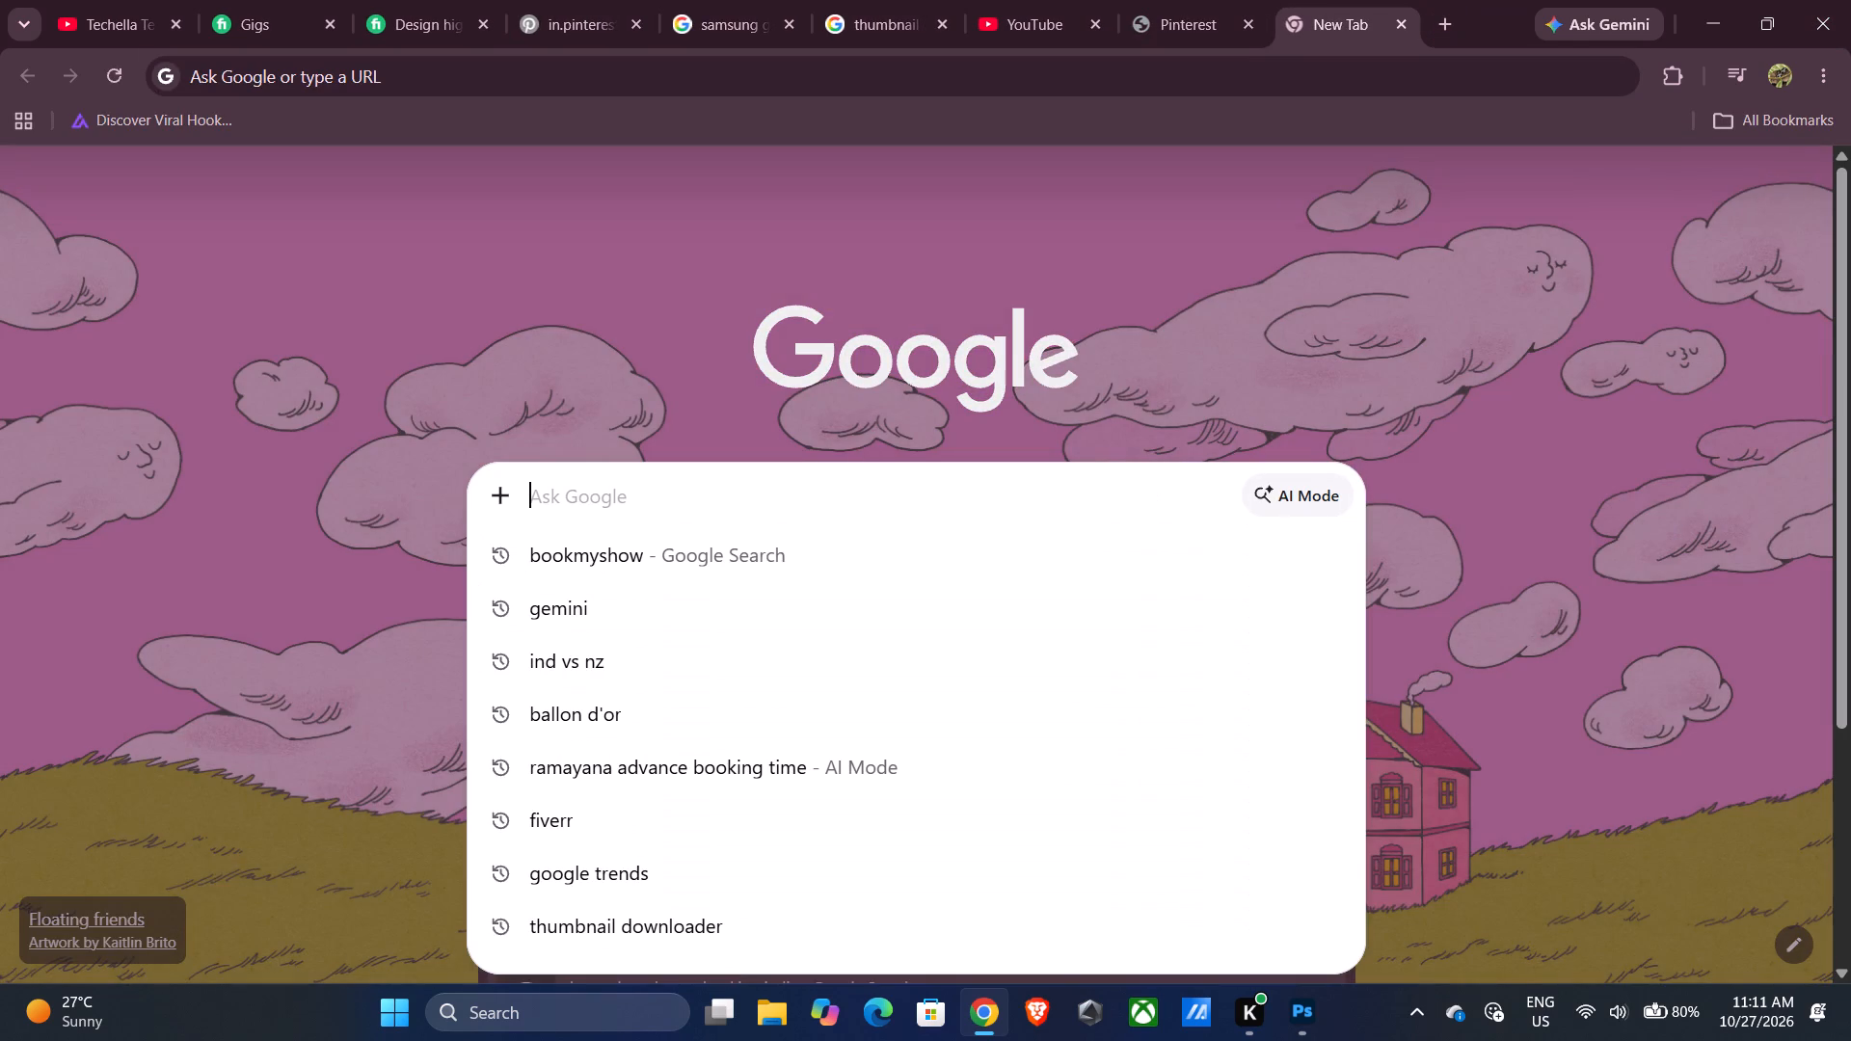
pyautogui.write('fire')
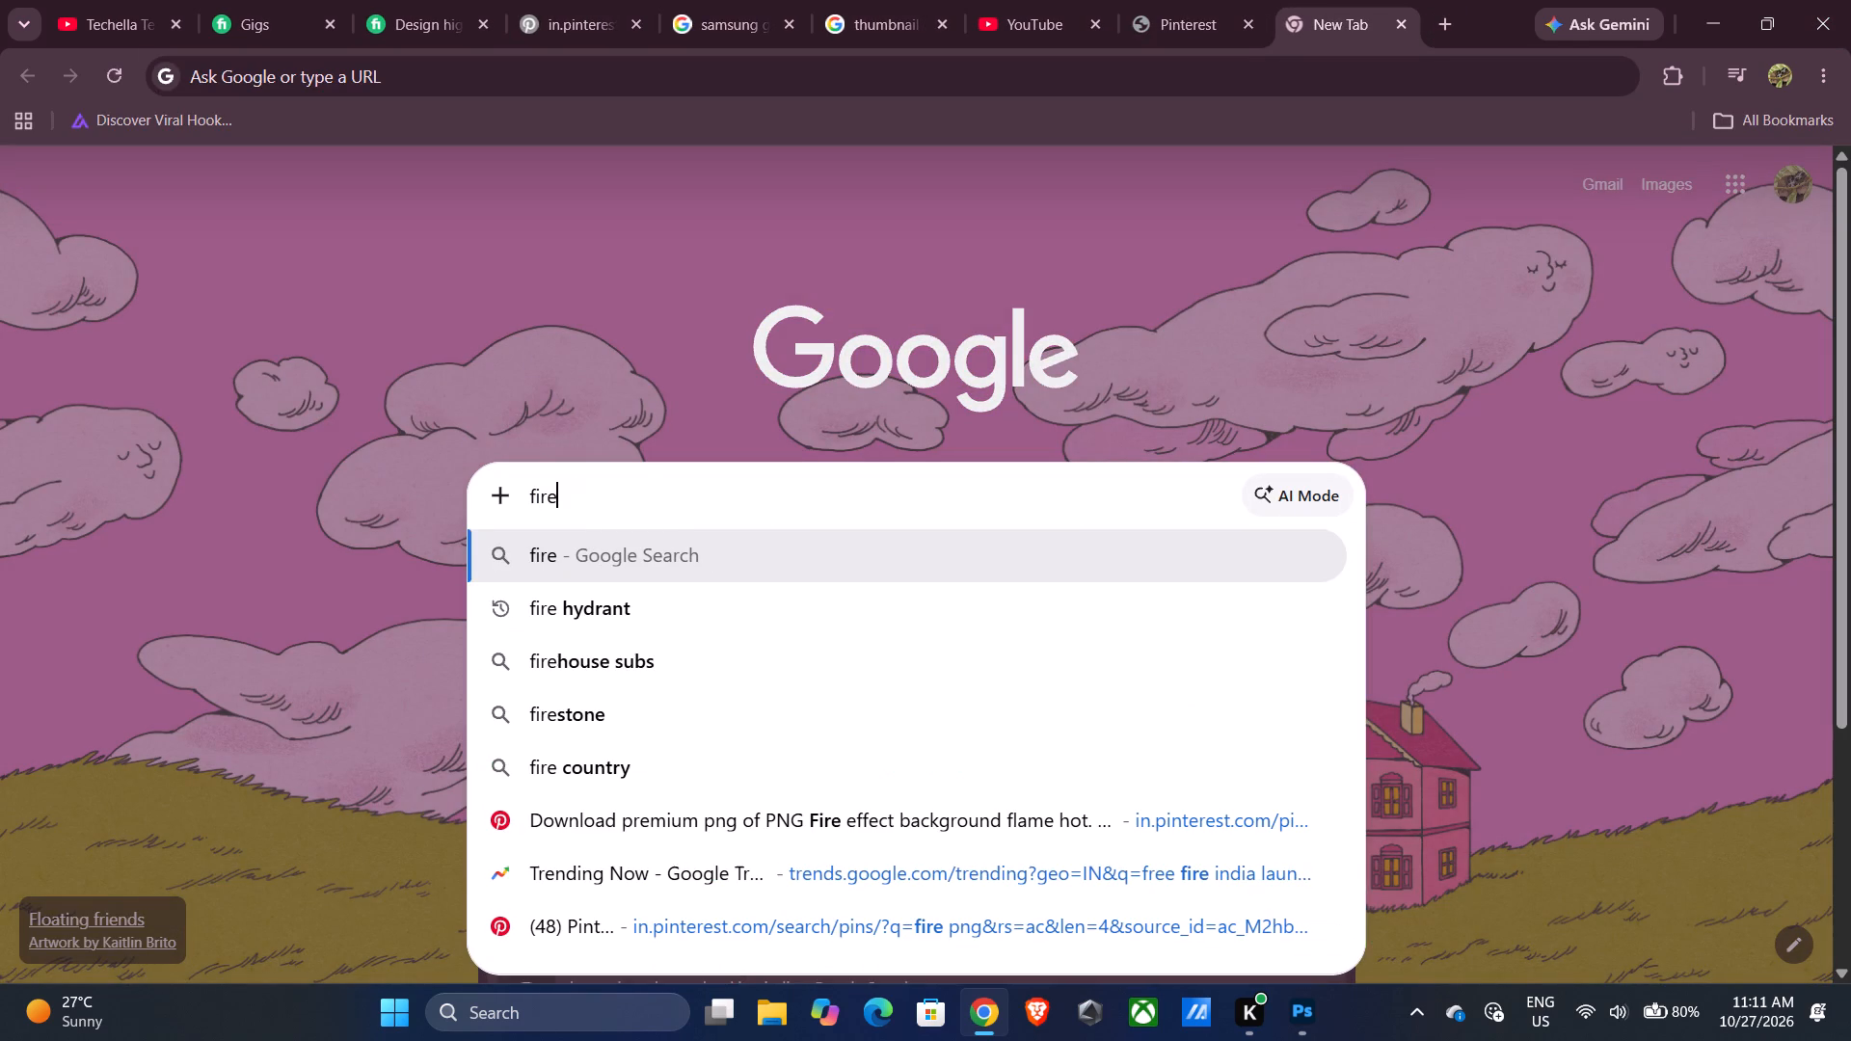
pyautogui.press('space')
pyautogui.press('p')
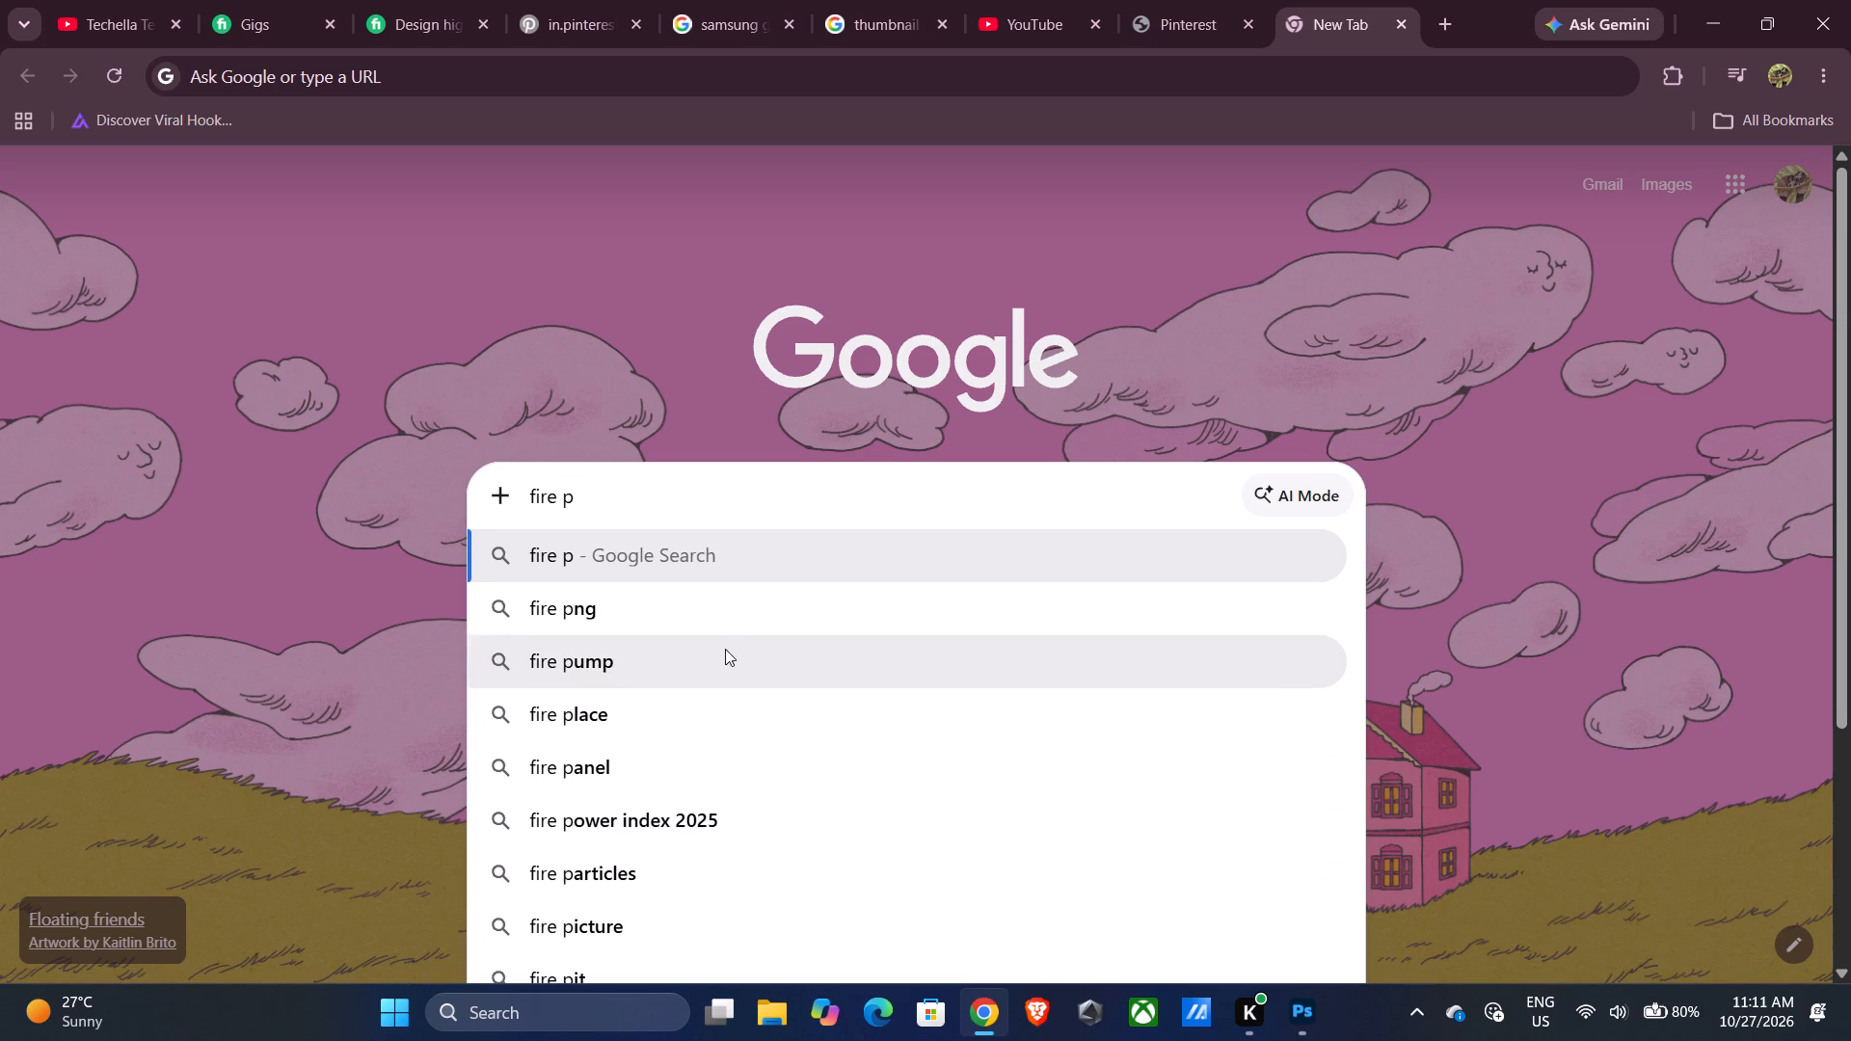
pyautogui.click(725, 588)
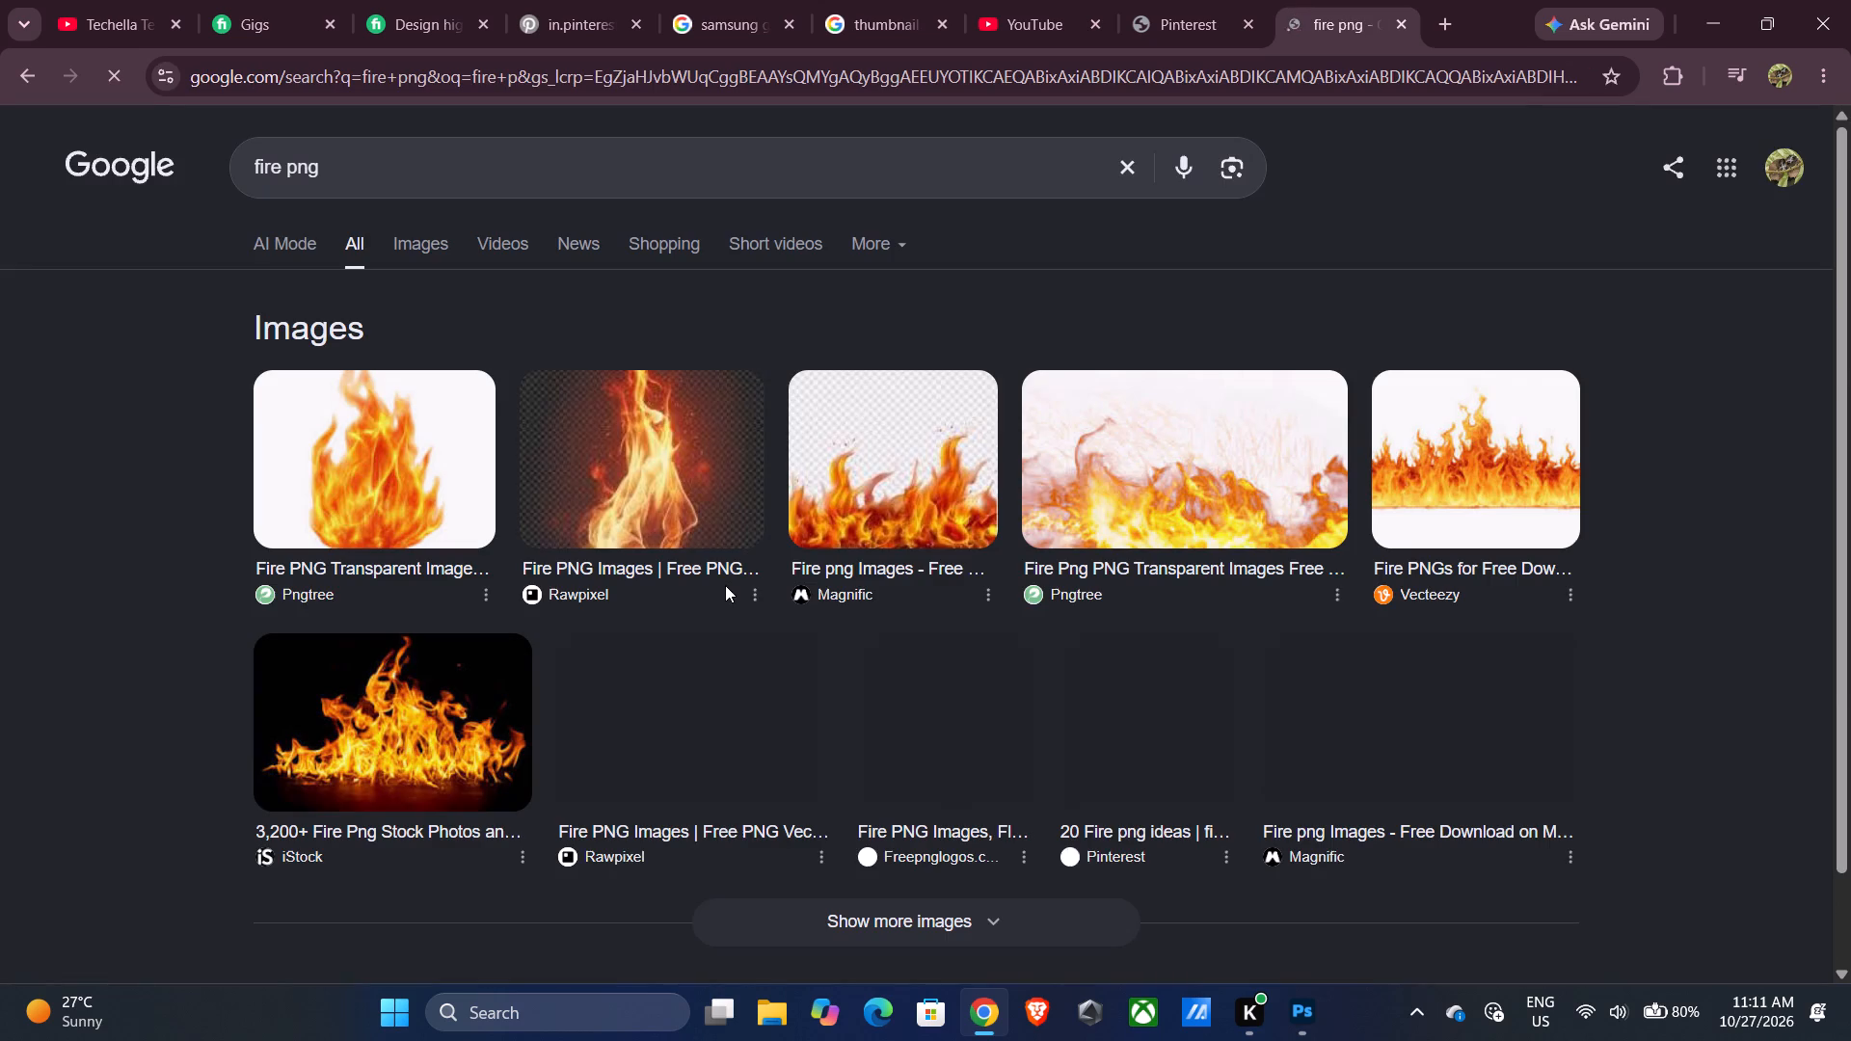
pyautogui.click(447, 254)
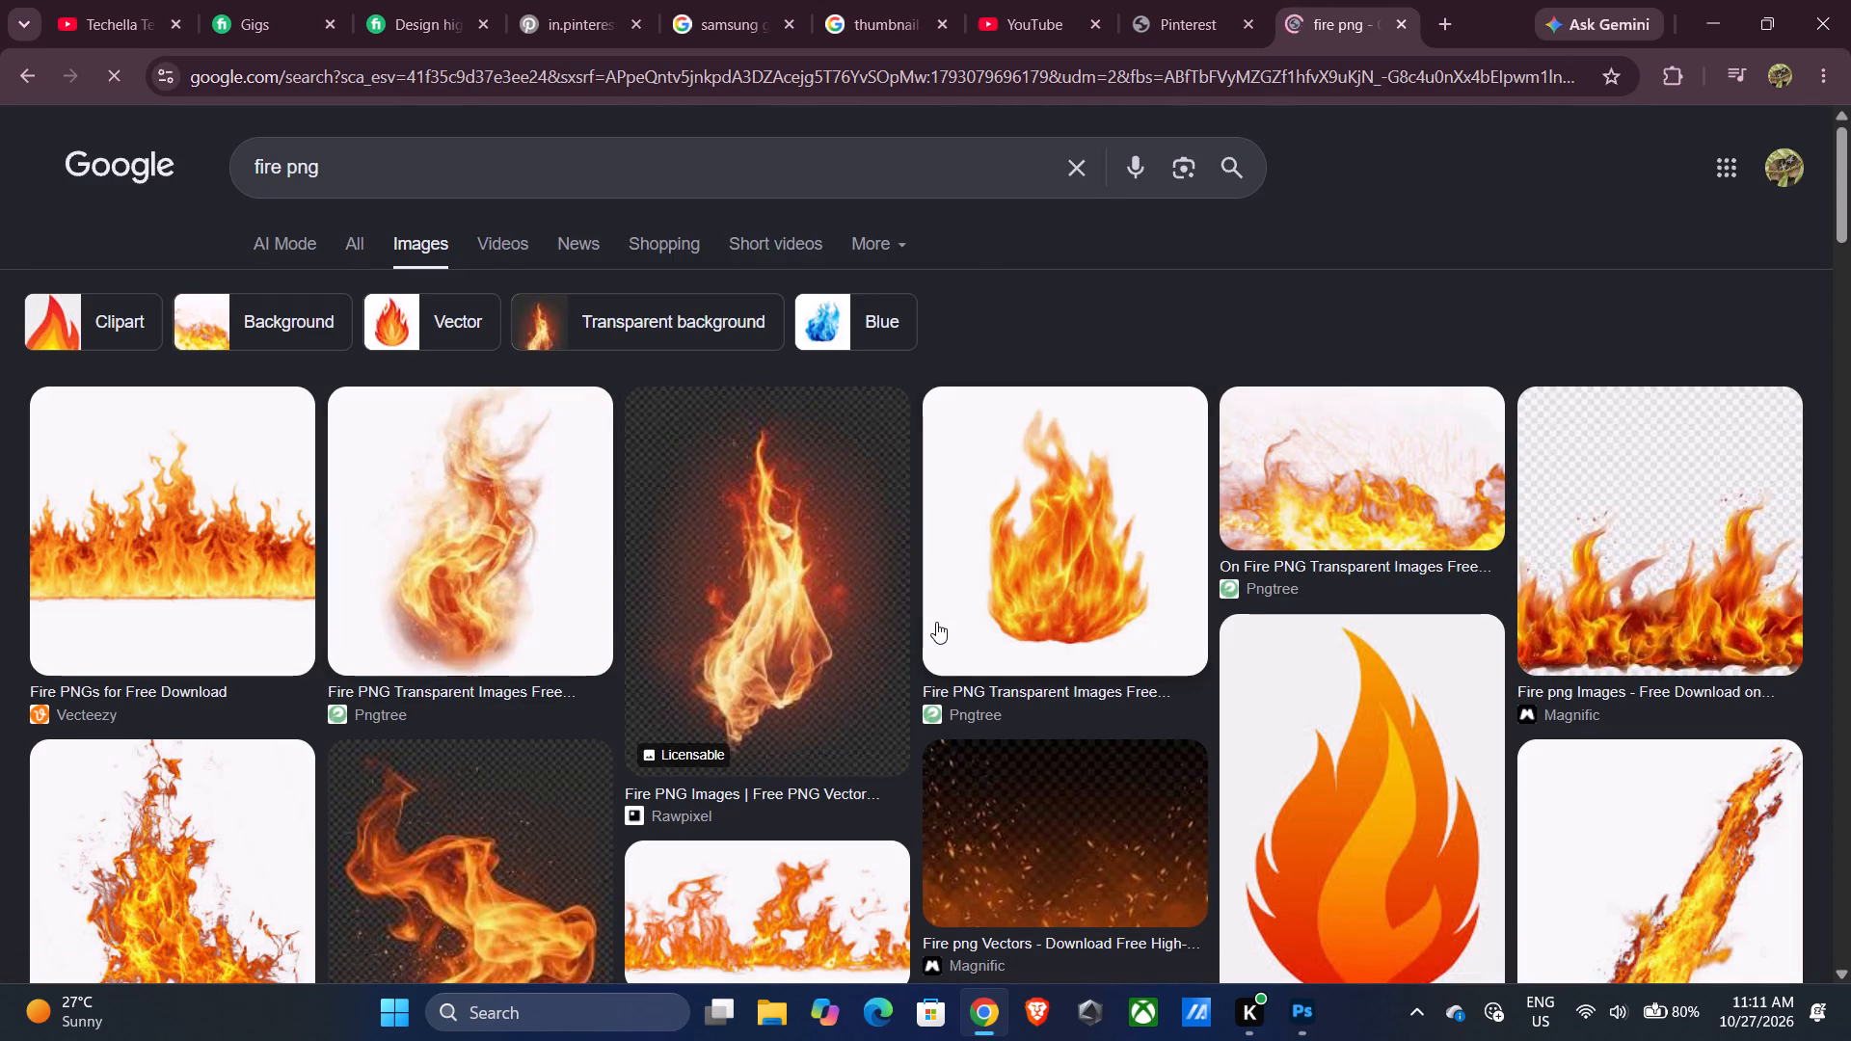
# Preview the Pngtree "Fire Burning Realistic Flame" result and copy its image.
pyautogui.click(1120, 582)
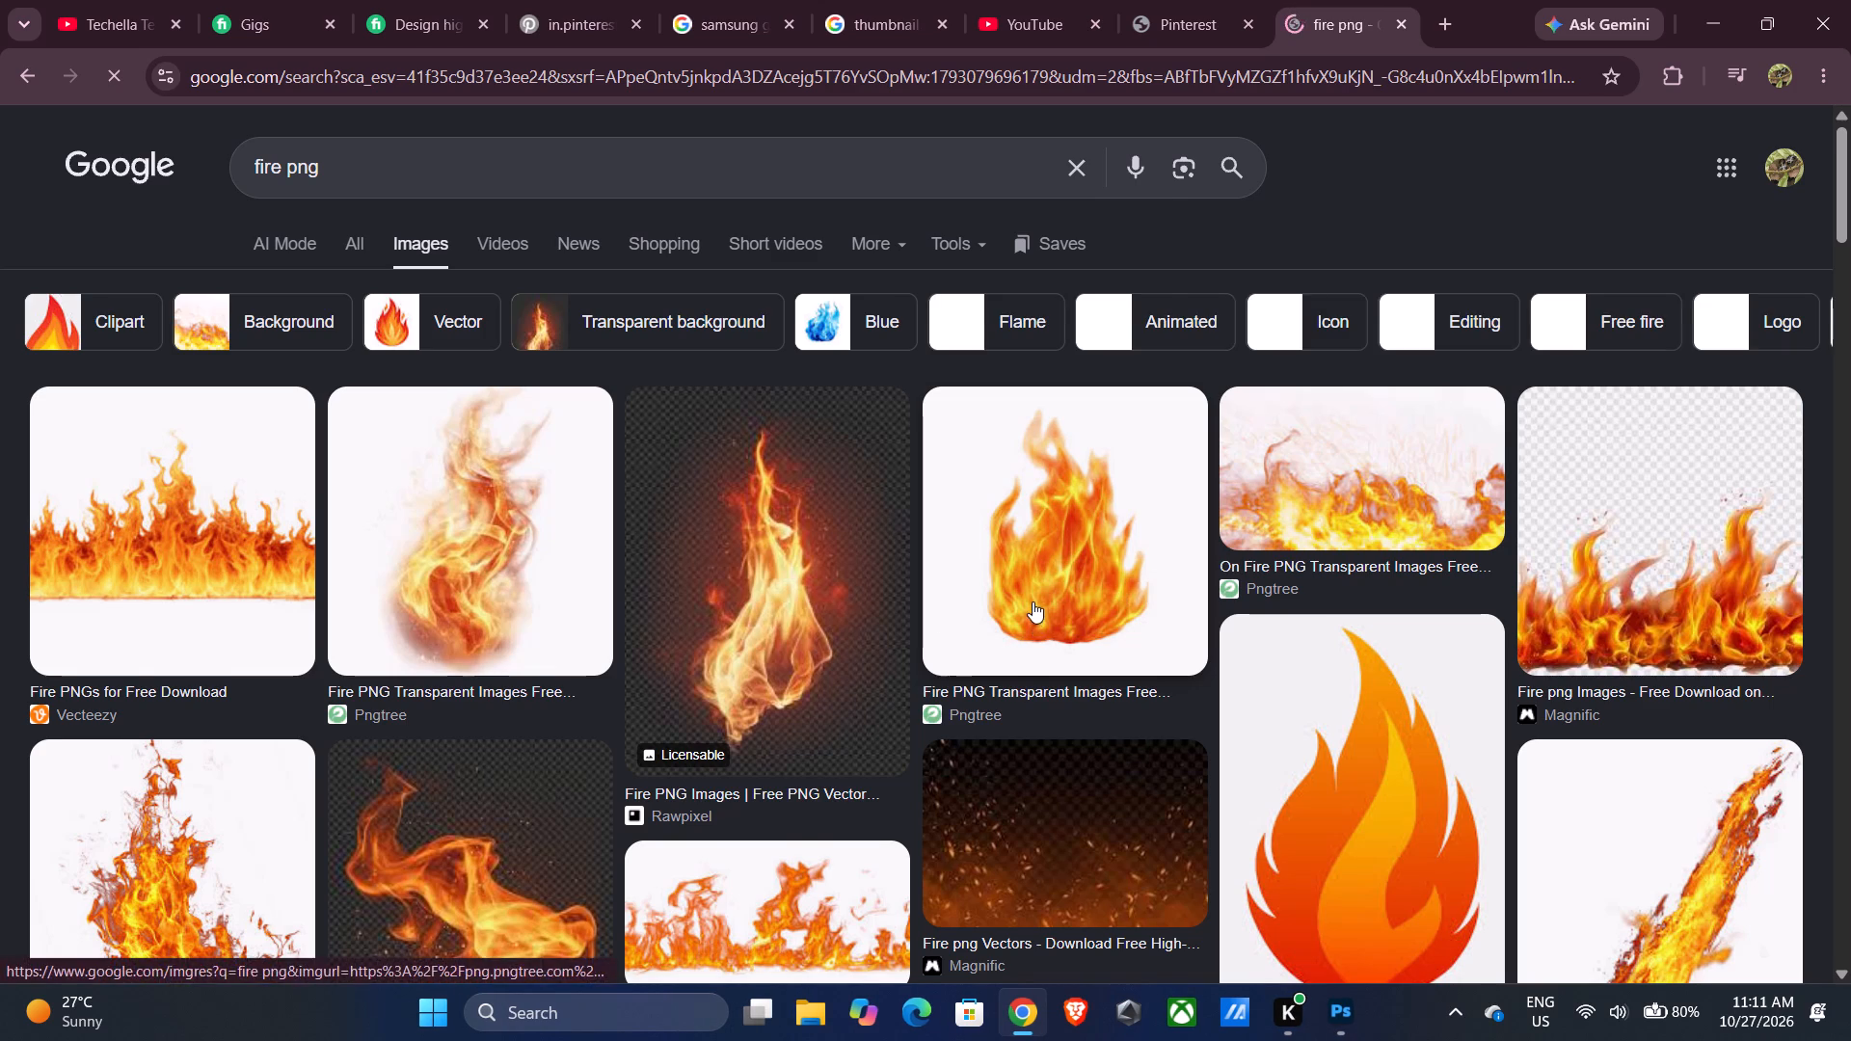
pyautogui.scroll(-2, 1033, 601)
pyautogui.click(206, 619)
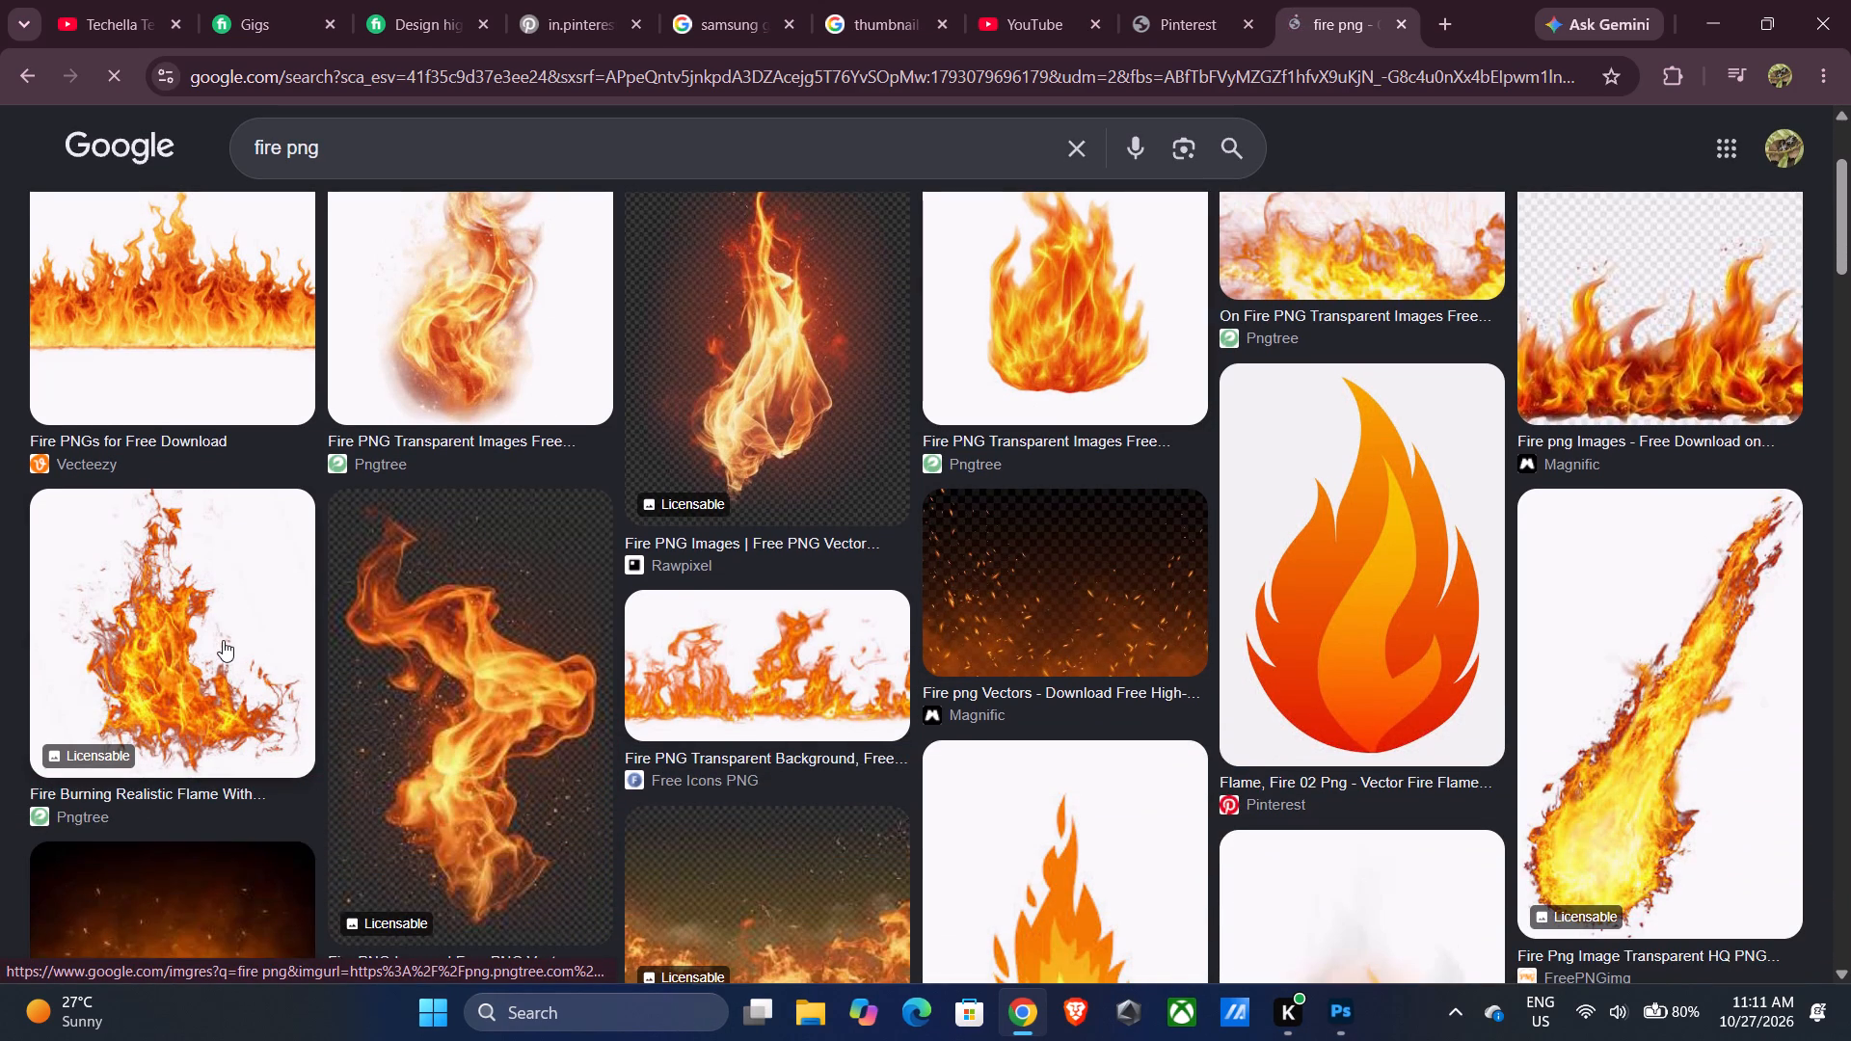
pyautogui.click(223, 640)
pyautogui.scroll(-5, 390, 502)
pyautogui.scroll(4, 381, 624)
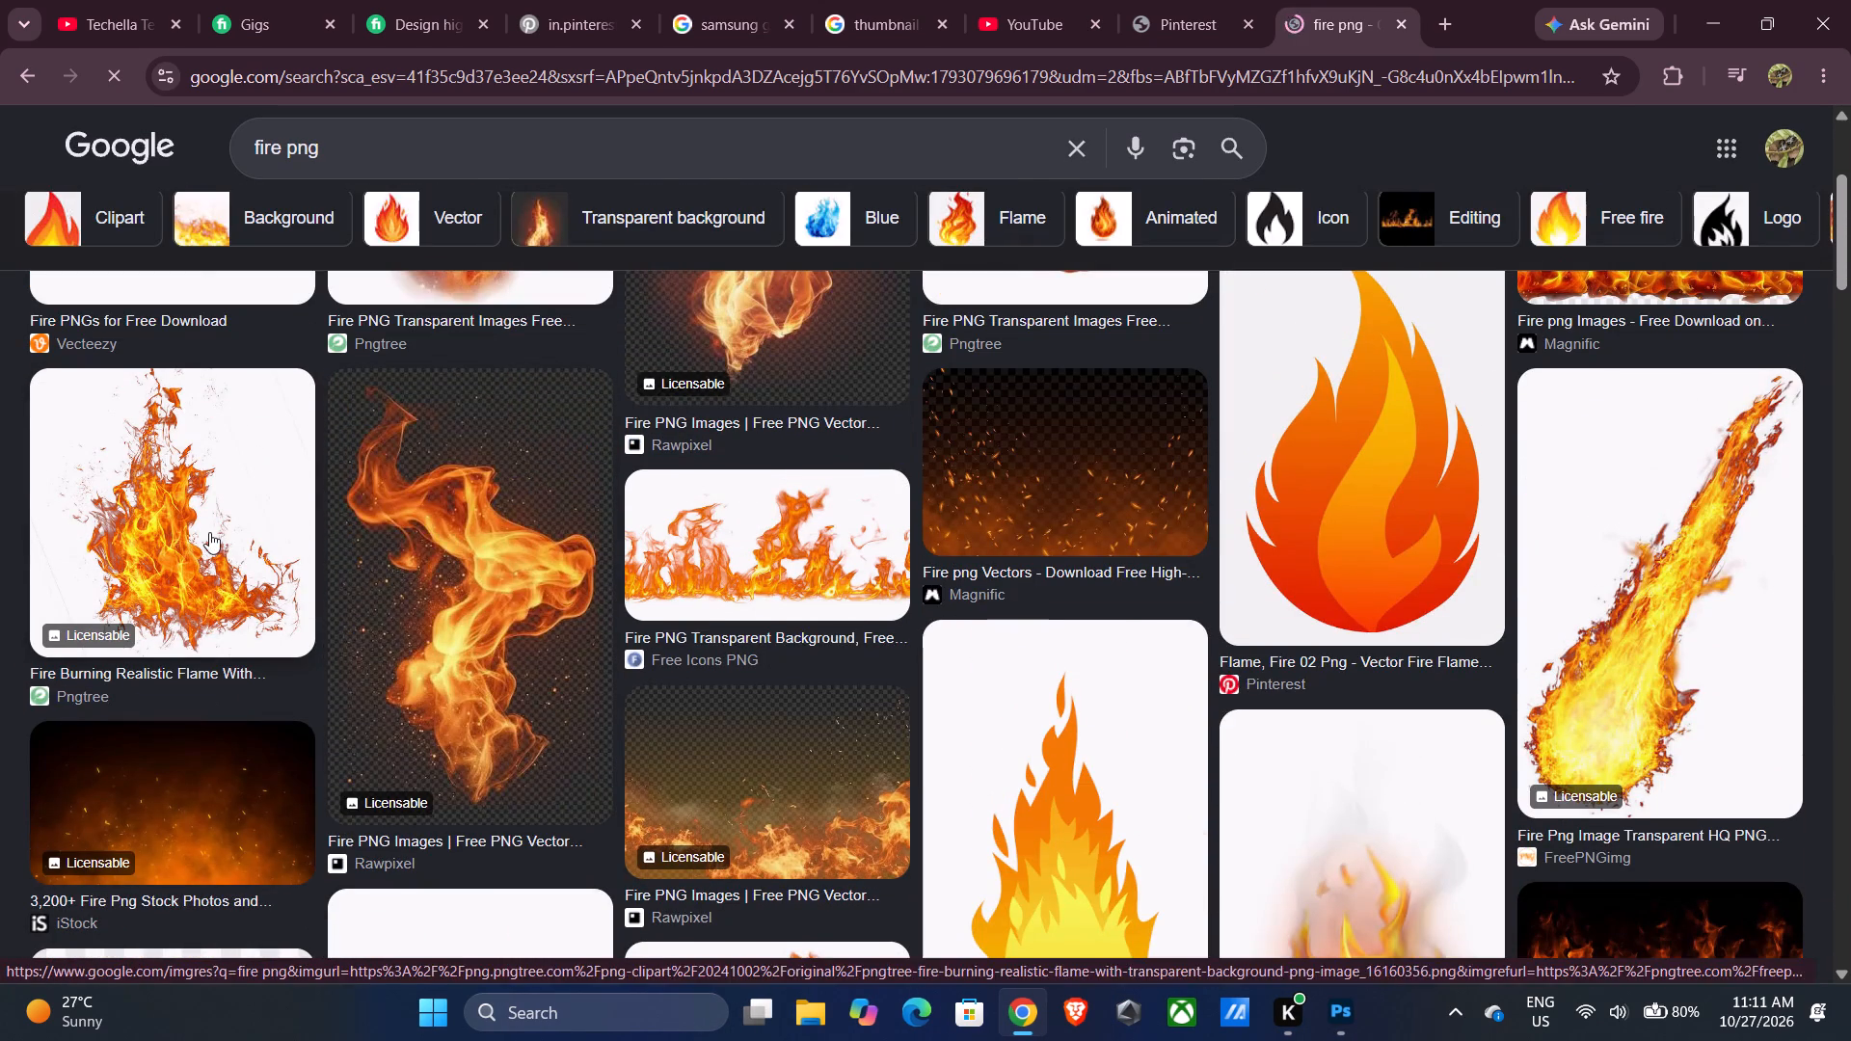
pyautogui.click(209, 531)
pyautogui.scroll(-4, 1160, 531)
pyautogui.scroll(4, 668, 718)
pyautogui.click(18, 519)
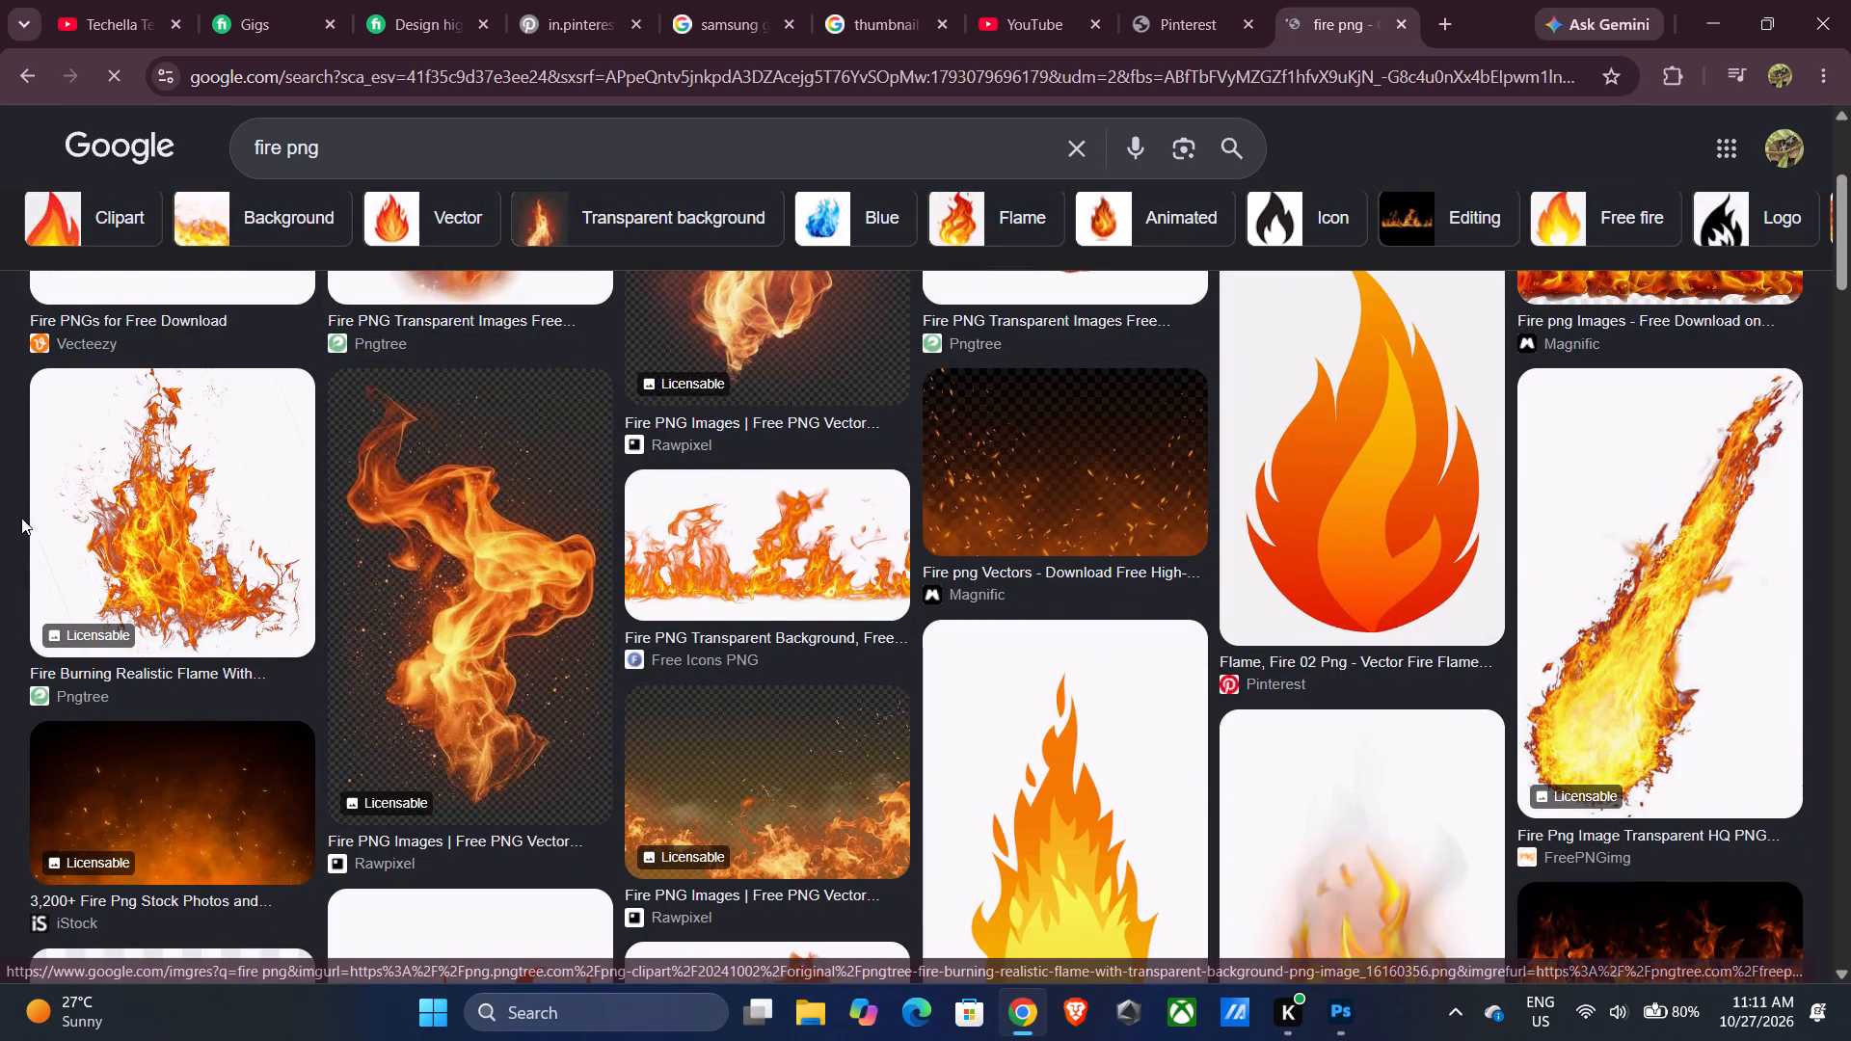
pyautogui.click(161, 507)
pyautogui.scroll(-3, 161, 507)
pyautogui.scroll(3, 176, 536)
pyautogui.doubleClick(178, 516)
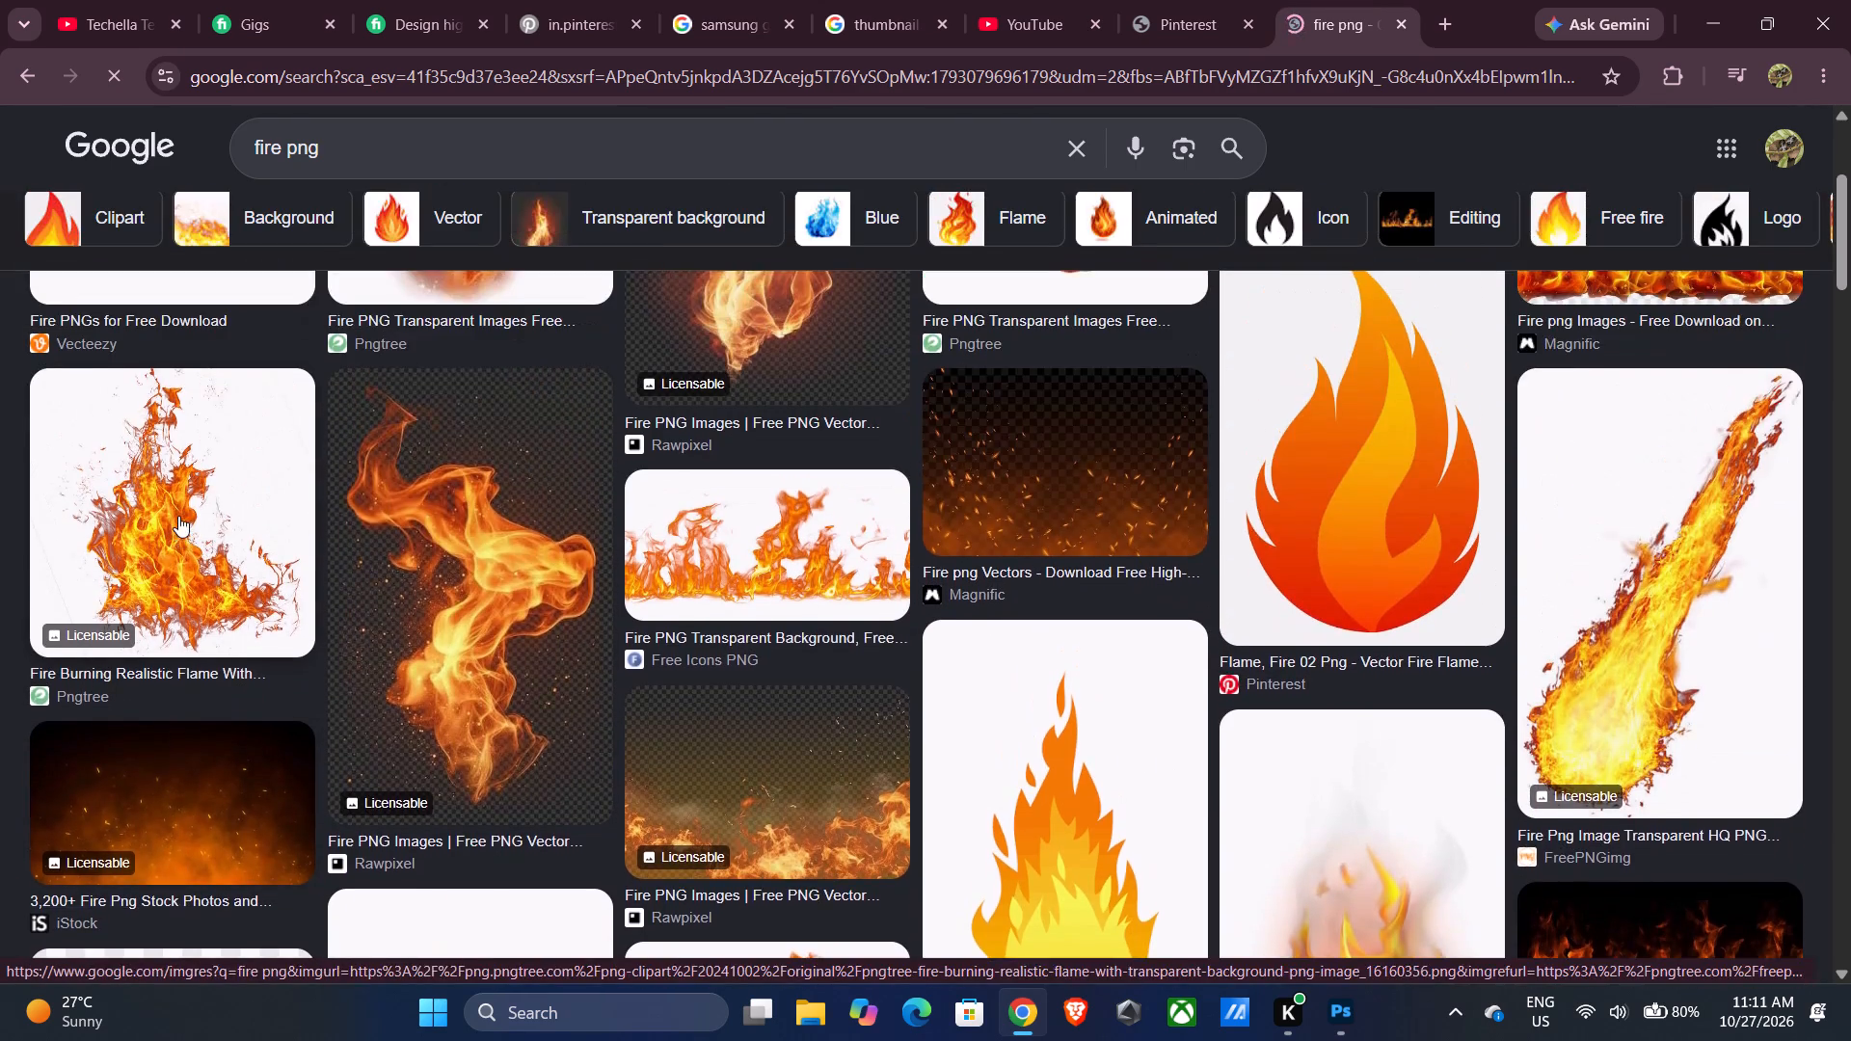
pyautogui.rightClick(1437, 575)
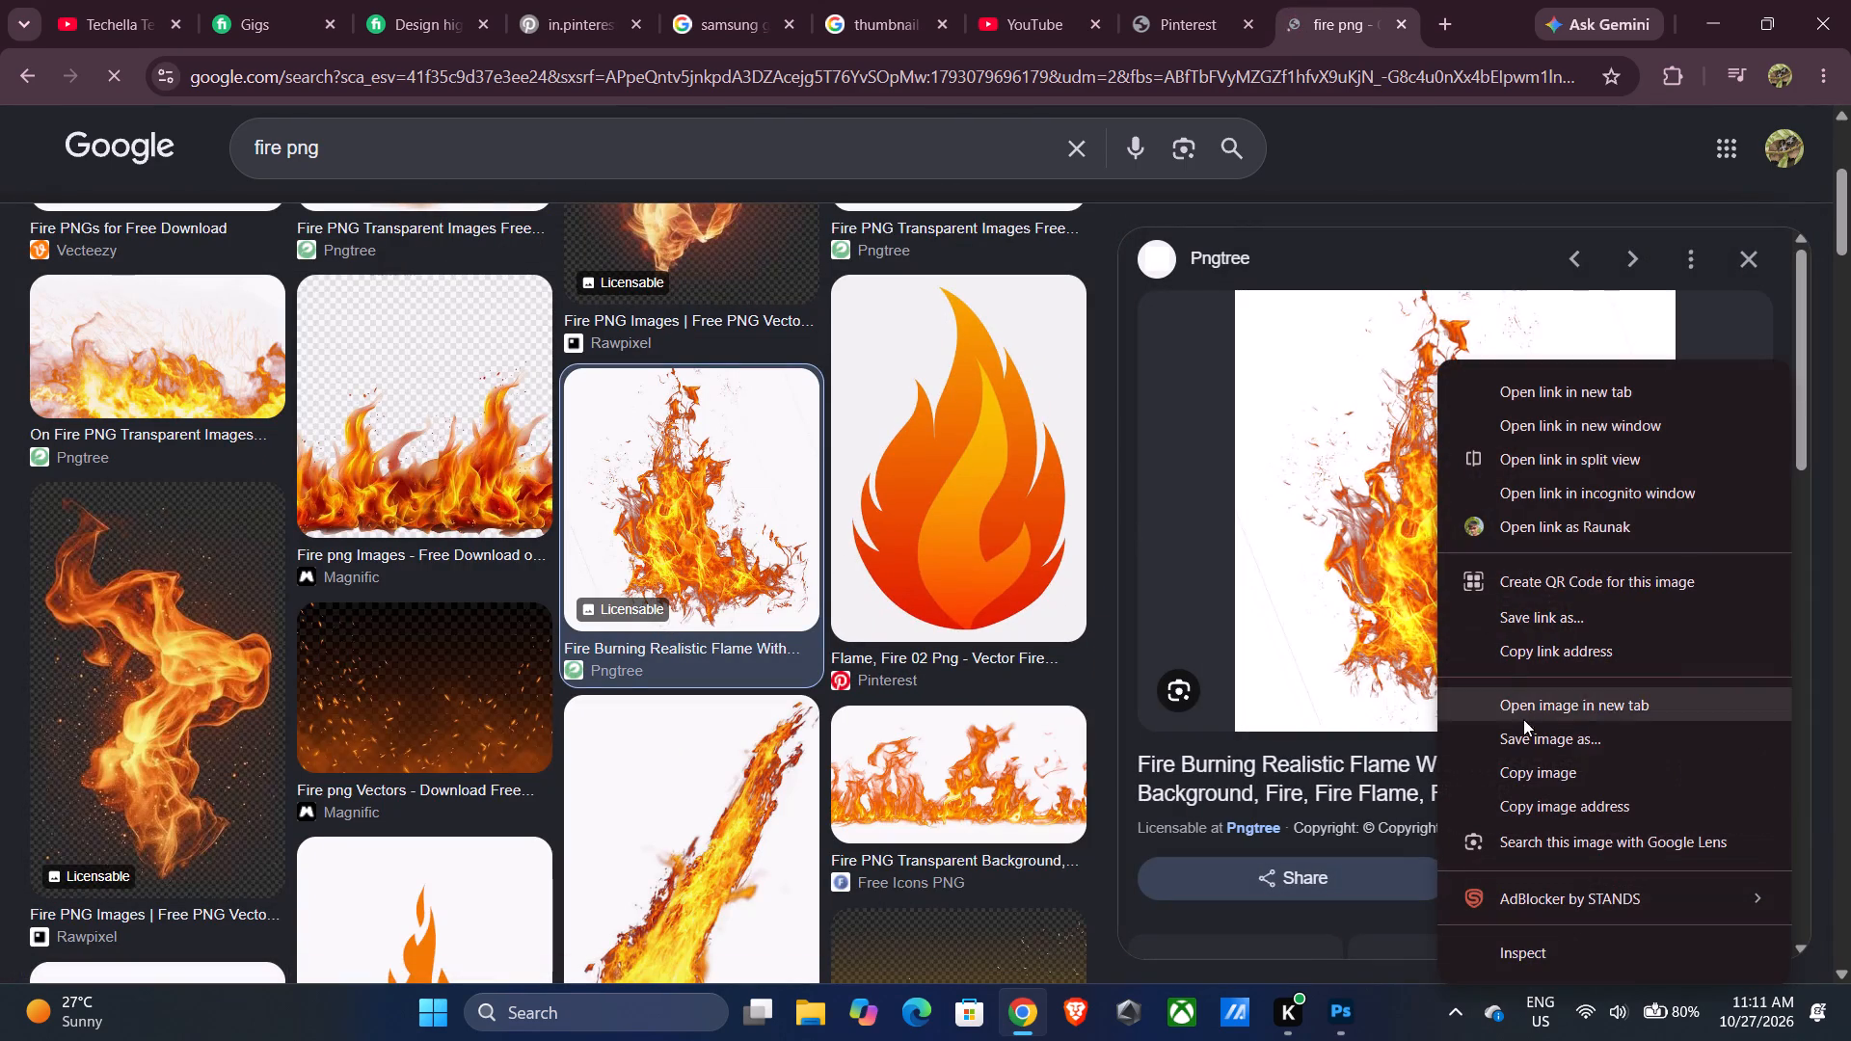
pyautogui.click(1542, 767)
# Switch back to Photoshop, apply the pending rotation, and paste the copied flame image above Layer 3 in Layer 2.psb.
pyautogui.click(1351, 1034)
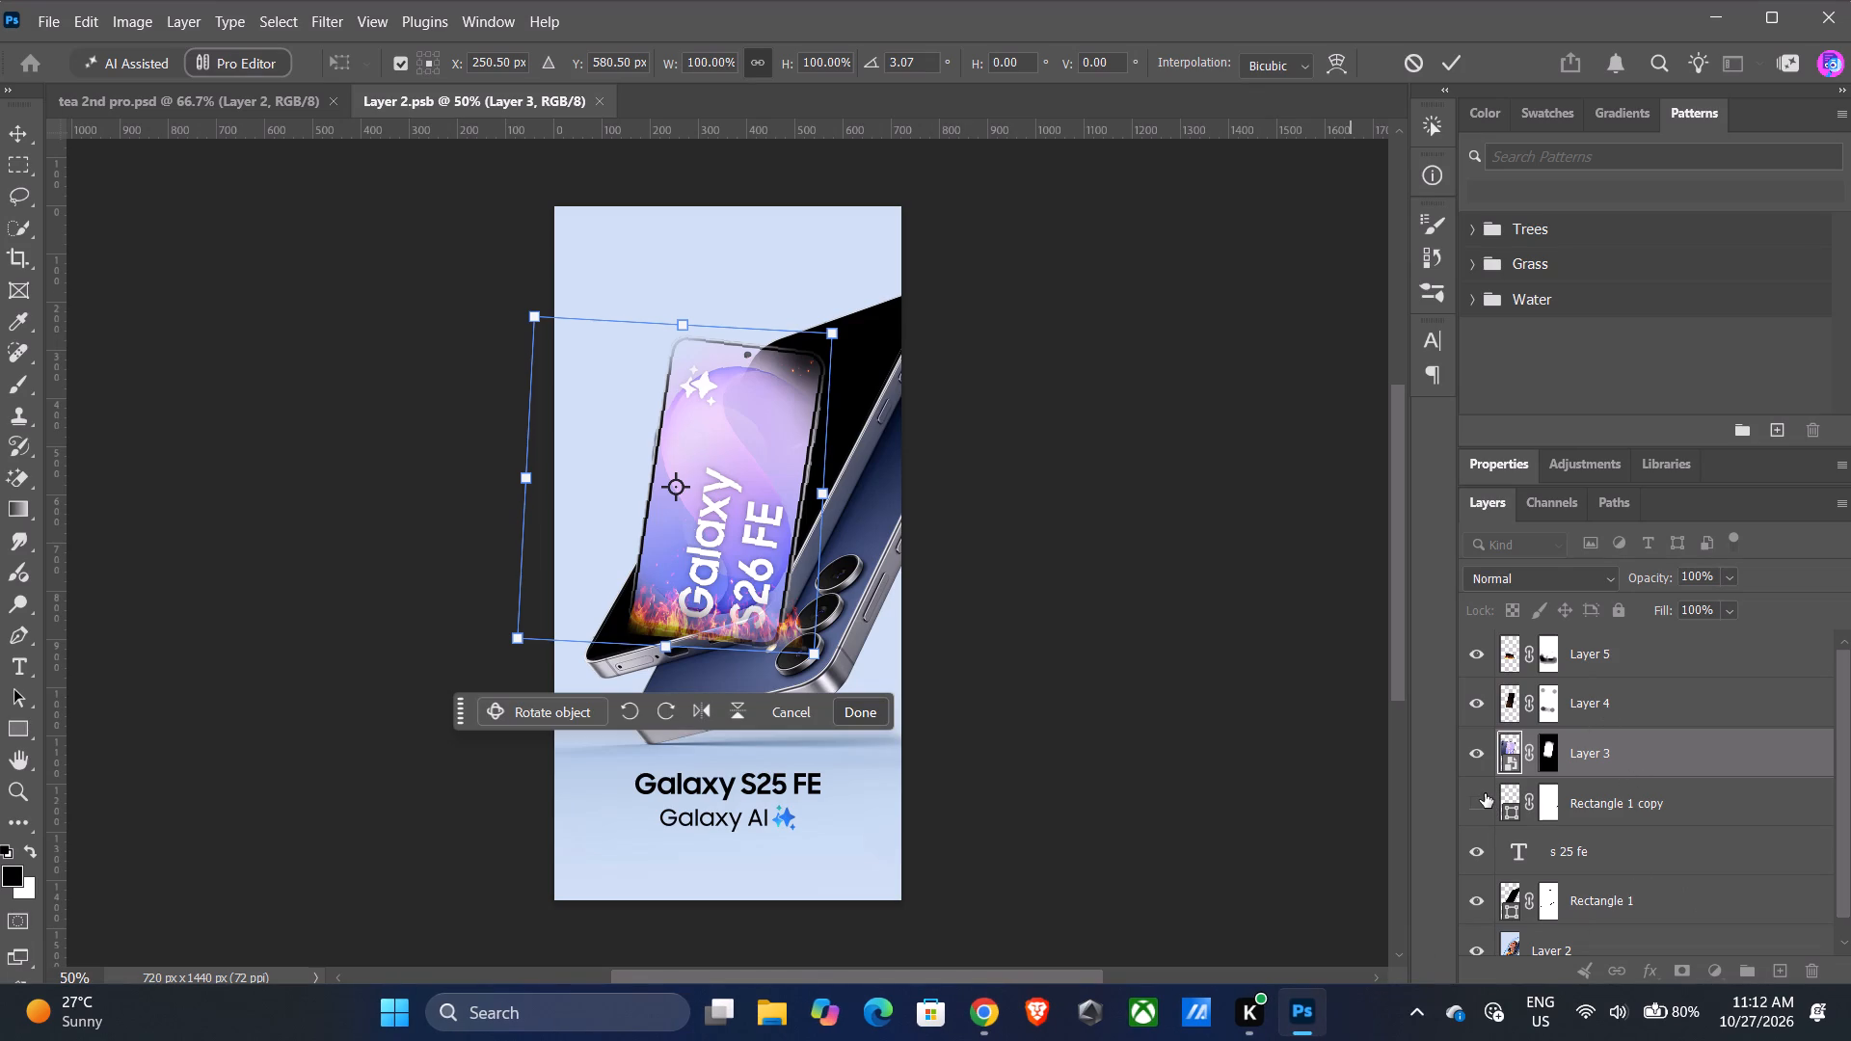
pyautogui.hotkey('ctrl', 'v')
pyautogui.click(869, 713)
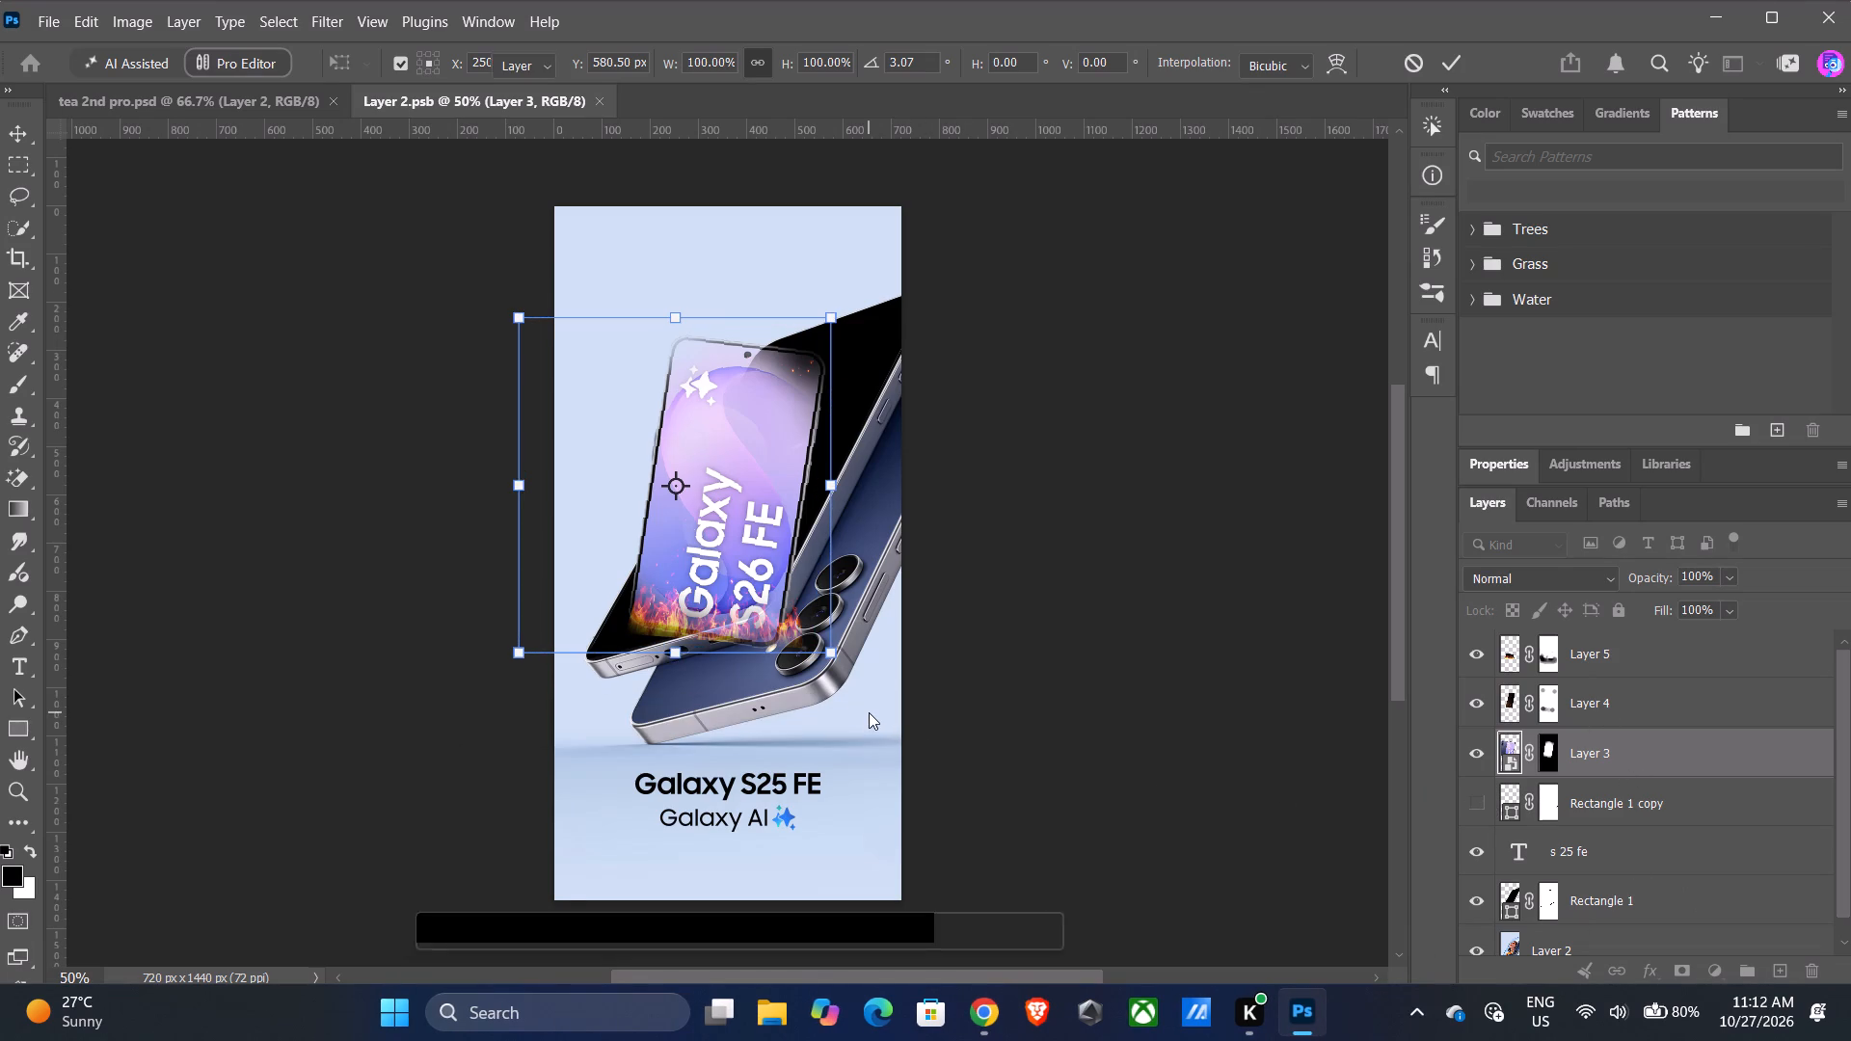
pyautogui.hotkey('ctrl', 'v')
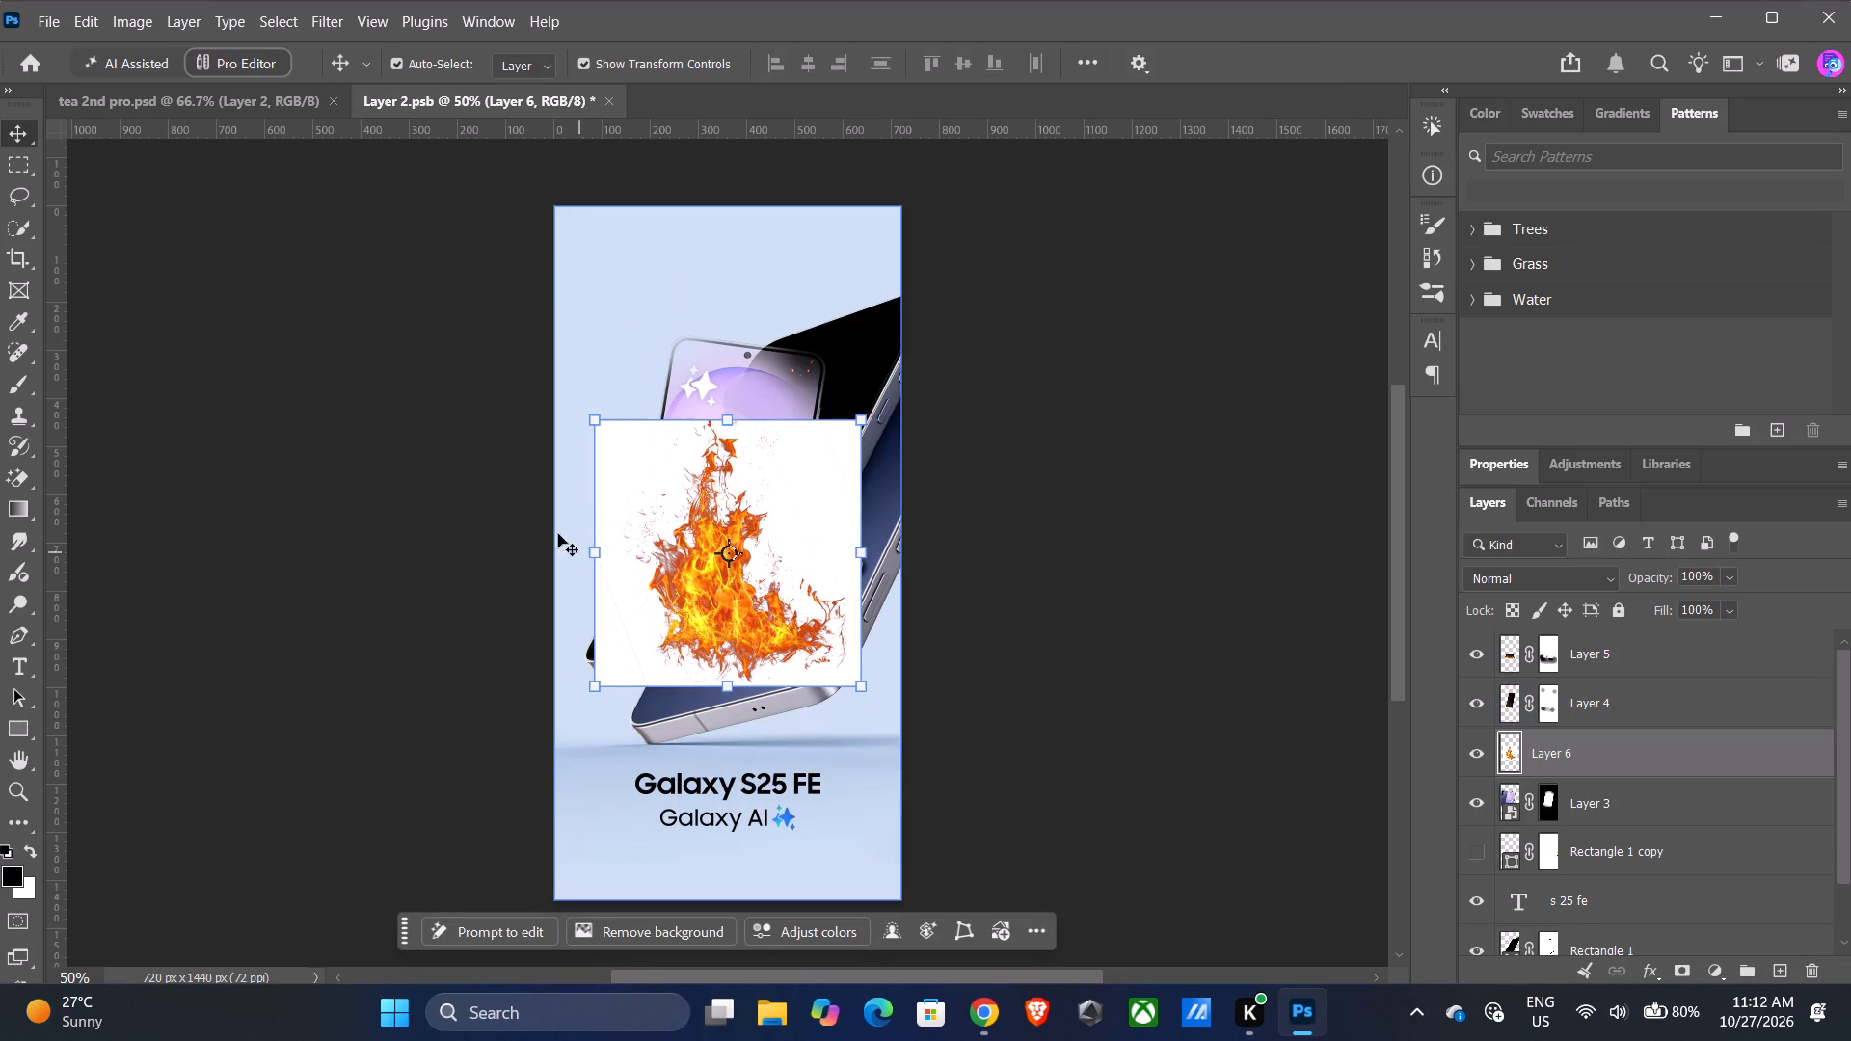
# Erase the white background around the pasted flame with the Magic Eraser tool.
pyautogui.click(27, 474)
pyautogui.click(652, 468)
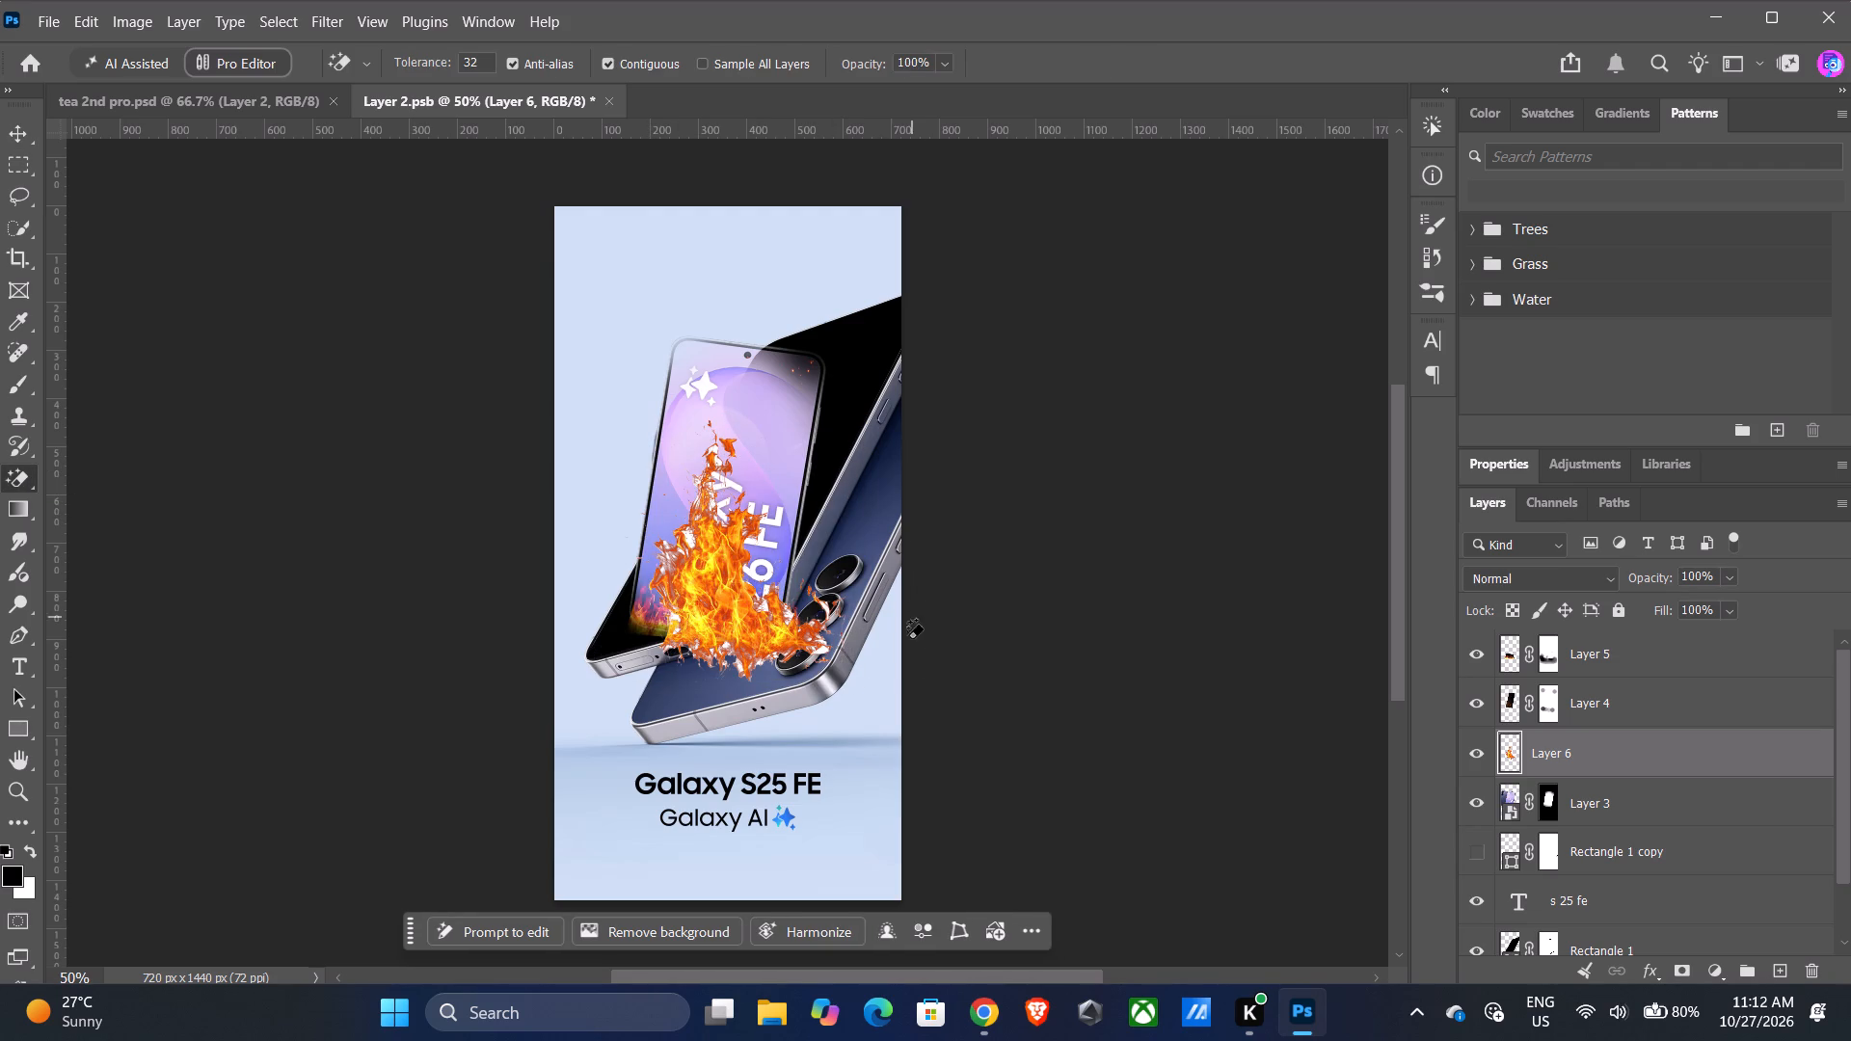
# Convert the flame on Layer 6 to a smart object.
pyautogui.click(17, 119)
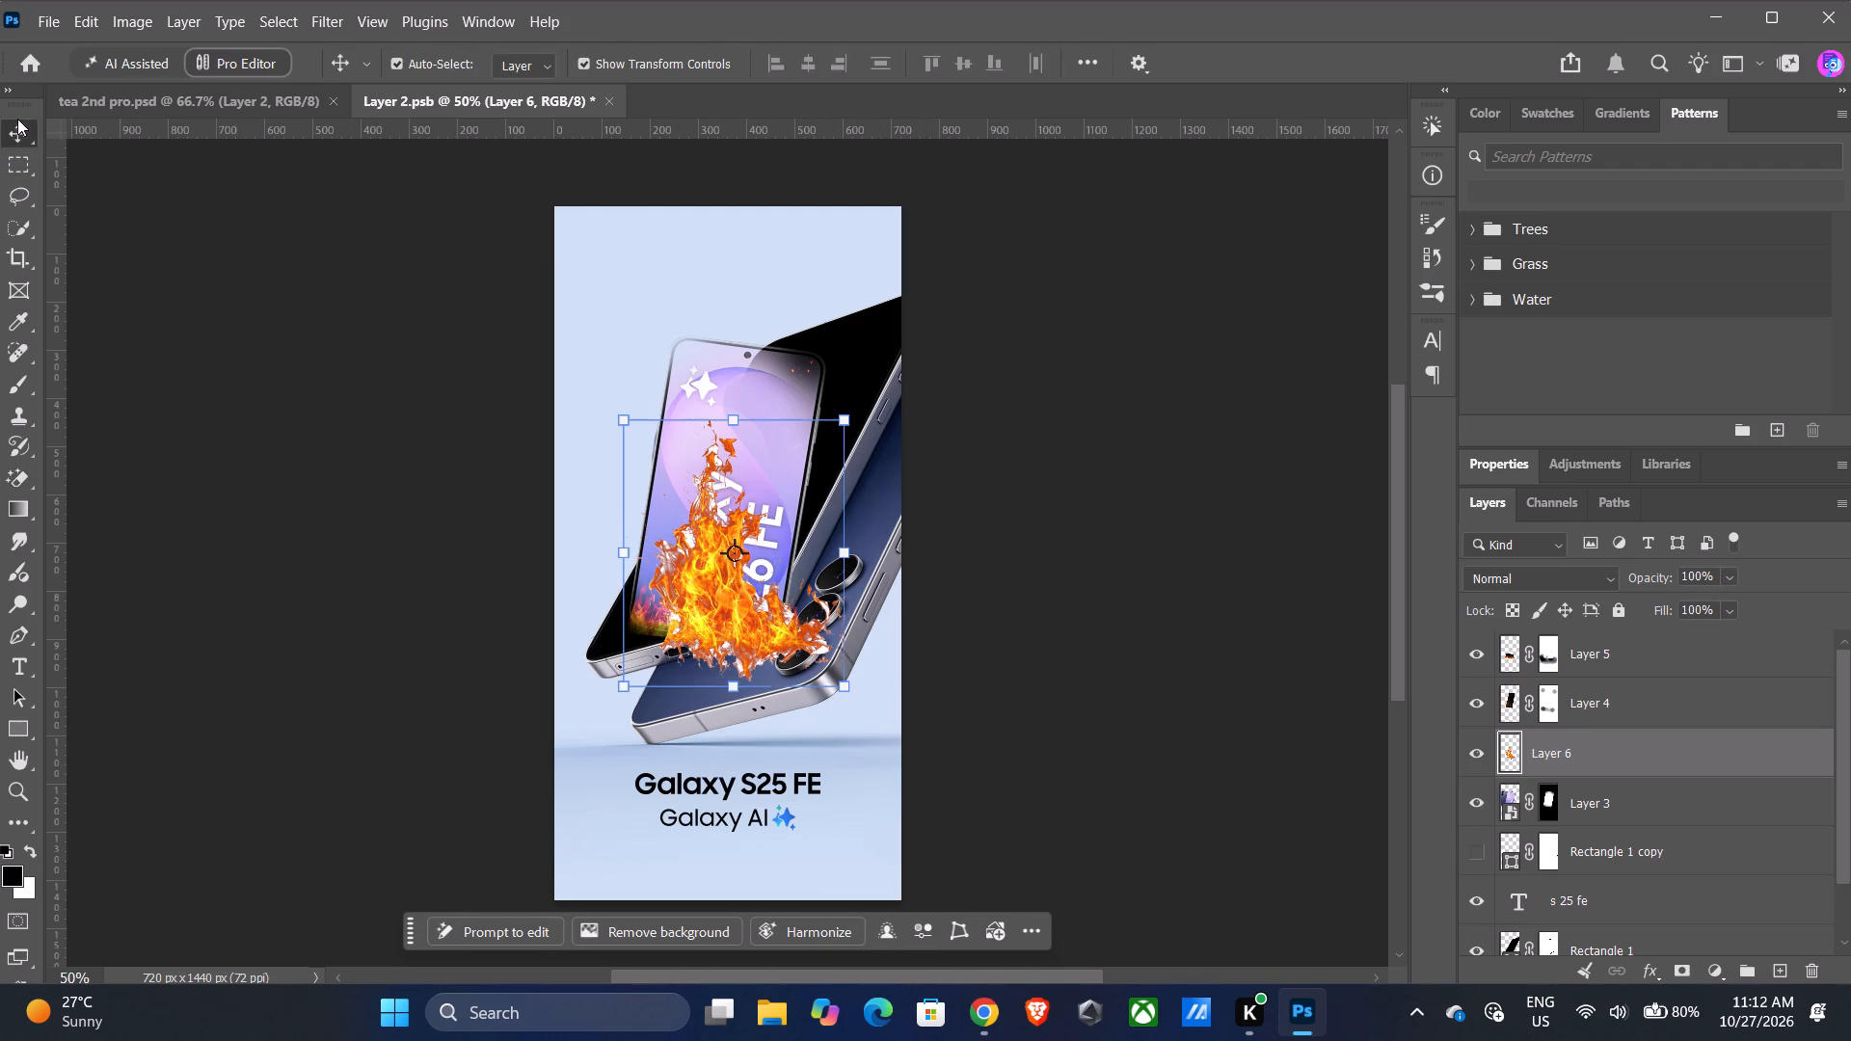
pyautogui.rightClick(1528, 752)
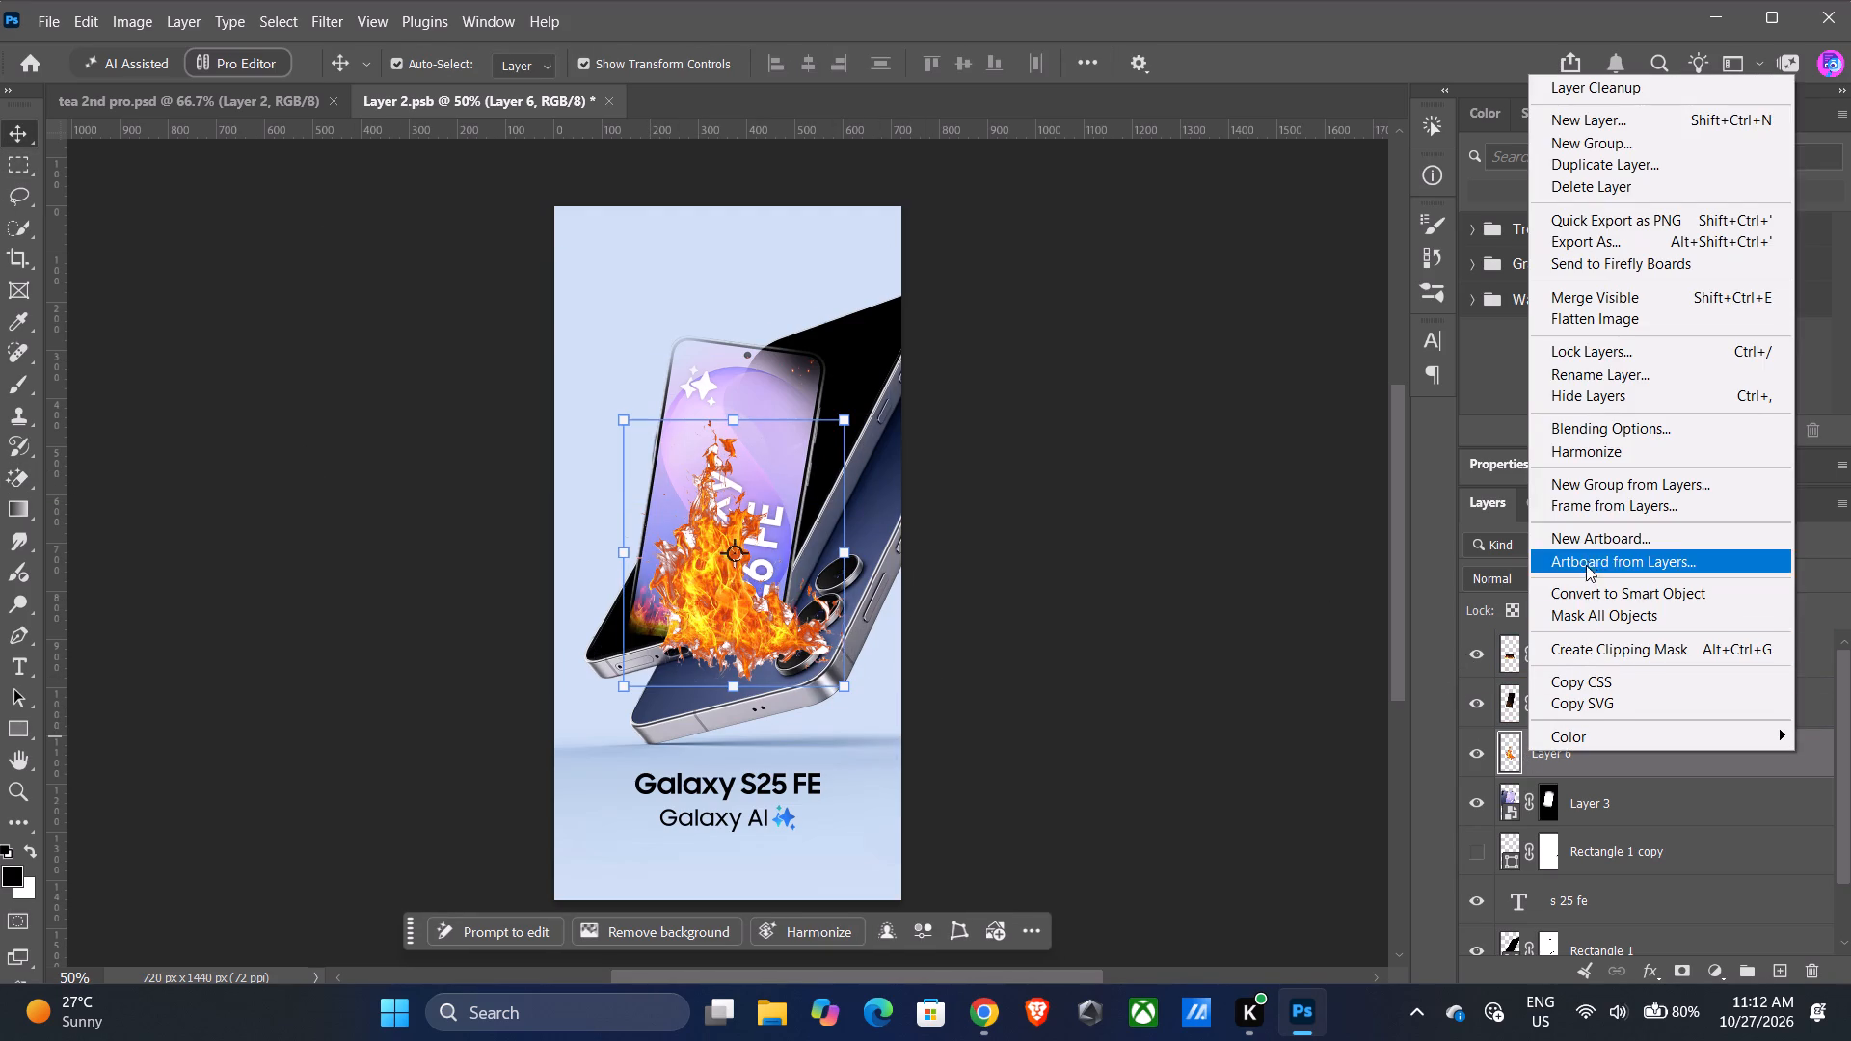
pyautogui.click(1615, 589)
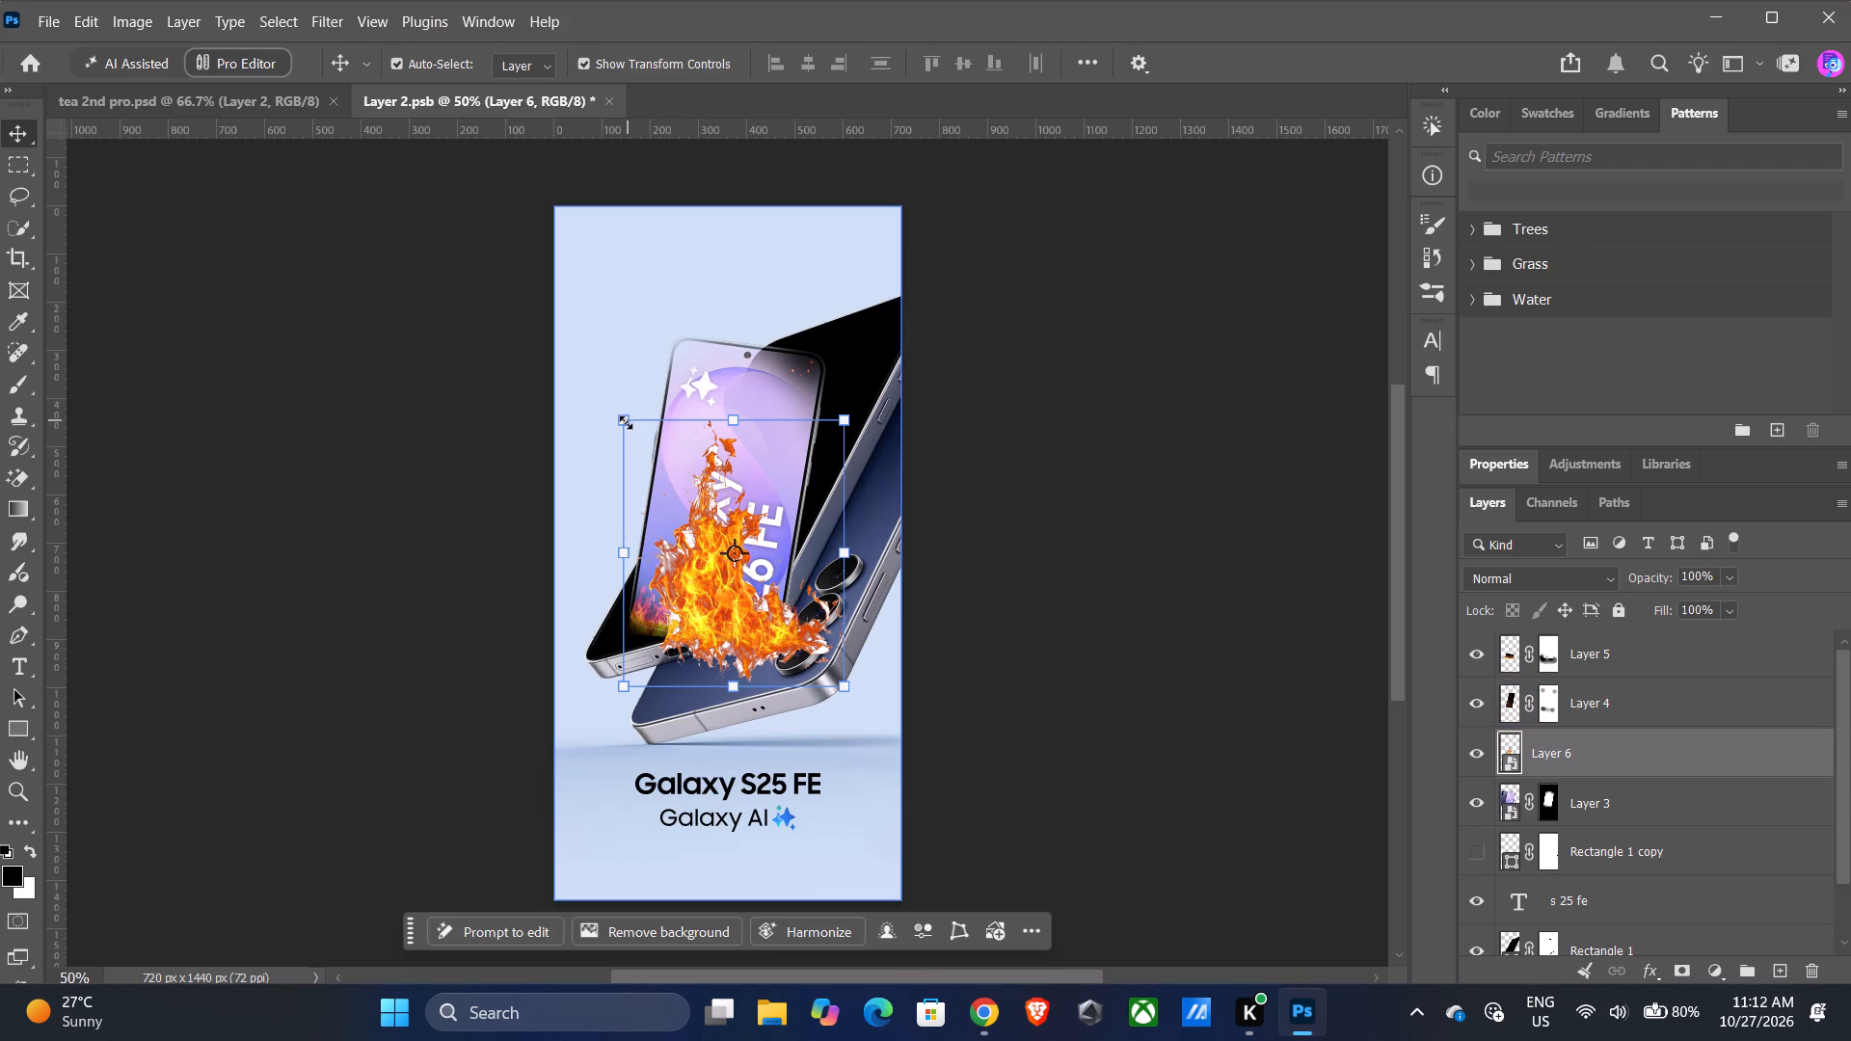
# Enlarge the flame to about 127% and move Layer 6 directly below Layer 3 in the stacking order.
pyautogui.moveTo(626, 423); pyautogui.dragTo(569, 347)
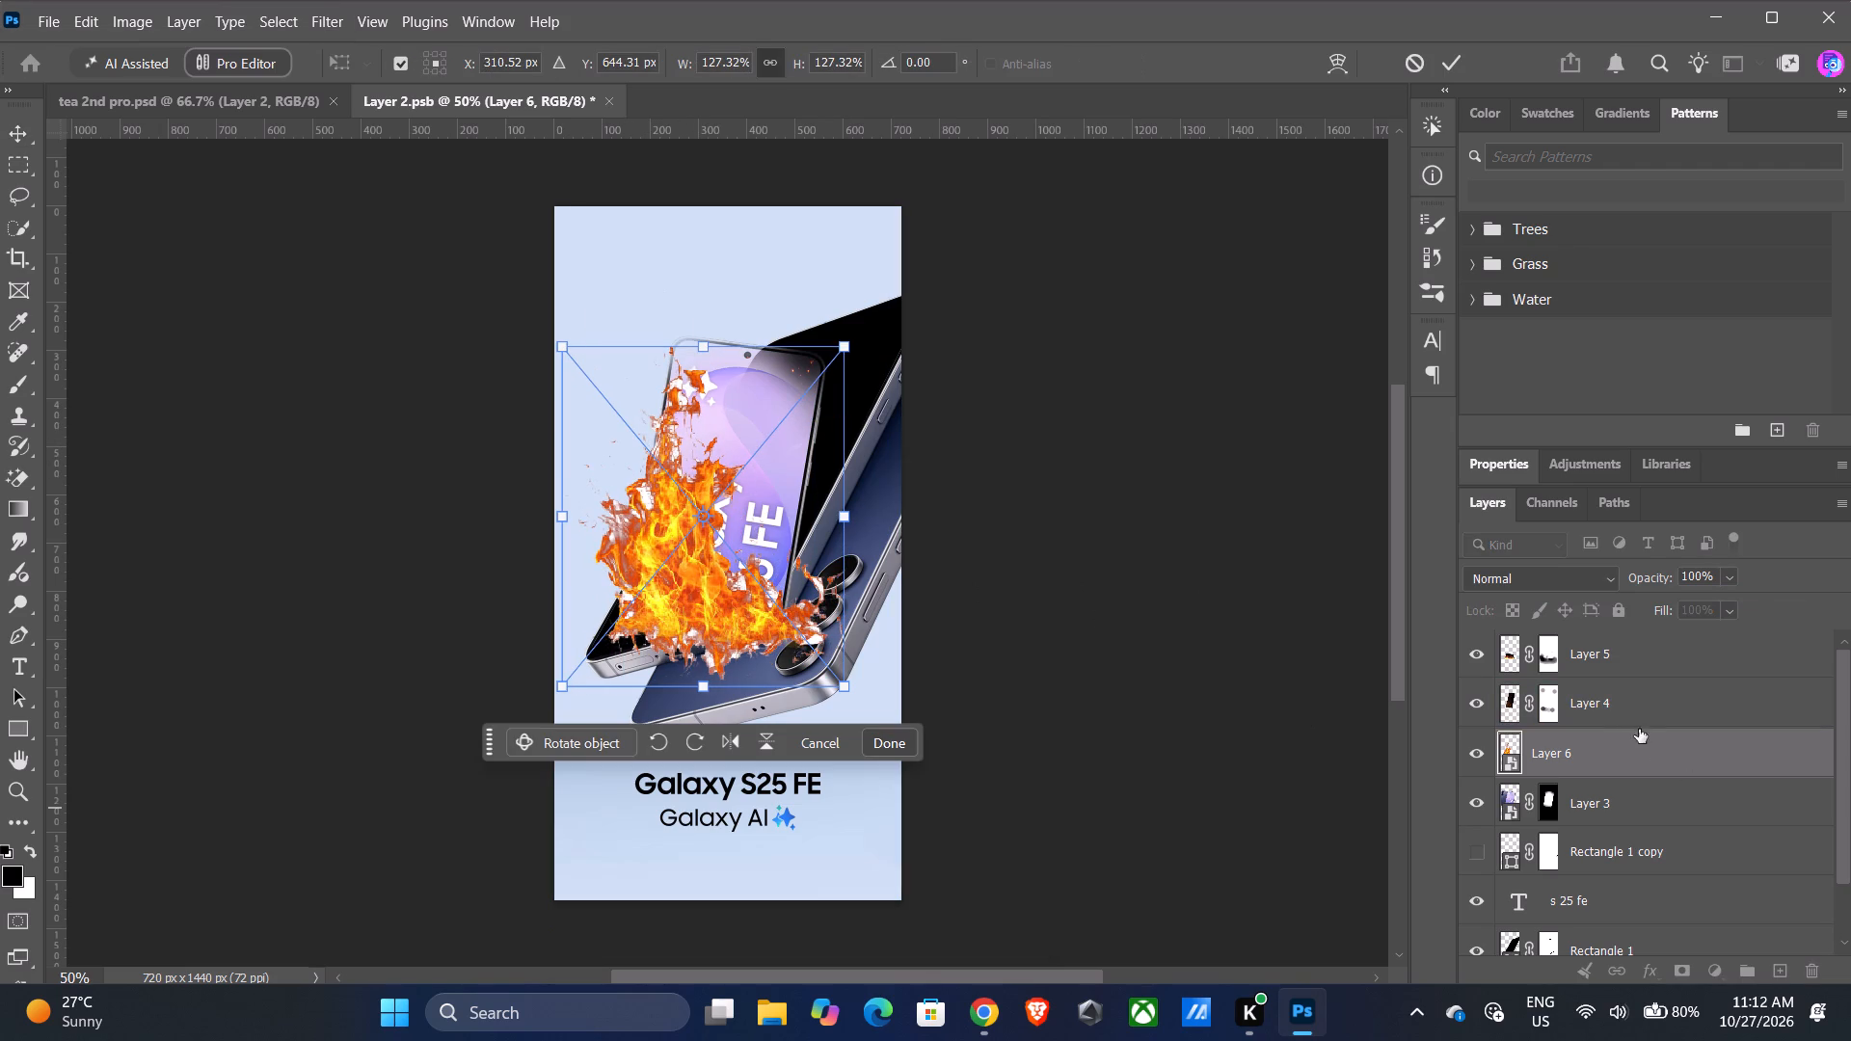
pyautogui.moveTo(1639, 743); pyautogui.dragTo(1650, 845)
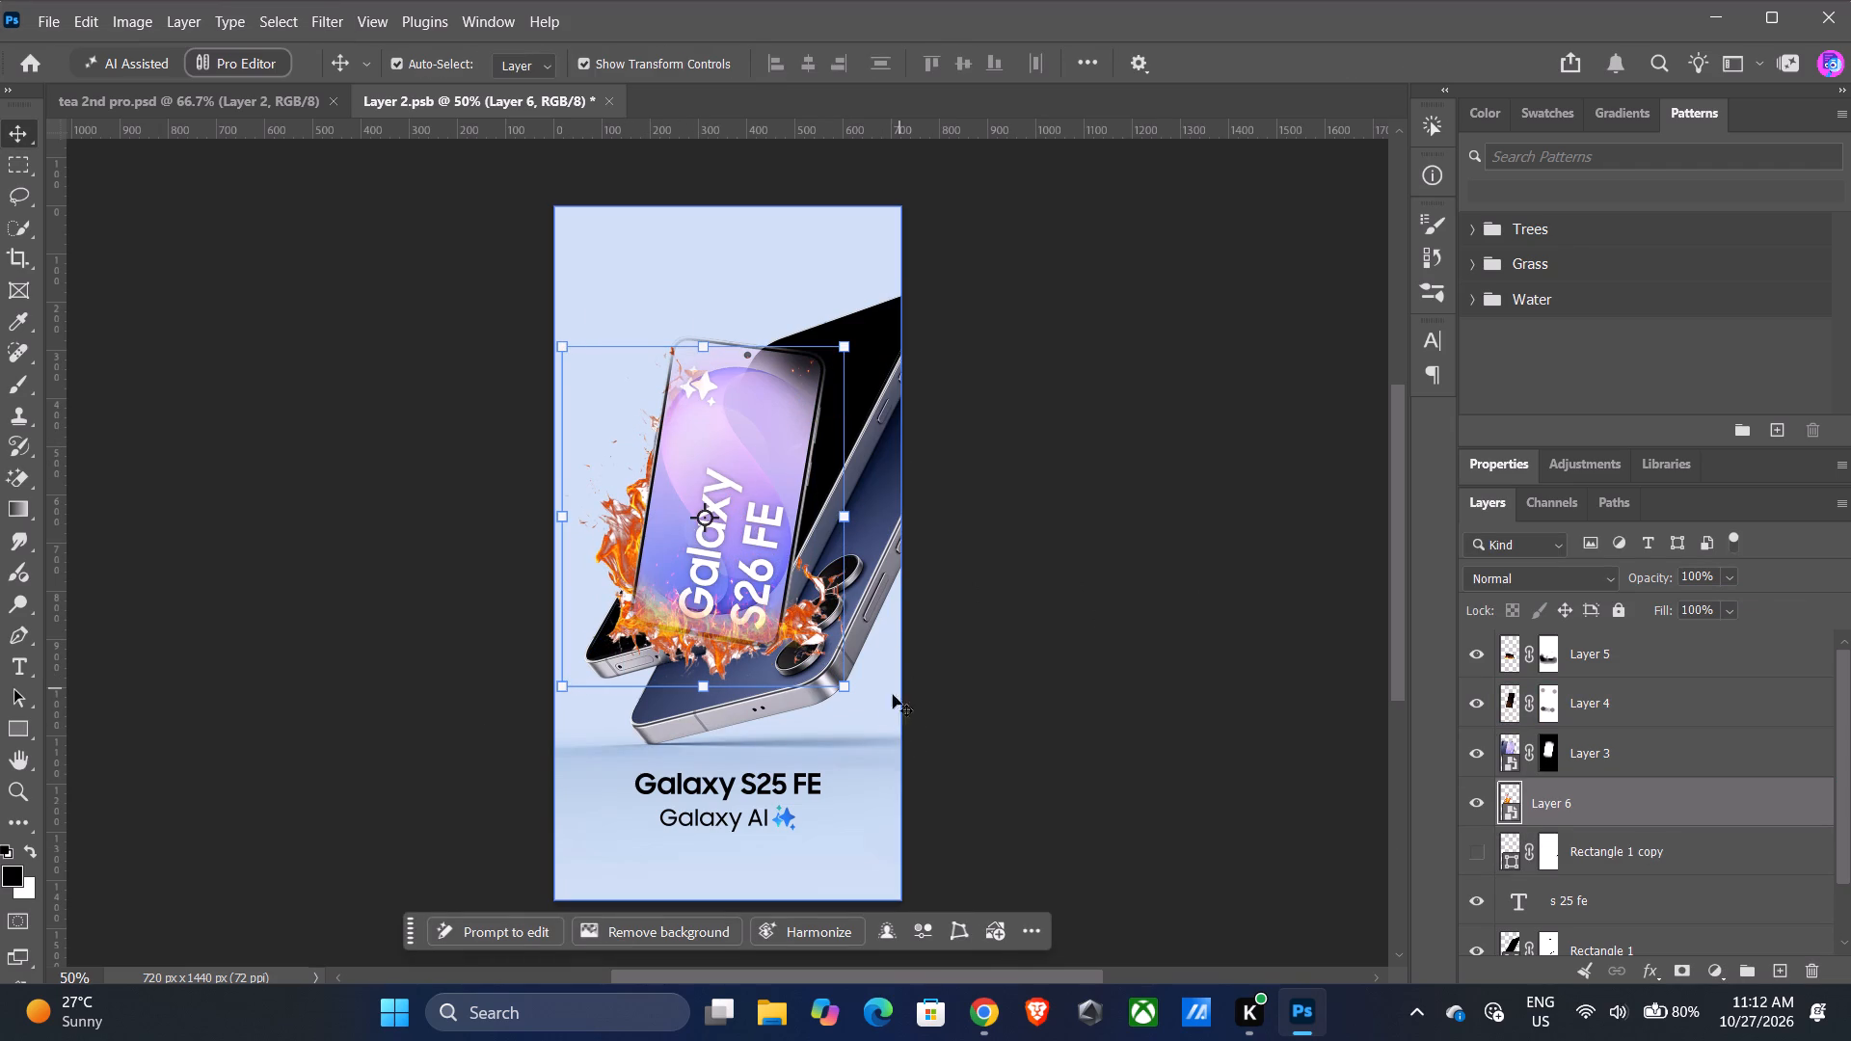
# Rotate and skew the flame behind the S26 FE phone to about 4.9°, 111% wide and 135% high, and apply the transform.
pyautogui.moveTo(856, 707); pyautogui.dragTo(835, 710)
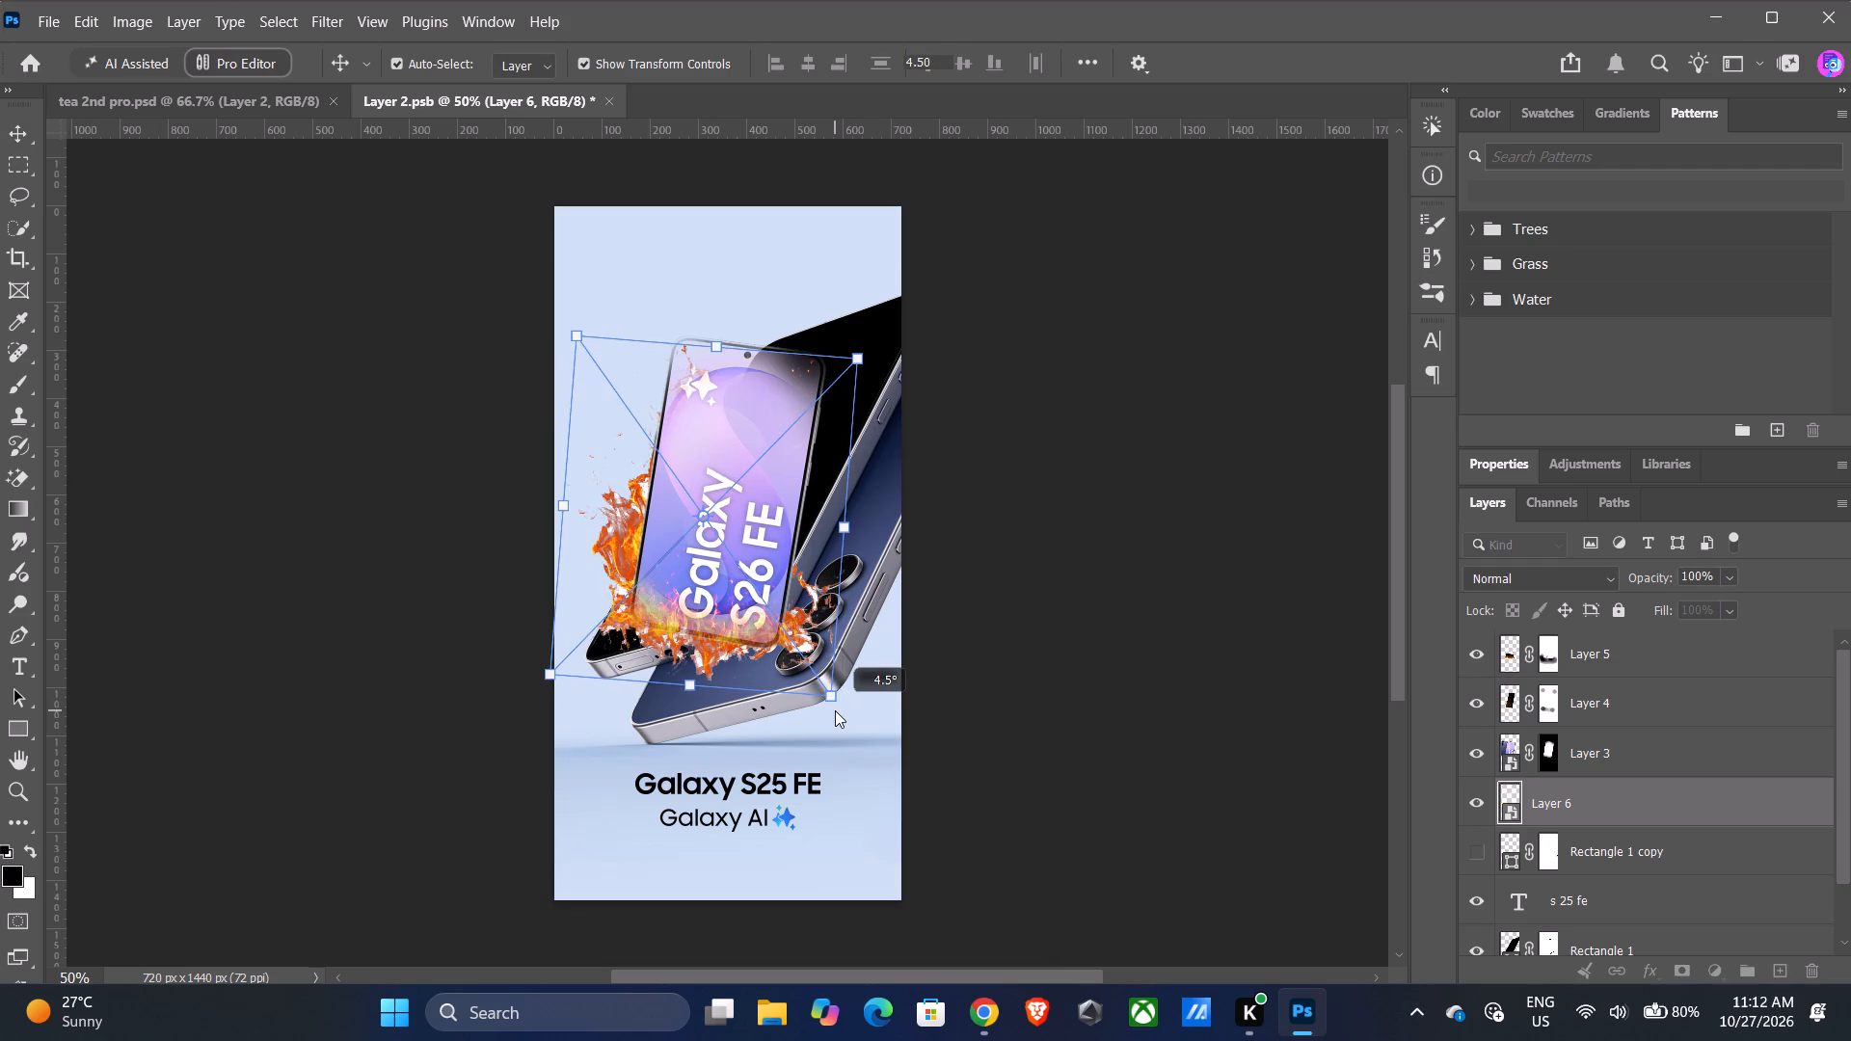
pyautogui.moveTo(835, 710); pyautogui.dragTo(842, 698)
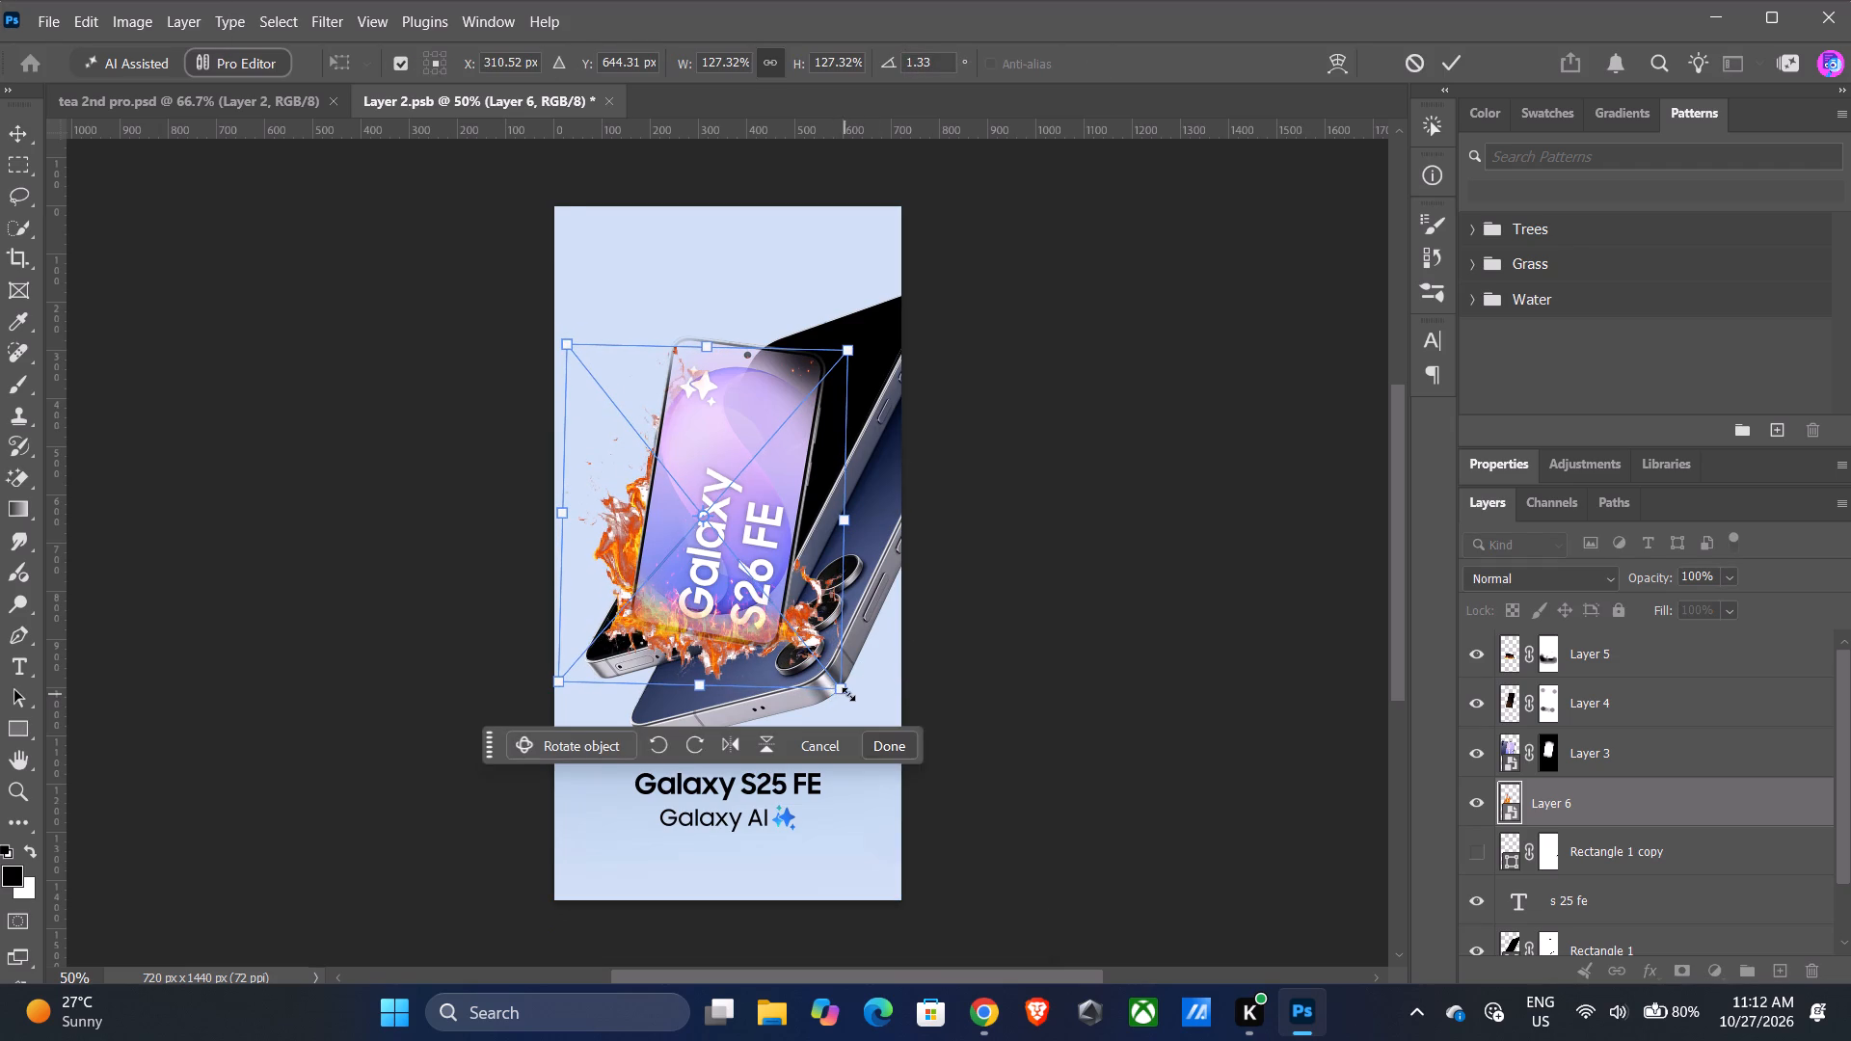
pyautogui.keyDown('ctrl'); pyautogui.moveTo(835, 687); pyautogui.dragTo(830, 682); pyautogui.keyUp('ctrl')
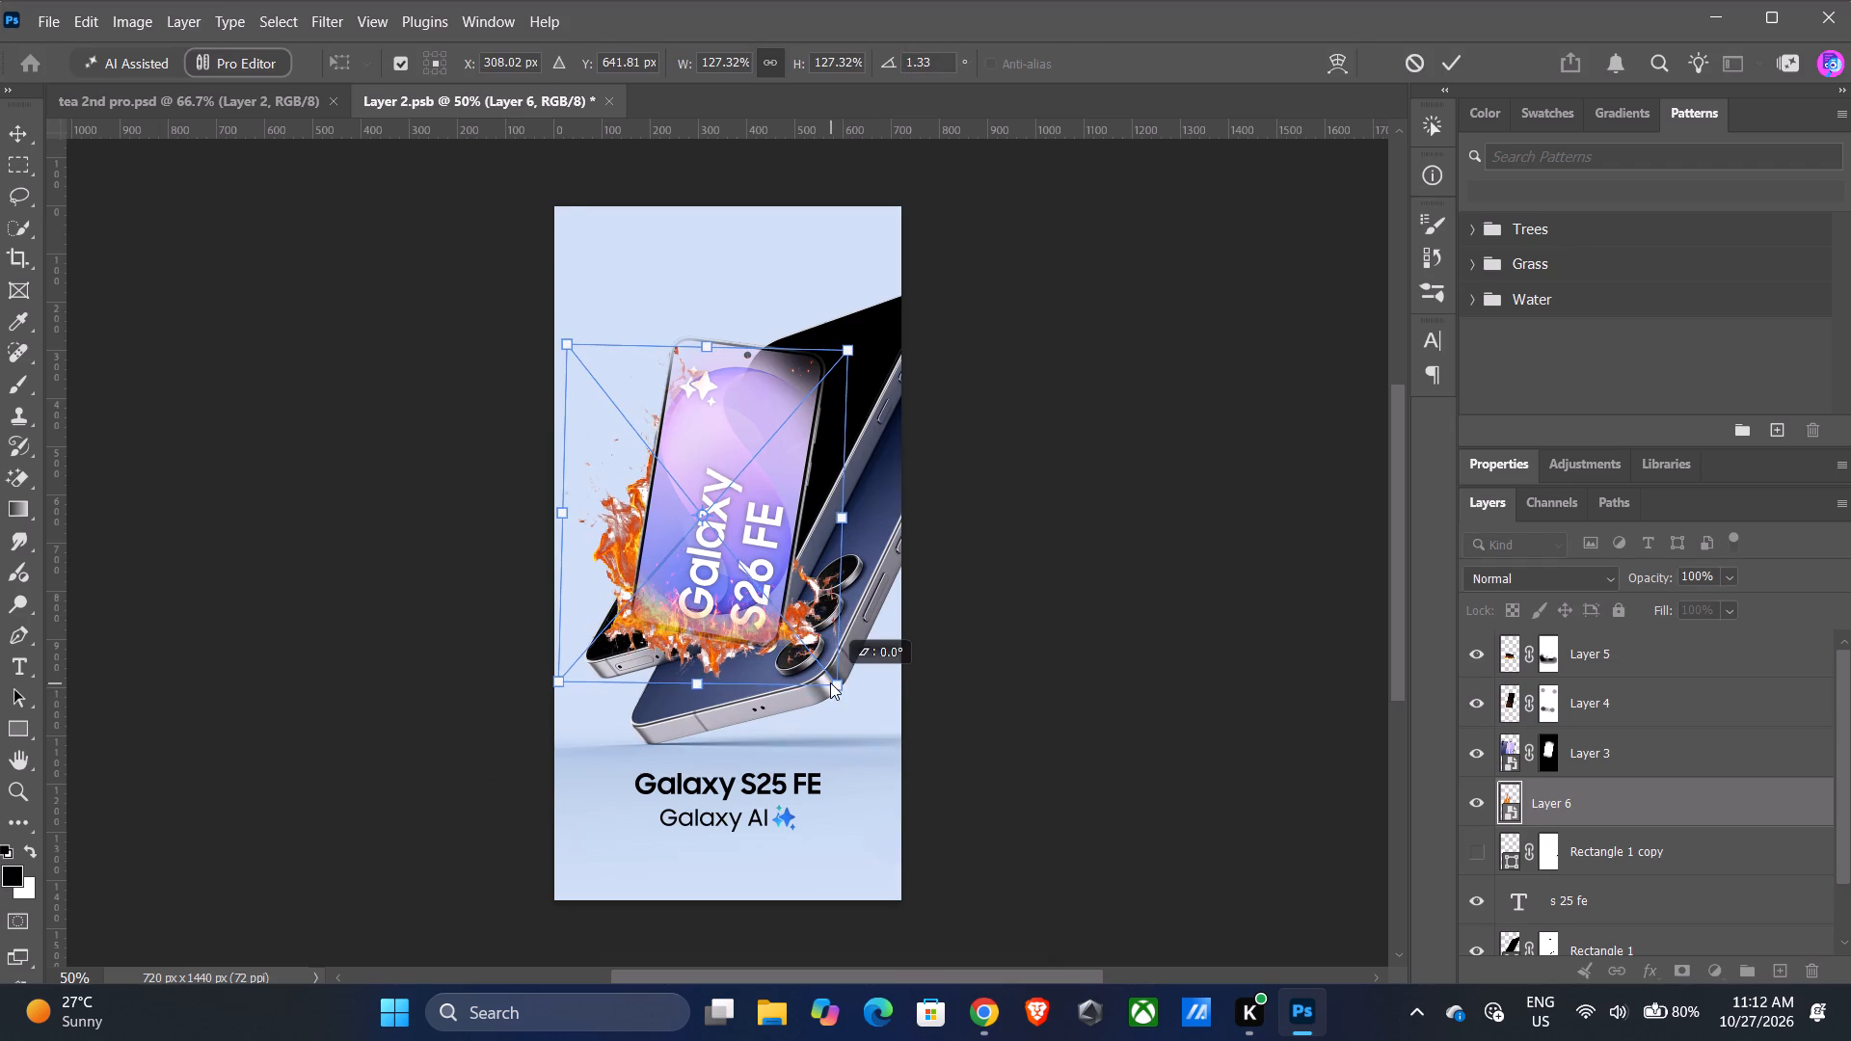
pyautogui.keyDown('ctrl'); pyautogui.moveTo(830, 682); pyautogui.dragTo(793, 671); pyautogui.keyUp('ctrl')
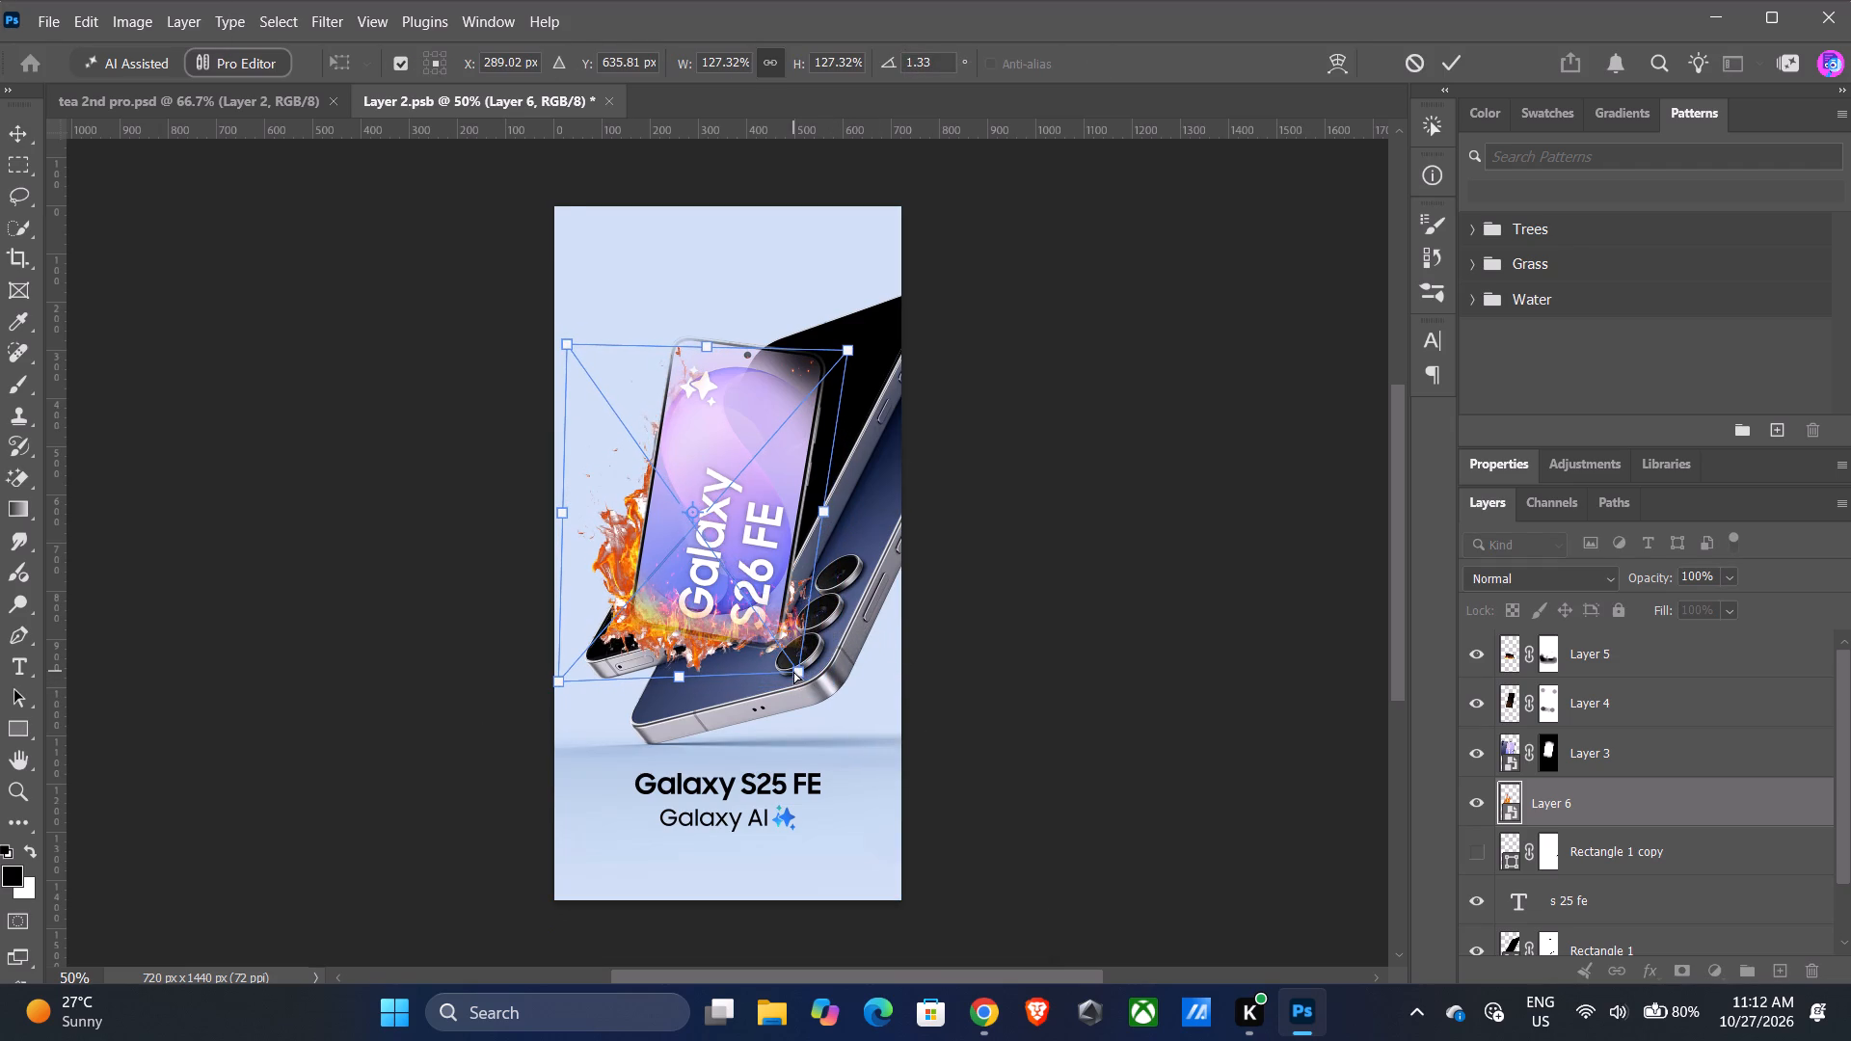
pyautogui.keyDown('ctrl'); pyautogui.moveTo(566, 348); pyautogui.dragTo(596, 346); pyautogui.keyUp('ctrl')
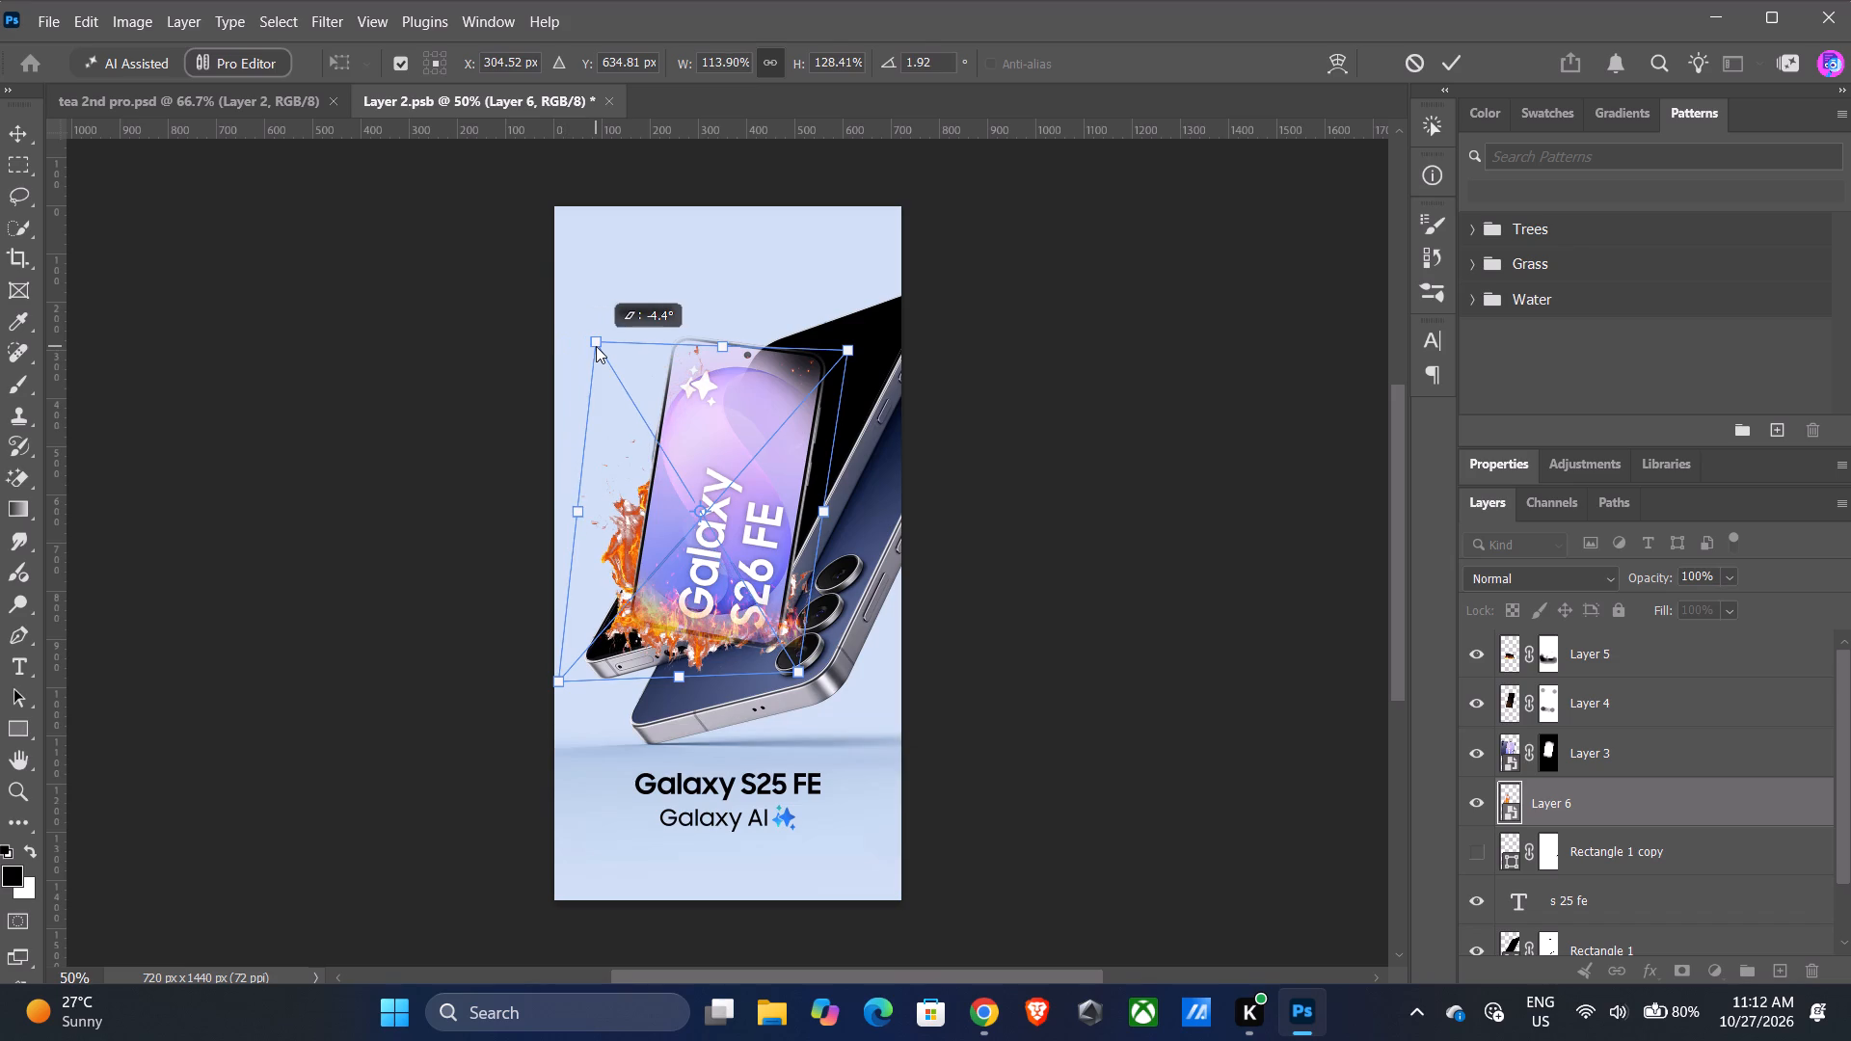
pyautogui.keyDown('ctrl'); pyautogui.moveTo(596, 346); pyautogui.dragTo(603, 334); pyautogui.keyUp('ctrl')
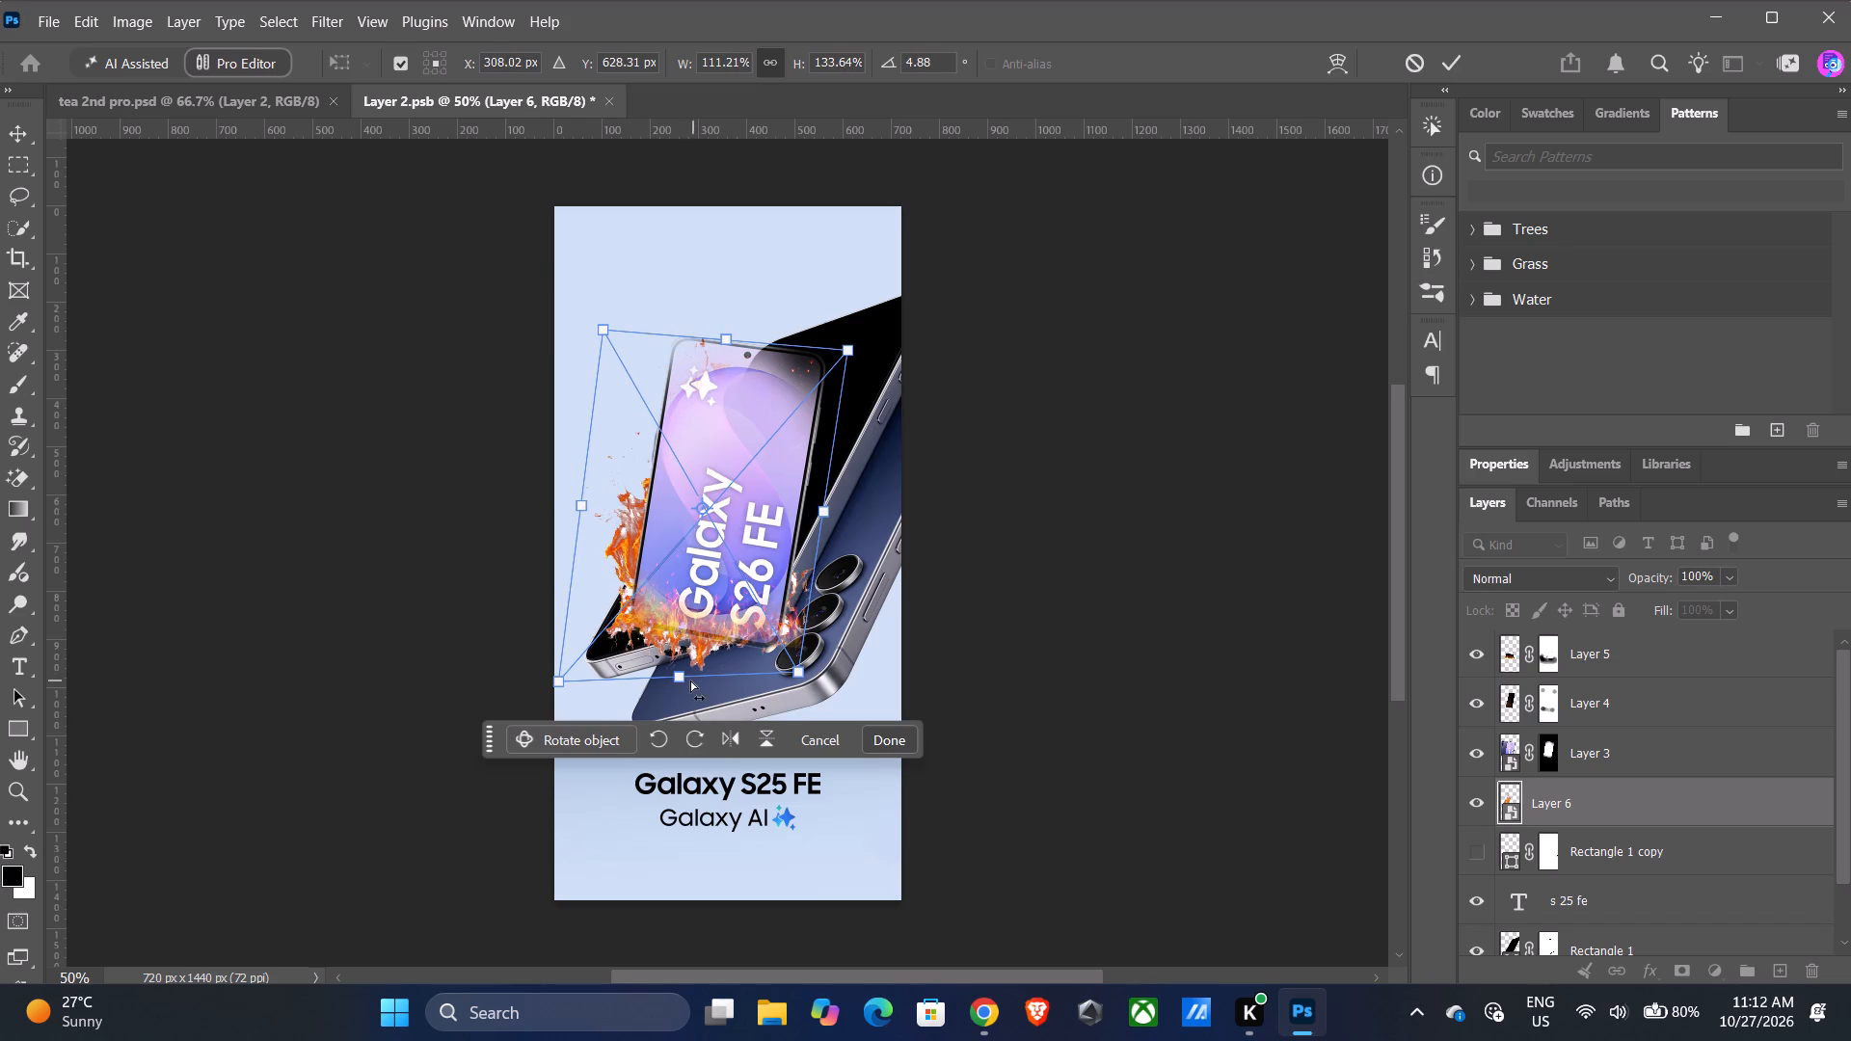
pyautogui.keyDown('ctrl'); pyautogui.click(677, 682); pyautogui.keyUp('ctrl')
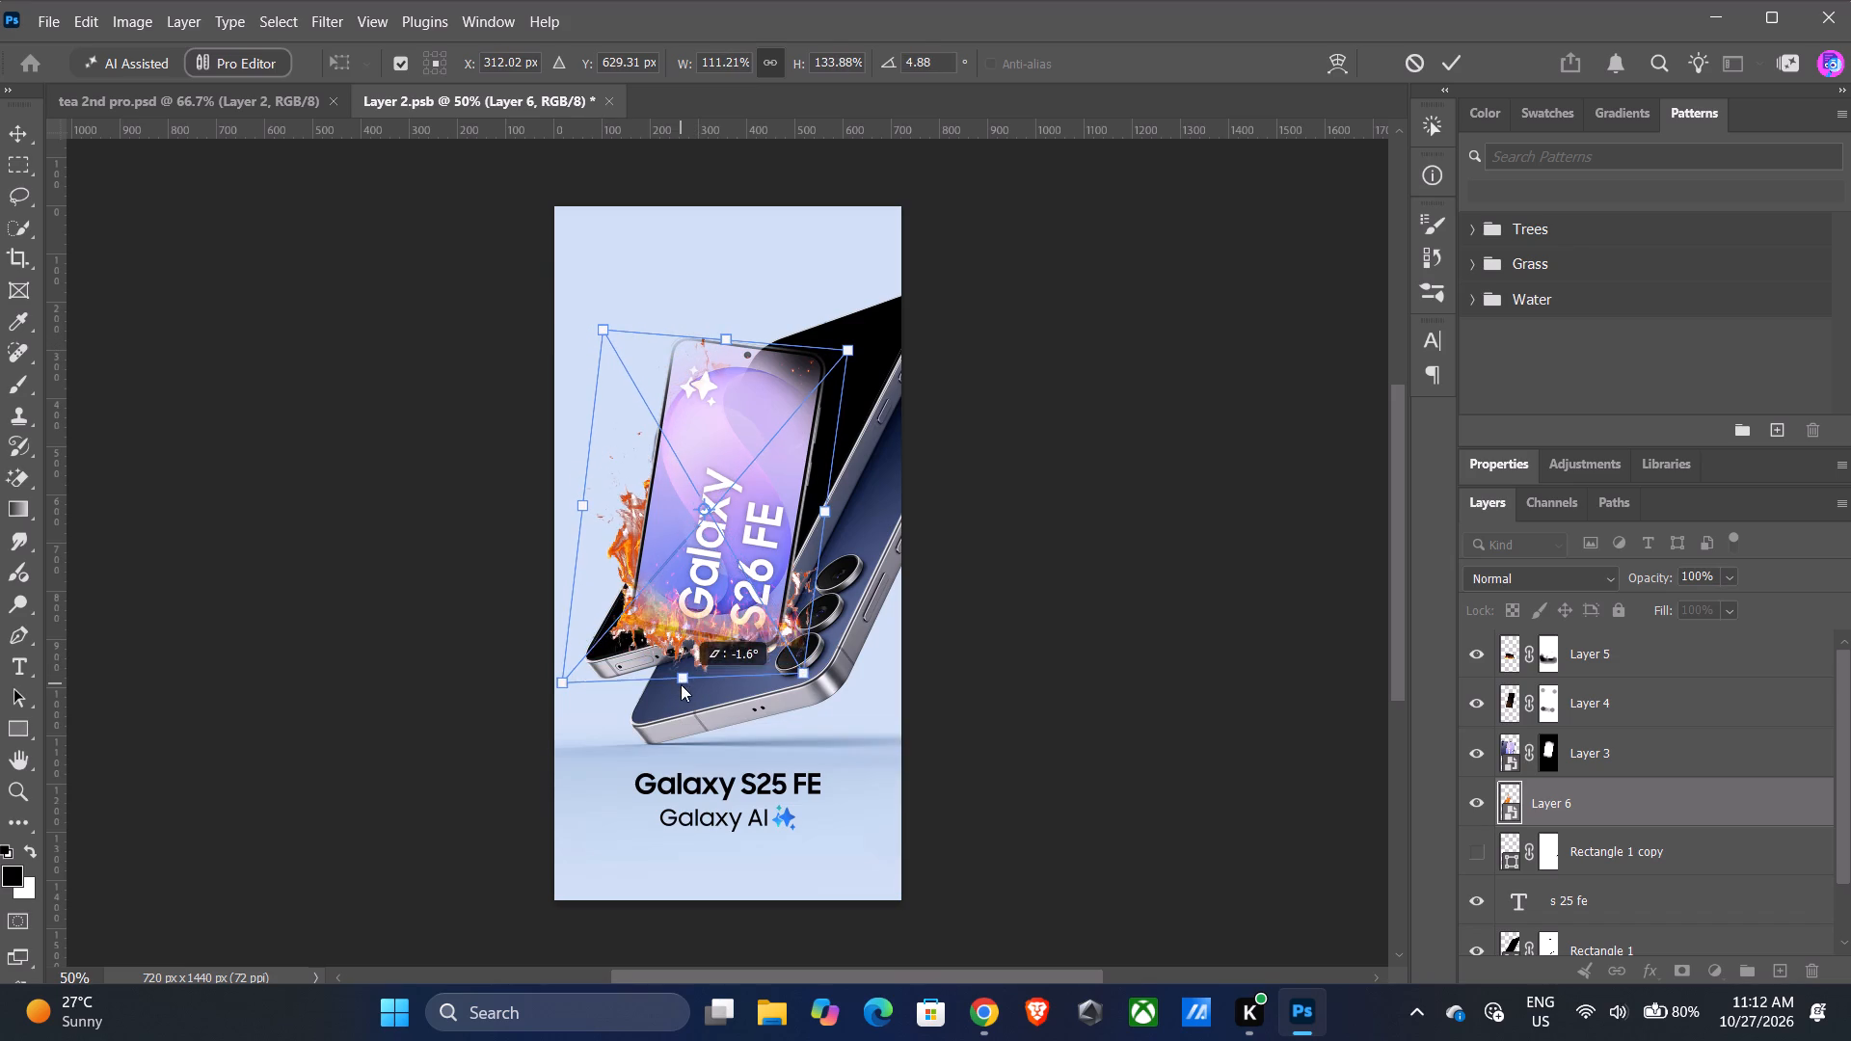
pyautogui.click(1507, 574)
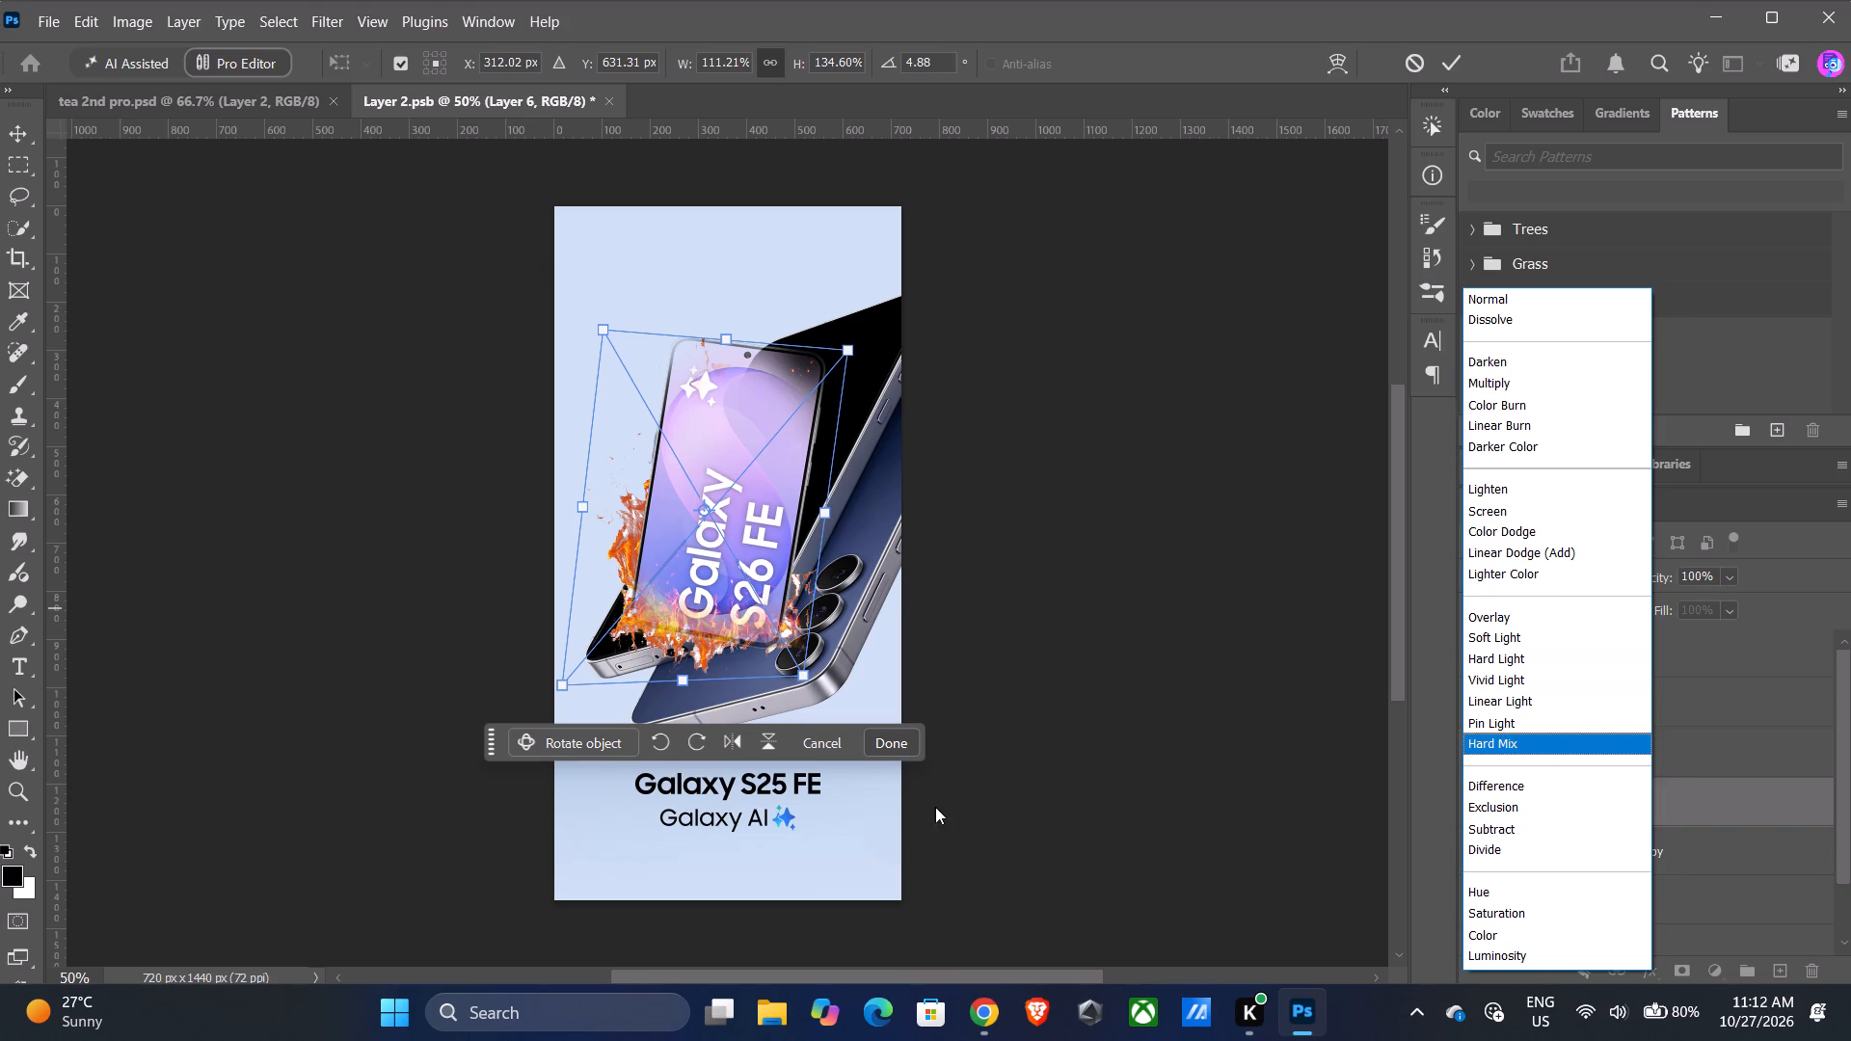
pyautogui.click(881, 736)
pyautogui.click(883, 744)
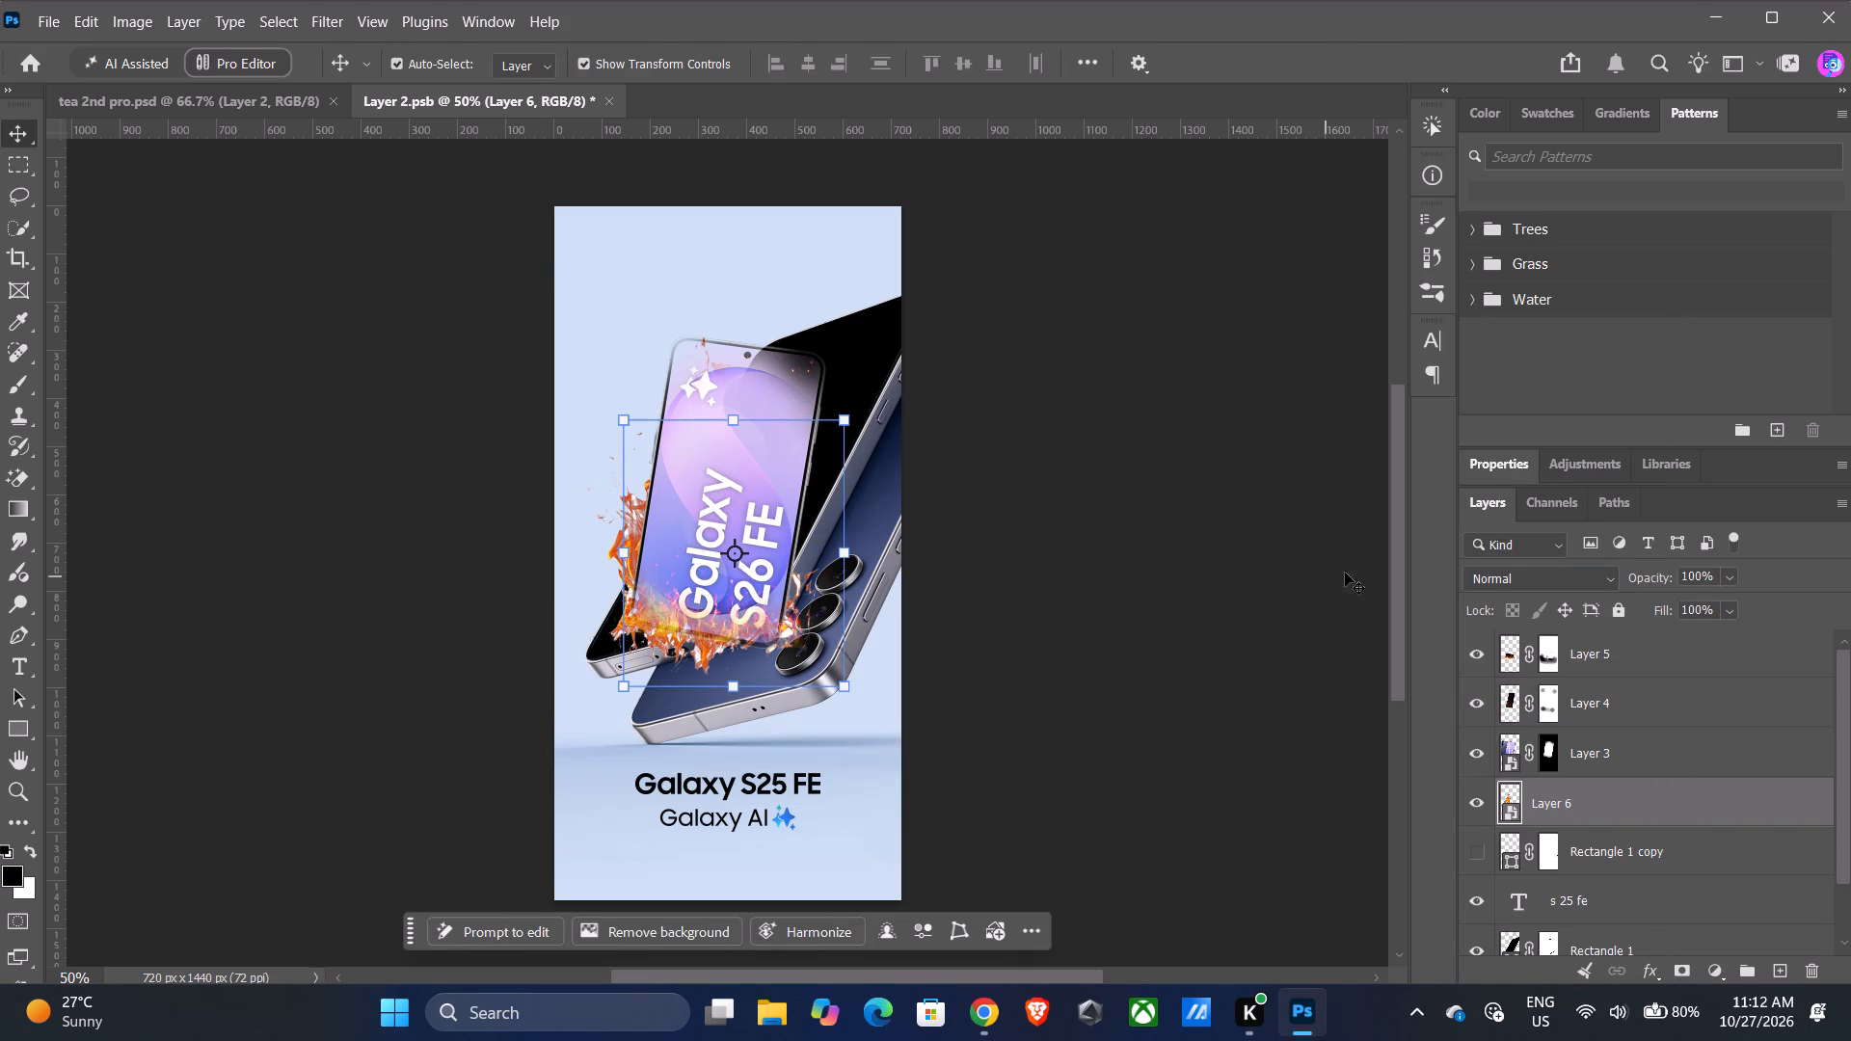
# Set Layer 6's blend mode to Darken.
pyautogui.click(1517, 580)
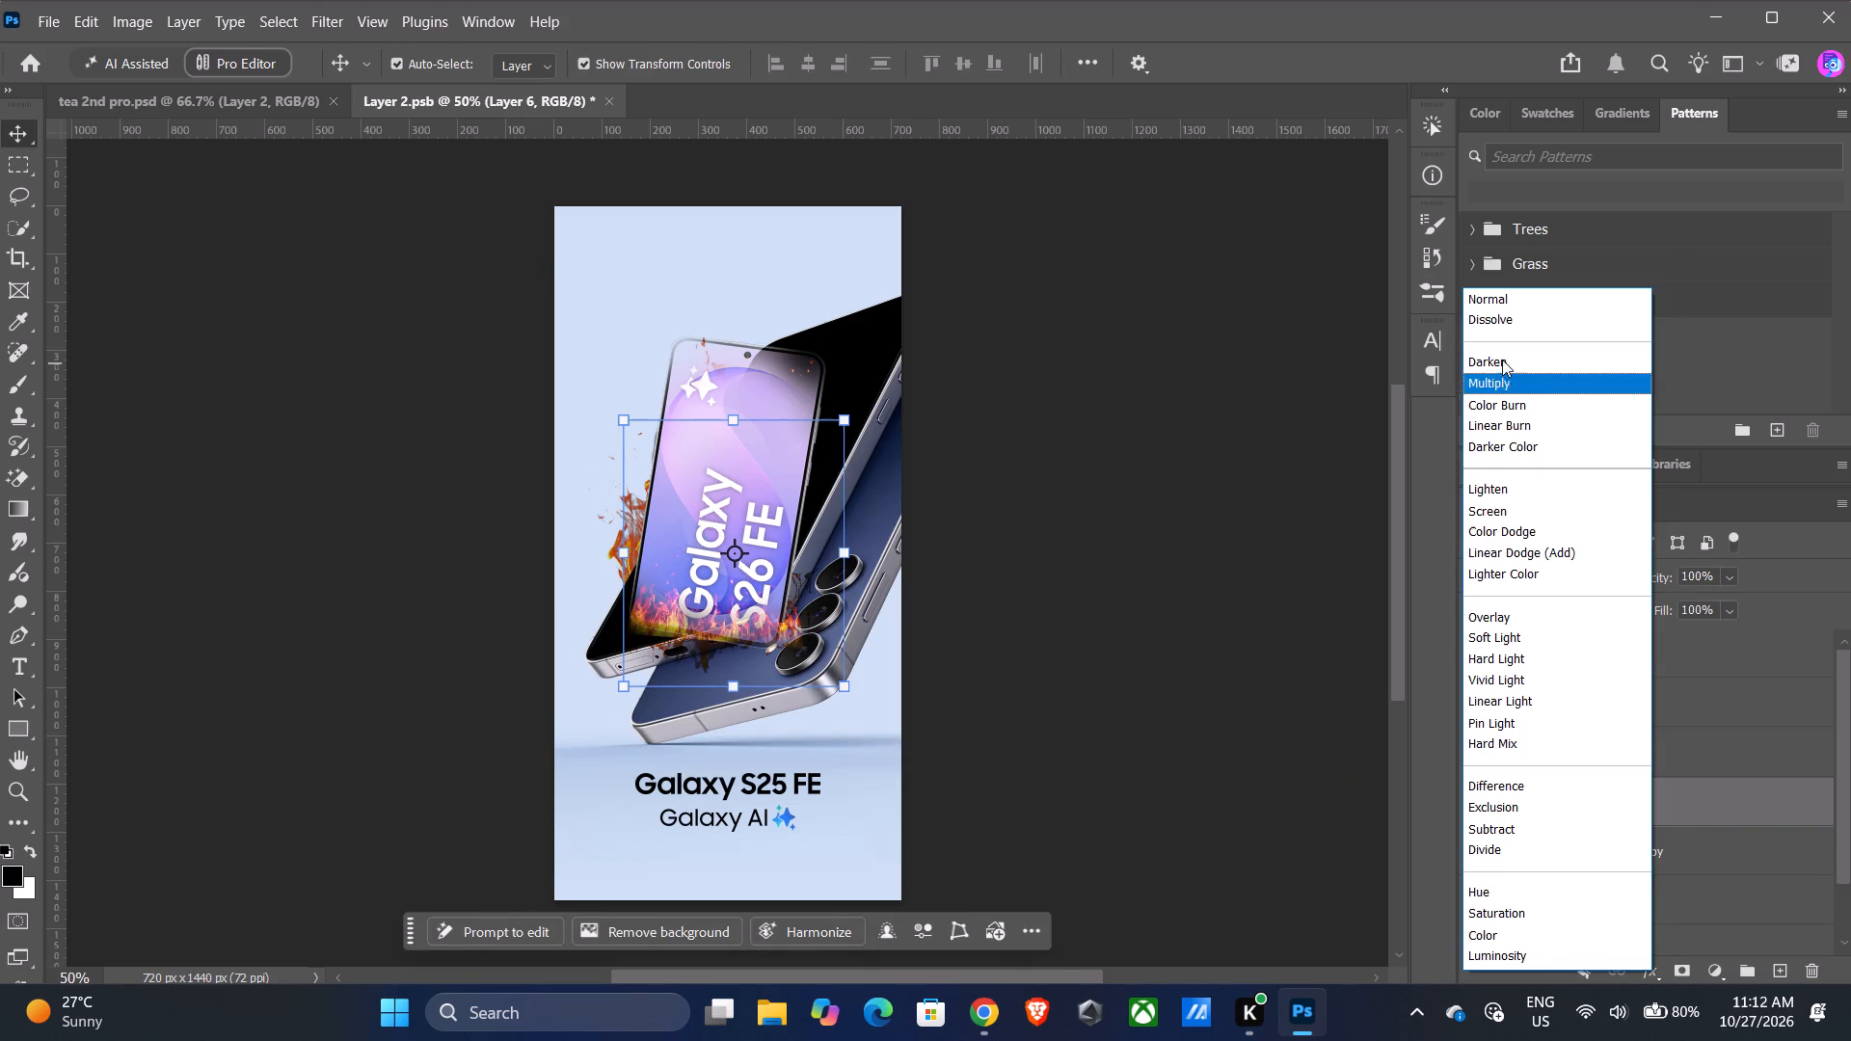
pyautogui.click(1502, 360)
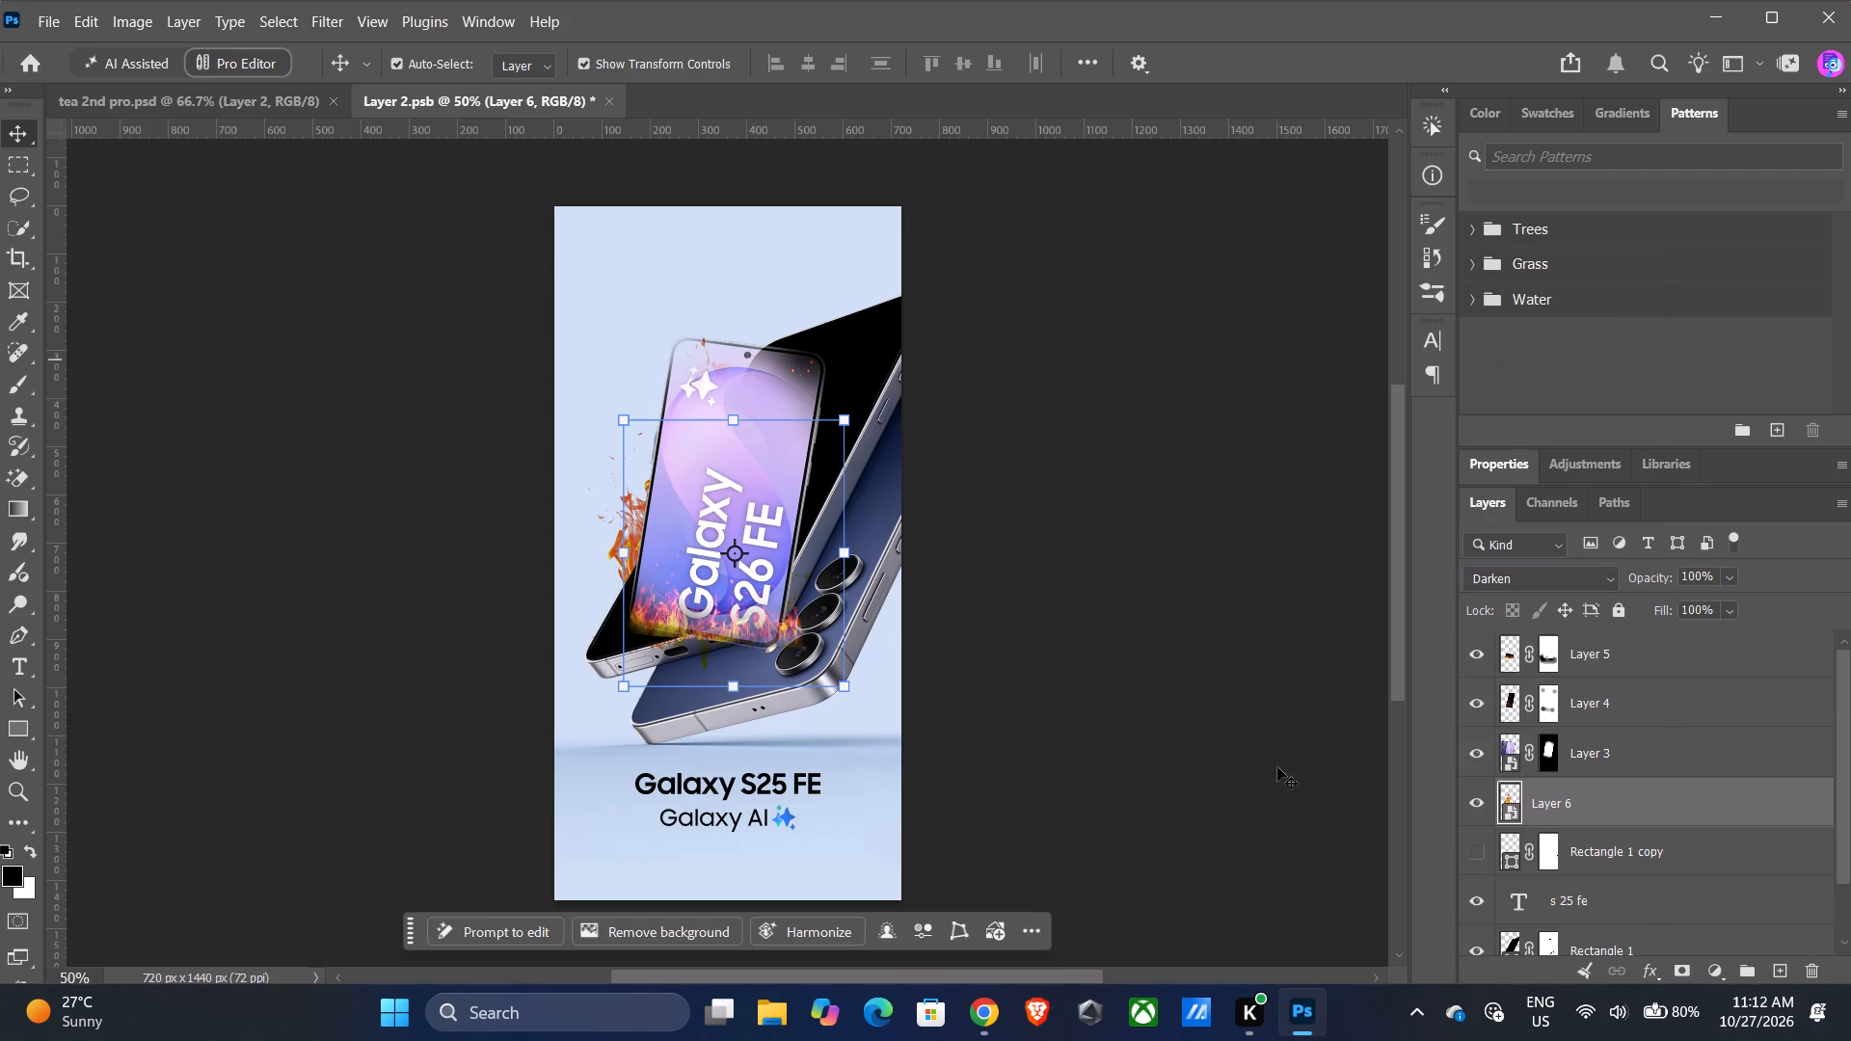
# Scale the flame to 160% wide and about 198% high, positioned so it rises behind the S26 FE phone's top and left edge.
pyautogui.keyDown('ctrl'); pyautogui.moveTo(621, 422); pyautogui.dragTo(610, 367); pyautogui.keyUp('ctrl')
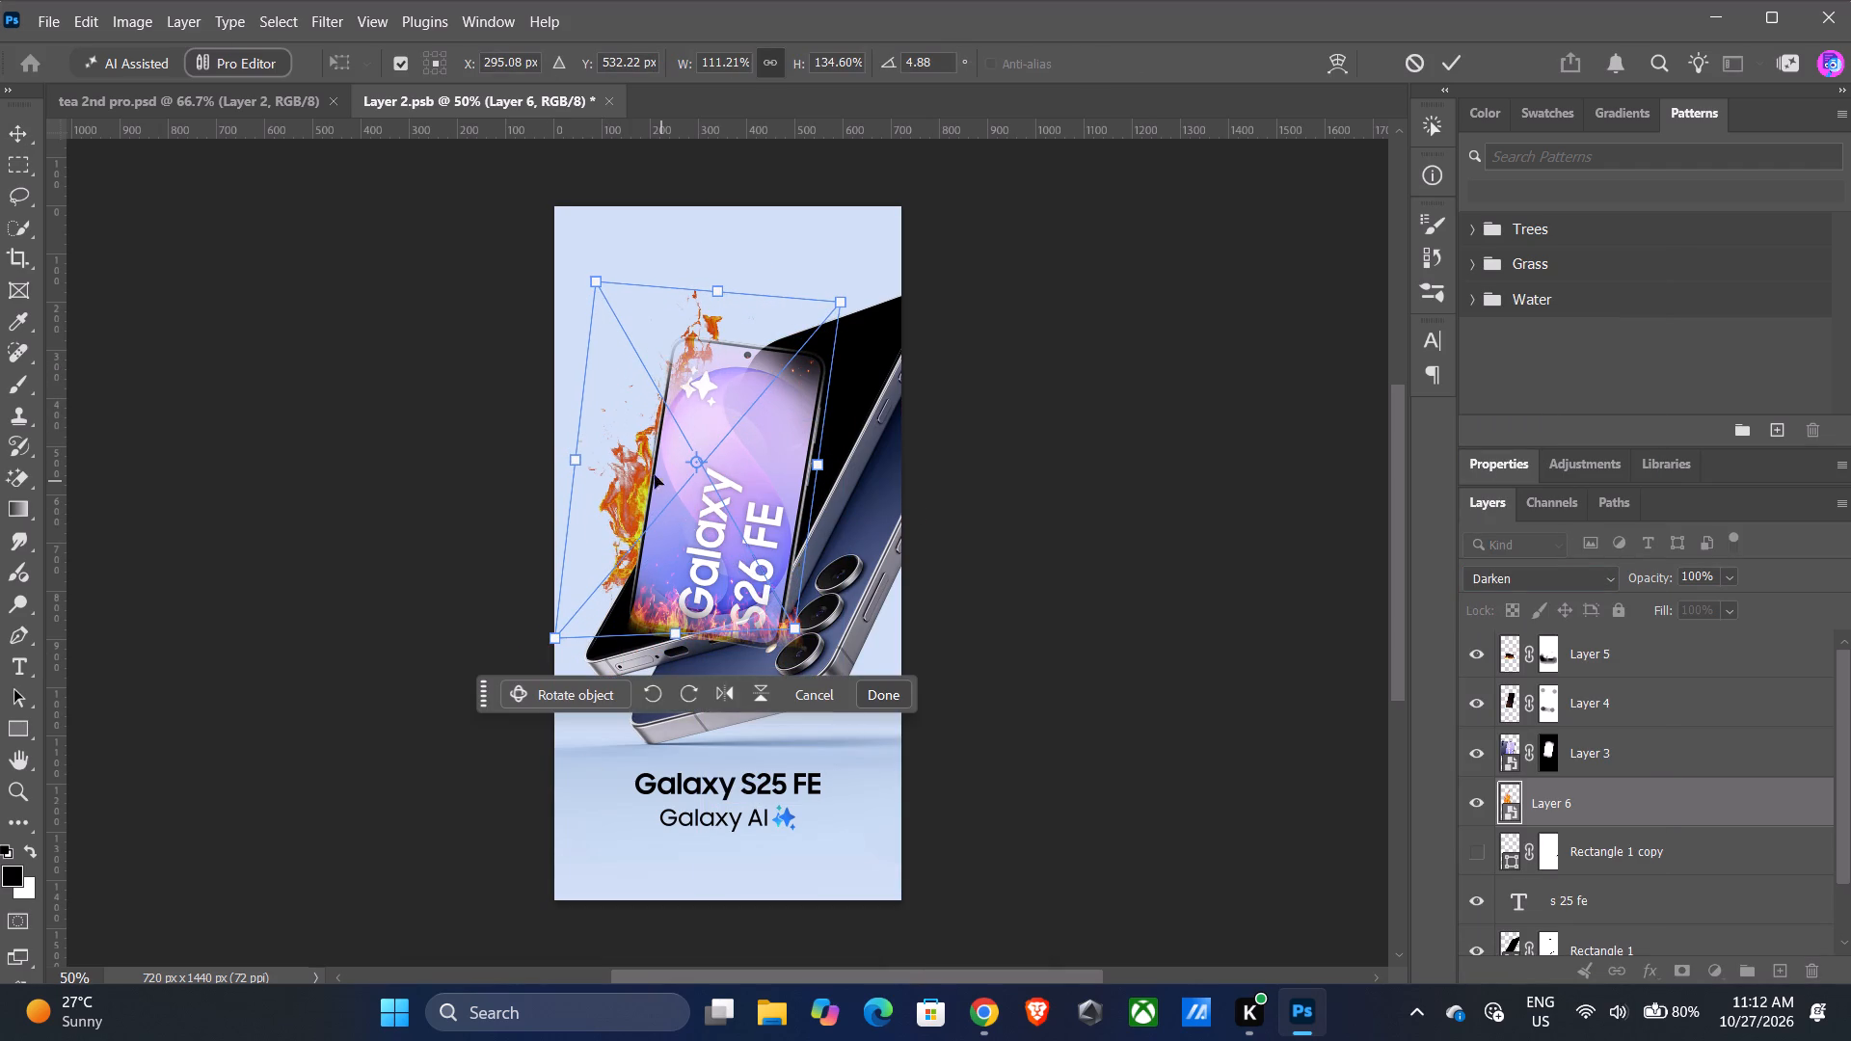
pyautogui.moveTo(643, 463); pyautogui.dragTo(780, 662)
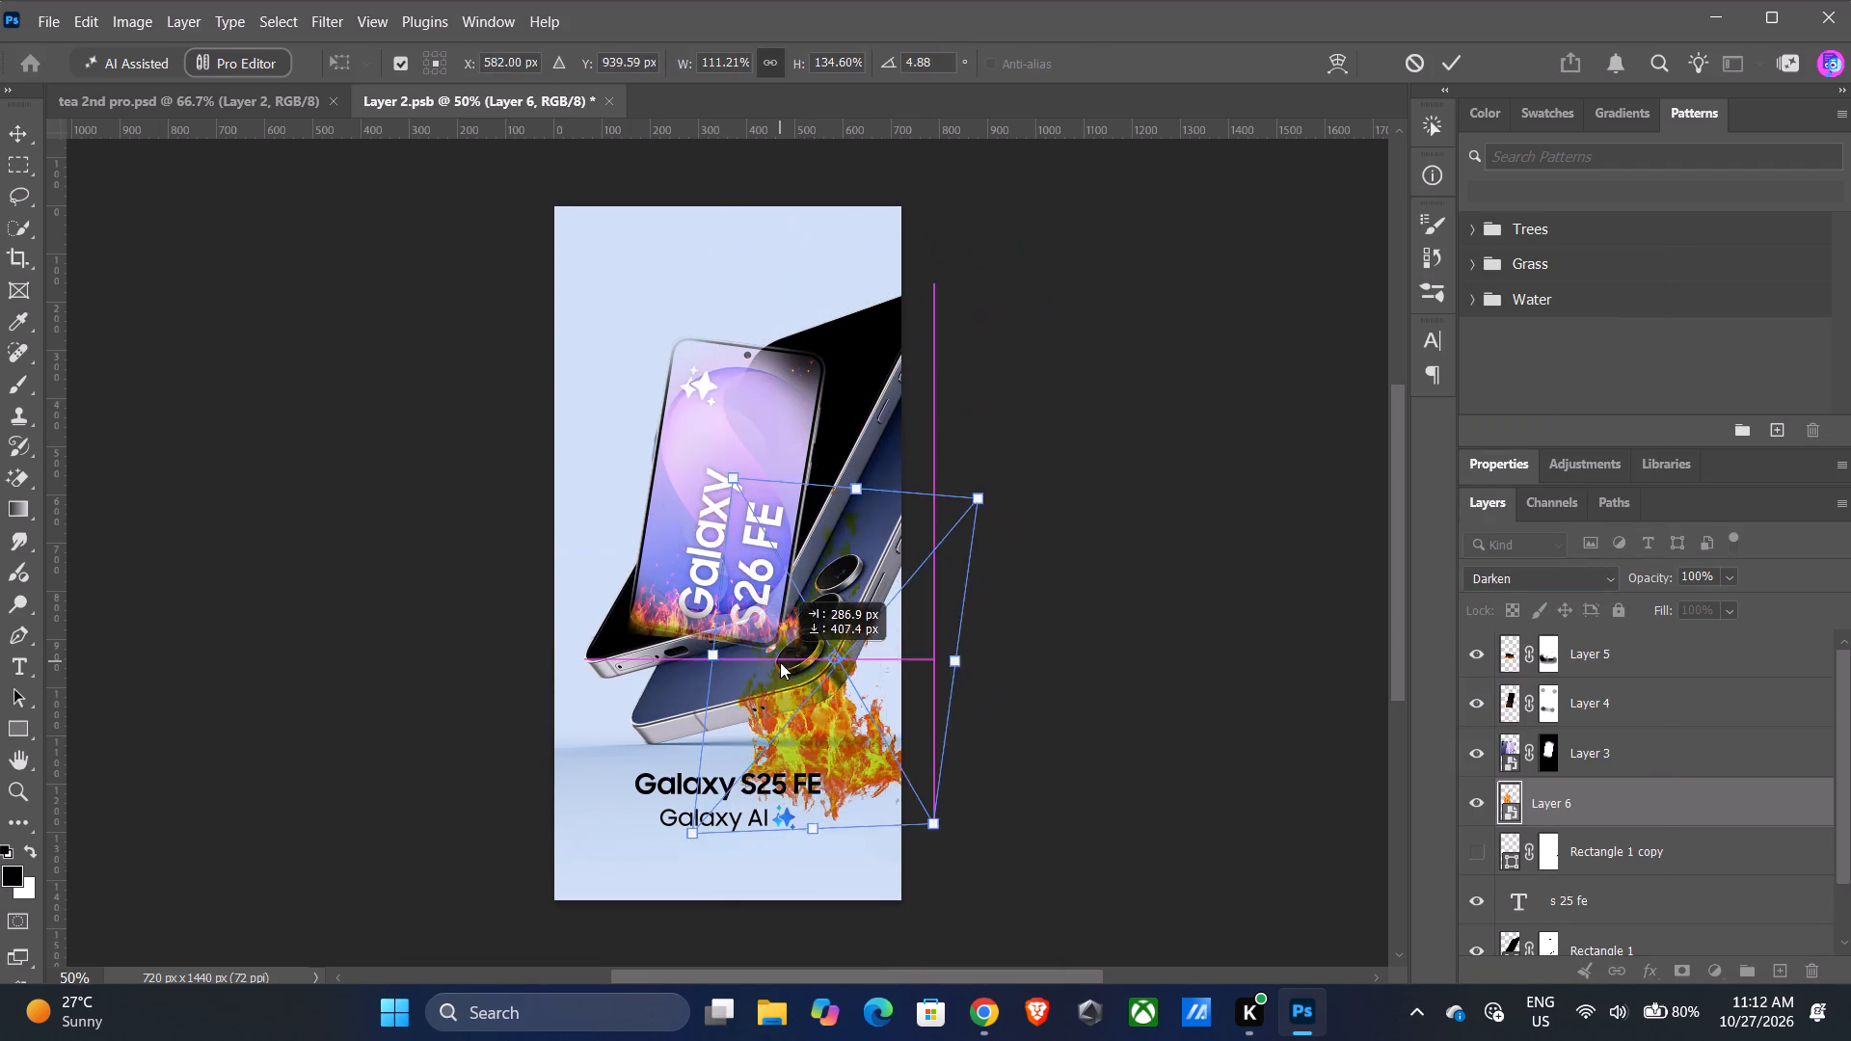
pyautogui.moveTo(780, 662); pyautogui.dragTo(699, 505)
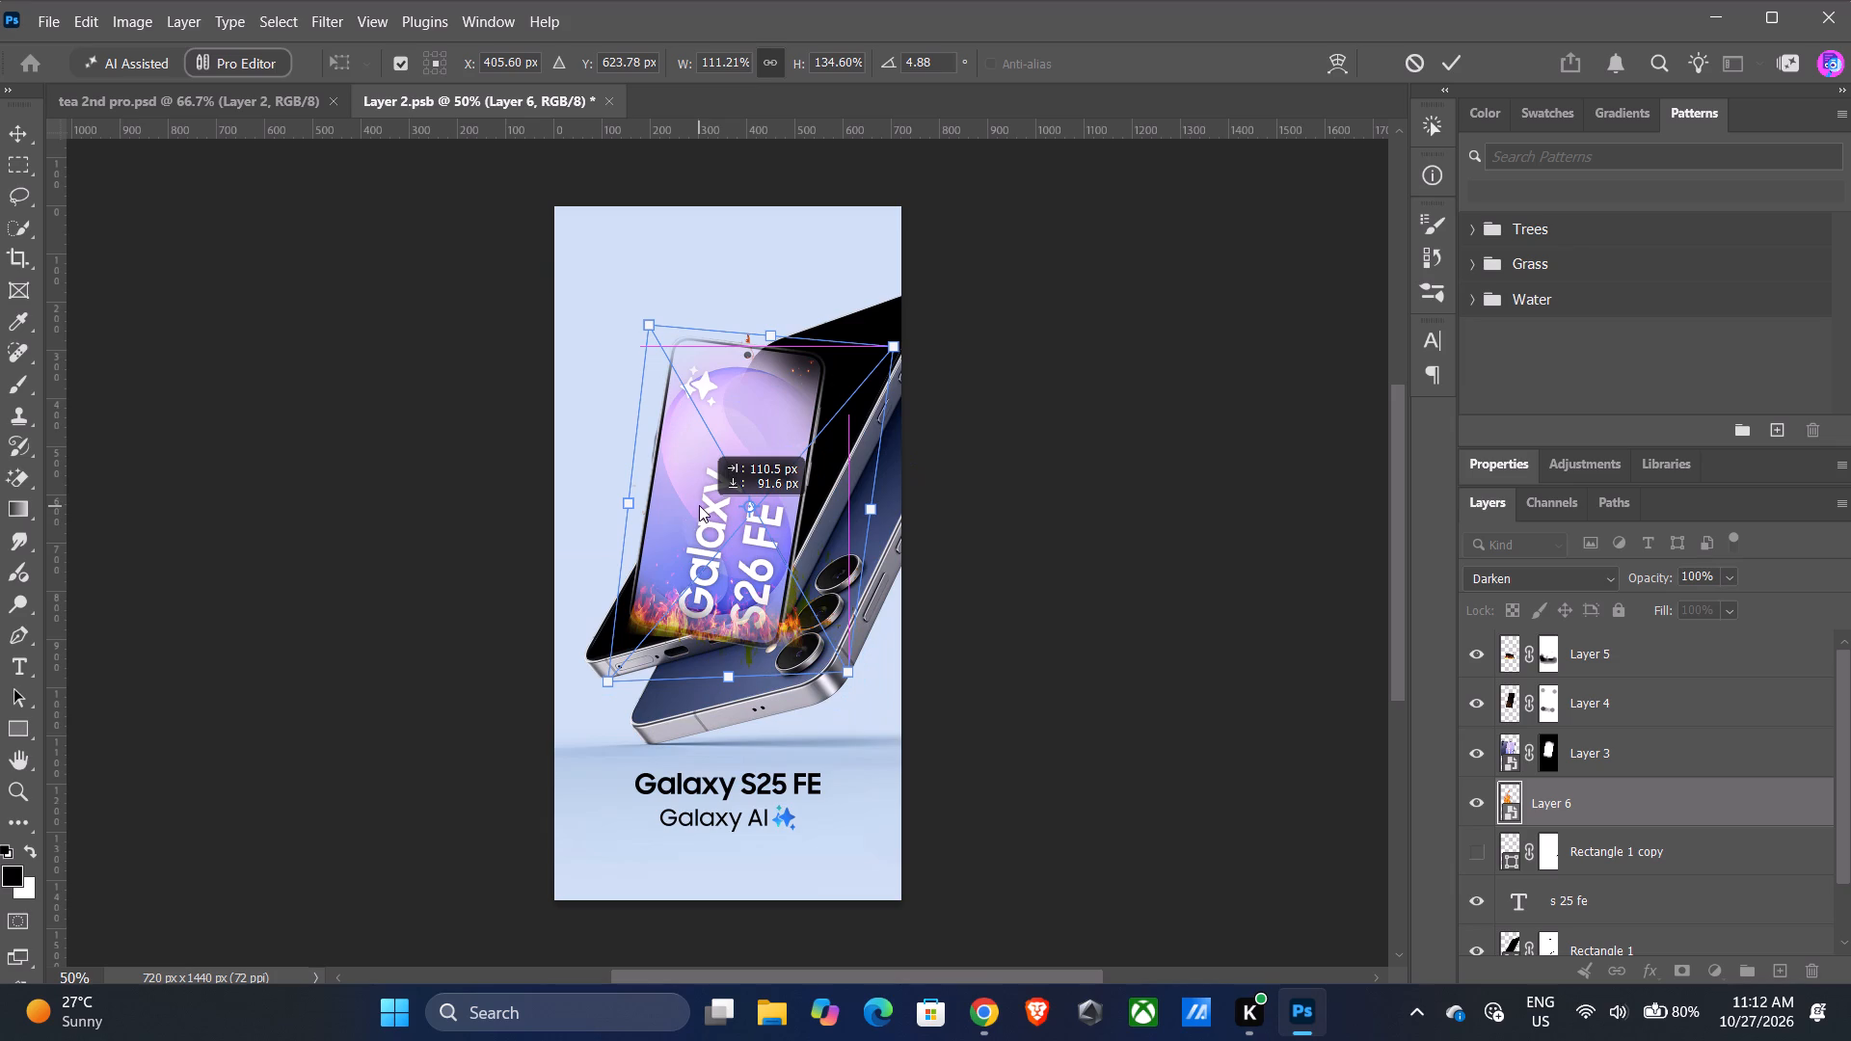
pyautogui.moveTo(699, 505); pyautogui.dragTo(699, 504)
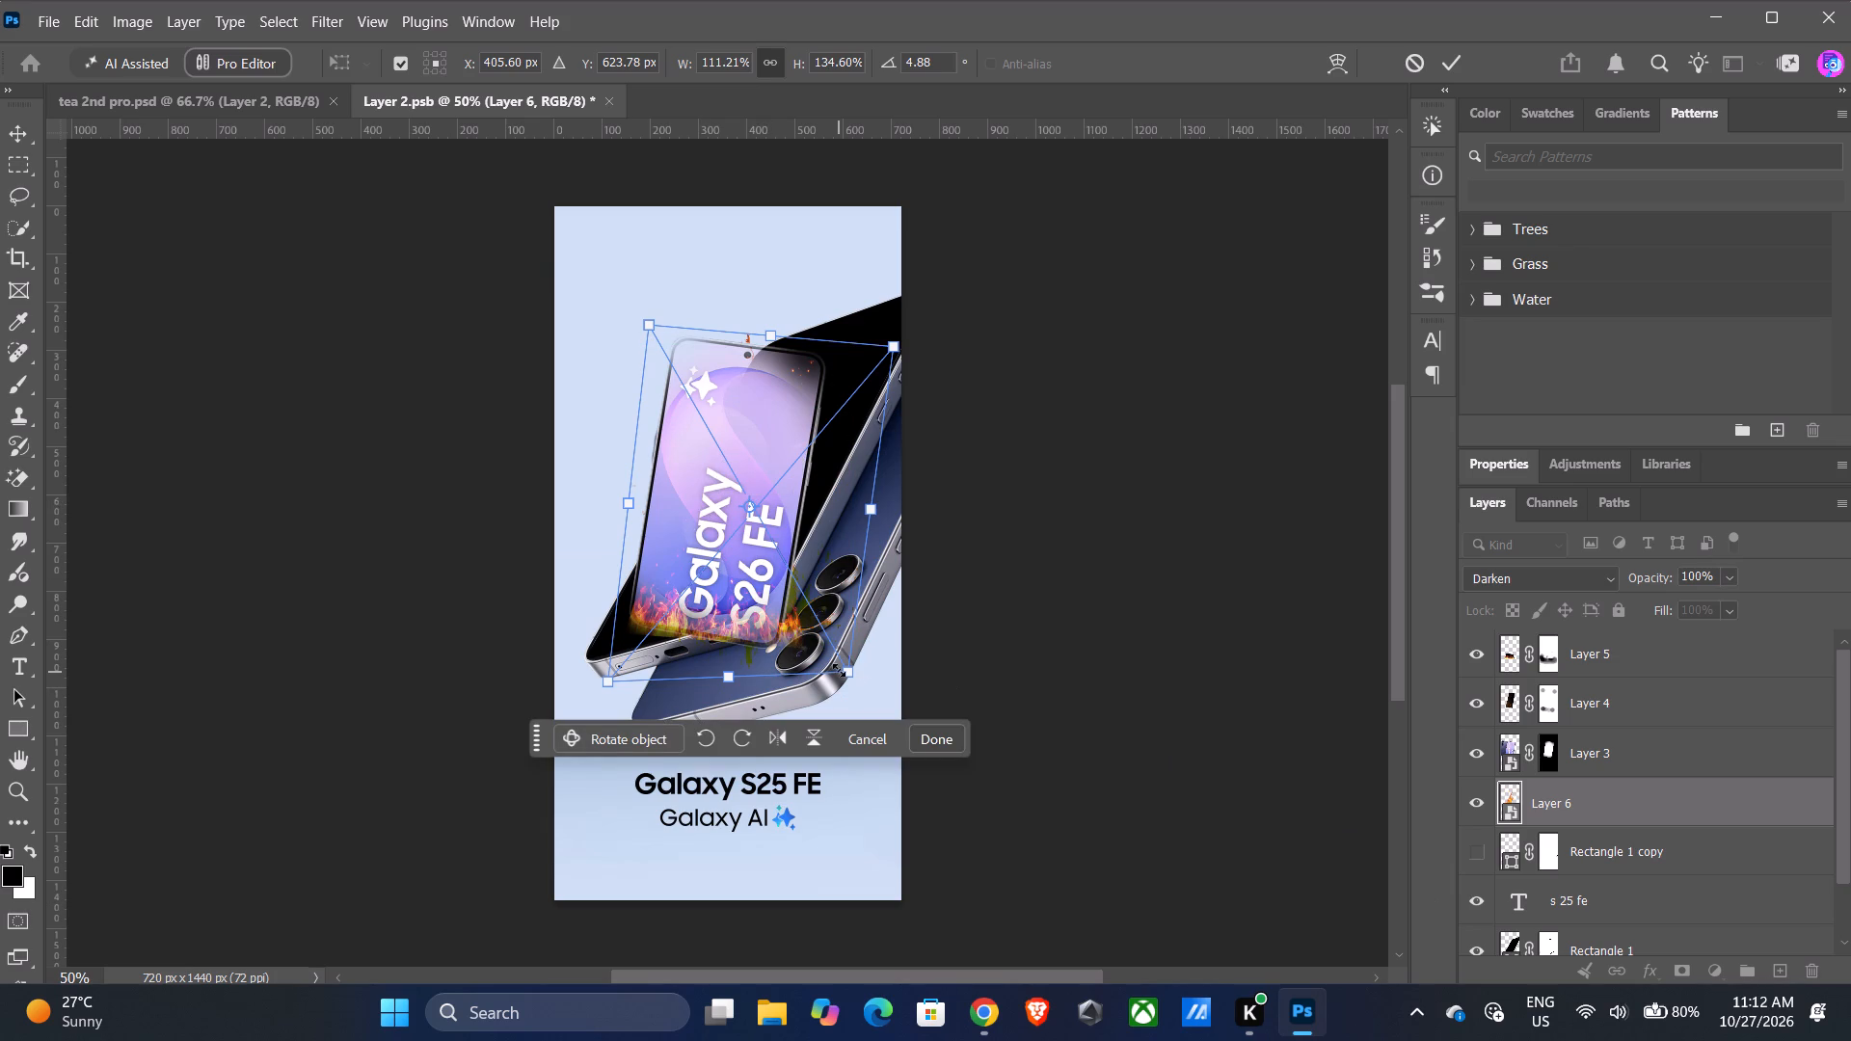
pyautogui.moveTo(846, 674); pyautogui.dragTo(981, 789)
pyautogui.moveTo(801, 739); pyautogui.dragTo(770, 688)
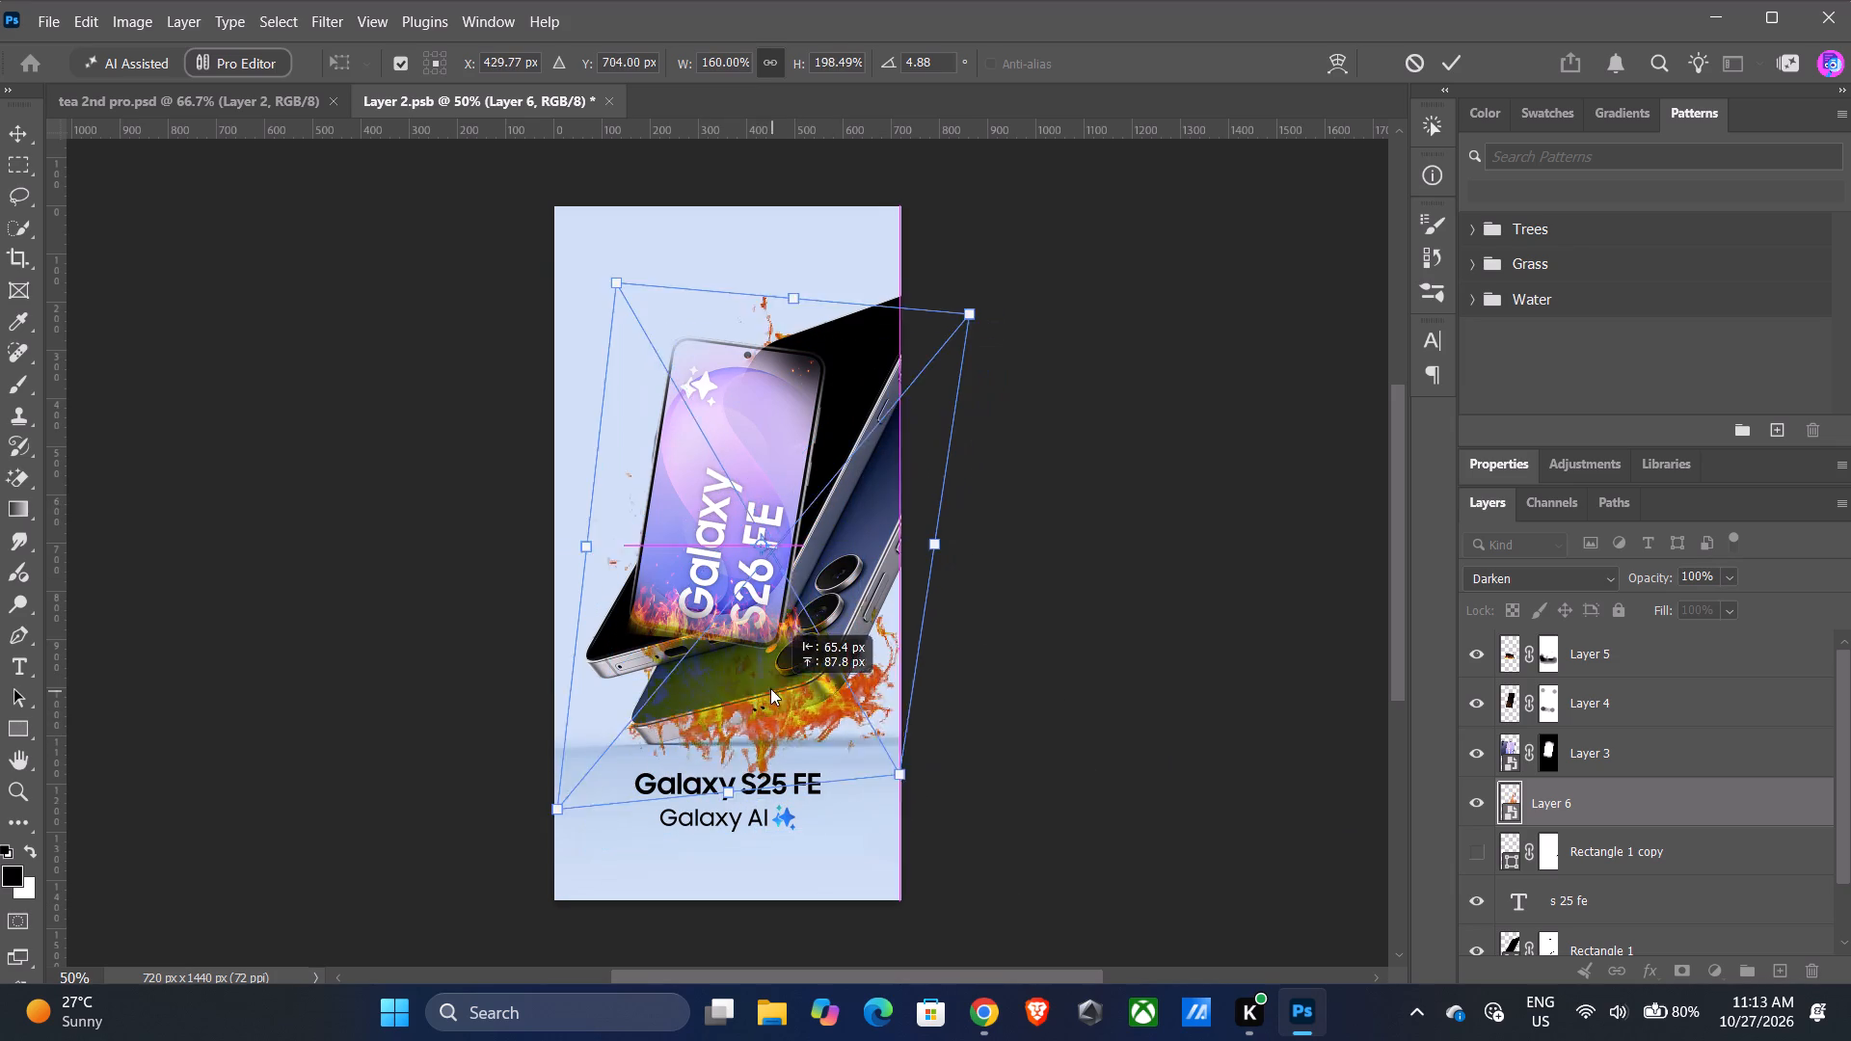
pyautogui.moveTo(770, 688); pyautogui.dragTo(748, 617)
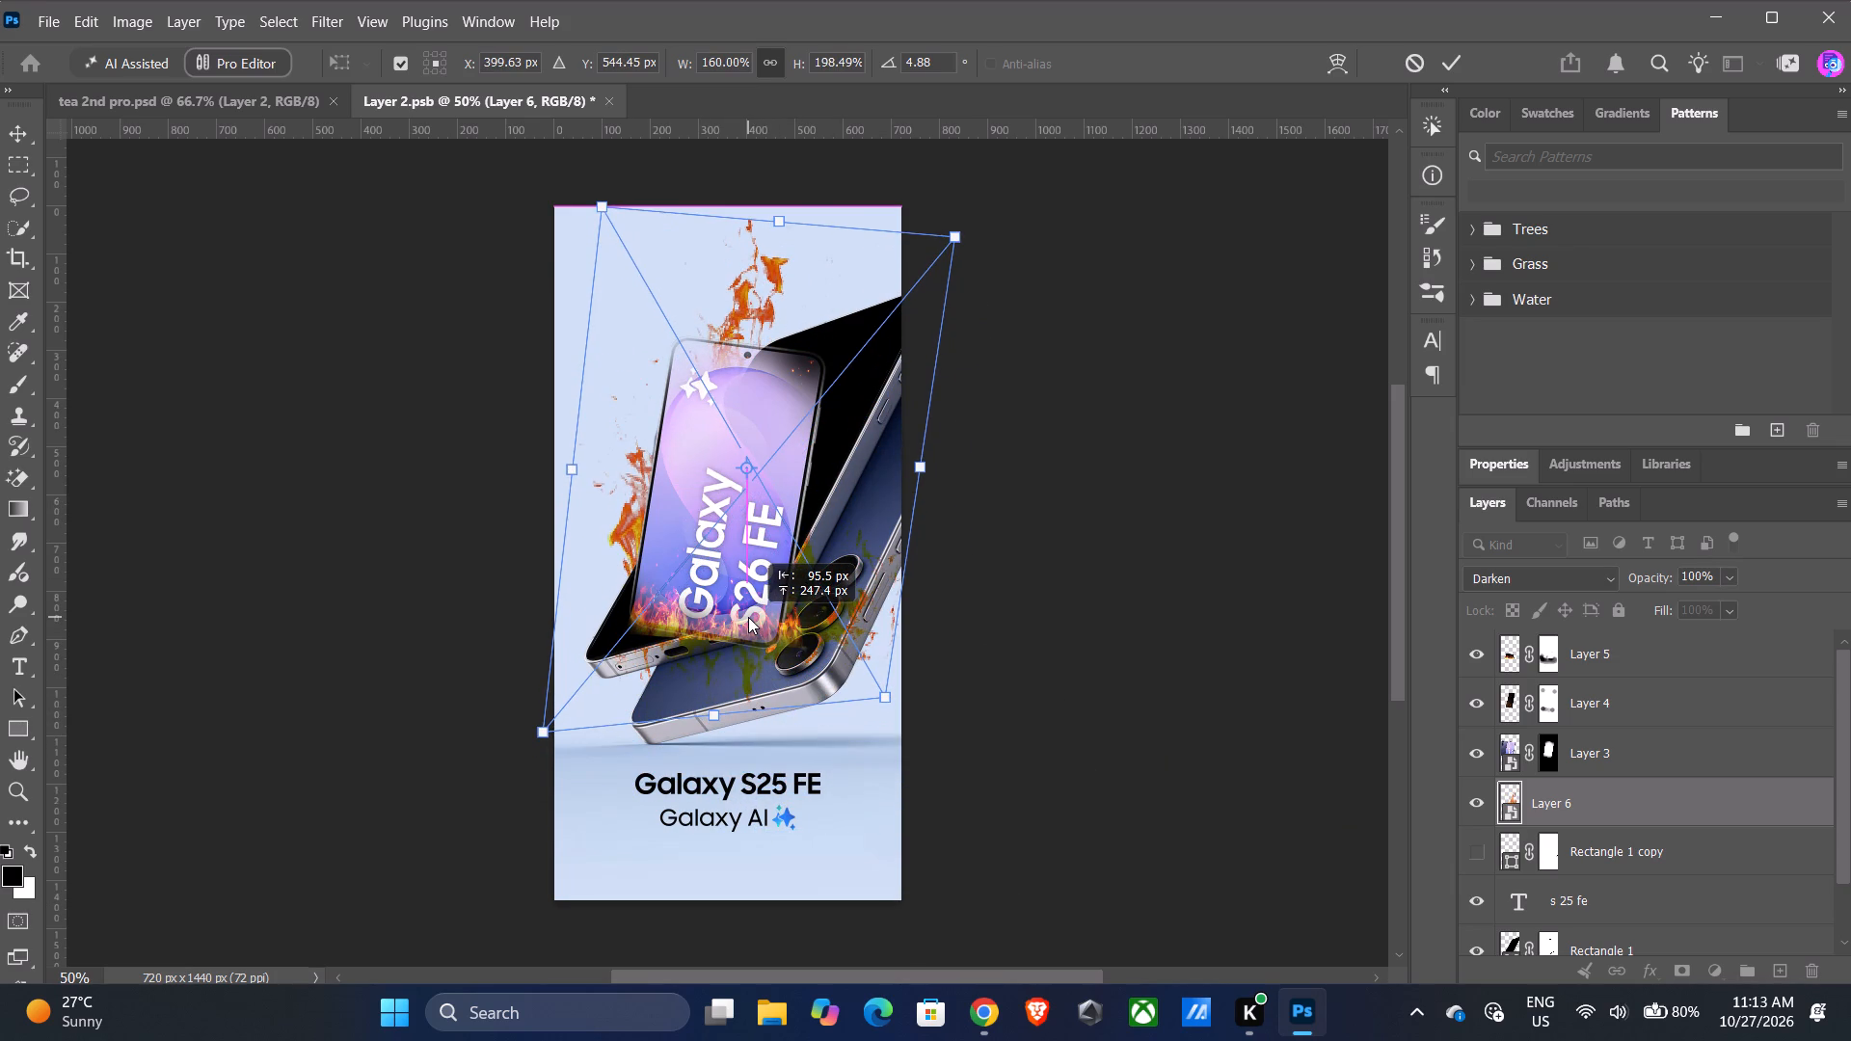
pyautogui.moveTo(748, 617); pyautogui.dragTo(734, 618)
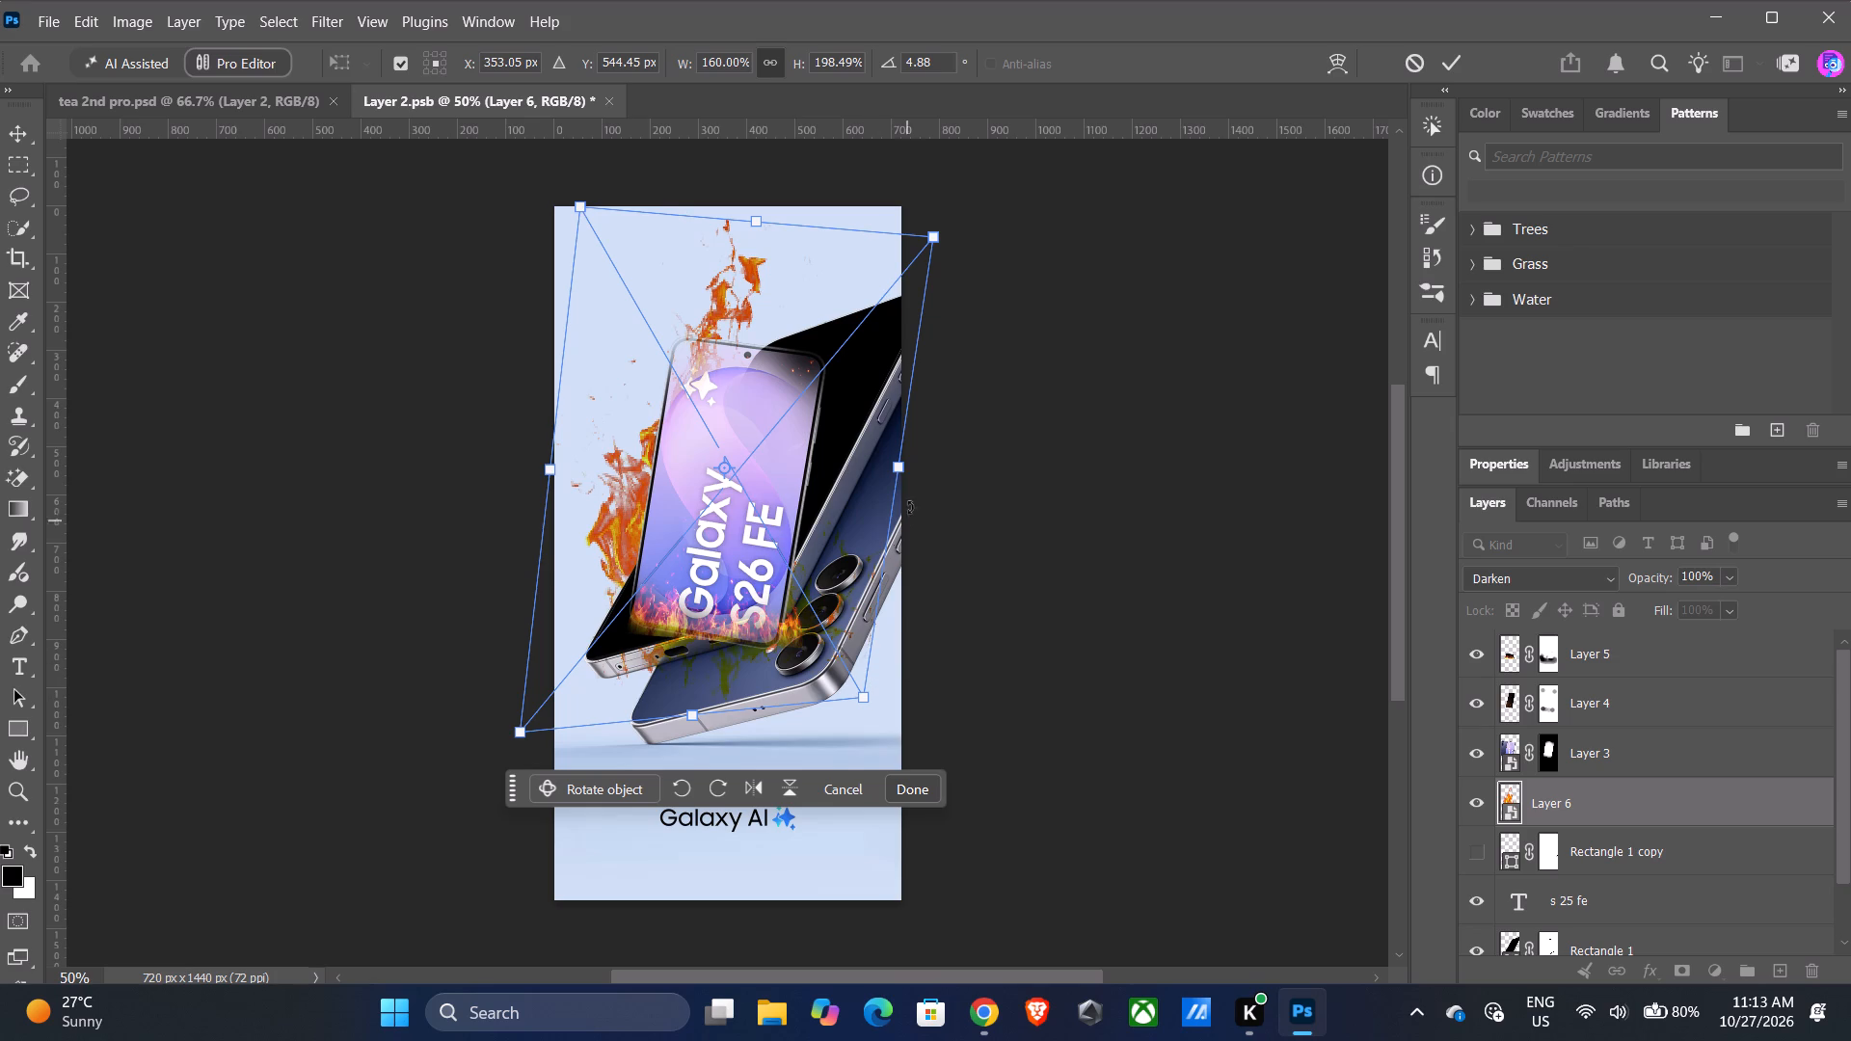
pyautogui.click(1616, 697)
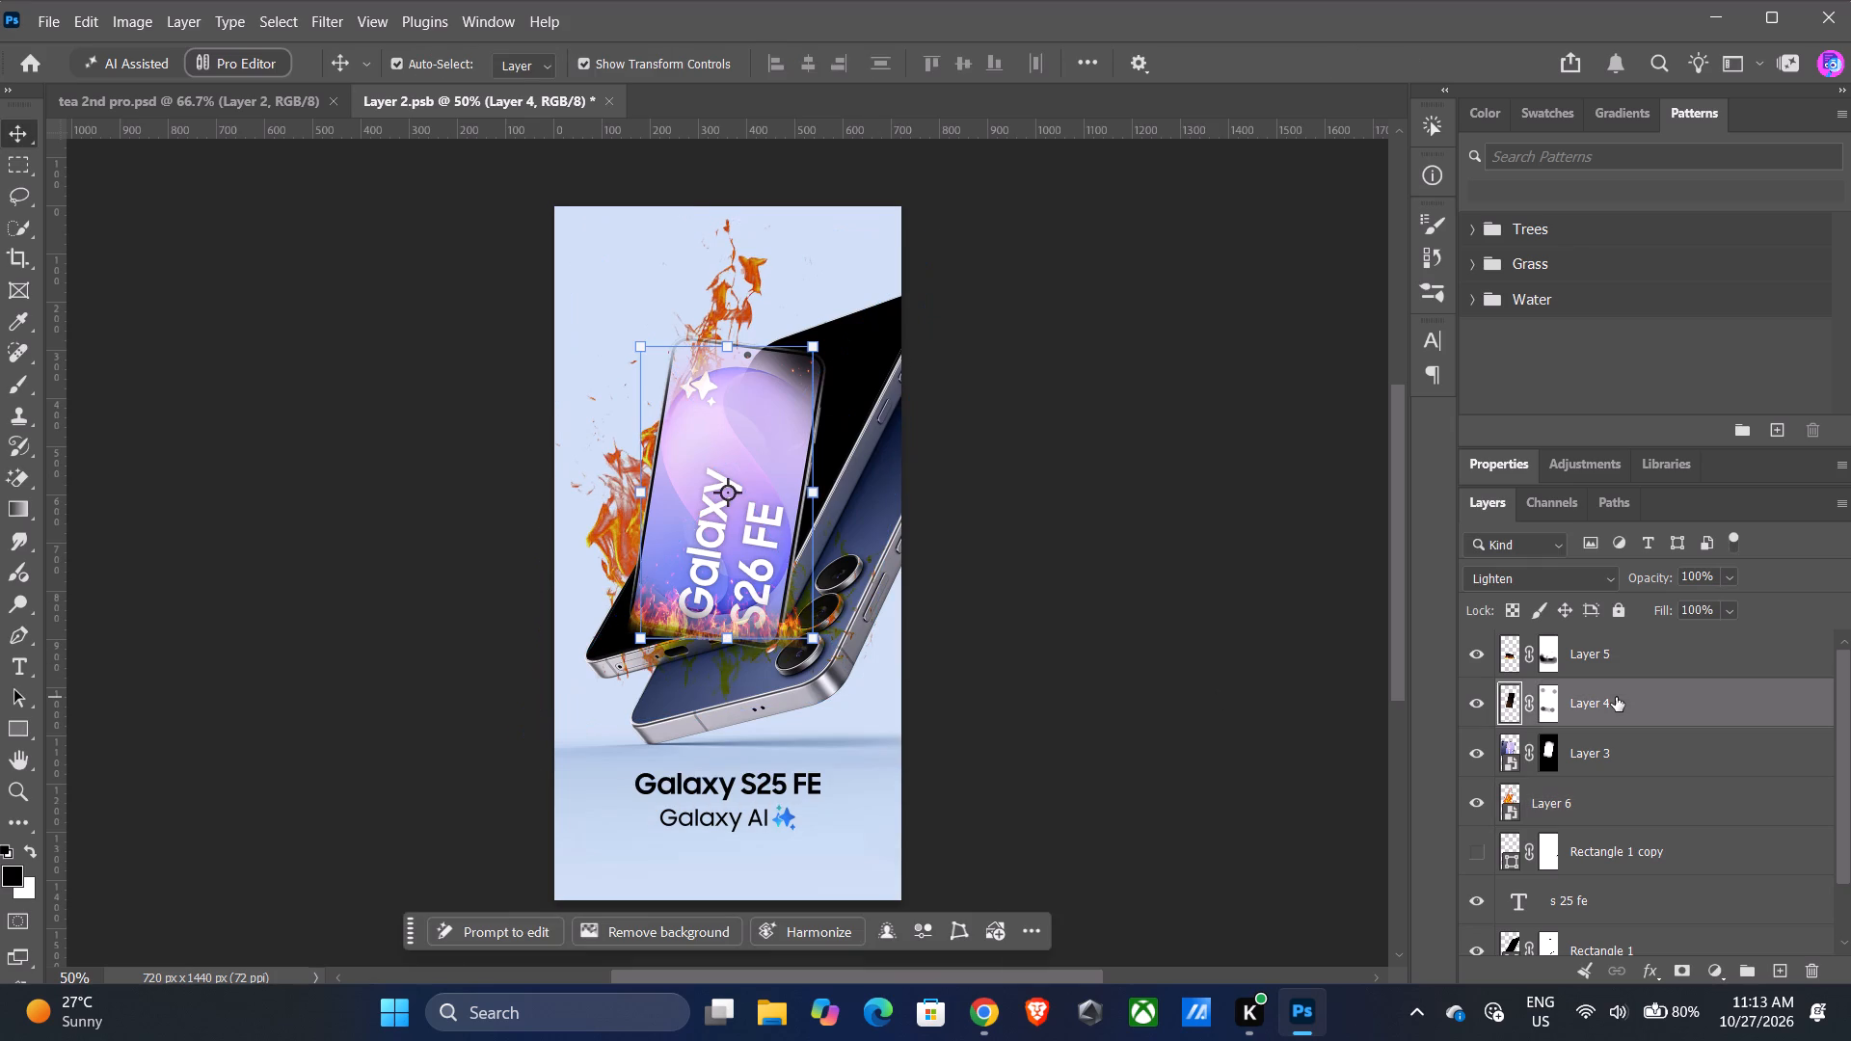
# Toggle Layer 3's visibility to examine the flame with and without the S26 FE phone.
pyautogui.click(1616, 697)
pyautogui.click(1631, 761)
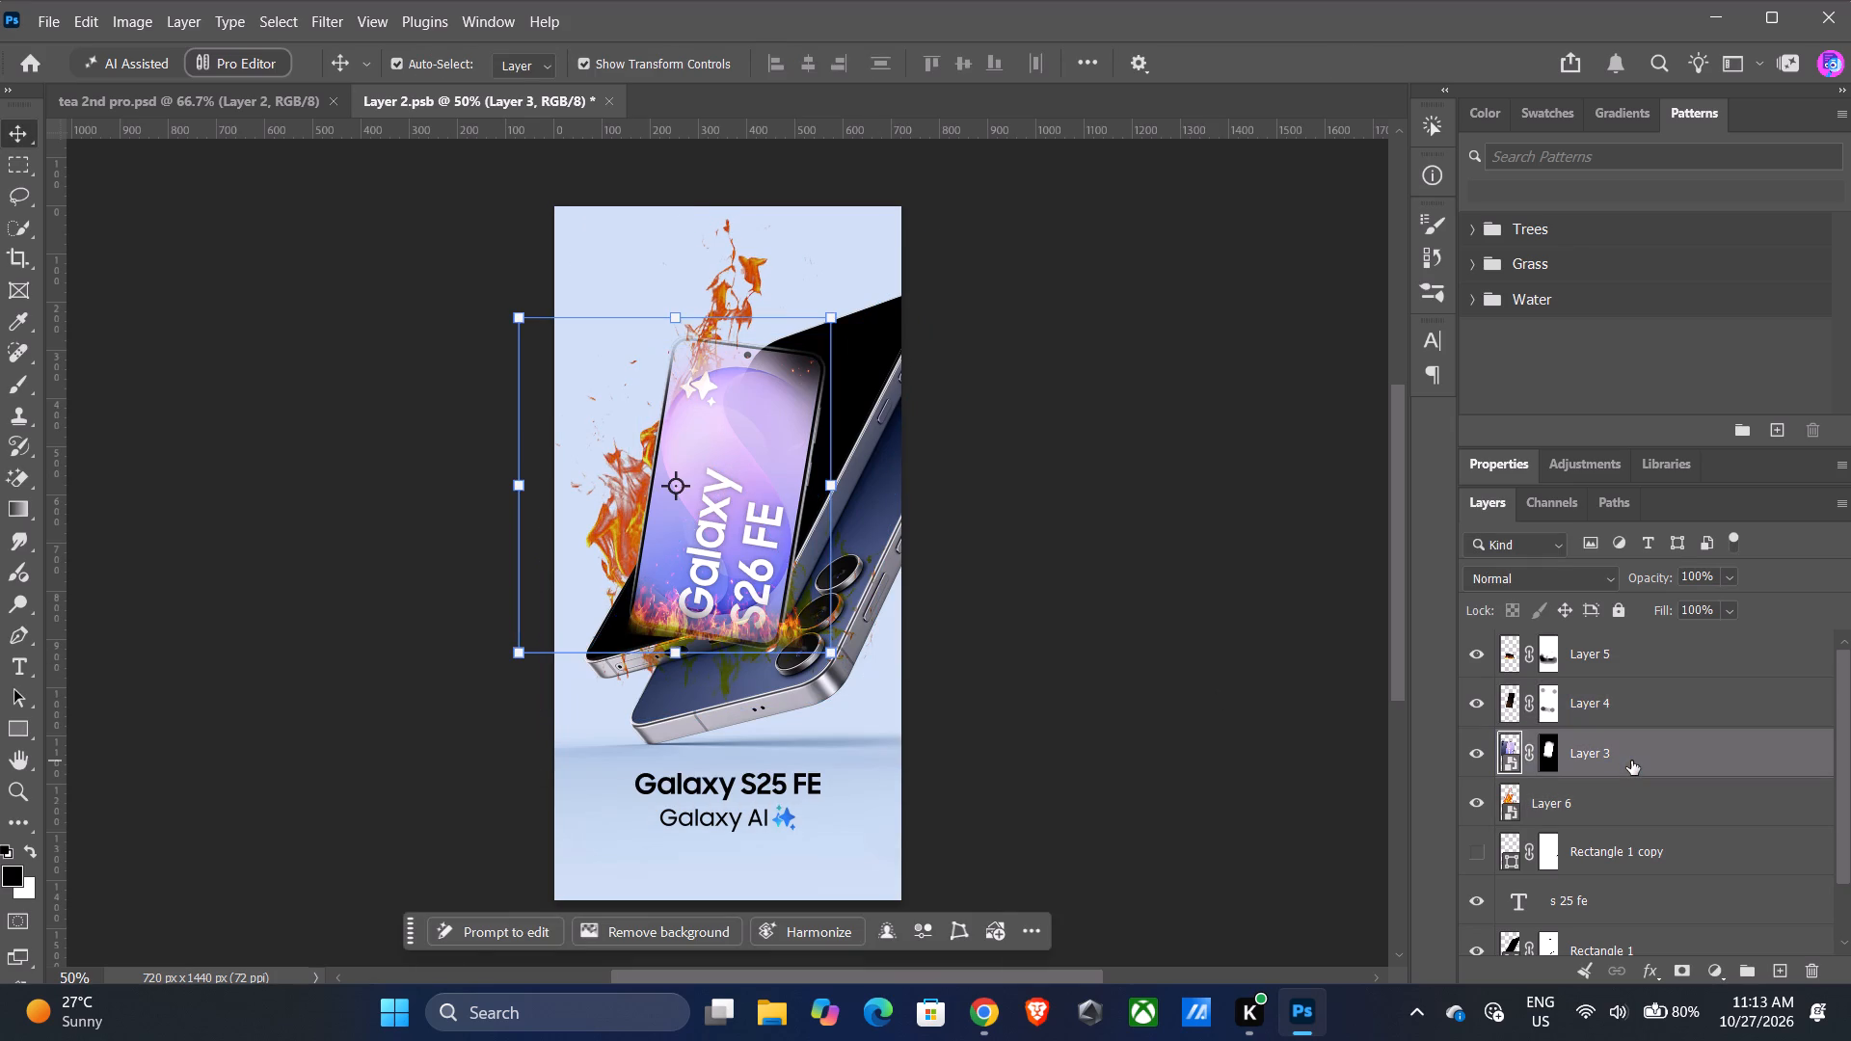
pyautogui.click(1473, 753)
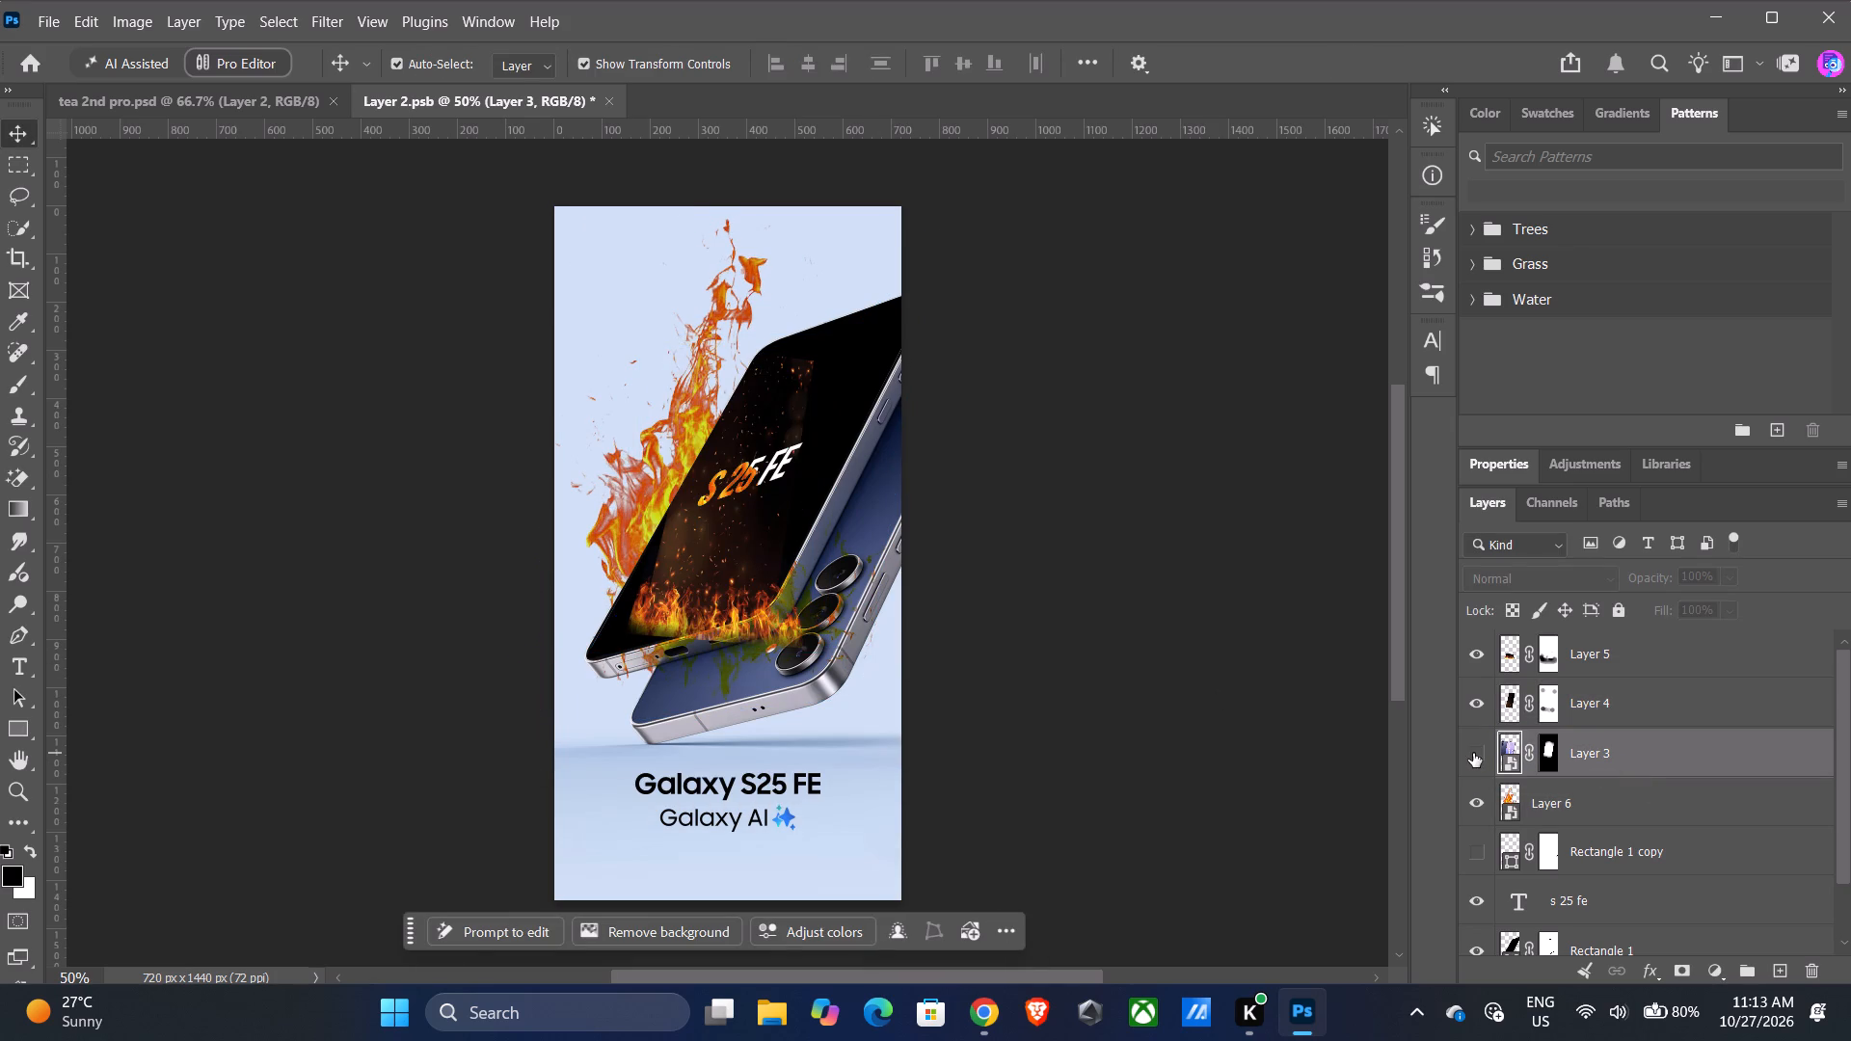
pyautogui.click(1473, 753)
pyautogui.click(1473, 753)
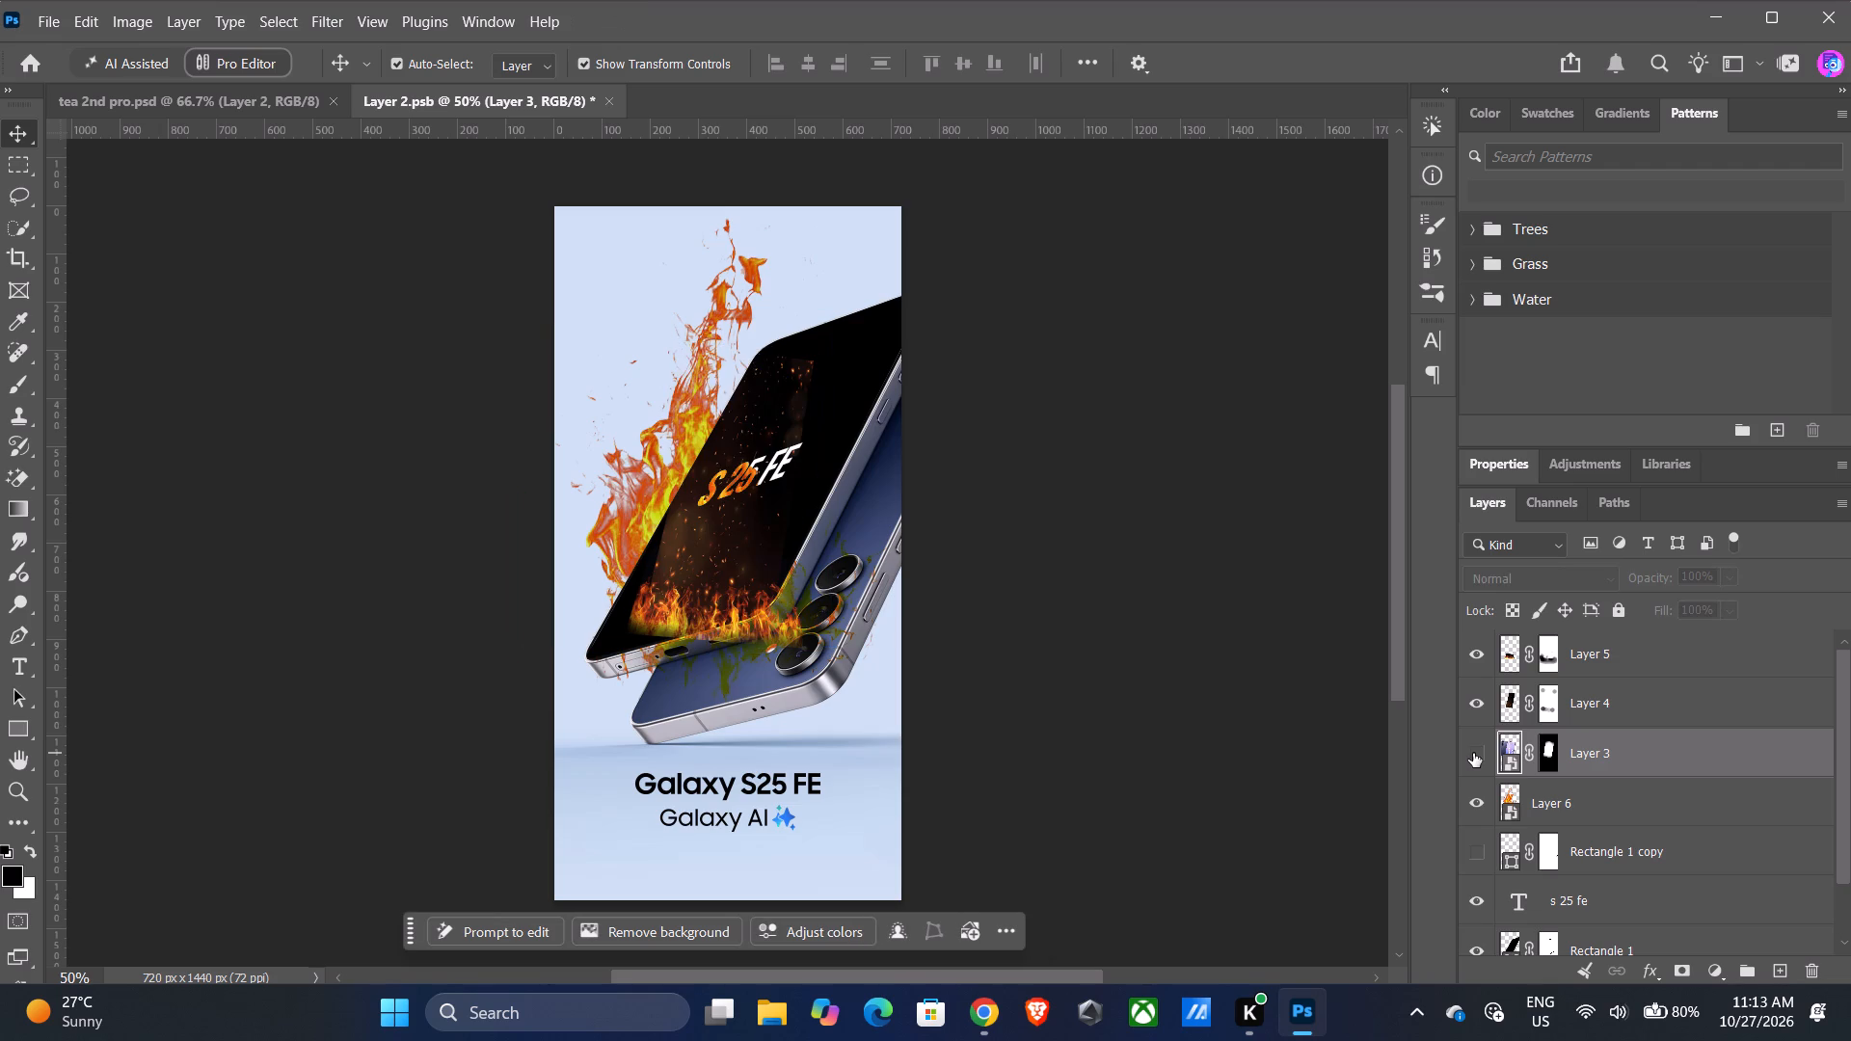
pyautogui.click(1473, 753)
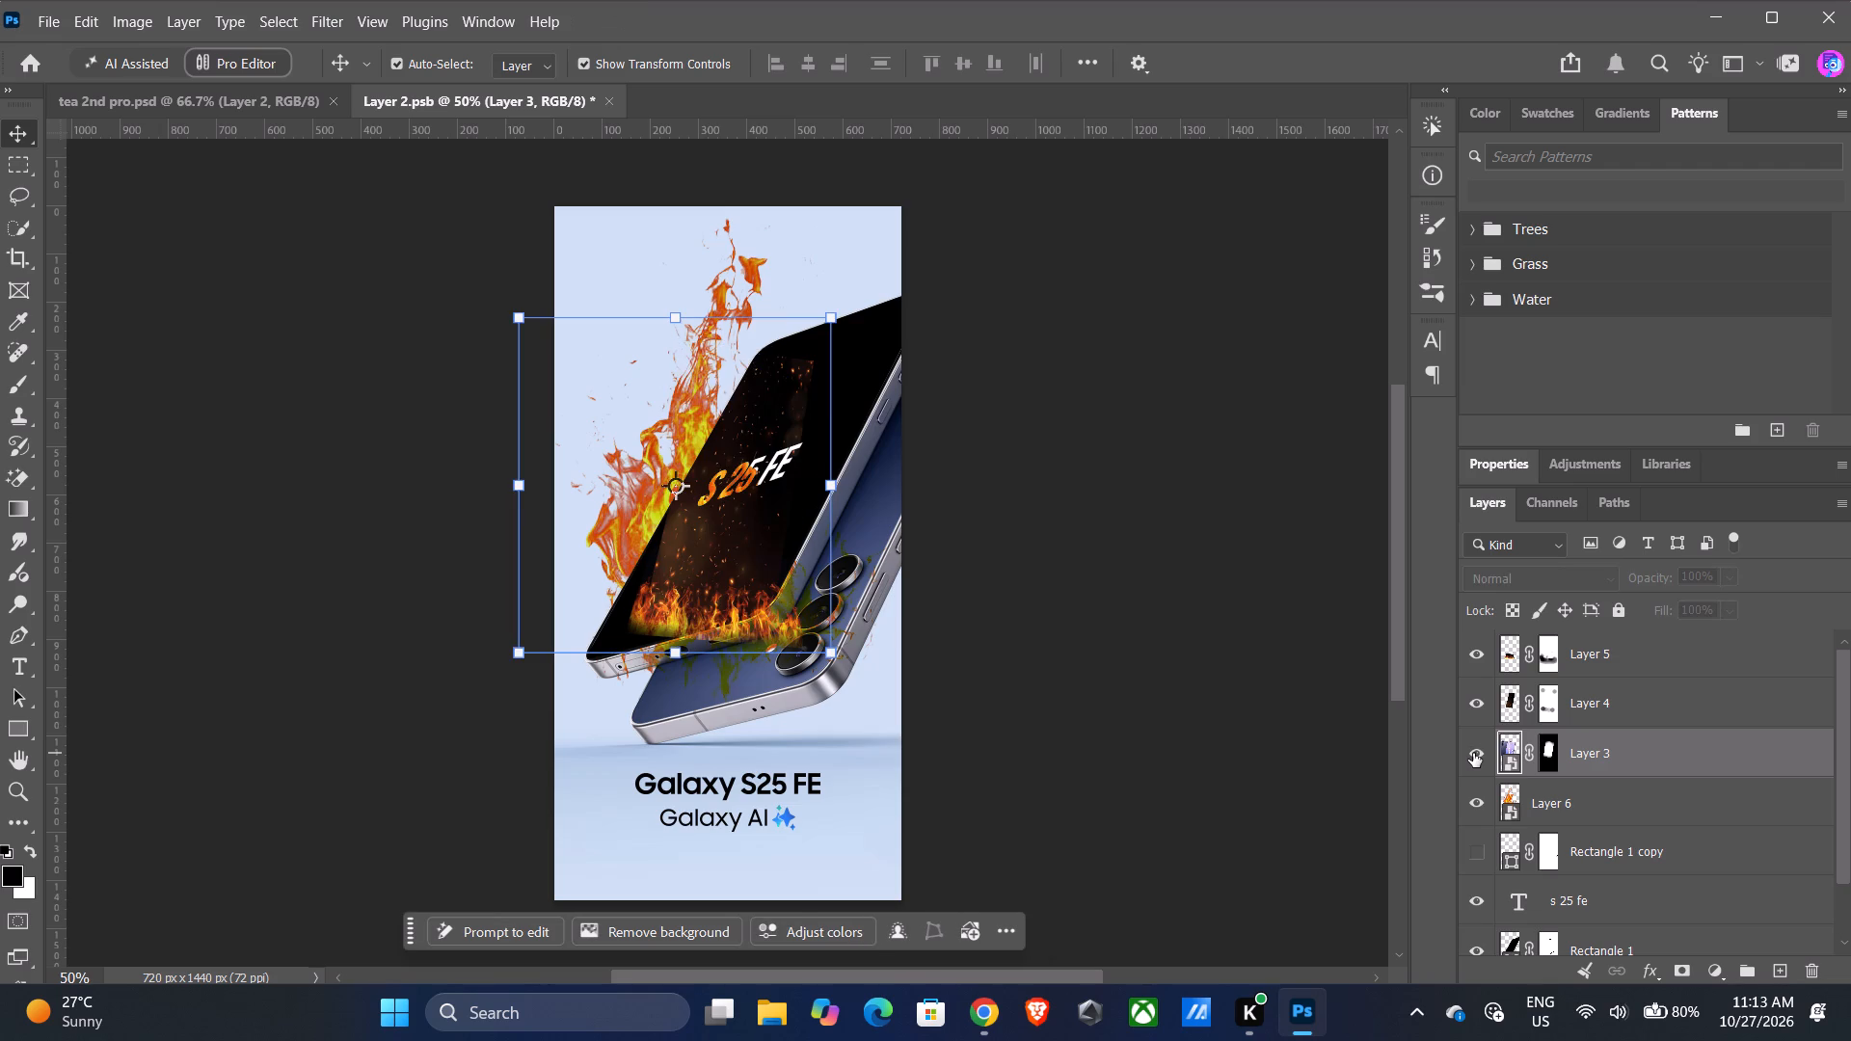
# Duplicate the flame on Layer 6 and place the copy directly above Layer 3.
pyautogui.moveTo(1566, 821); pyautogui.dragTo(1568, 758)
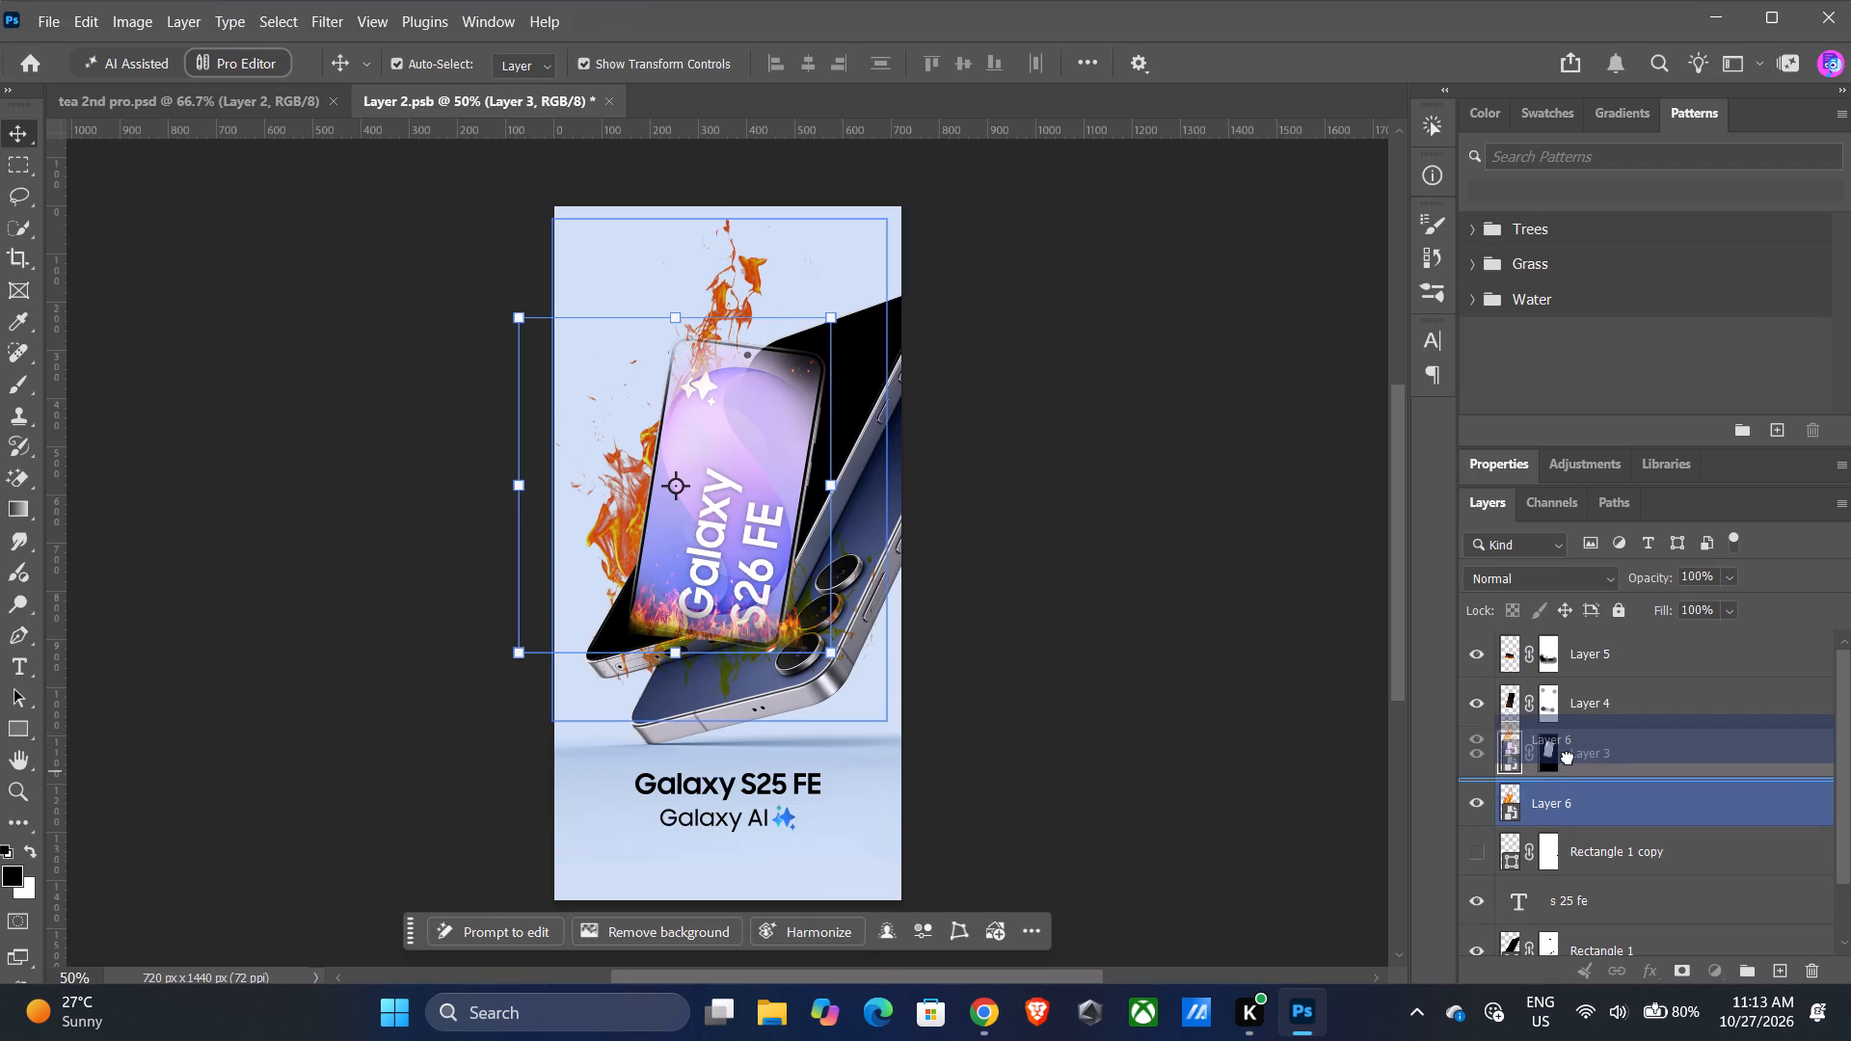
pyautogui.moveTo(1568, 758); pyautogui.dragTo(1584, 827)
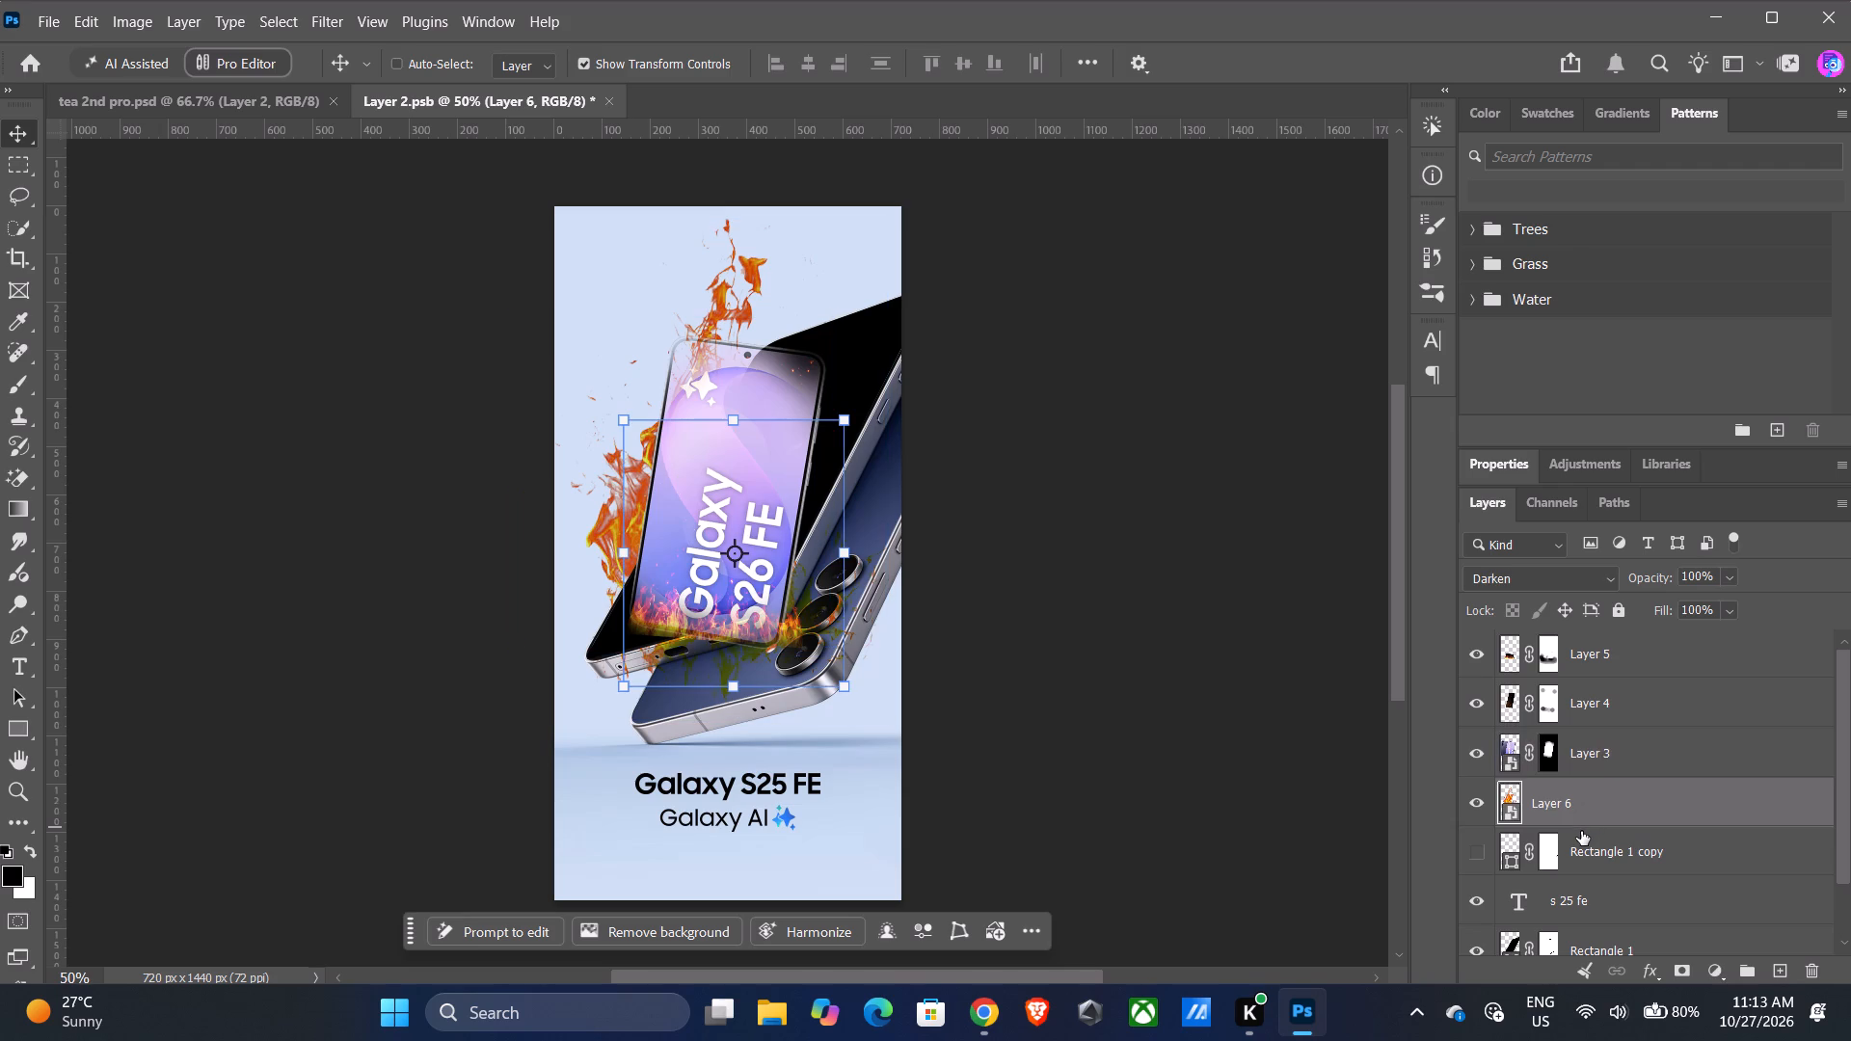
pyautogui.hotkey('ctrl', 'j')
pyautogui.moveTo(1593, 807); pyautogui.dragTo(1589, 726)
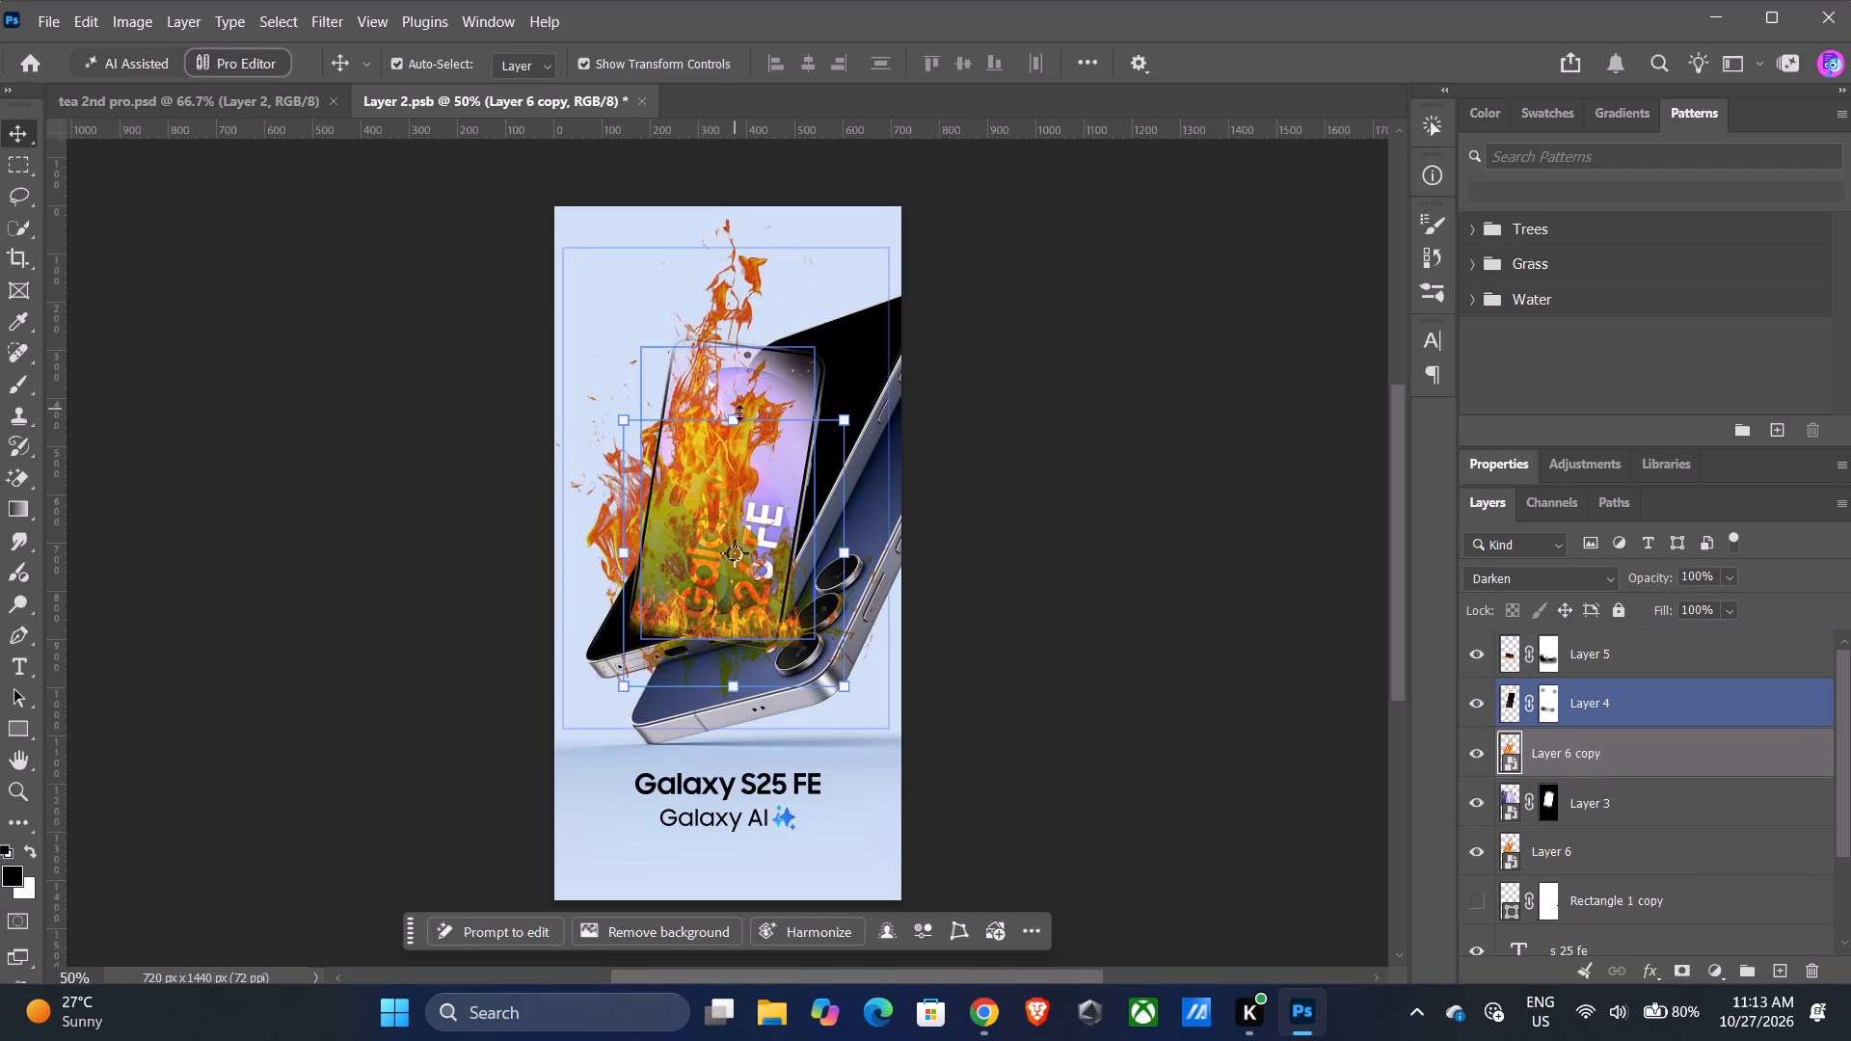
# Set the opacity of Layer 6 copy to 34%.
pyautogui.click(1721, 575)
pyautogui.click(1681, 599)
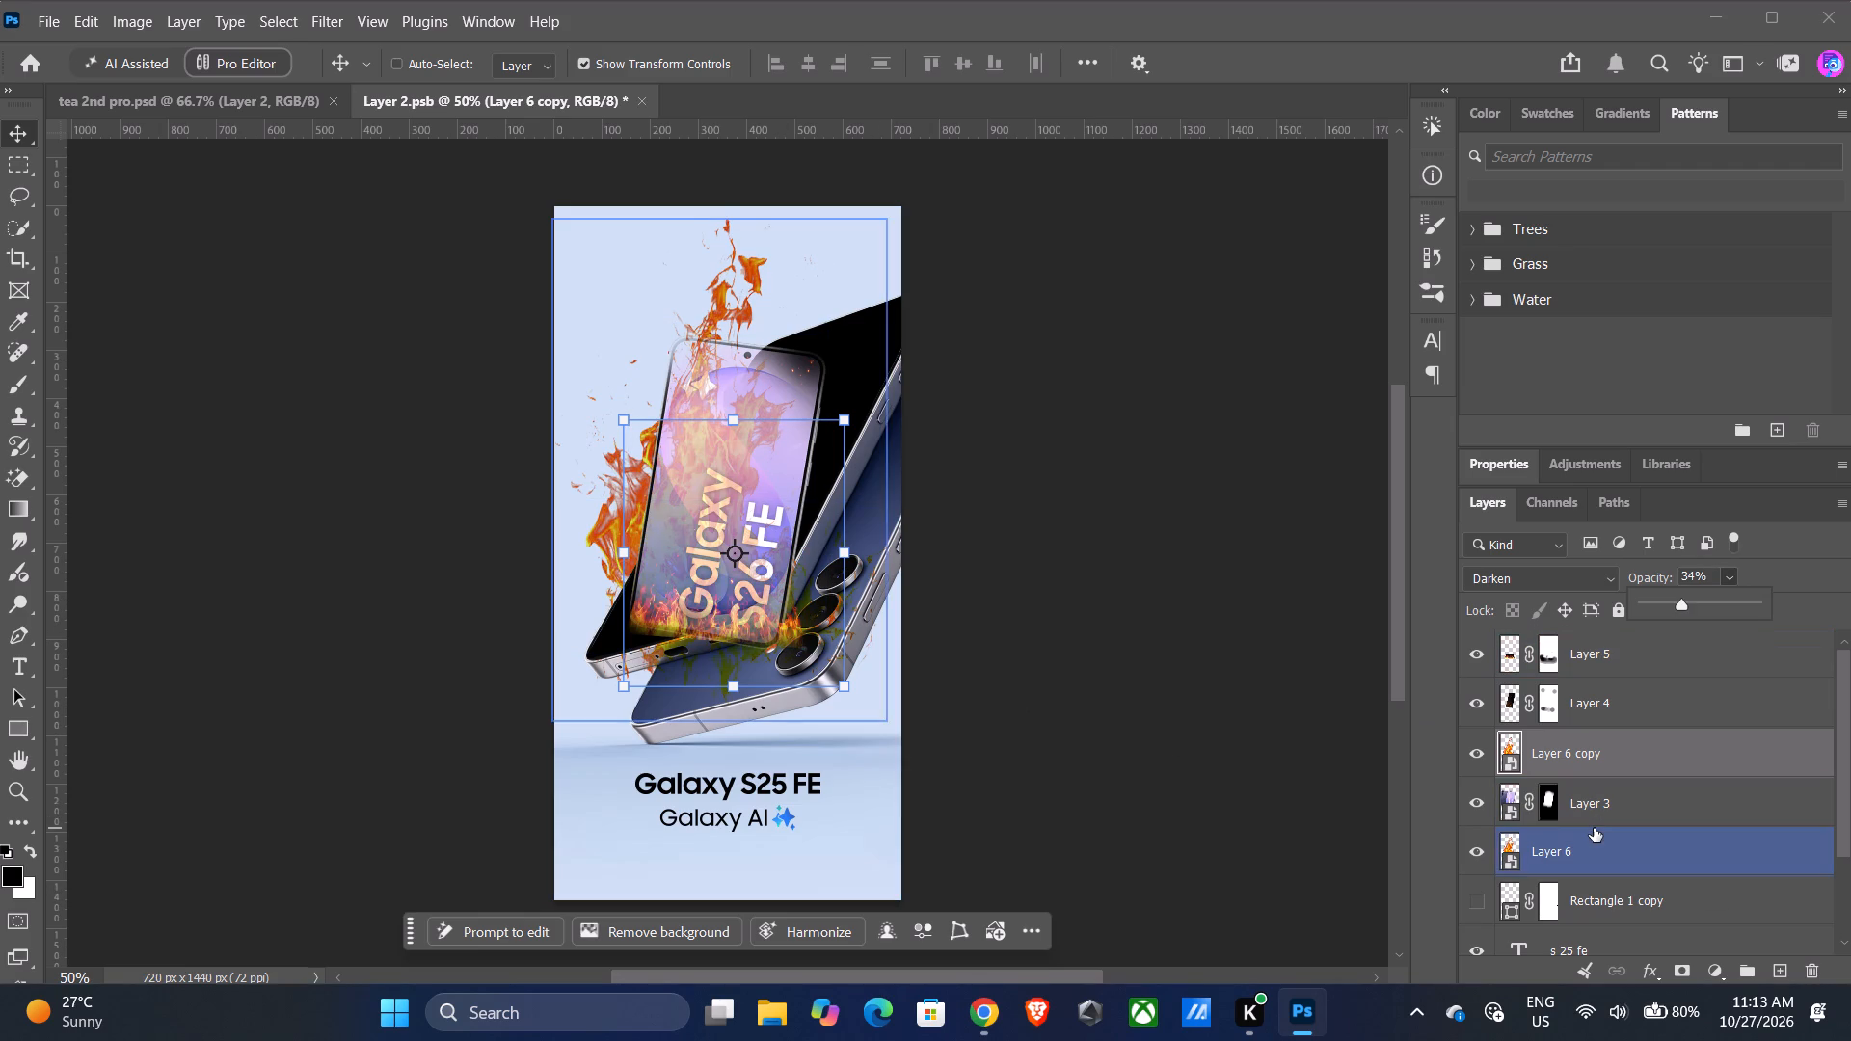
# Duplicate the 34% opacity flame copy above Layer 3.
pyautogui.hotkey('ctrl', 'j')
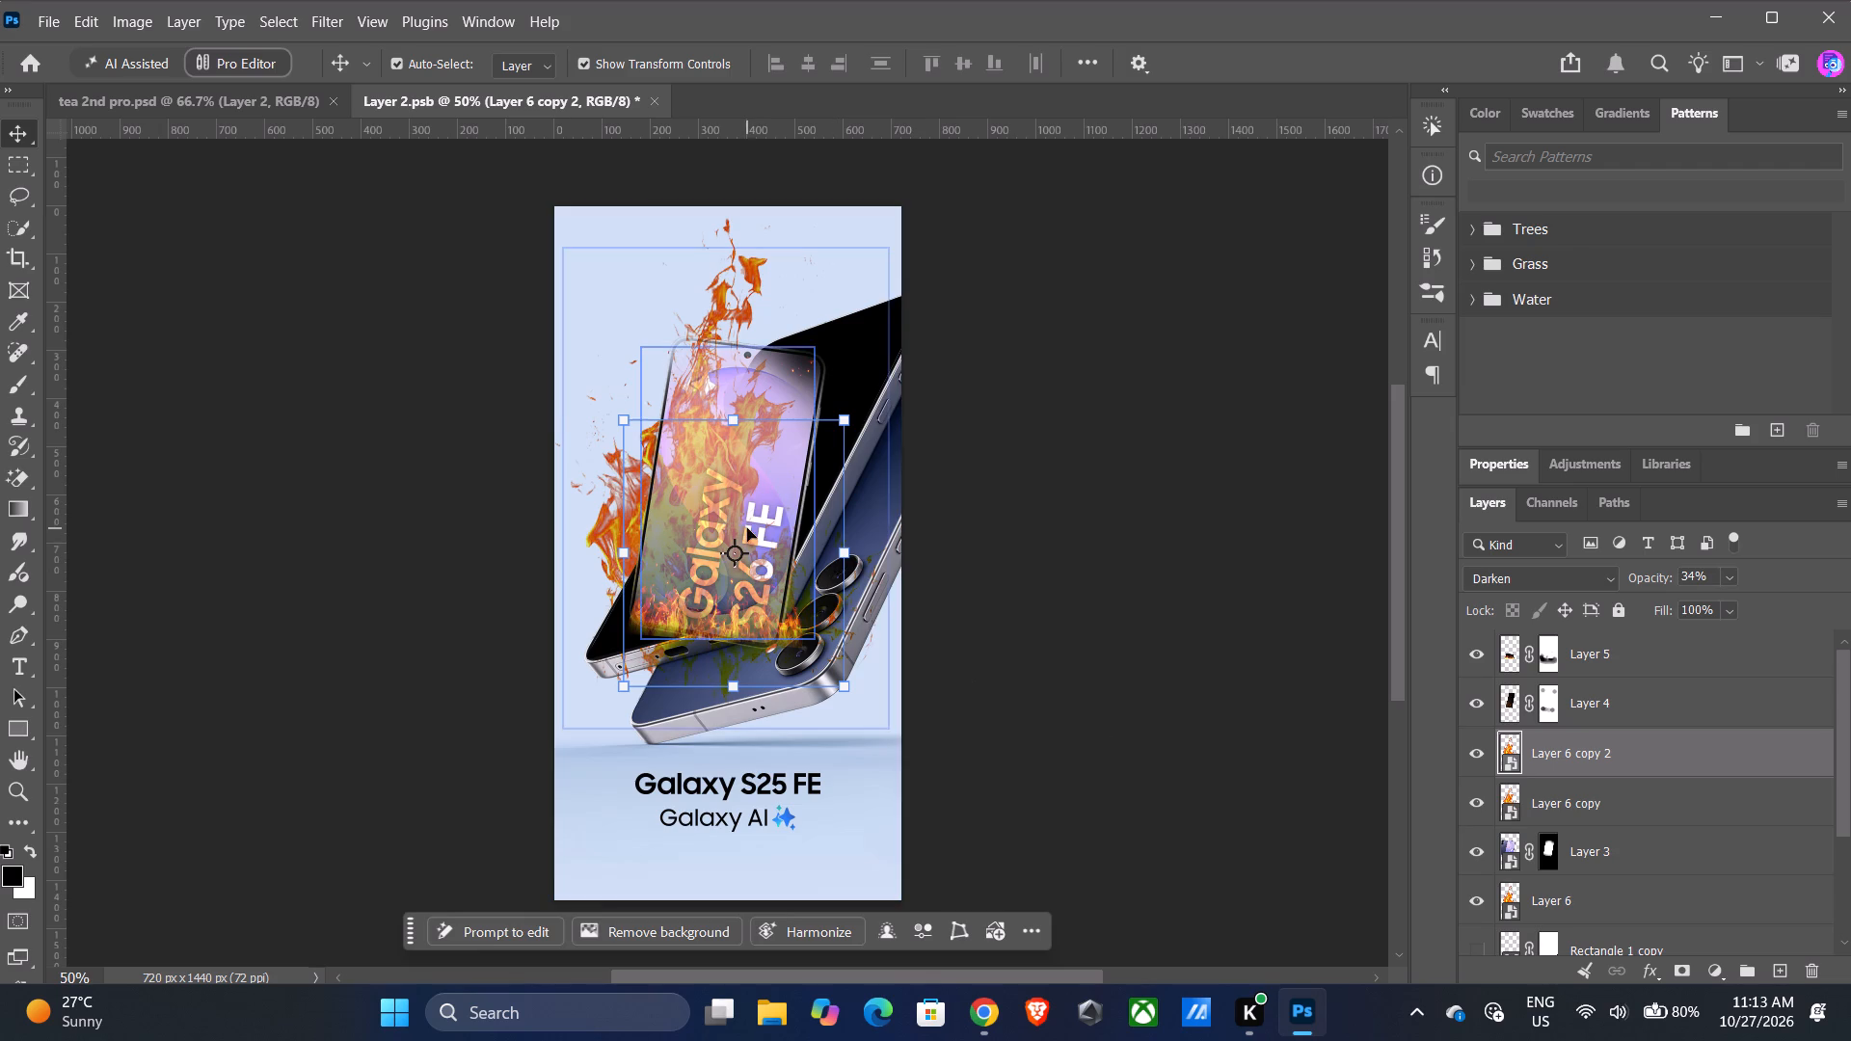
pyautogui.click(741, 534)
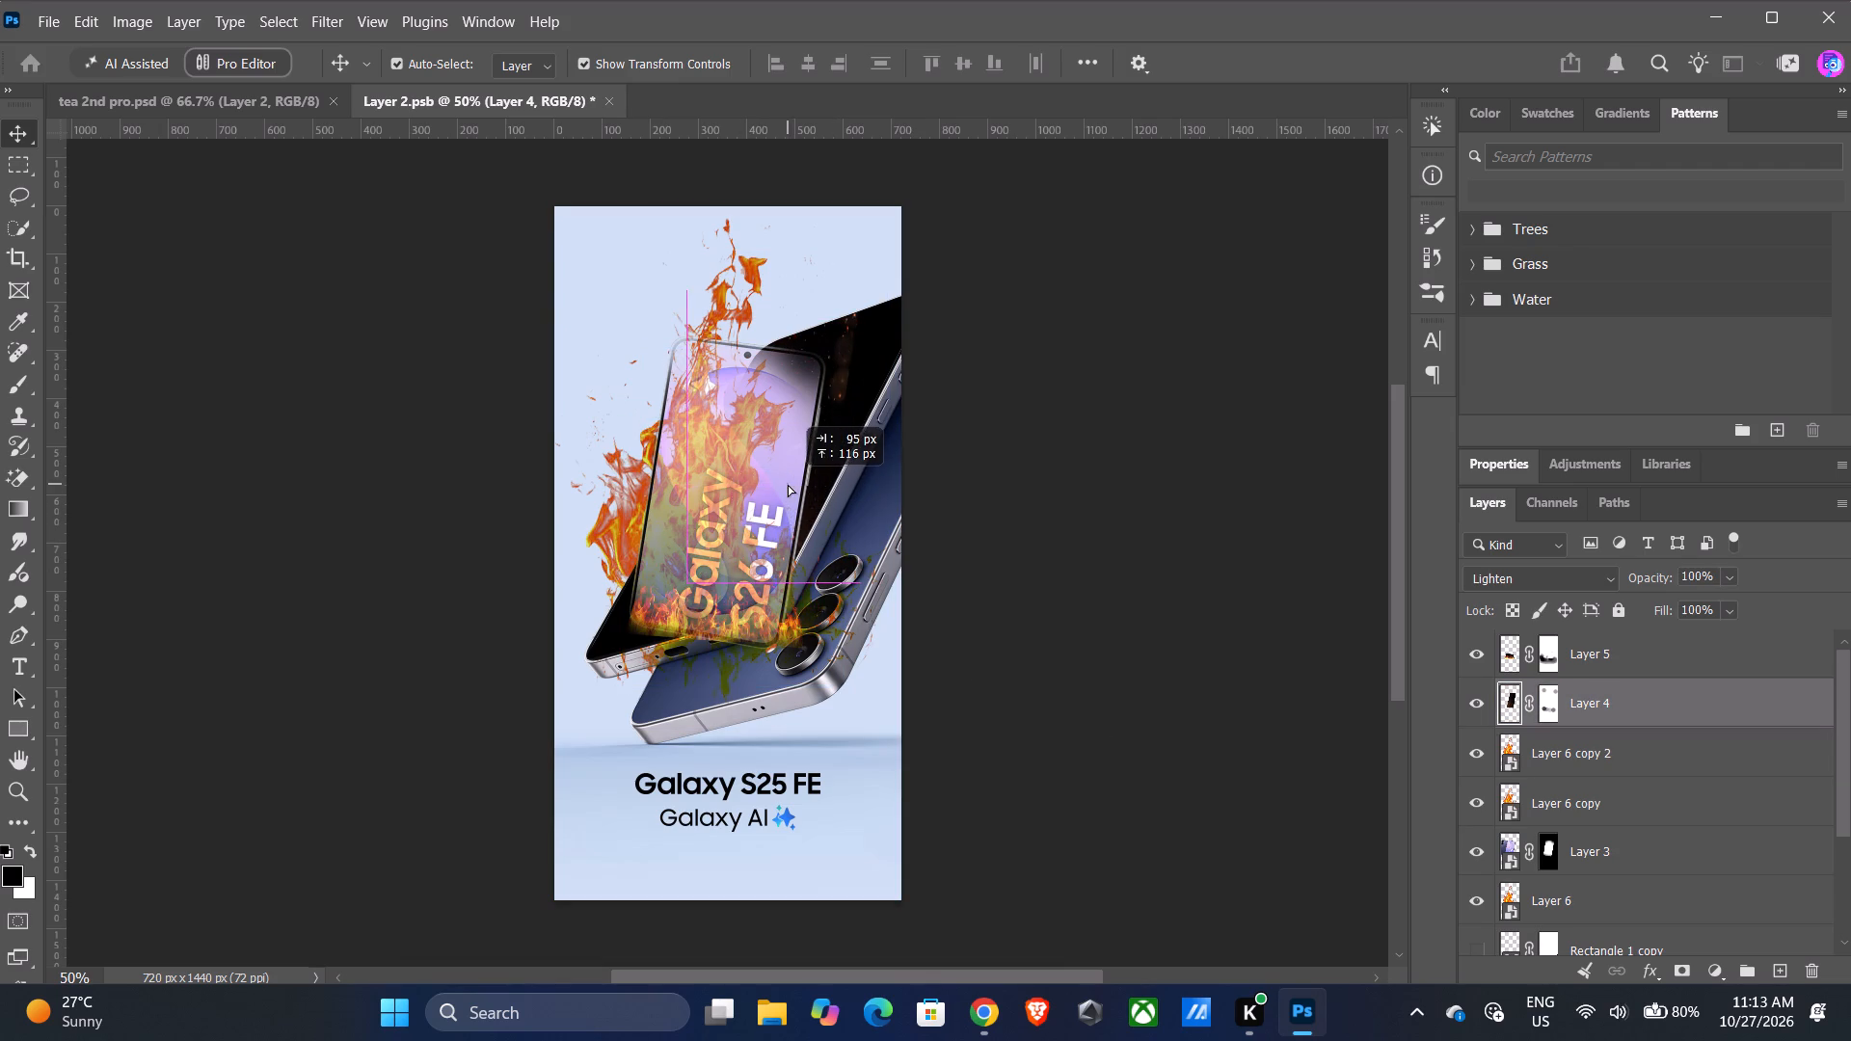
# Turn off Auto-Select and move the Layer 6 copy 2 flame to the right, partly over the Galaxy S25 FE phones.
pyautogui.click(1607, 757)
pyautogui.moveTo(711, 495); pyautogui.dragTo(767, 482)
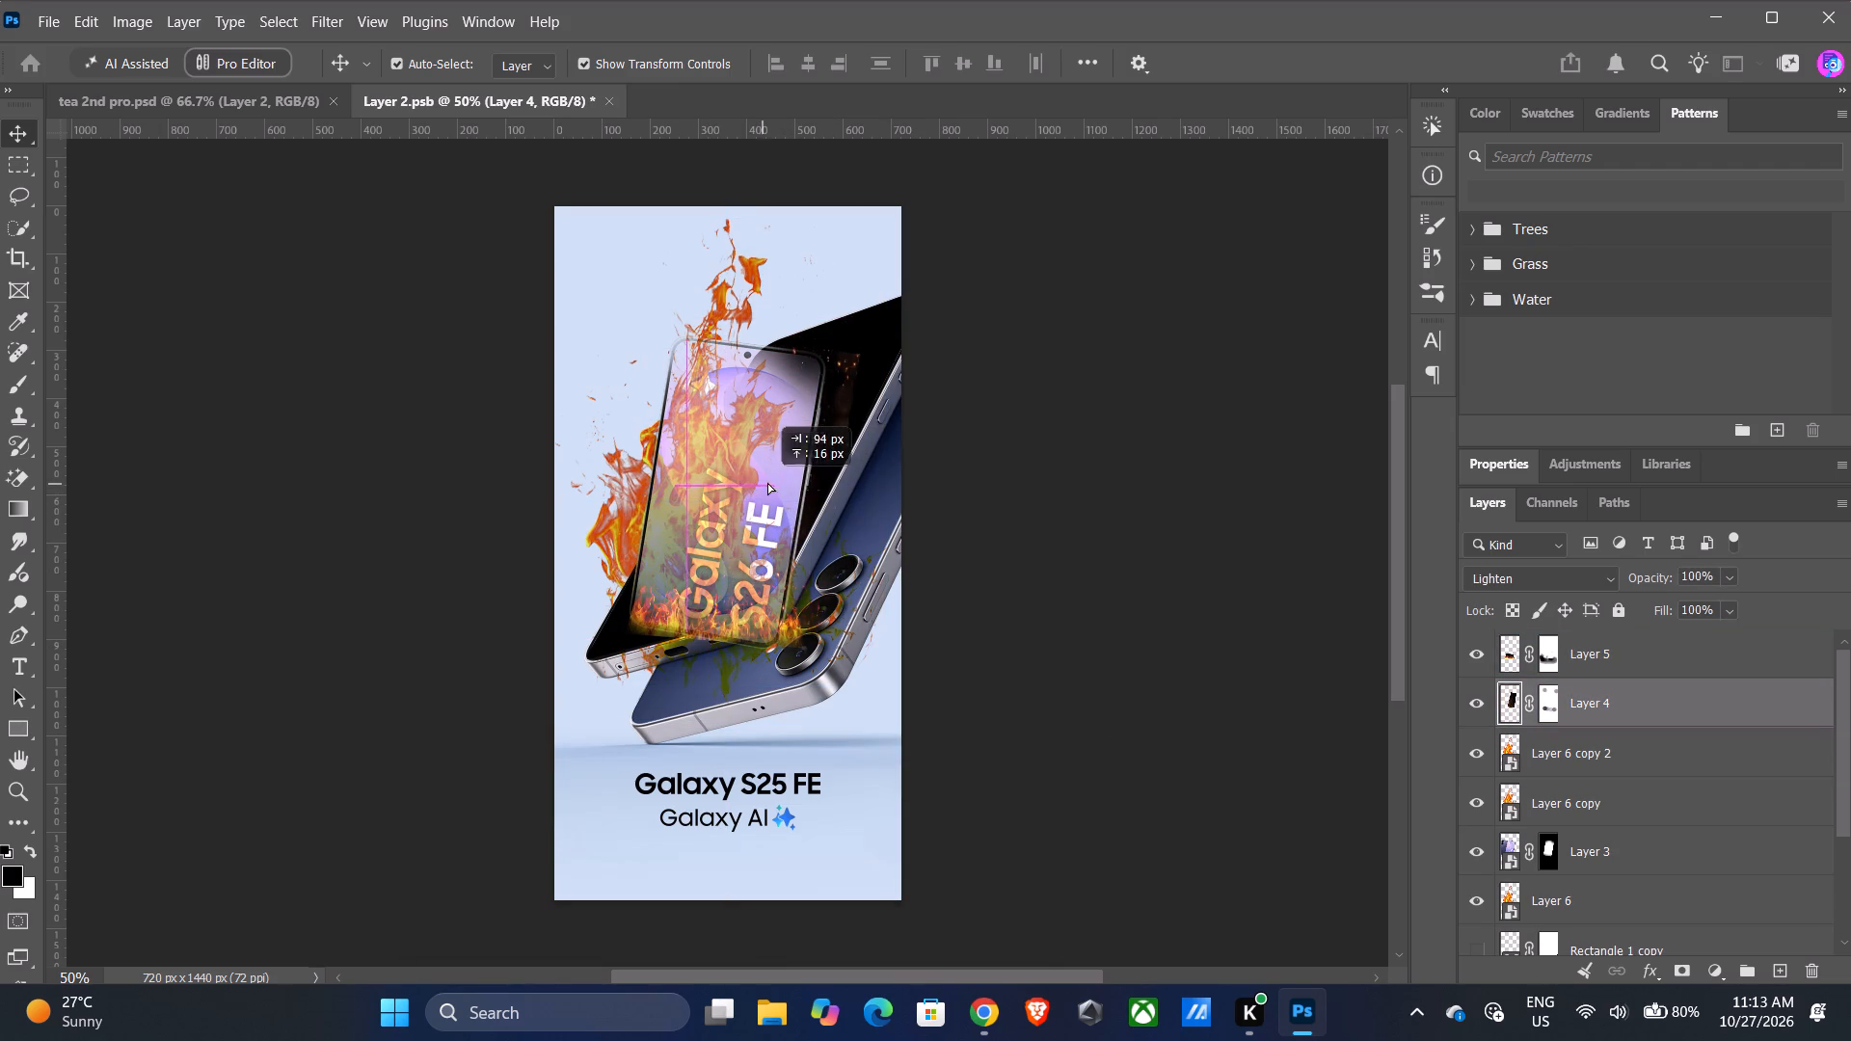
pyautogui.moveTo(767, 482); pyautogui.dragTo(708, 504)
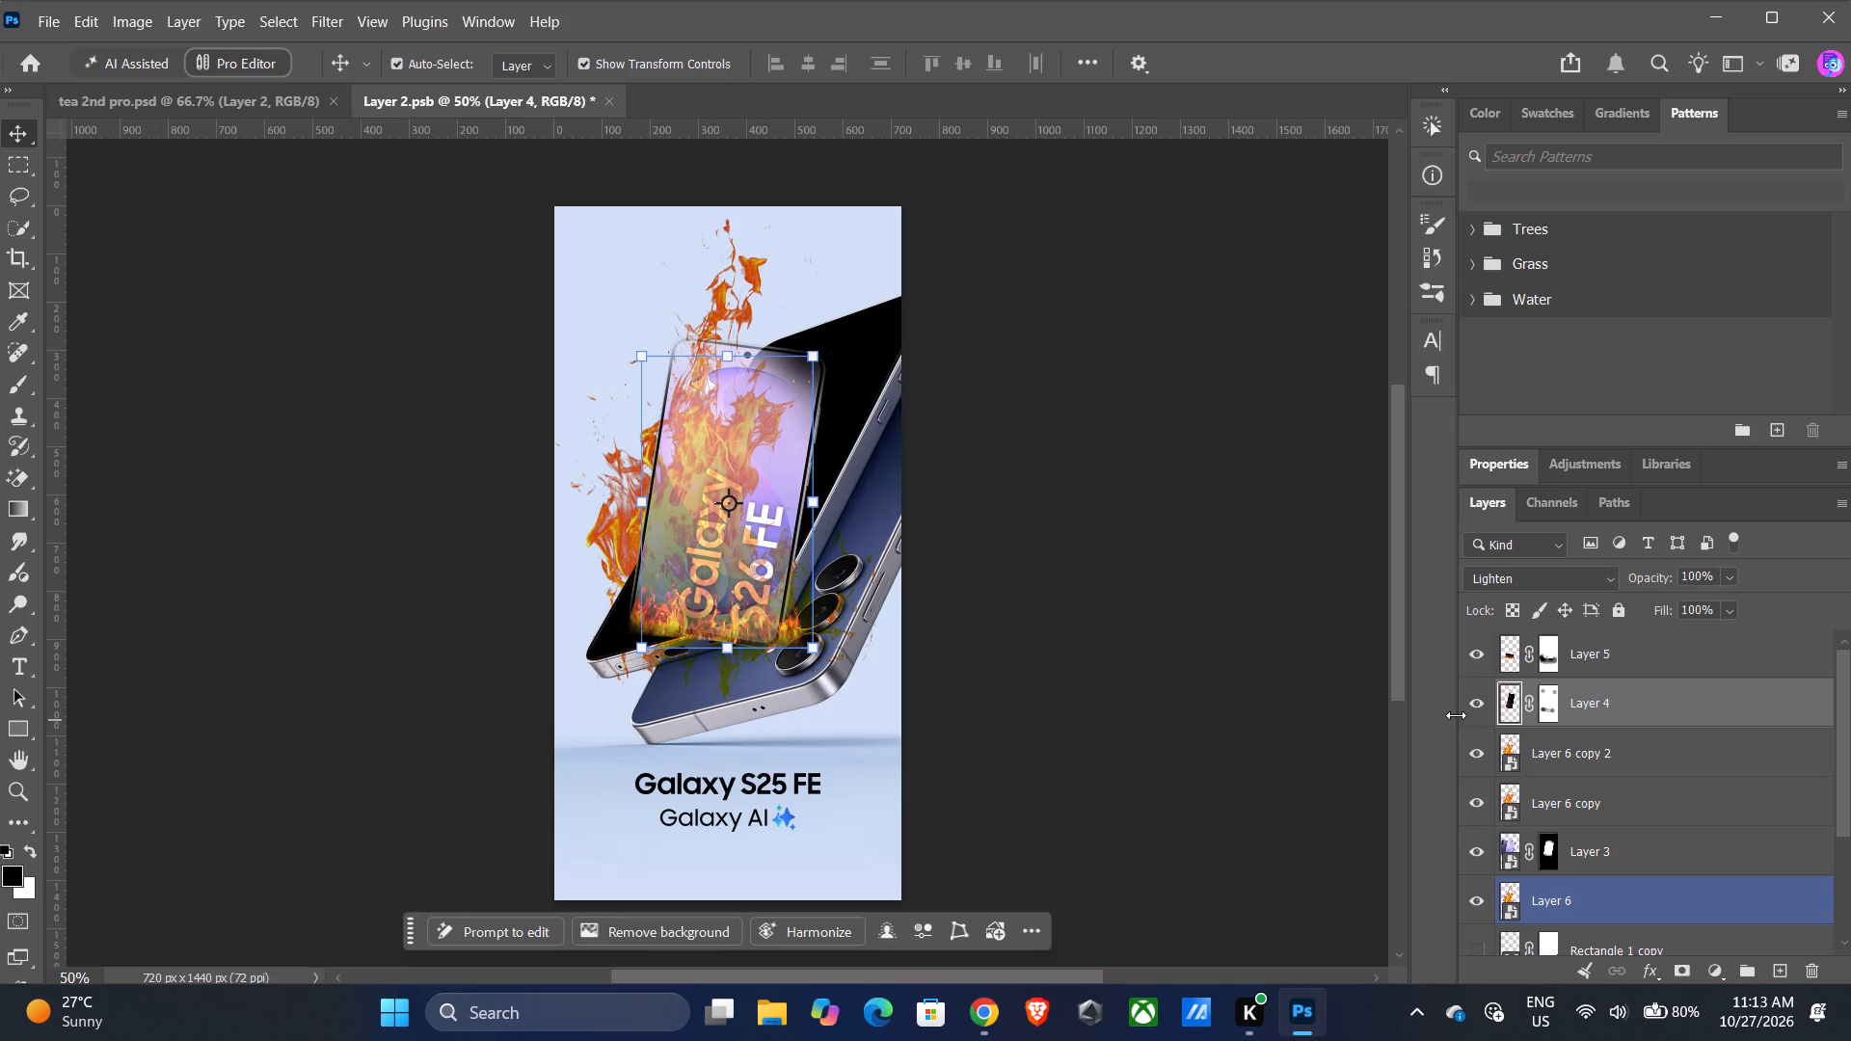
pyautogui.click(1588, 738)
pyautogui.click(408, 60)
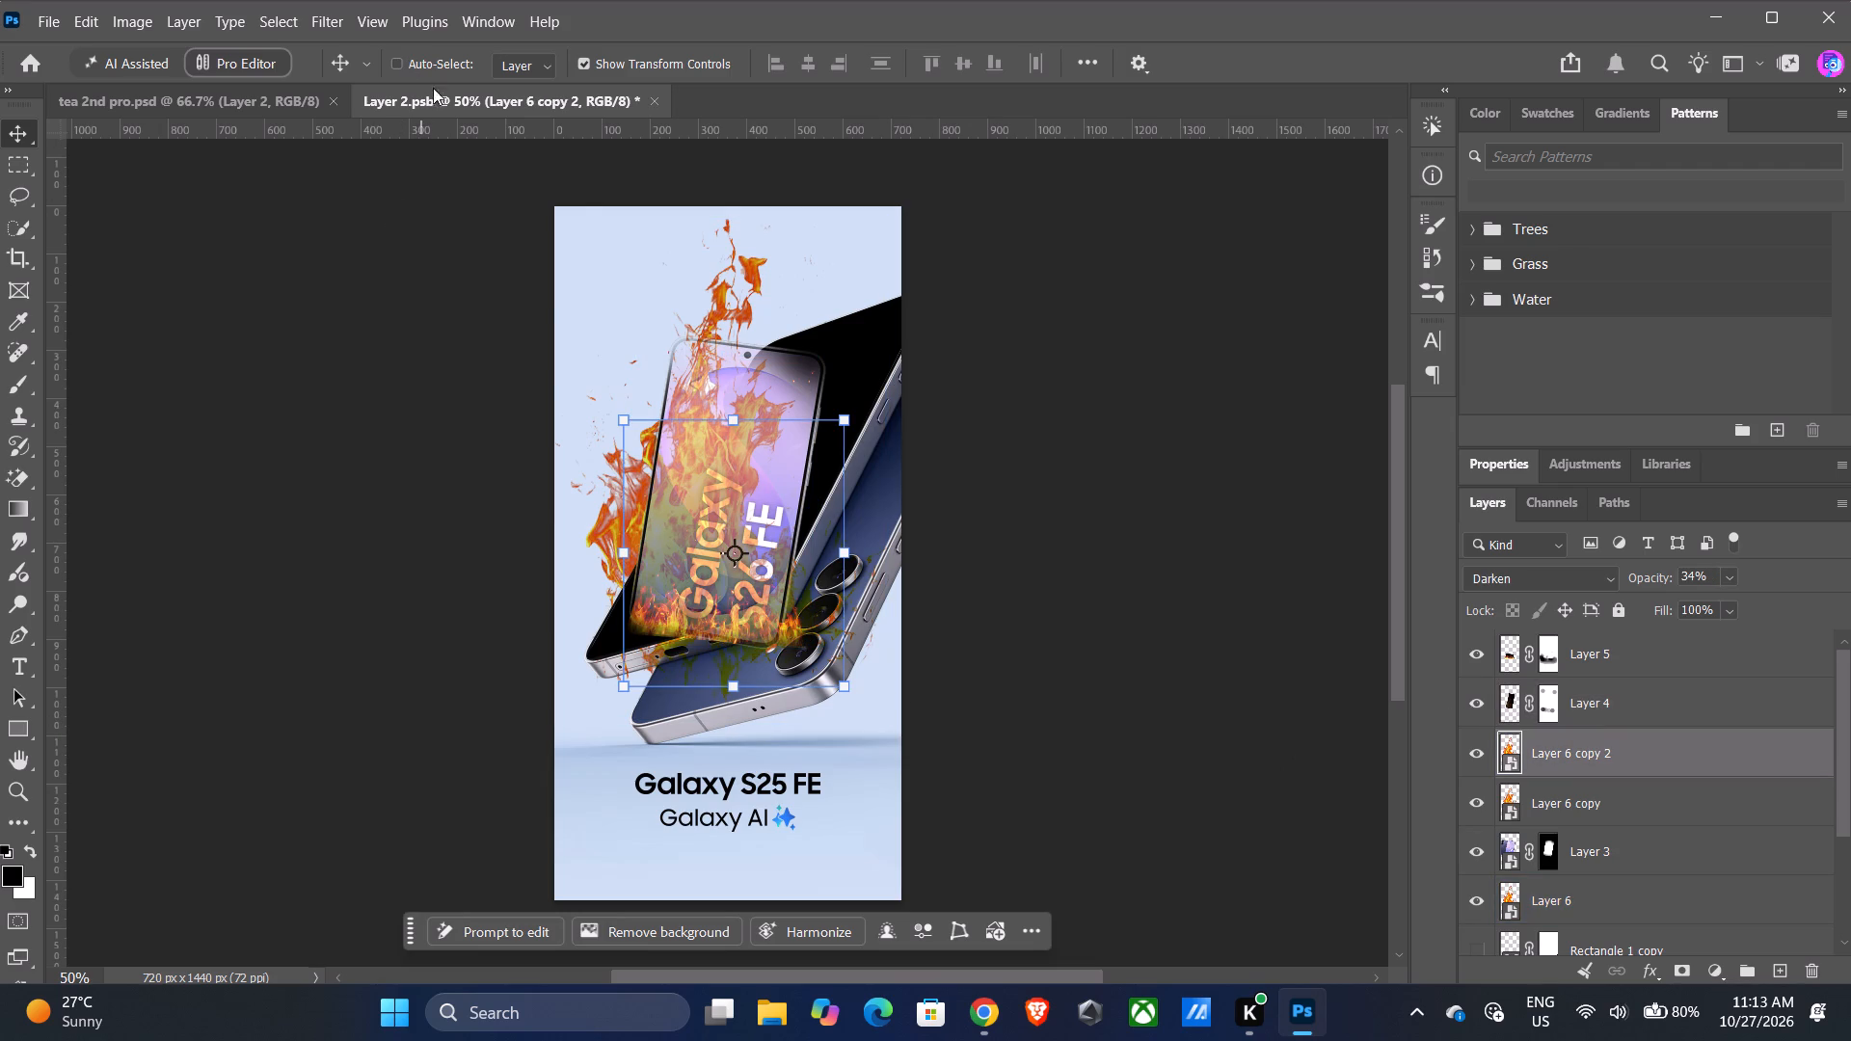
pyautogui.moveTo(733, 492); pyautogui.dragTo(817, 513)
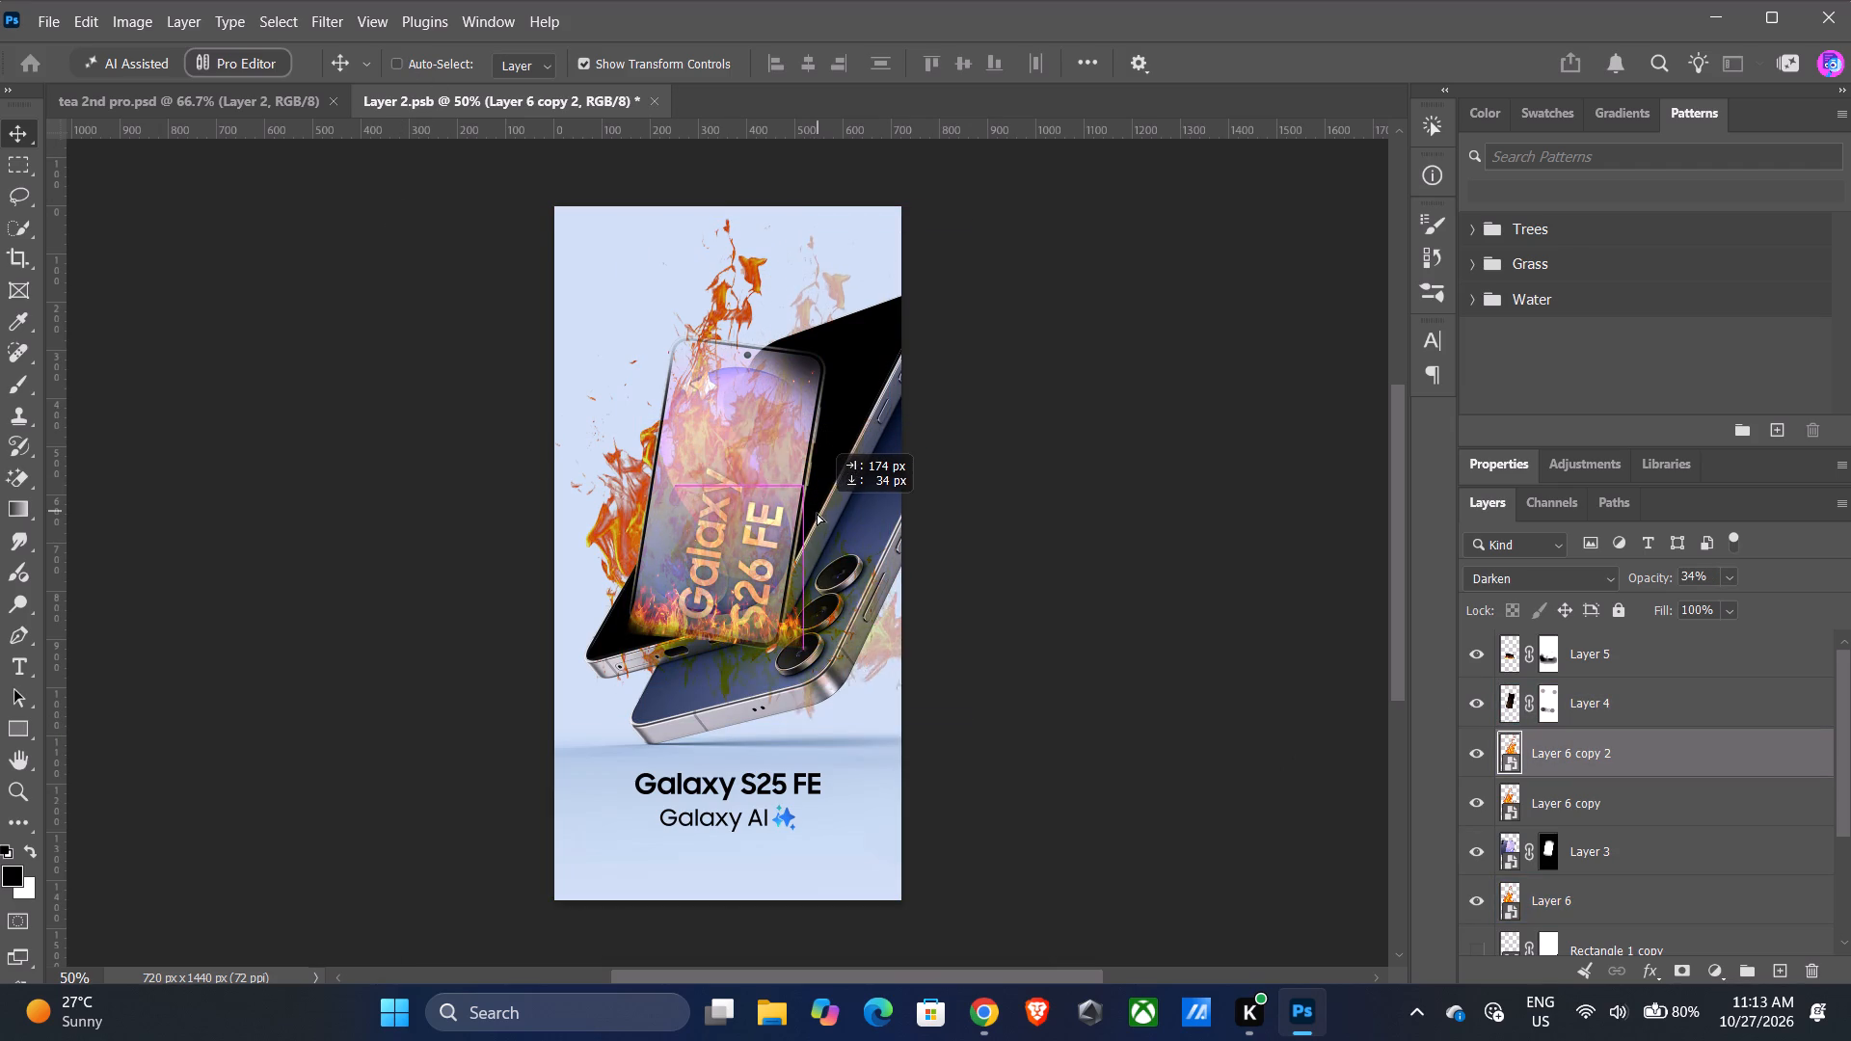
pyautogui.moveTo(817, 513); pyautogui.dragTo(809, 531)
# Move Layer 6 copy 2 below Layer 3 in the layer order, directly above Layer 6.
pyautogui.moveTo(1570, 761); pyautogui.dragTo(1590, 802)
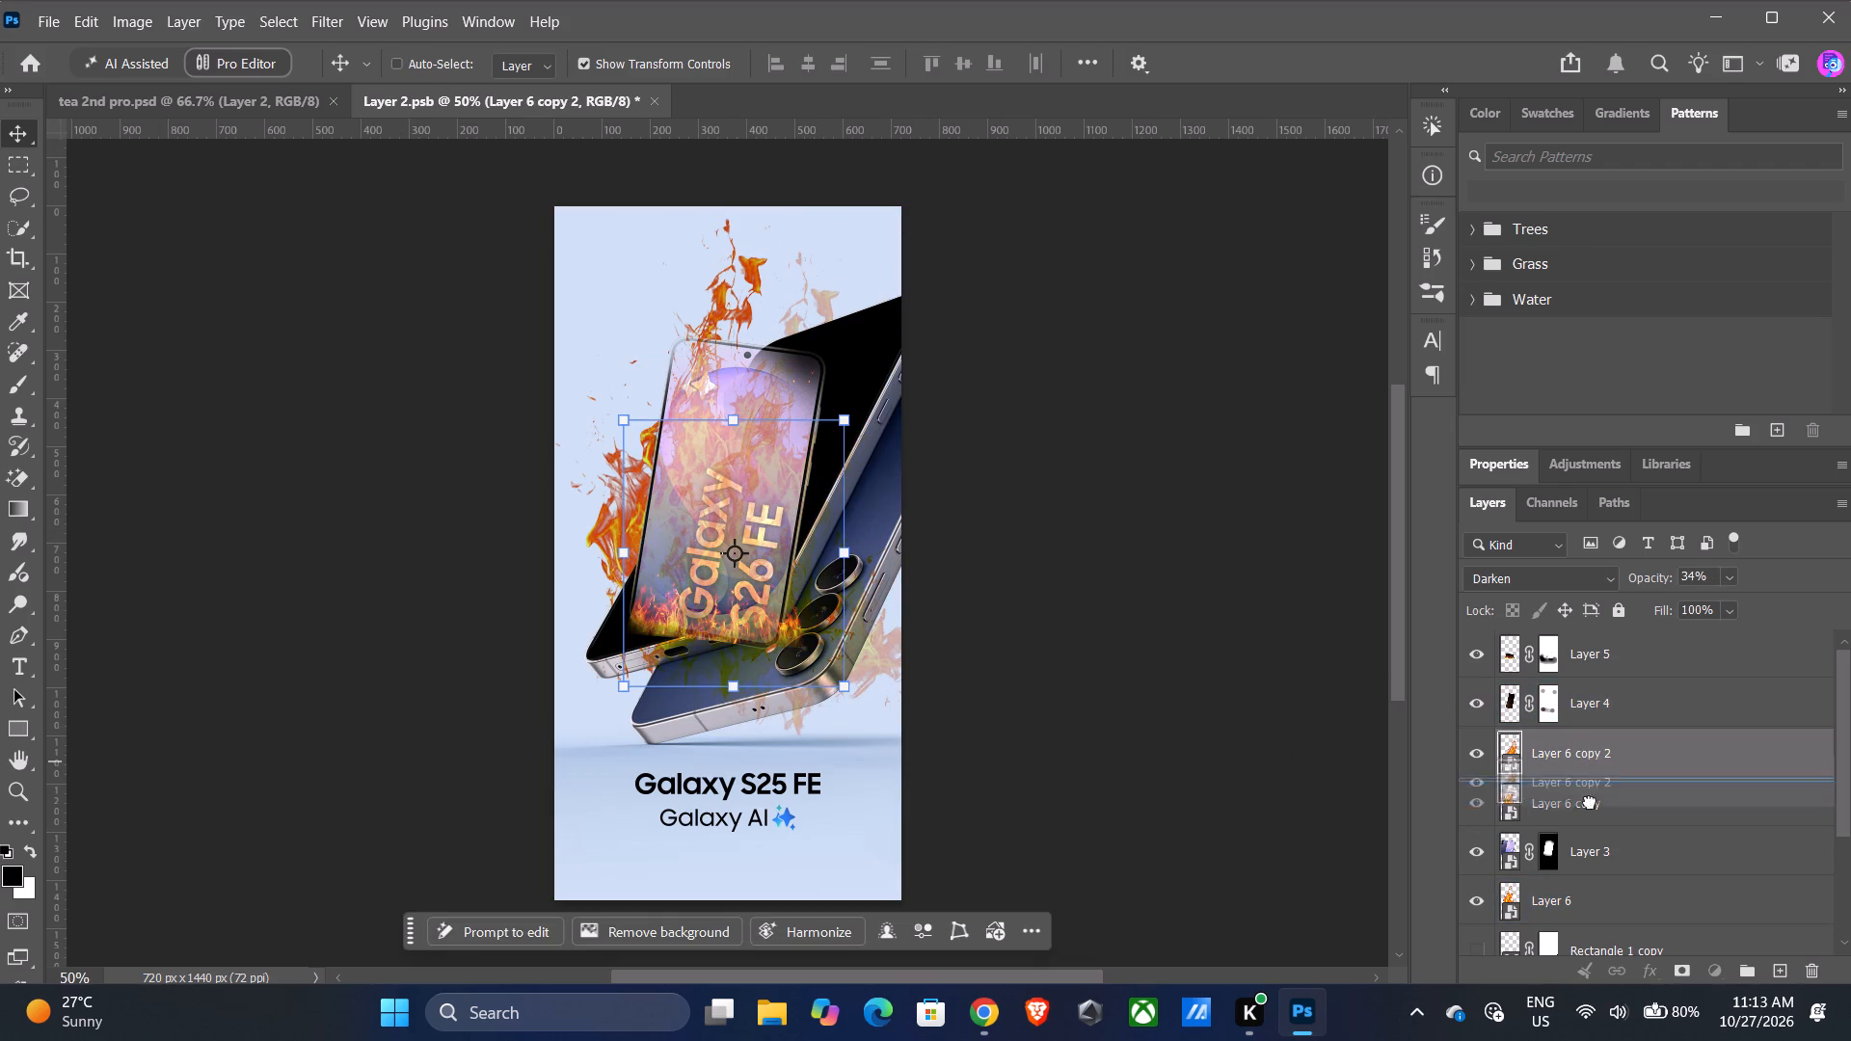
pyautogui.moveTo(1590, 802); pyautogui.dragTo(1611, 890)
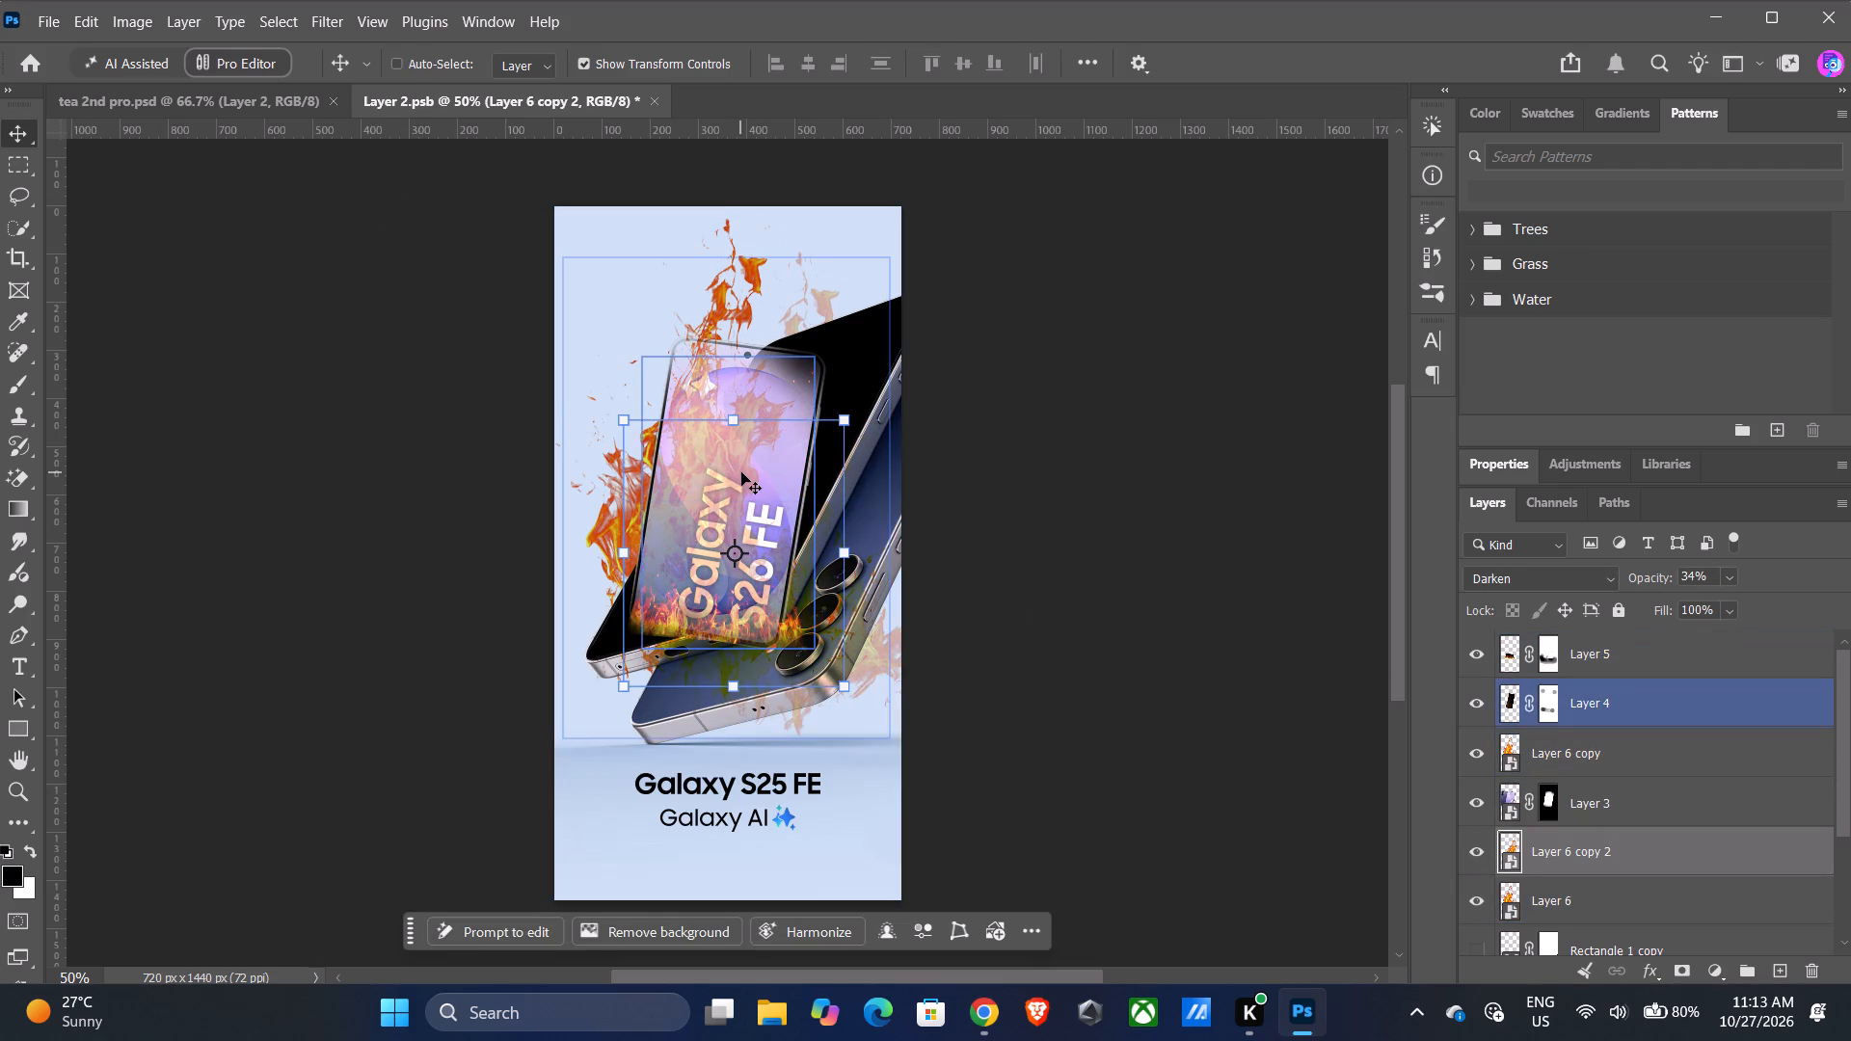
# Distort Layer 6 copy 2 by pulling its lower-right corner up and inward to the S26 FE phone's bottom edge.
pyautogui.moveTo(741, 472); pyautogui.dragTo(741, 458)
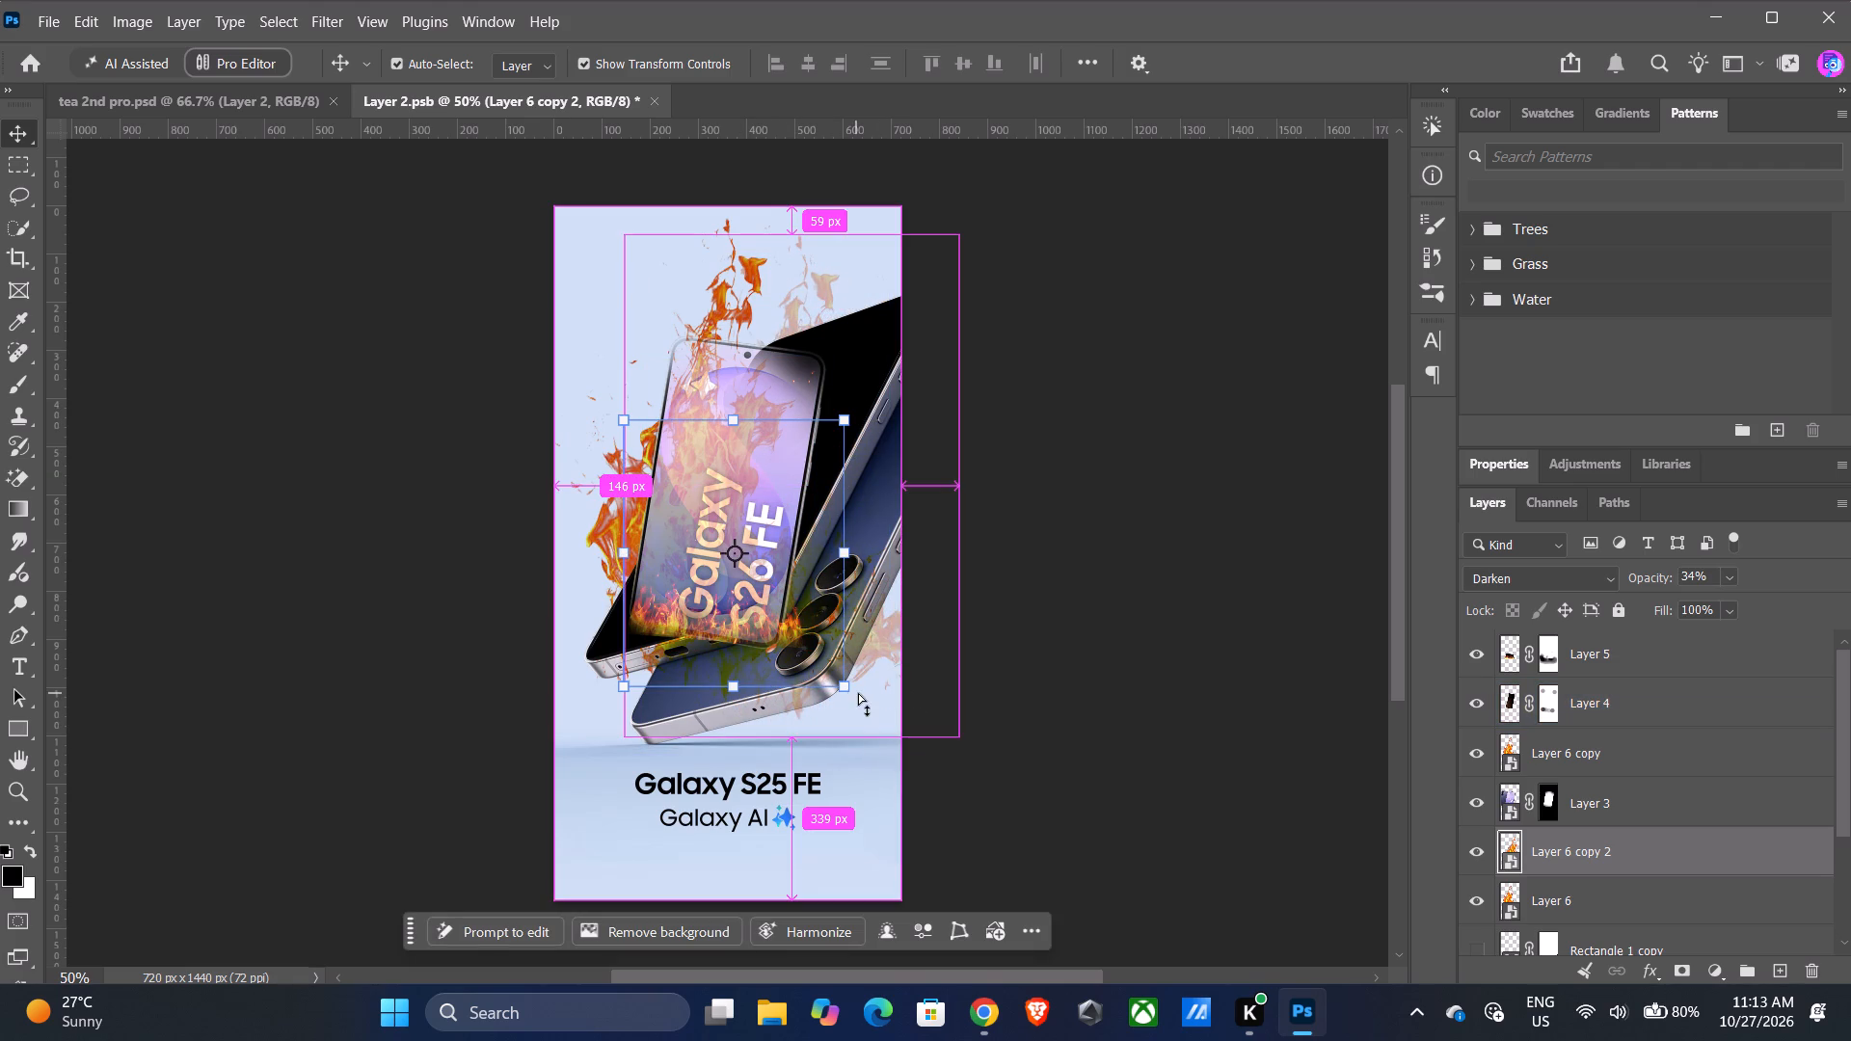
pyautogui.keyDown('ctrl'); pyautogui.click(841, 686); pyautogui.keyUp('ctrl')
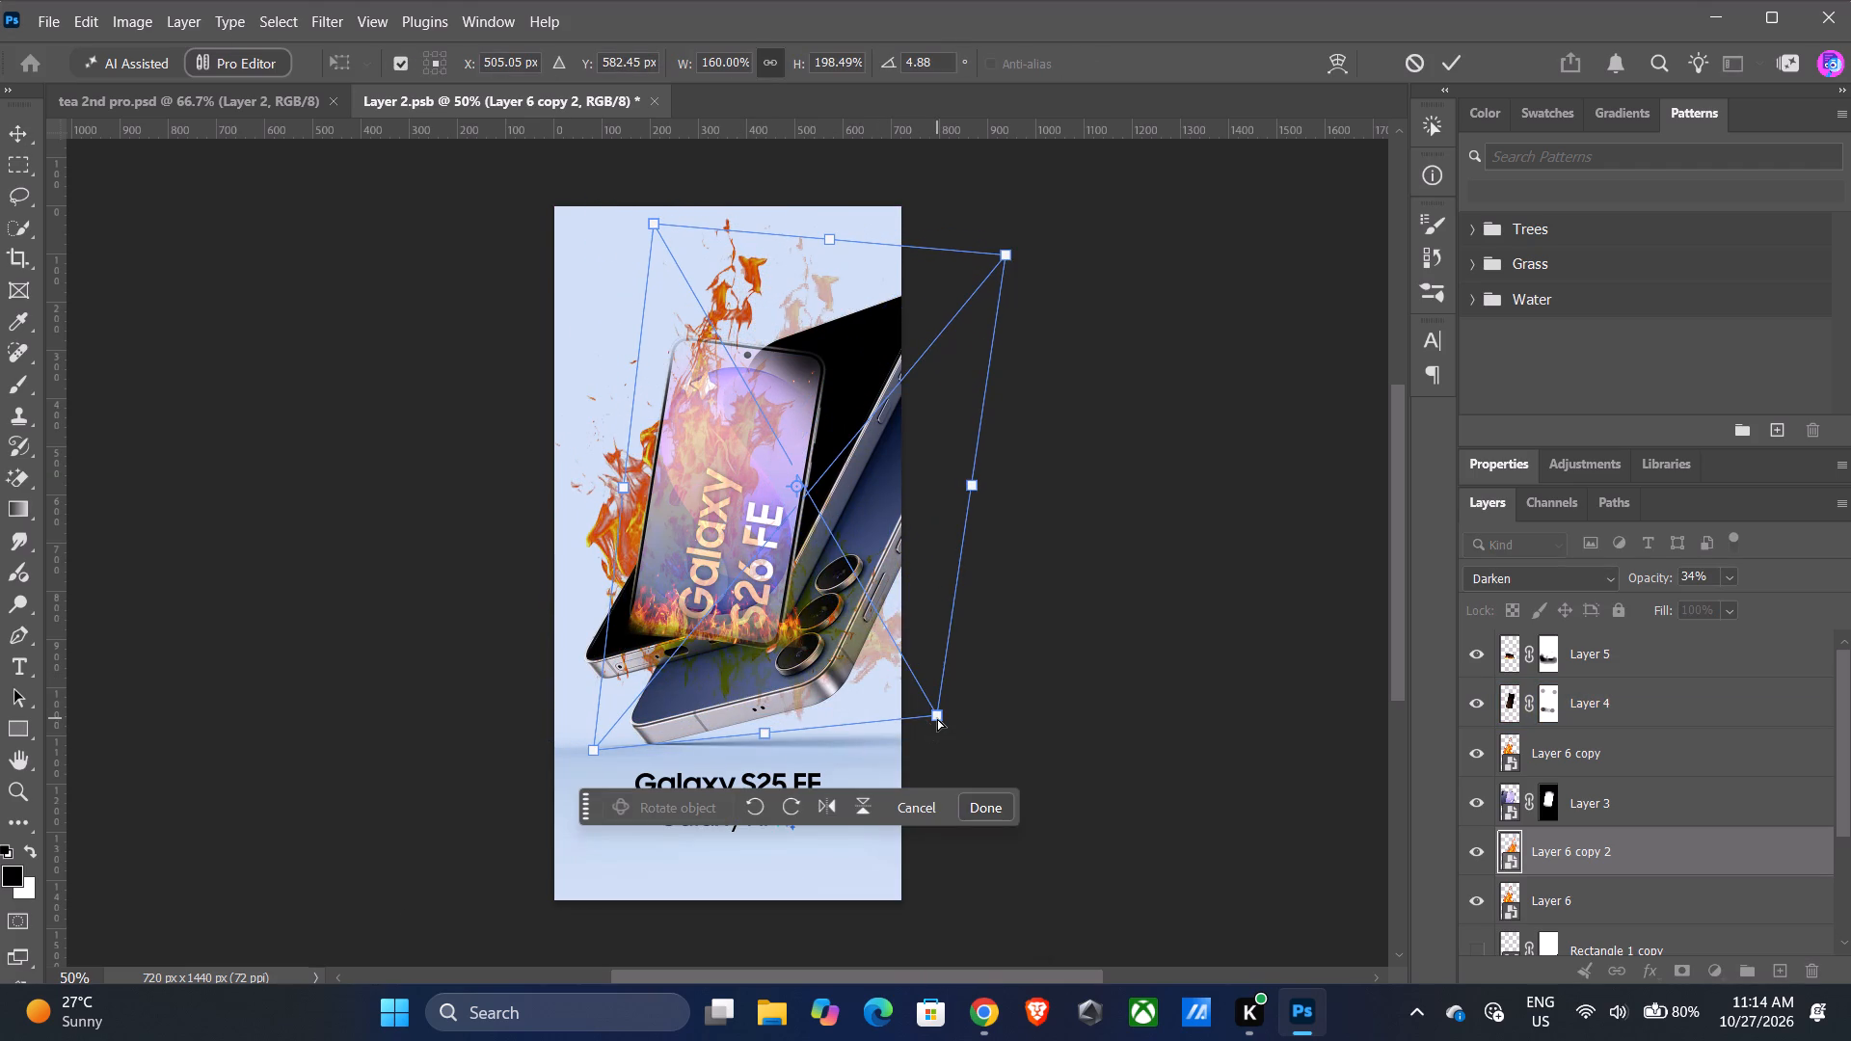
pyautogui.keyDown('ctrl'); pyautogui.moveTo(934, 716); pyautogui.dragTo(795, 618); pyautogui.keyUp('ctrl')
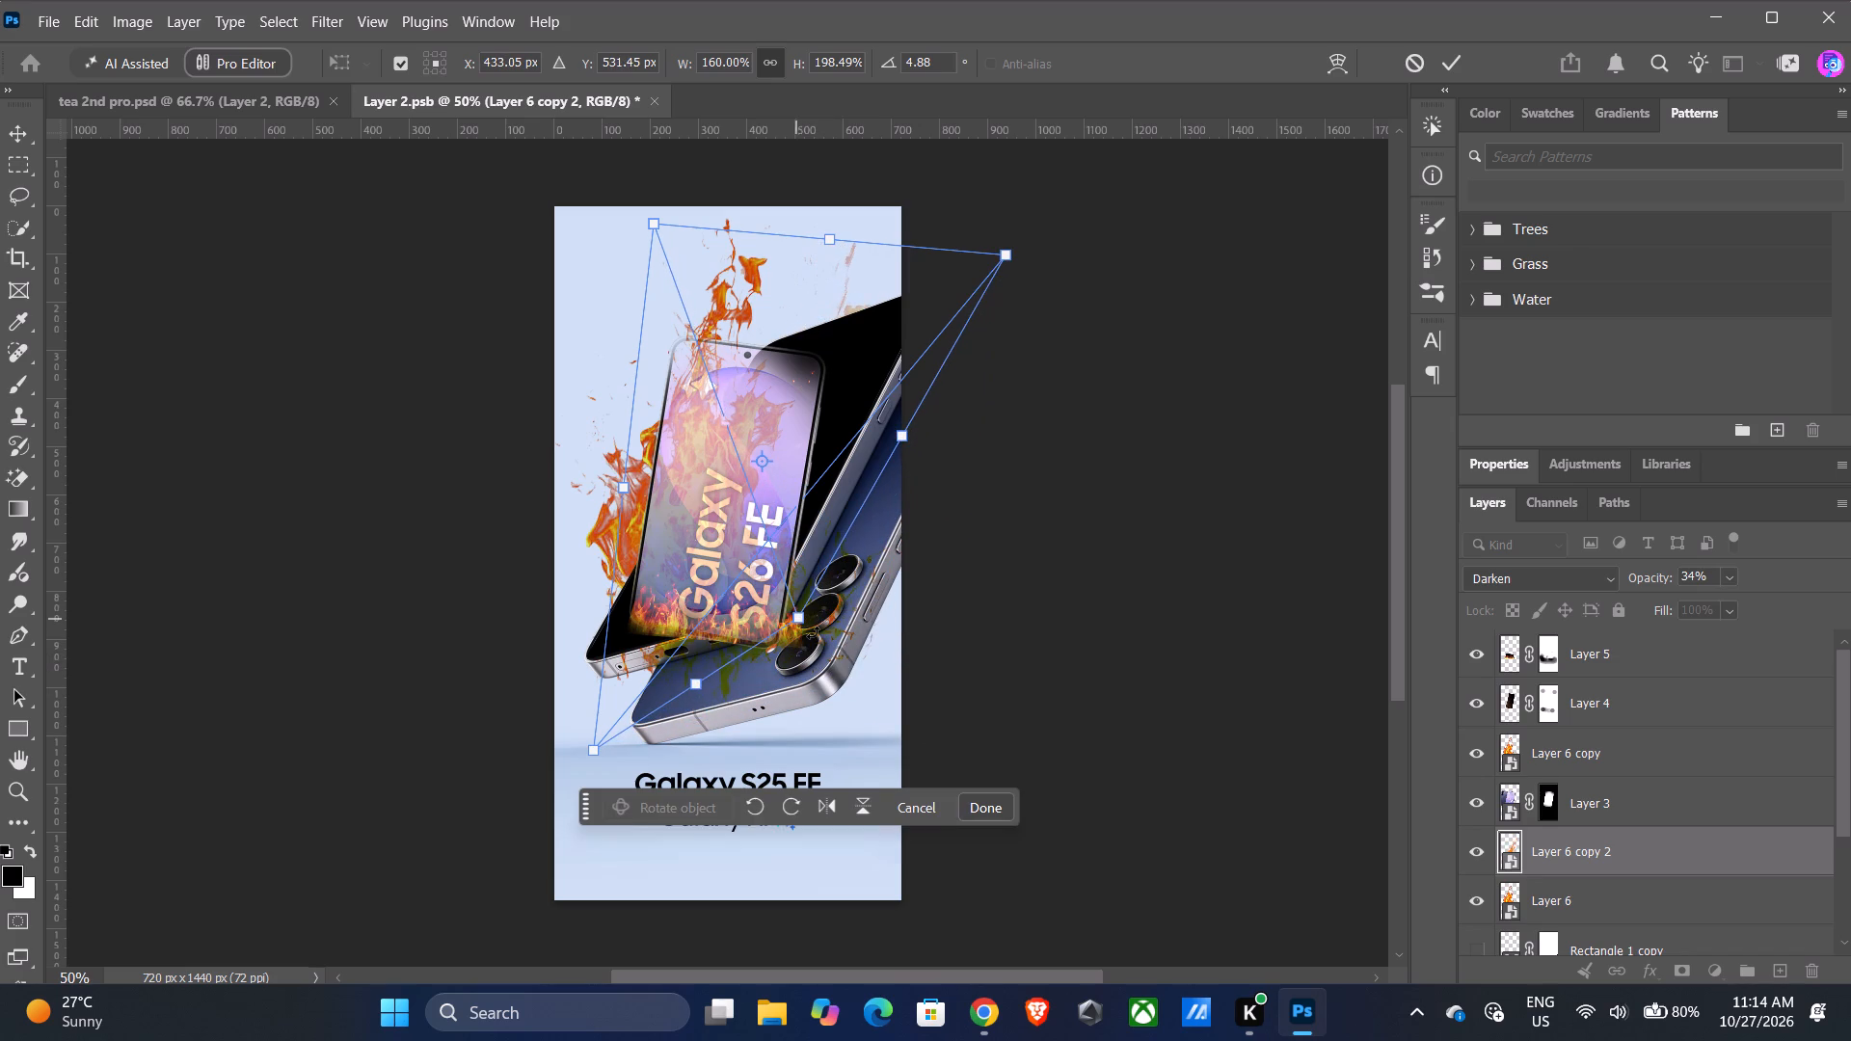
# Reposition the Layer 6 flame slightly higher and distort its lower-right corner inward to the S26 FE phone, then apply it.
pyautogui.click(1582, 897)
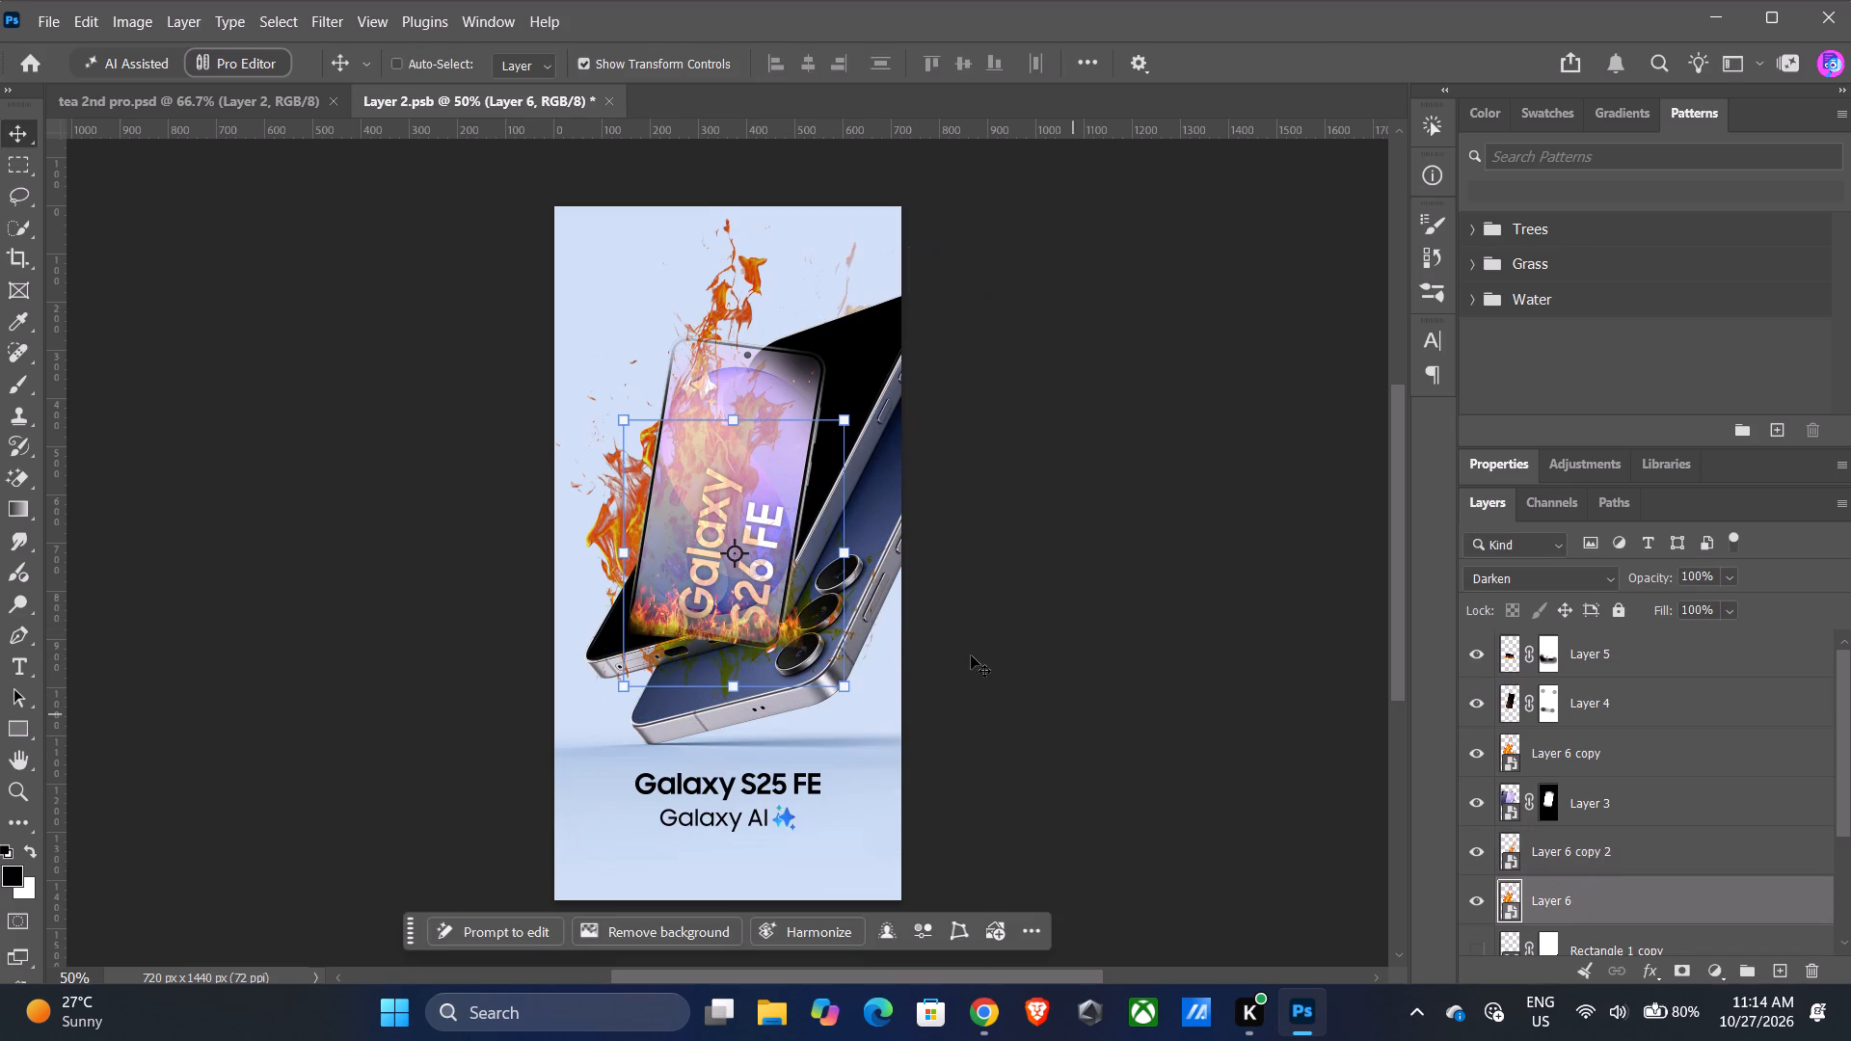
pyautogui.keyDown('ctrl'); pyautogui.moveTo(841, 691); pyautogui.dragTo(774, 656); pyautogui.keyUp('ctrl')
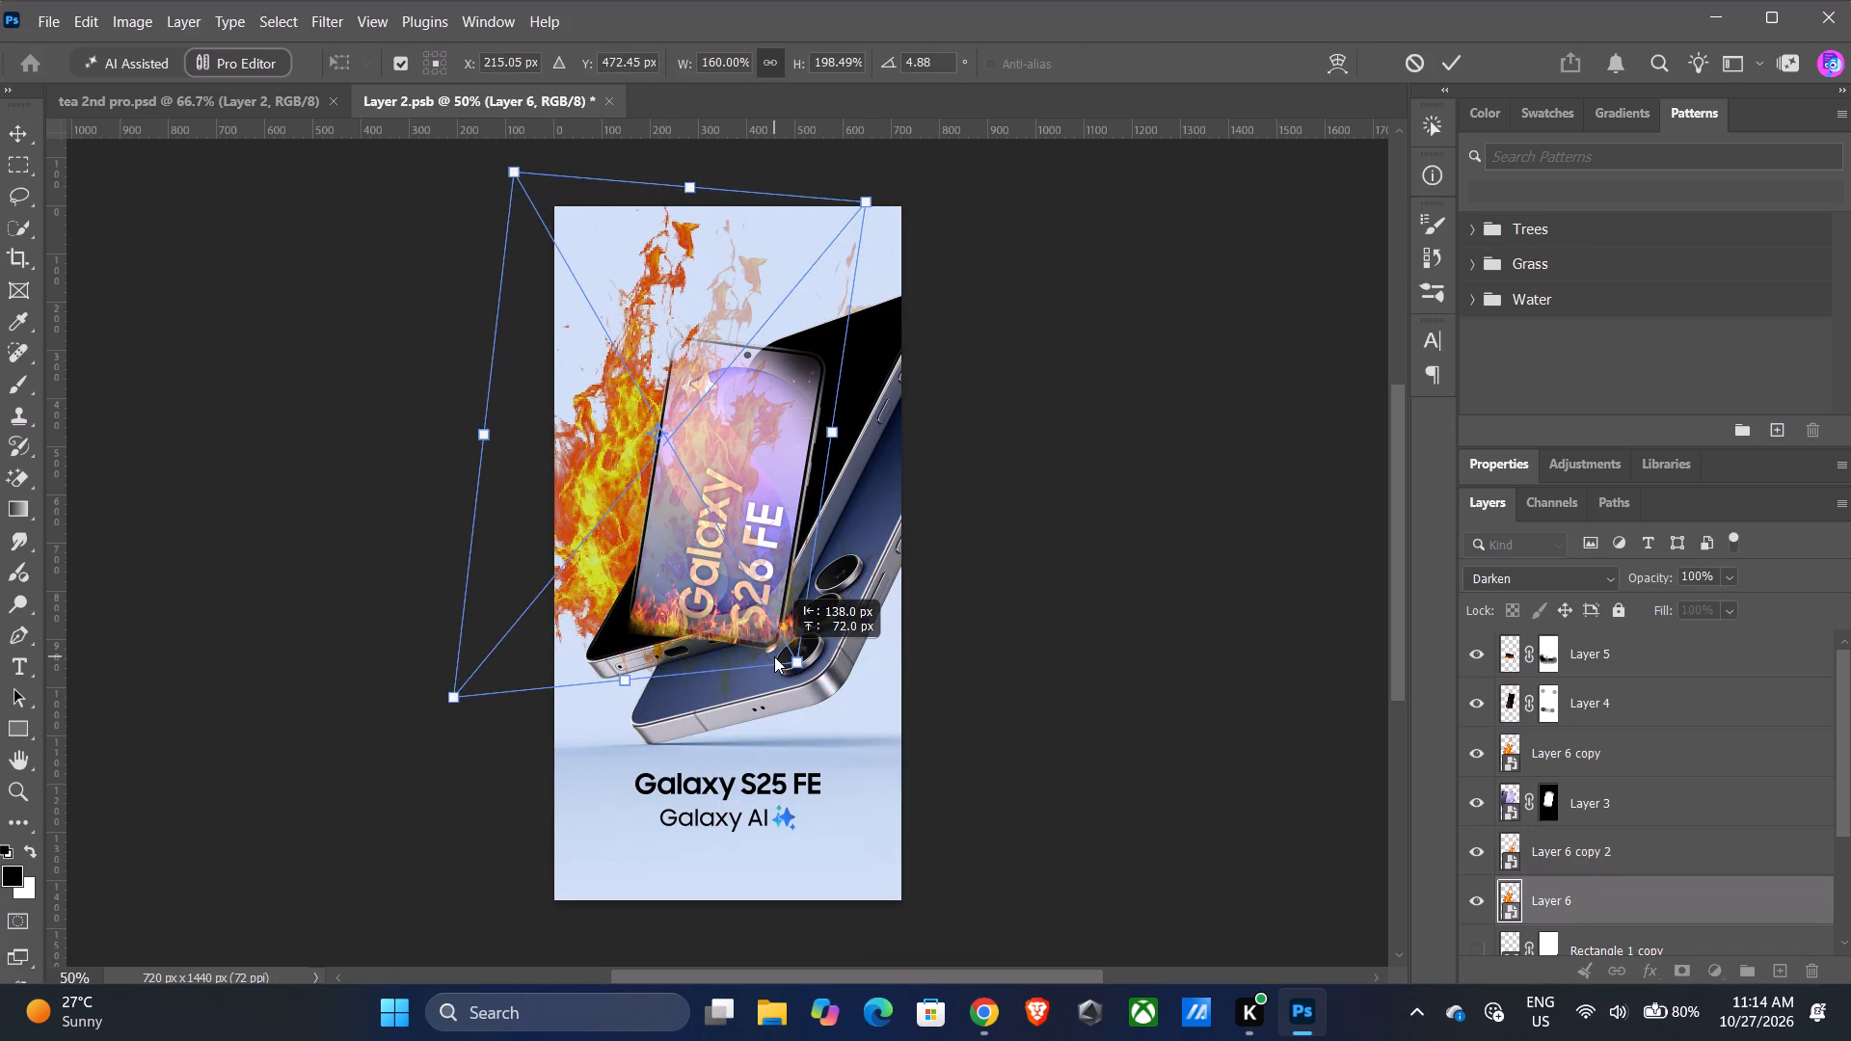
pyautogui.keyDown('ctrl'); pyautogui.moveTo(774, 656); pyautogui.dragTo(839, 681); pyautogui.keyUp('ctrl')
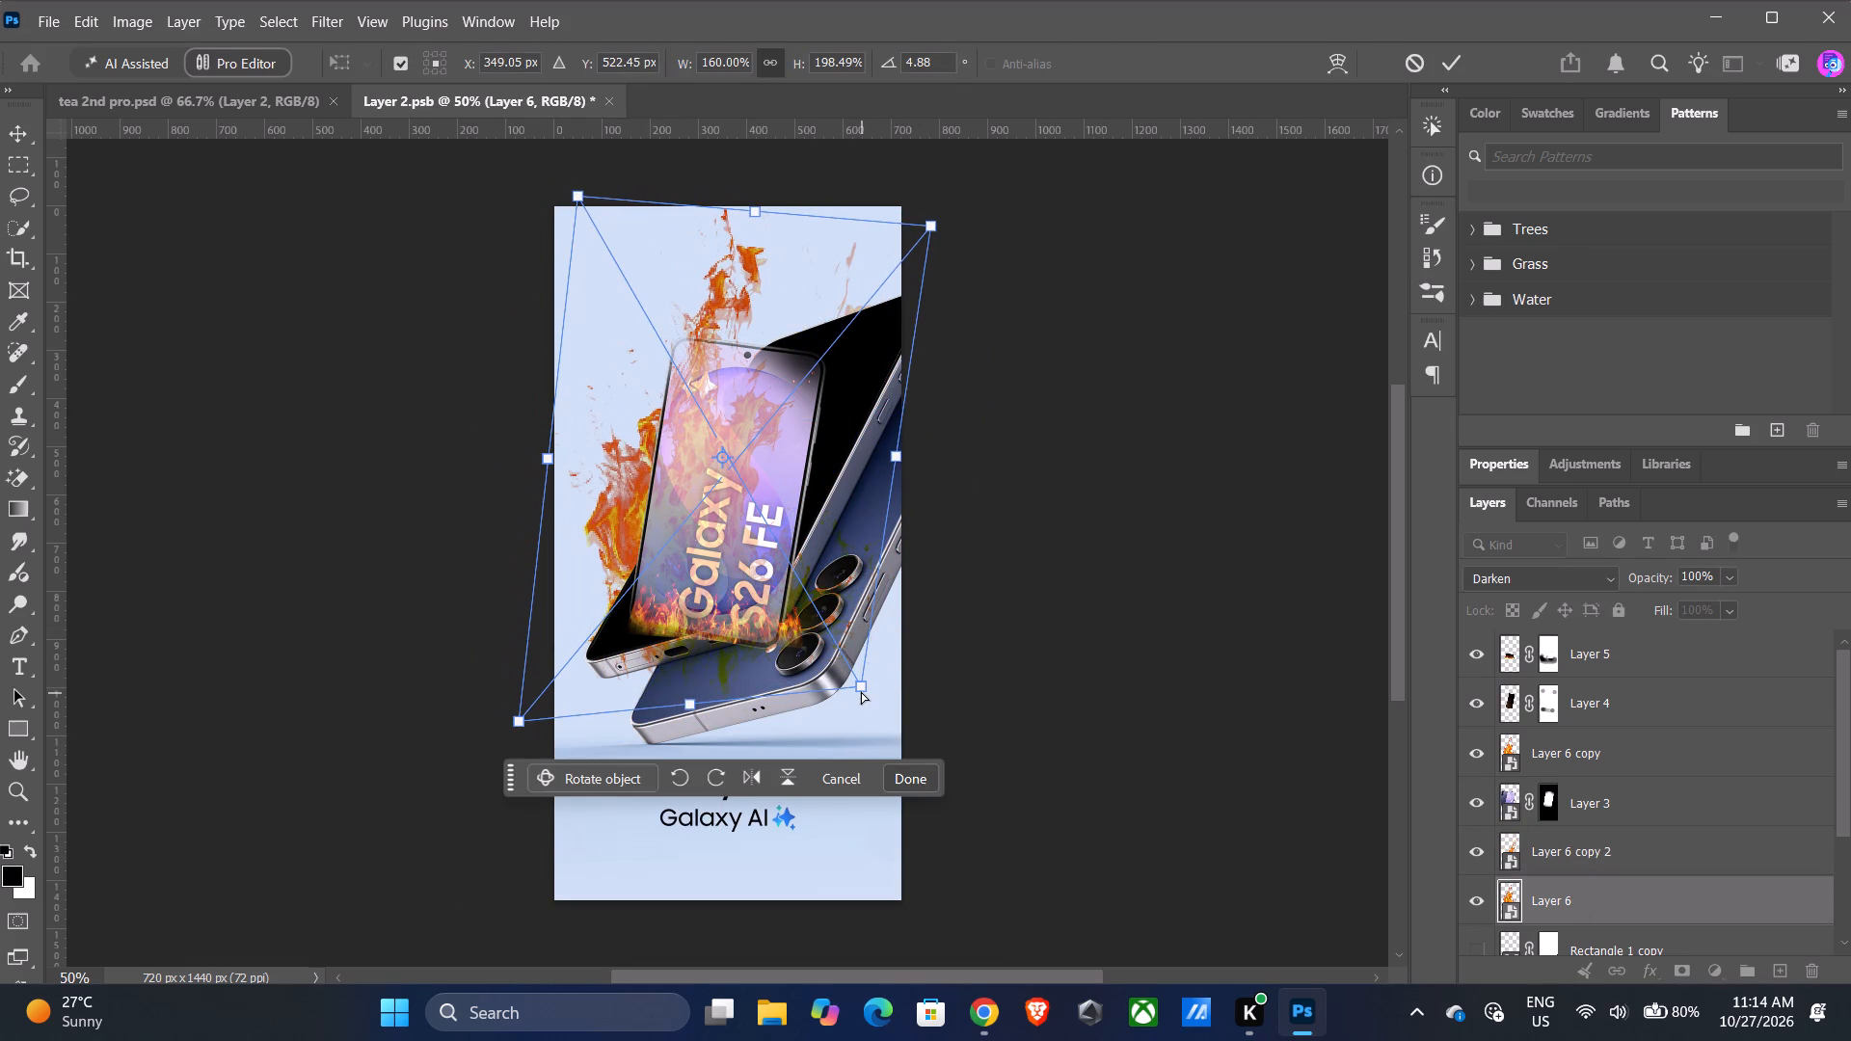
pyautogui.keyDown('ctrl'); pyautogui.moveTo(860, 686); pyautogui.dragTo(794, 601); pyautogui.keyUp('ctrl')
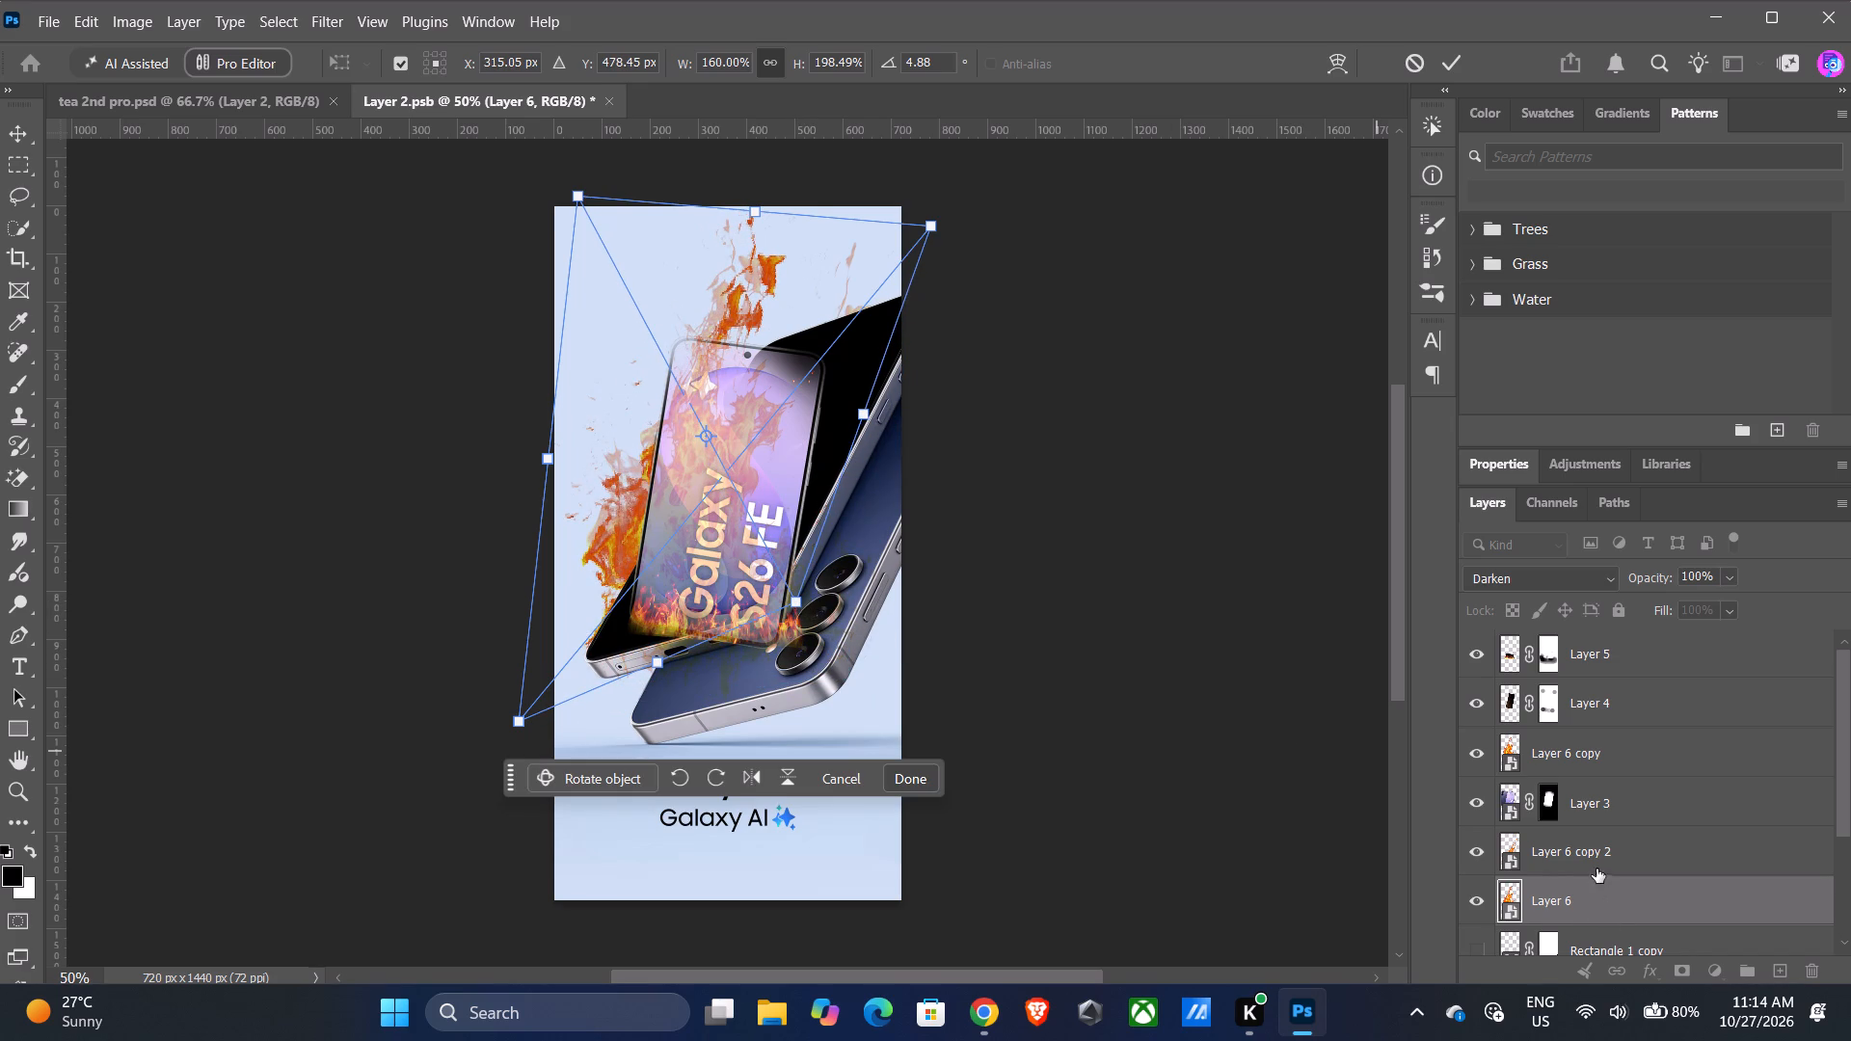
pyautogui.click(1605, 847)
# Shift the Layer 6 copy flame up and right over the phone, distort its lower-right corner and bottom edge inward, and apply.
pyautogui.click(1629, 742)
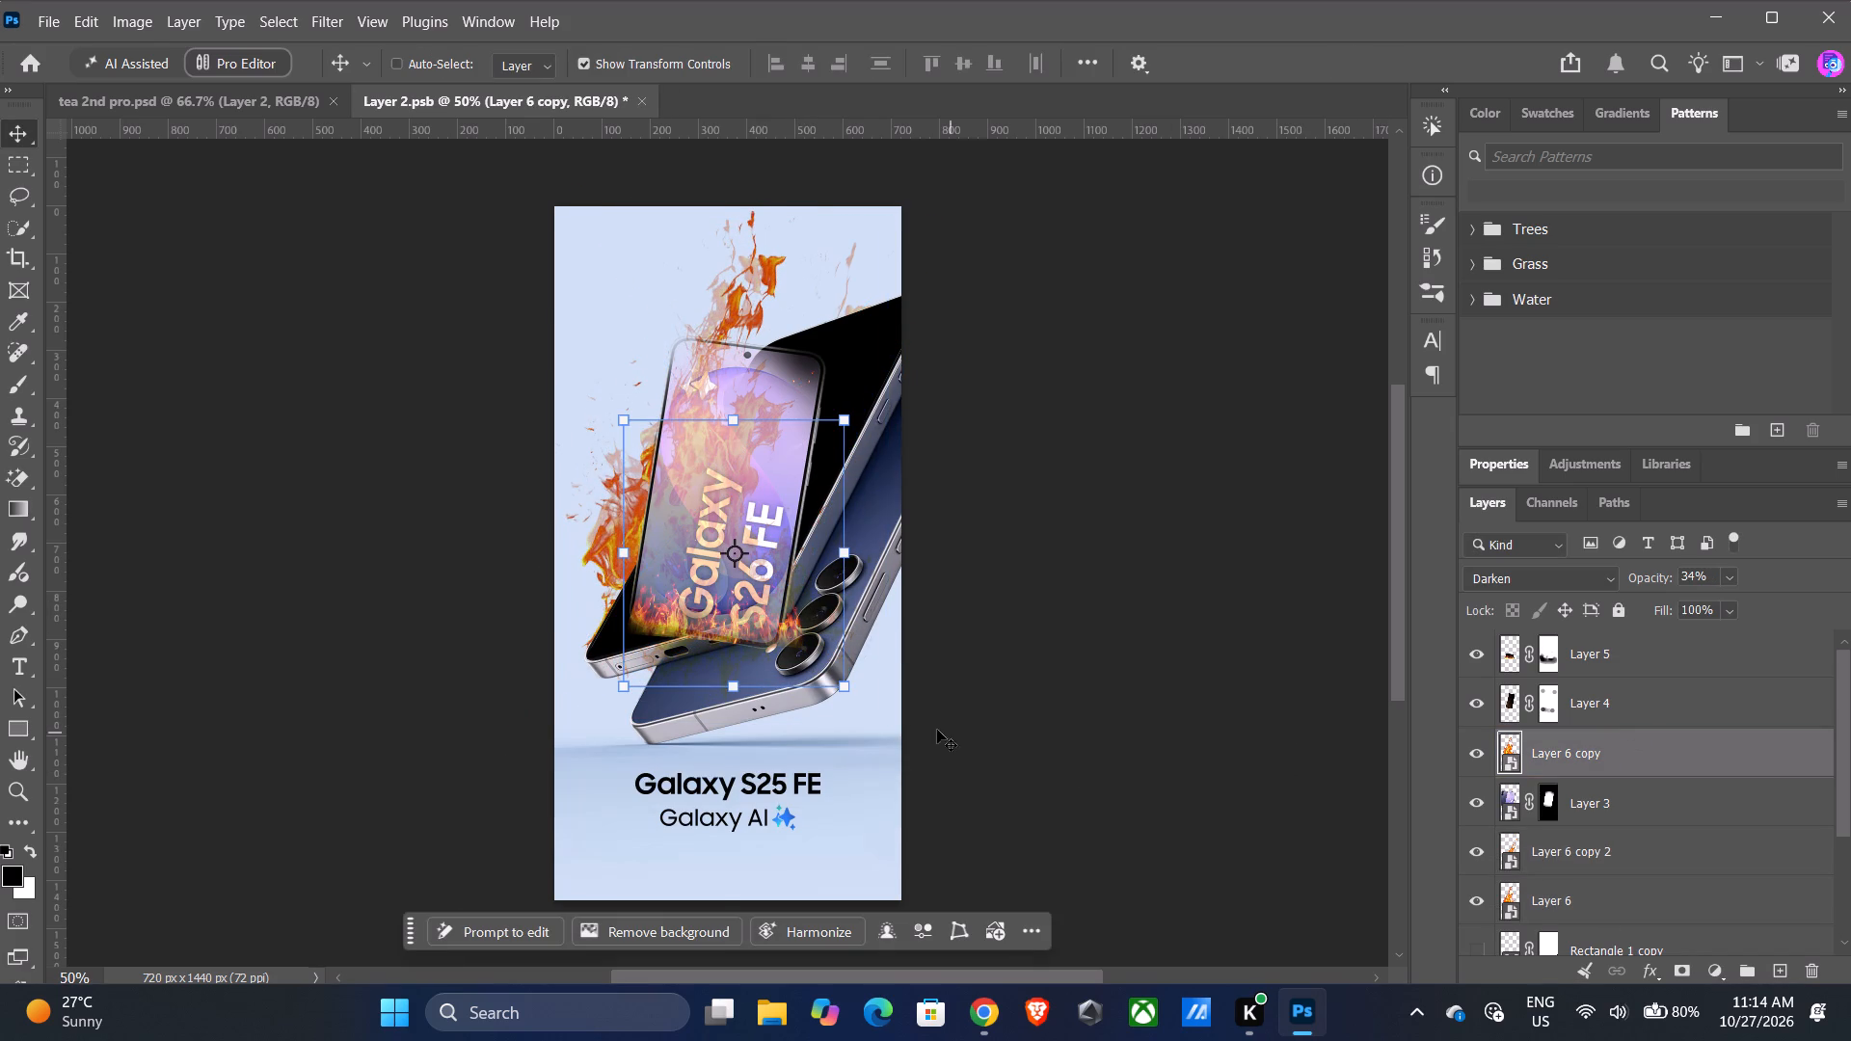
pyautogui.keyDown('ctrl'); pyautogui.moveTo(845, 685); pyautogui.dragTo(842, 621); pyautogui.keyUp('ctrl')
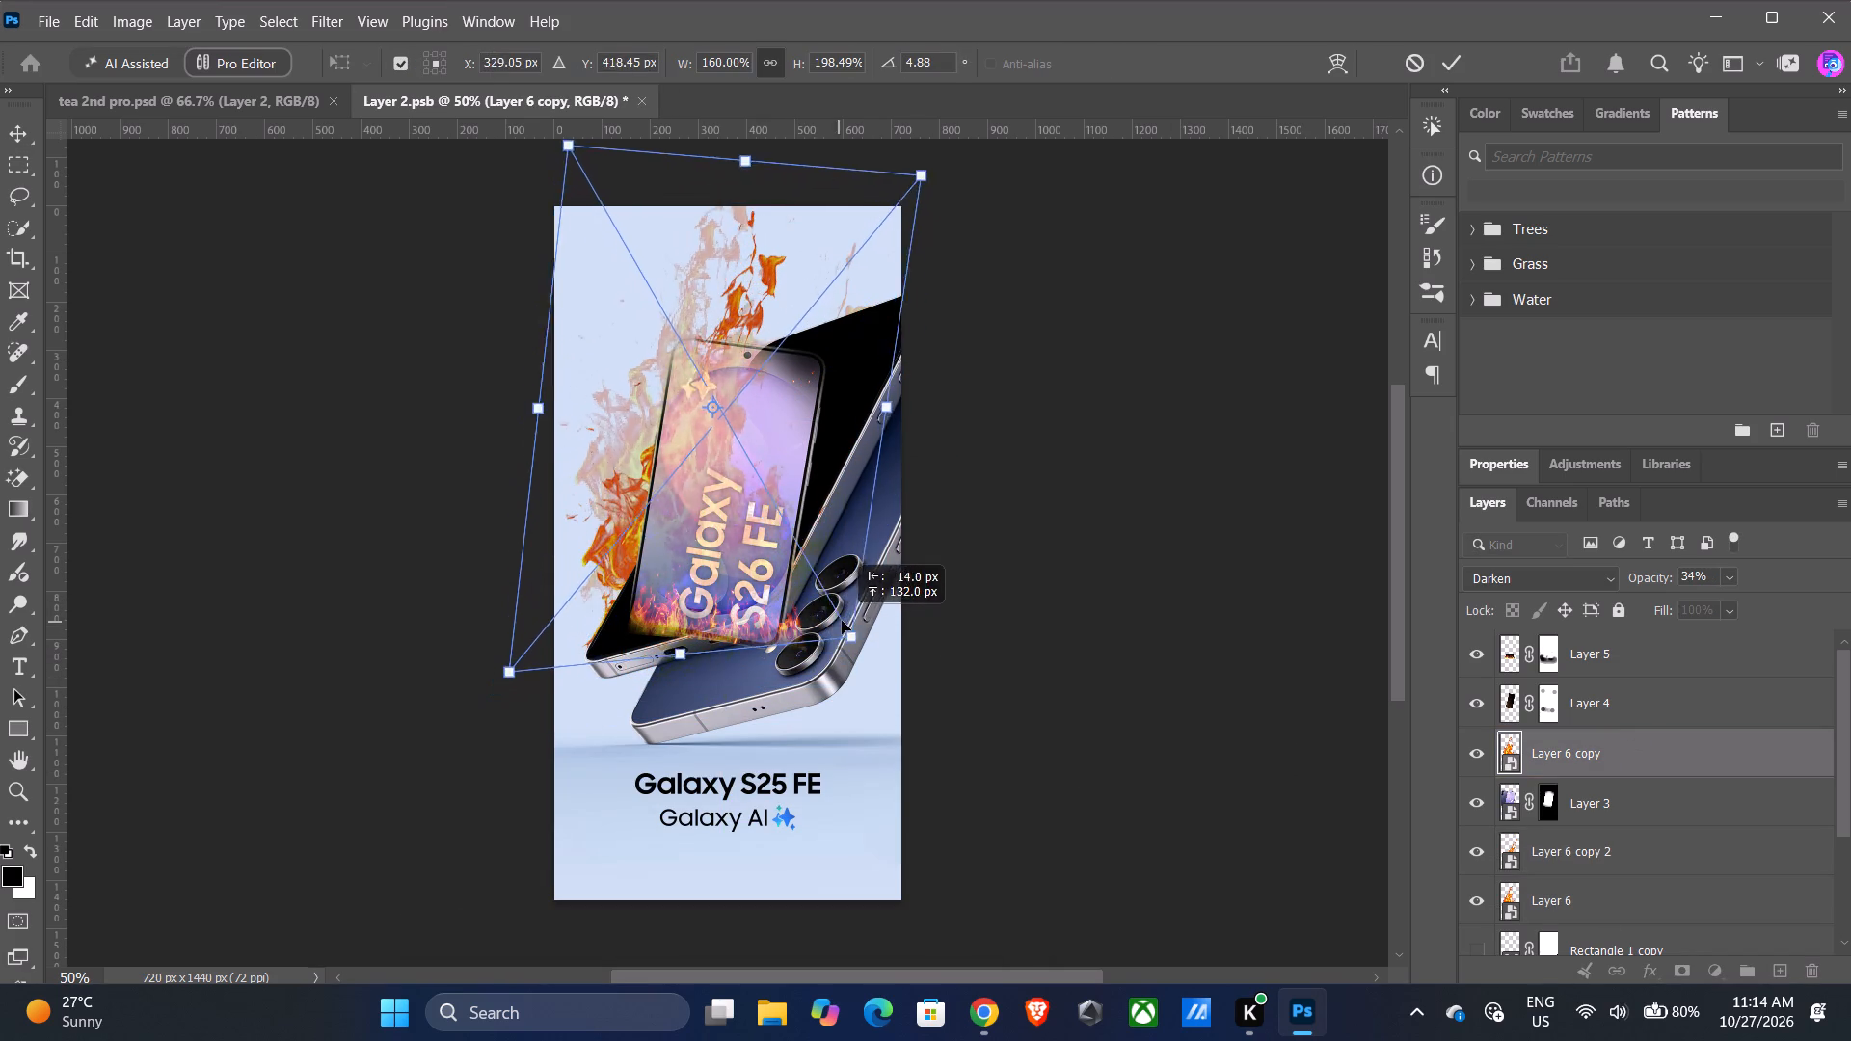
pyautogui.keyDown('ctrl'); pyautogui.moveTo(842, 621); pyautogui.dragTo(886, 665); pyautogui.keyUp('ctrl')
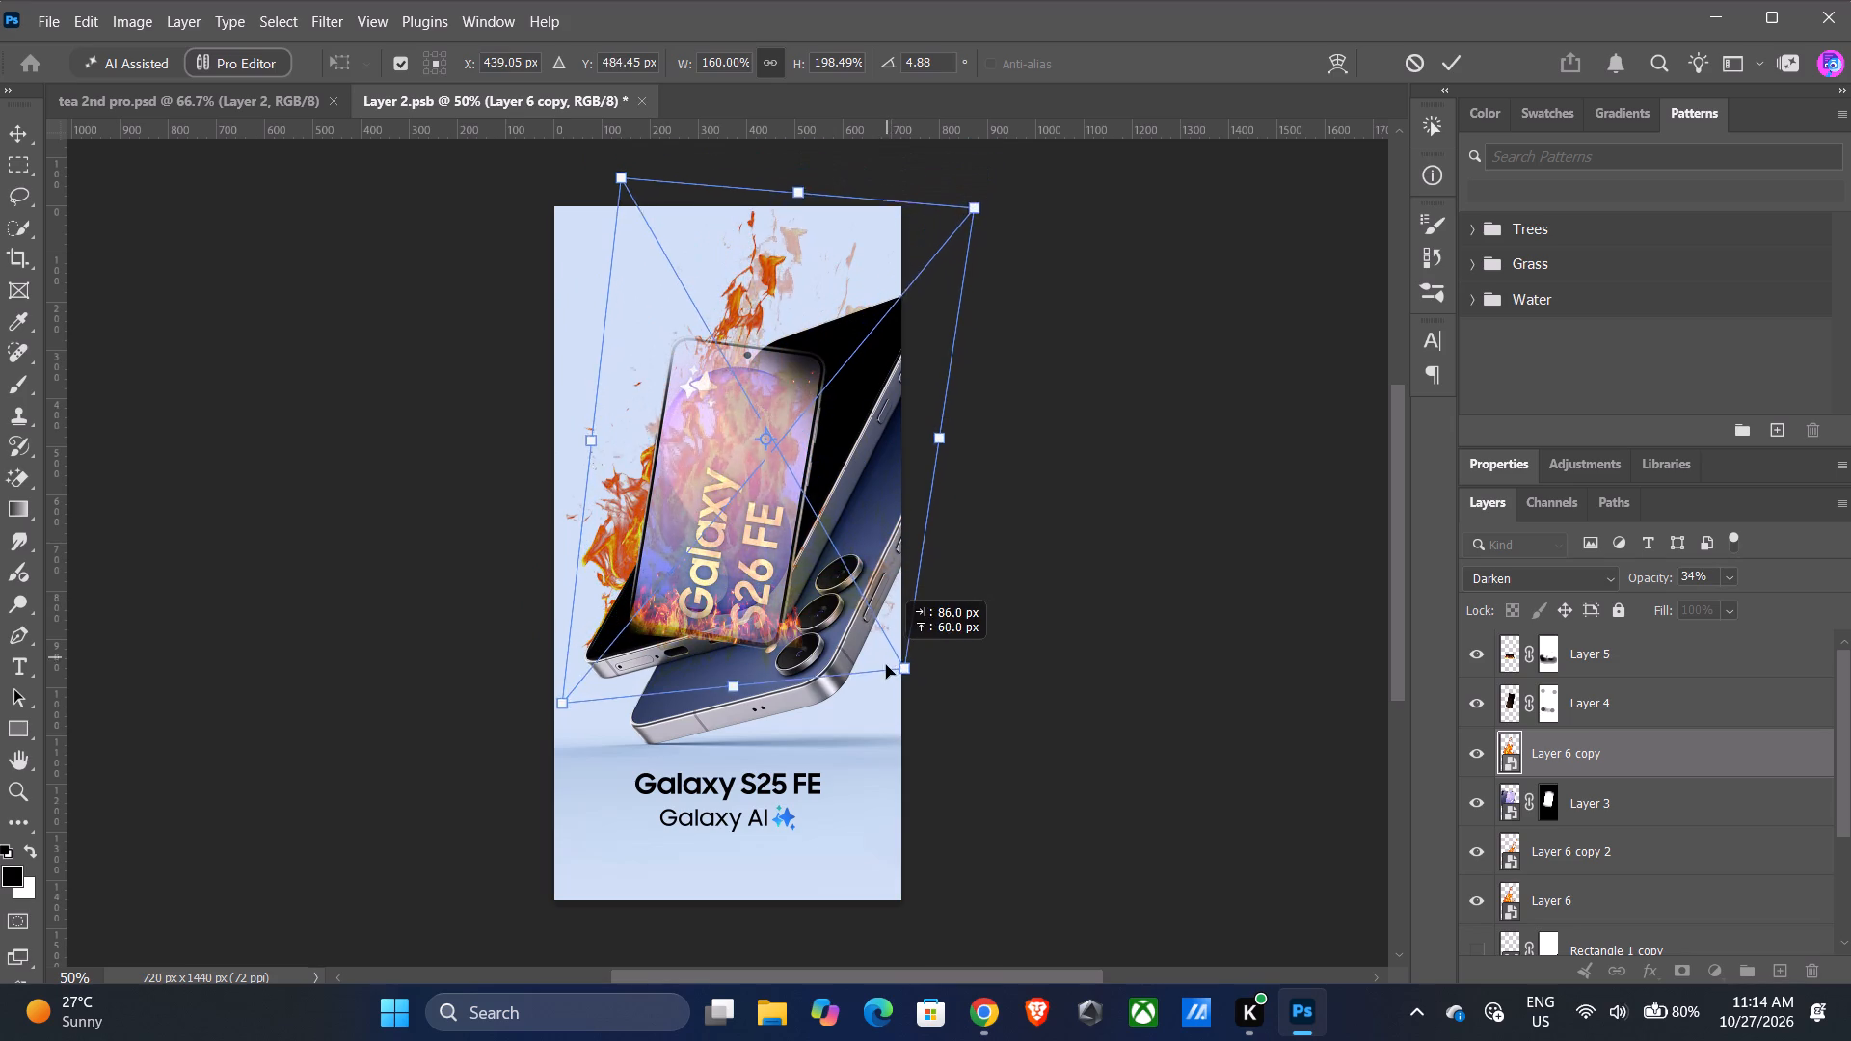
pyautogui.keyDown('ctrl'); pyautogui.moveTo(886, 665); pyautogui.dragTo(883, 674); pyautogui.keyUp('ctrl')
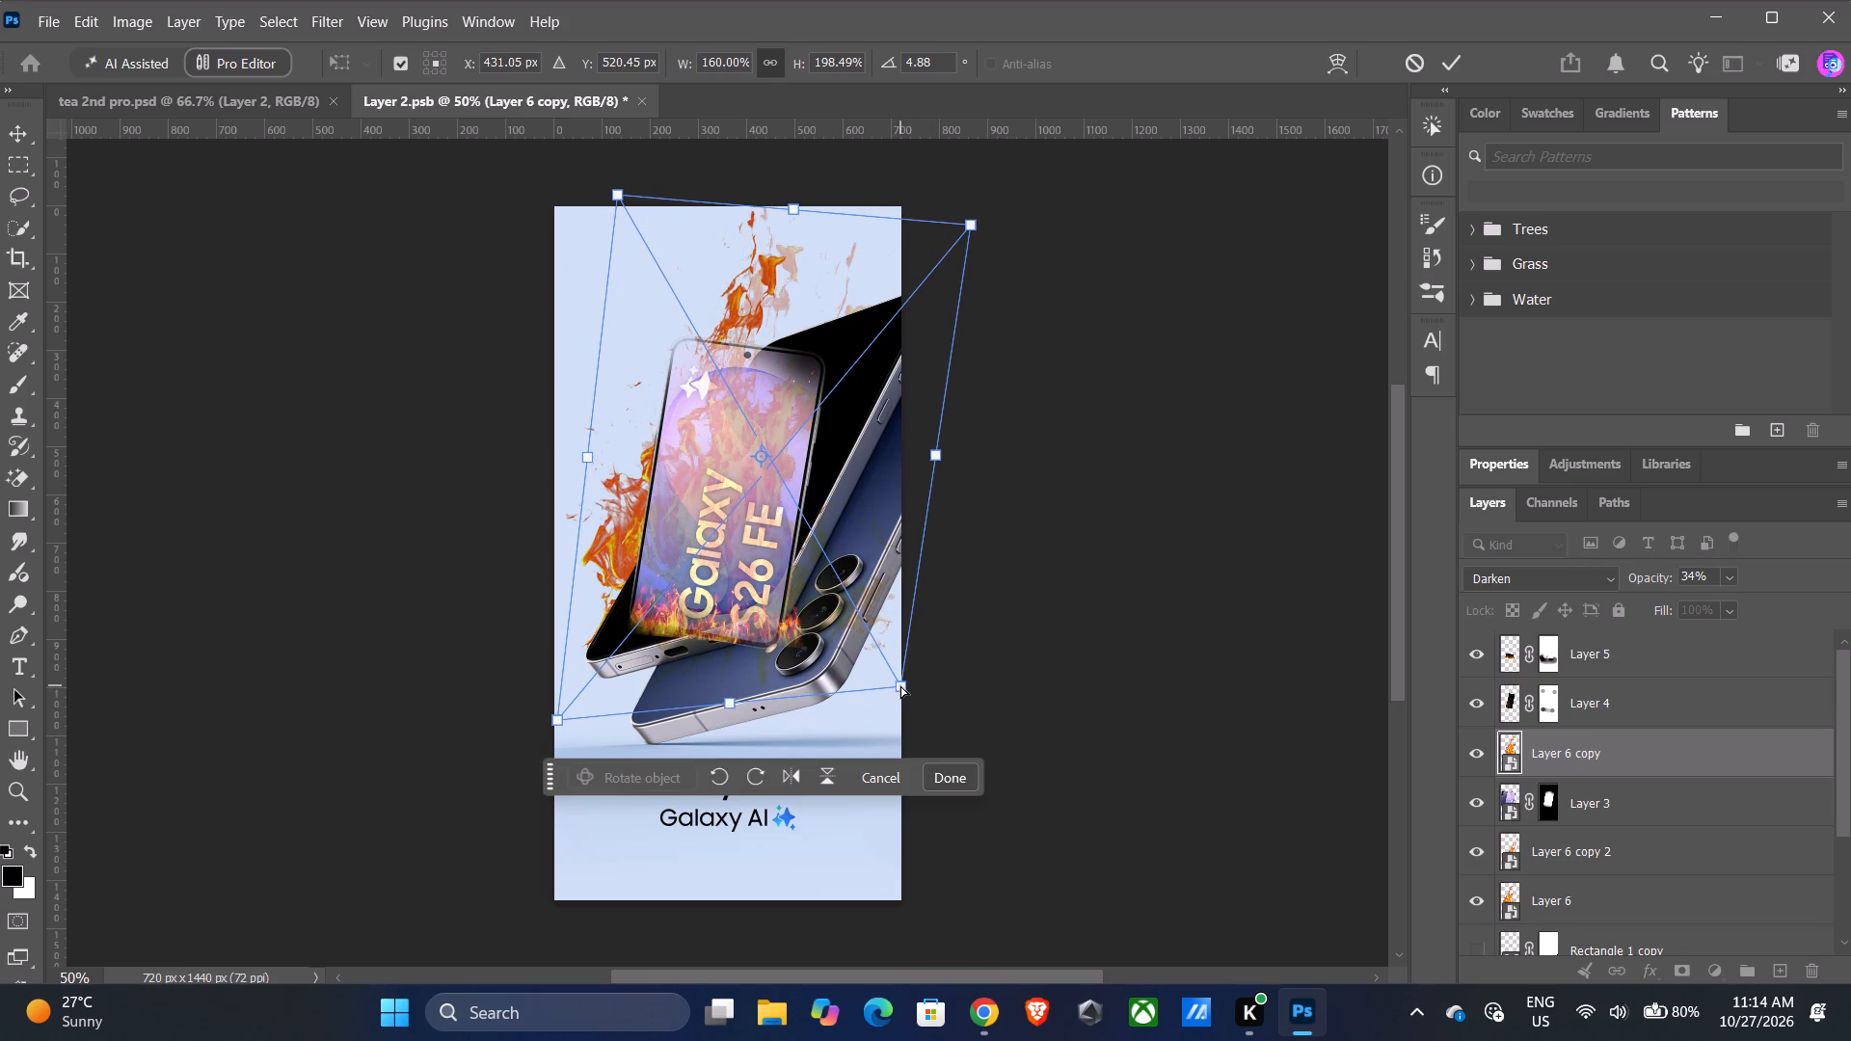
pyautogui.keyDown('ctrl'); pyautogui.moveTo(900, 685); pyautogui.dragTo(805, 591); pyautogui.keyUp('ctrl')
pyautogui.keyDown('ctrl'); pyautogui.moveTo(678, 656); pyautogui.dragTo(688, 644); pyautogui.keyUp('ctrl')
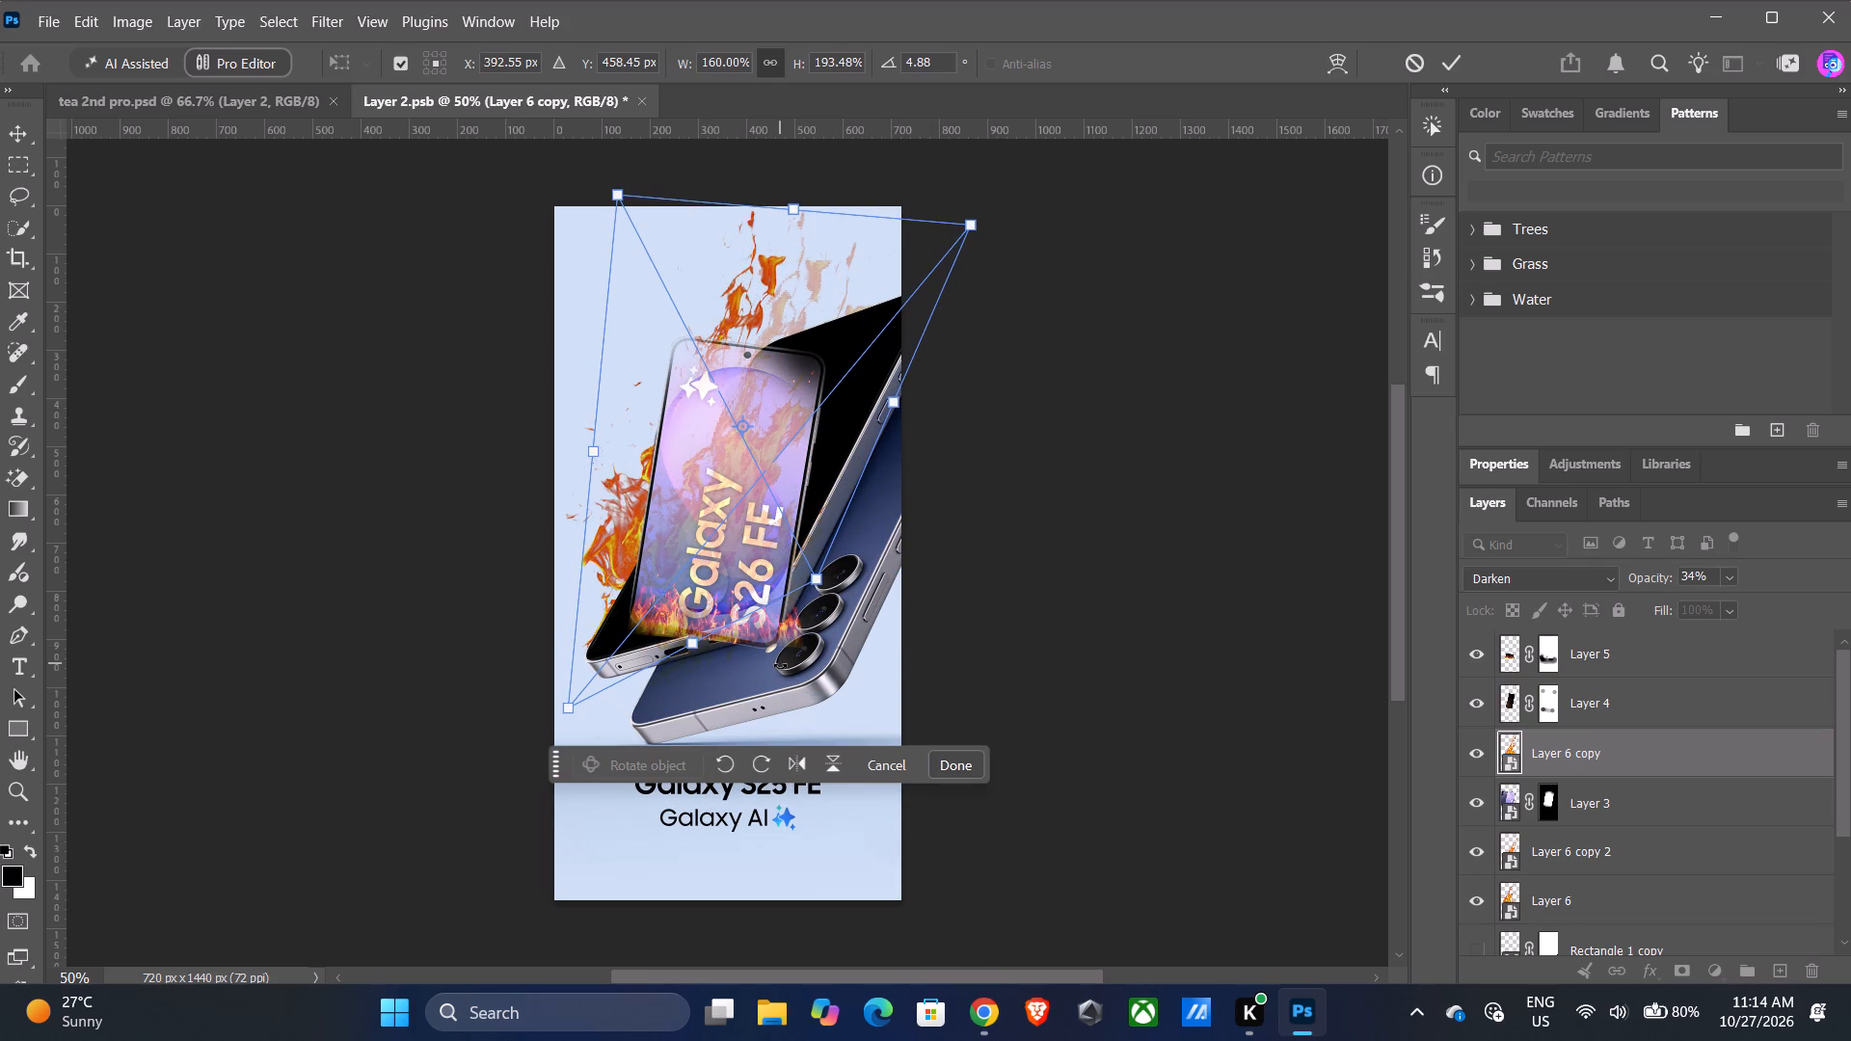
pyautogui.click(970, 768)
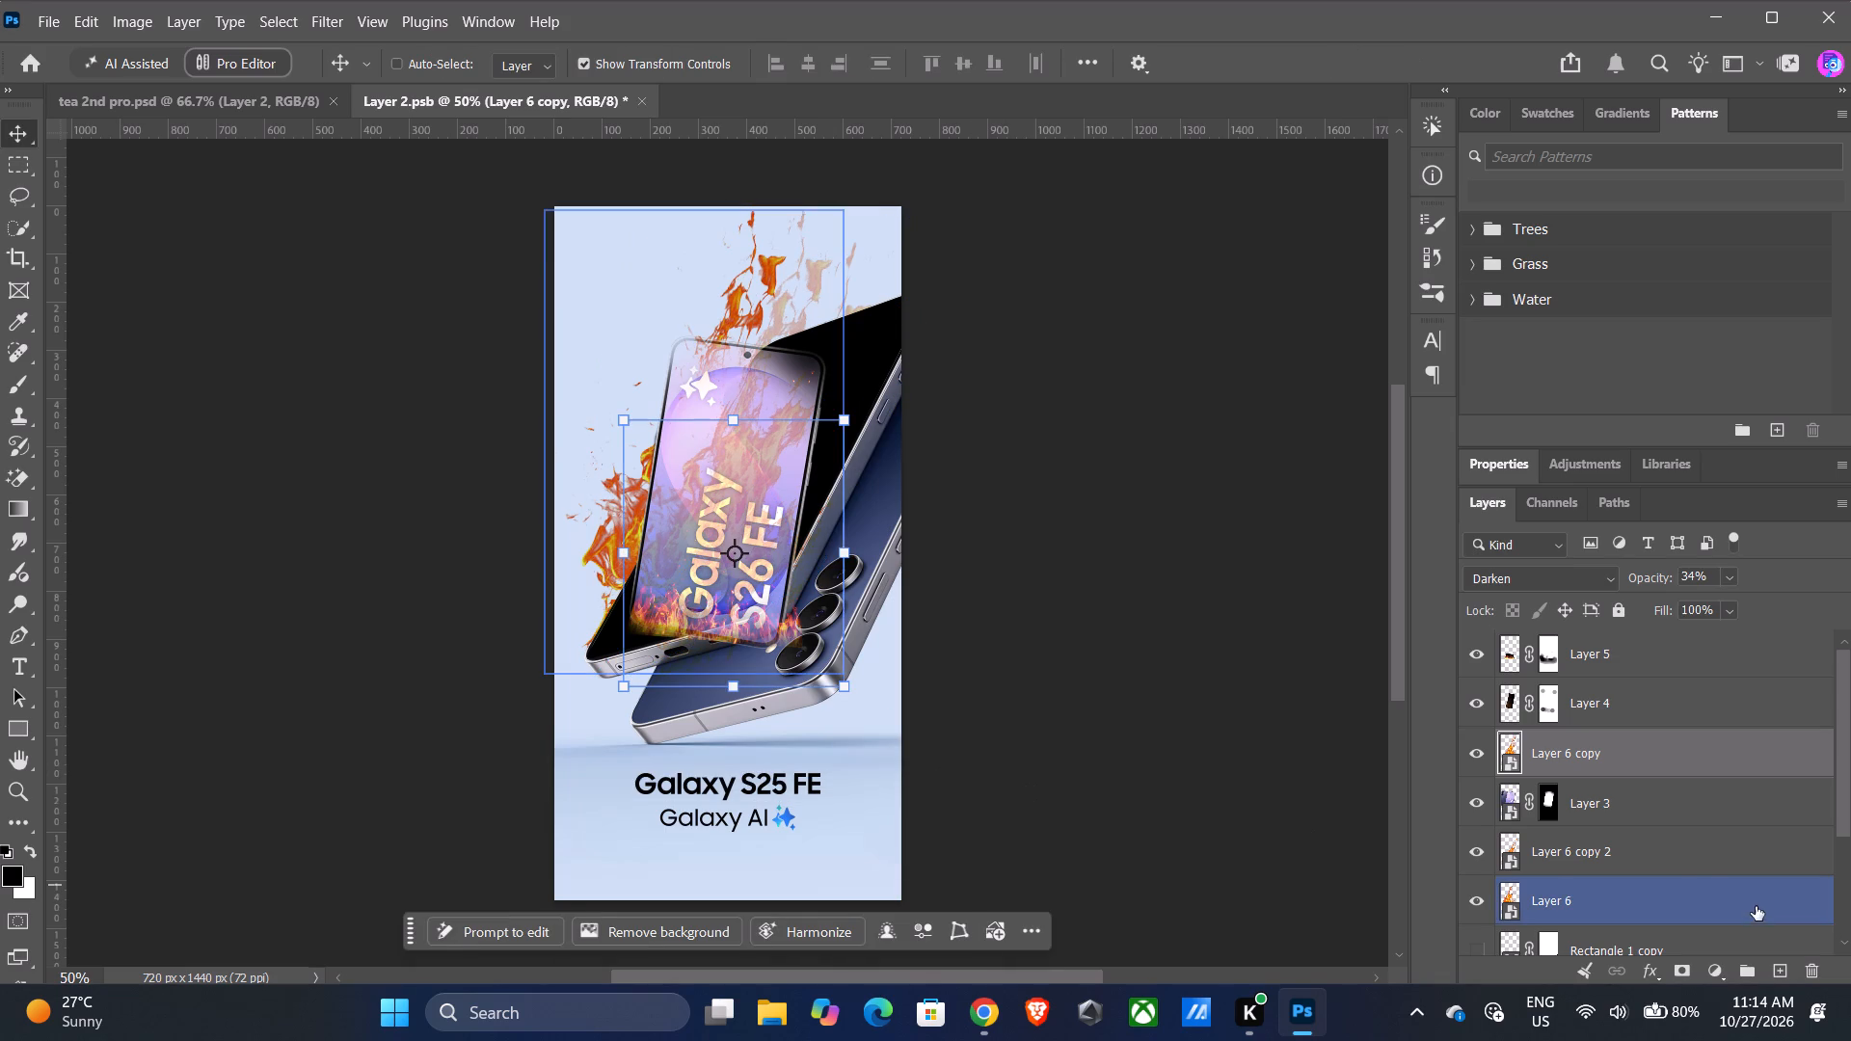
# Skew the left side of Layer 6 copy 2 slightly inward, narrowing the flame behind the S26 FE phone.
pyautogui.click(1667, 874)
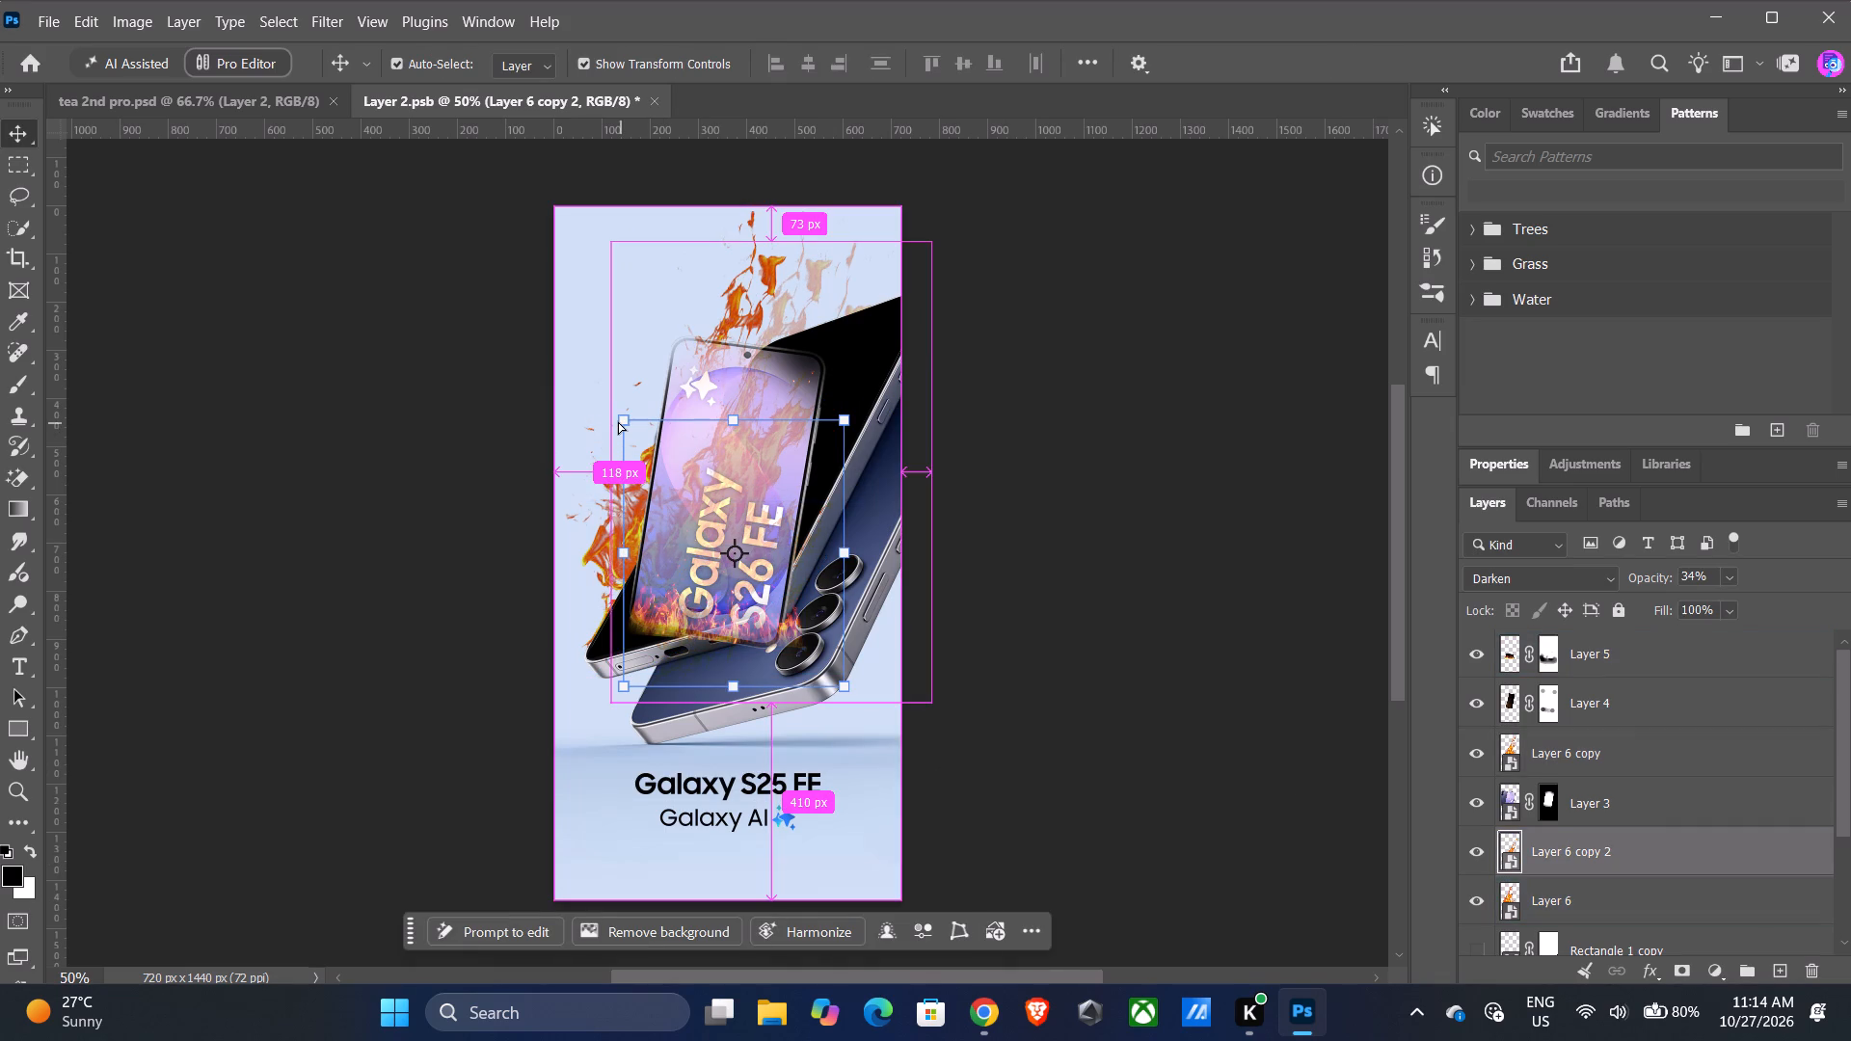
pyautogui.keyDown('ctrl'); pyautogui.moveTo(618, 420); pyautogui.dragTo(643, 420); pyautogui.keyUp('ctrl')
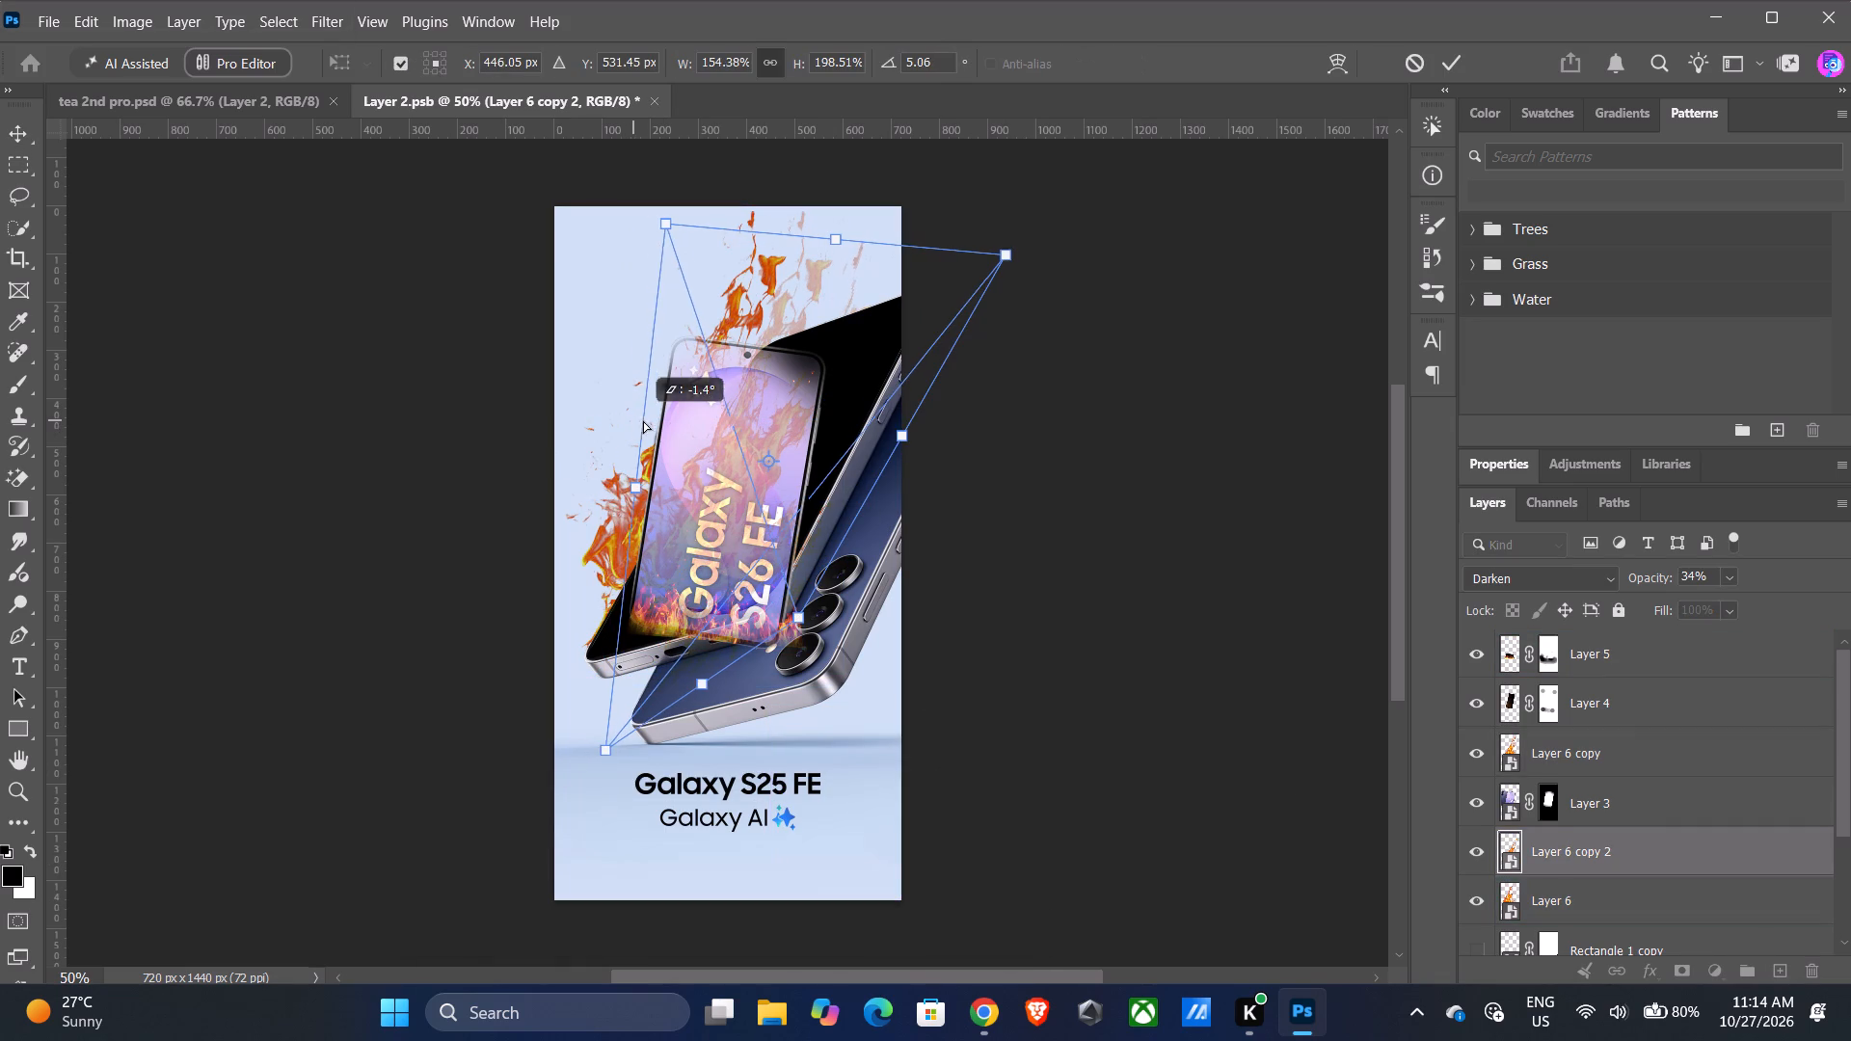
pyautogui.keyDown('ctrl'); pyautogui.moveTo(643, 420); pyautogui.dragTo(647, 419); pyautogui.keyUp('ctrl')
# Move the Layer 6 flame behind the phone and compress its bottom, left and top edges to about 144% width and 155% height.
pyautogui.click(1634, 897)
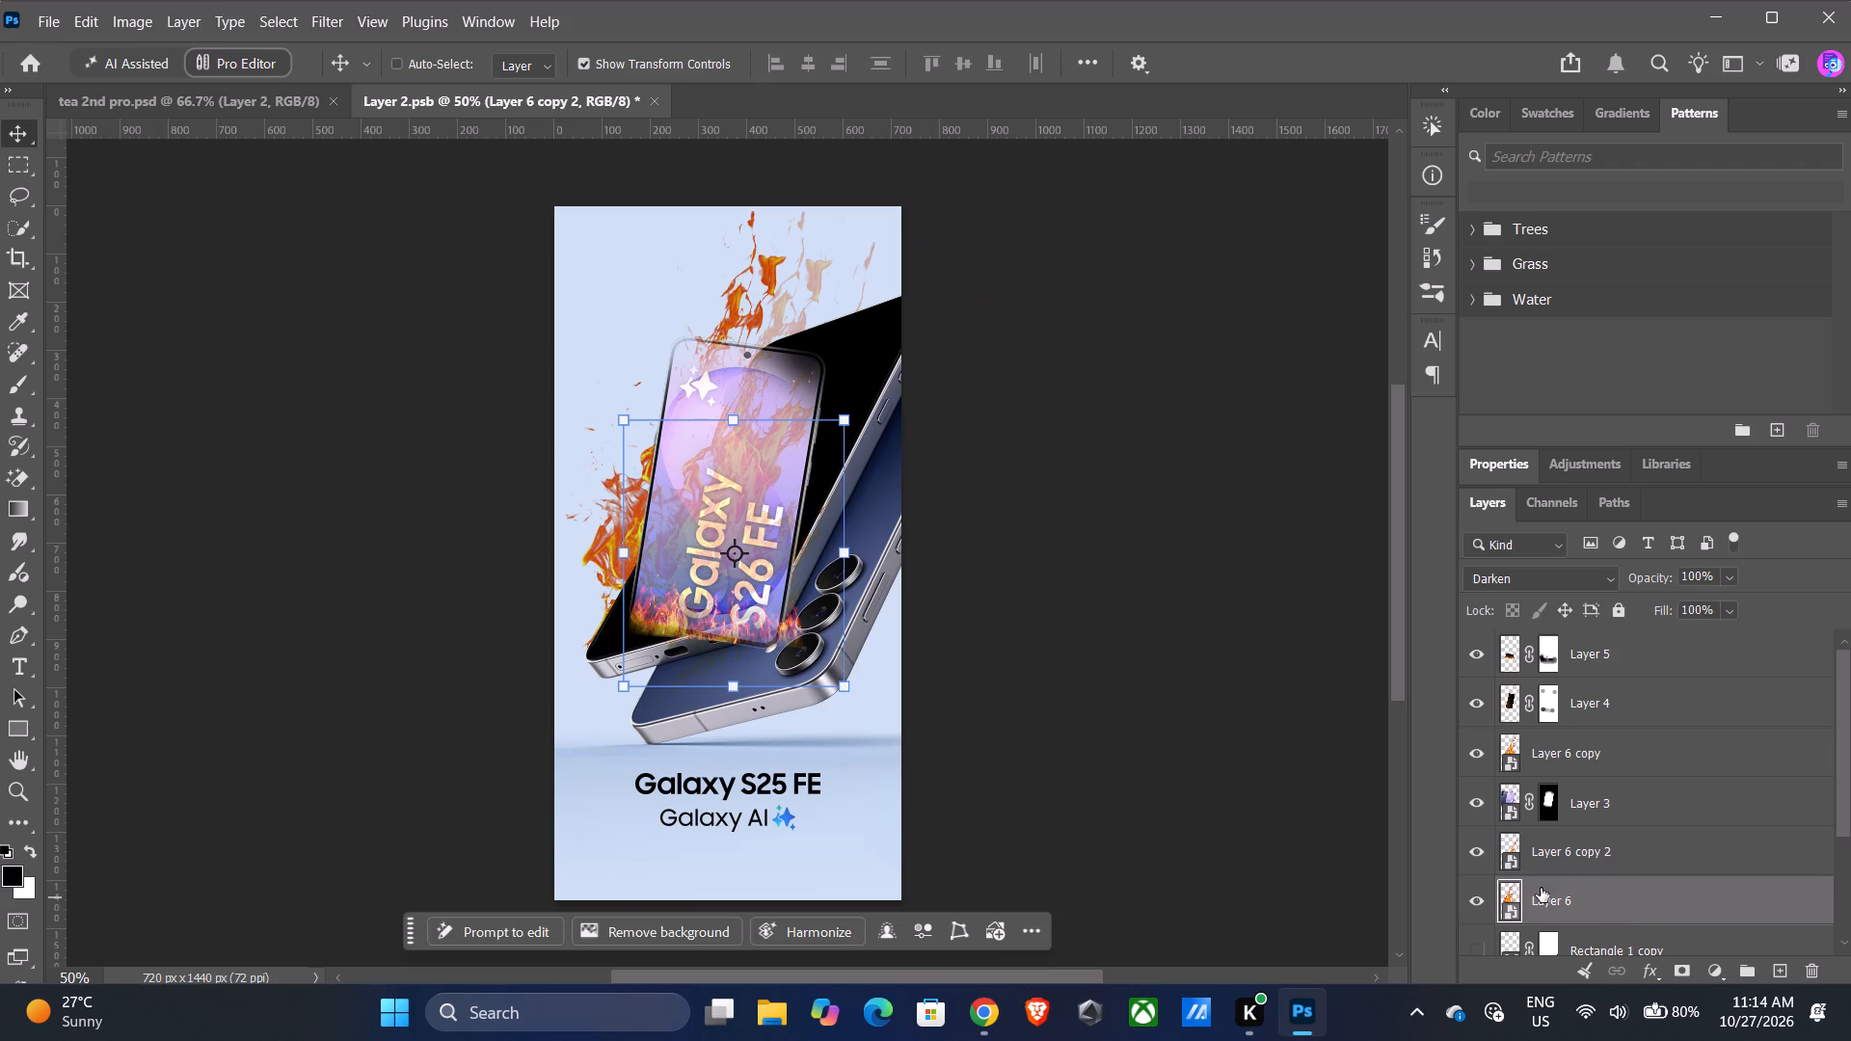
pyautogui.keyDown('ctrl'); pyautogui.moveTo(625, 423); pyautogui.dragTo(651, 429); pyautogui.keyUp('ctrl')
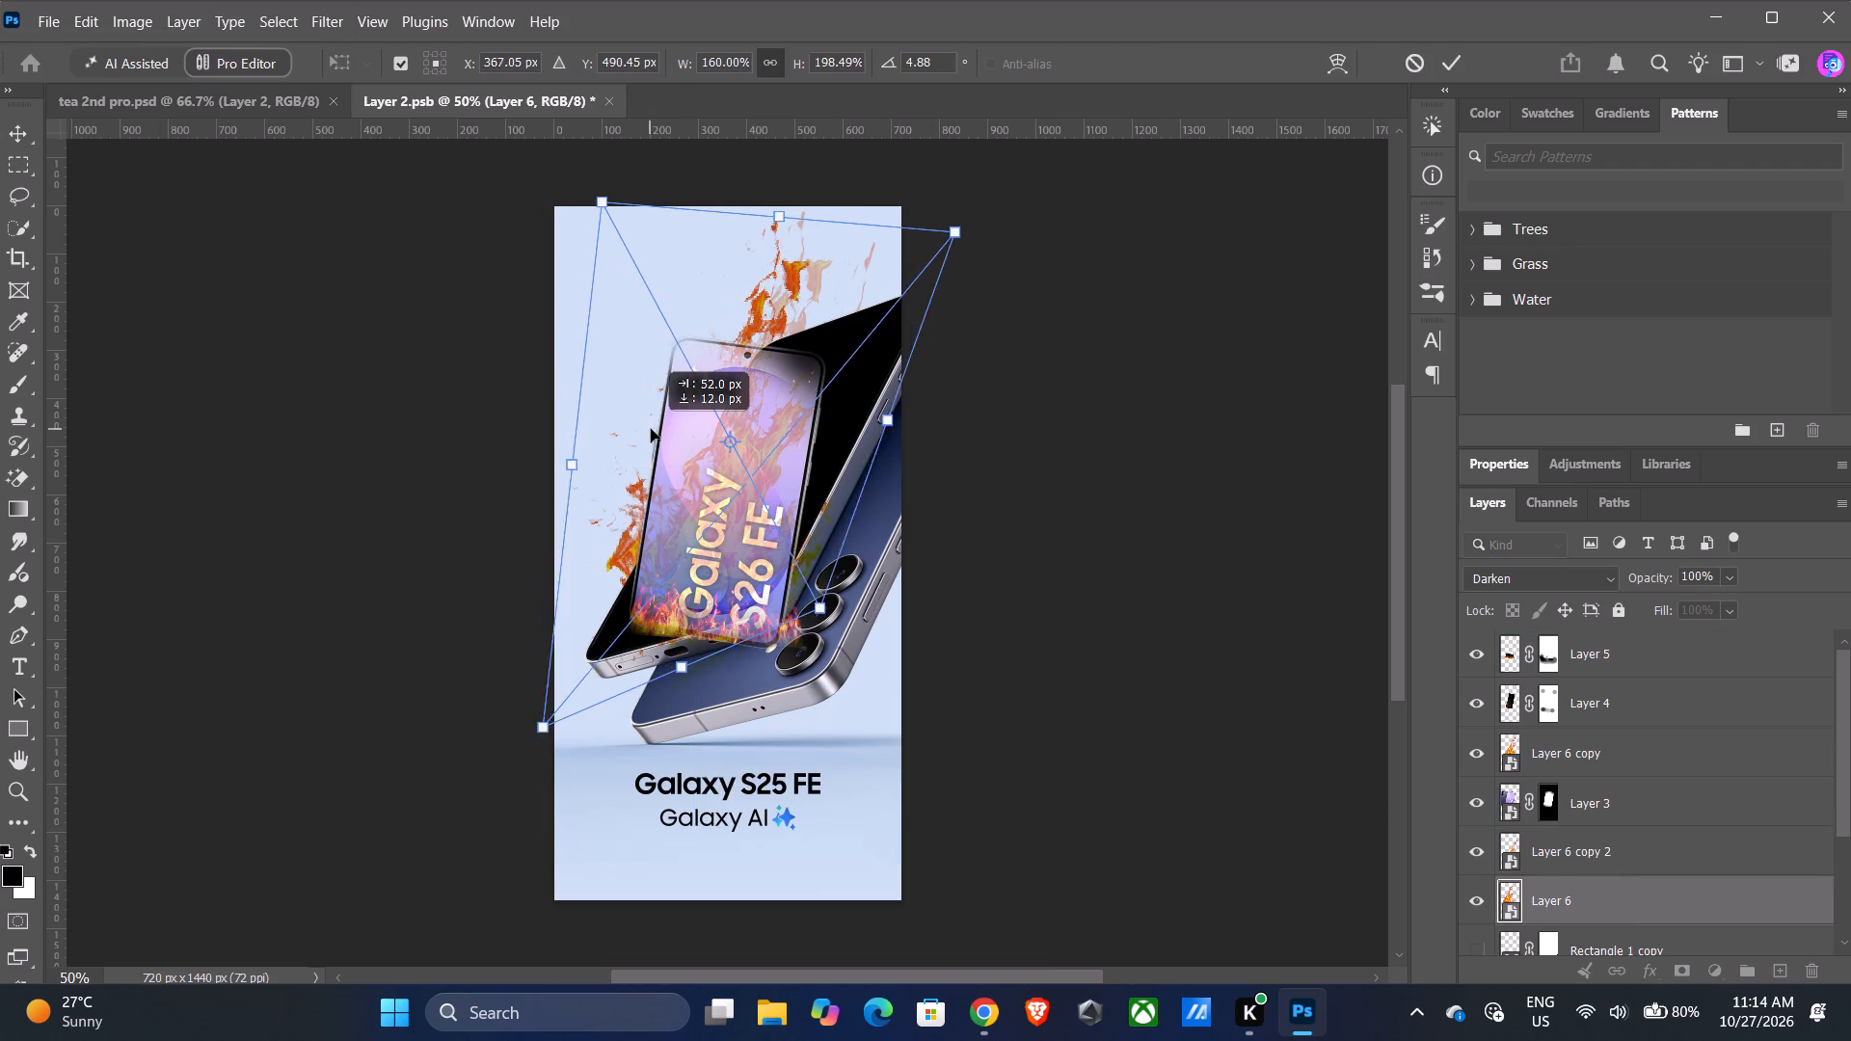
pyautogui.keyDown('ctrl'); pyautogui.moveTo(651, 429); pyautogui.dragTo(650, 480); pyautogui.keyUp('ctrl')
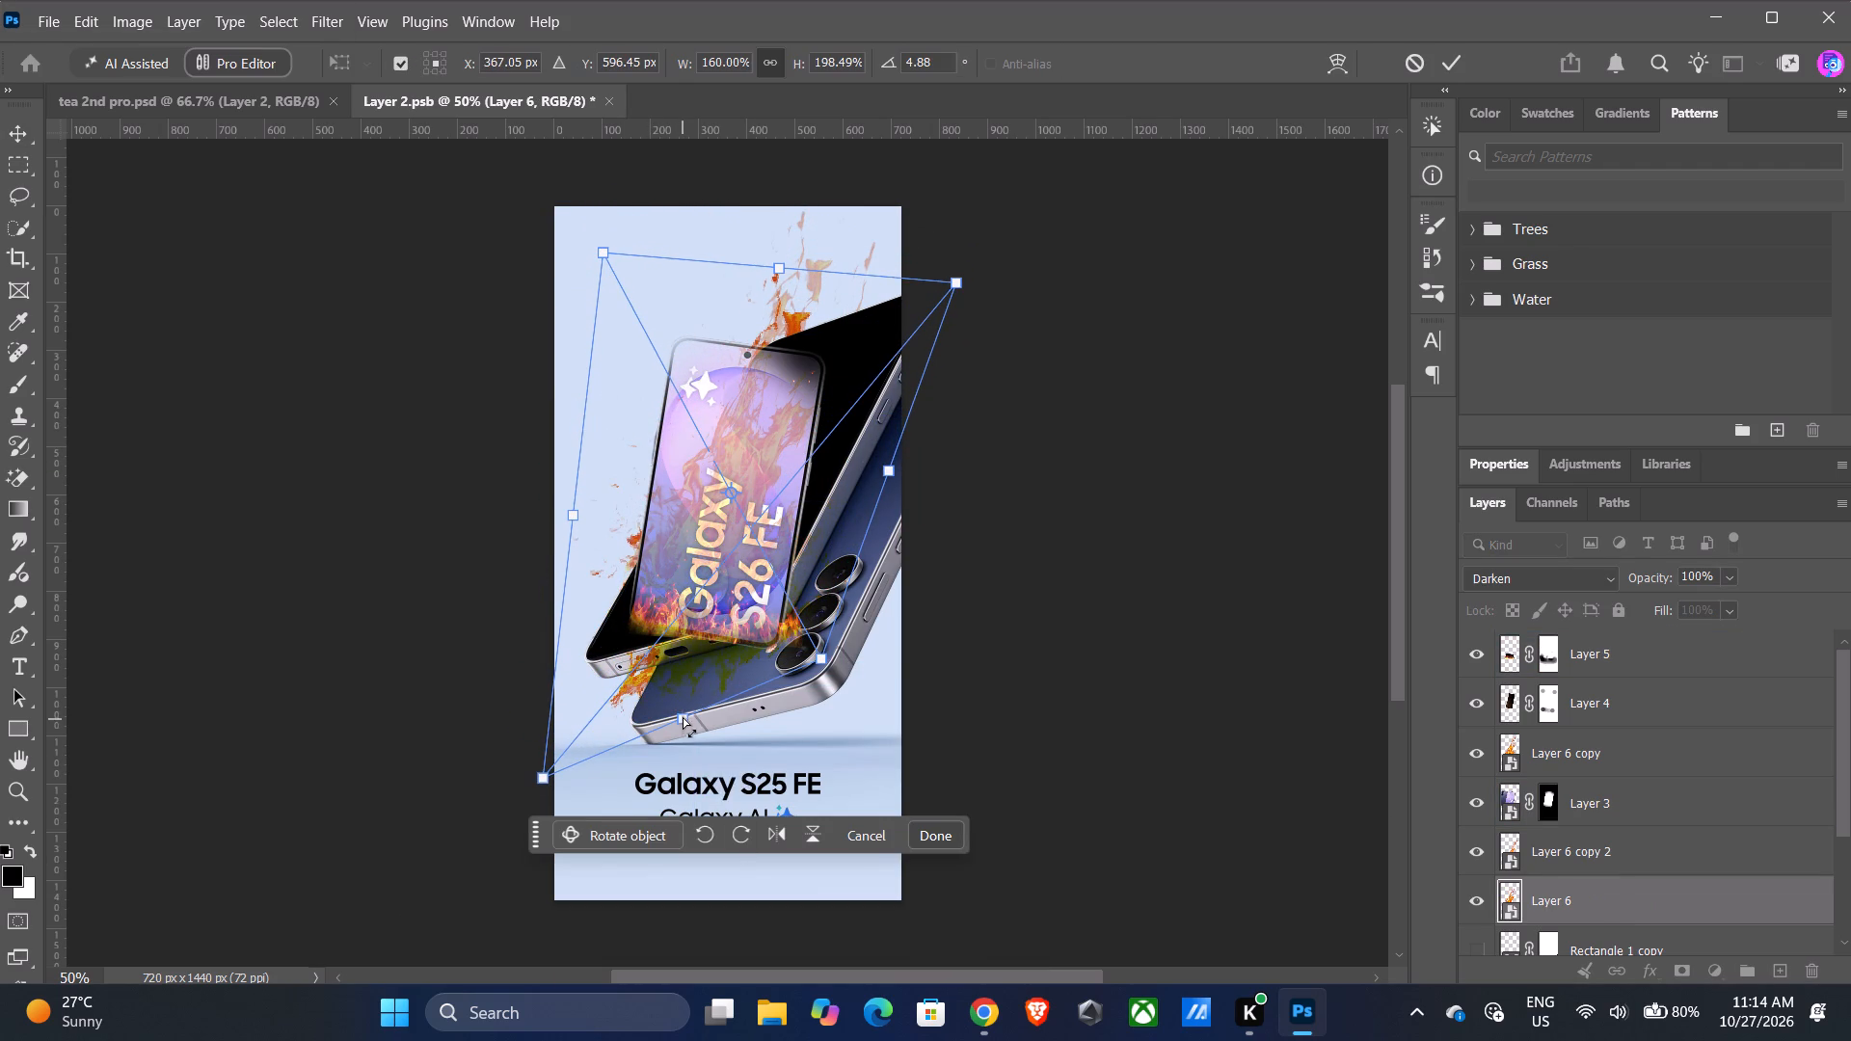
pyautogui.keyDown('ctrl'); pyautogui.moveTo(683, 716); pyautogui.dragTo(683, 654); pyautogui.keyUp('ctrl')
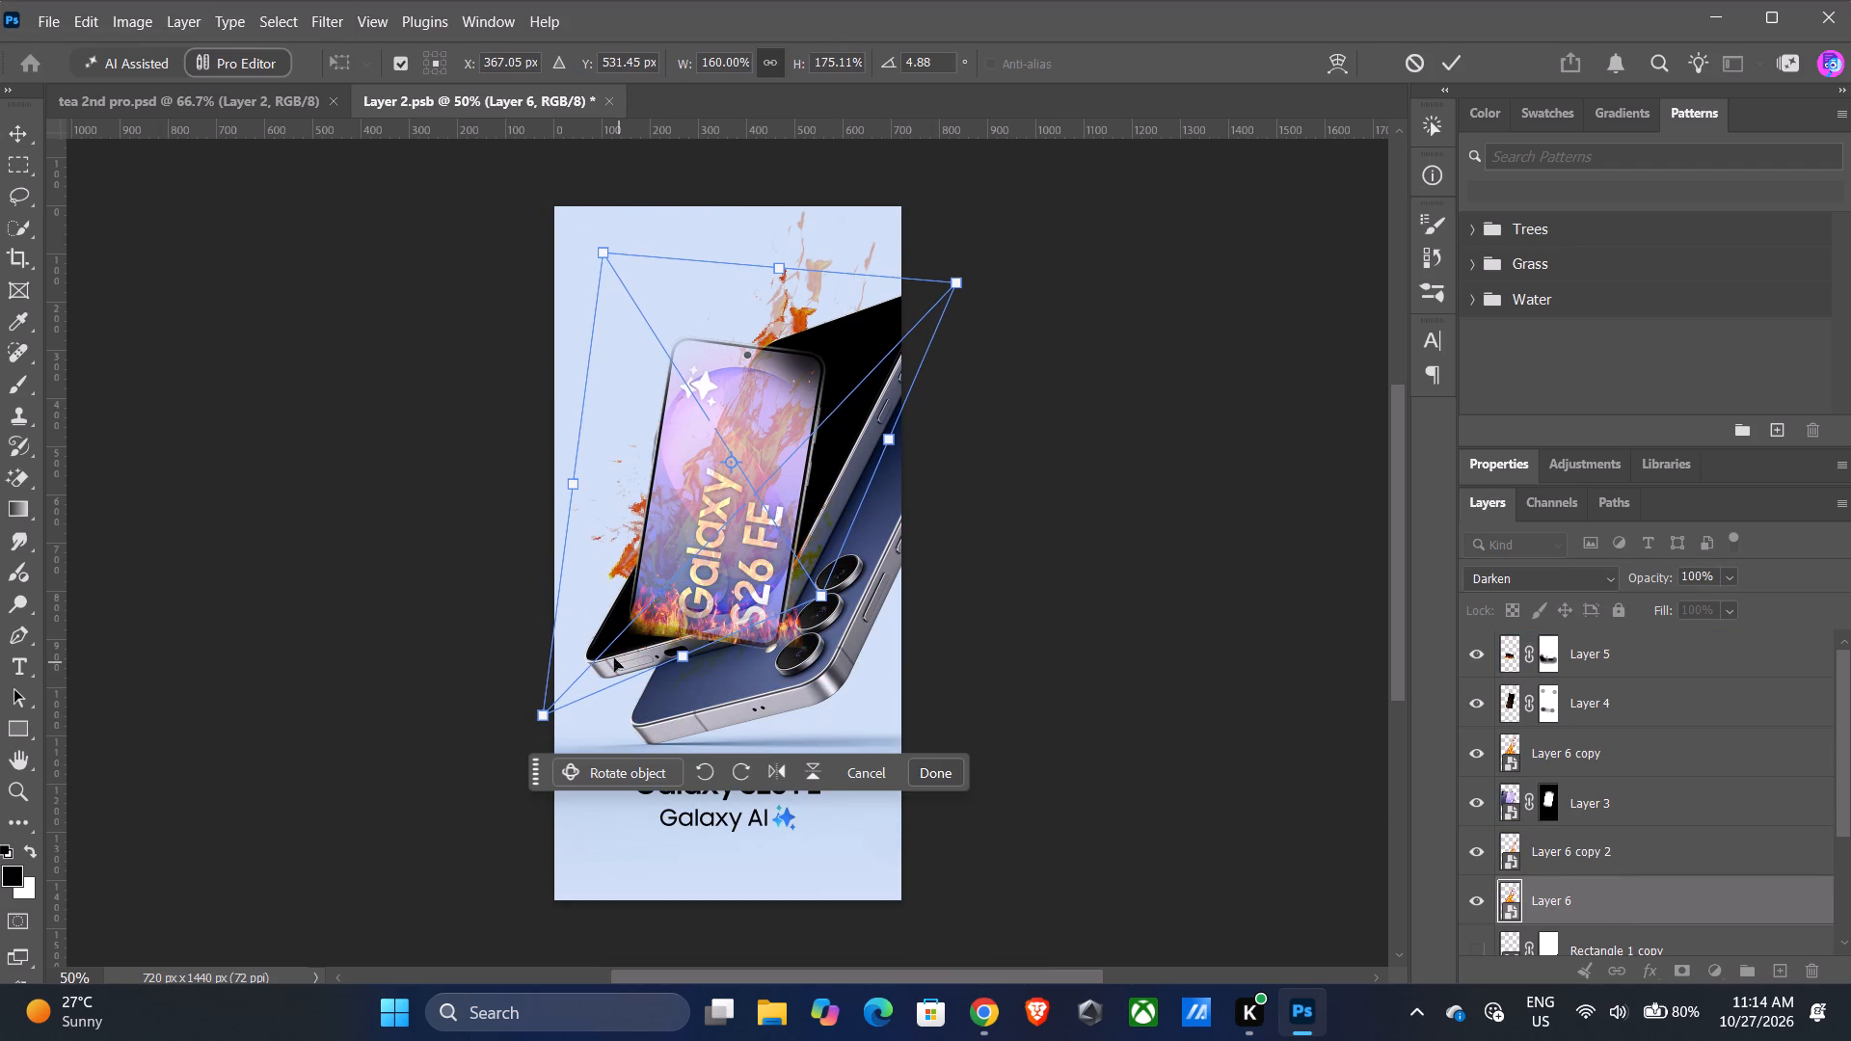
pyautogui.keyDown('ctrl'); pyautogui.moveTo(576, 484); pyautogui.dragTo(611, 492); pyautogui.keyUp('ctrl')
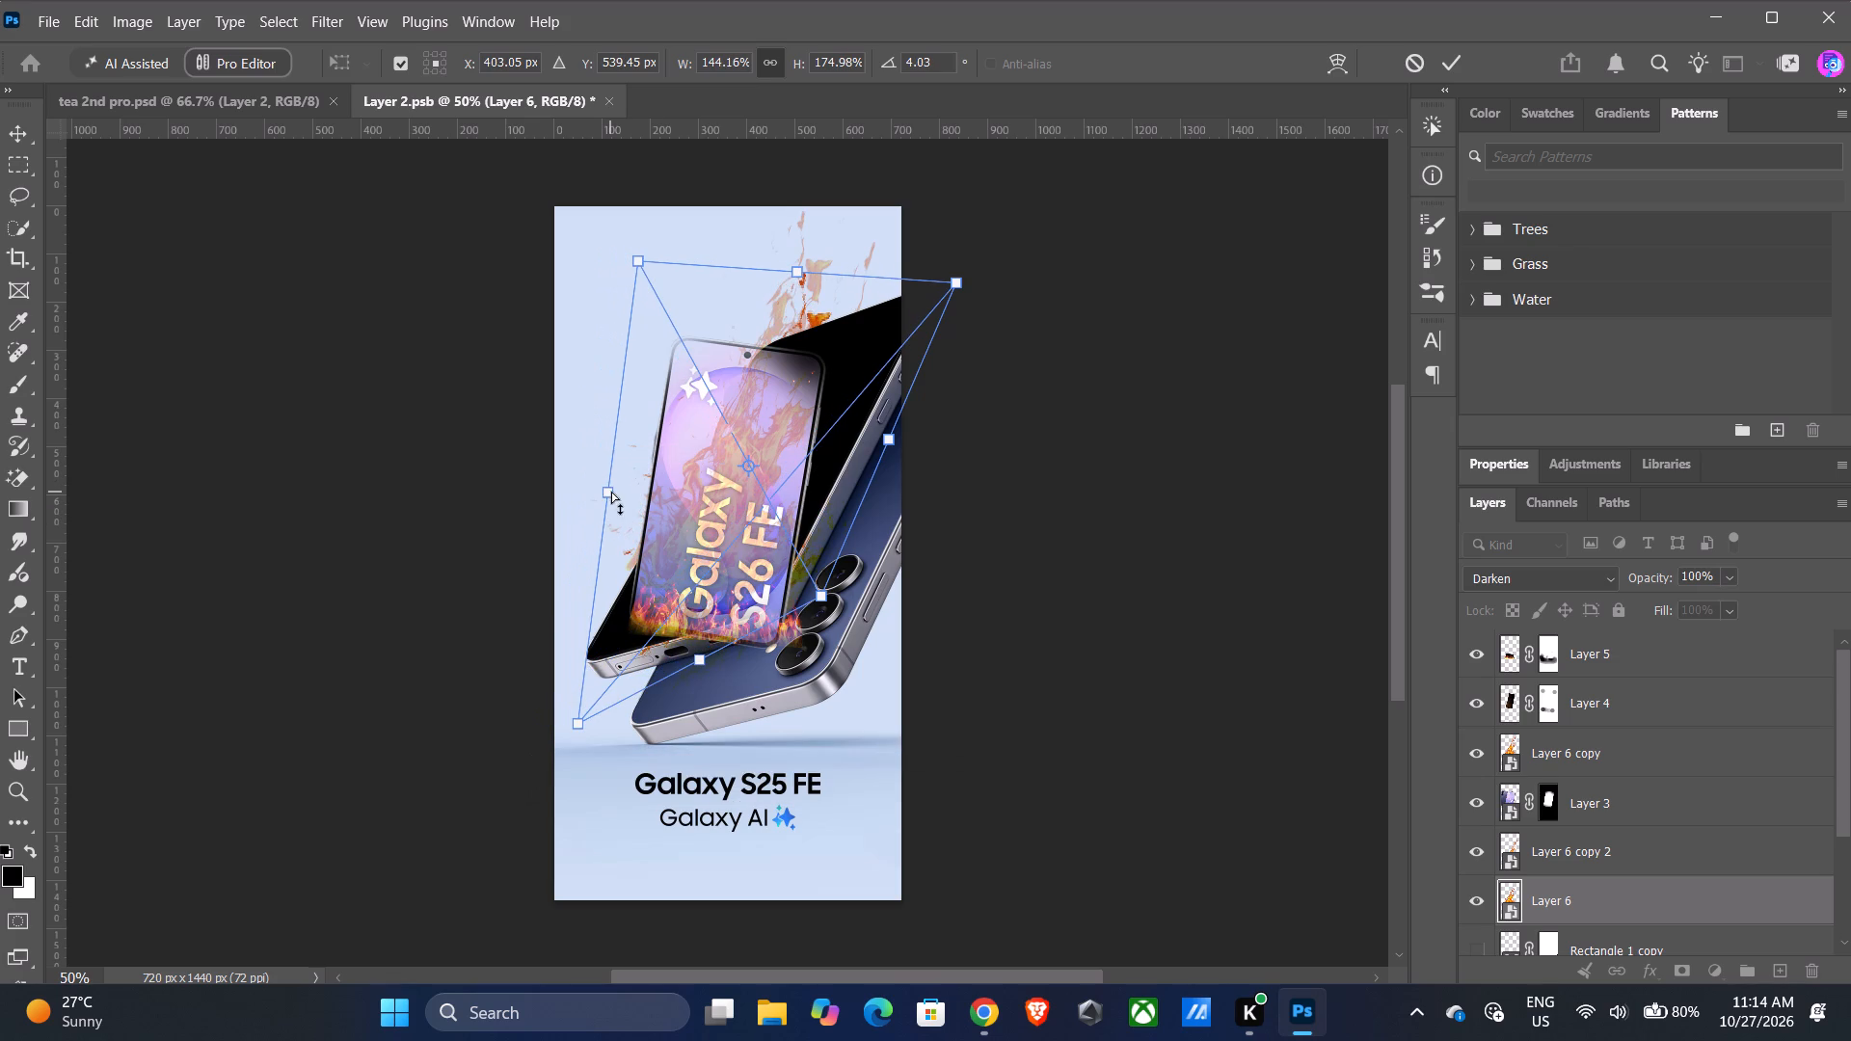
pyautogui.keyDown('ctrl'); pyautogui.moveTo(611, 492); pyautogui.dragTo(610, 492); pyautogui.keyUp('ctrl')
pyautogui.keyDown('ctrl'); pyautogui.moveTo(796, 270); pyautogui.dragTo(785, 300); pyautogui.keyUp('ctrl')
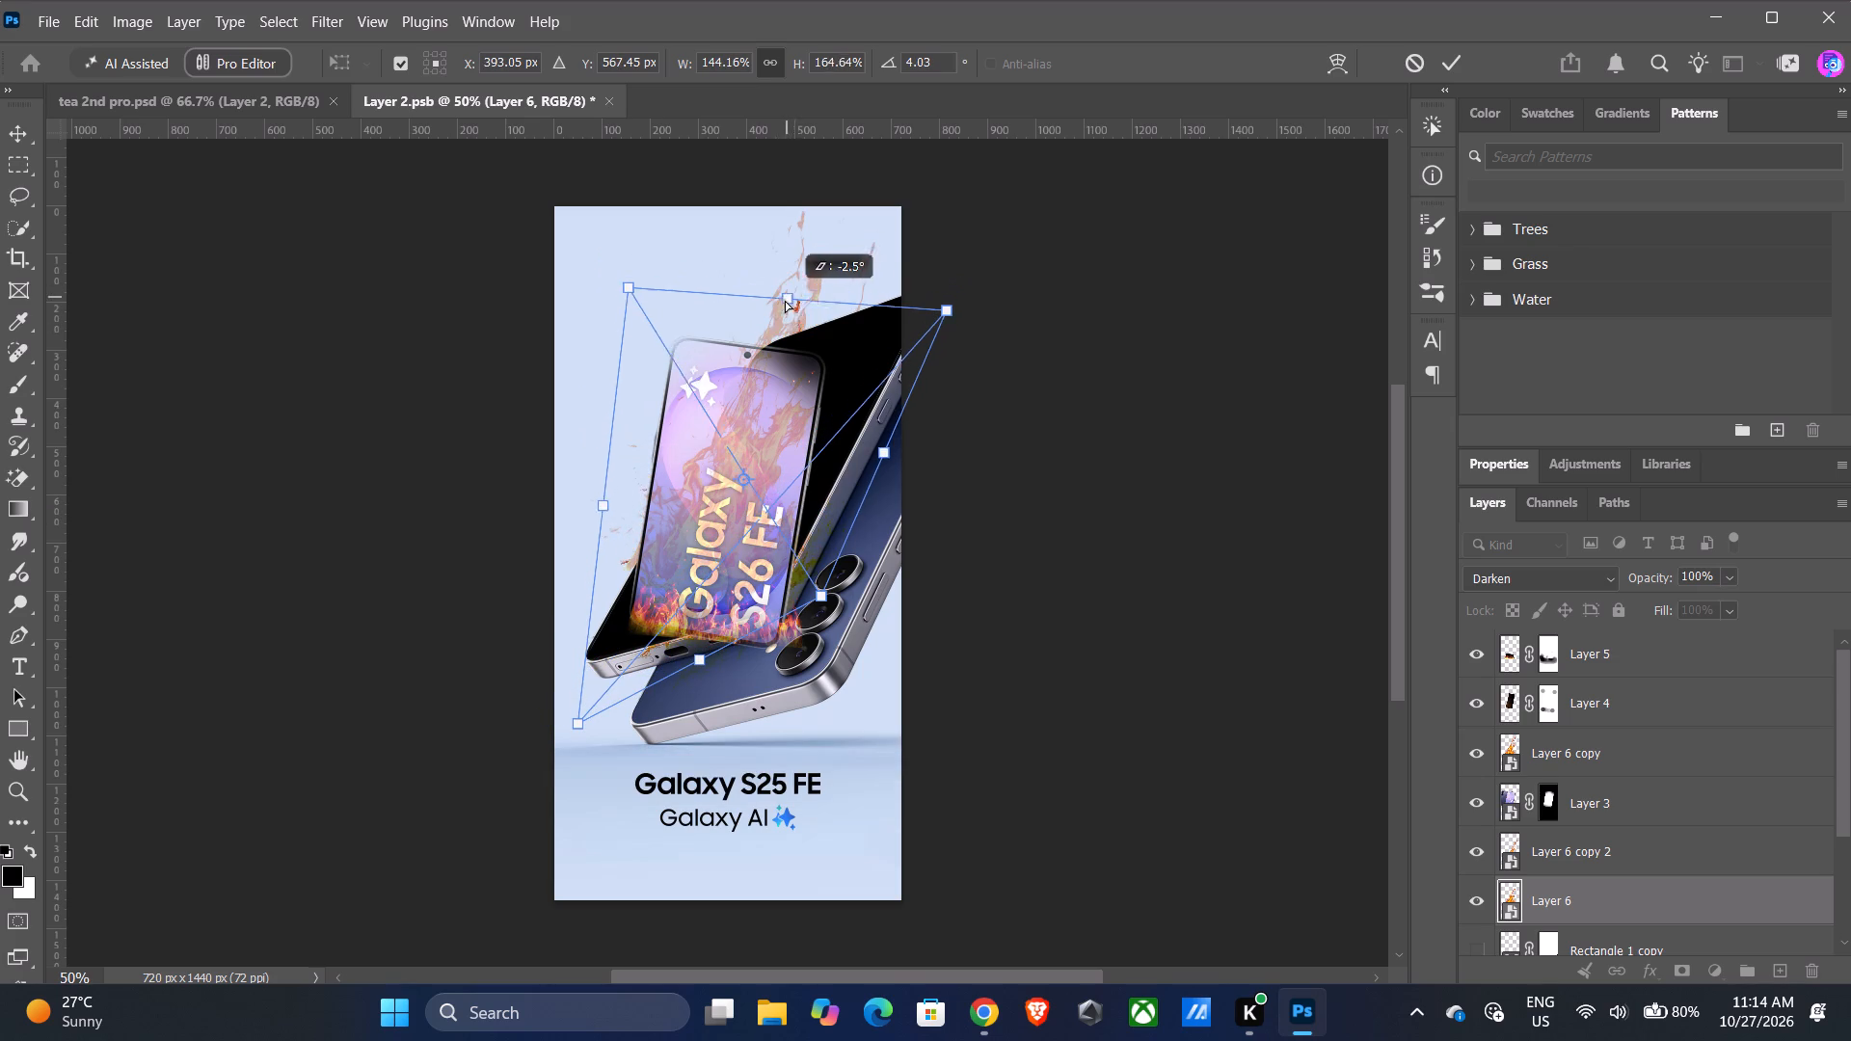
pyautogui.keyDown('ctrl'); pyautogui.moveTo(785, 300); pyautogui.dragTo(775, 321); pyautogui.keyUp('ctrl')
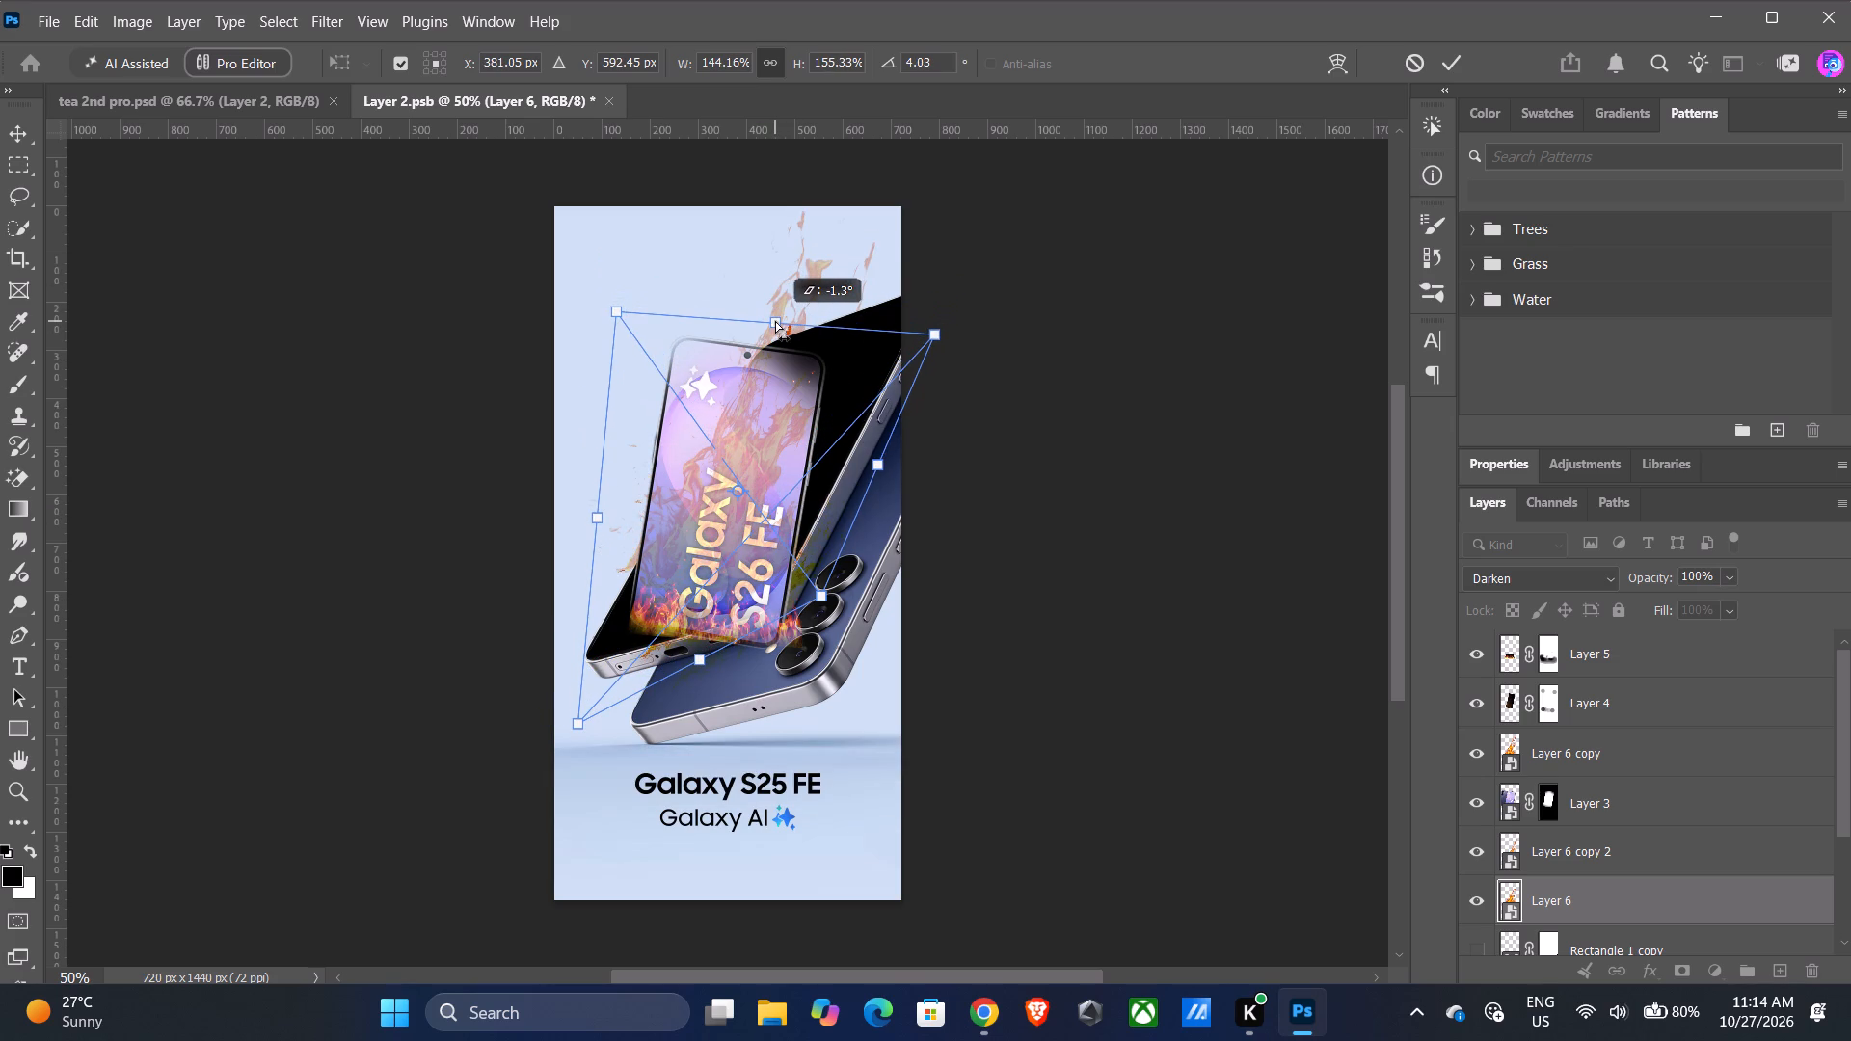
pyautogui.click(959, 785)
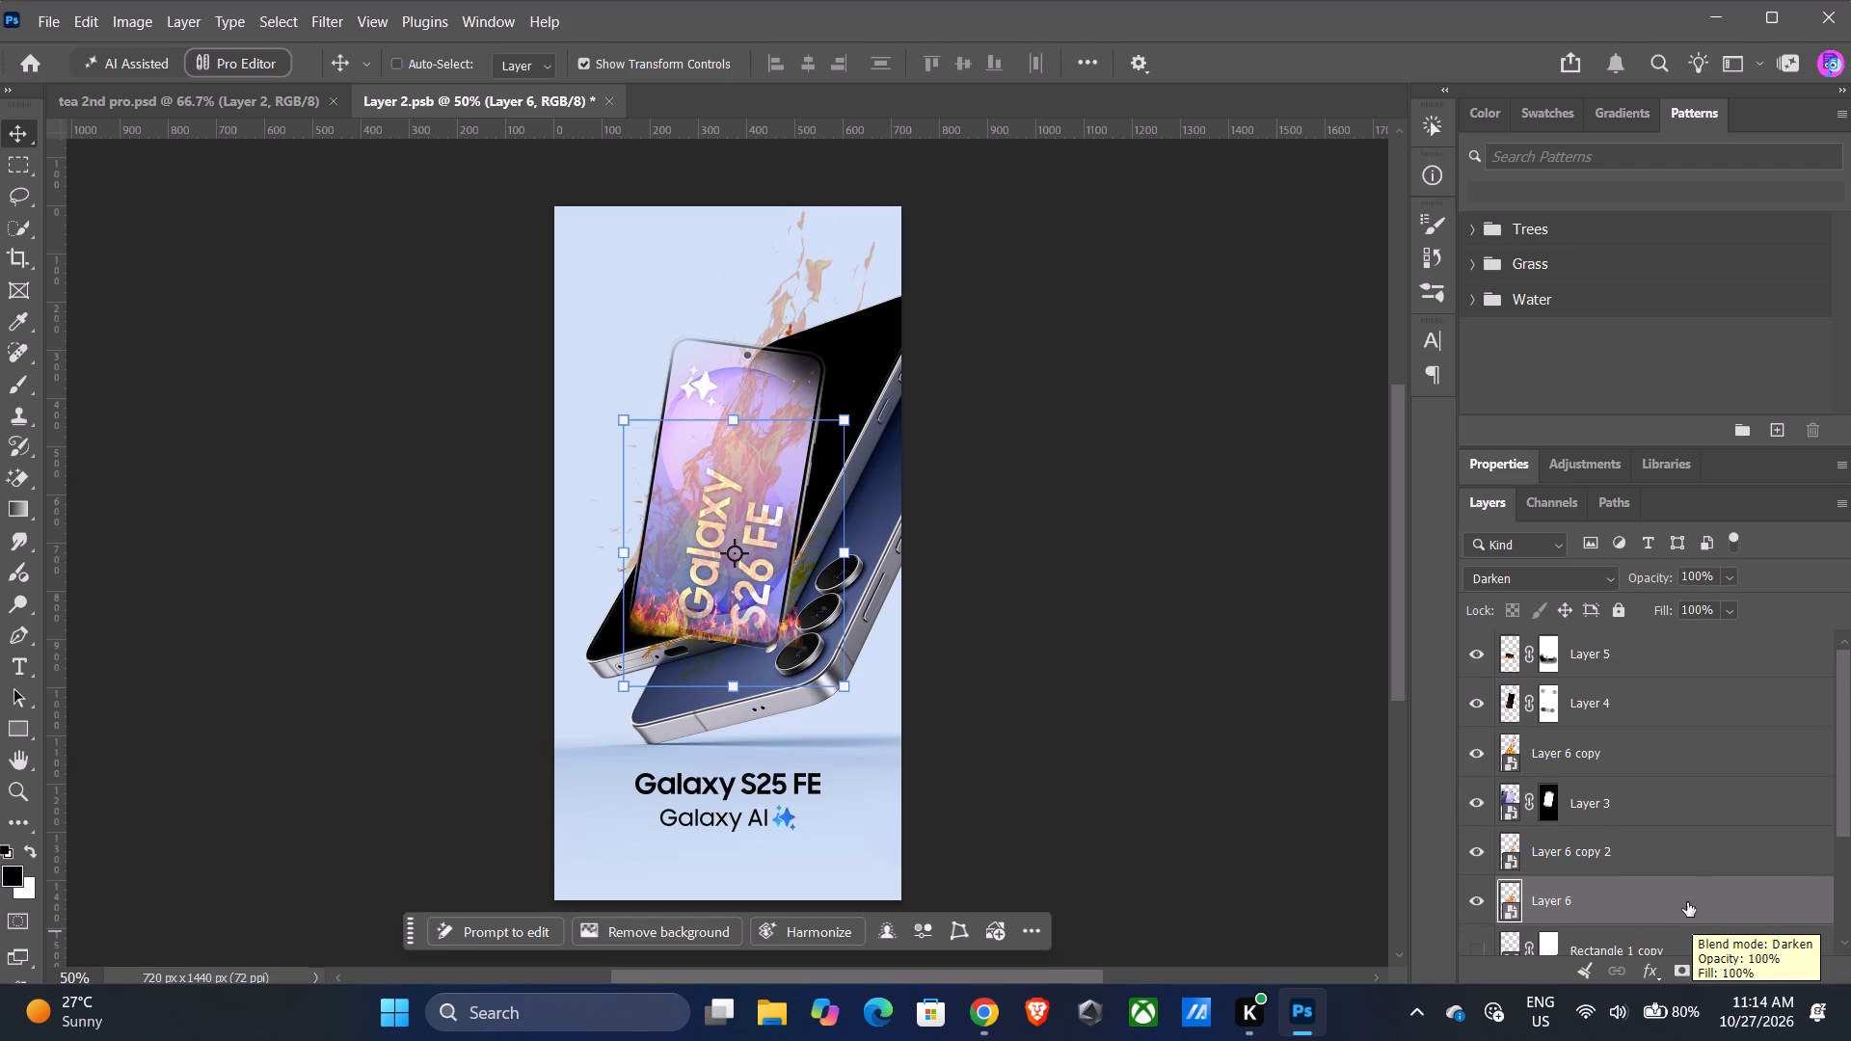
# Group Layer 6, Layer 6 copy 2, Layer 3 and Layer 6 copy together.
pyautogui.scroll(-1, 1687, 902)
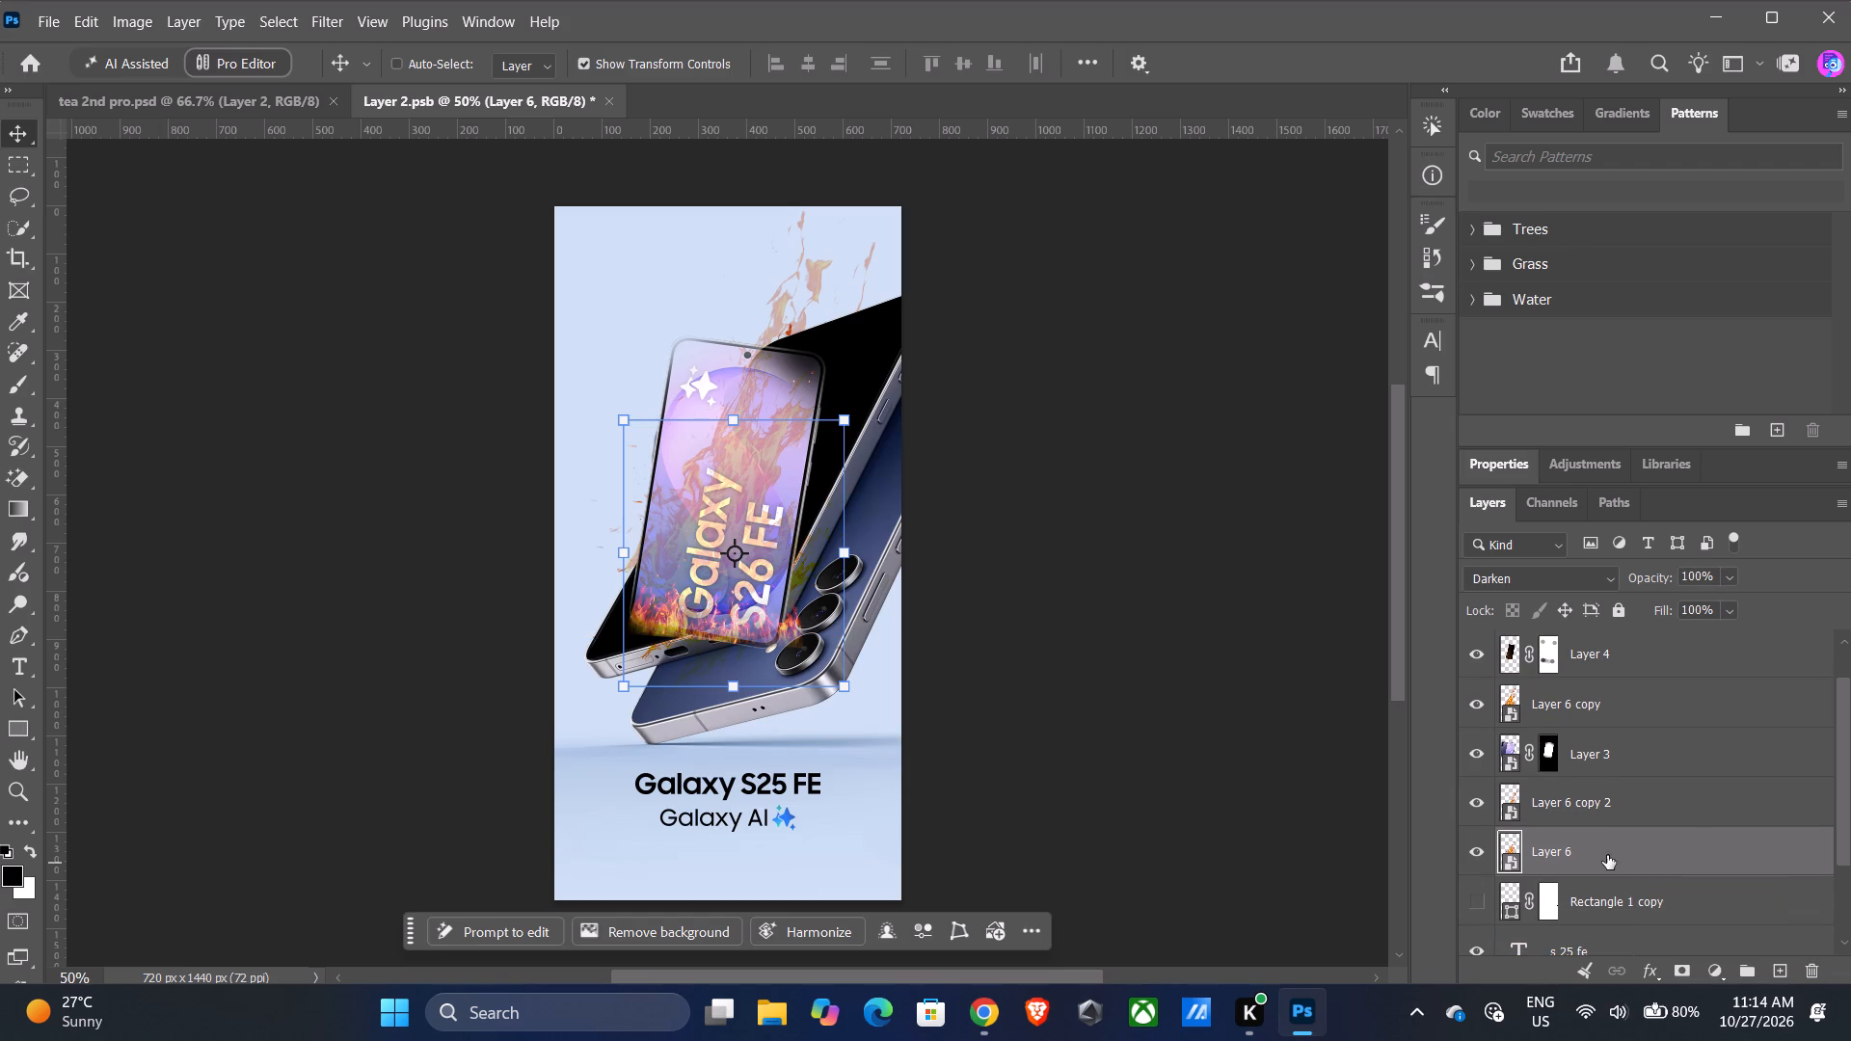
pyautogui.keyDown('ctrl'); pyautogui.click(1598, 812); pyautogui.keyUp('ctrl')
pyautogui.keyDown('ctrl'); pyautogui.click(1614, 761); pyautogui.keyUp('ctrl')
pyautogui.keyDown('ctrl'); pyautogui.click(1612, 692); pyautogui.keyUp('ctrl')
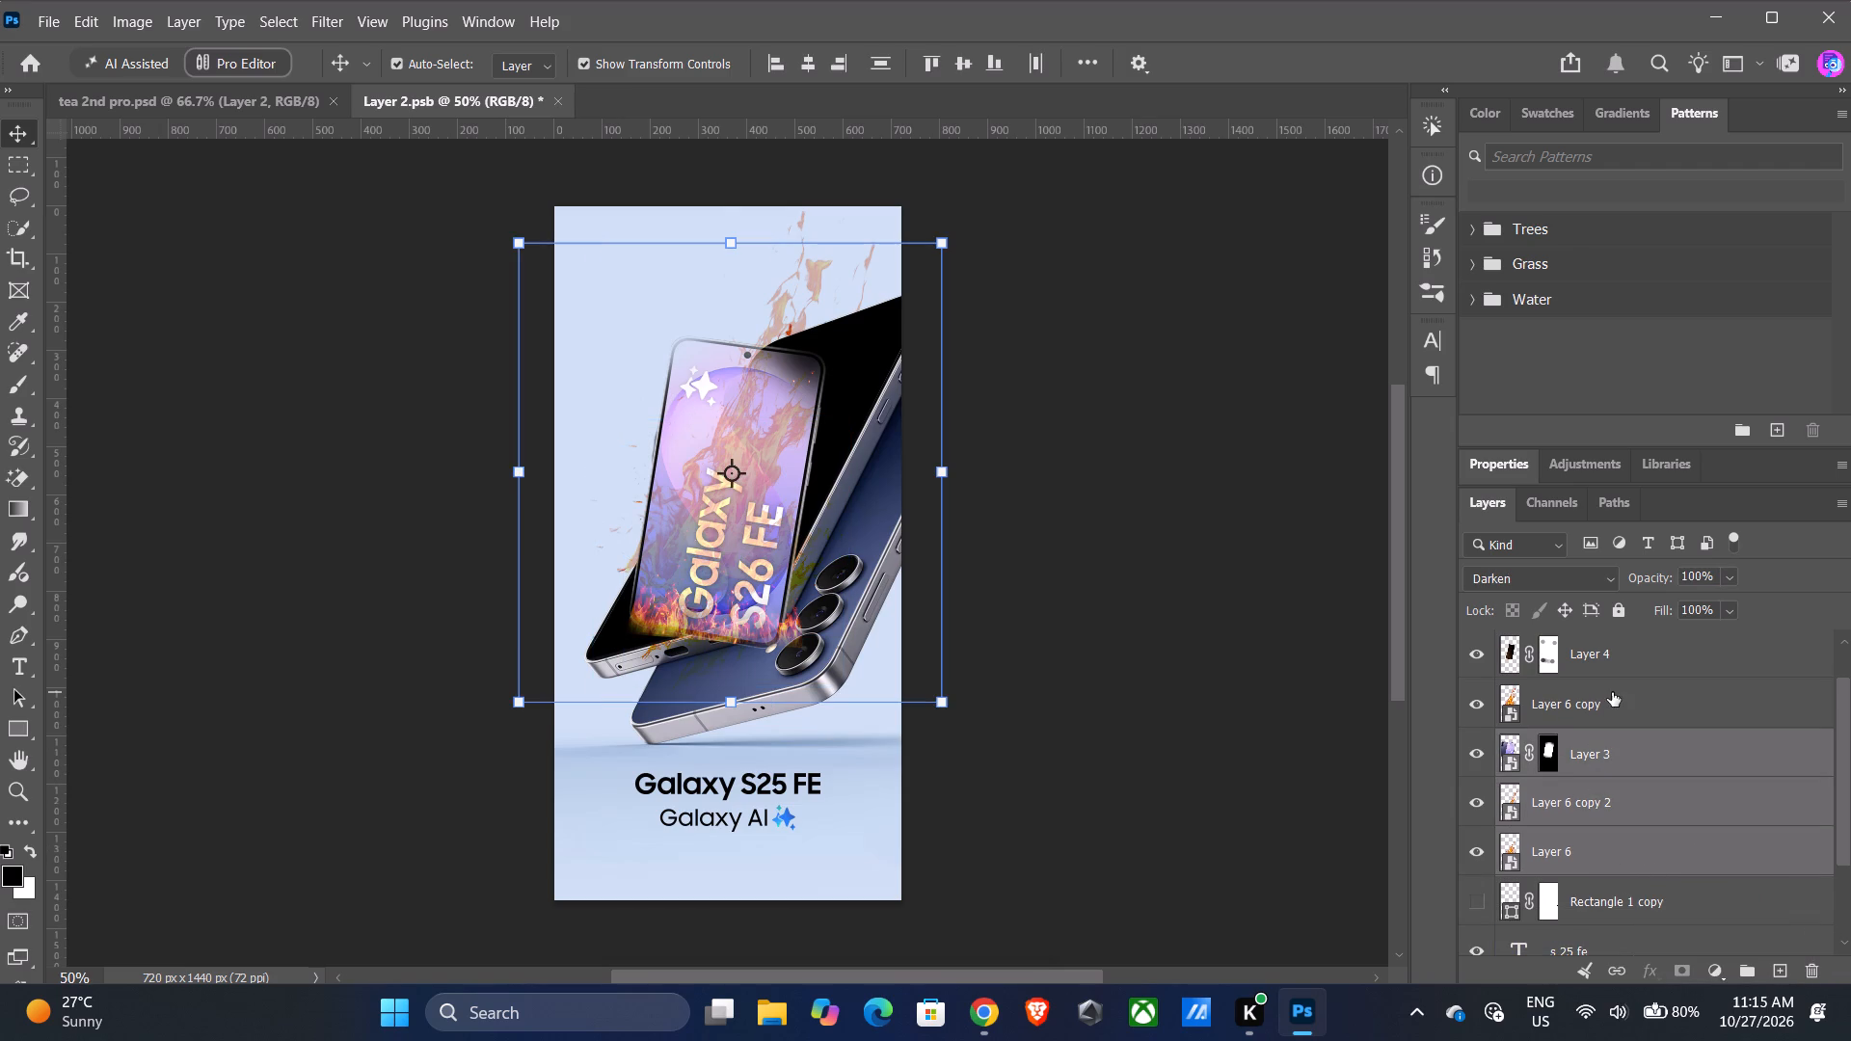
pyautogui.scroll(2, 1656, 852)
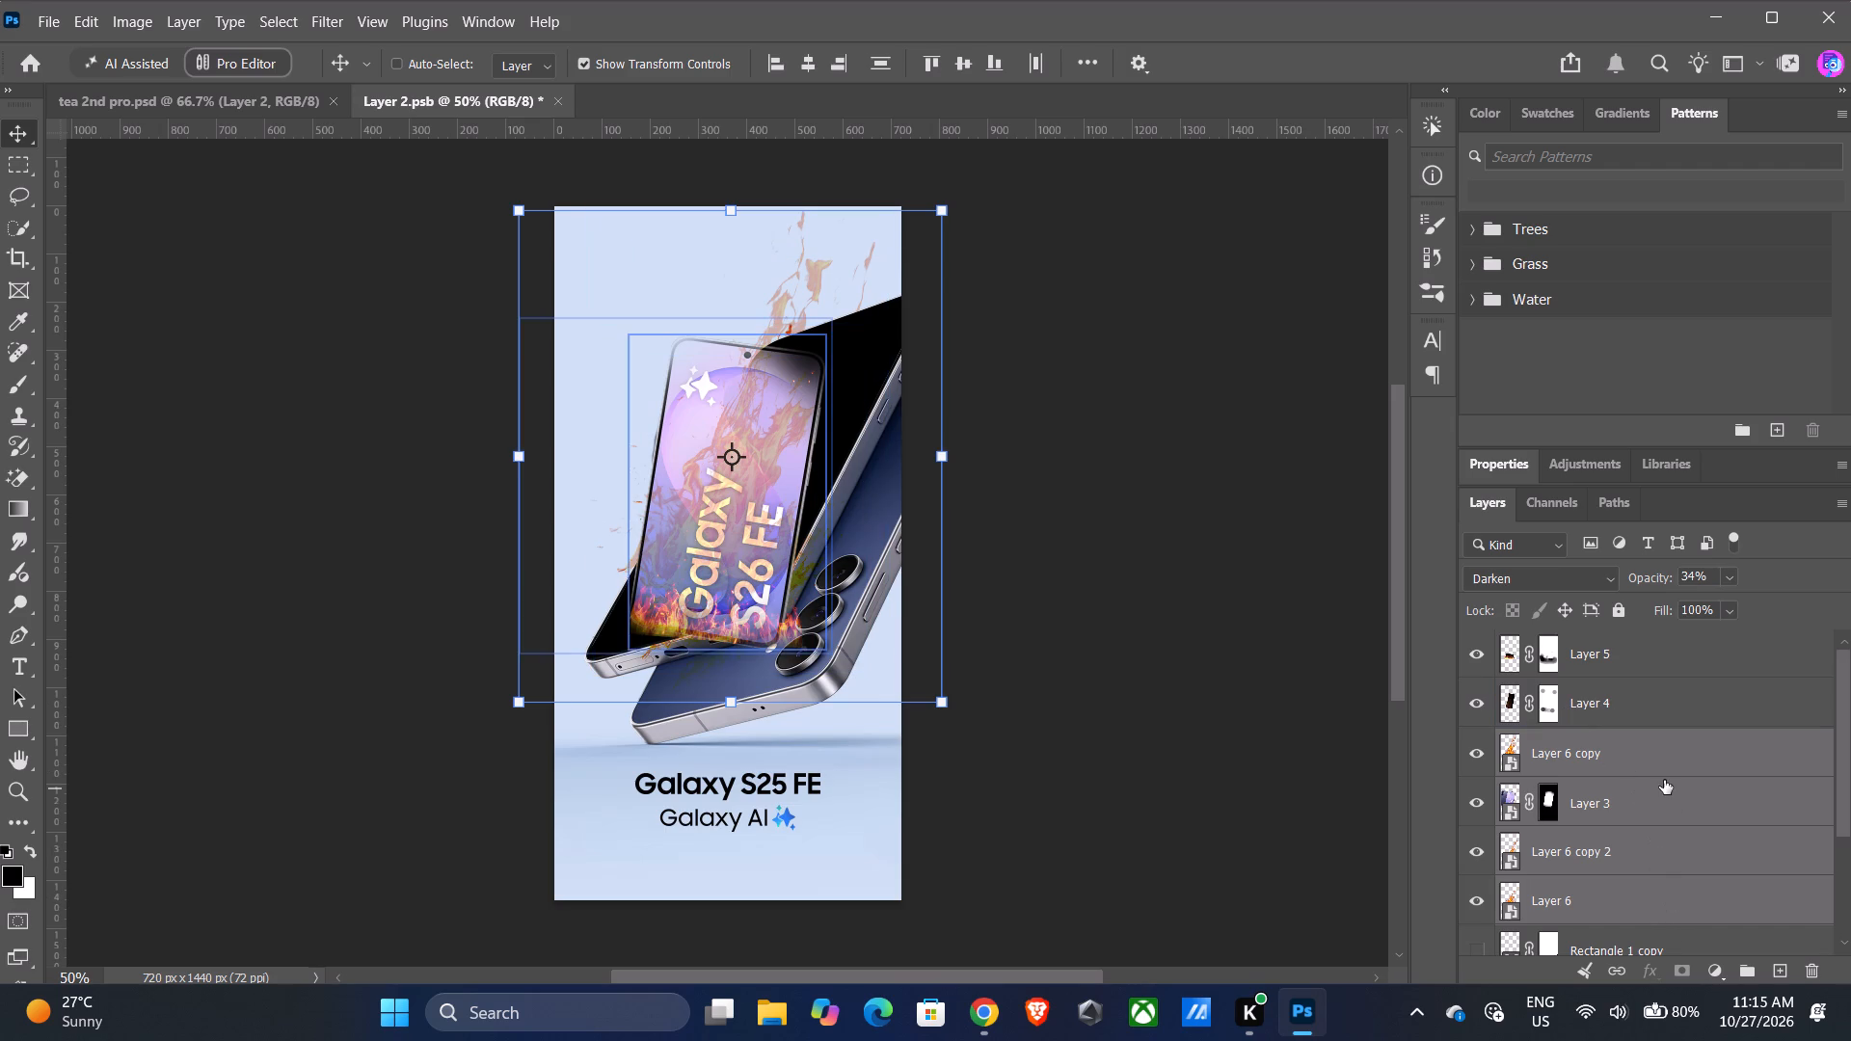
pyautogui.click(1759, 969)
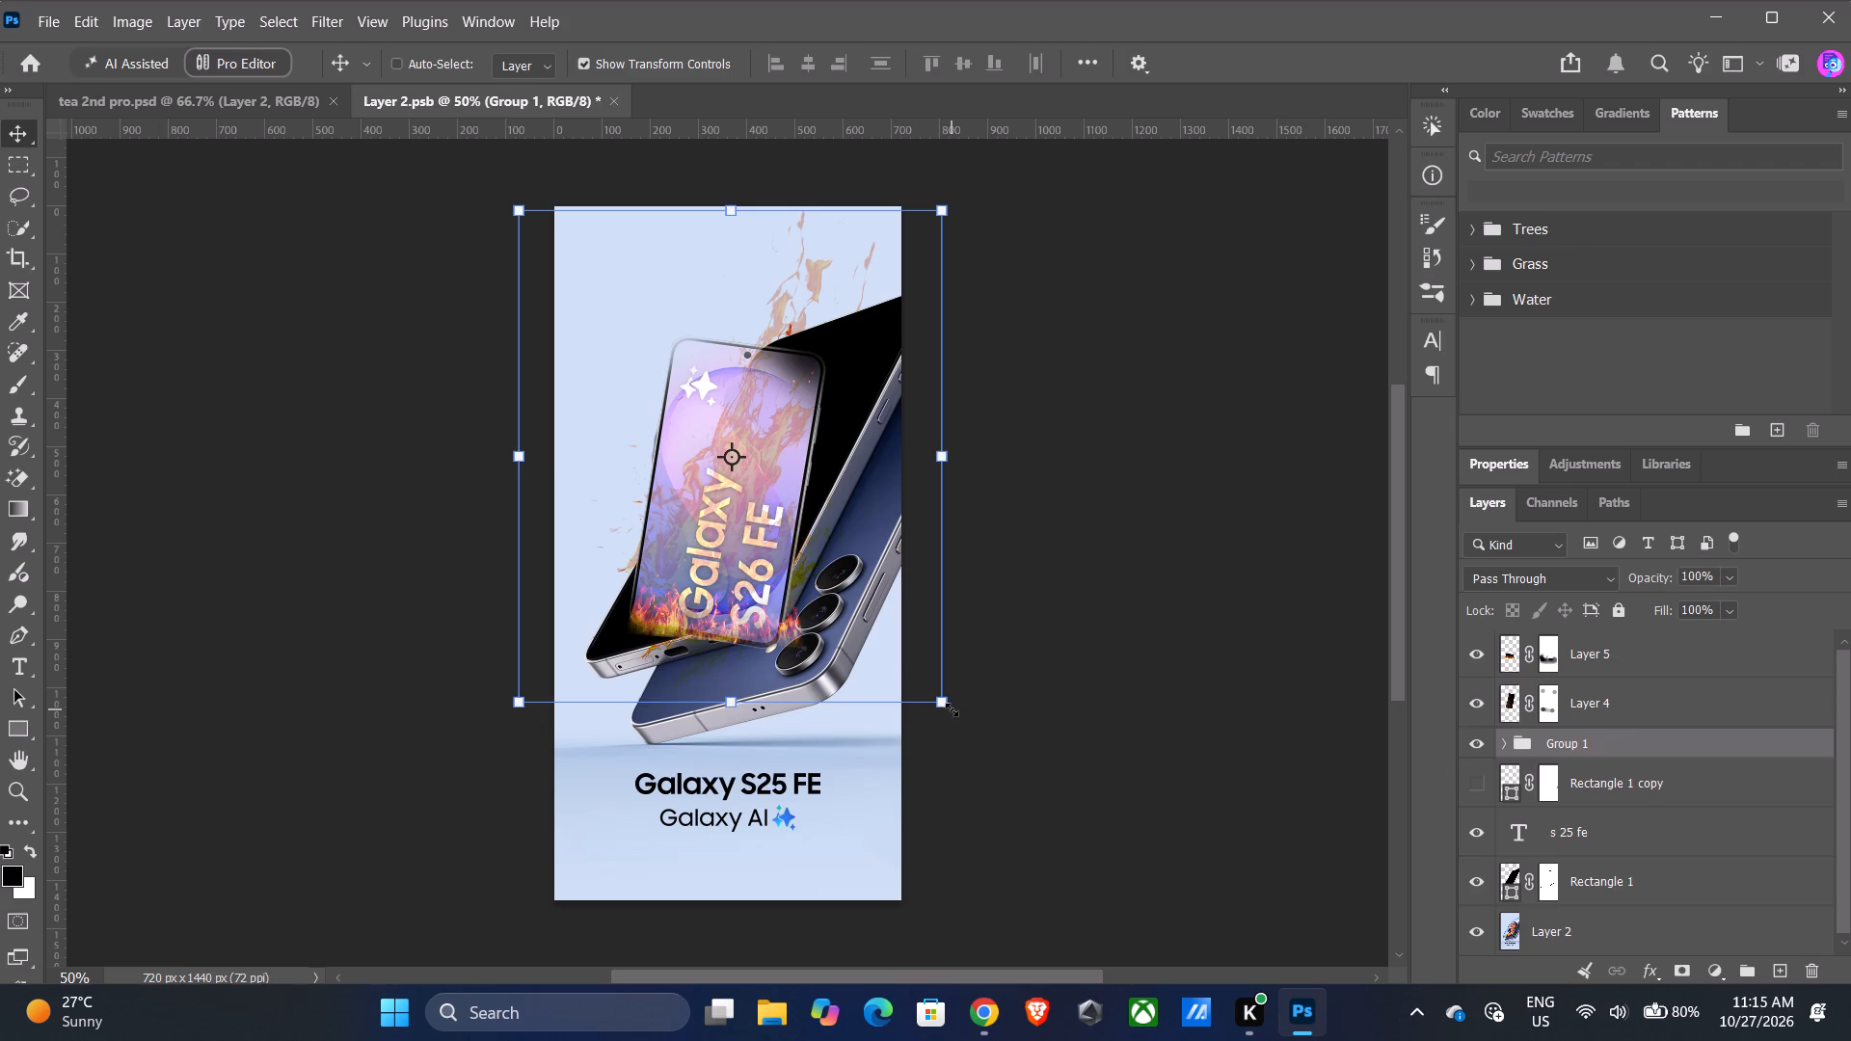
# Rotate Group 1 counterclockwise by about 2.3° around its centre.
pyautogui.keyDown('ctrl'); pyautogui.moveTo(957, 707); pyautogui.dragTo(824, 642); pyautogui.keyUp('ctrl')
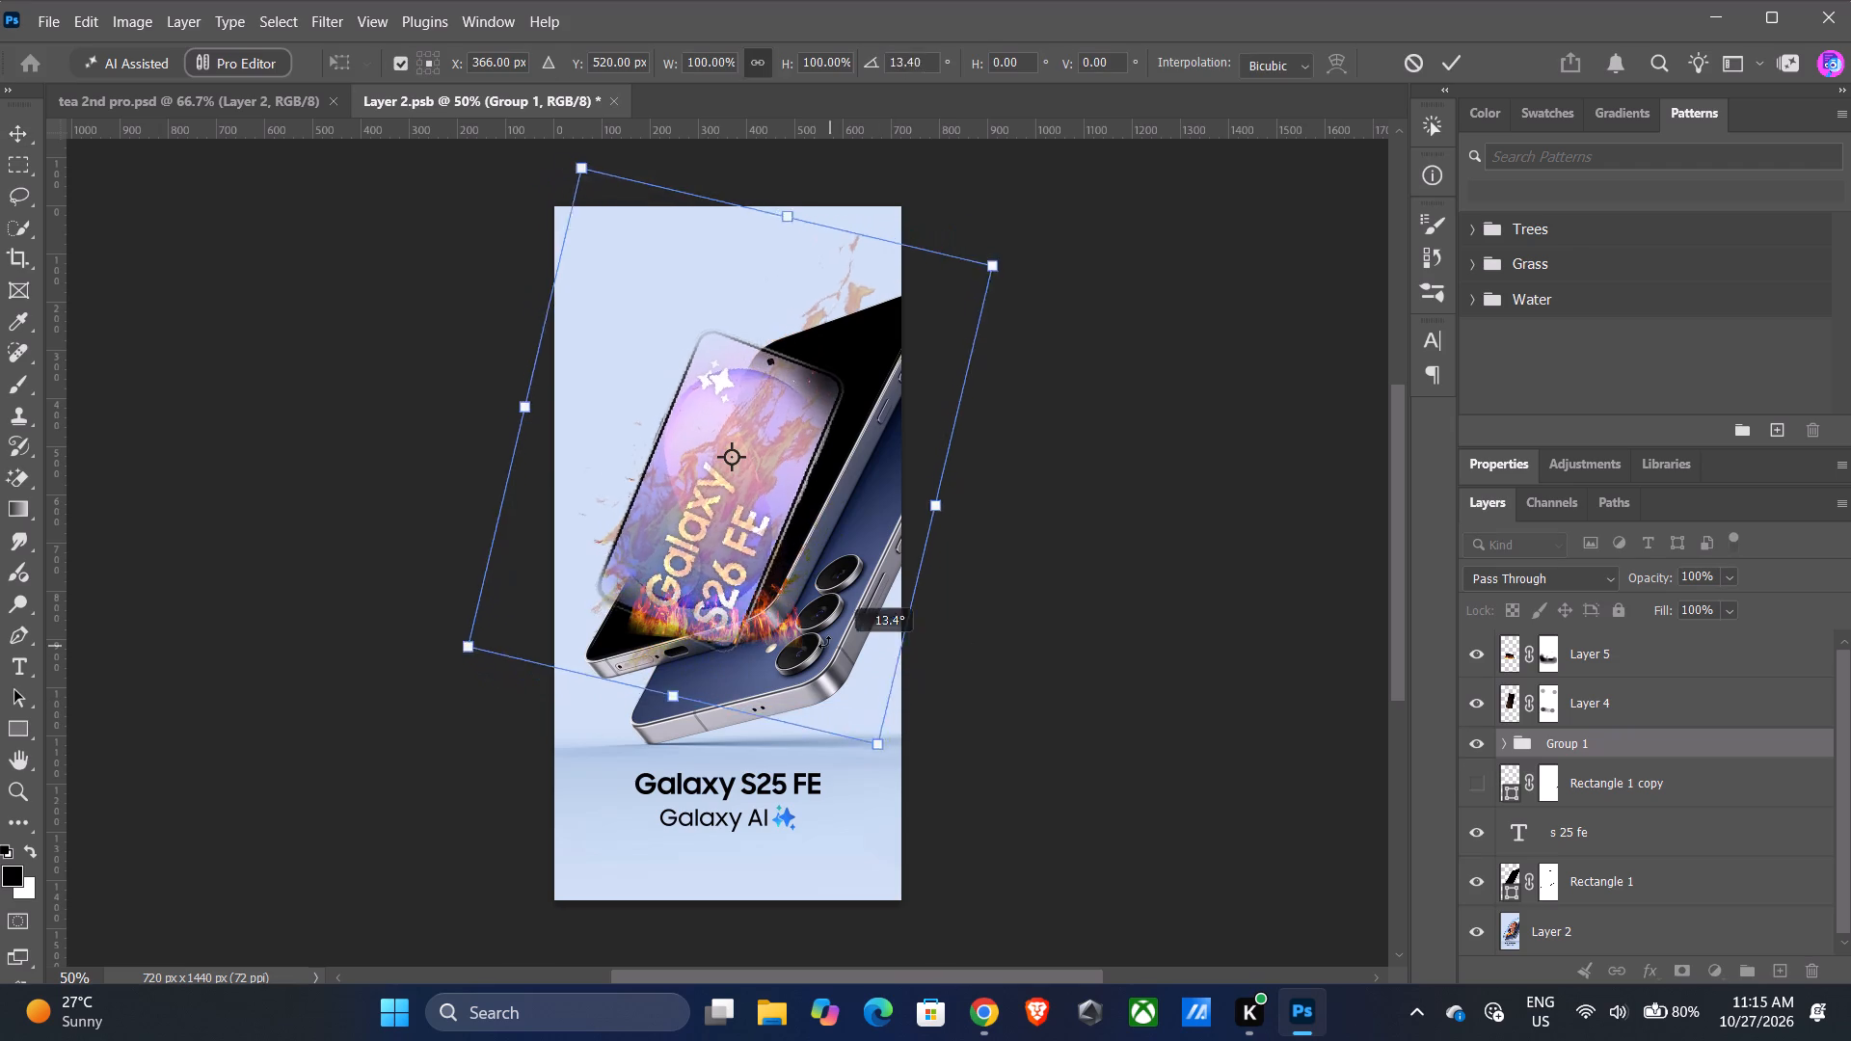
pyautogui.keyDown('ctrl'); pyautogui.moveTo(824, 642); pyautogui.dragTo(905, 652); pyautogui.keyUp('ctrl')
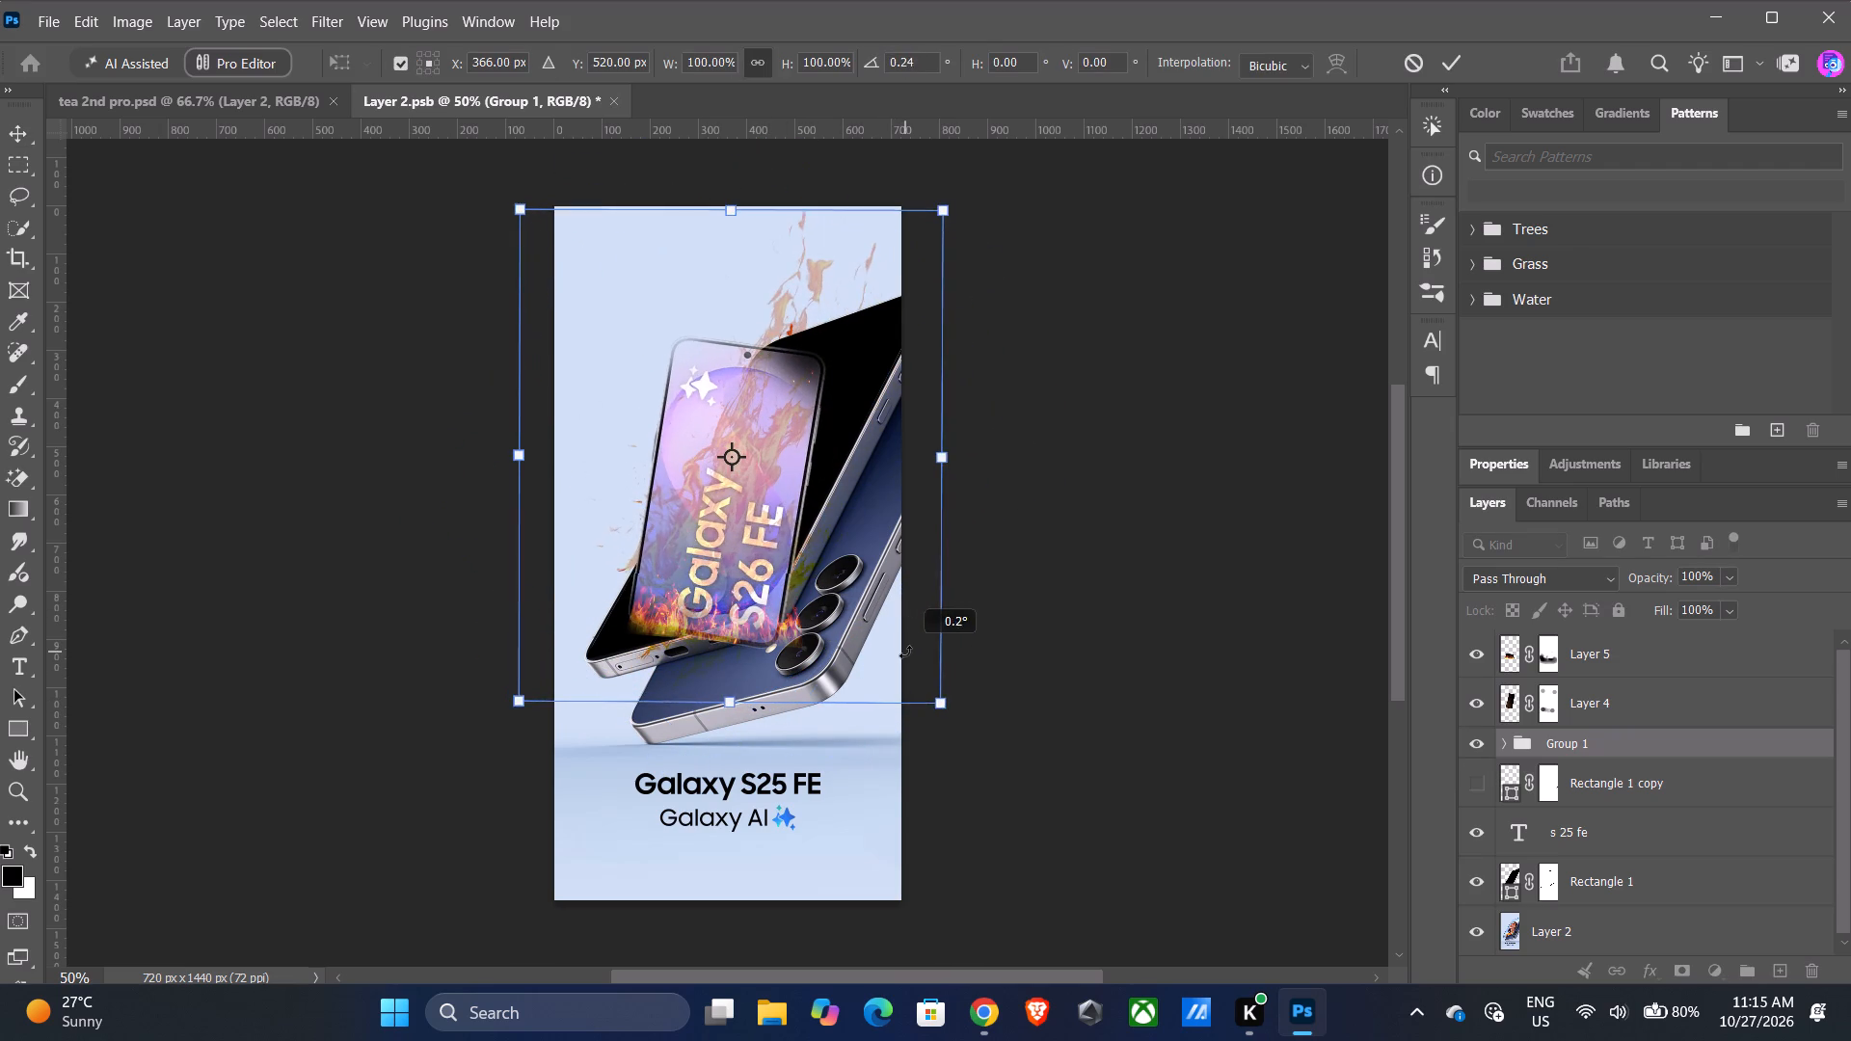
pyautogui.keyDown('ctrl'); pyautogui.moveTo(905, 652); pyautogui.dragTo(922, 652); pyautogui.keyUp('ctrl')
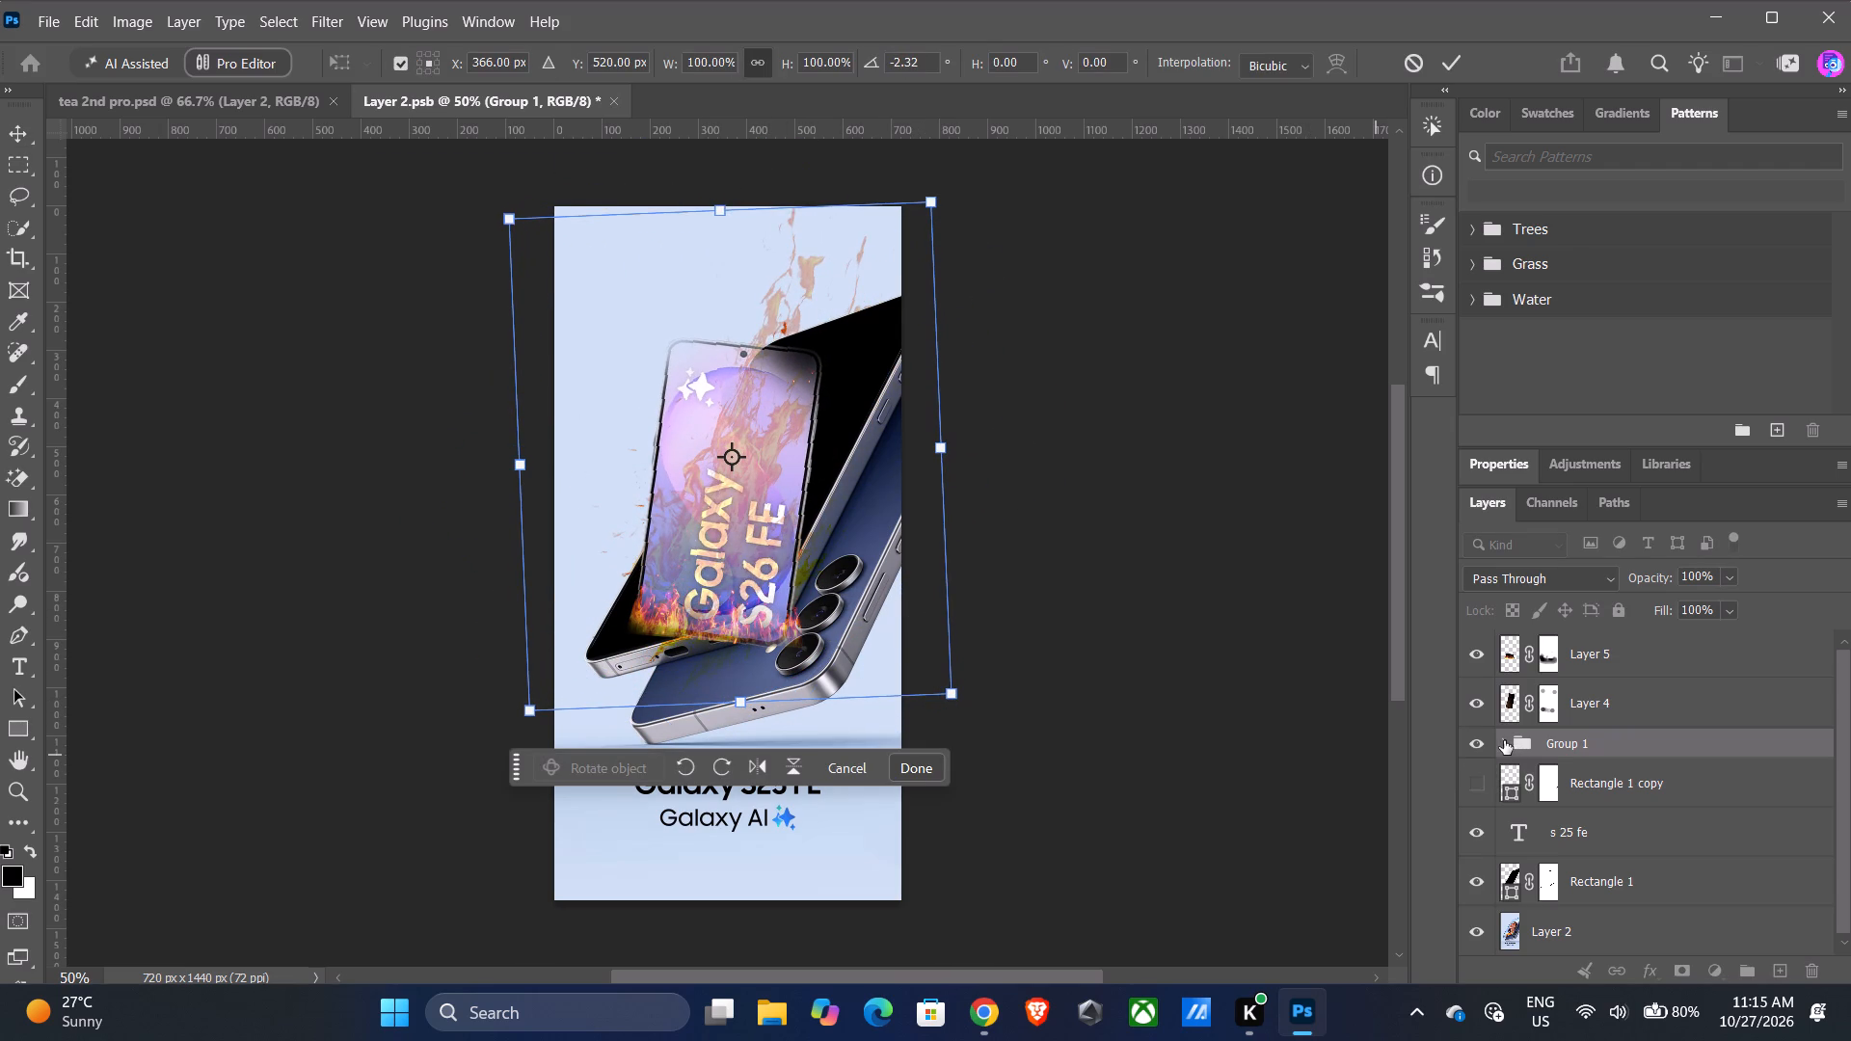
# Move Layer 5 into Group 1, directly beneath Layer 3, and collapse the group.
pyautogui.click(1504, 740)
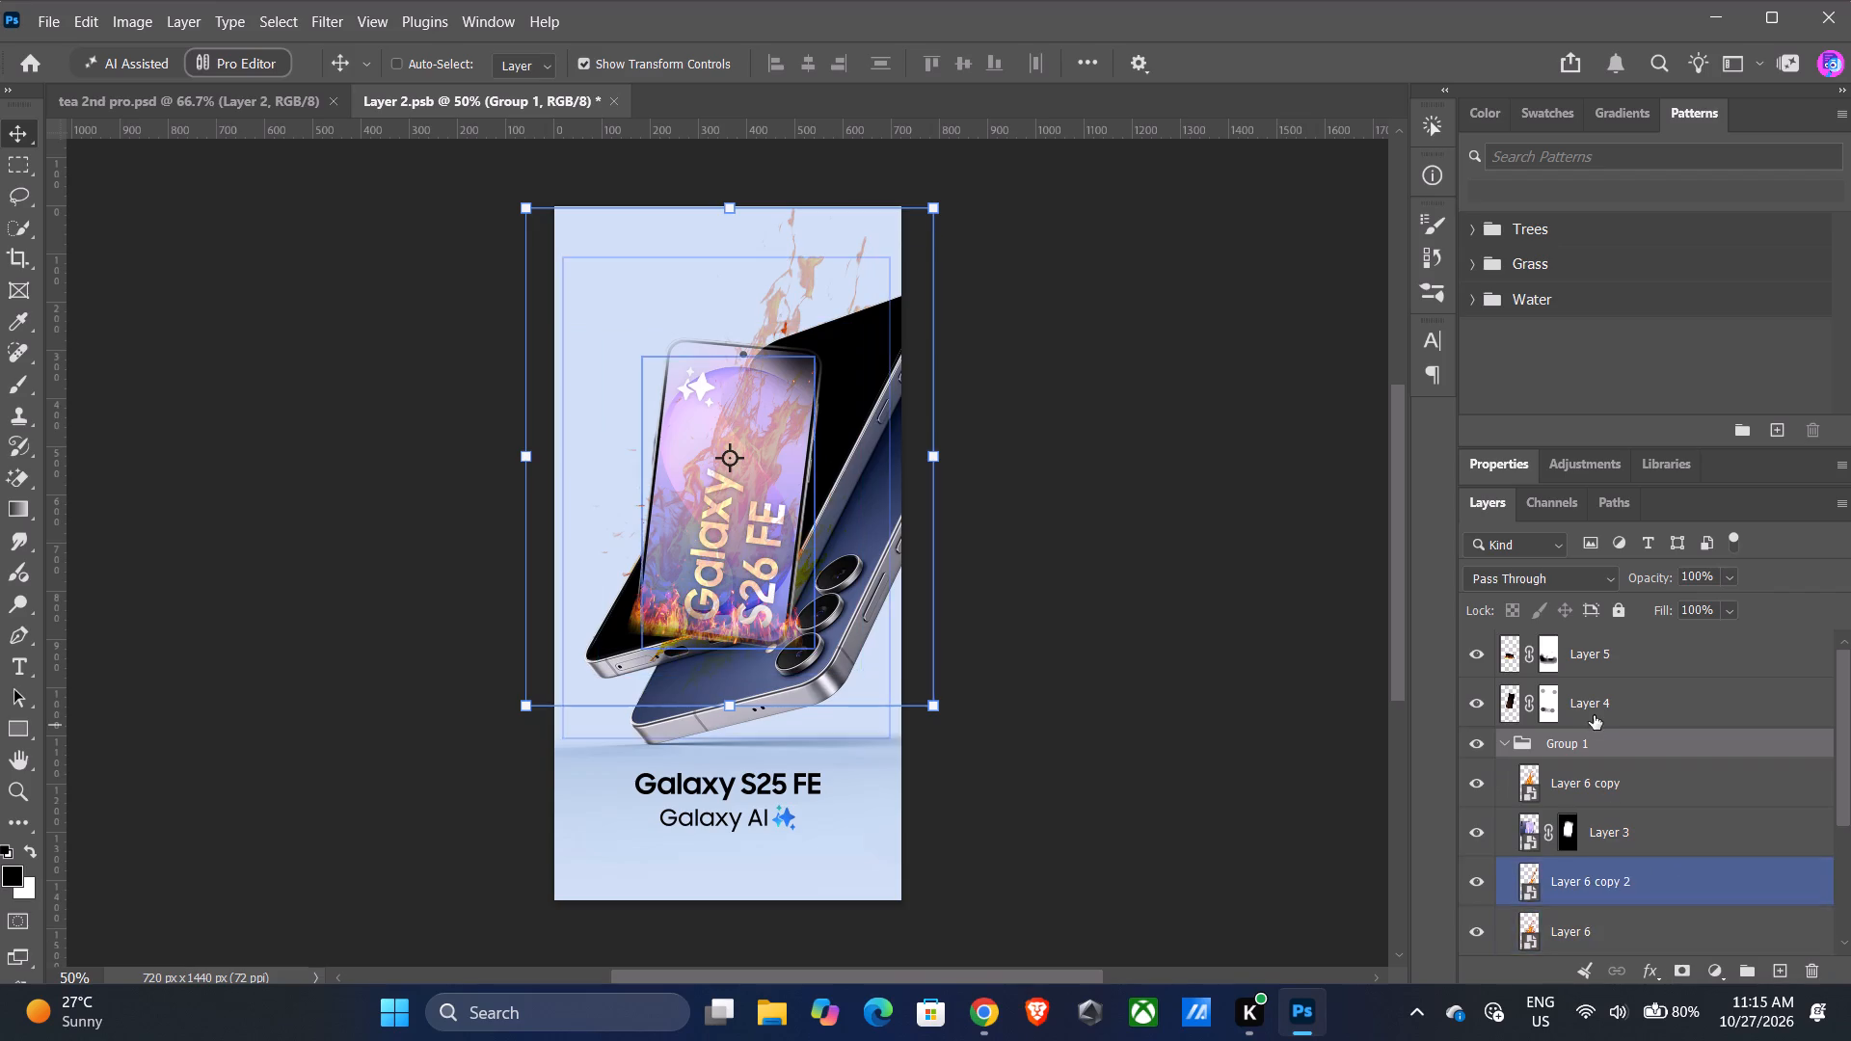
pyautogui.click(1481, 650)
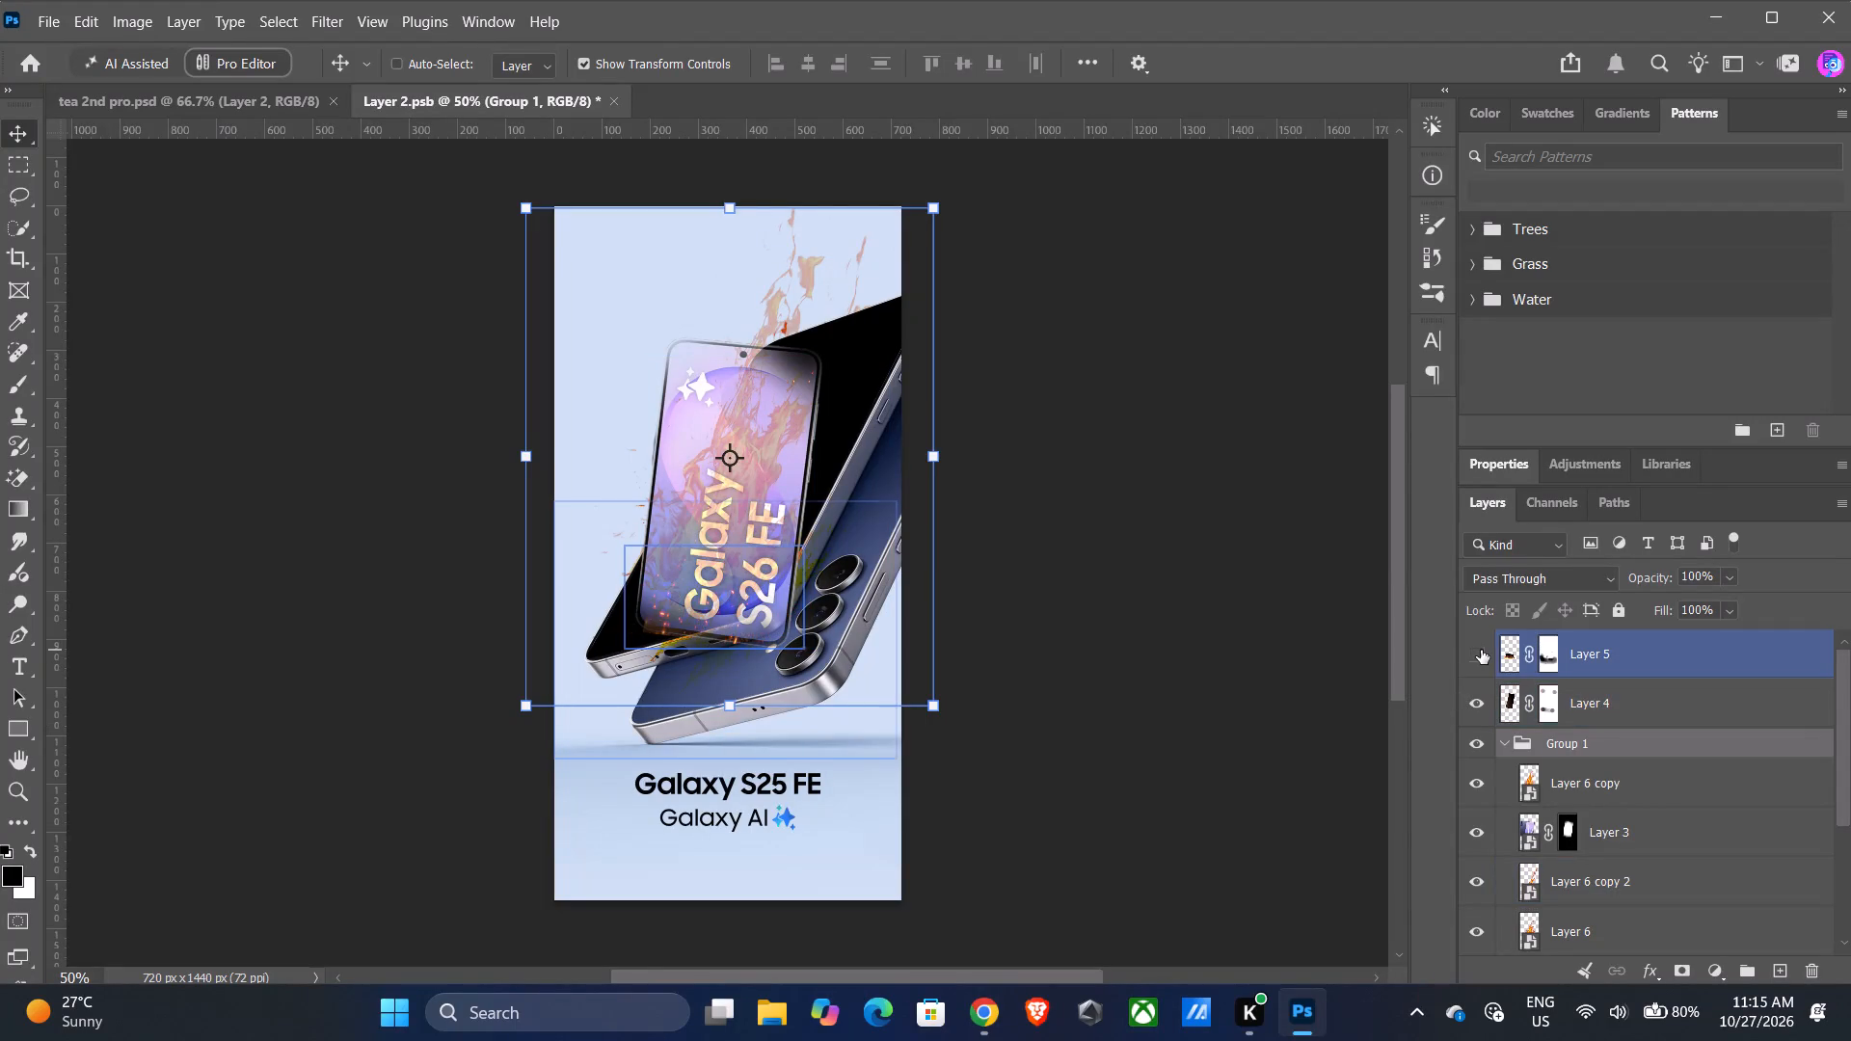
pyautogui.click(1481, 650)
pyautogui.moveTo(1617, 656); pyautogui.dragTo(1650, 828)
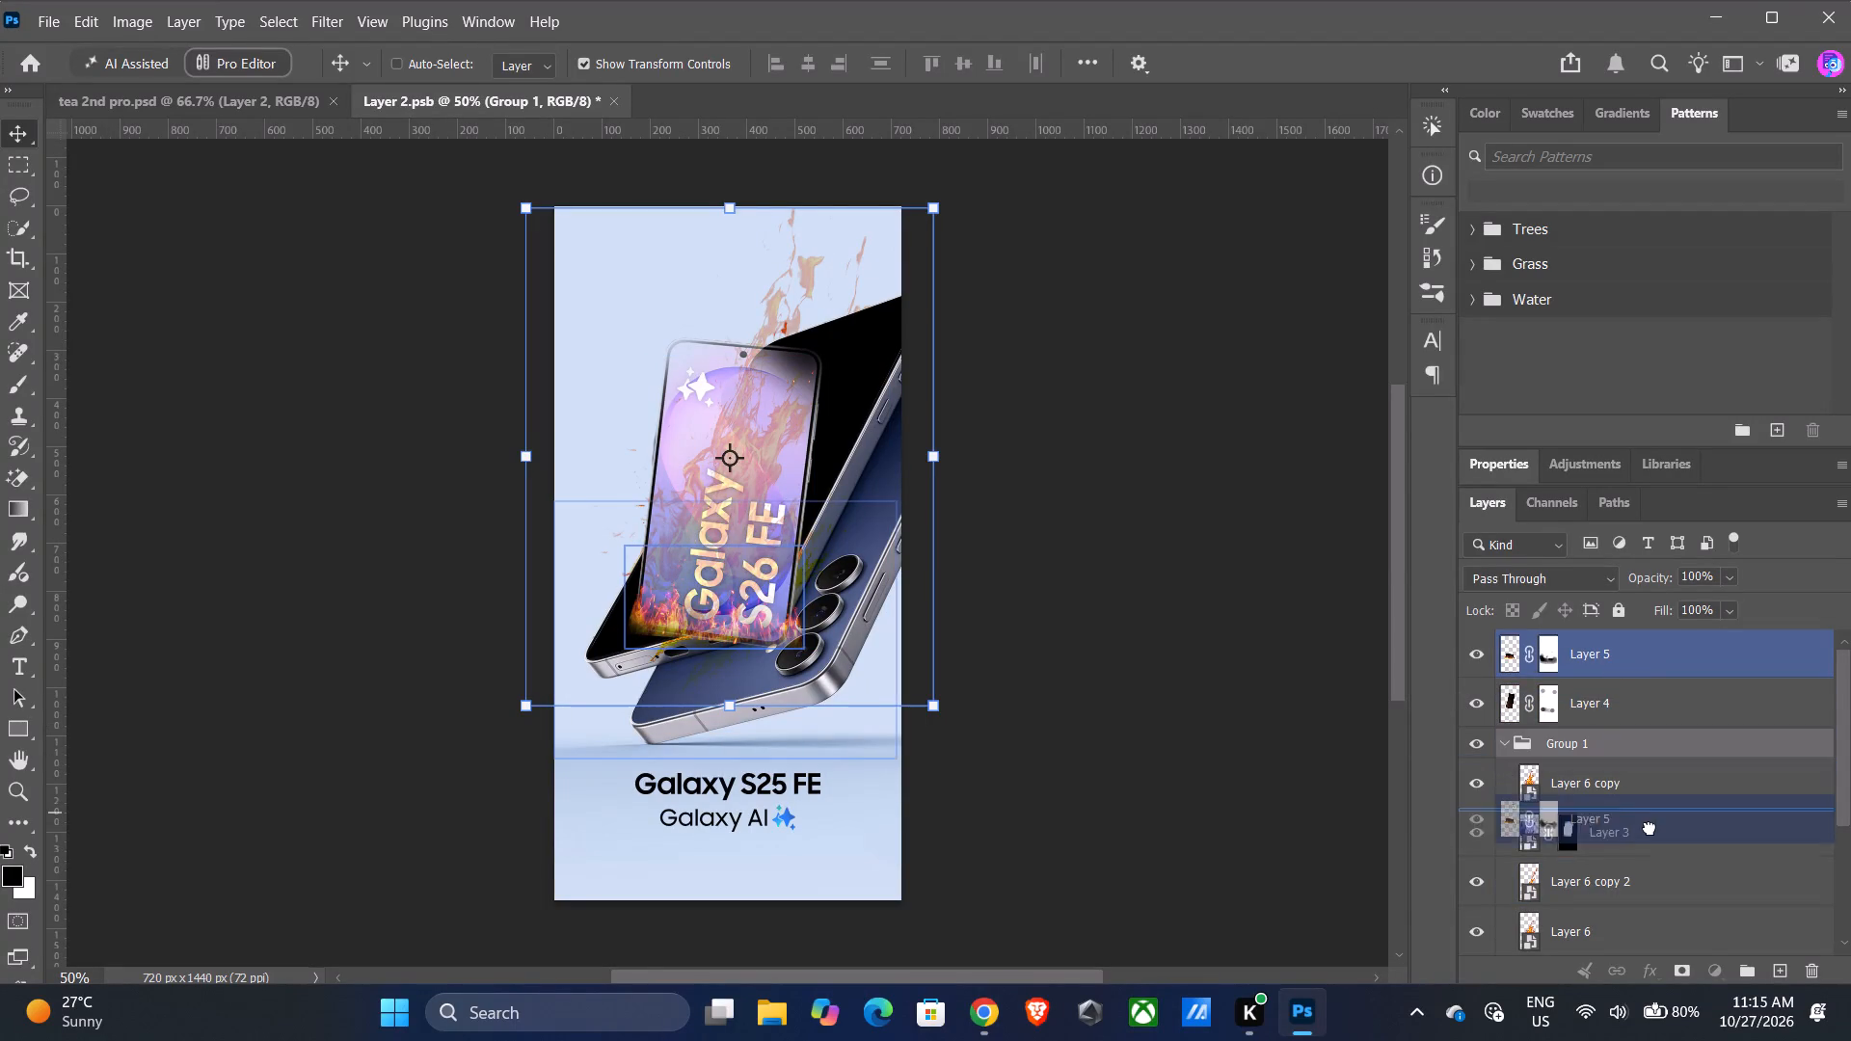
pyautogui.moveTo(1650, 828); pyautogui.dragTo(1652, 841)
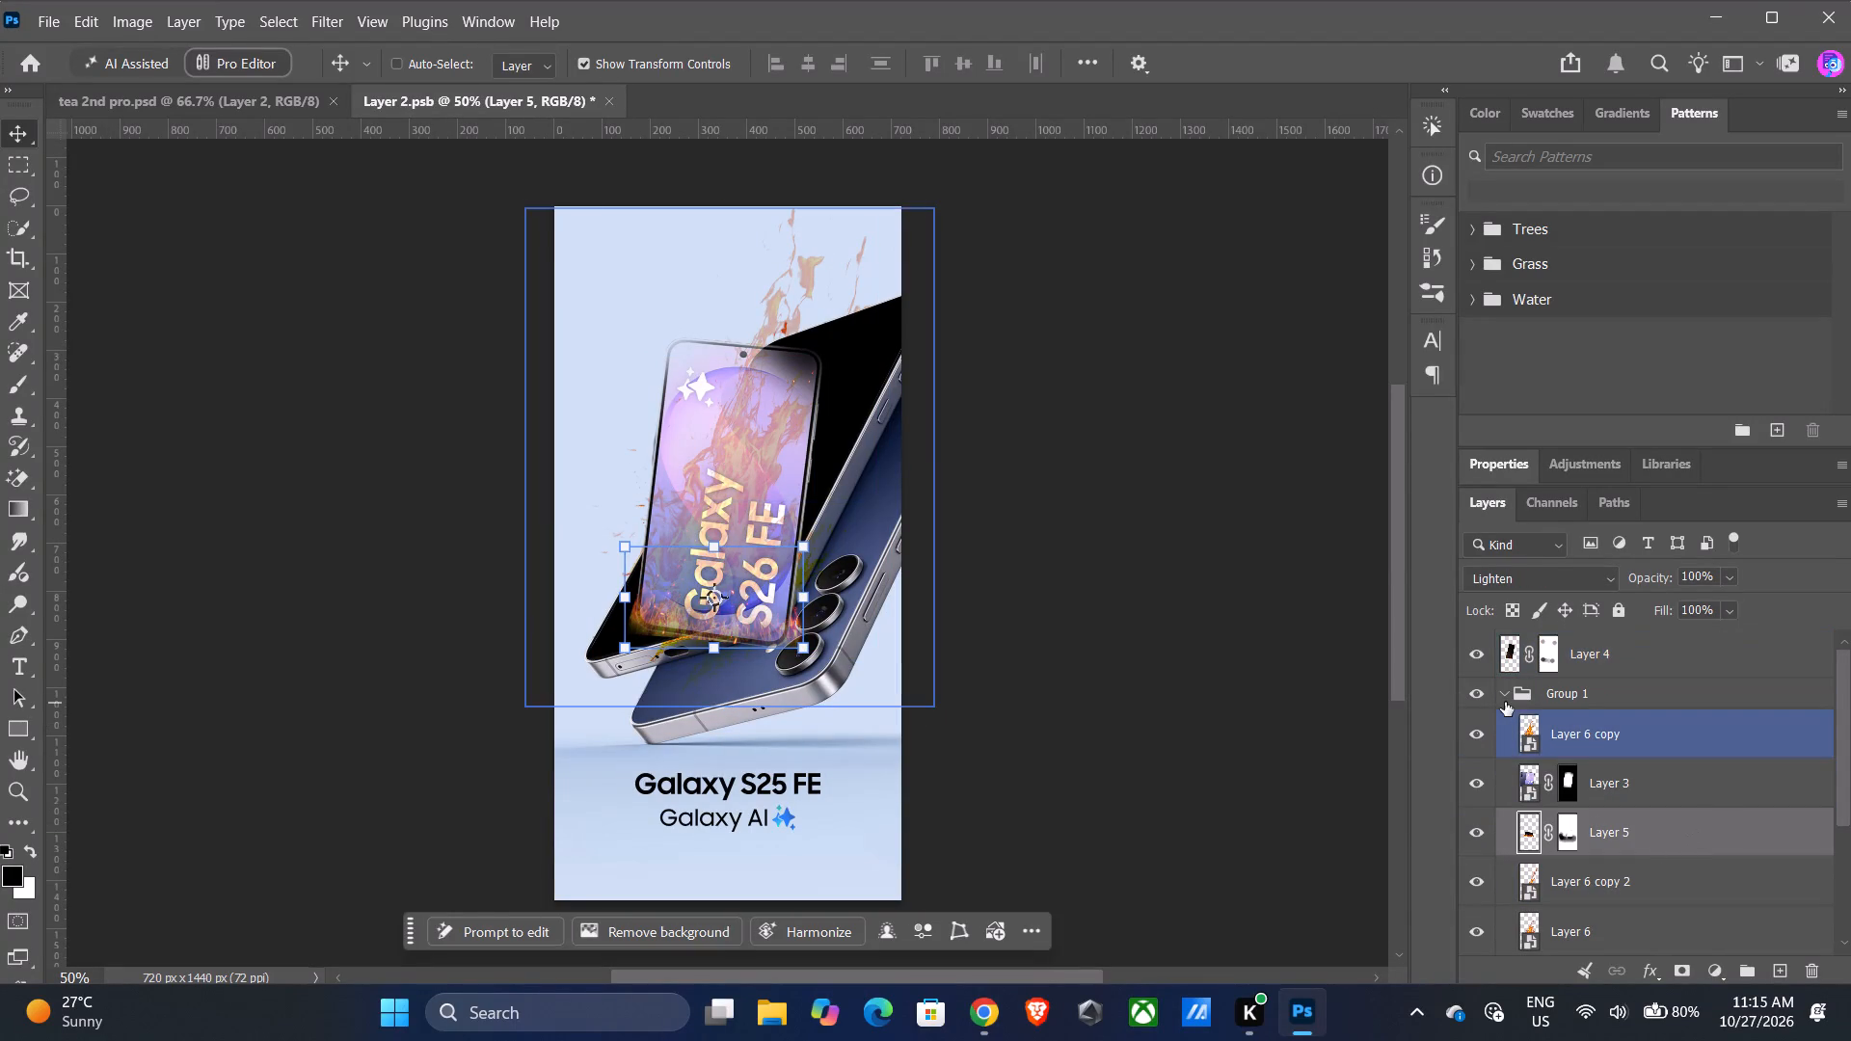
pyautogui.click(1505, 693)
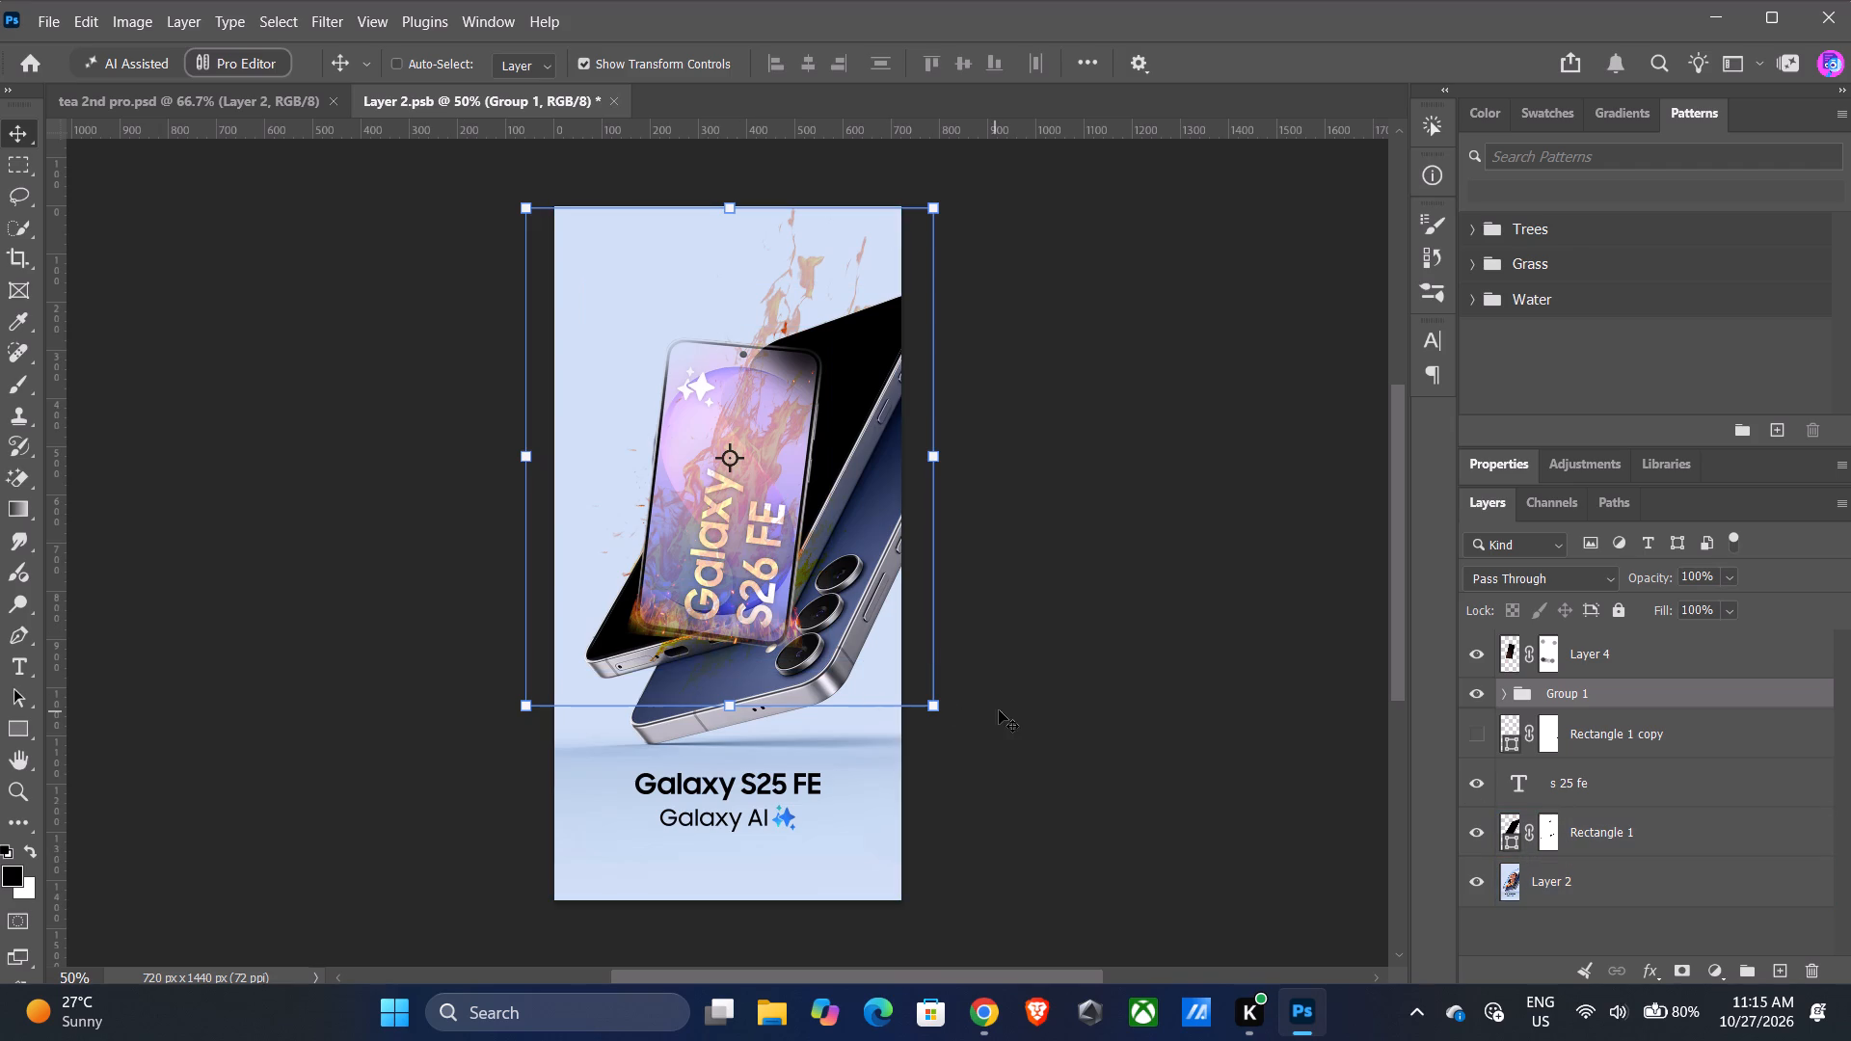
# Distort Group 1 toward the tilted black phone, pulling both top corners inward and setting the lower-right corner near the canvas edge.
pyautogui.keyDown('ctrl'); pyautogui.moveTo(934, 709); pyautogui.dragTo(822, 647); pyautogui.keyUp('ctrl')
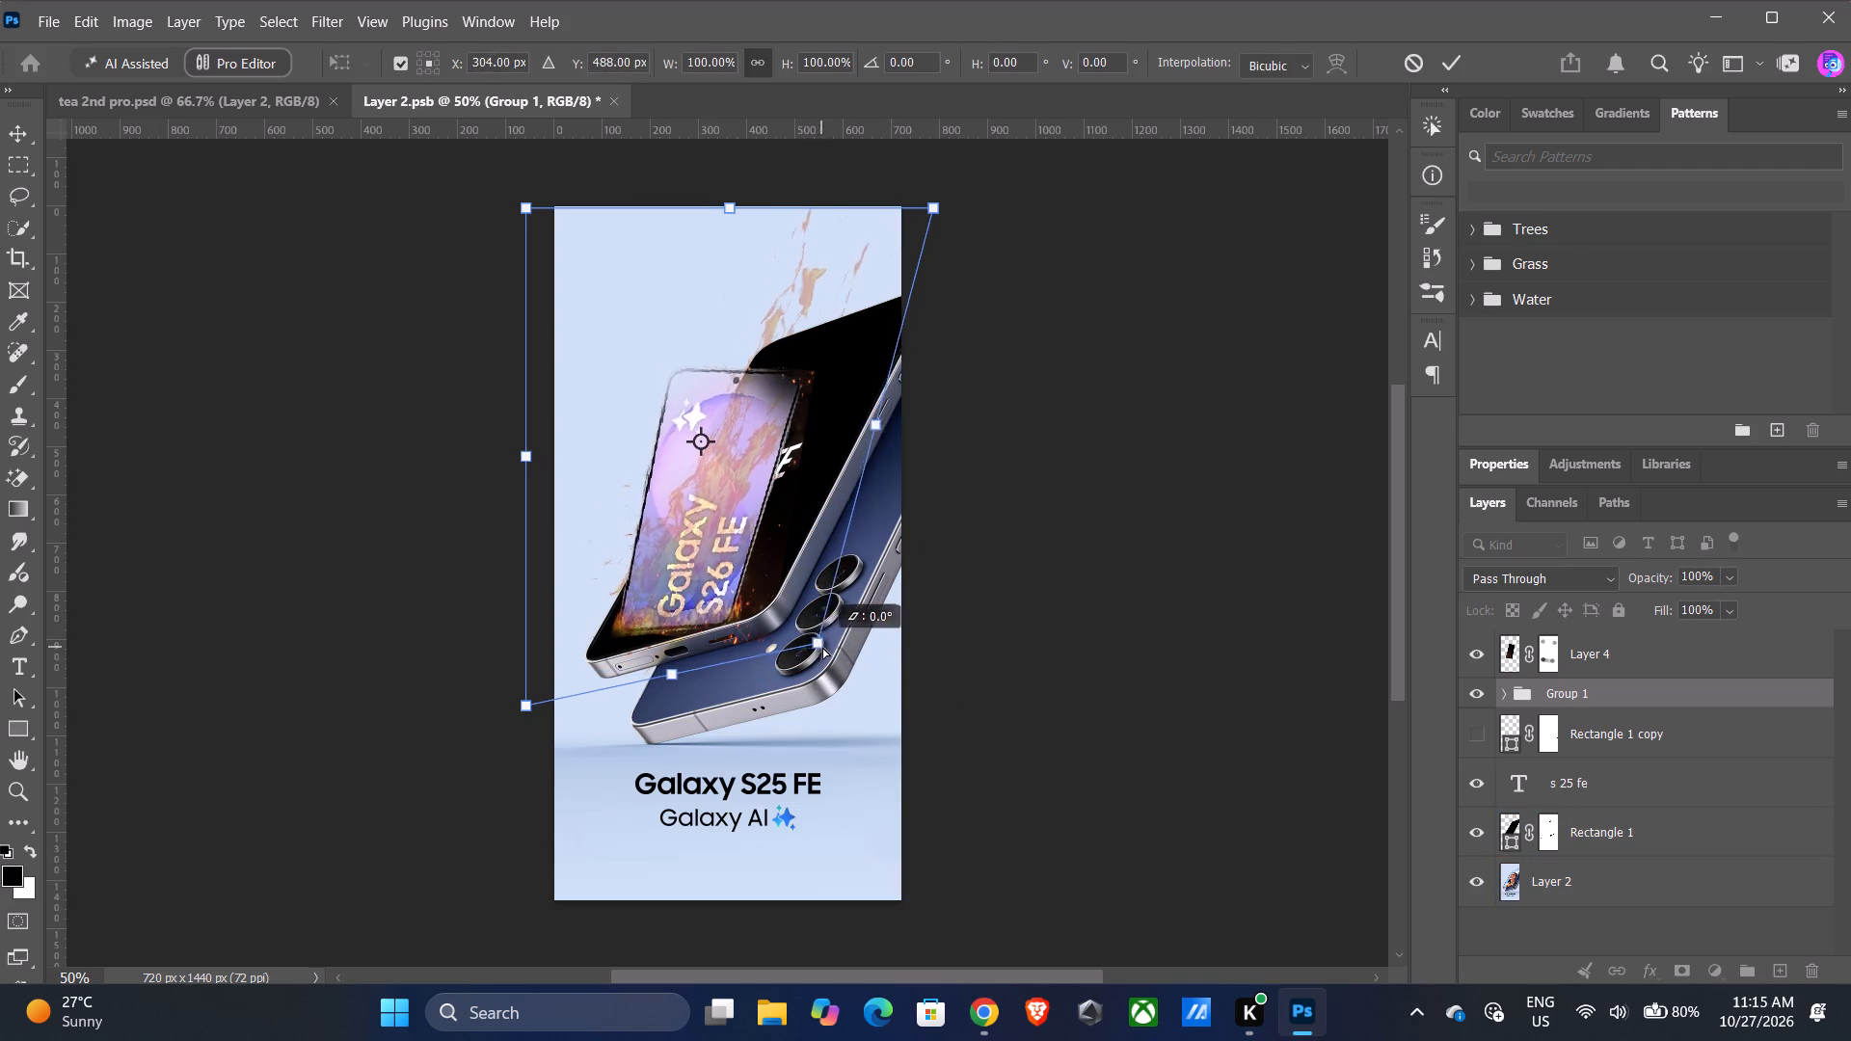
pyautogui.keyDown('ctrl'); pyautogui.moveTo(822, 647); pyautogui.dragTo(831, 647); pyautogui.keyUp('ctrl')
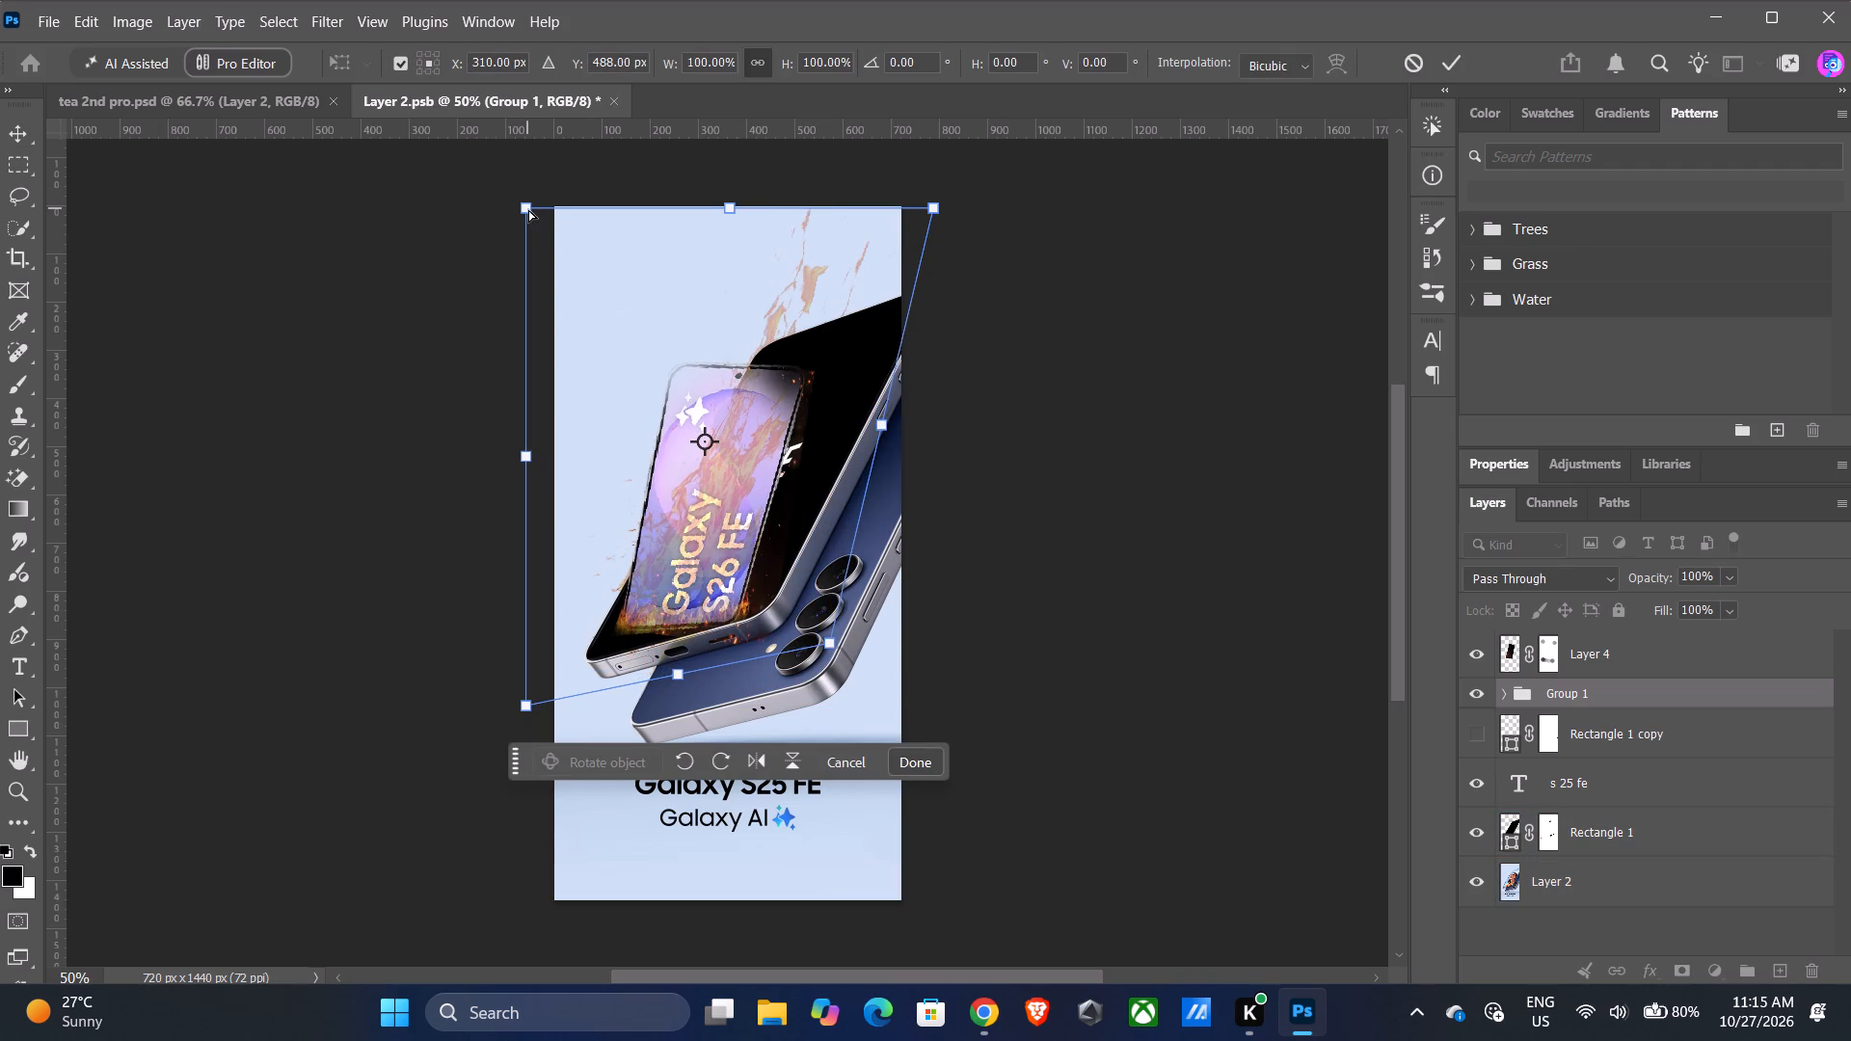
pyautogui.keyDown('ctrl'); pyautogui.moveTo(530, 205); pyautogui.dragTo(716, 289); pyautogui.keyUp('ctrl')
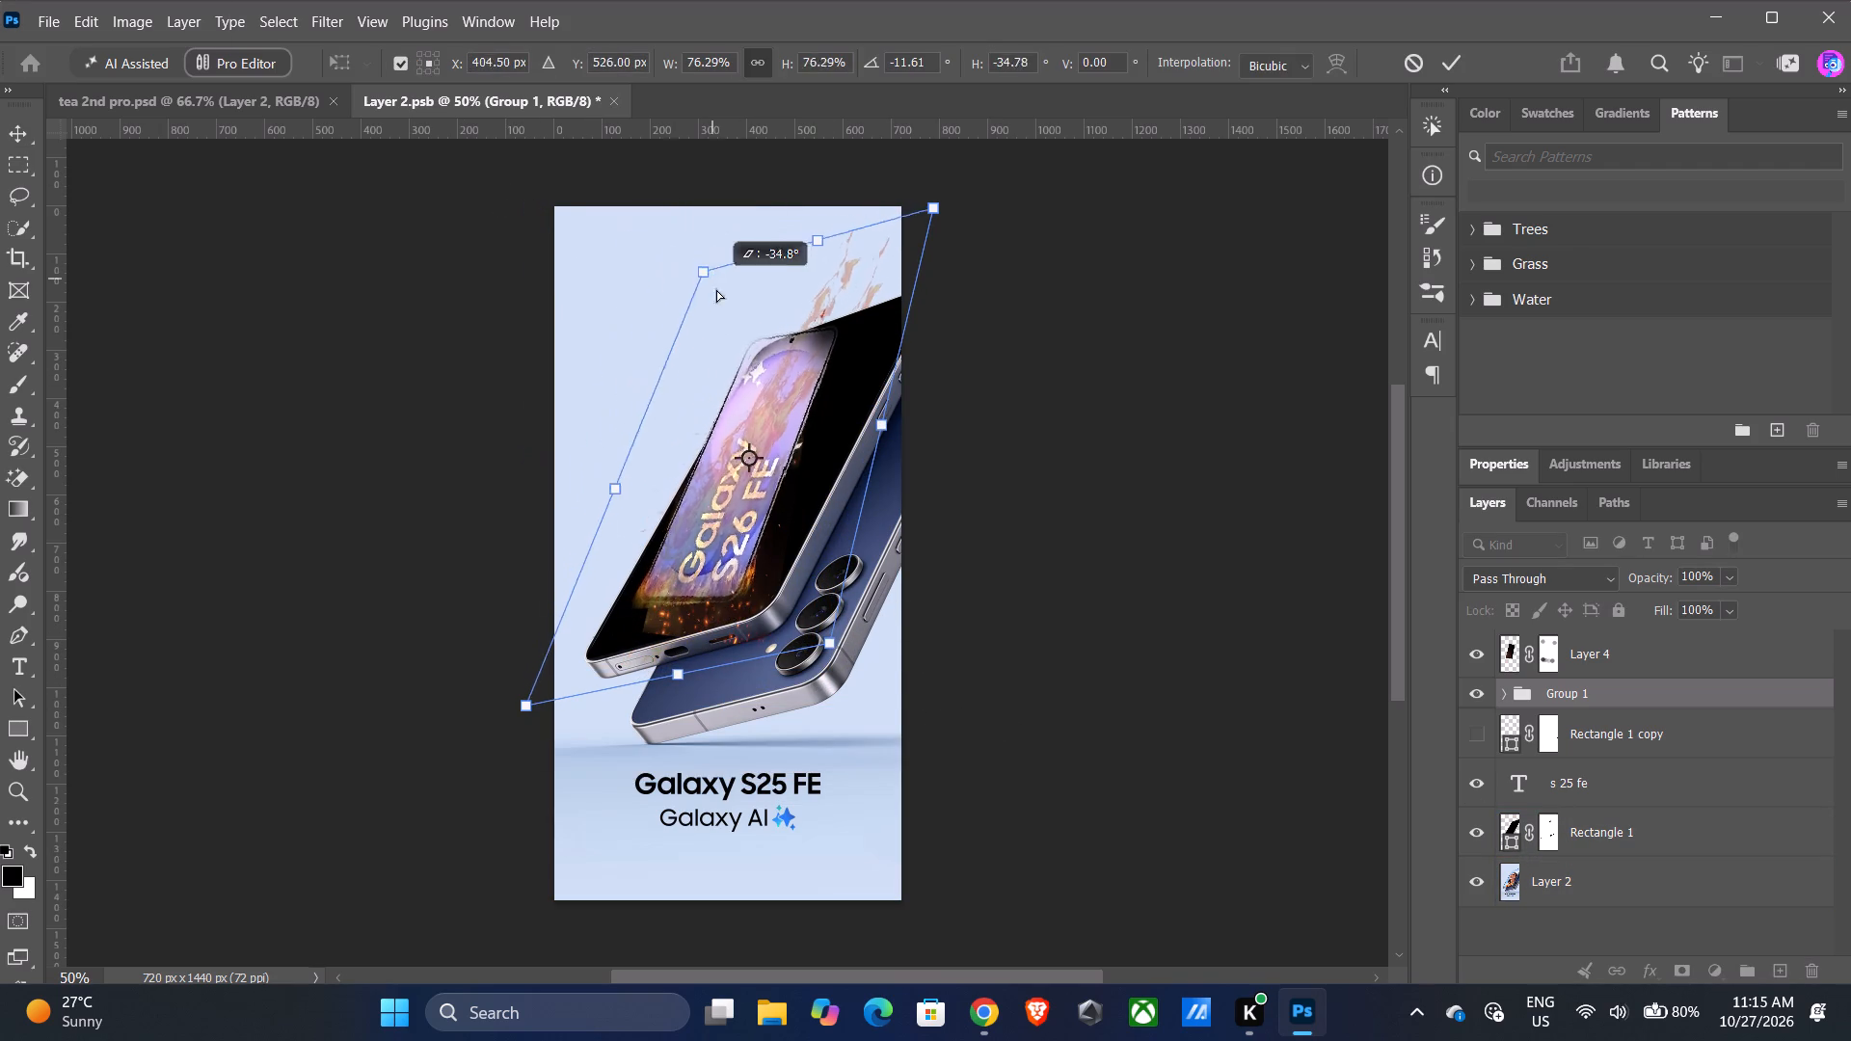
pyautogui.keyDown('ctrl'); pyautogui.moveTo(716, 289); pyautogui.dragTo(730, 308); pyautogui.keyUp('ctrl')
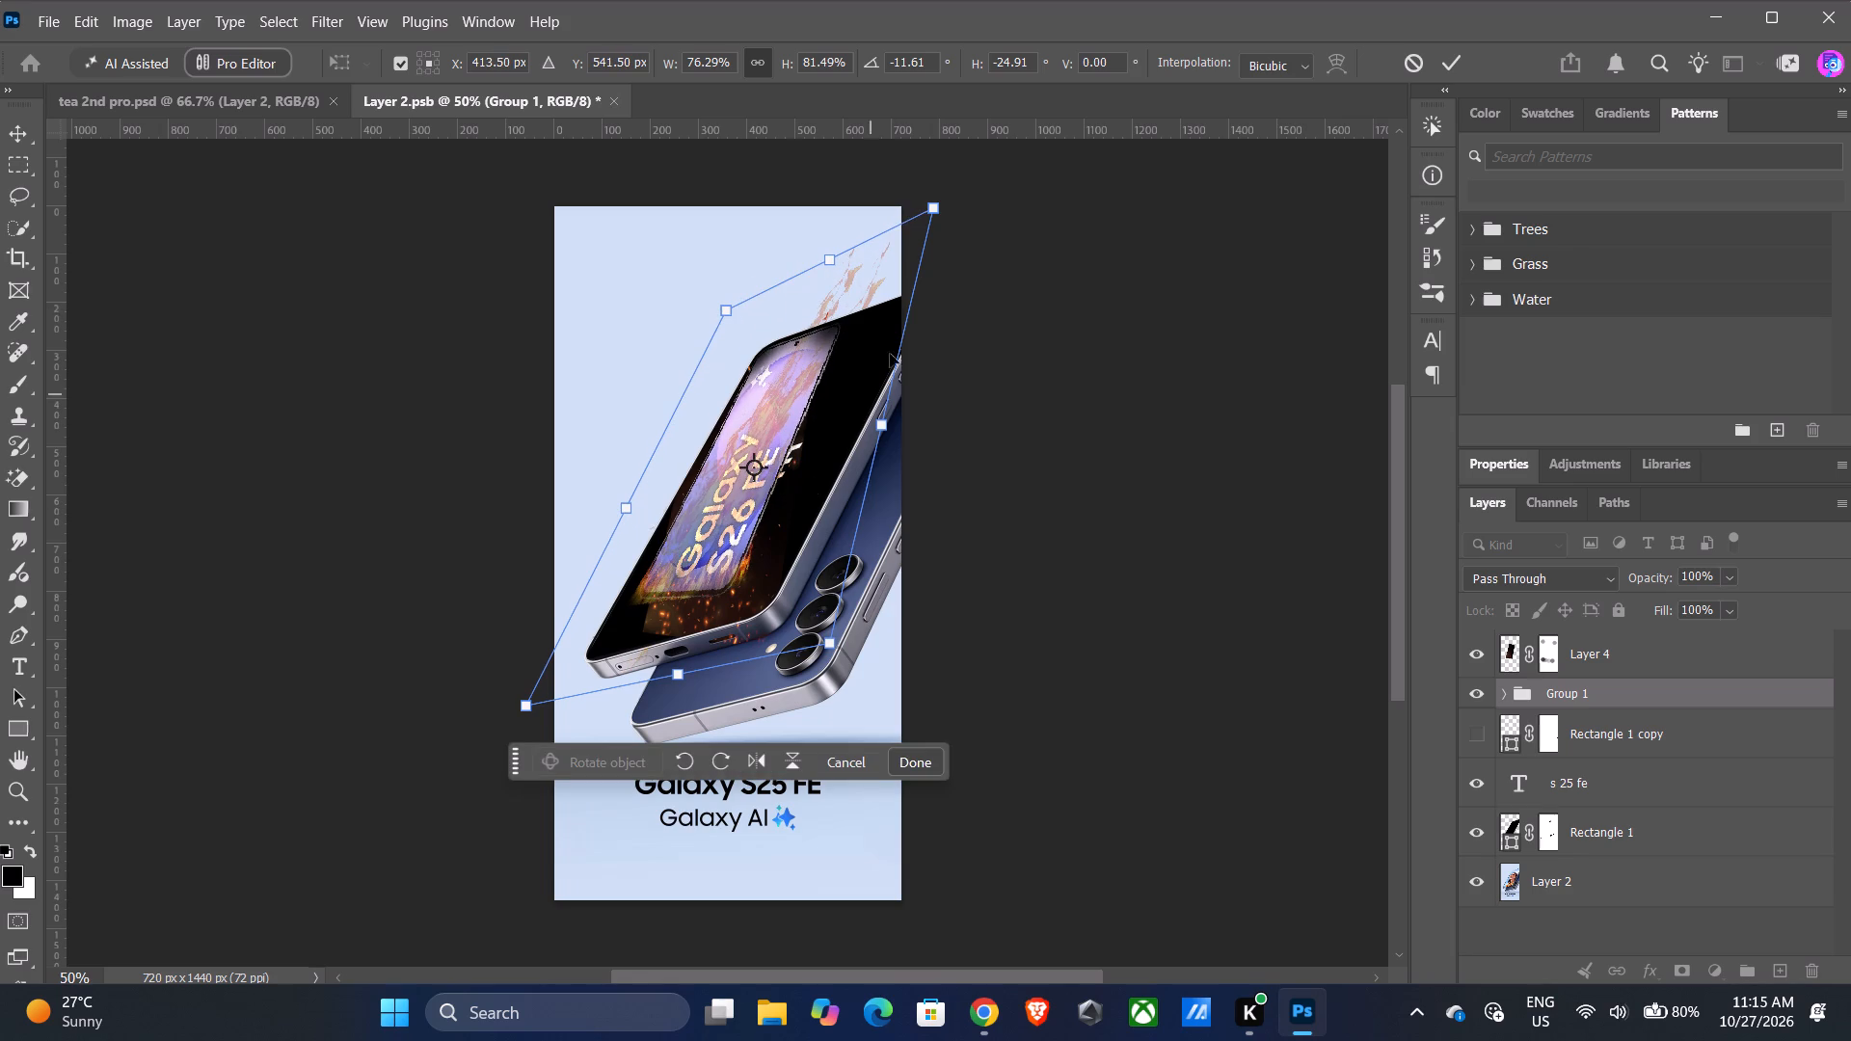
pyautogui.keyDown('ctrl'); pyautogui.moveTo(834, 642); pyautogui.dragTo(867, 666); pyautogui.keyUp('ctrl')
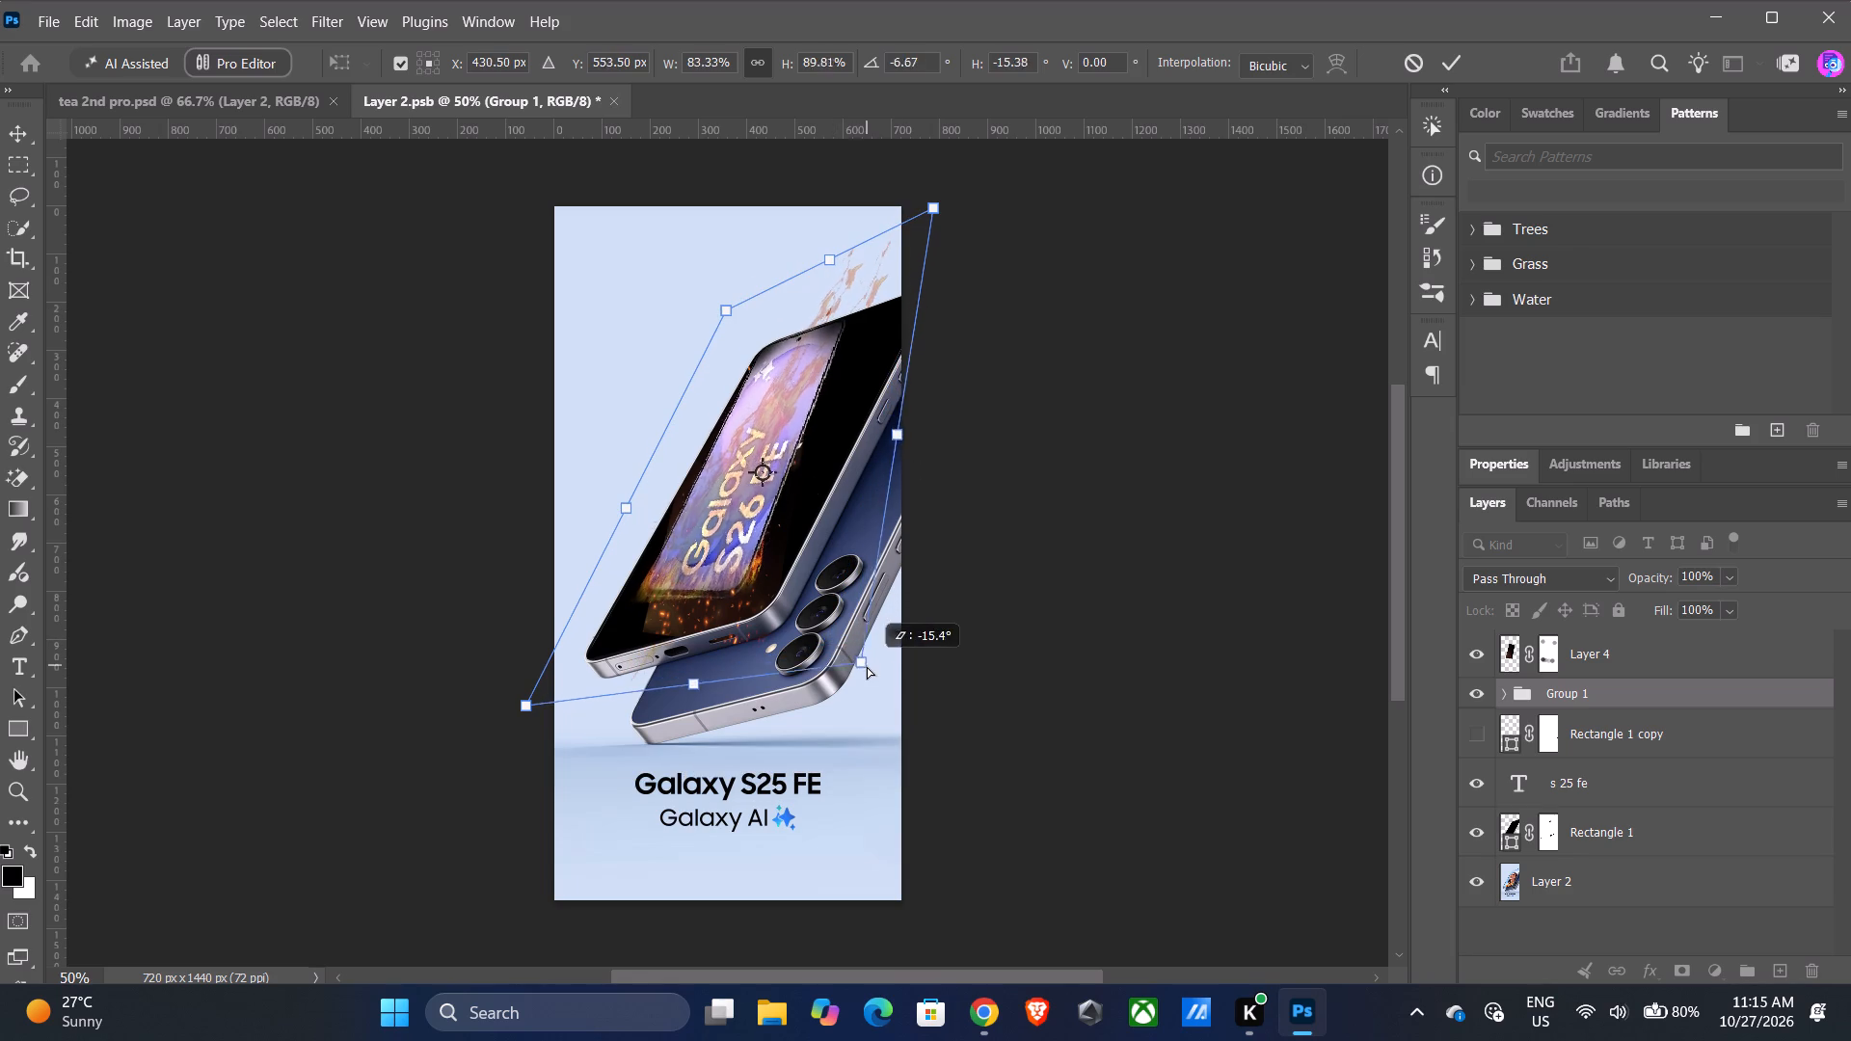
pyautogui.keyDown('ctrl'); pyautogui.moveTo(867, 666); pyautogui.dragTo(909, 719); pyautogui.keyUp('ctrl')
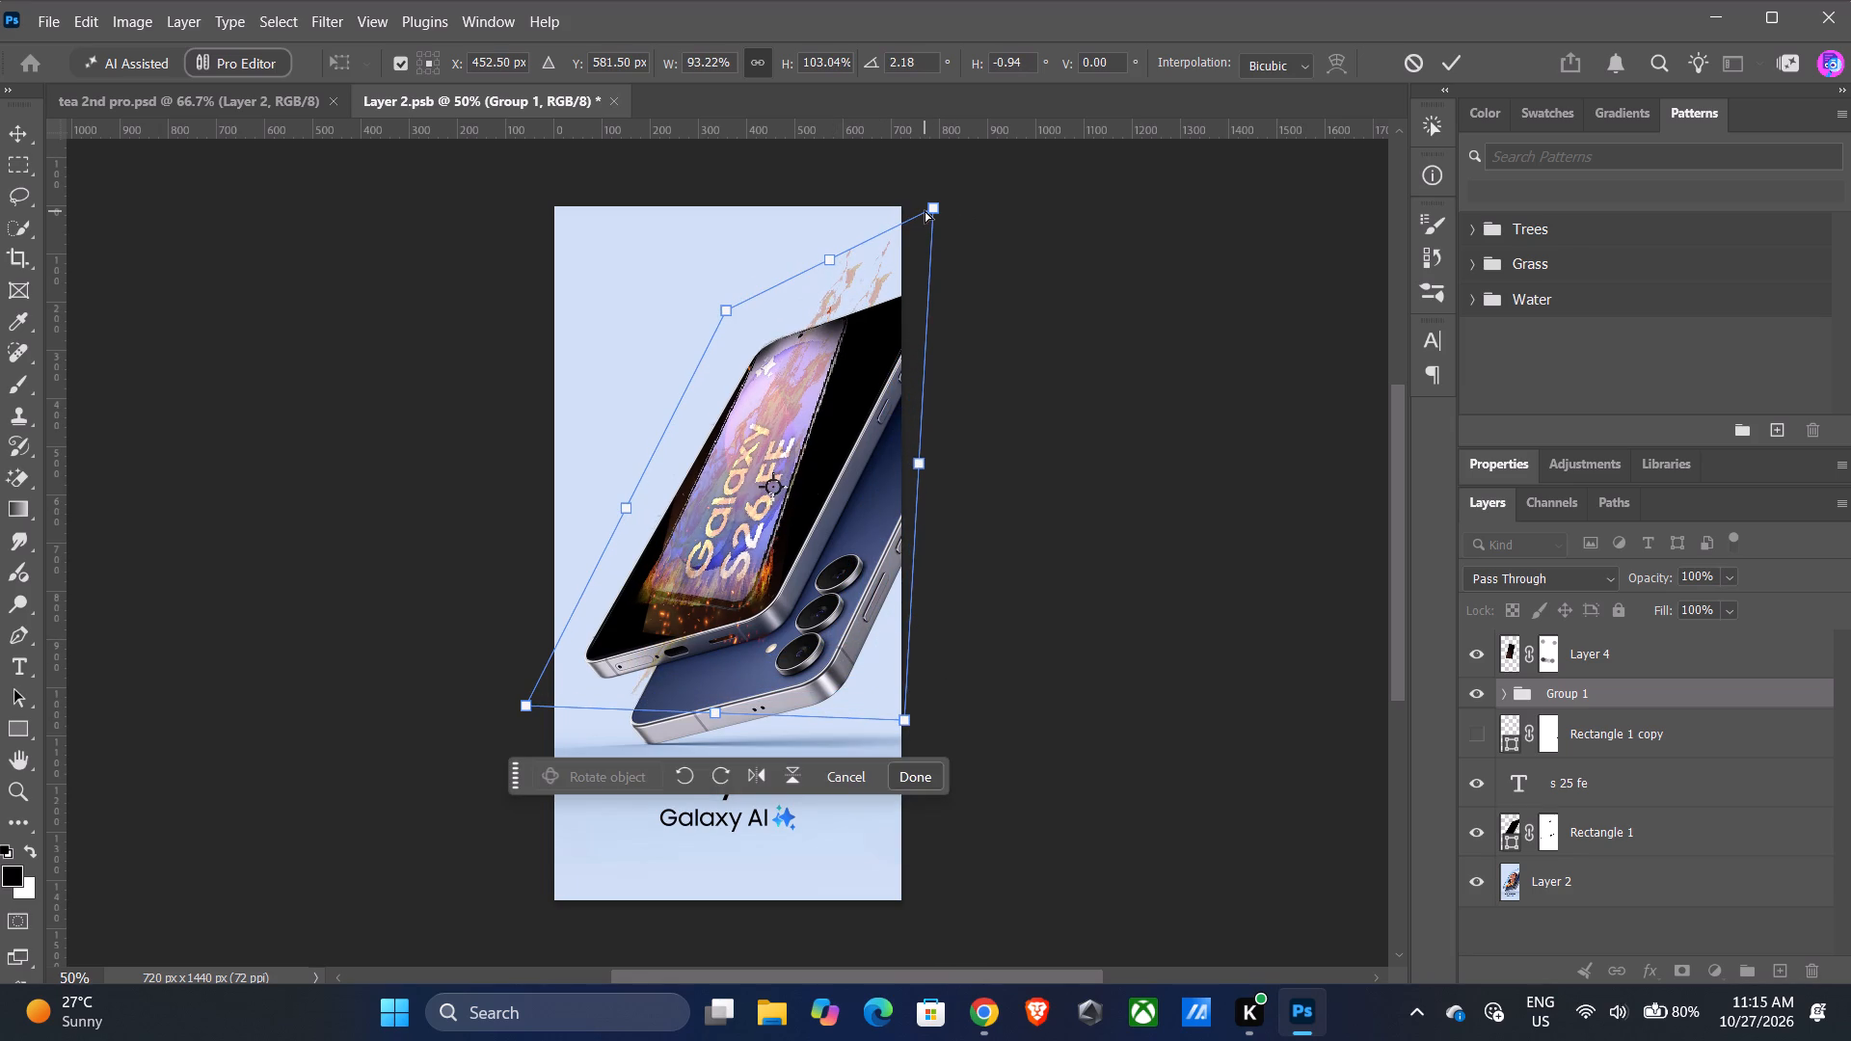
pyautogui.keyDown('ctrl'); pyautogui.moveTo(934, 209); pyautogui.dragTo(904, 273); pyautogui.keyUp('ctrl')
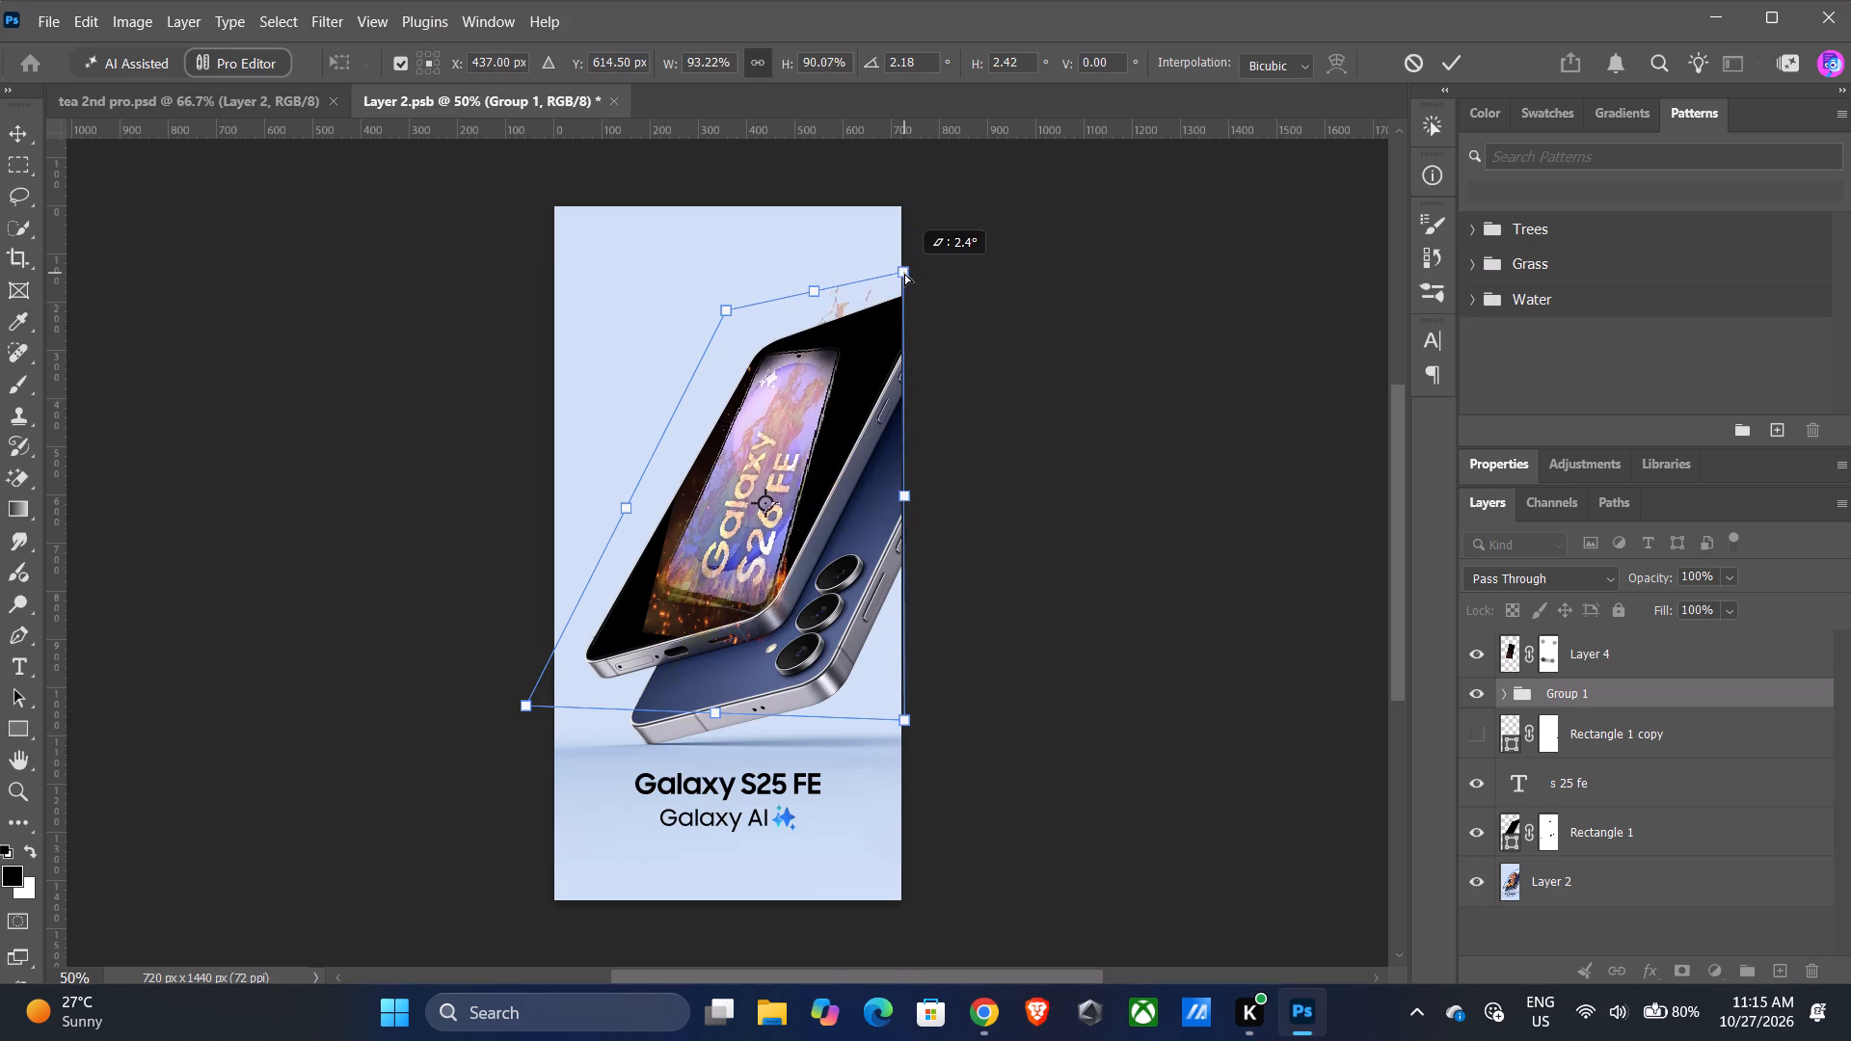
pyautogui.keyDown('ctrl'); pyautogui.moveTo(904, 273); pyautogui.dragTo(900, 287); pyautogui.keyUp('ctrl')
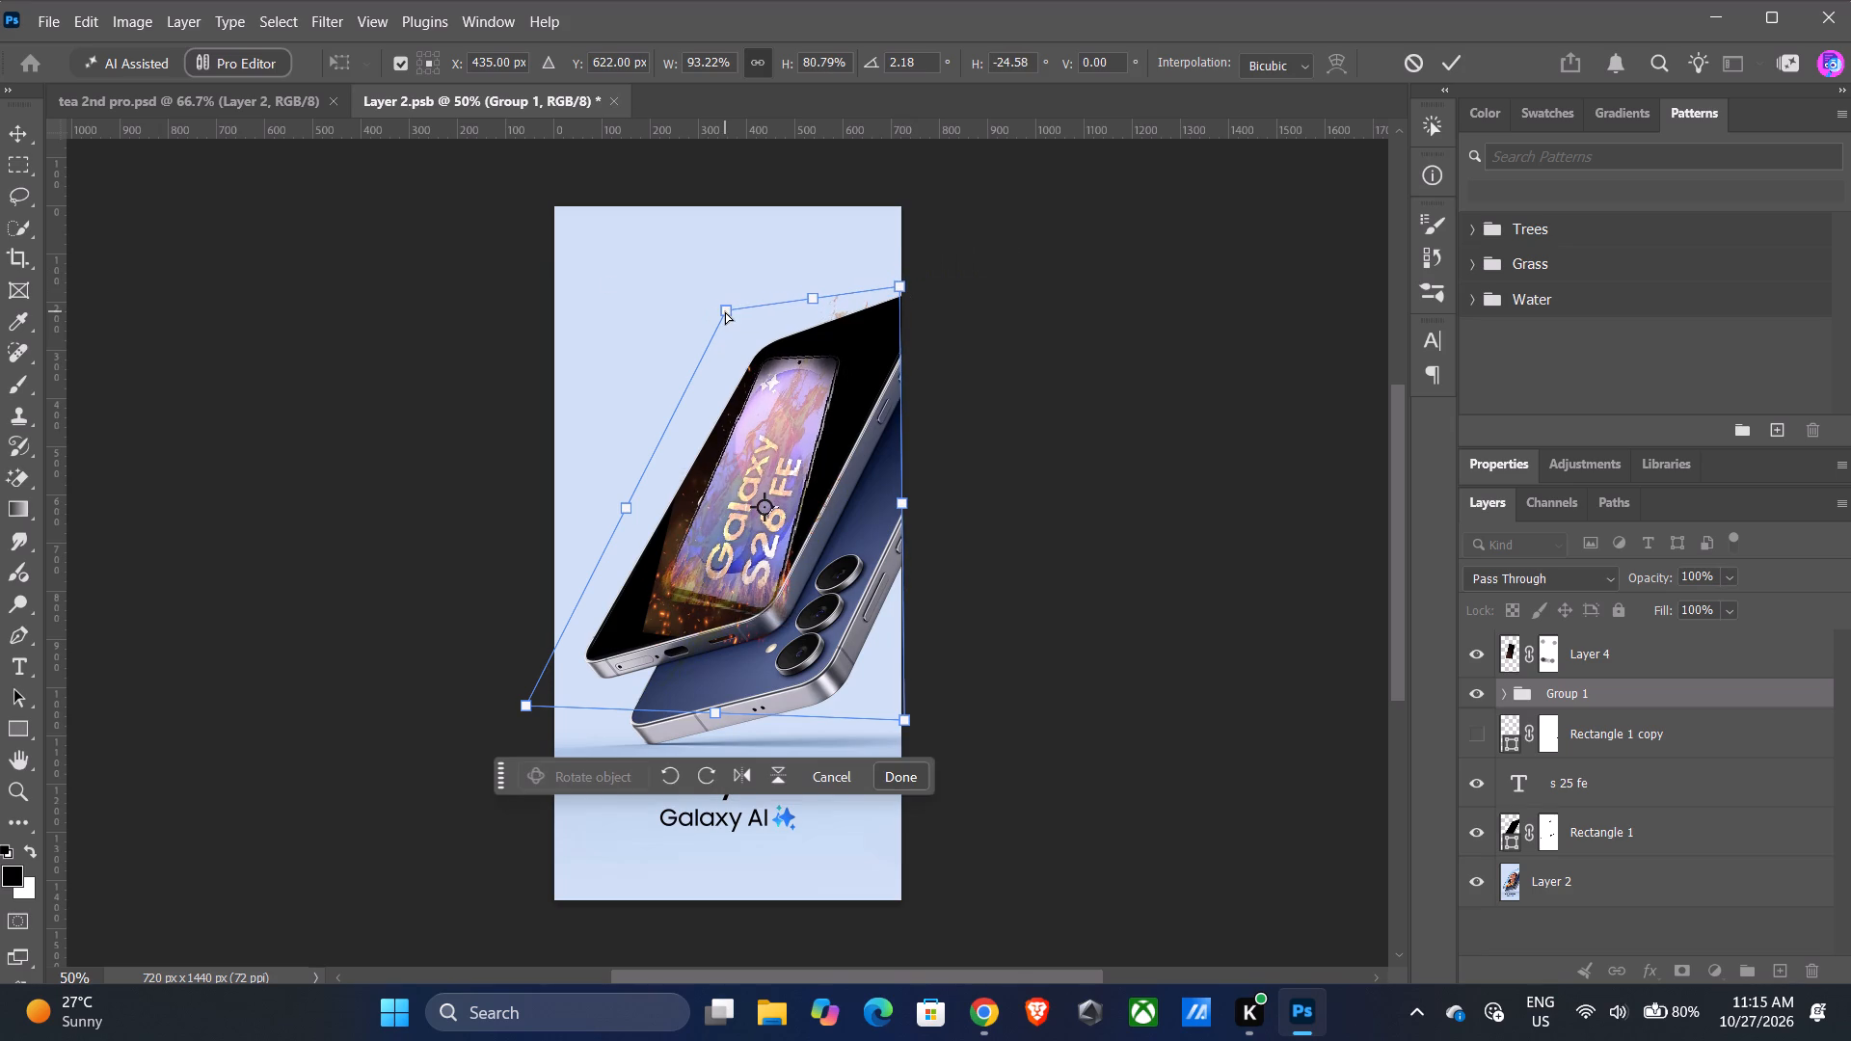
# Refine Group 1's distortion by nudging its upper-left corner and drawing both bottom corners inward around the tilted phone.
pyautogui.keyDown('ctrl'); pyautogui.moveTo(725, 311); pyautogui.dragTo(696, 336); pyautogui.keyUp('ctrl')
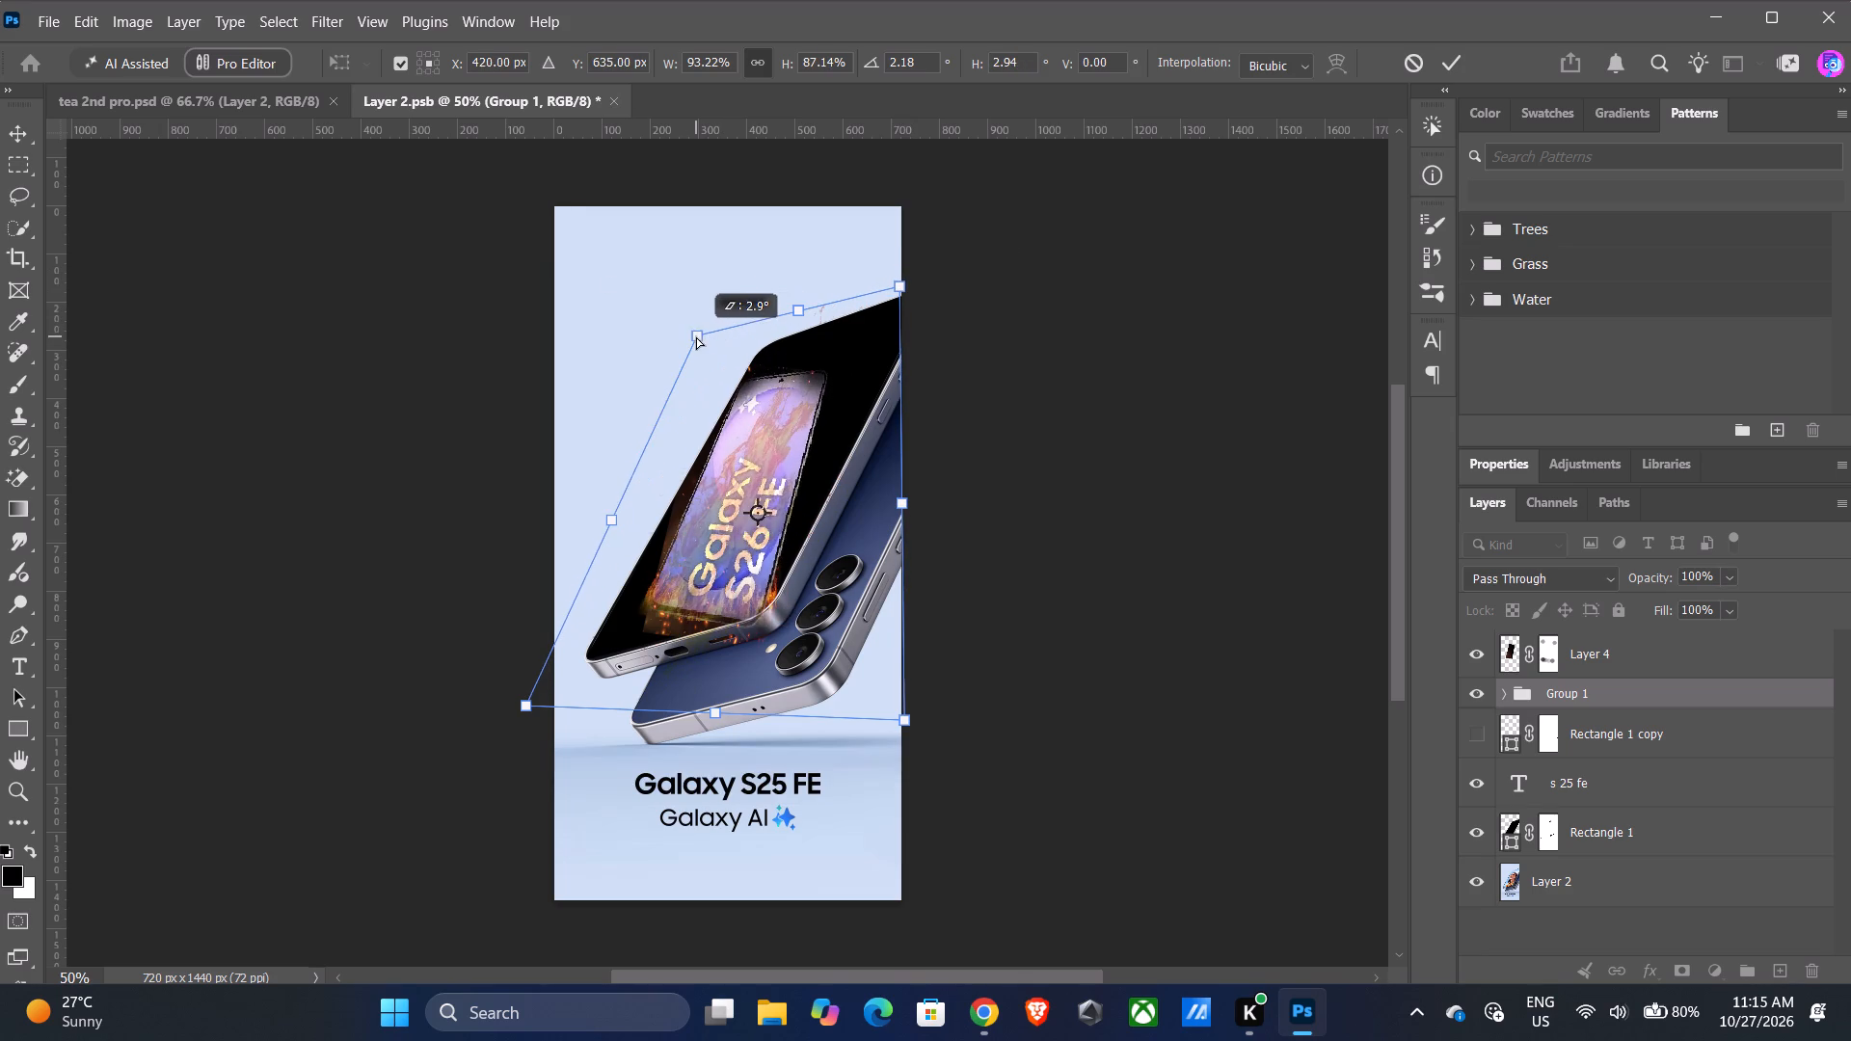
pyautogui.keyDown('ctrl'); pyautogui.moveTo(696, 336); pyautogui.dragTo(734, 322); pyautogui.keyUp('ctrl')
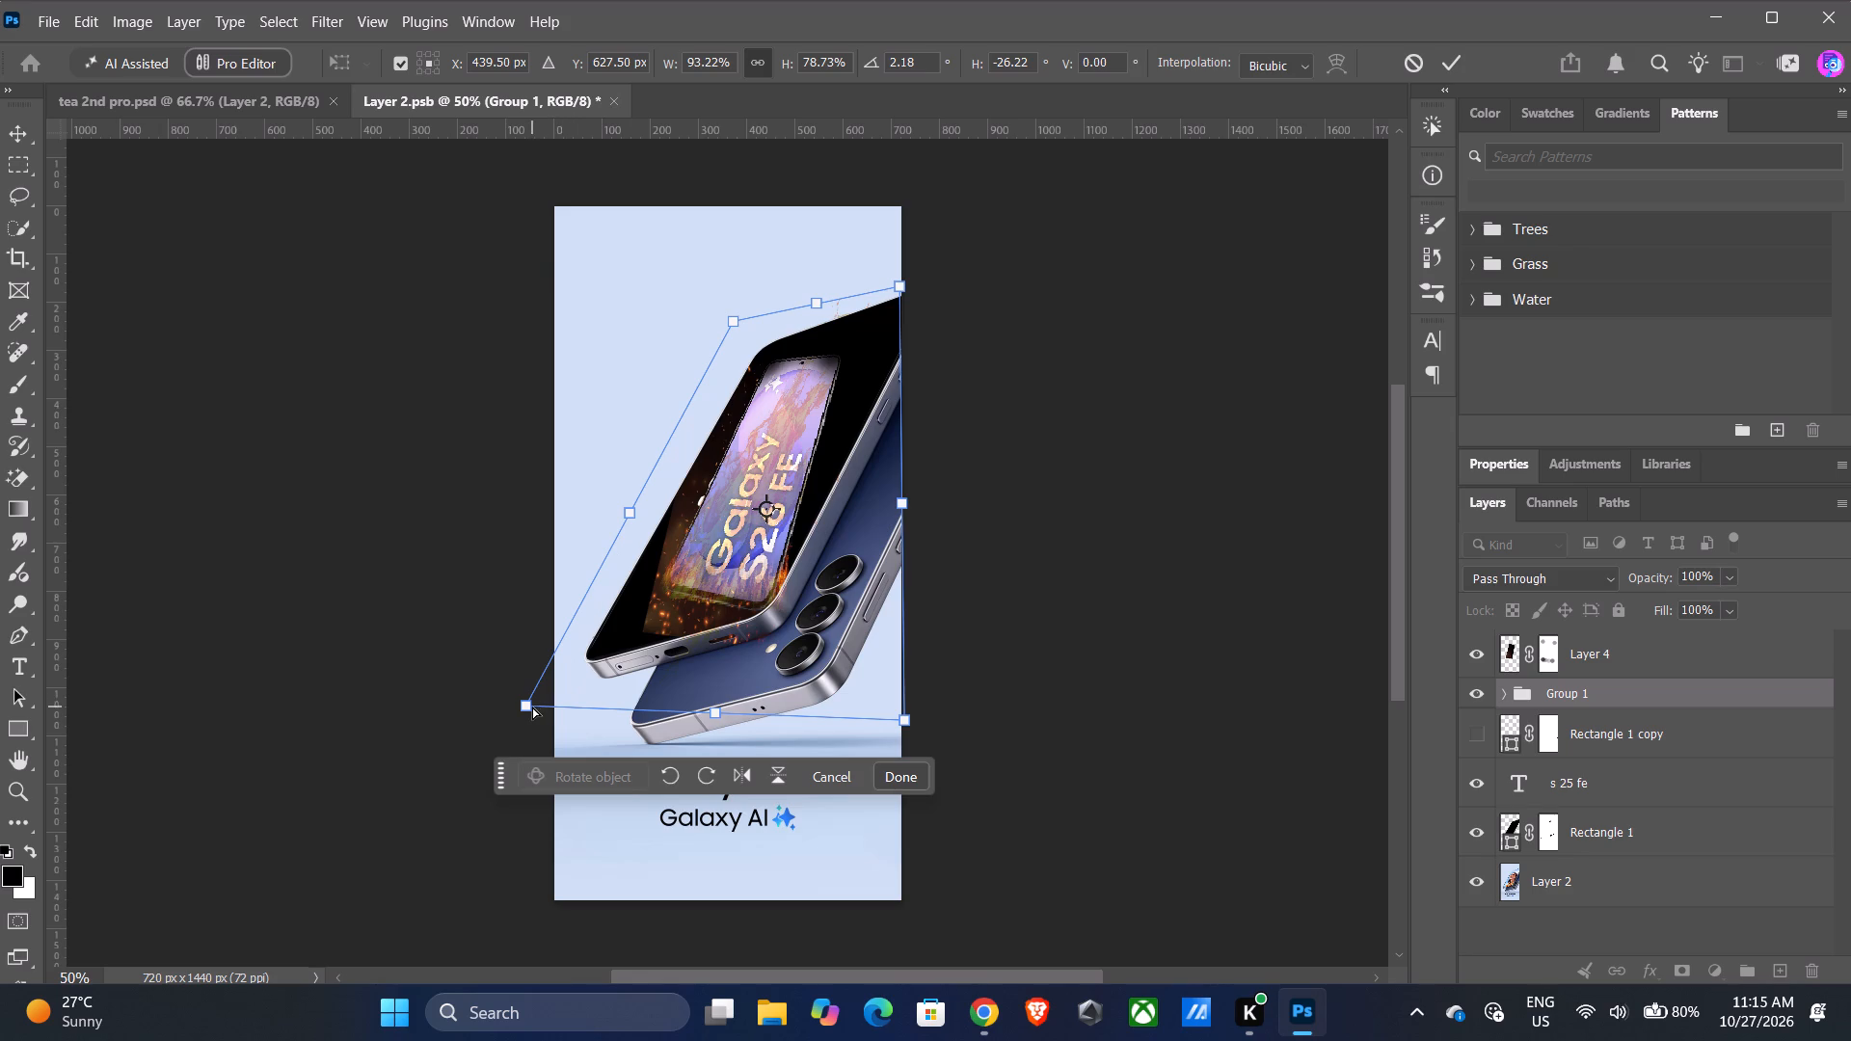
pyautogui.keyDown('ctrl'); pyautogui.moveTo(532, 707); pyautogui.dragTo(551, 678); pyautogui.keyUp('ctrl')
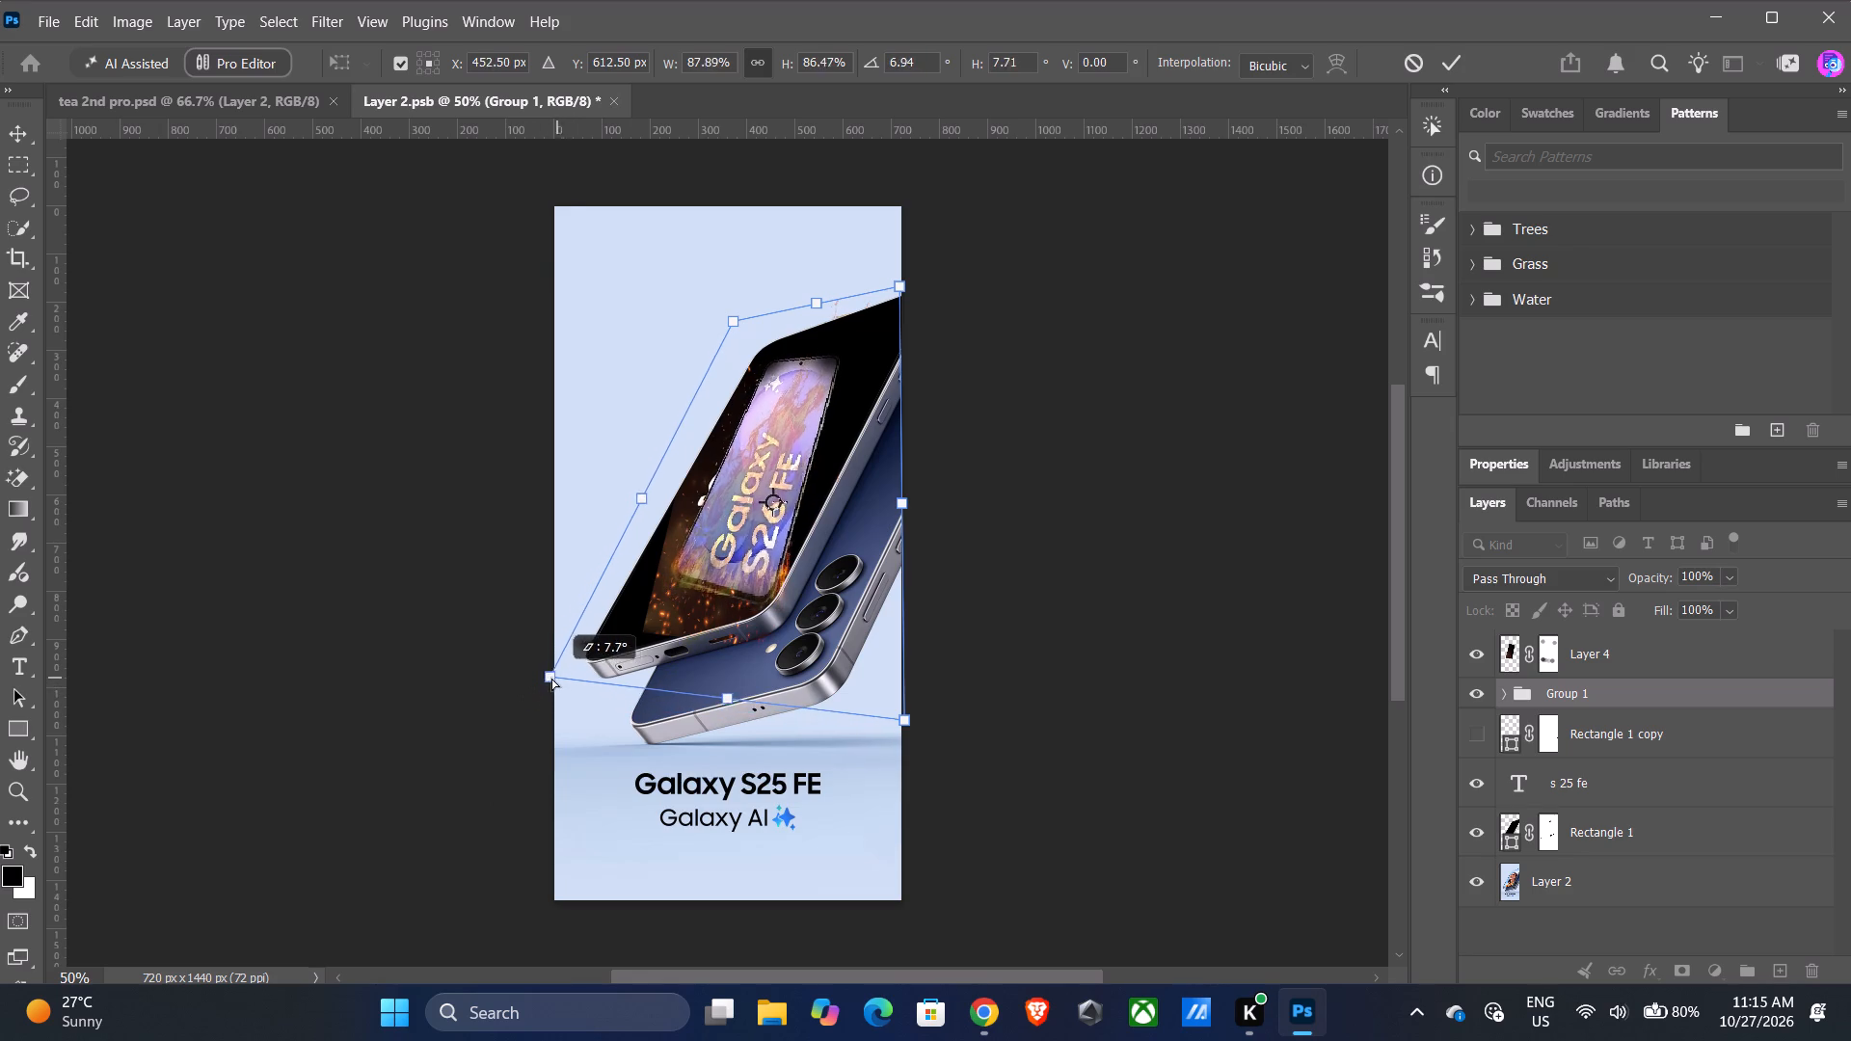
pyautogui.keyDown('ctrl'); pyautogui.moveTo(551, 678); pyautogui.dragTo(551, 675); pyautogui.keyUp('ctrl')
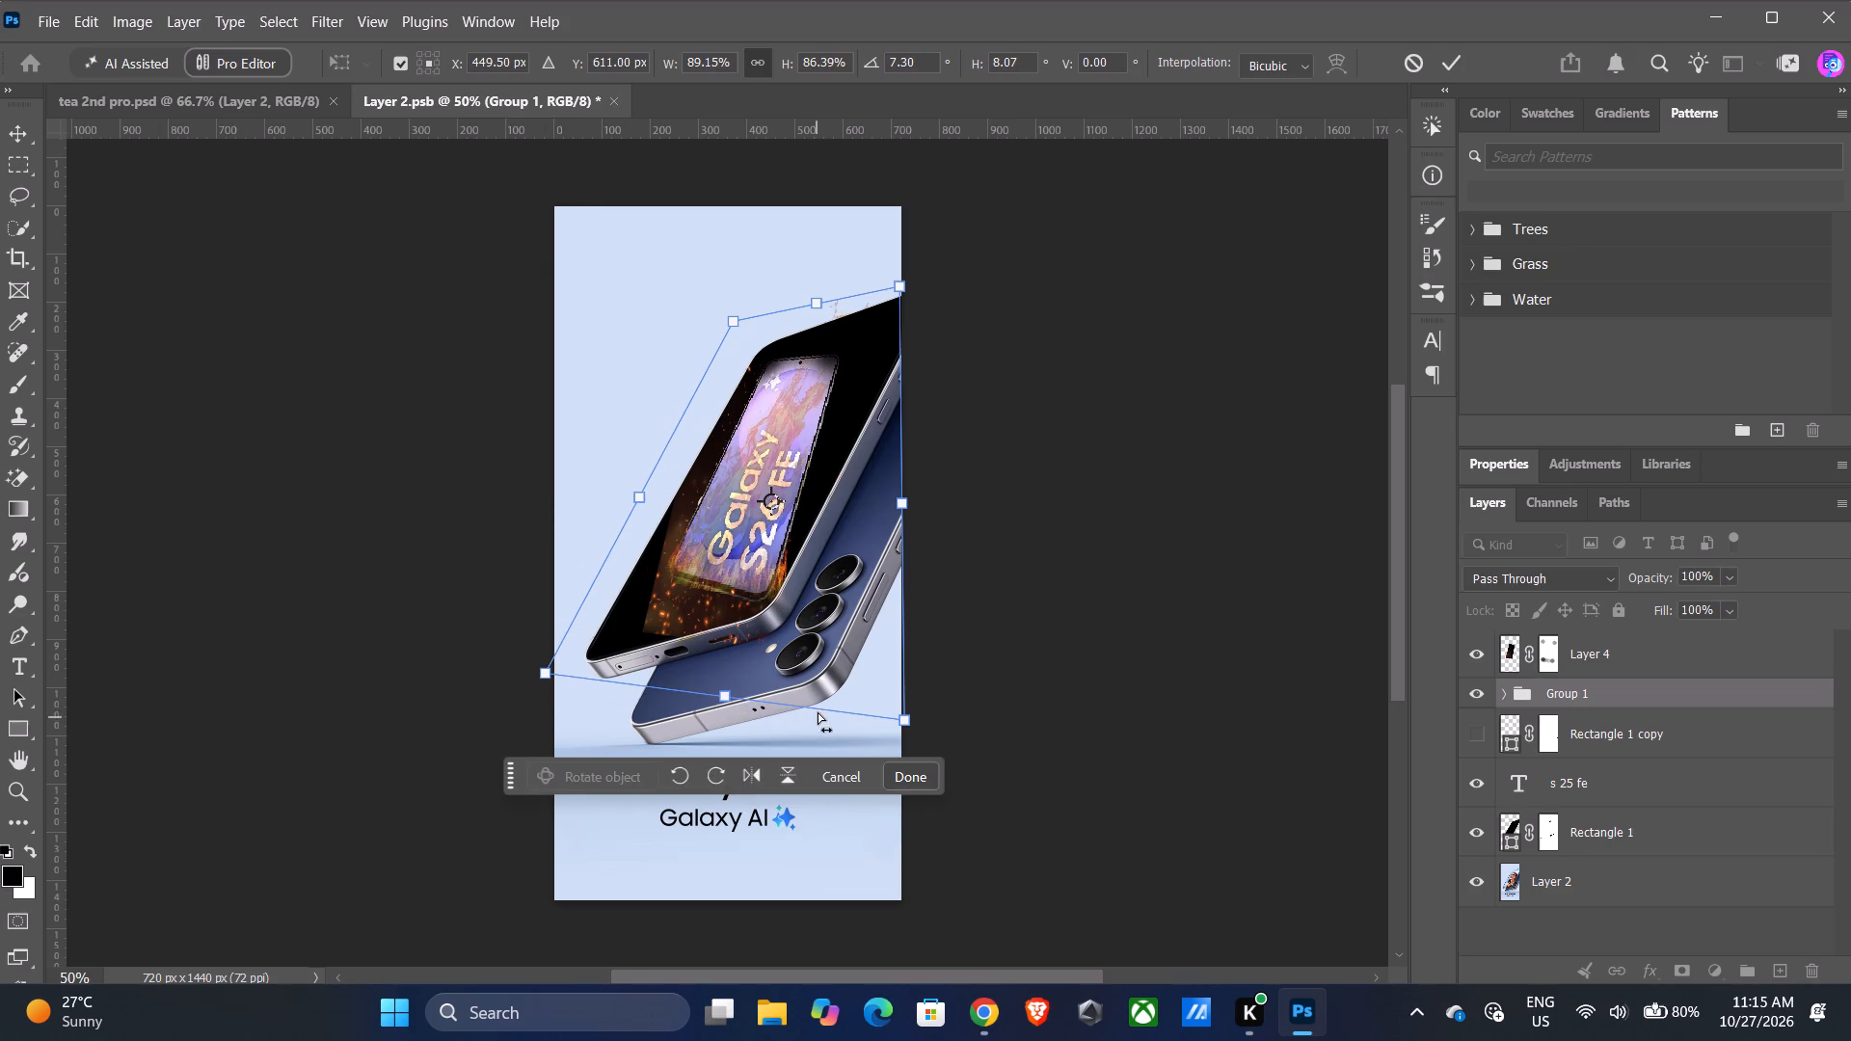
pyautogui.keyDown('ctrl'); pyautogui.moveTo(906, 716); pyautogui.dragTo(859, 706); pyautogui.keyUp('ctrl')
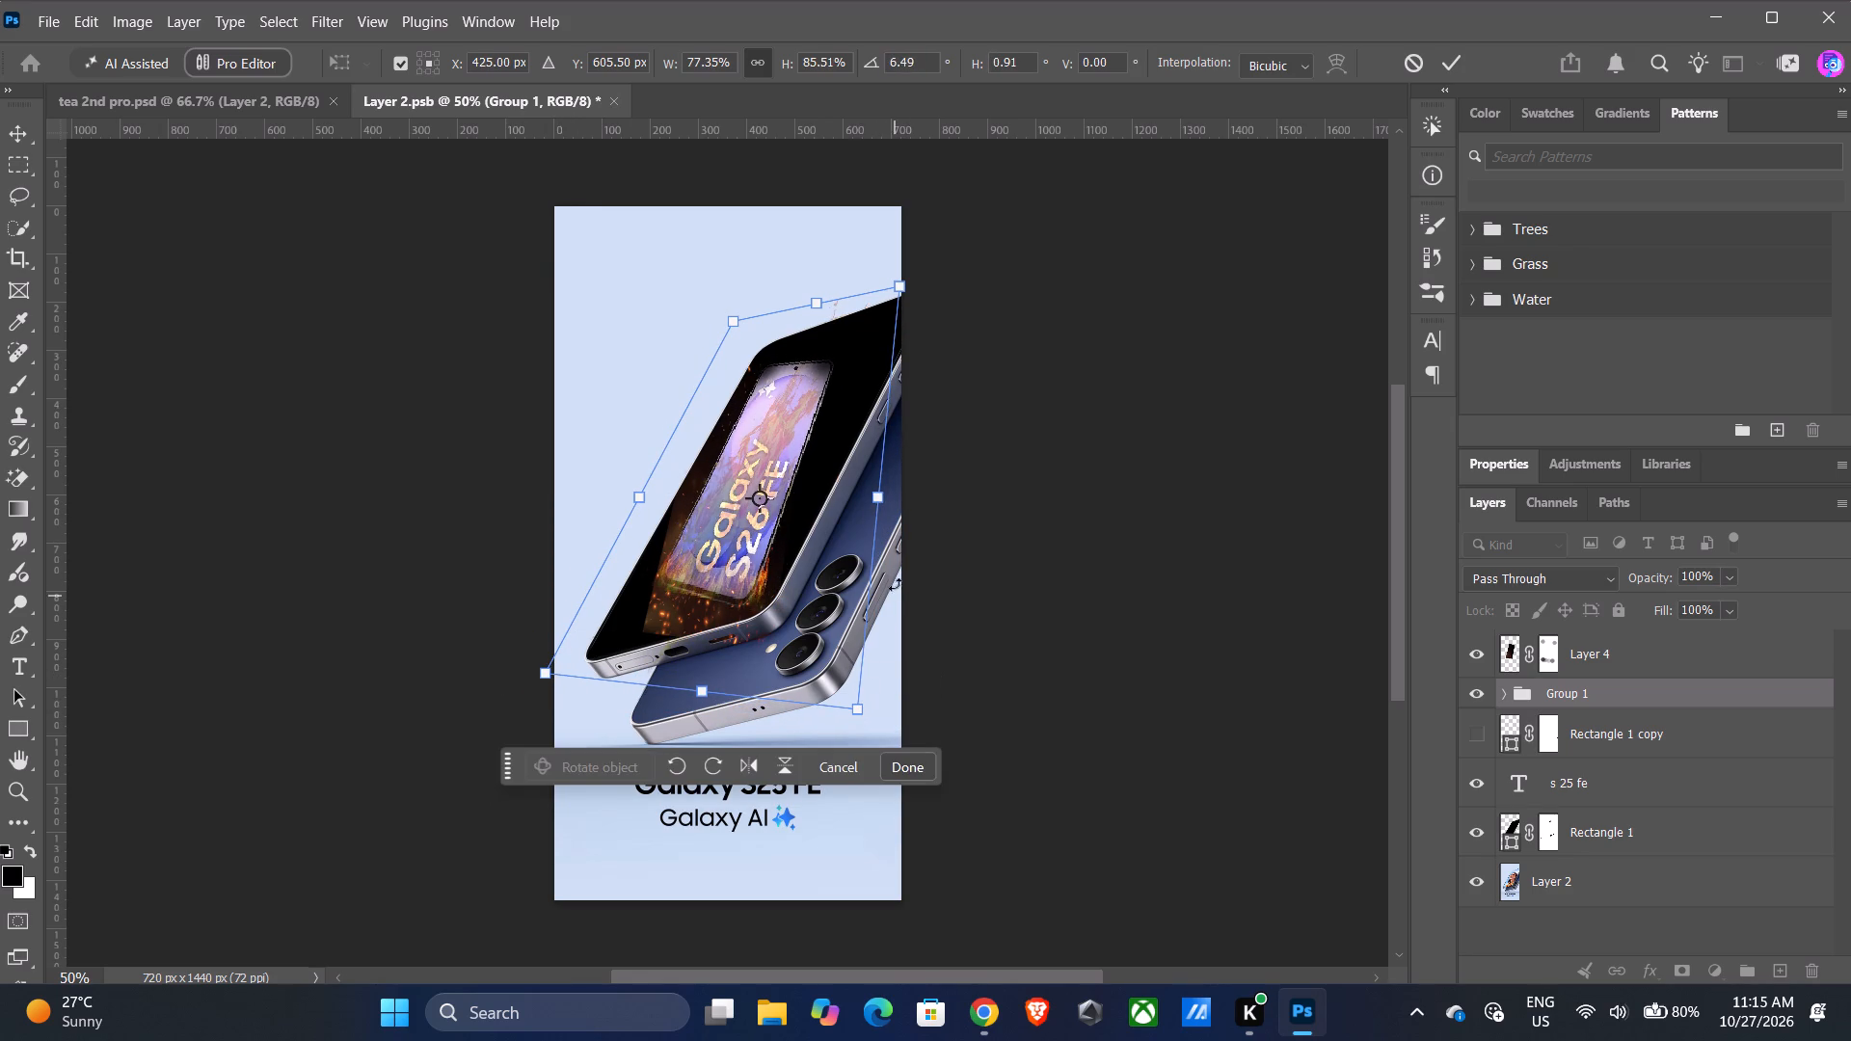
# Widen Group 1's distortion on both sides and raise its bottom edge, to about 90% width and 83% height.
pyautogui.keyDown('ctrl'); pyautogui.moveTo(876, 495); pyautogui.dragTo(899, 495); pyautogui.keyUp('ctrl')
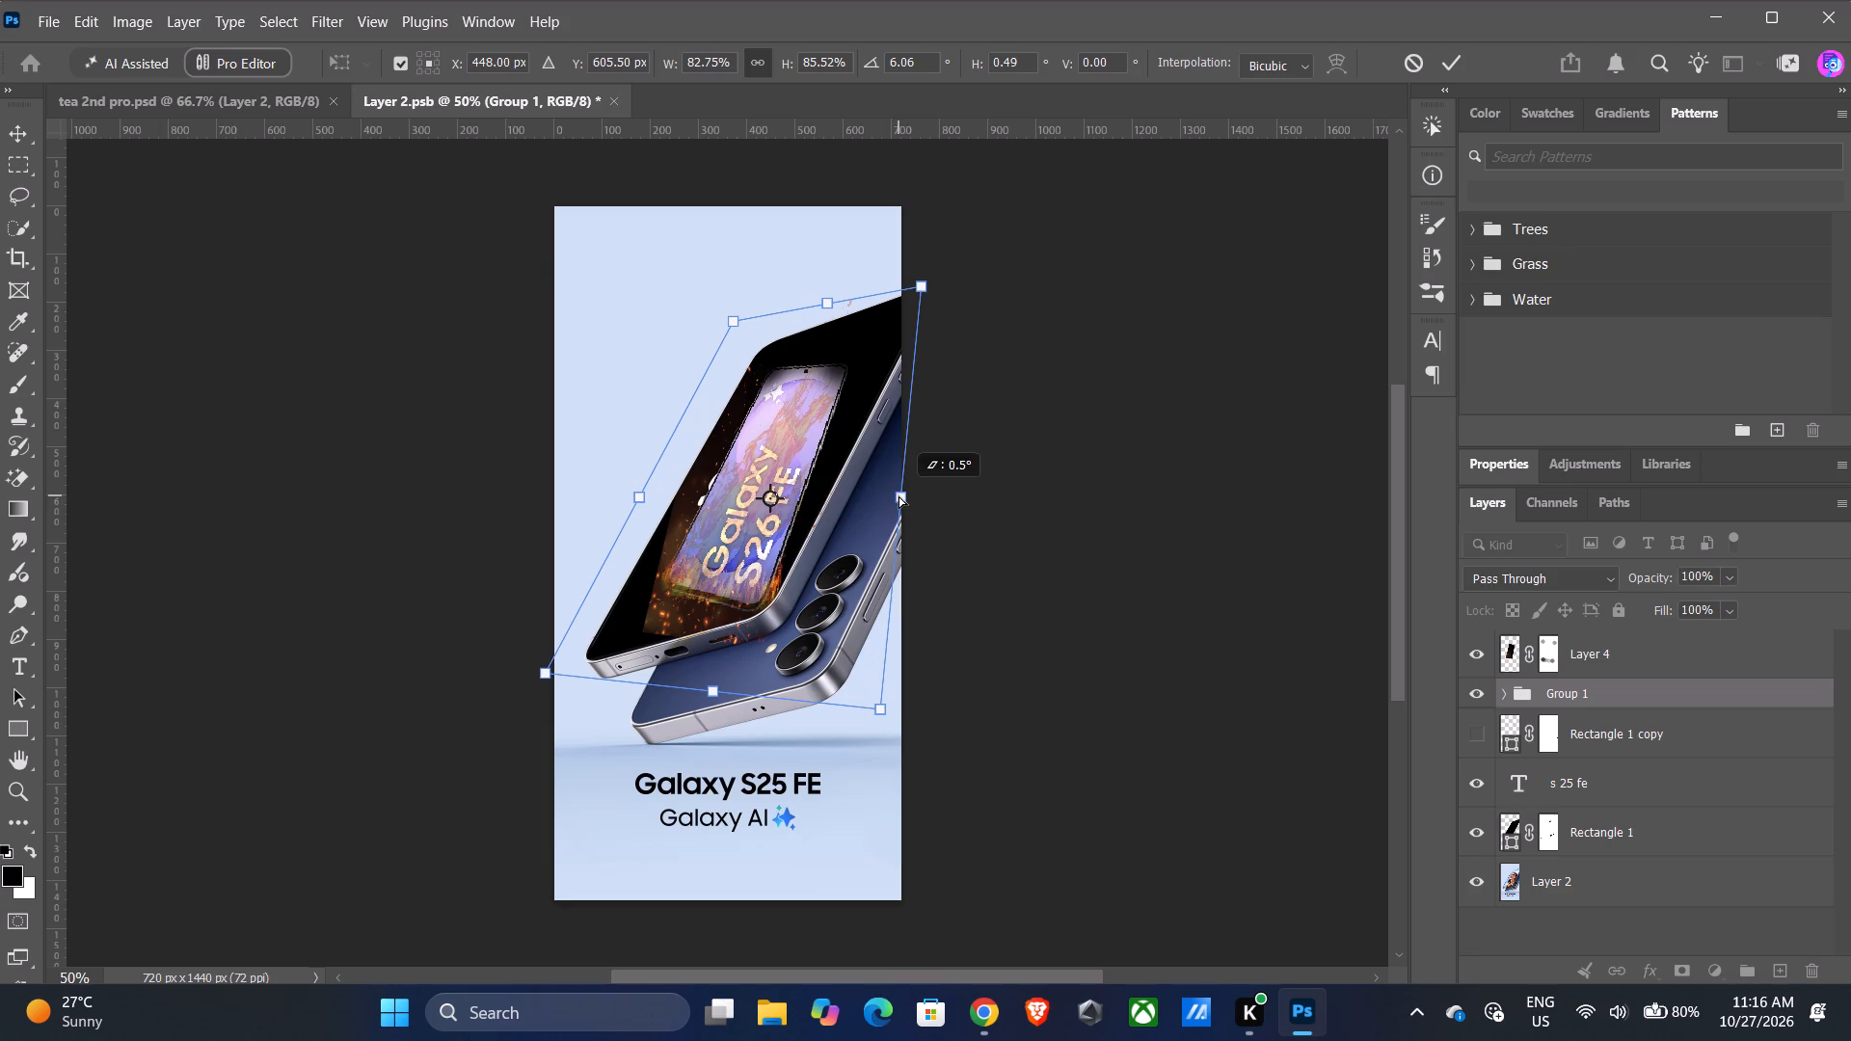
pyautogui.keyDown('ctrl'); pyautogui.moveTo(899, 495); pyautogui.dragTo(914, 494); pyautogui.keyUp('ctrl')
pyautogui.keyDown('ctrl'); pyautogui.moveTo(636, 495); pyautogui.dragTo(622, 488); pyautogui.keyUp('ctrl')
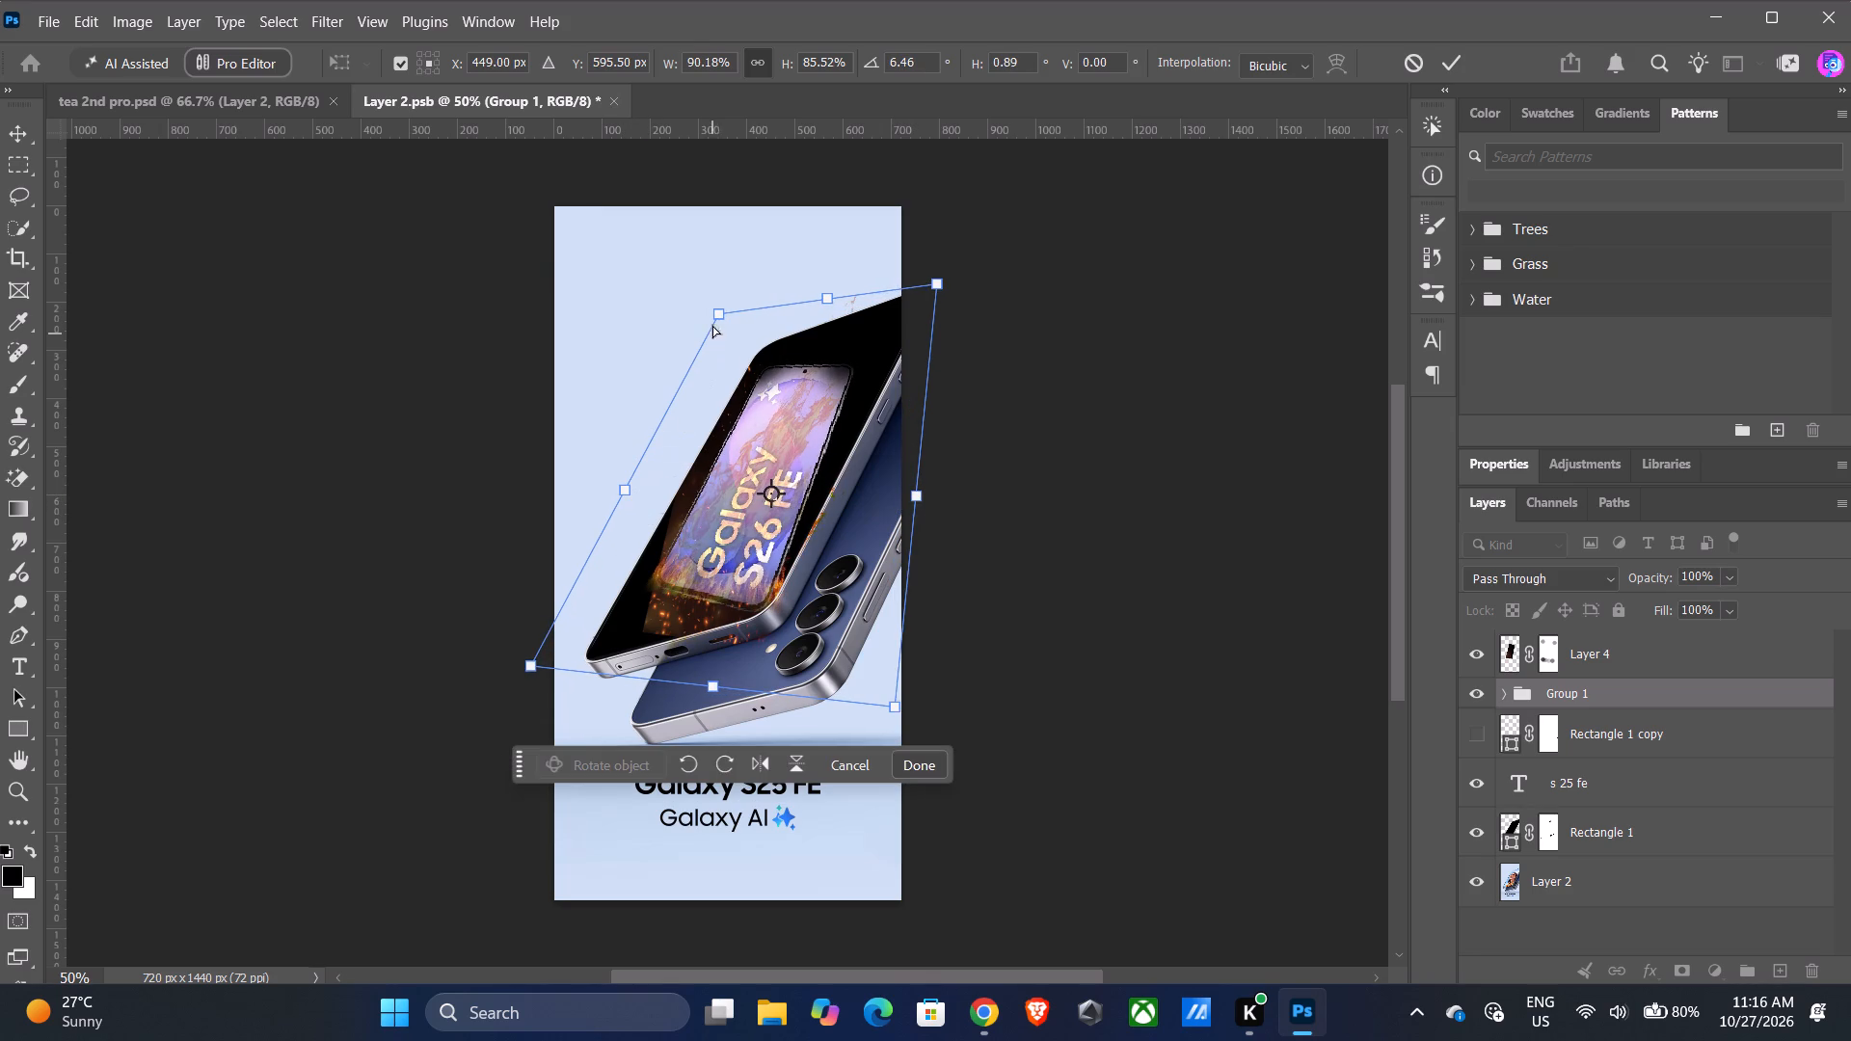
pyautogui.keyDown('ctrl'); pyautogui.moveTo(720, 308); pyautogui.dragTo(723, 322); pyautogui.keyUp('ctrl')
pyautogui.keyDown('ctrl'); pyautogui.moveTo(714, 686); pyautogui.dragTo(720, 668); pyautogui.keyUp('ctrl')
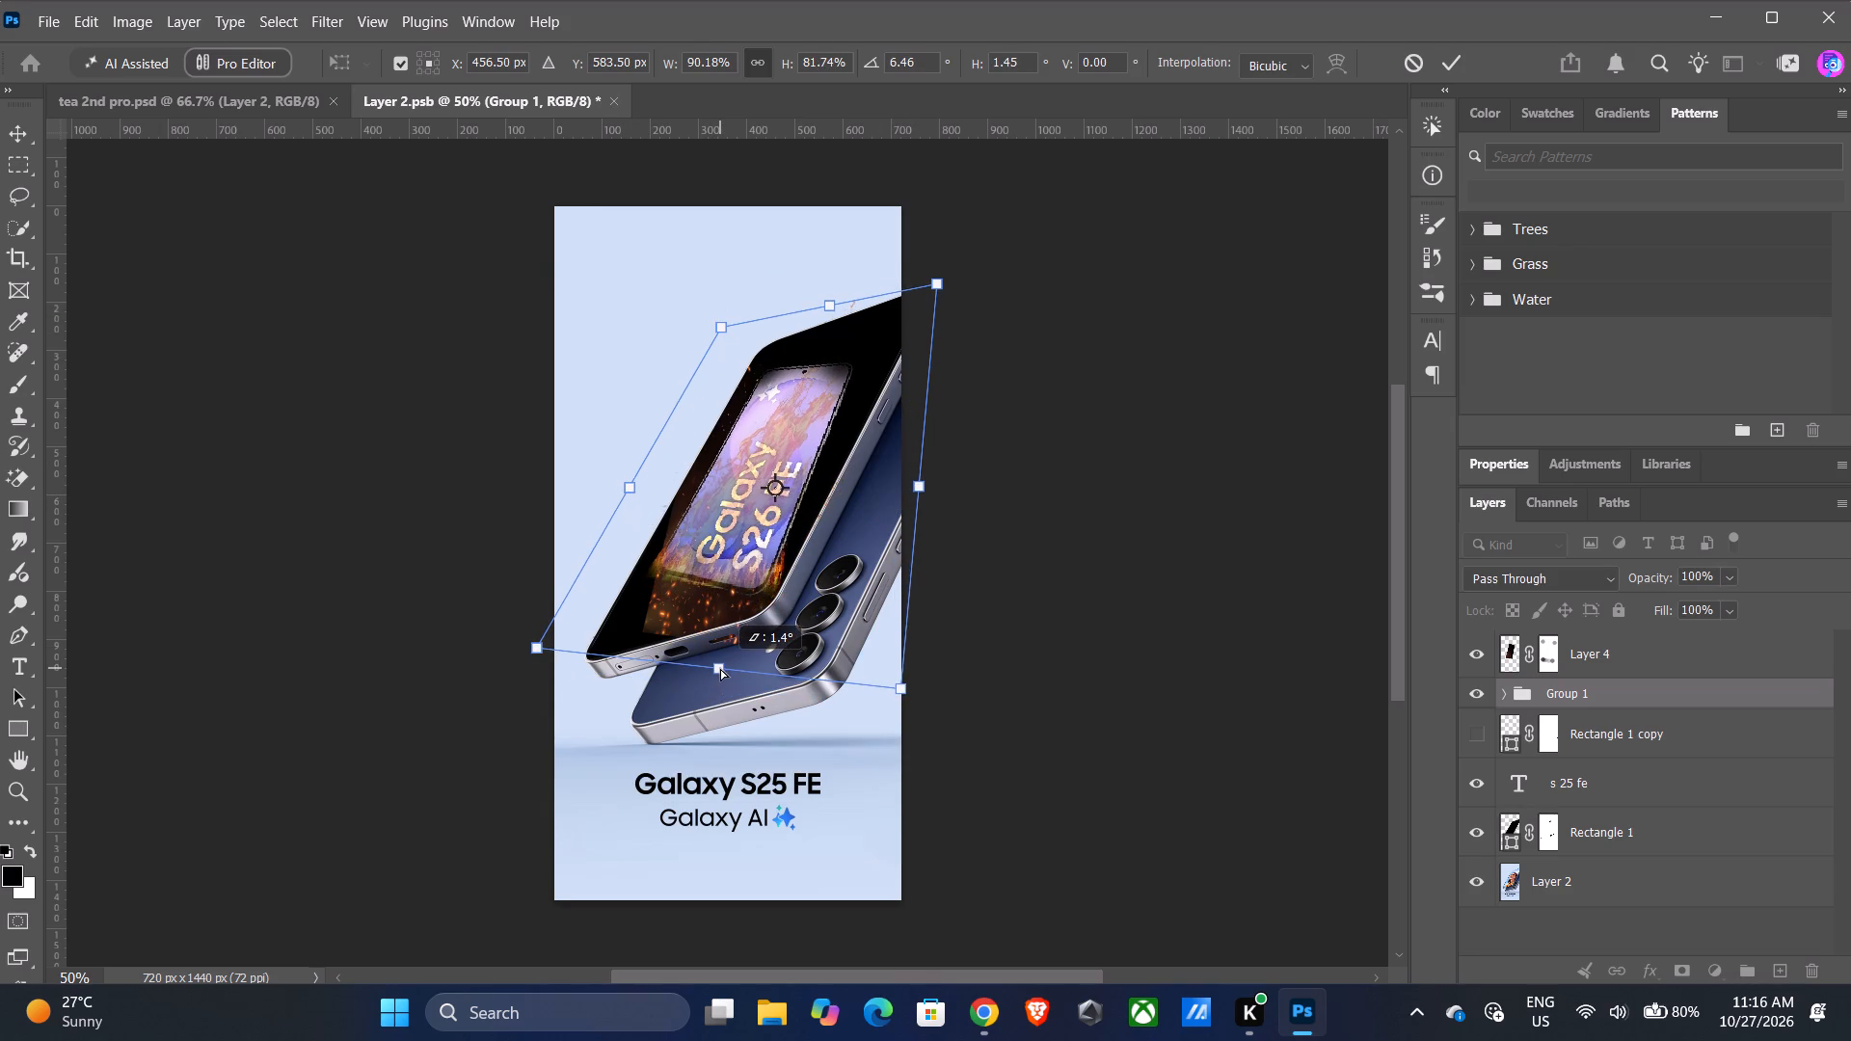
pyautogui.keyDown('ctrl'); pyautogui.moveTo(720, 668); pyautogui.dragTo(725, 677); pyautogui.keyUp('ctrl')
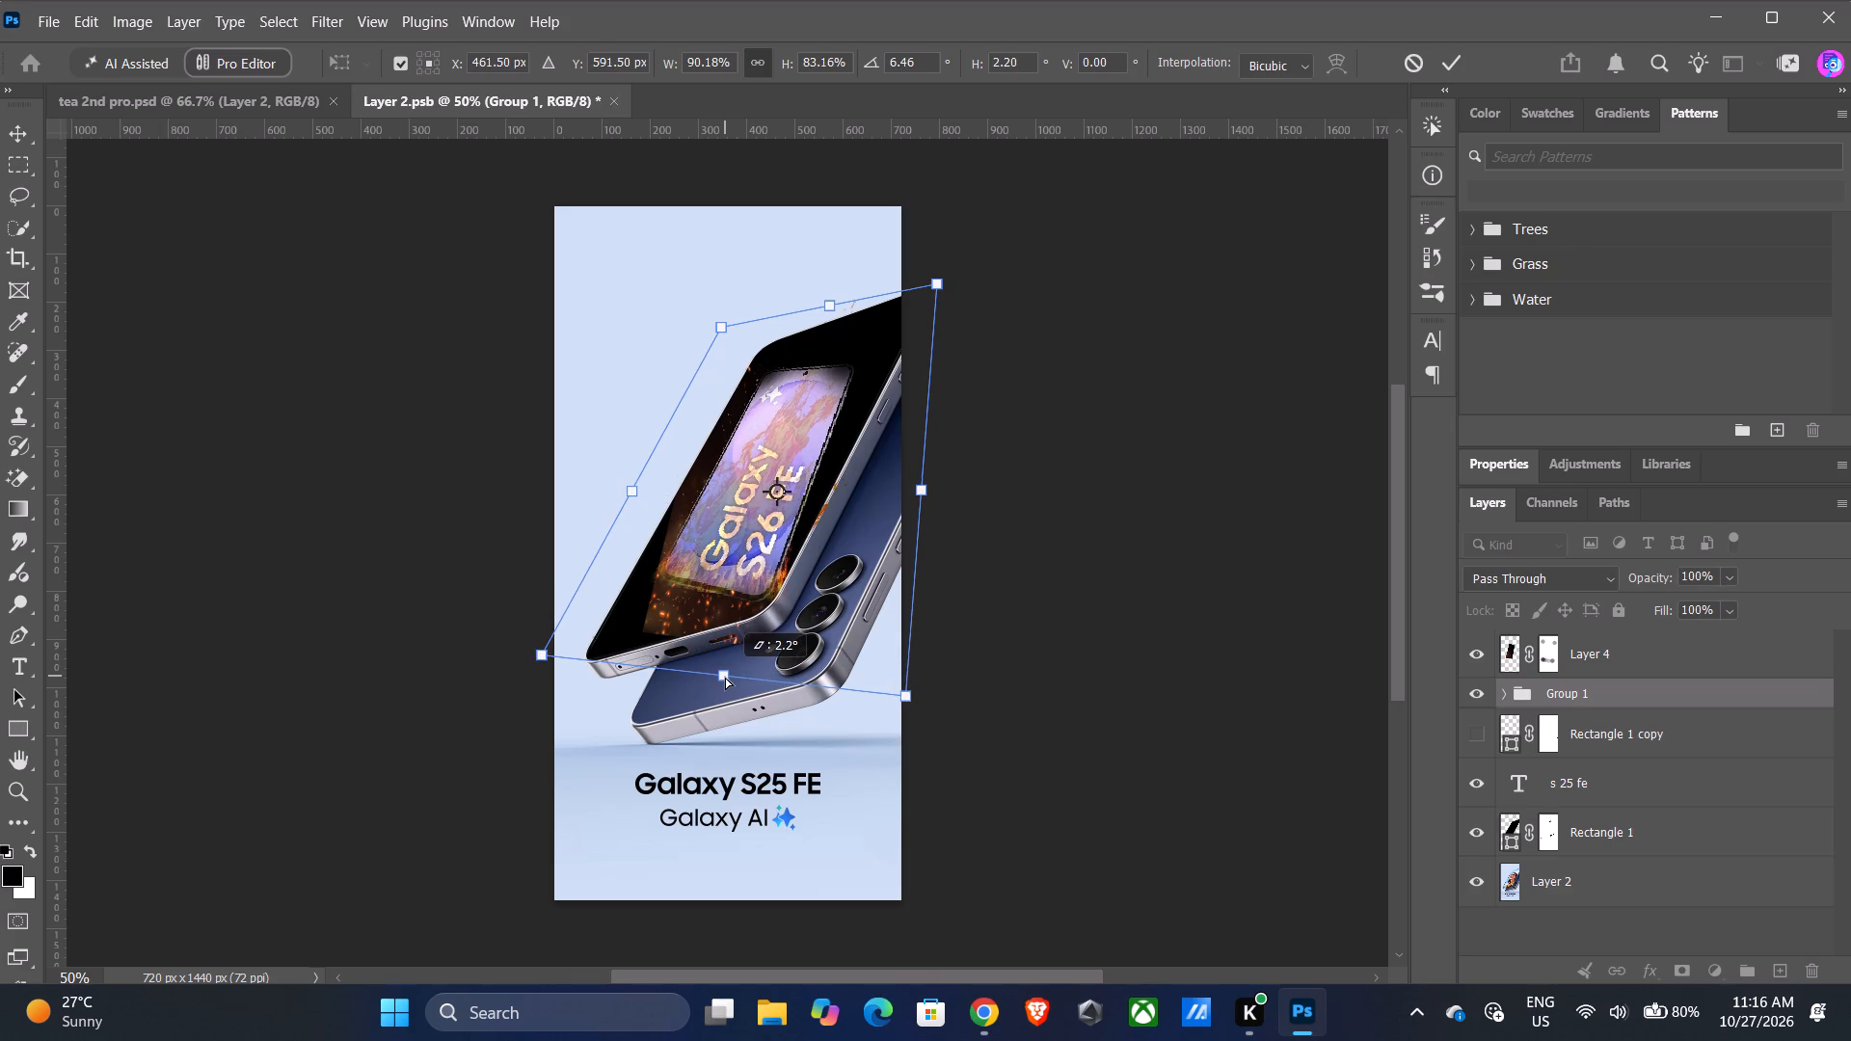
pyautogui.keyDown('ctrl'); pyautogui.moveTo(725, 677); pyautogui.dragTo(723, 677); pyautogui.keyUp('ctrl')
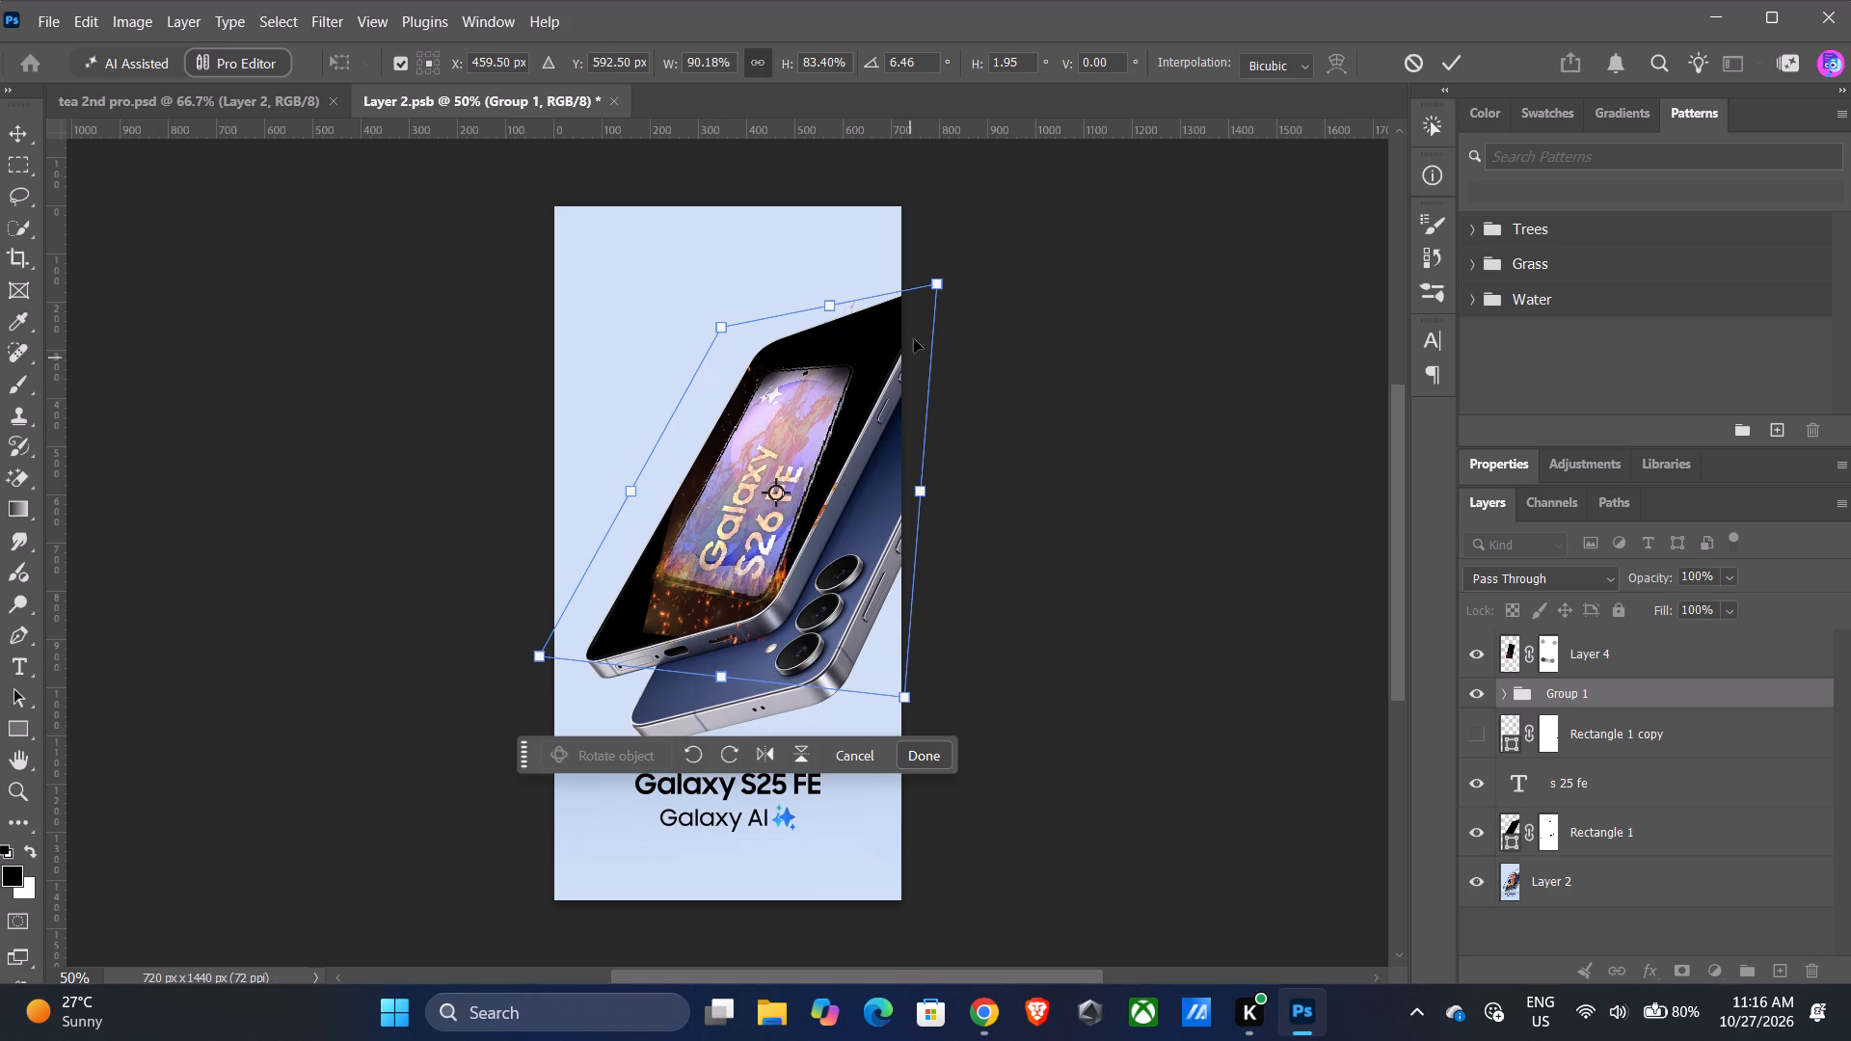
# Stretch Group 1's upper-right corner up and outward past the canvas, to about 100.5% height and -6.3° horizontal skew.
pyautogui.keyDown('ctrl'); pyautogui.moveTo(939, 285); pyautogui.dragTo(960, 285); pyautogui.keyUp('ctrl')
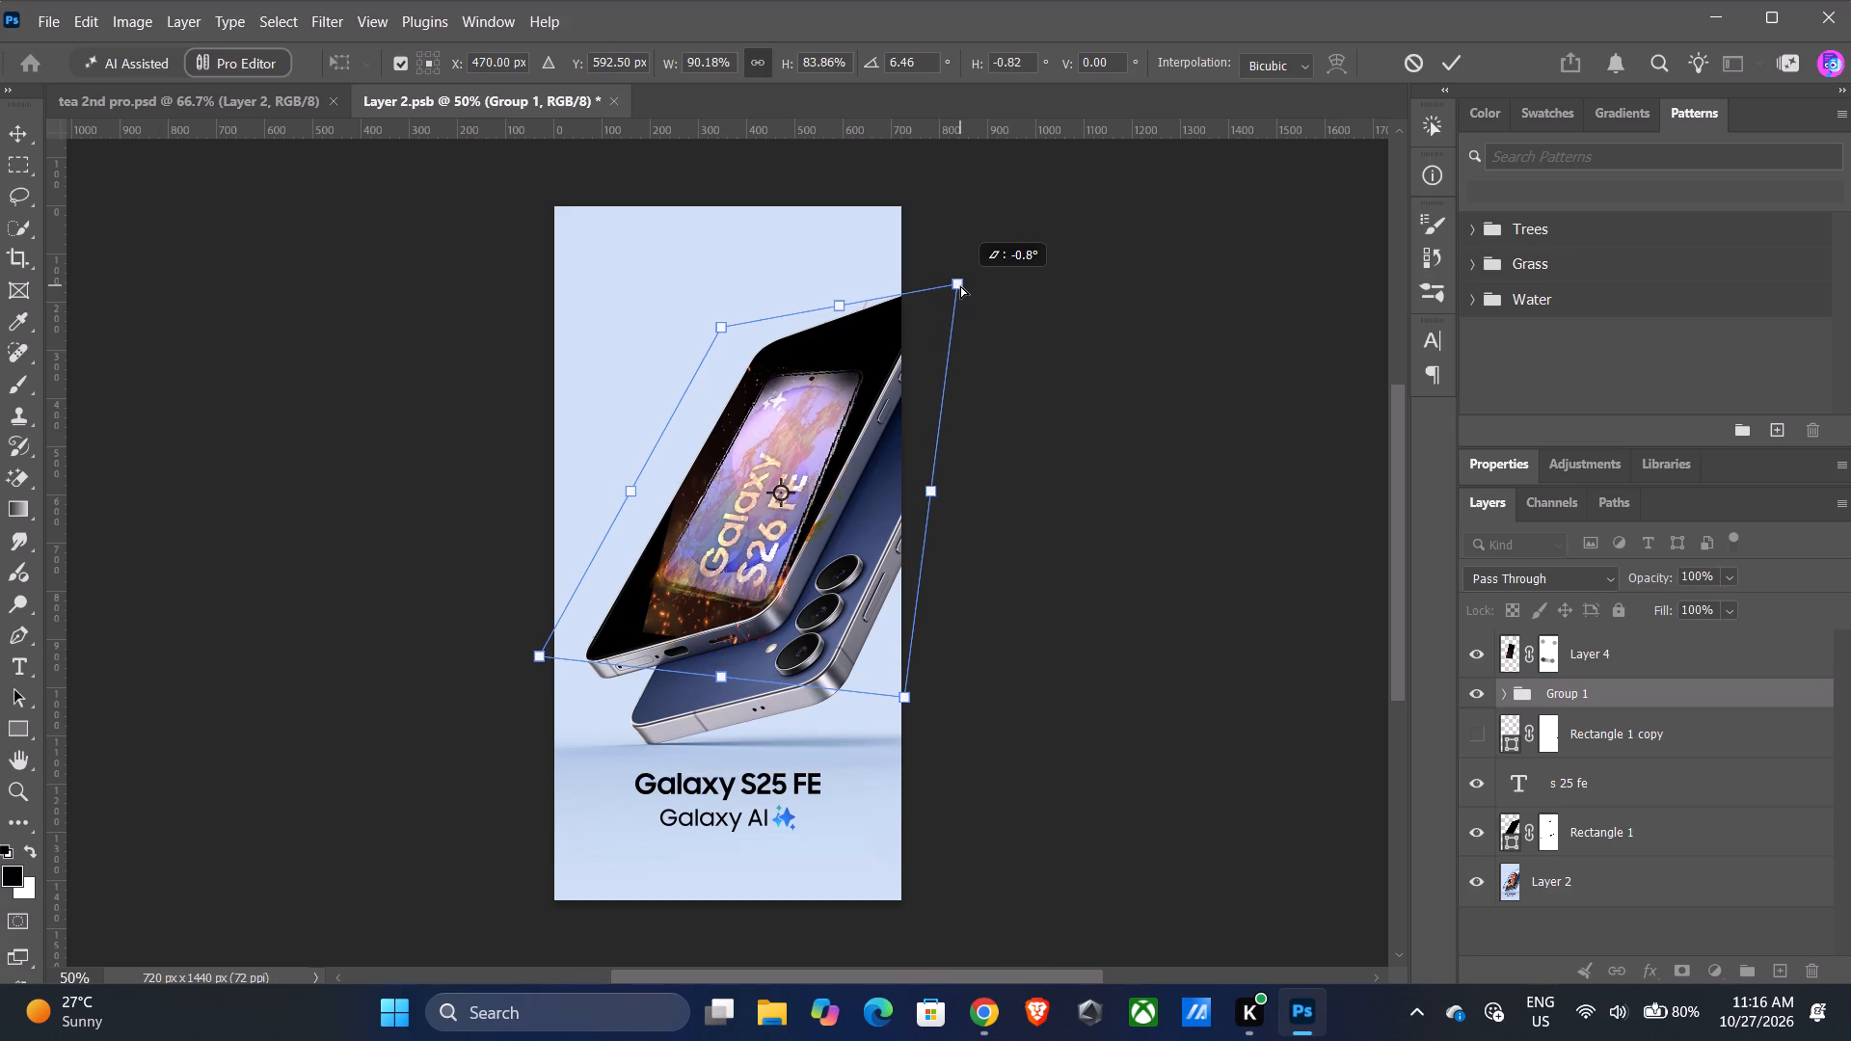
pyautogui.keyDown('ctrl'); pyautogui.moveTo(960, 285); pyautogui.dragTo(987, 237); pyautogui.keyUp('ctrl')
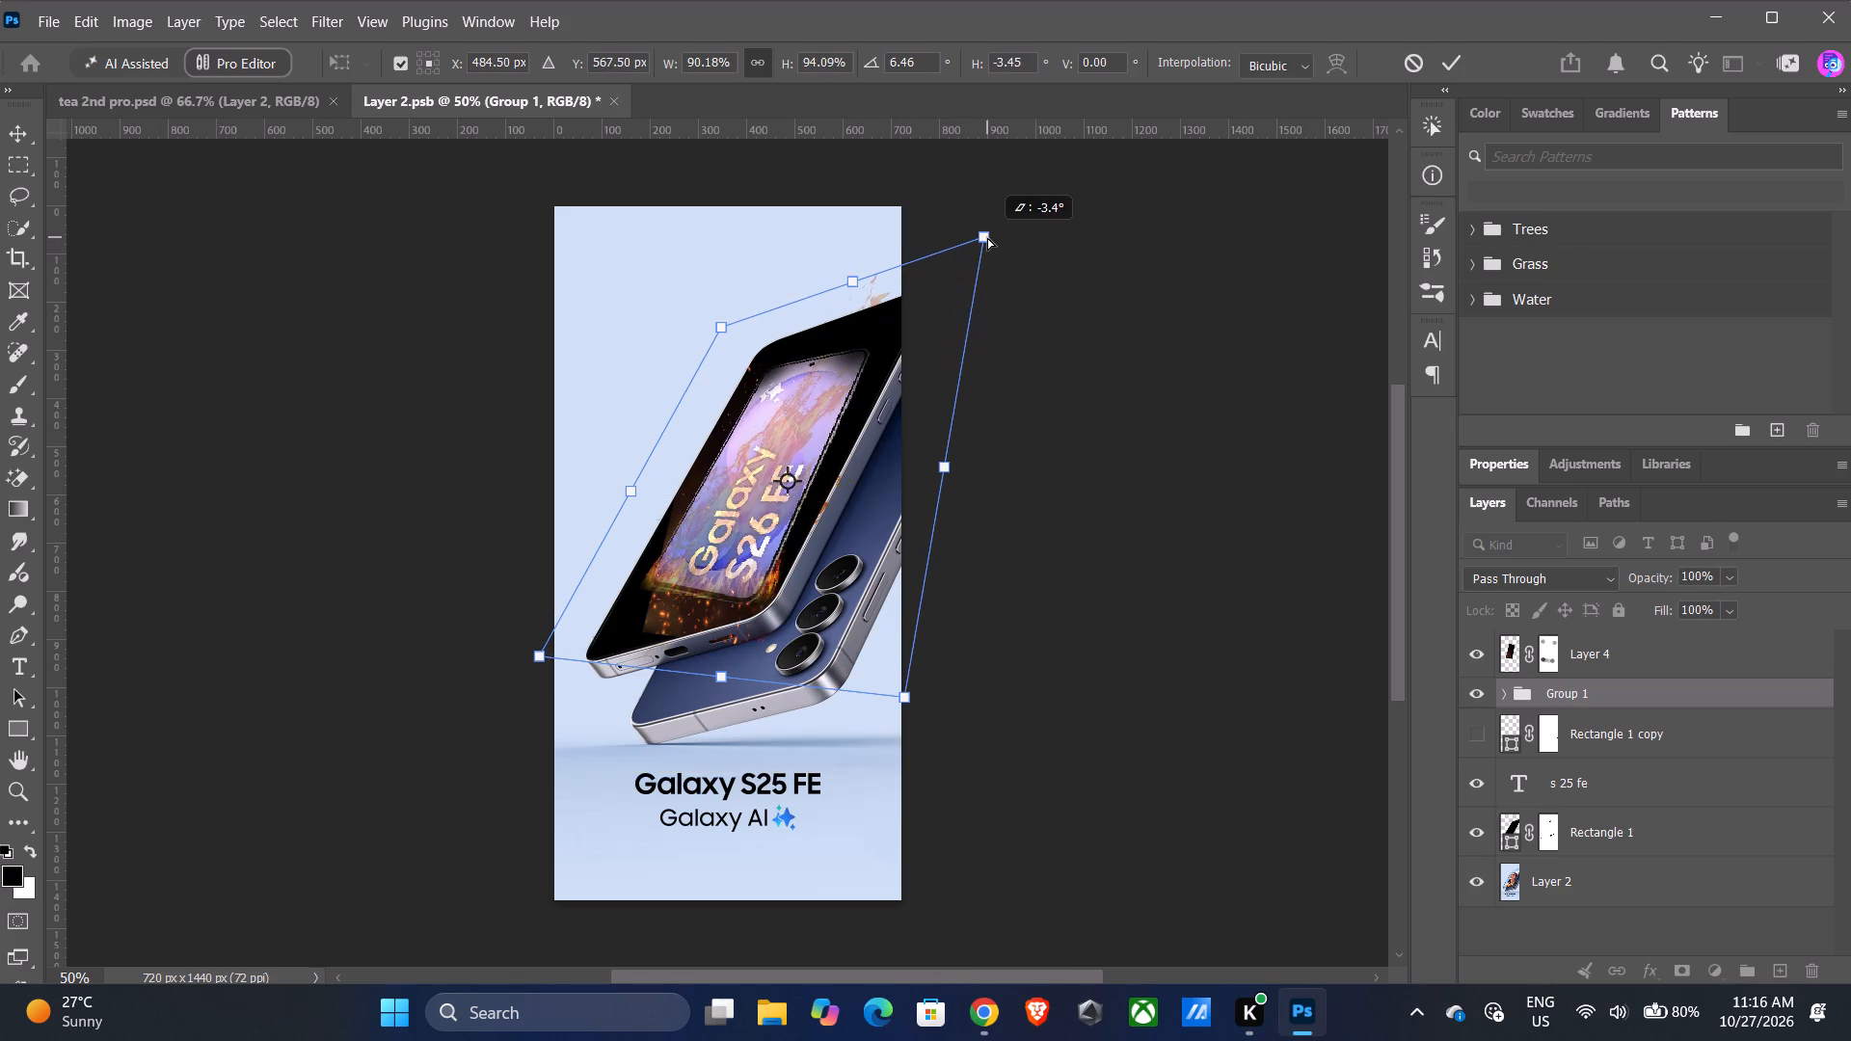
pyautogui.keyDown('ctrl'); pyautogui.moveTo(987, 237); pyautogui.dragTo(1006, 214); pyautogui.keyUp('ctrl')
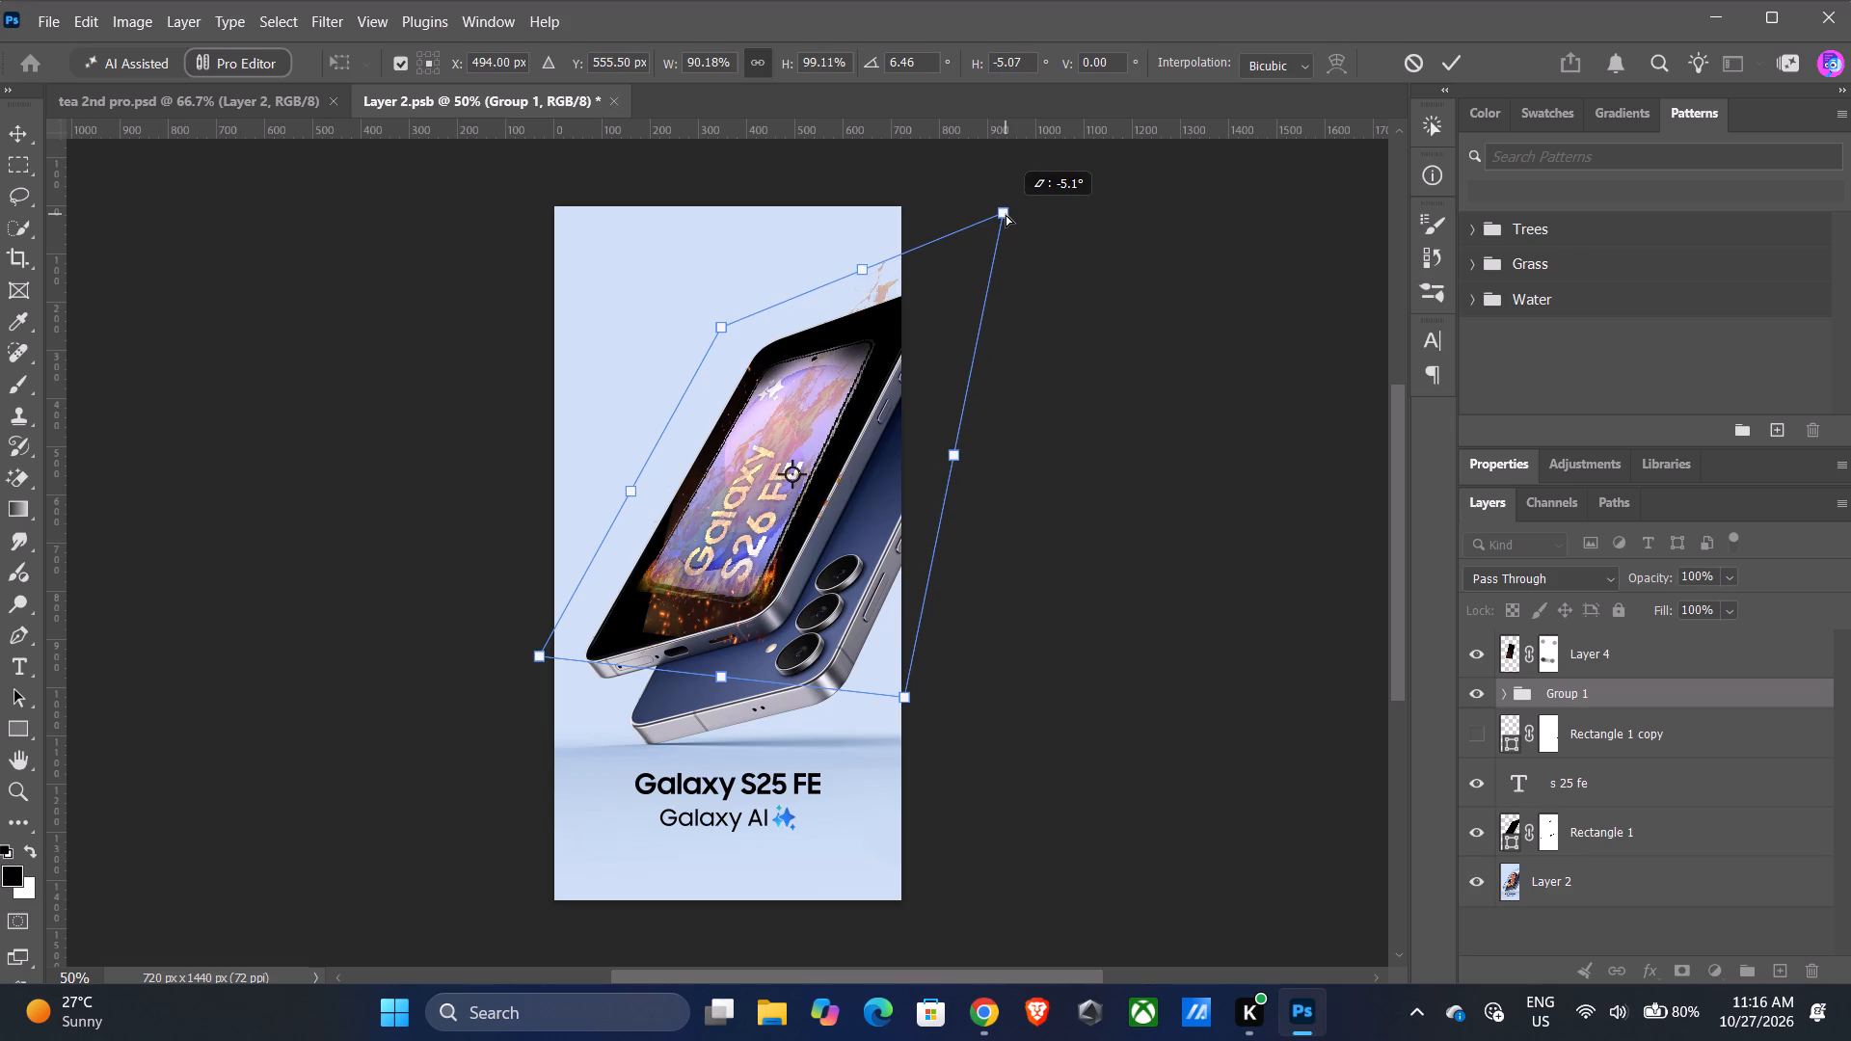
pyautogui.keyDown('ctrl'); pyautogui.moveTo(1006, 214); pyautogui.dragTo(1016, 208); pyautogui.keyUp('ctrl')
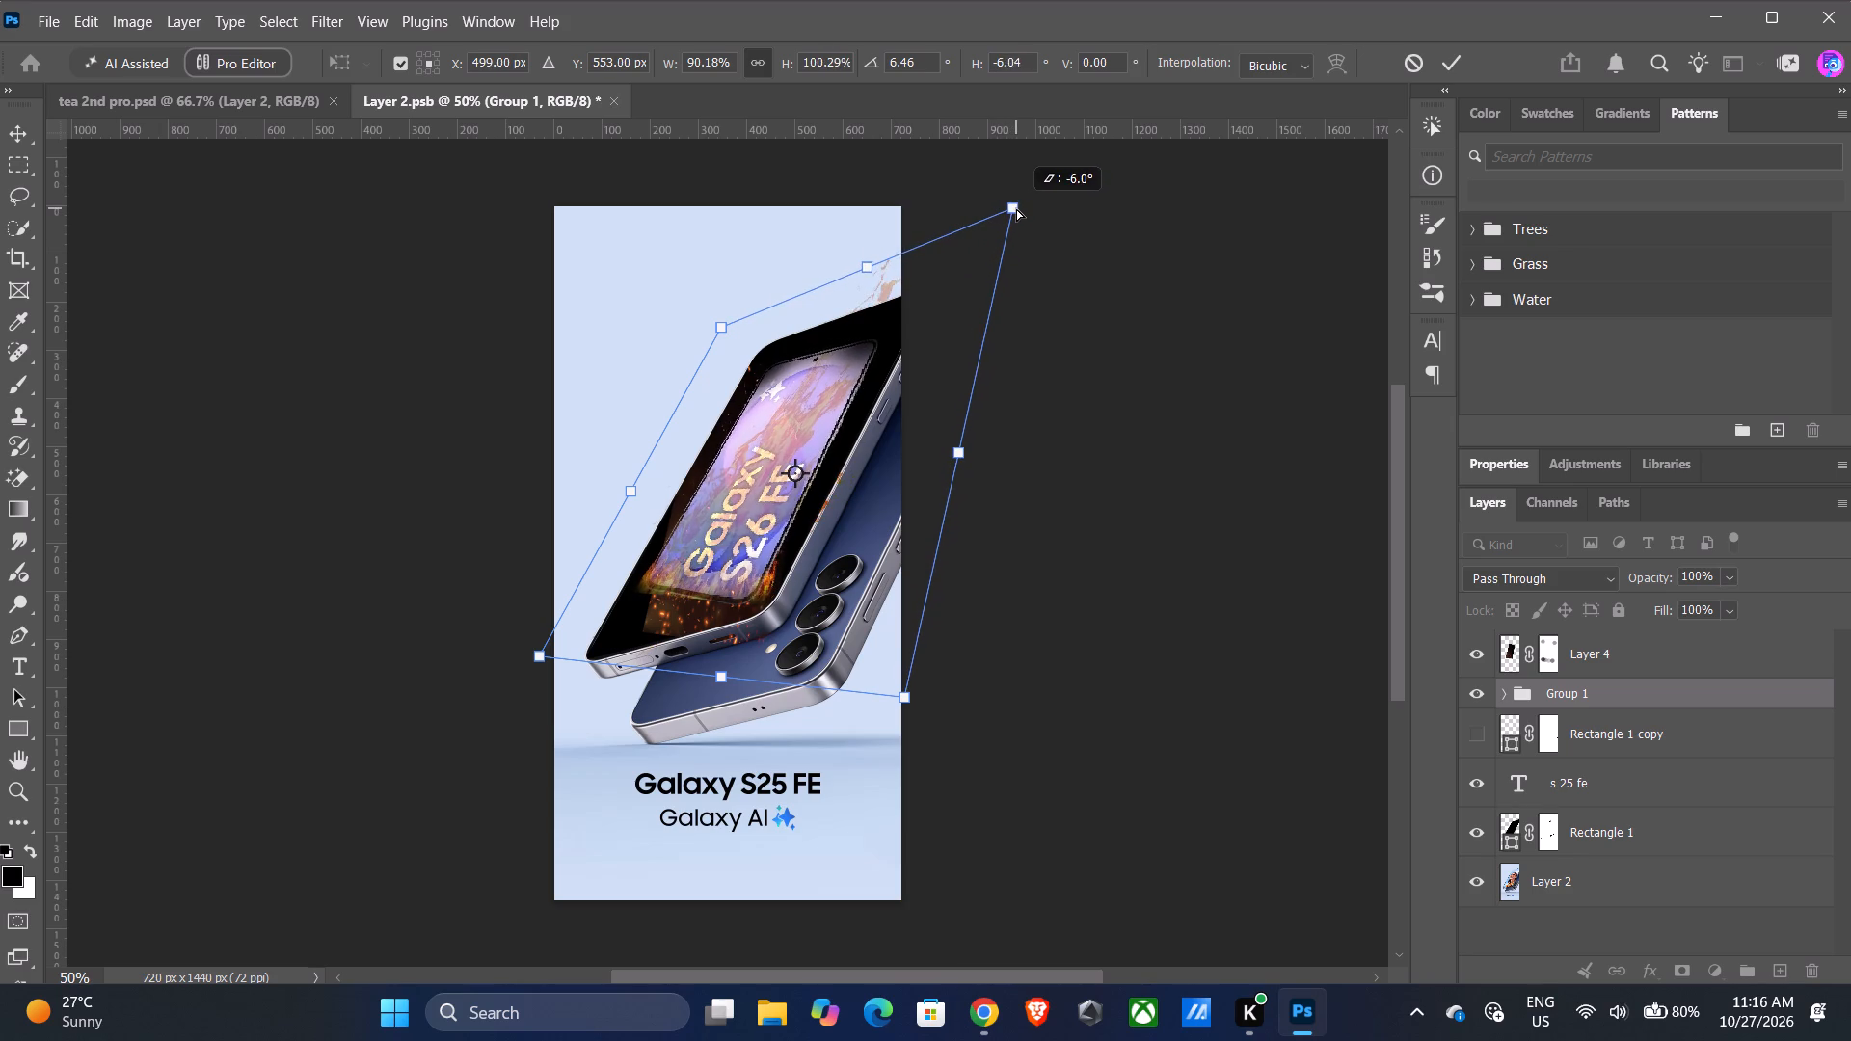
pyautogui.keyDown('ctrl'); pyautogui.moveTo(1016, 208); pyautogui.dragTo(1018, 208); pyautogui.keyUp('ctrl')
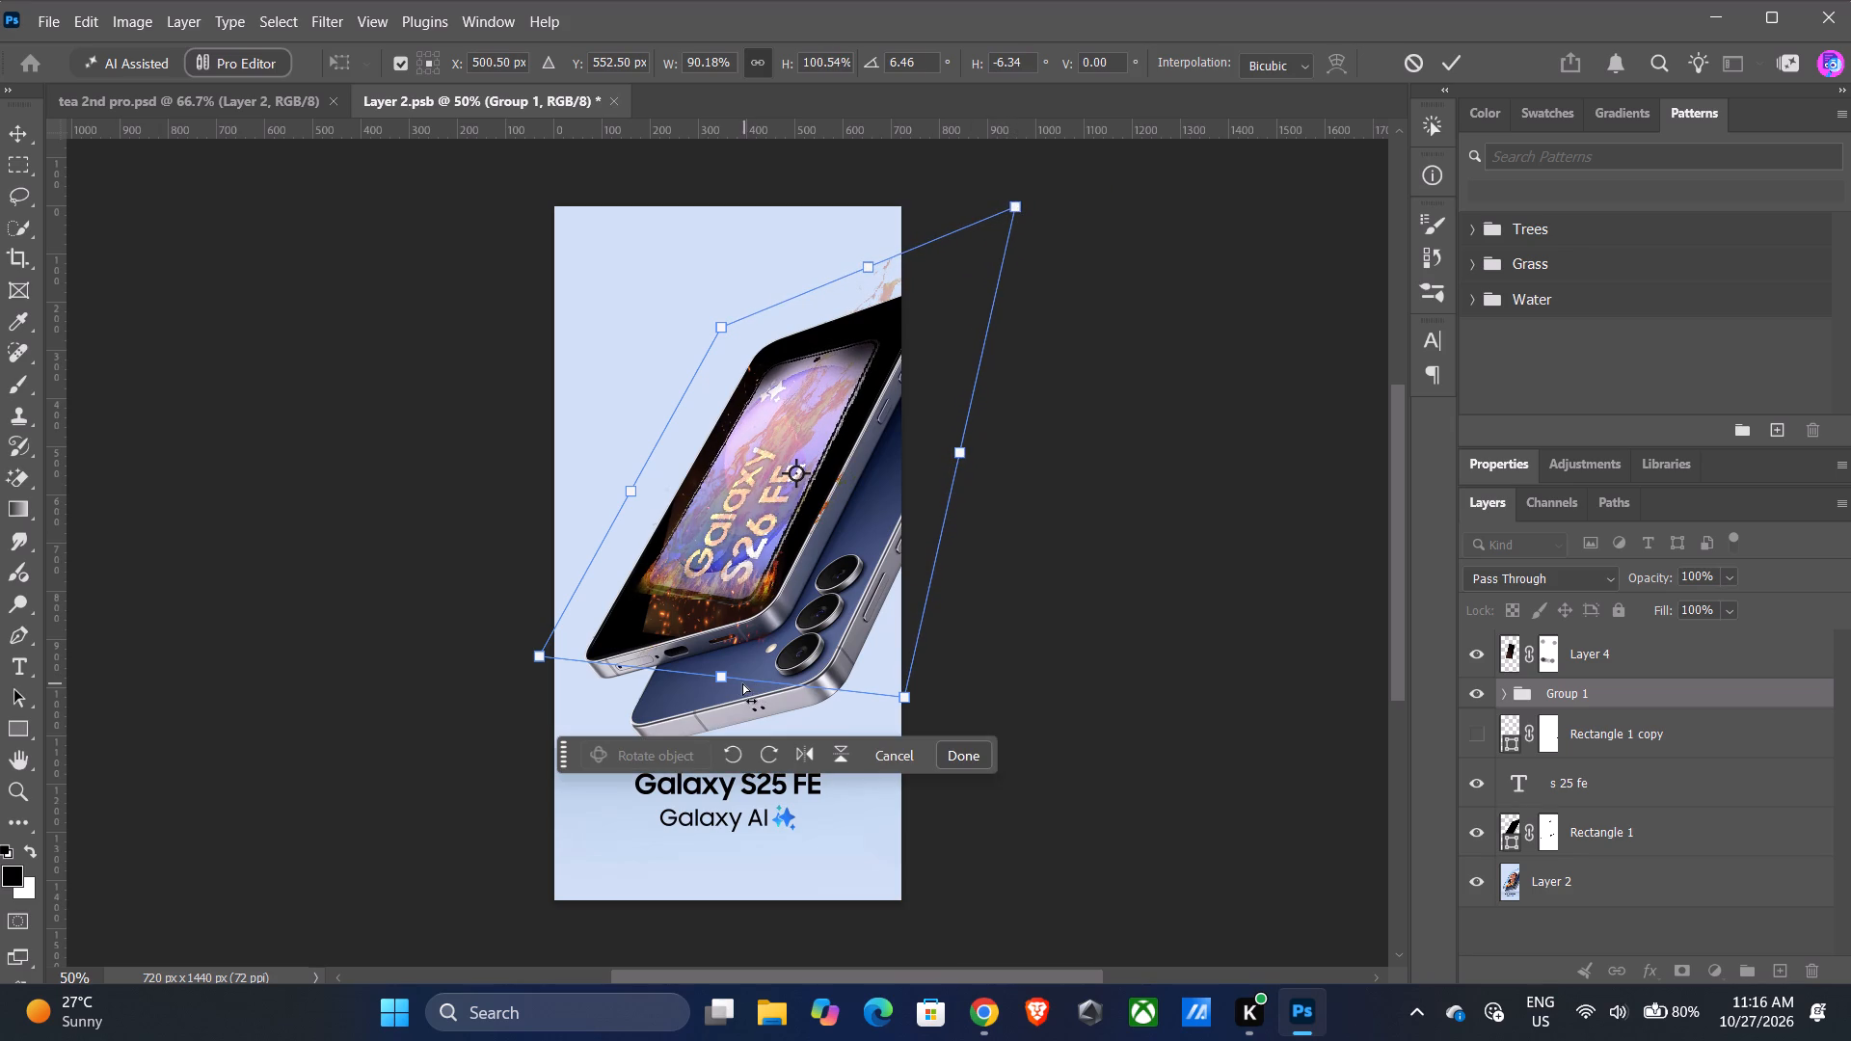
# Distort Group 1 by extending its lower-left corner outward and raising its lower-right corner, to about 95% width and 89% height.
pyautogui.keyDown('ctrl'); pyautogui.click(725, 674); pyautogui.keyUp('ctrl')
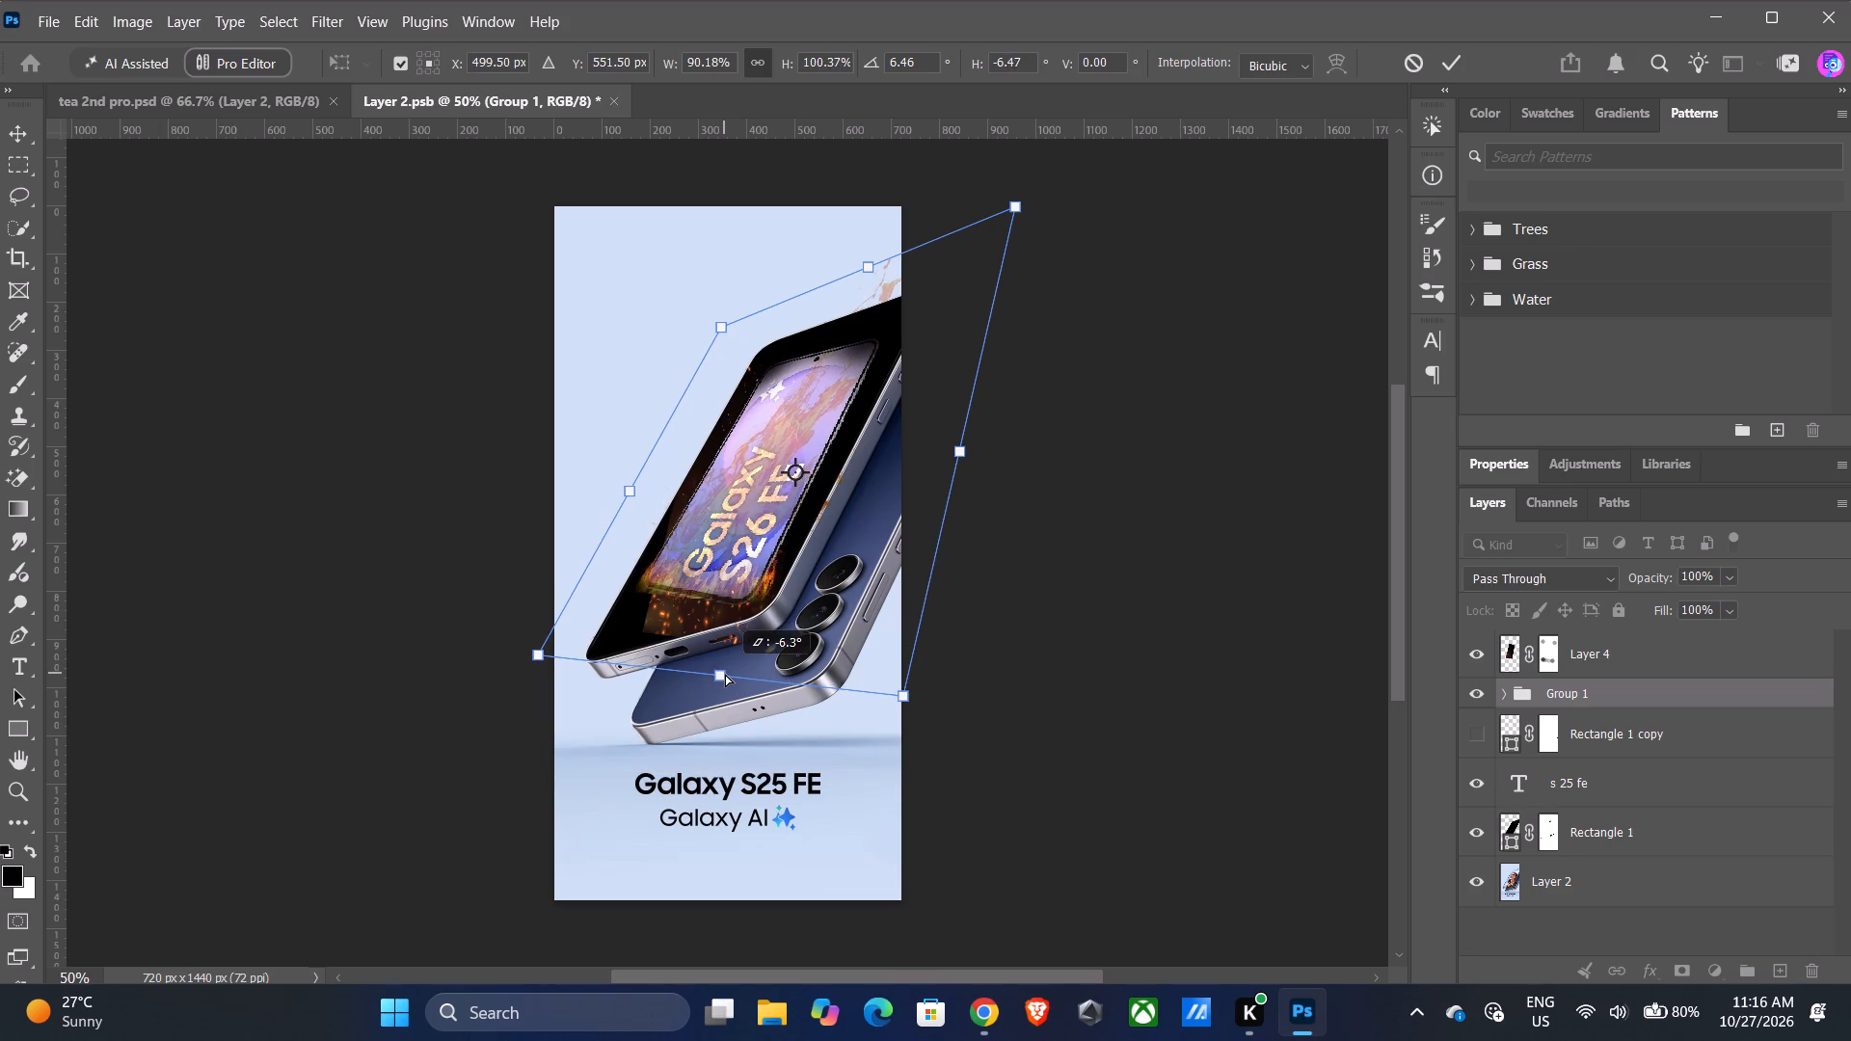
pyautogui.keyDown('ctrl'); pyautogui.moveTo(537, 655); pyautogui.dragTo(537, 661); pyautogui.keyUp('ctrl')
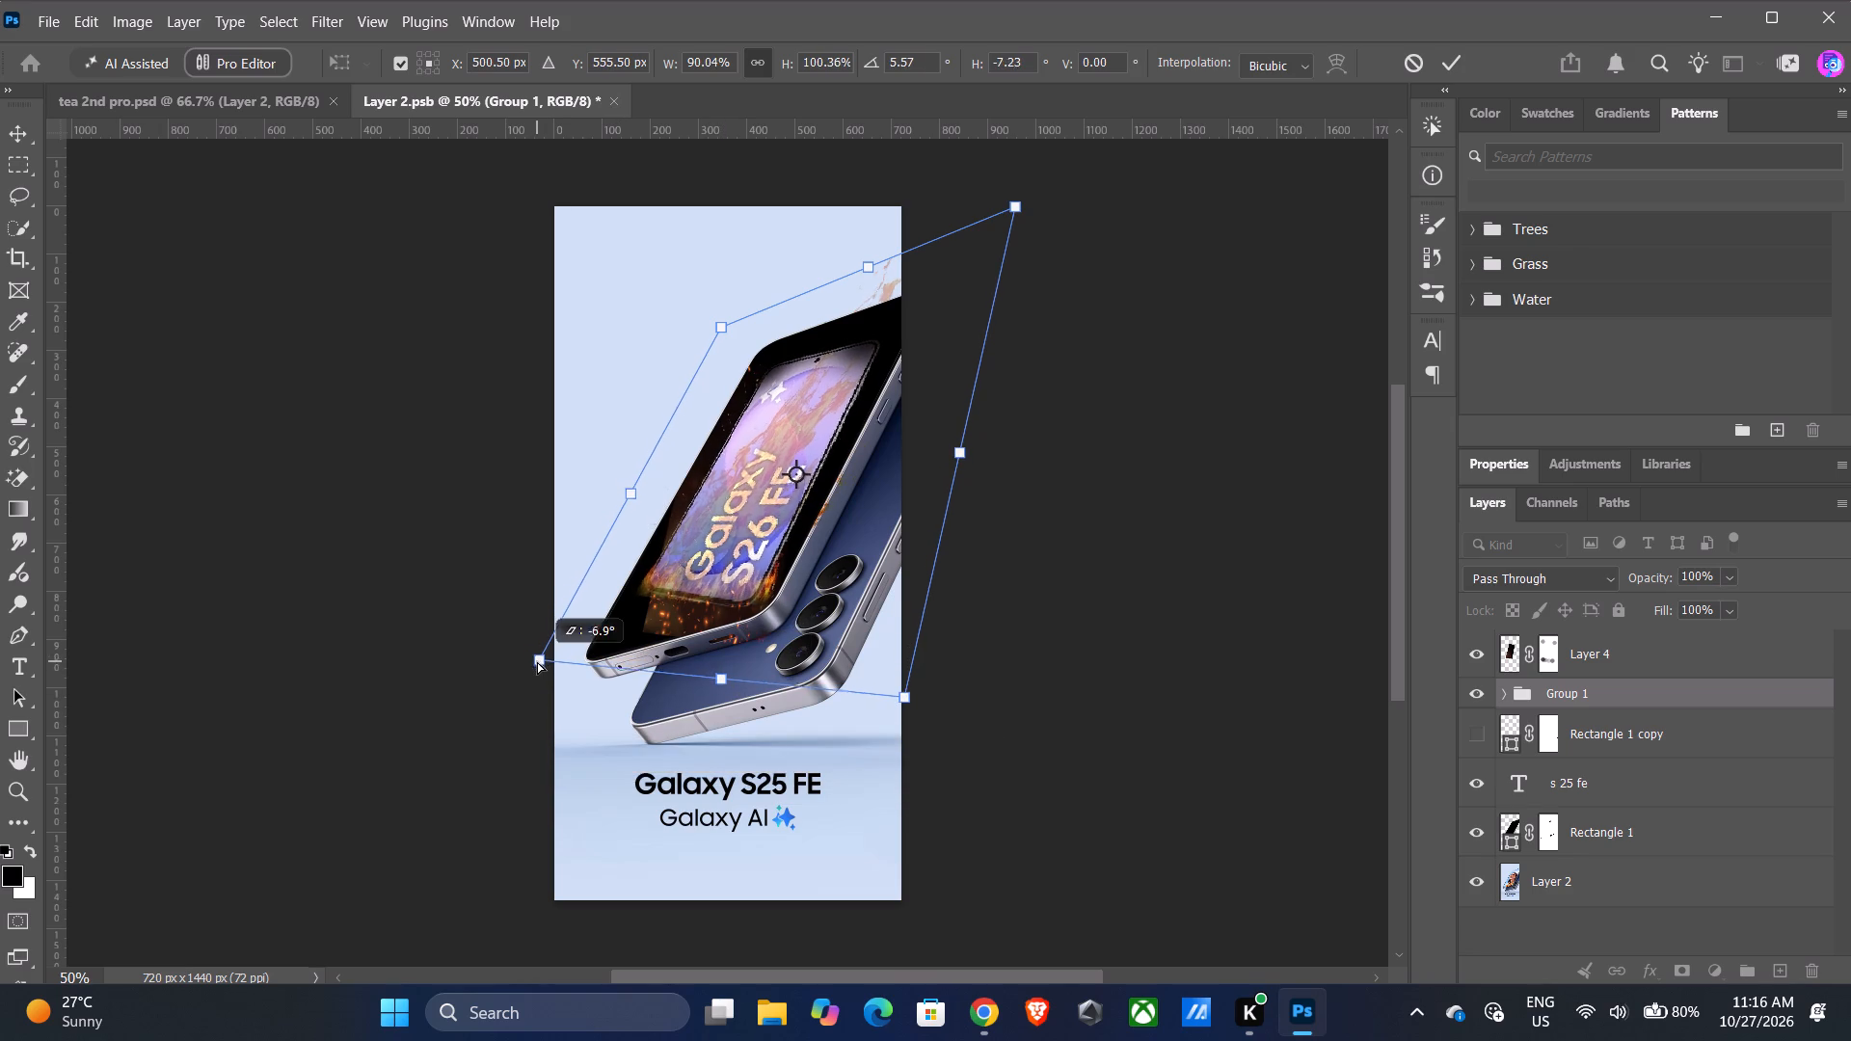
pyautogui.keyDown('ctrl'); pyautogui.moveTo(537, 661); pyautogui.dragTo(520, 671); pyautogui.keyUp('ctrl')
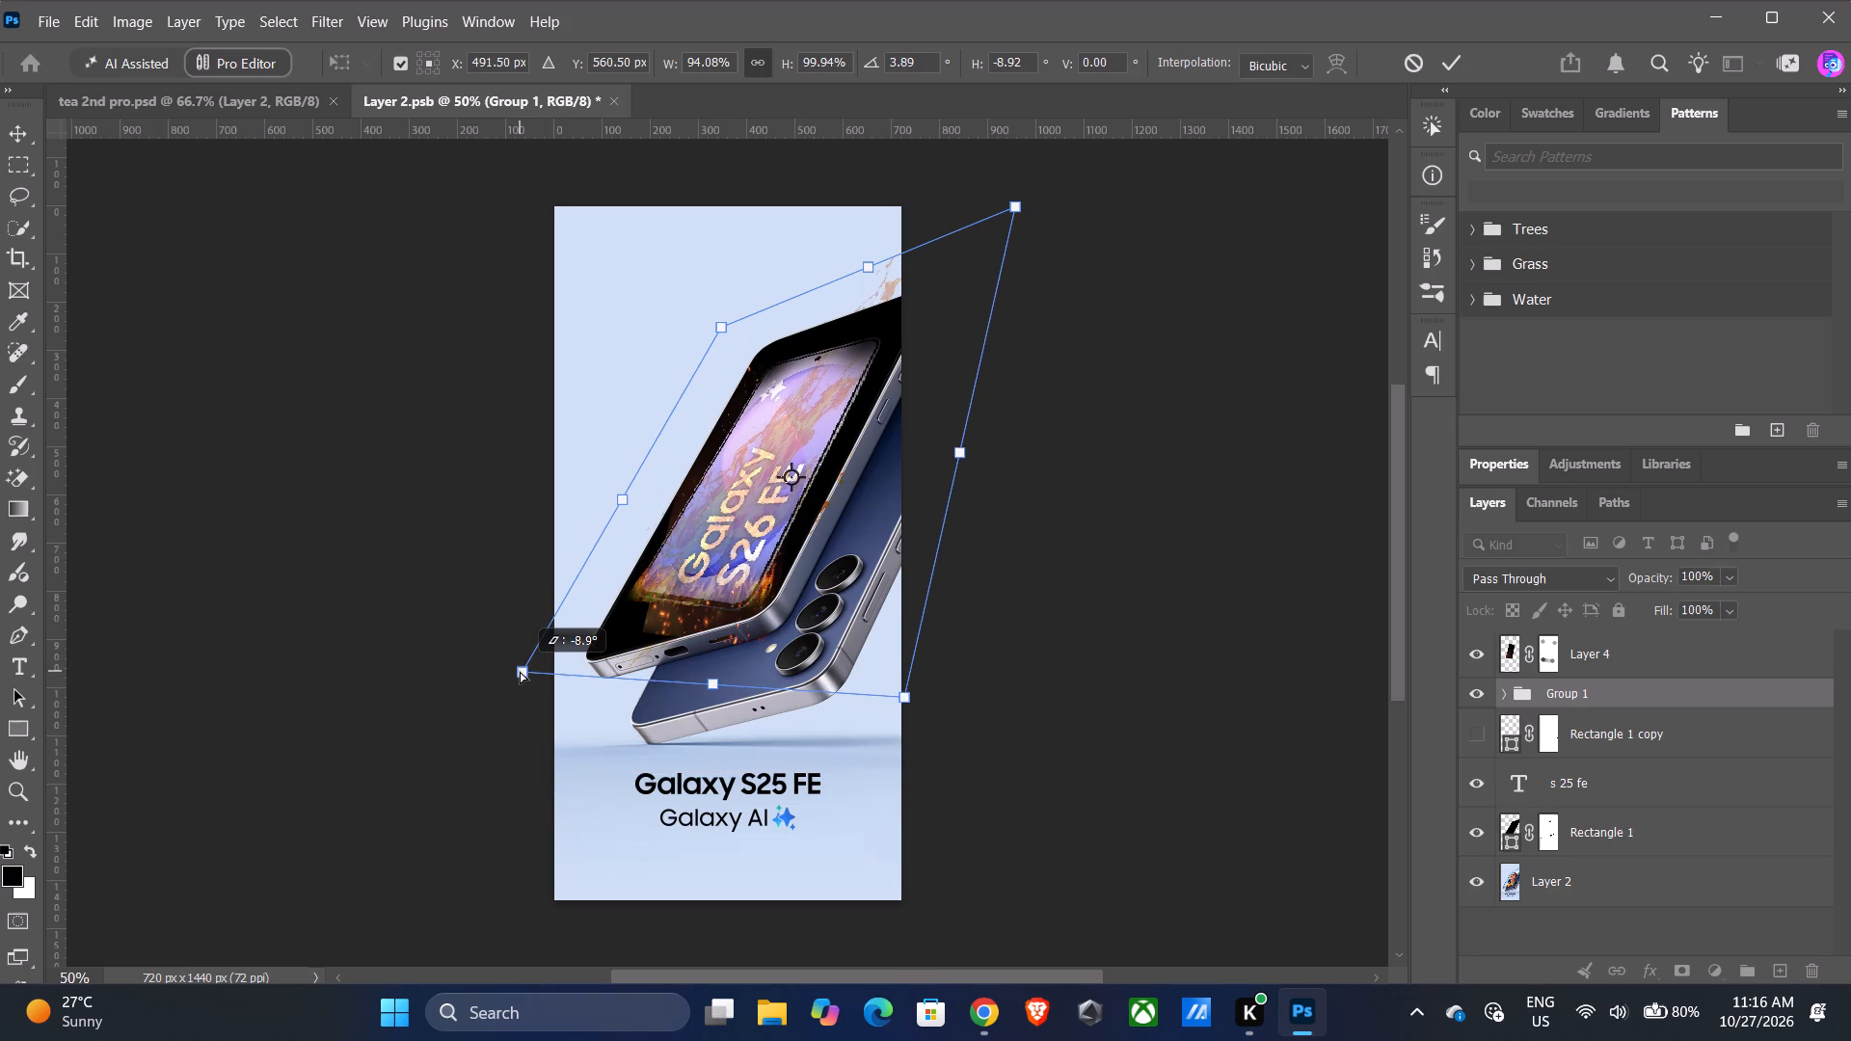
pyautogui.keyDown('ctrl'); pyautogui.moveTo(520, 671); pyautogui.dragTo(520, 677); pyautogui.keyUp('ctrl')
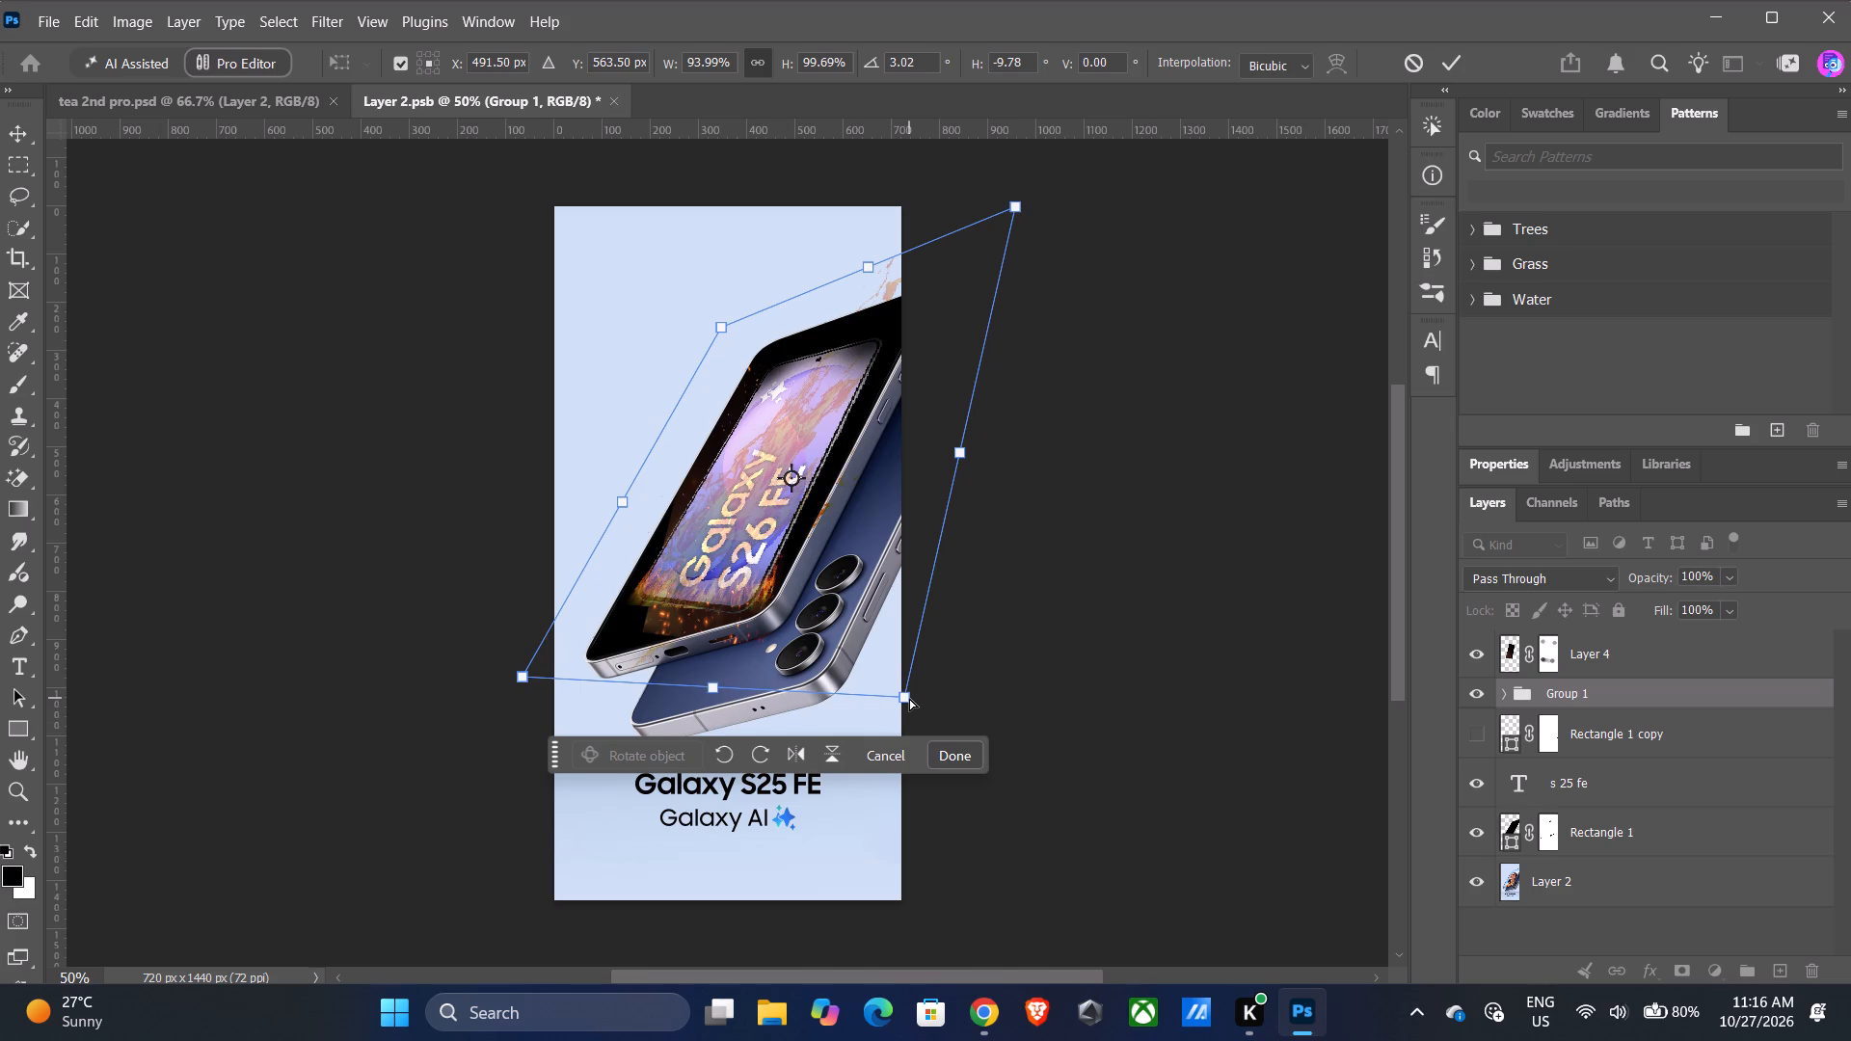
pyautogui.keyDown('ctrl'); pyautogui.moveTo(903, 697); pyautogui.dragTo(902, 659); pyautogui.keyUp('ctrl')
pyautogui.keyDown('ctrl'); pyautogui.moveTo(516, 677); pyautogui.dragTo(512, 687); pyautogui.keyUp('ctrl')
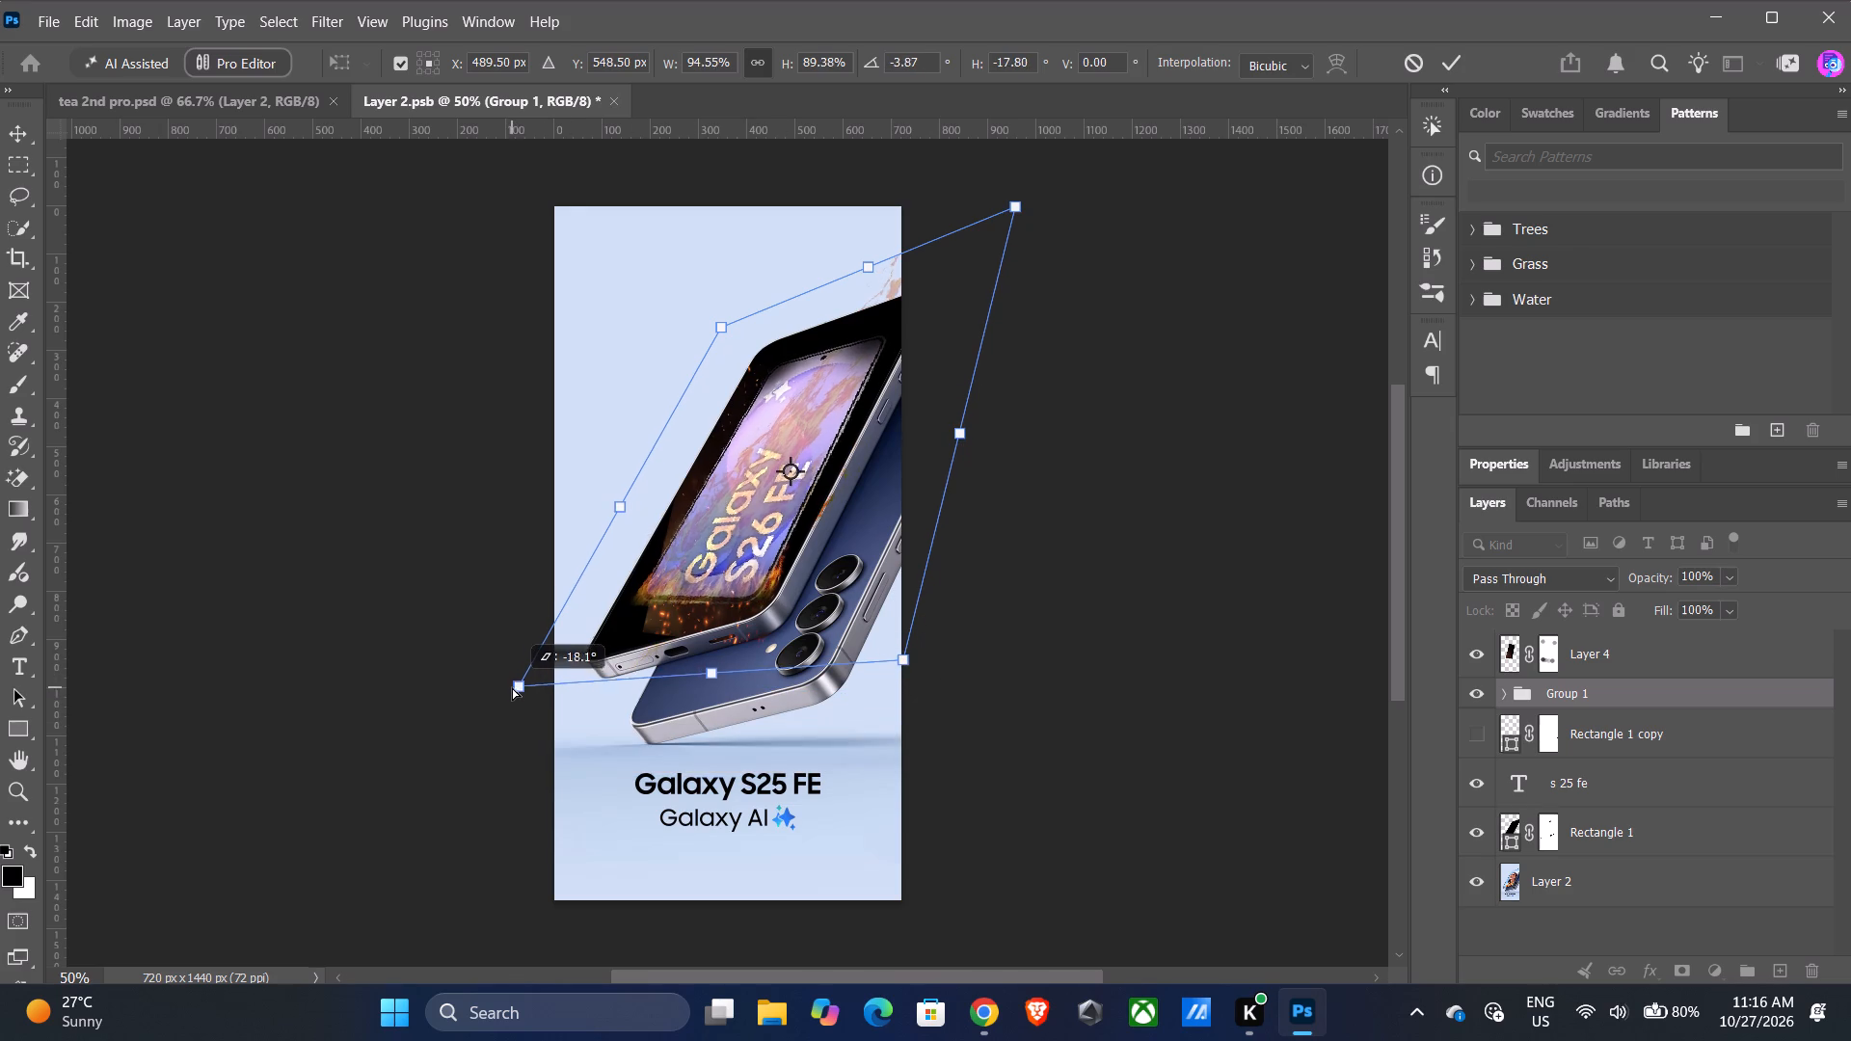
pyautogui.keyDown('ctrl'); pyautogui.moveTo(512, 687); pyautogui.dragTo(510, 694); pyautogui.keyUp('ctrl')
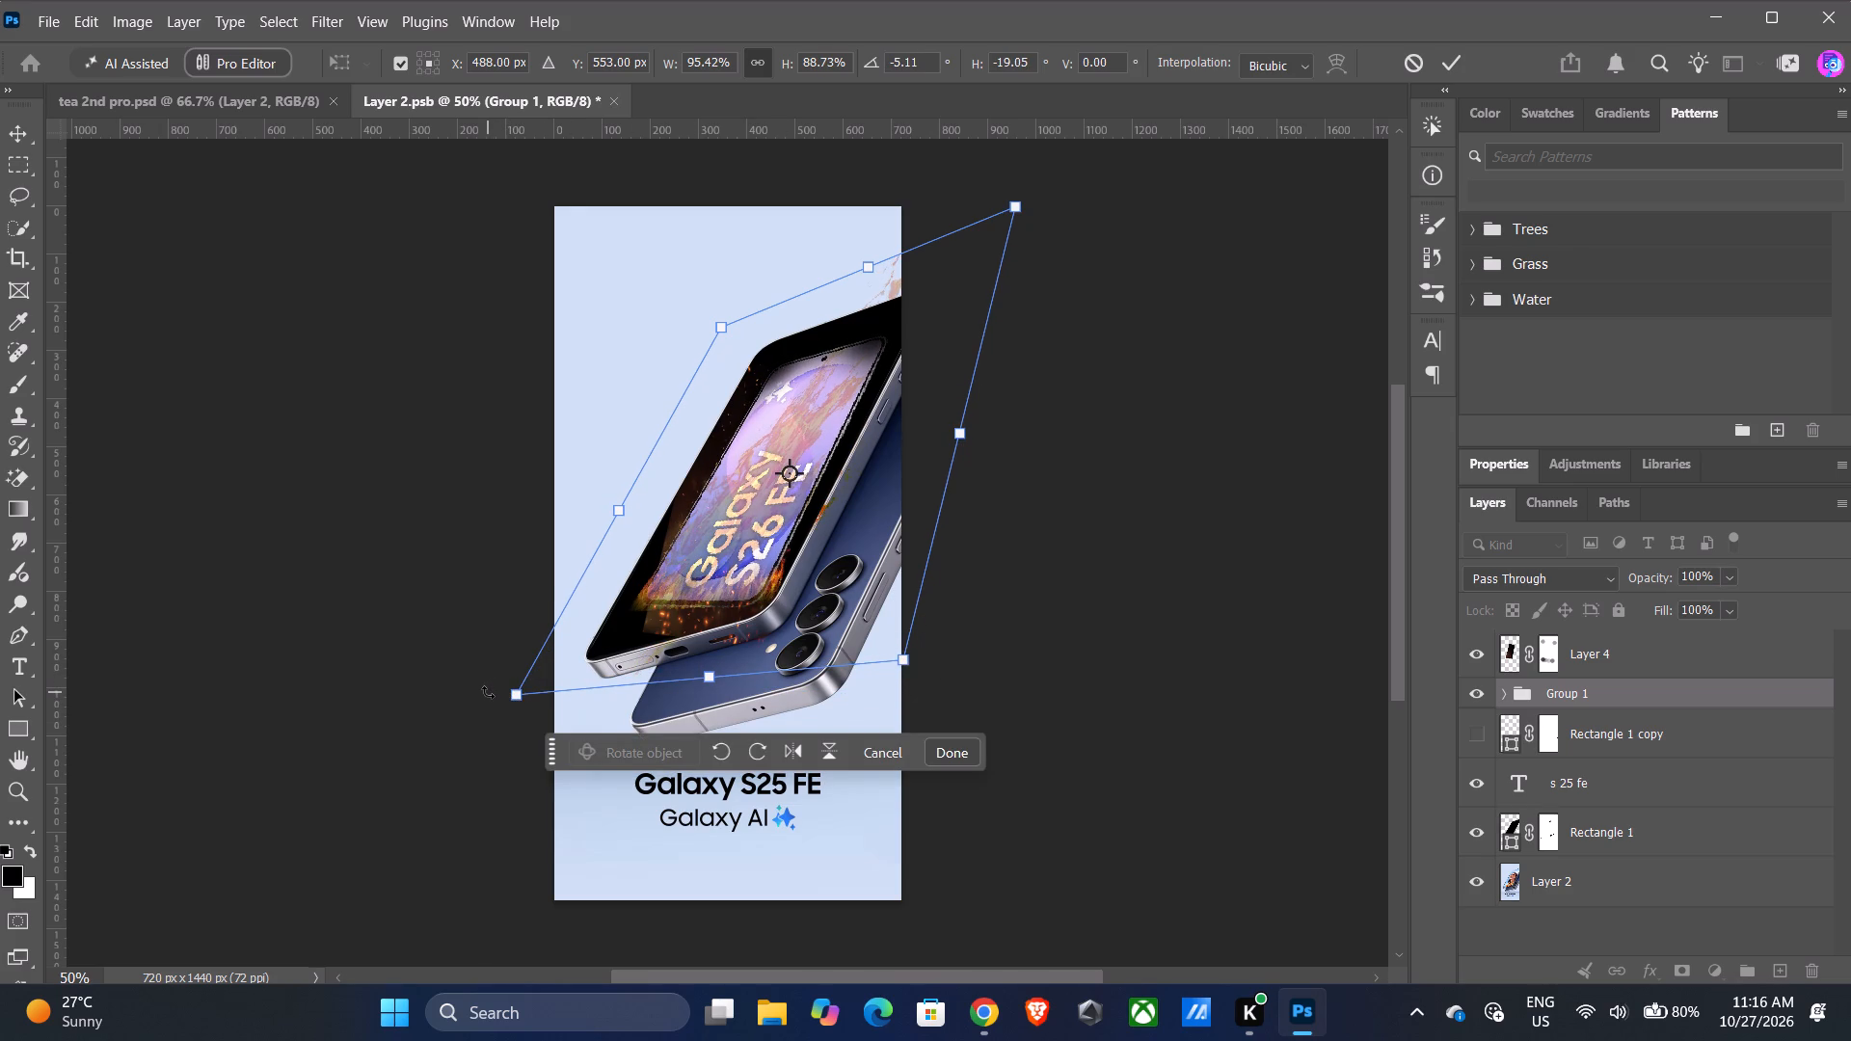
# Rotate Group 1 to about -9.1° and shift it slightly left and down over the black phone's screen.
pyautogui.moveTo(485, 701); pyautogui.dragTo(488, 709)
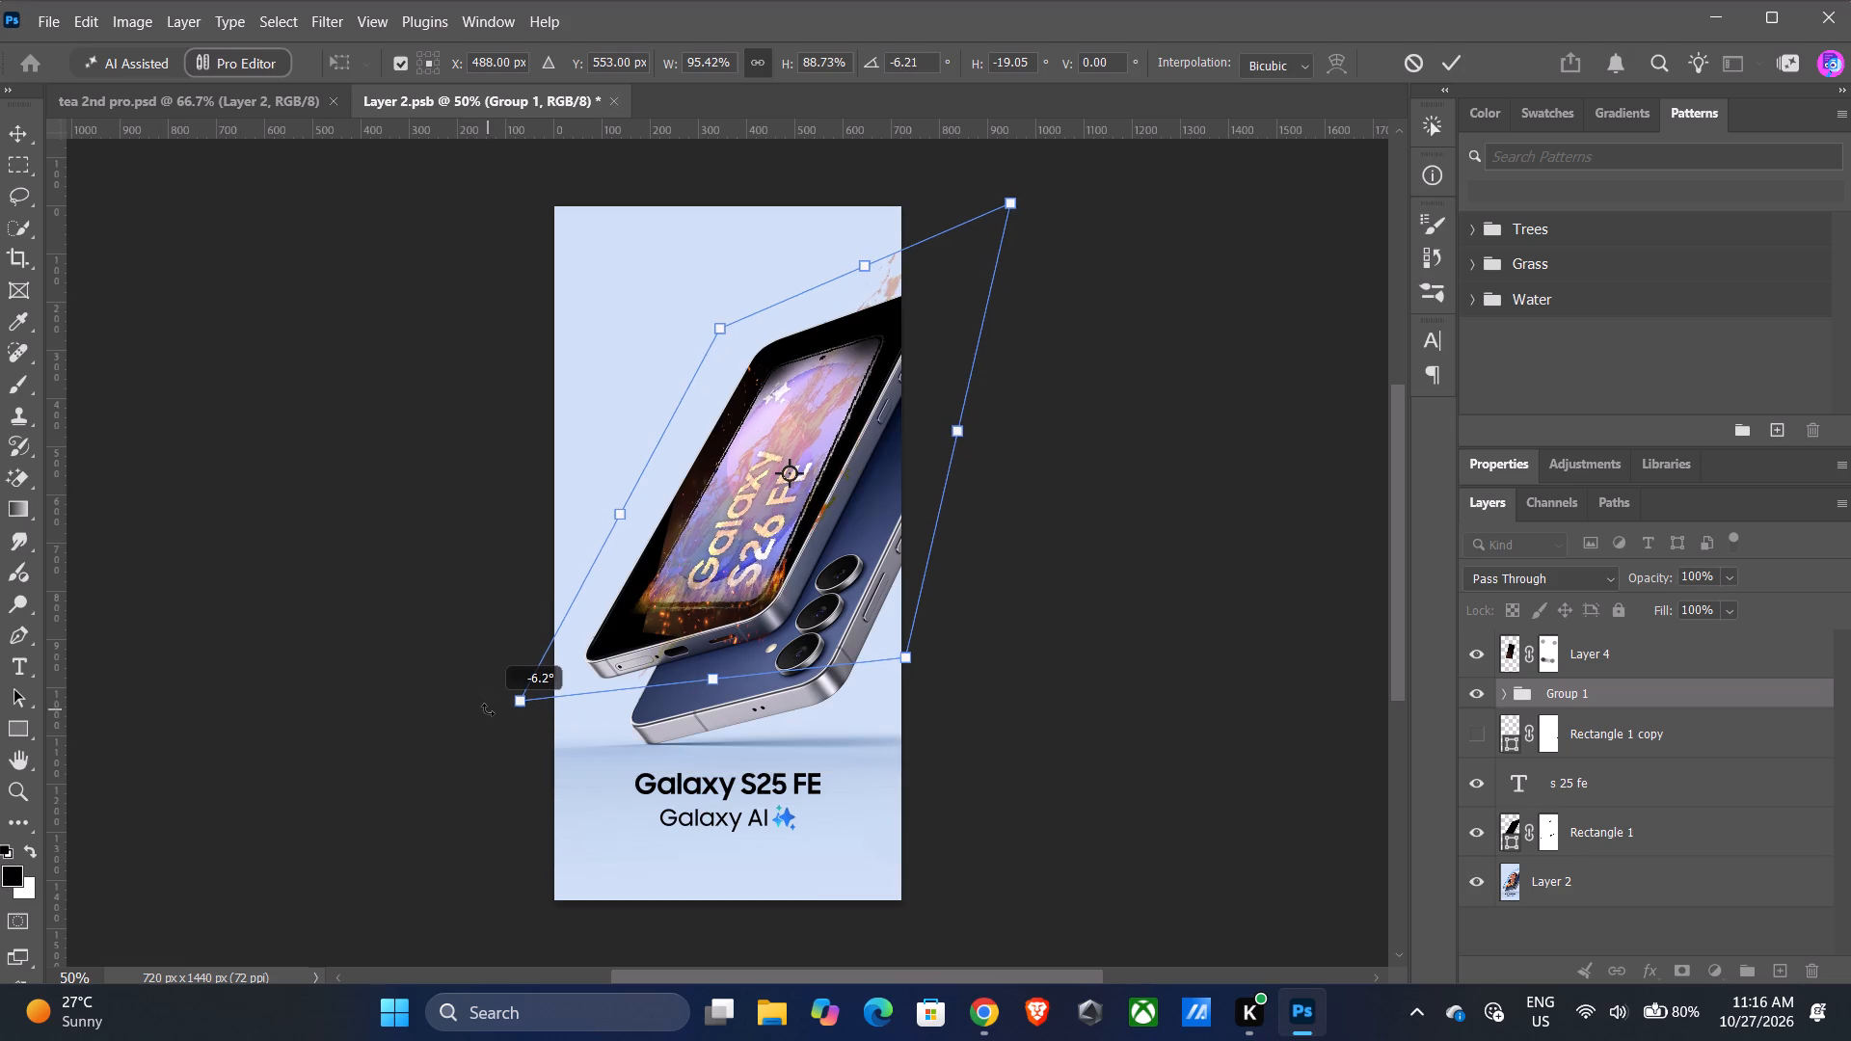
pyautogui.moveTo(488, 709); pyautogui.dragTo(503, 720)
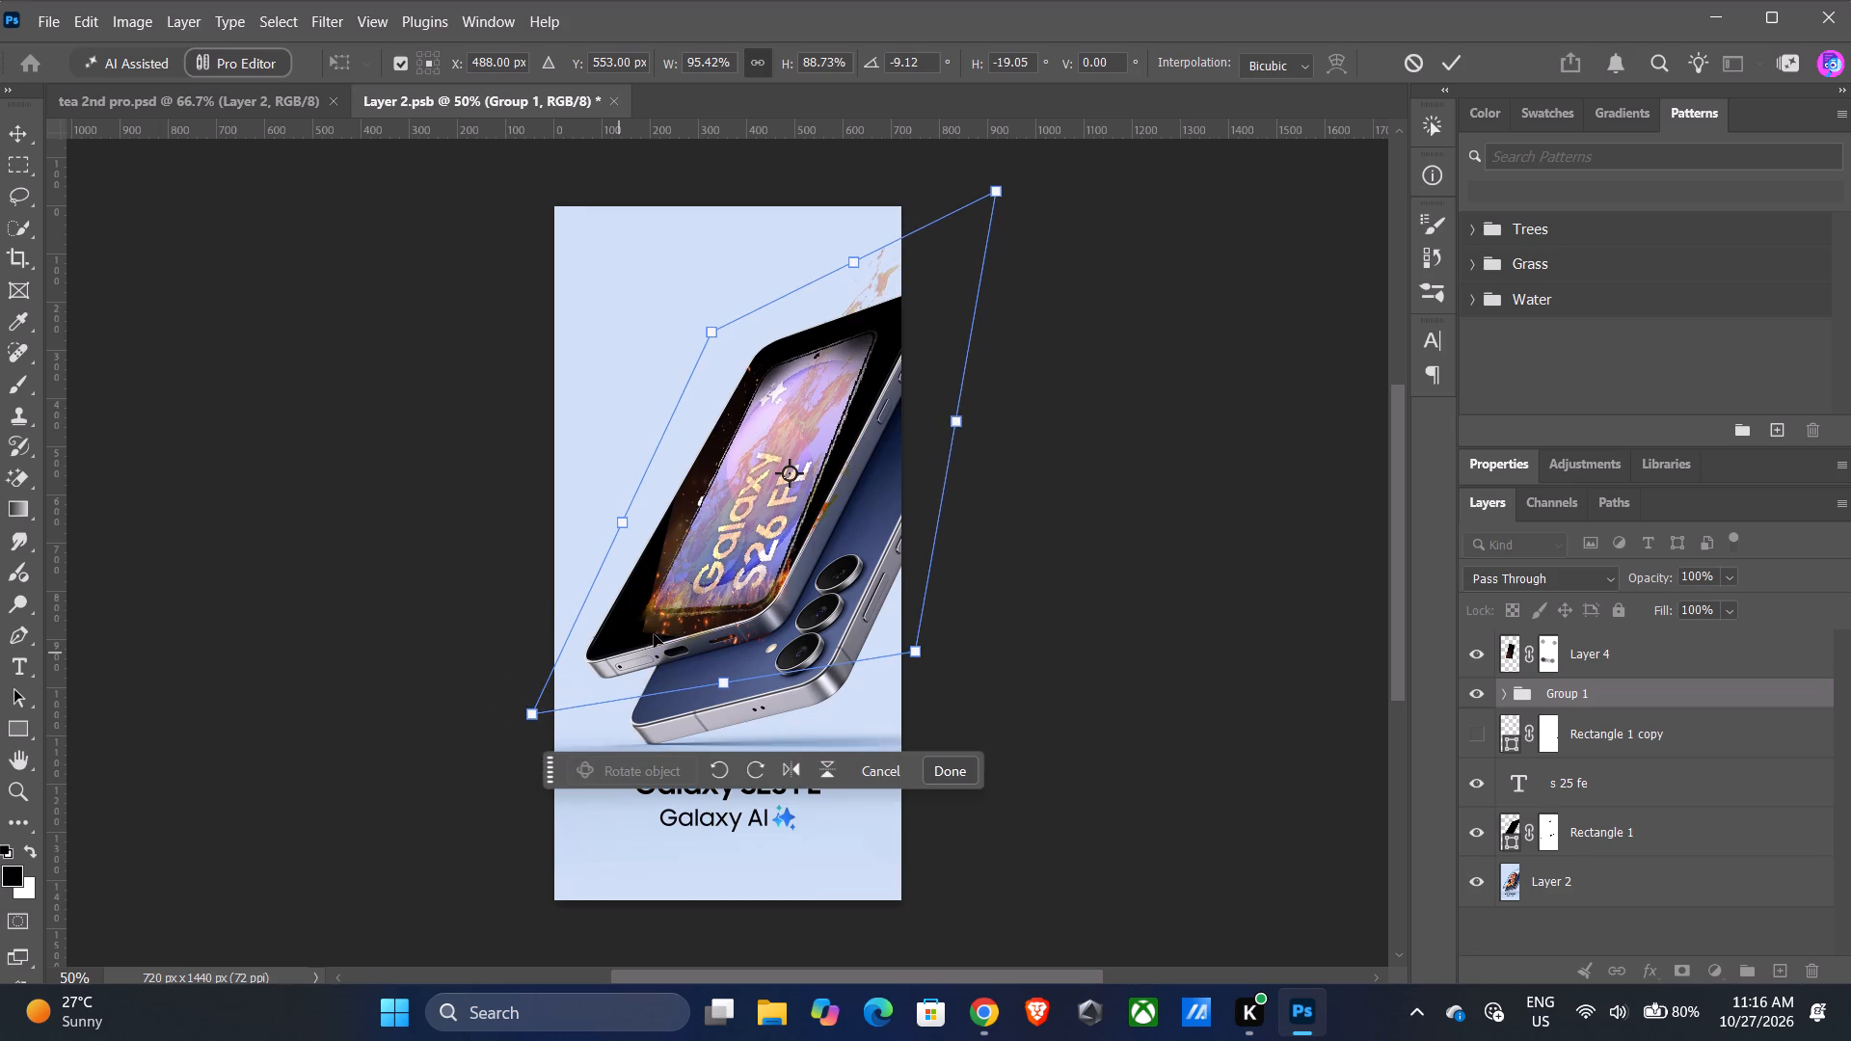
pyautogui.moveTo(724, 538); pyautogui.dragTo(712, 546)
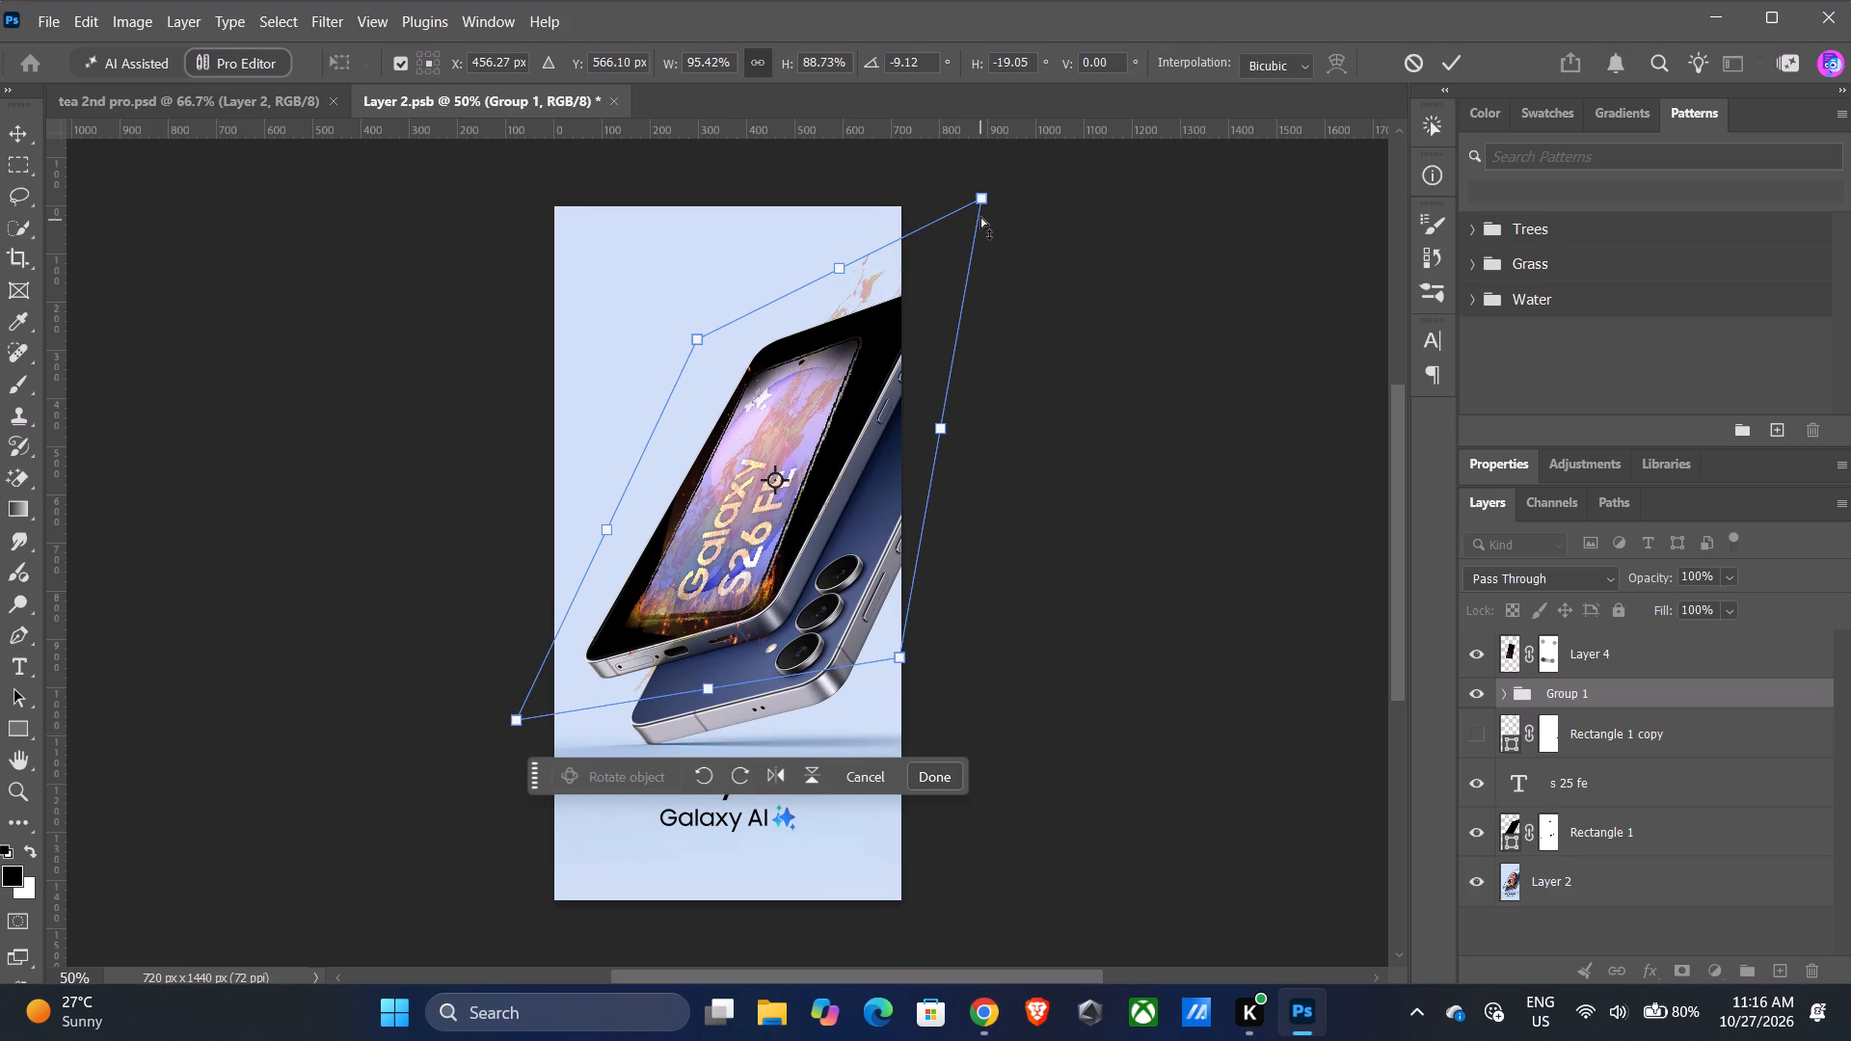
# Push Group 1's upper-right corner outward, adjust its upper-left corner, and shift the group left to about X 425 px.
pyautogui.keyDown('ctrl'); pyautogui.moveTo(984, 200); pyautogui.dragTo(997, 205); pyautogui.keyUp('ctrl')
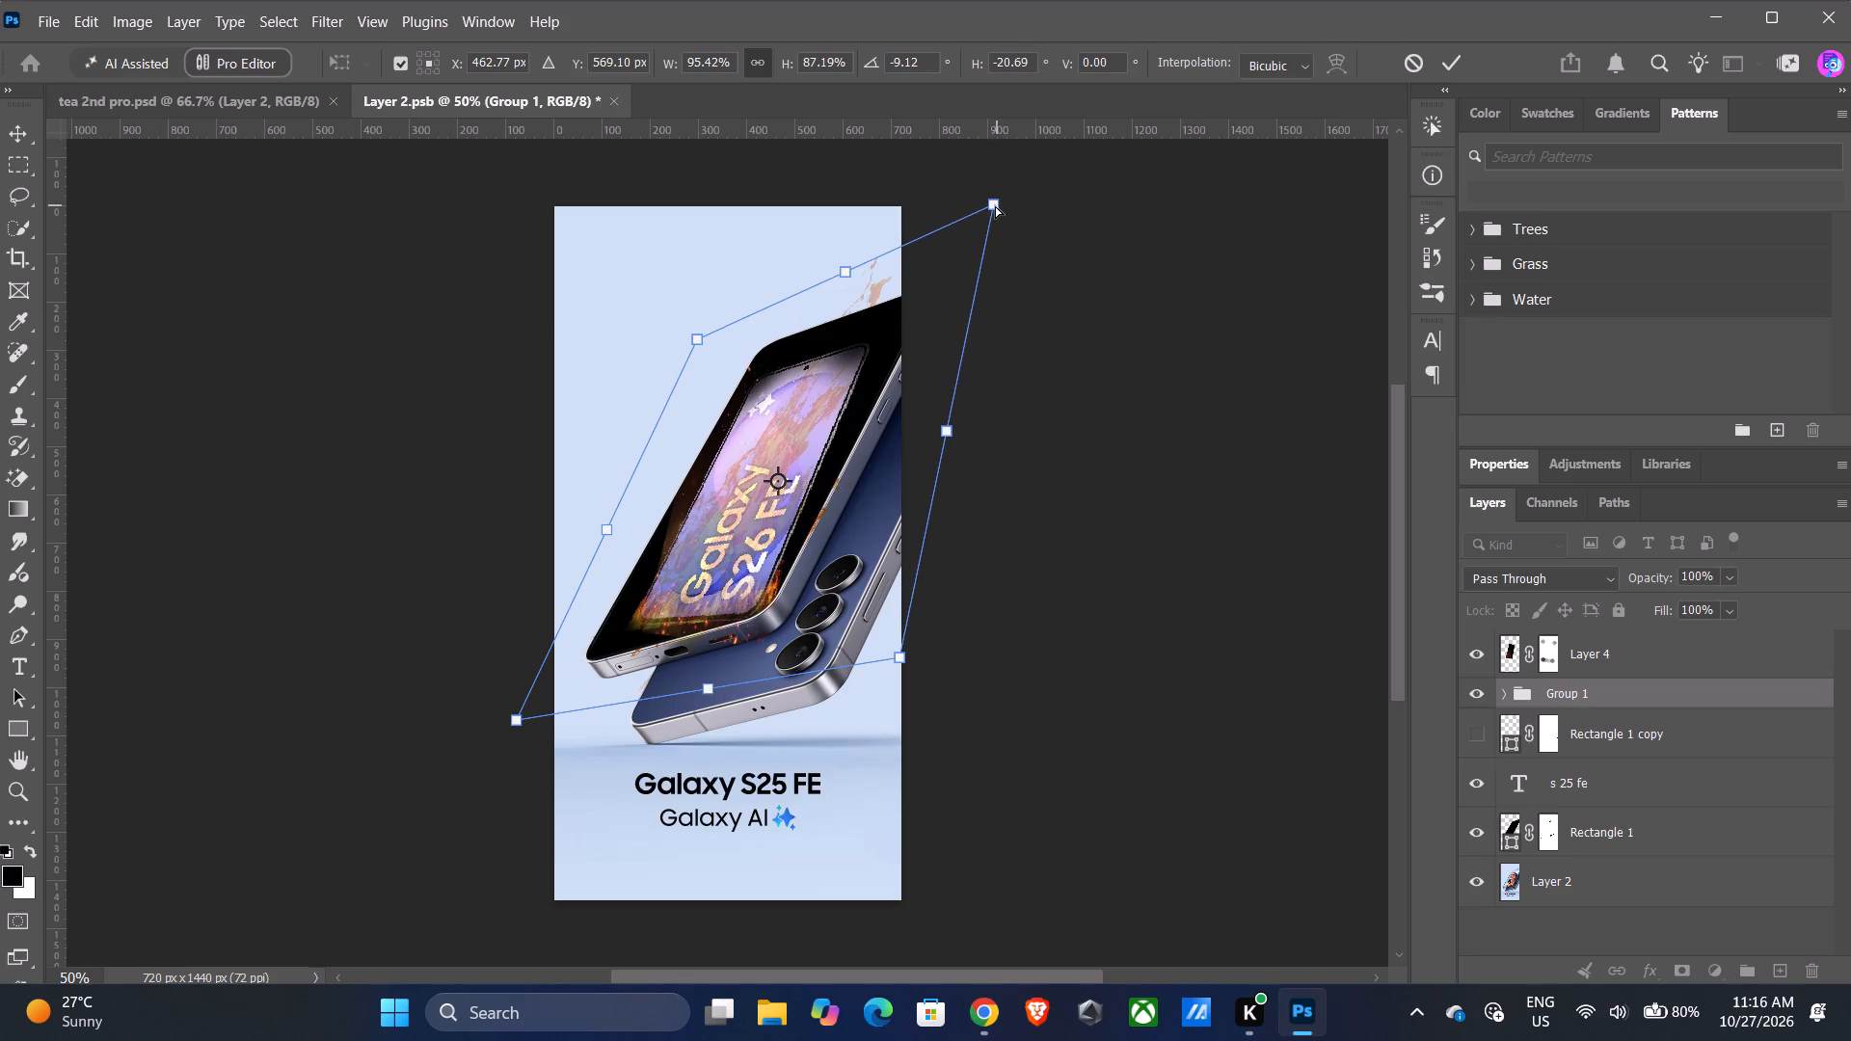
pyautogui.keyDown('ctrl'); pyautogui.moveTo(697, 341); pyautogui.dragTo(733, 344); pyautogui.keyUp('ctrl')
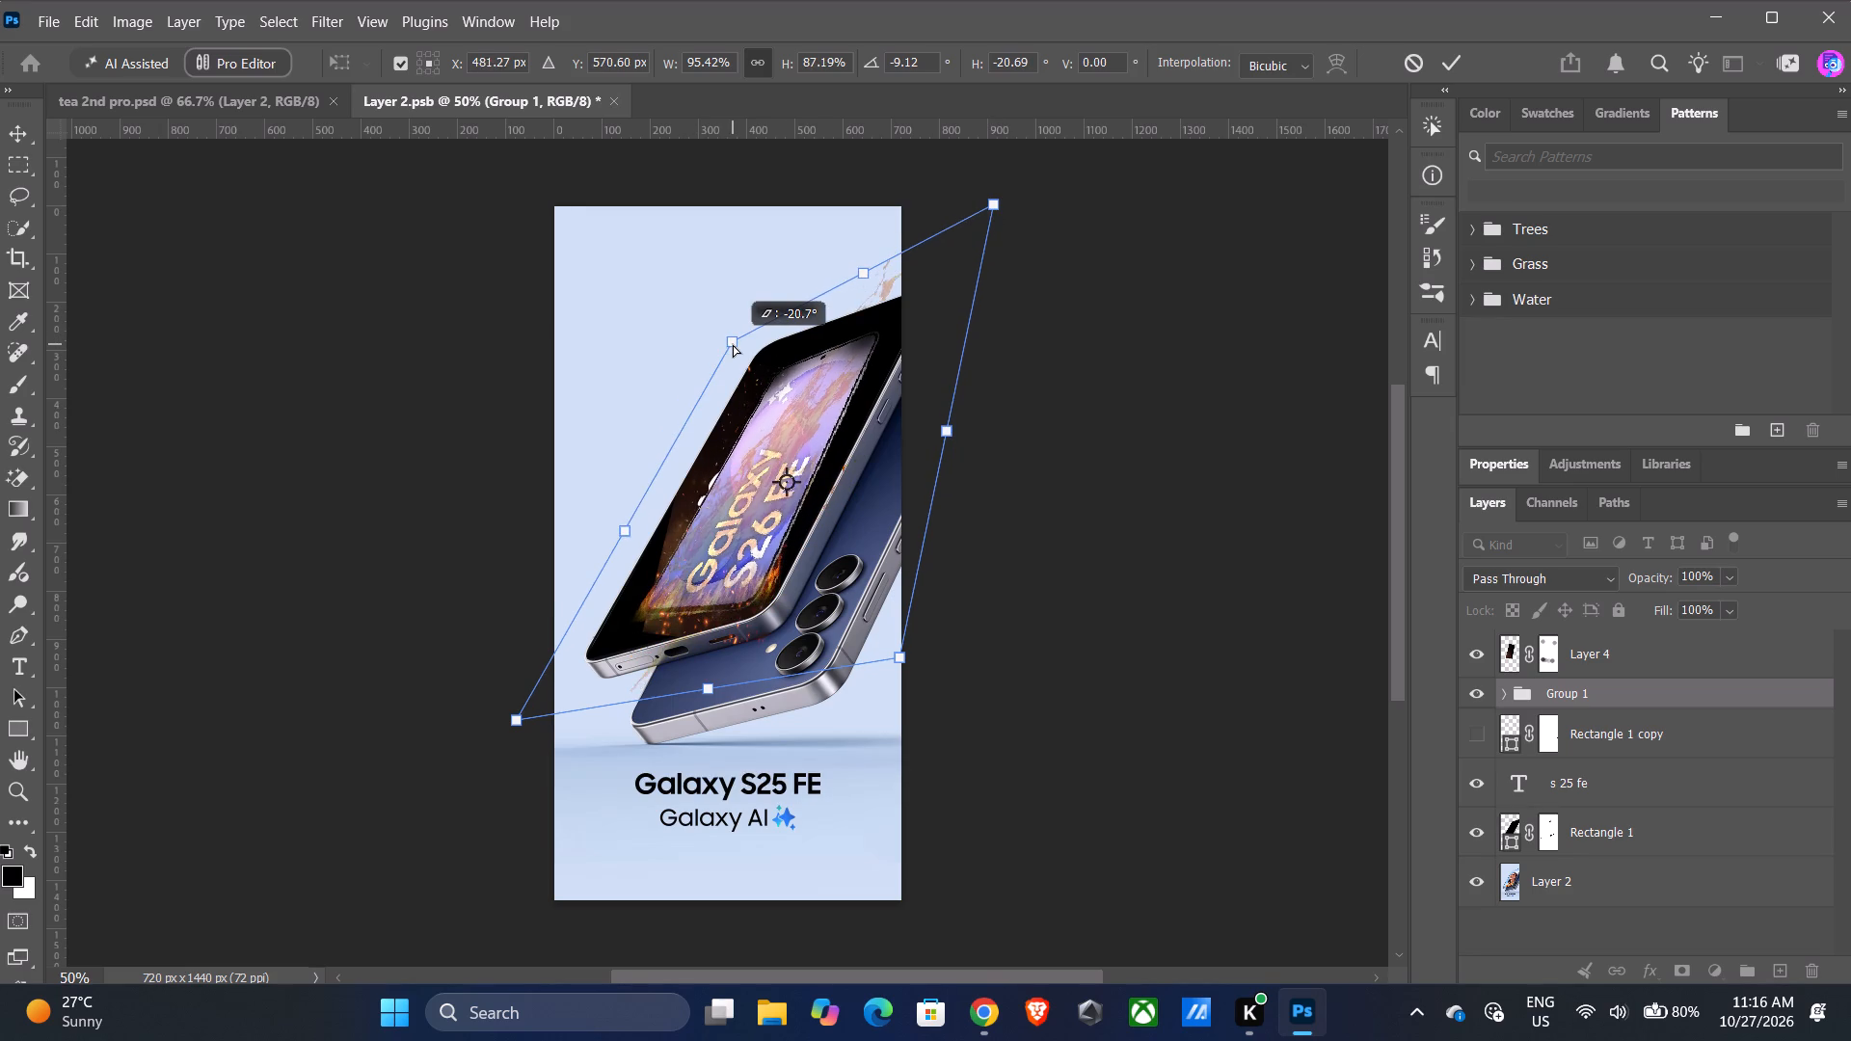
pyautogui.keyDown('ctrl'); pyautogui.moveTo(733, 344); pyautogui.dragTo(720, 331); pyautogui.keyUp('ctrl')
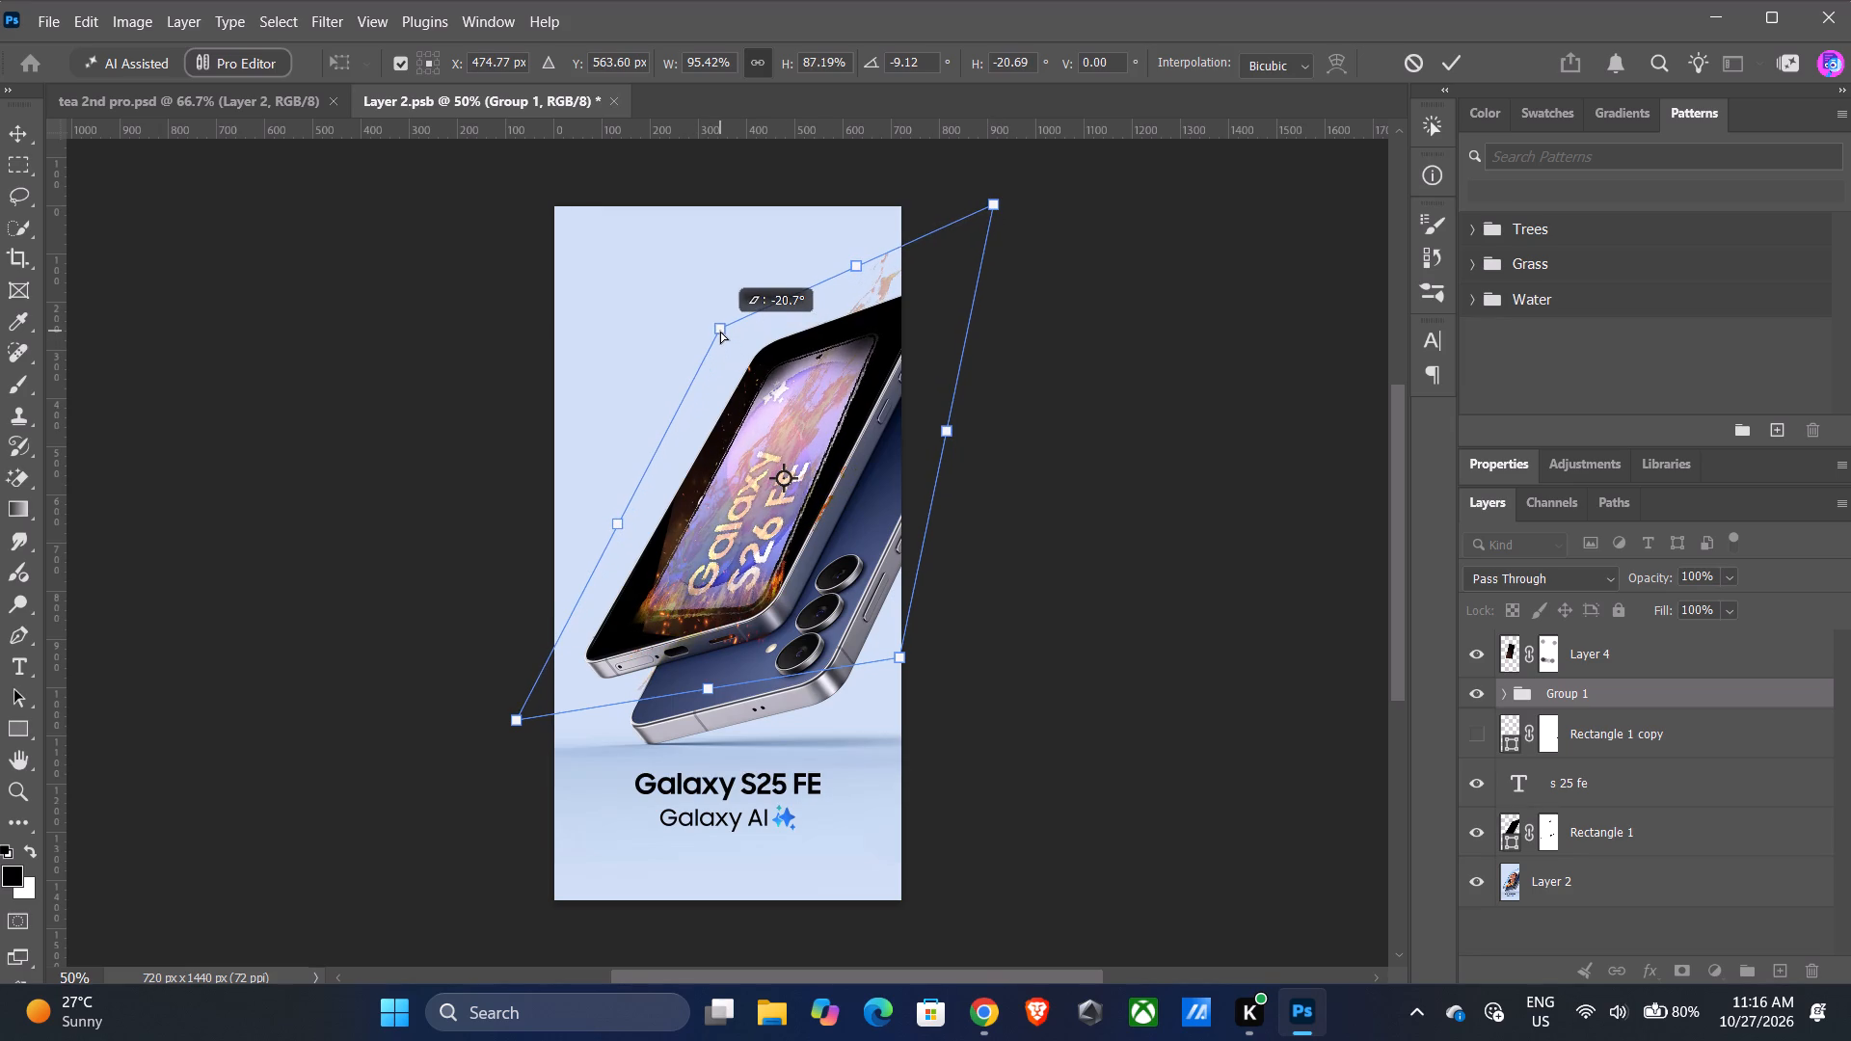
pyautogui.keyDown('ctrl'); pyautogui.moveTo(720, 331); pyautogui.dragTo(710, 331); pyautogui.keyUp('ctrl')
pyautogui.moveTo(726, 574); pyautogui.dragTo(720, 574)
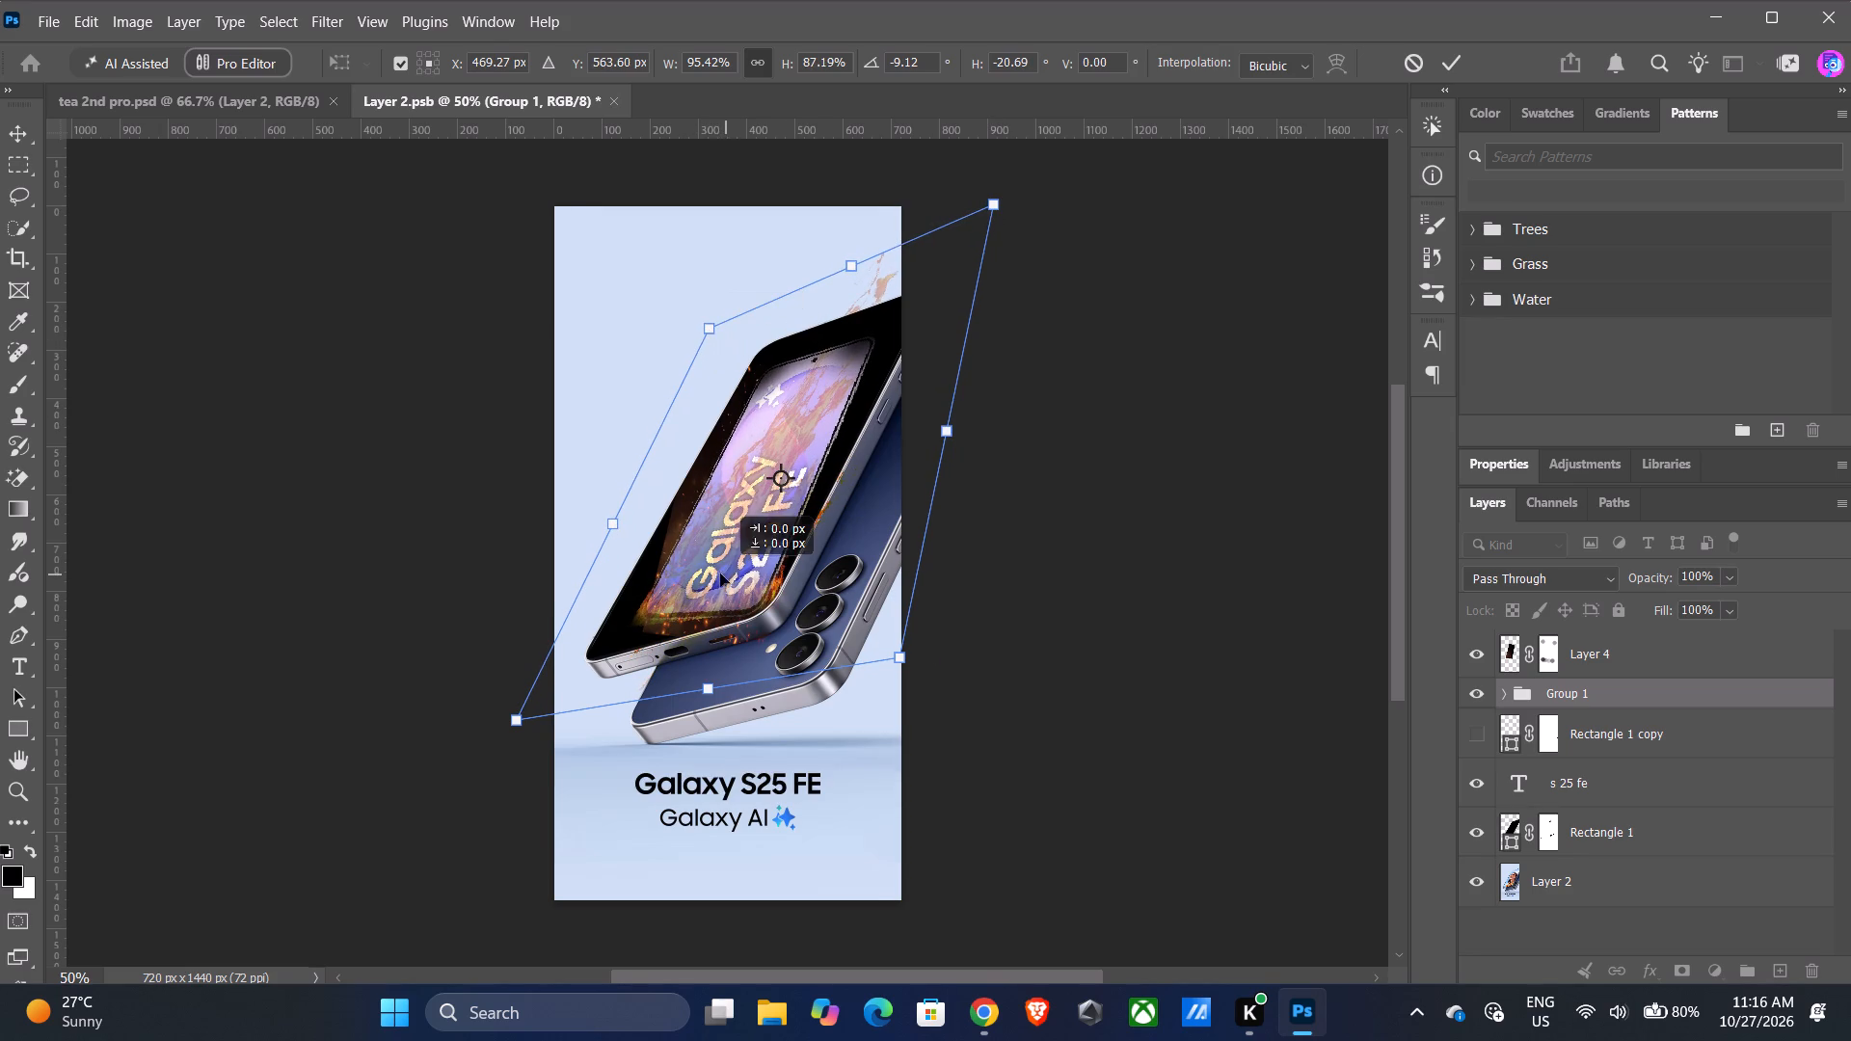
pyautogui.moveTo(720, 574); pyautogui.dragTo(707, 572)
# Pull Group 1's upper-left corner inward and extend both right corners outward, to about 98% width and 90% height.
pyautogui.keyDown('ctrl'); pyautogui.moveTo(688, 324); pyautogui.dragTo(691, 324); pyautogui.keyUp('ctrl')
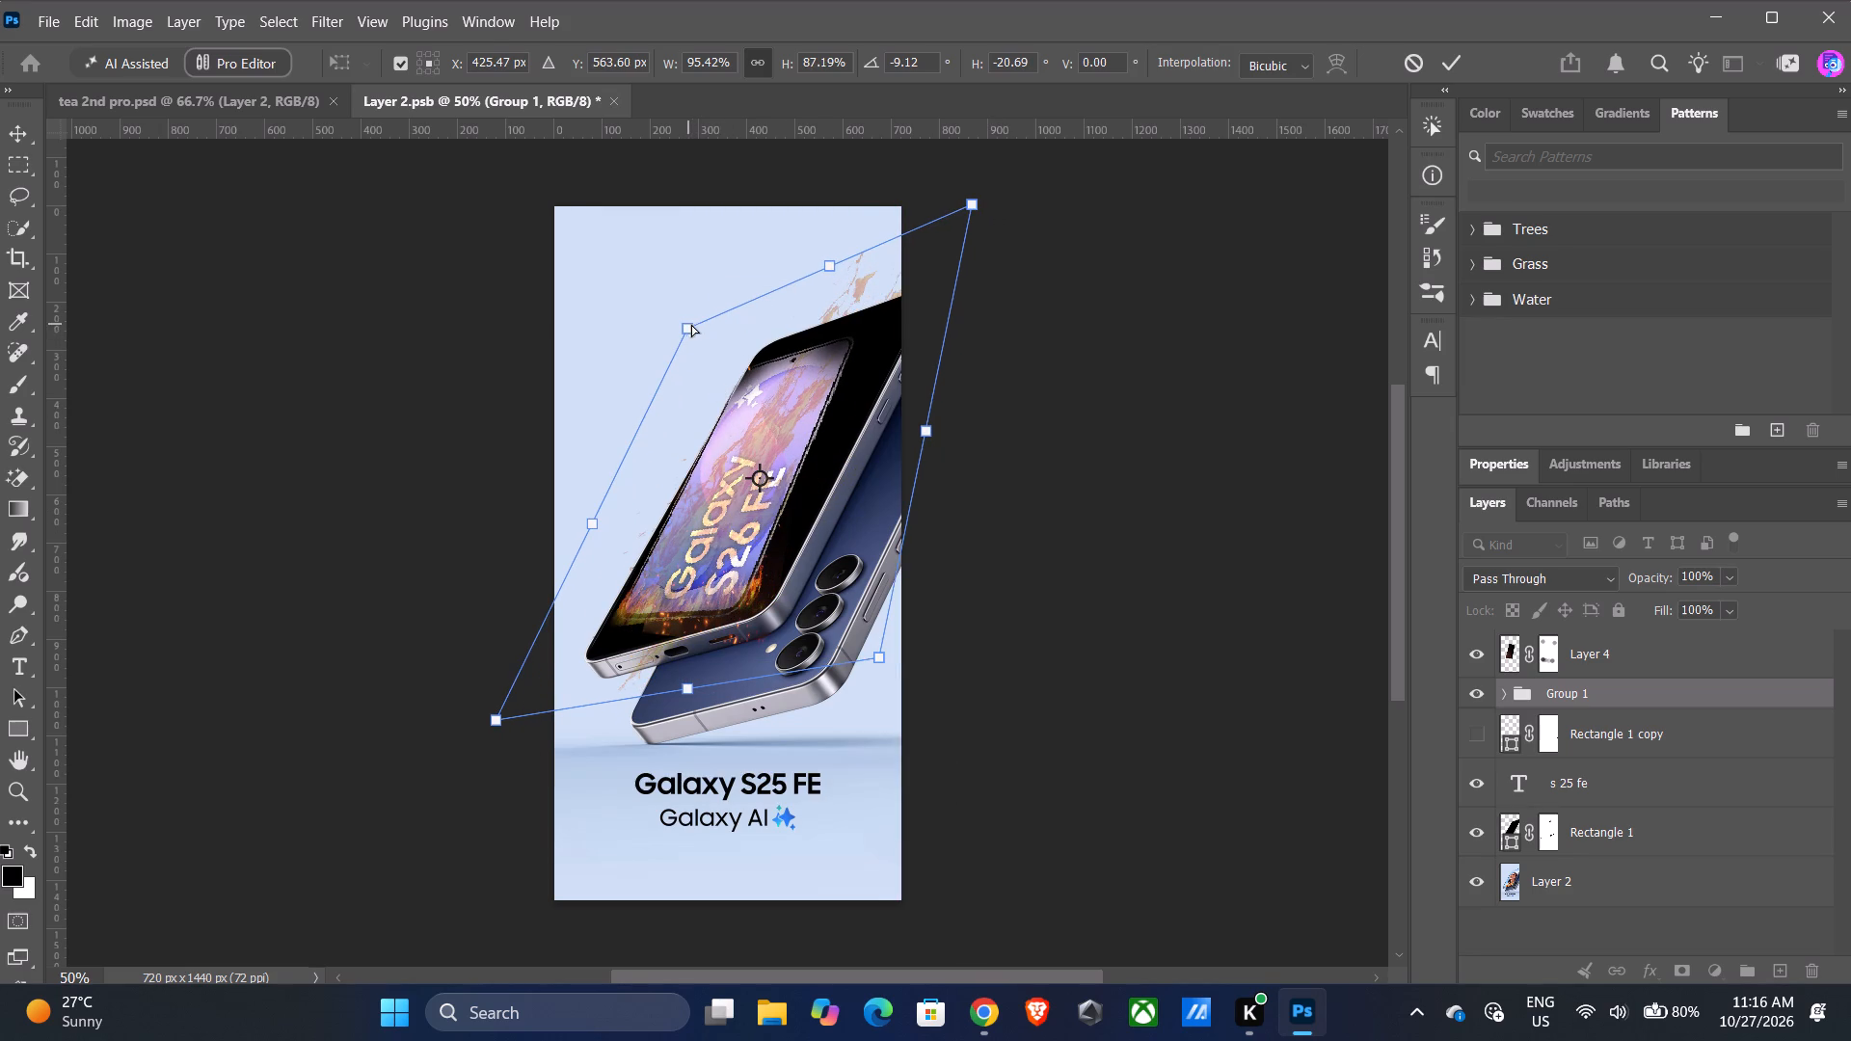
pyautogui.keyDown('ctrl'); pyautogui.moveTo(691, 324); pyautogui.dragTo(725, 329); pyautogui.keyUp('ctrl')
pyautogui.keyDown('ctrl'); pyautogui.moveTo(876, 657); pyautogui.dragTo(884, 662); pyautogui.keyUp('ctrl')
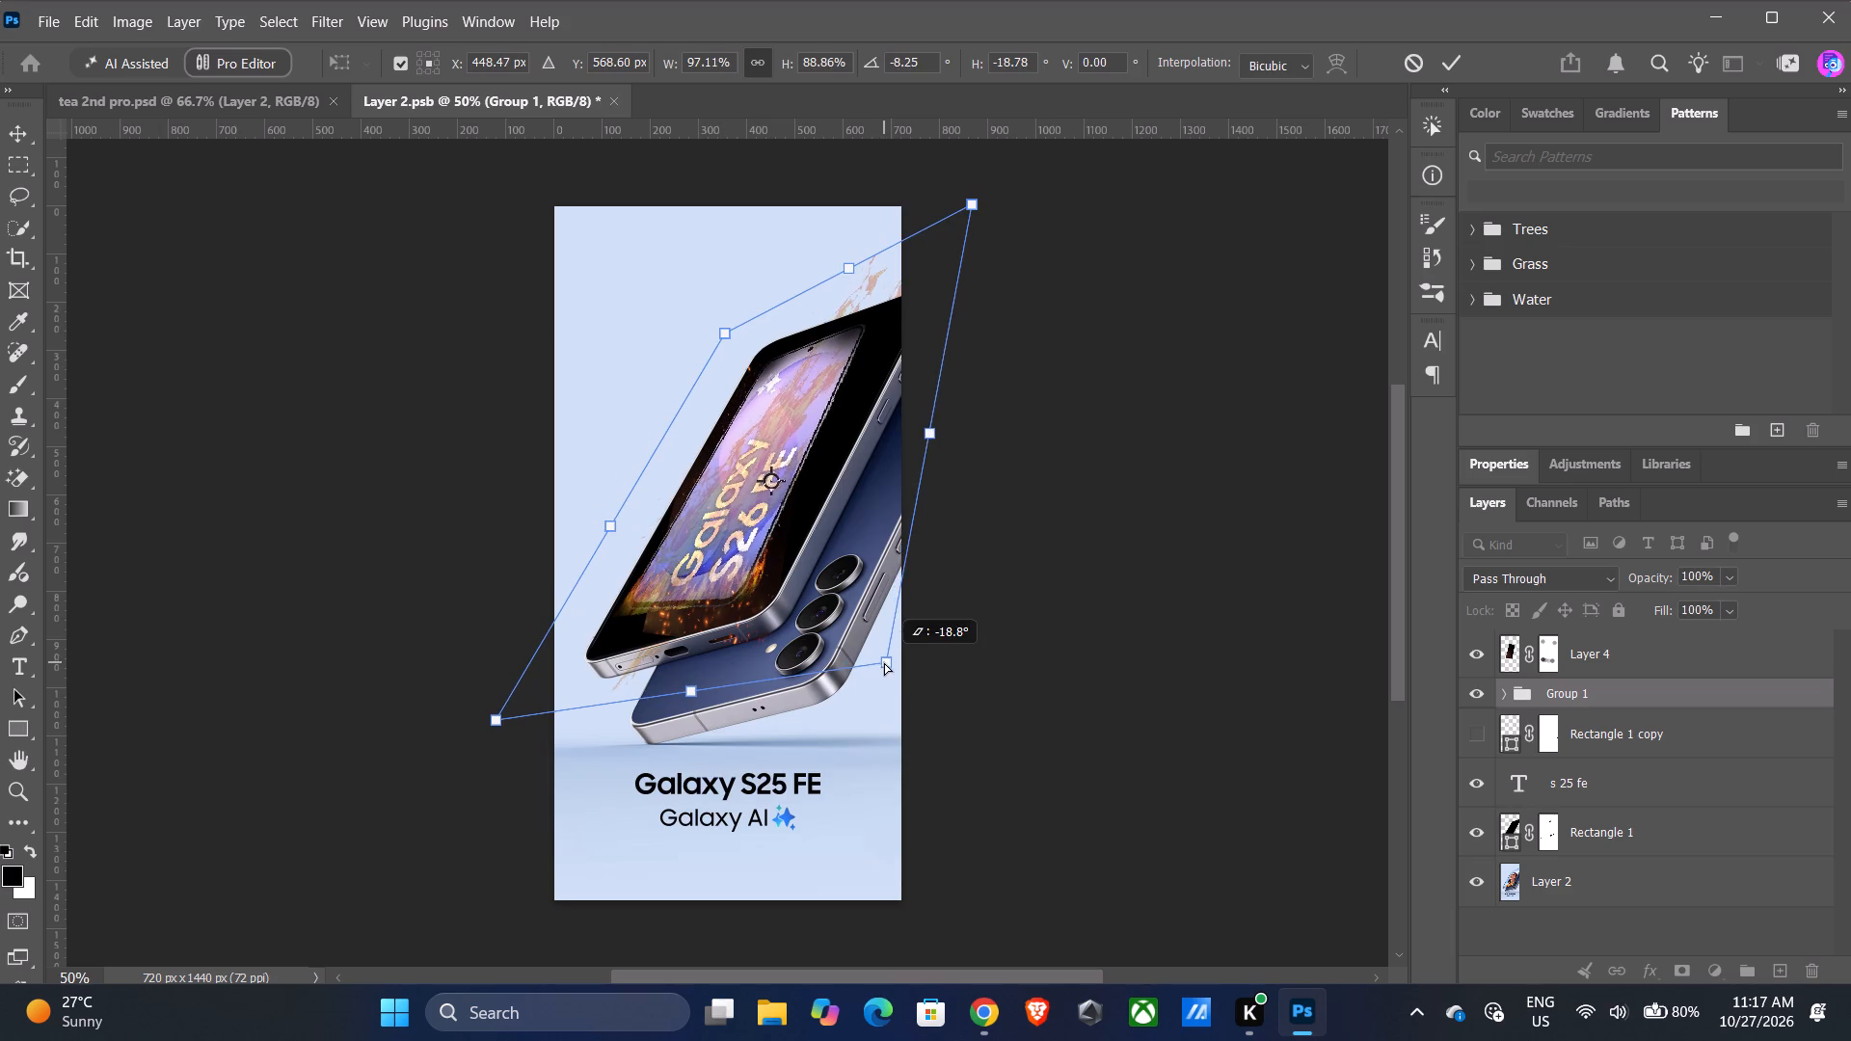
pyautogui.keyDown('ctrl'); pyautogui.moveTo(884, 662); pyautogui.dragTo(889, 666); pyautogui.keyUp('ctrl')
pyautogui.keyDown('ctrl'); pyautogui.moveTo(978, 205); pyautogui.dragTo(1010, 200); pyautogui.keyUp('ctrl')
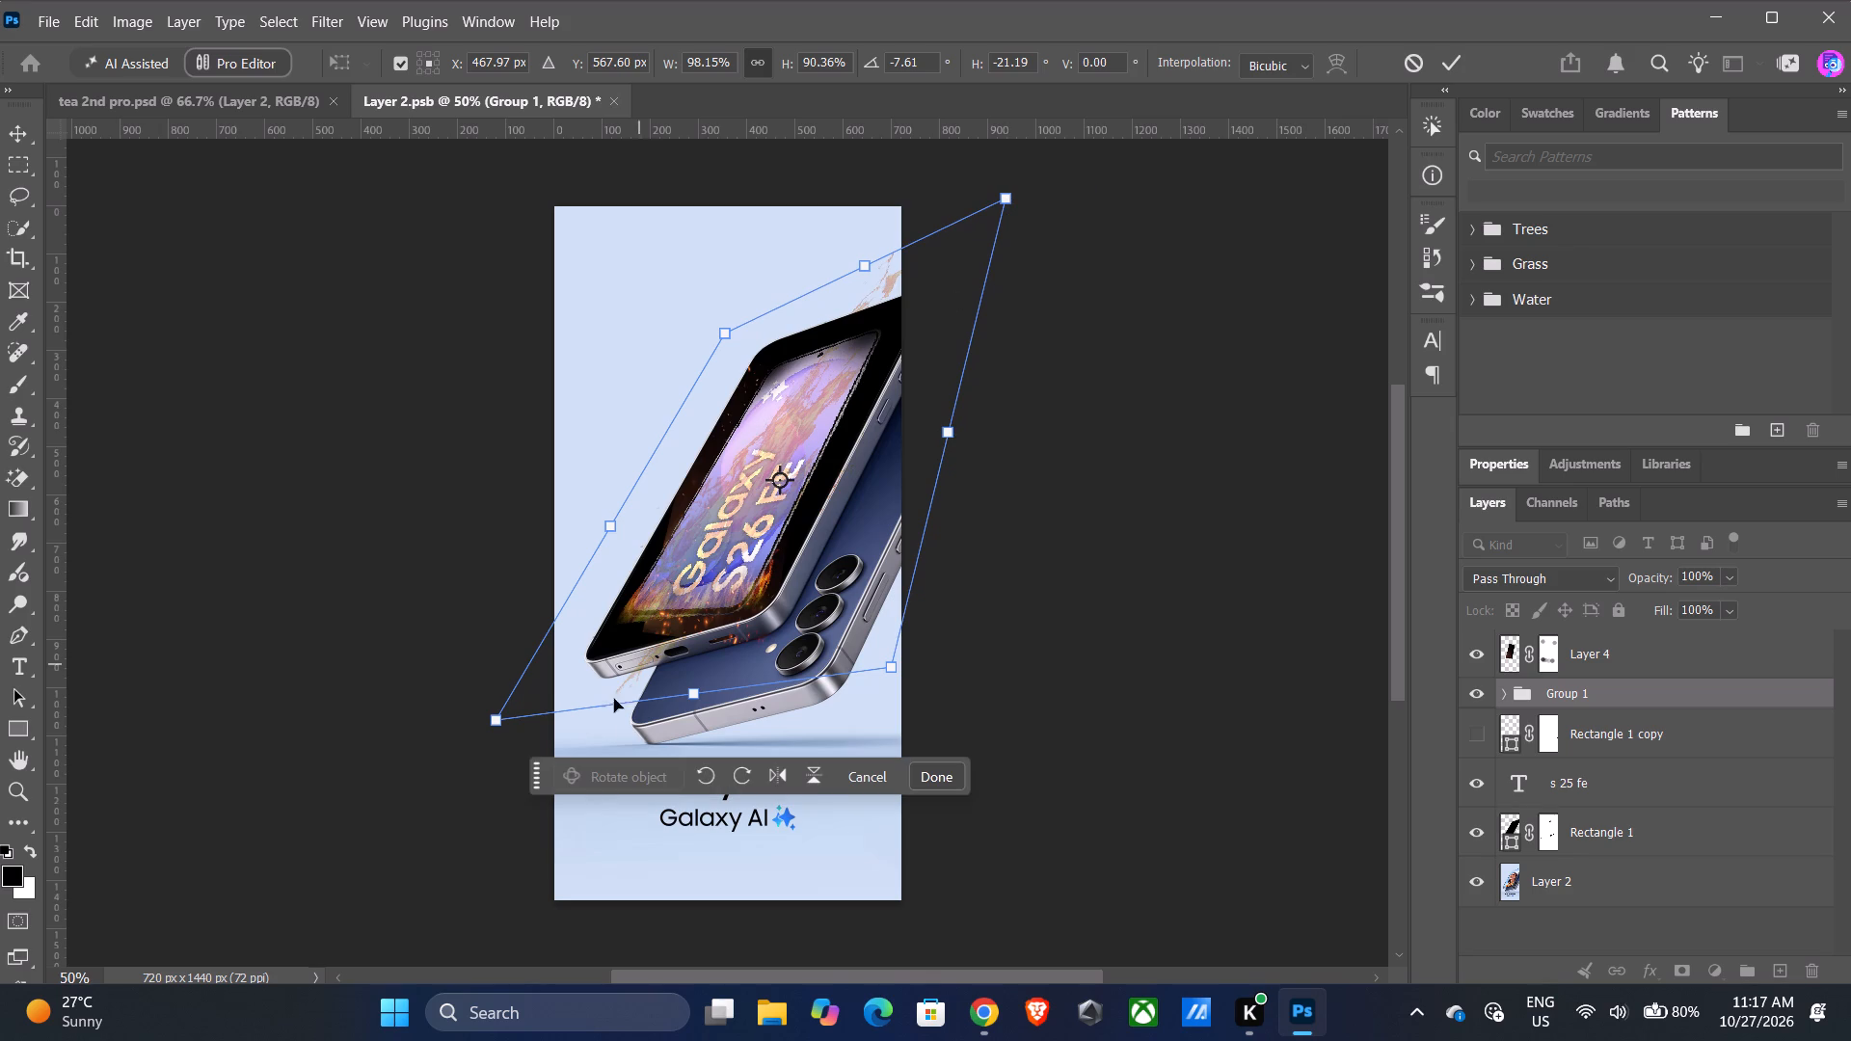
# Raise Group 1's lower-right corner and stretch its lower-left corner down and outward, to about 118% width and 69% height.
pyautogui.keyDown('ctrl'); pyautogui.moveTo(892, 672); pyautogui.dragTo(899, 642); pyautogui.keyUp('ctrl')
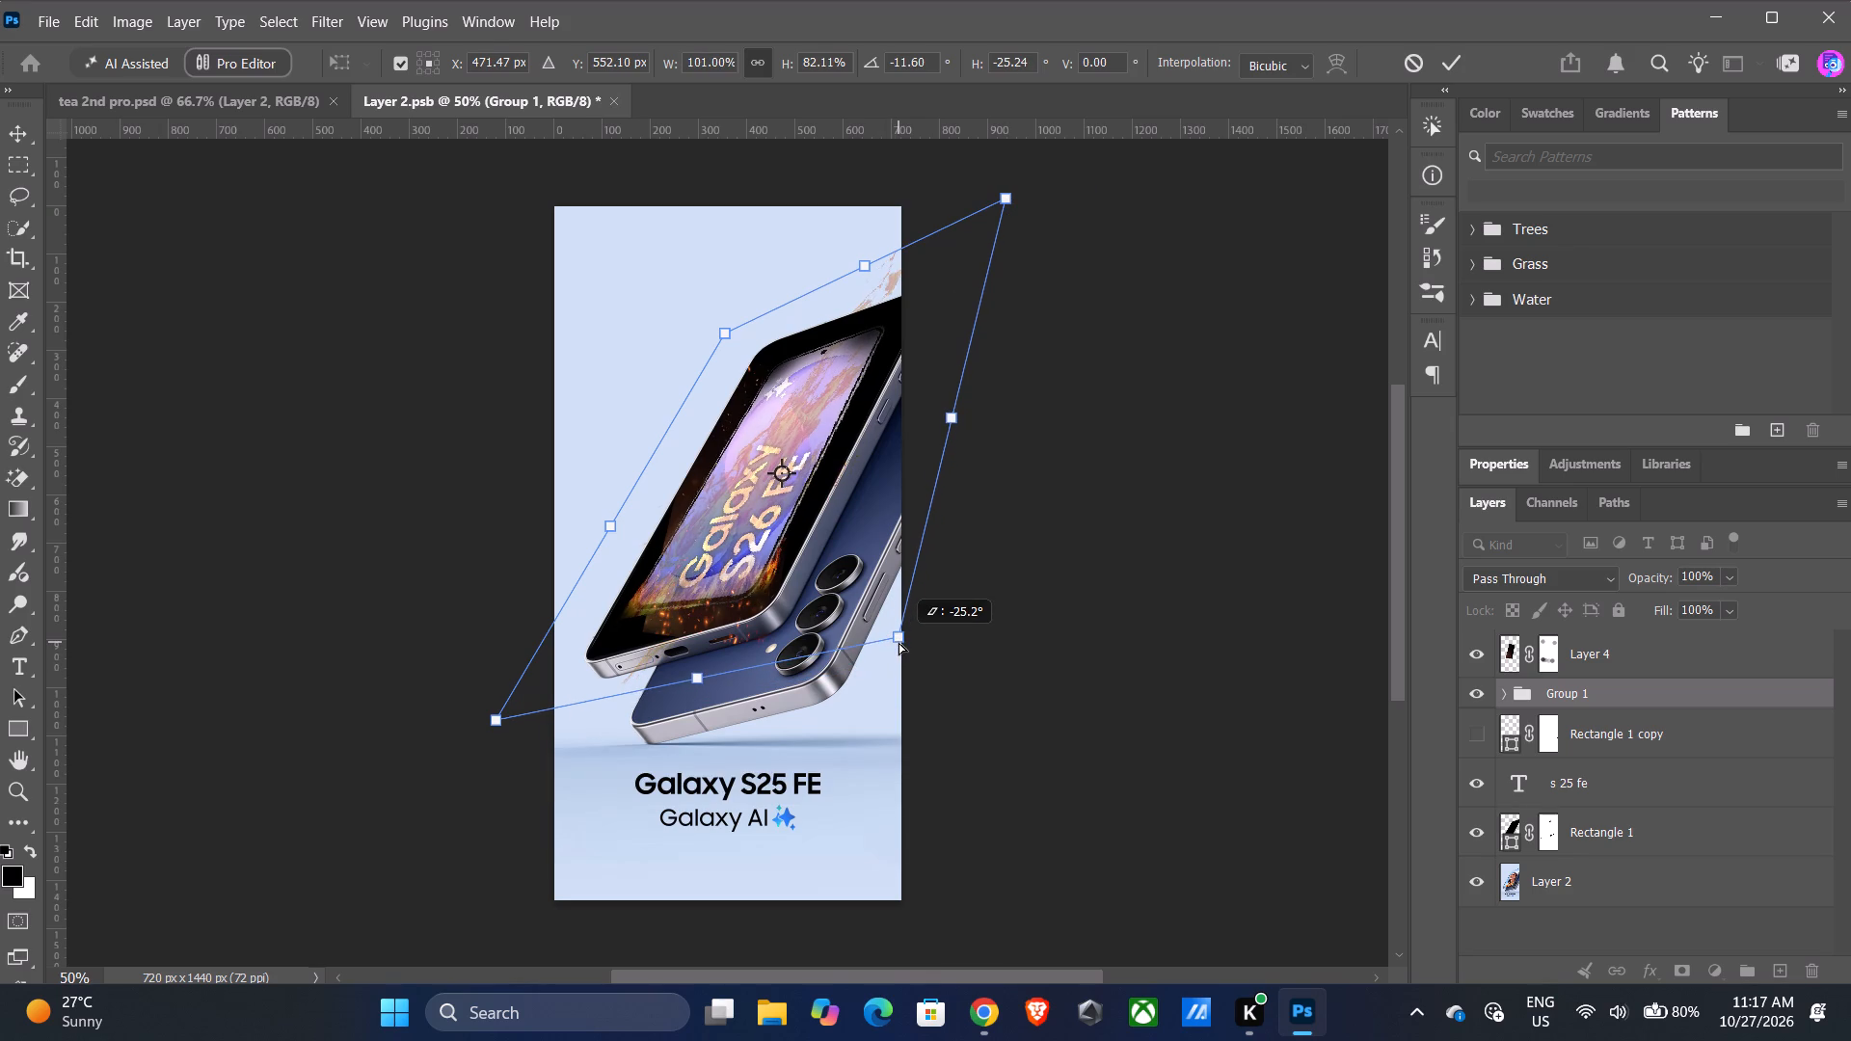
pyautogui.keyDown('ctrl'); pyautogui.moveTo(899, 642); pyautogui.dragTo(899, 640); pyautogui.keyUp('ctrl')
pyautogui.keyDown('ctrl'); pyautogui.moveTo(499, 722); pyautogui.dragTo(501, 742); pyautogui.keyUp('ctrl')
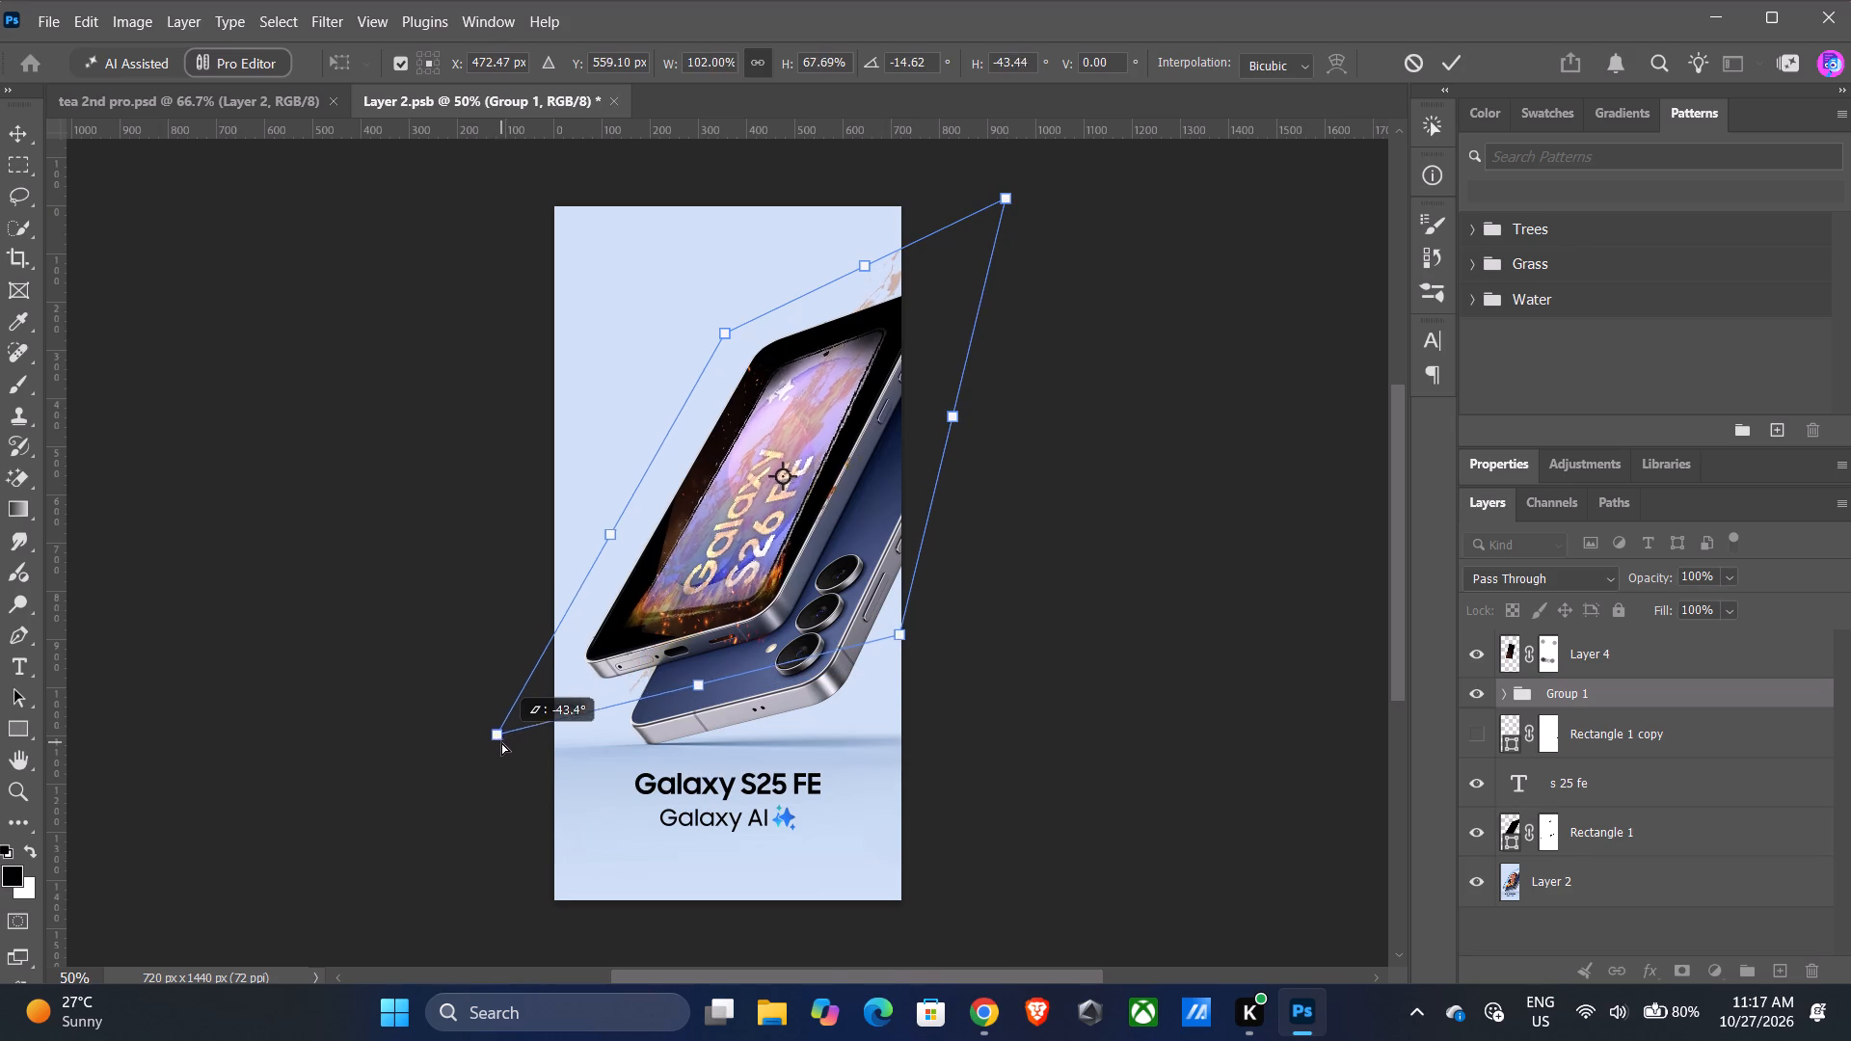
pyautogui.keyDown('ctrl'); pyautogui.moveTo(501, 742); pyautogui.dragTo(466, 762); pyautogui.keyUp('ctrl')
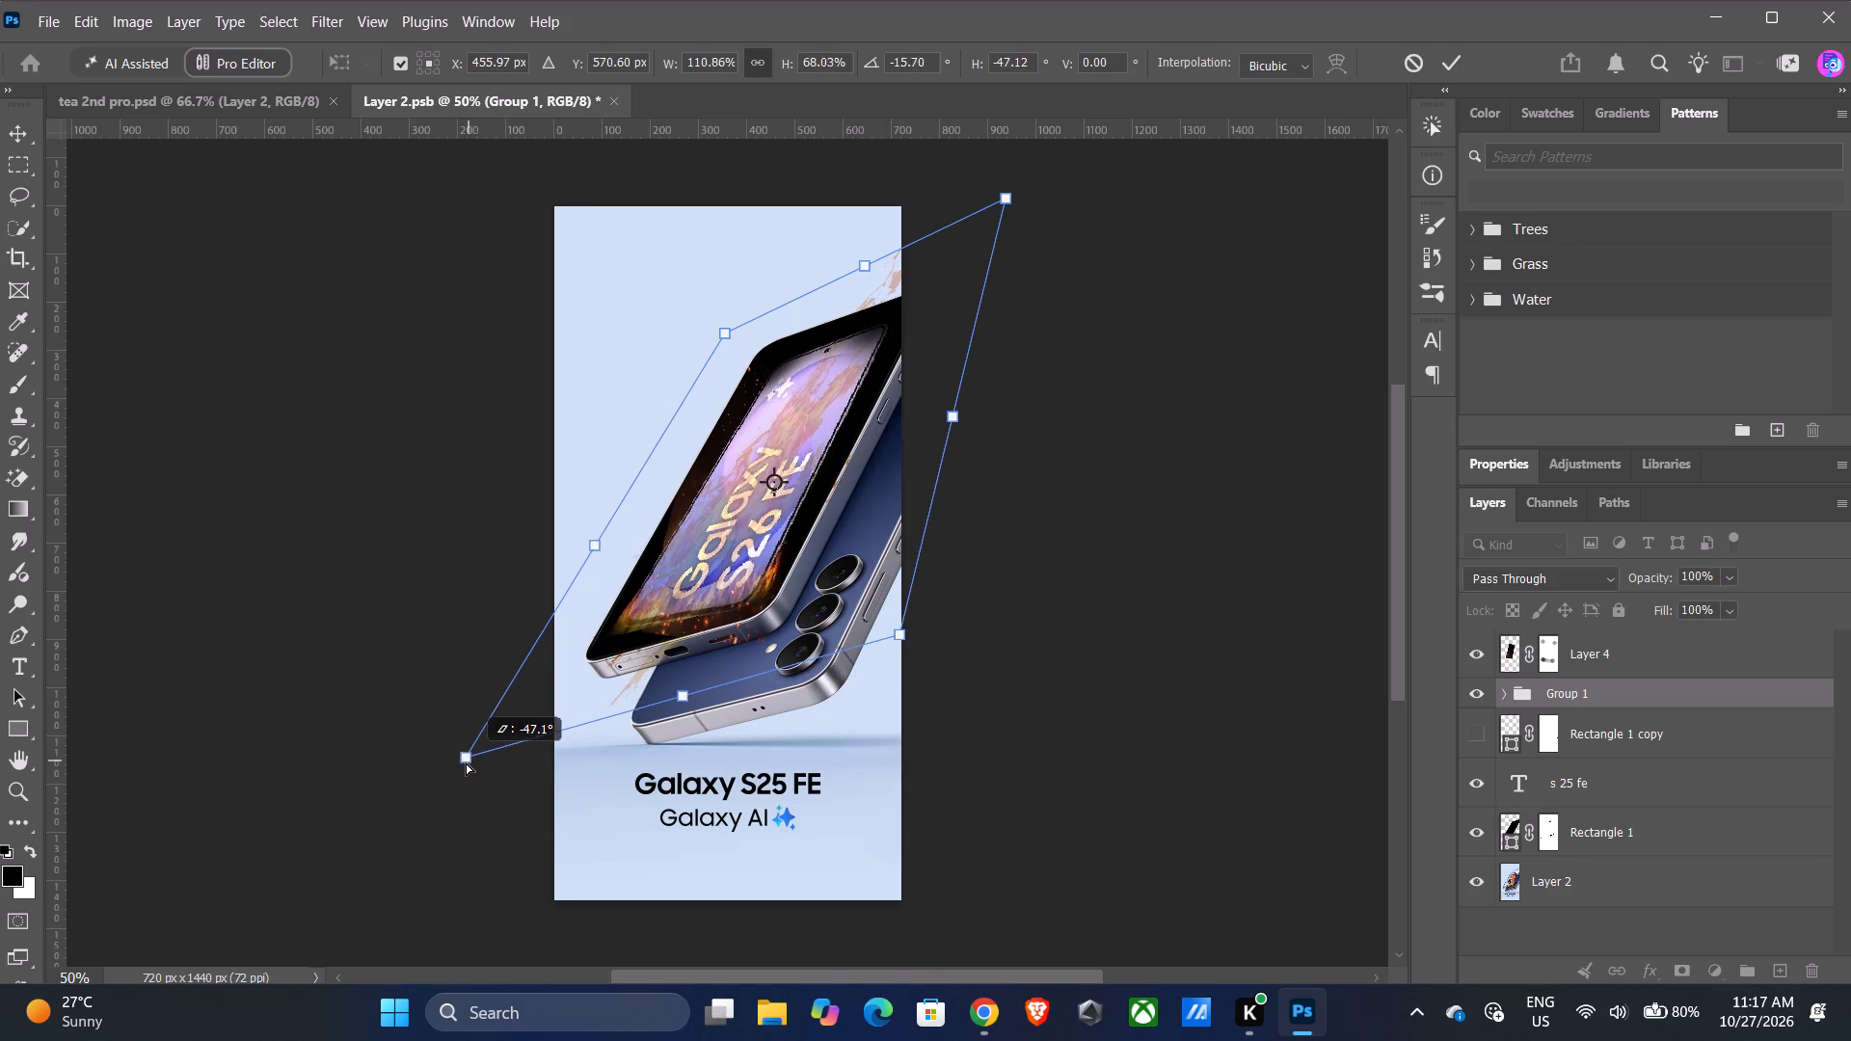
pyautogui.keyDown('ctrl'); pyautogui.moveTo(466, 762); pyautogui.dragTo(446, 783); pyautogui.keyUp('ctrl')
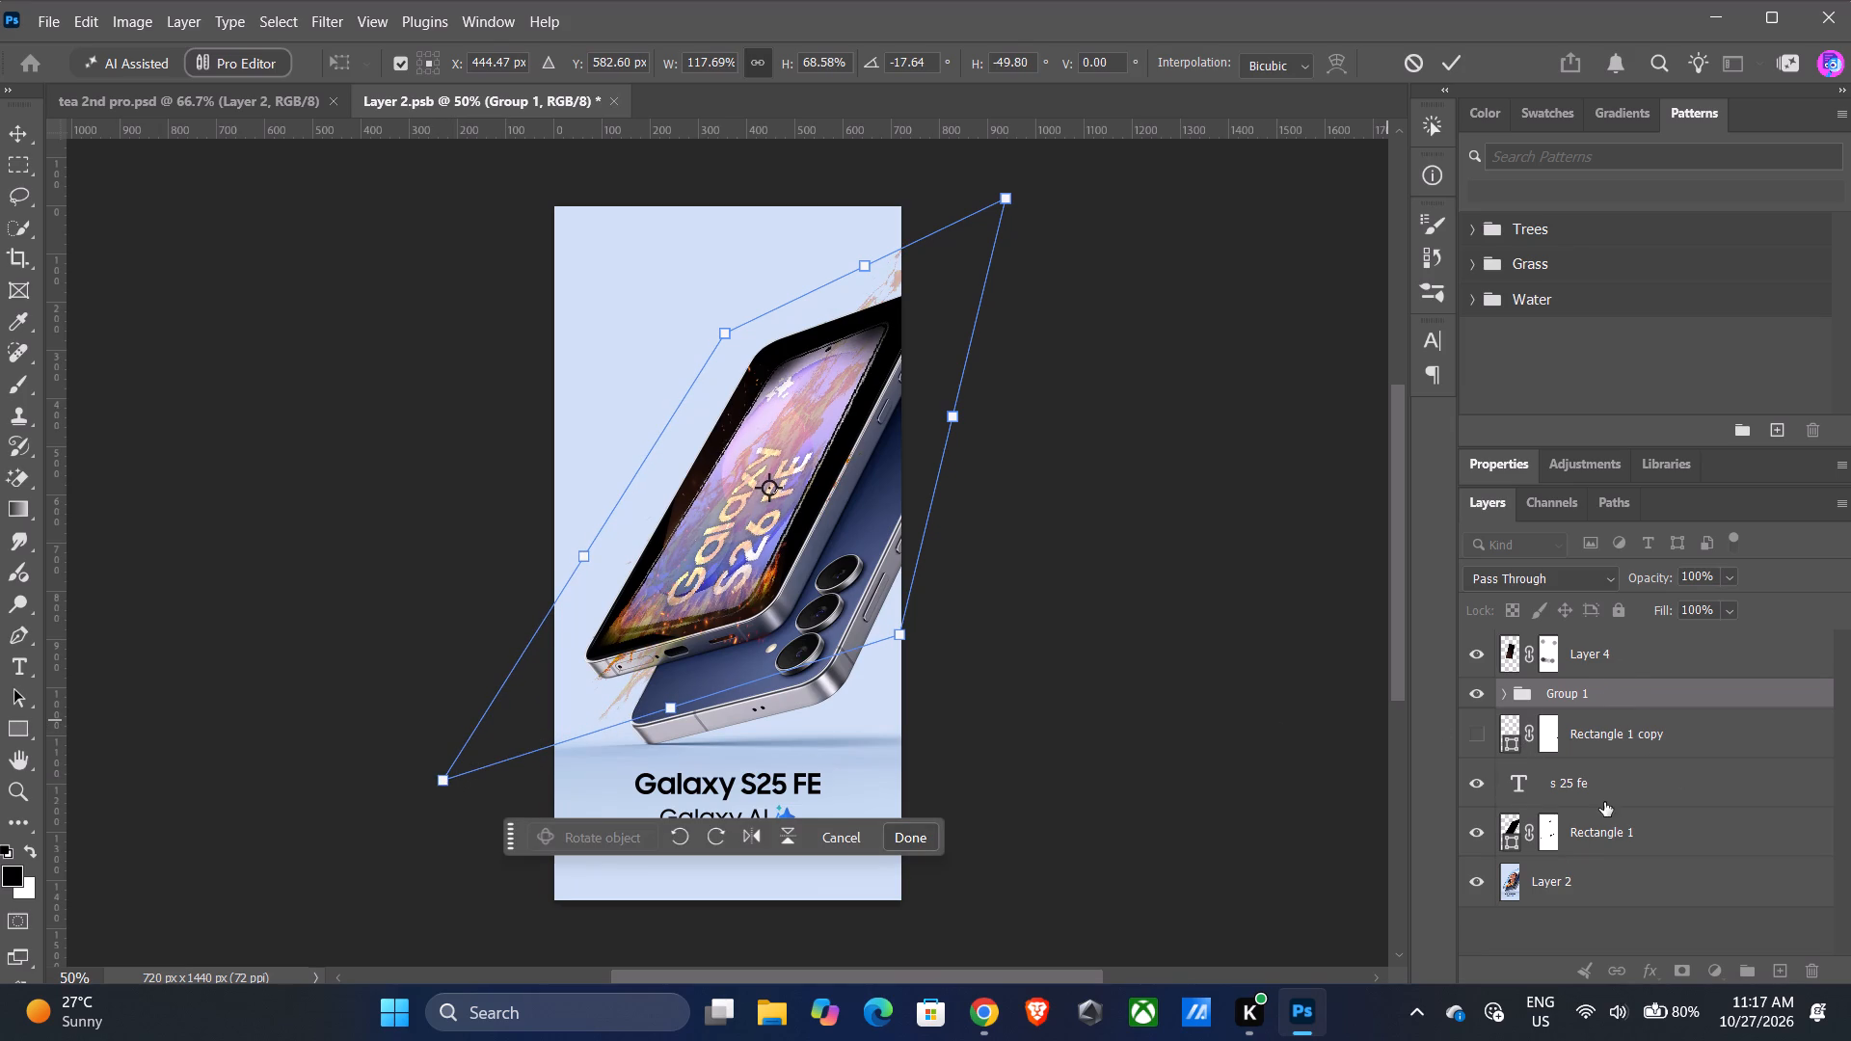
pyautogui.scroll(-2, 1610, 803)
# Move Layer 4 up to about 253 px from the canvas top and distort its upper-left and lower-right corners inward along the phone.
pyautogui.click(1592, 658)
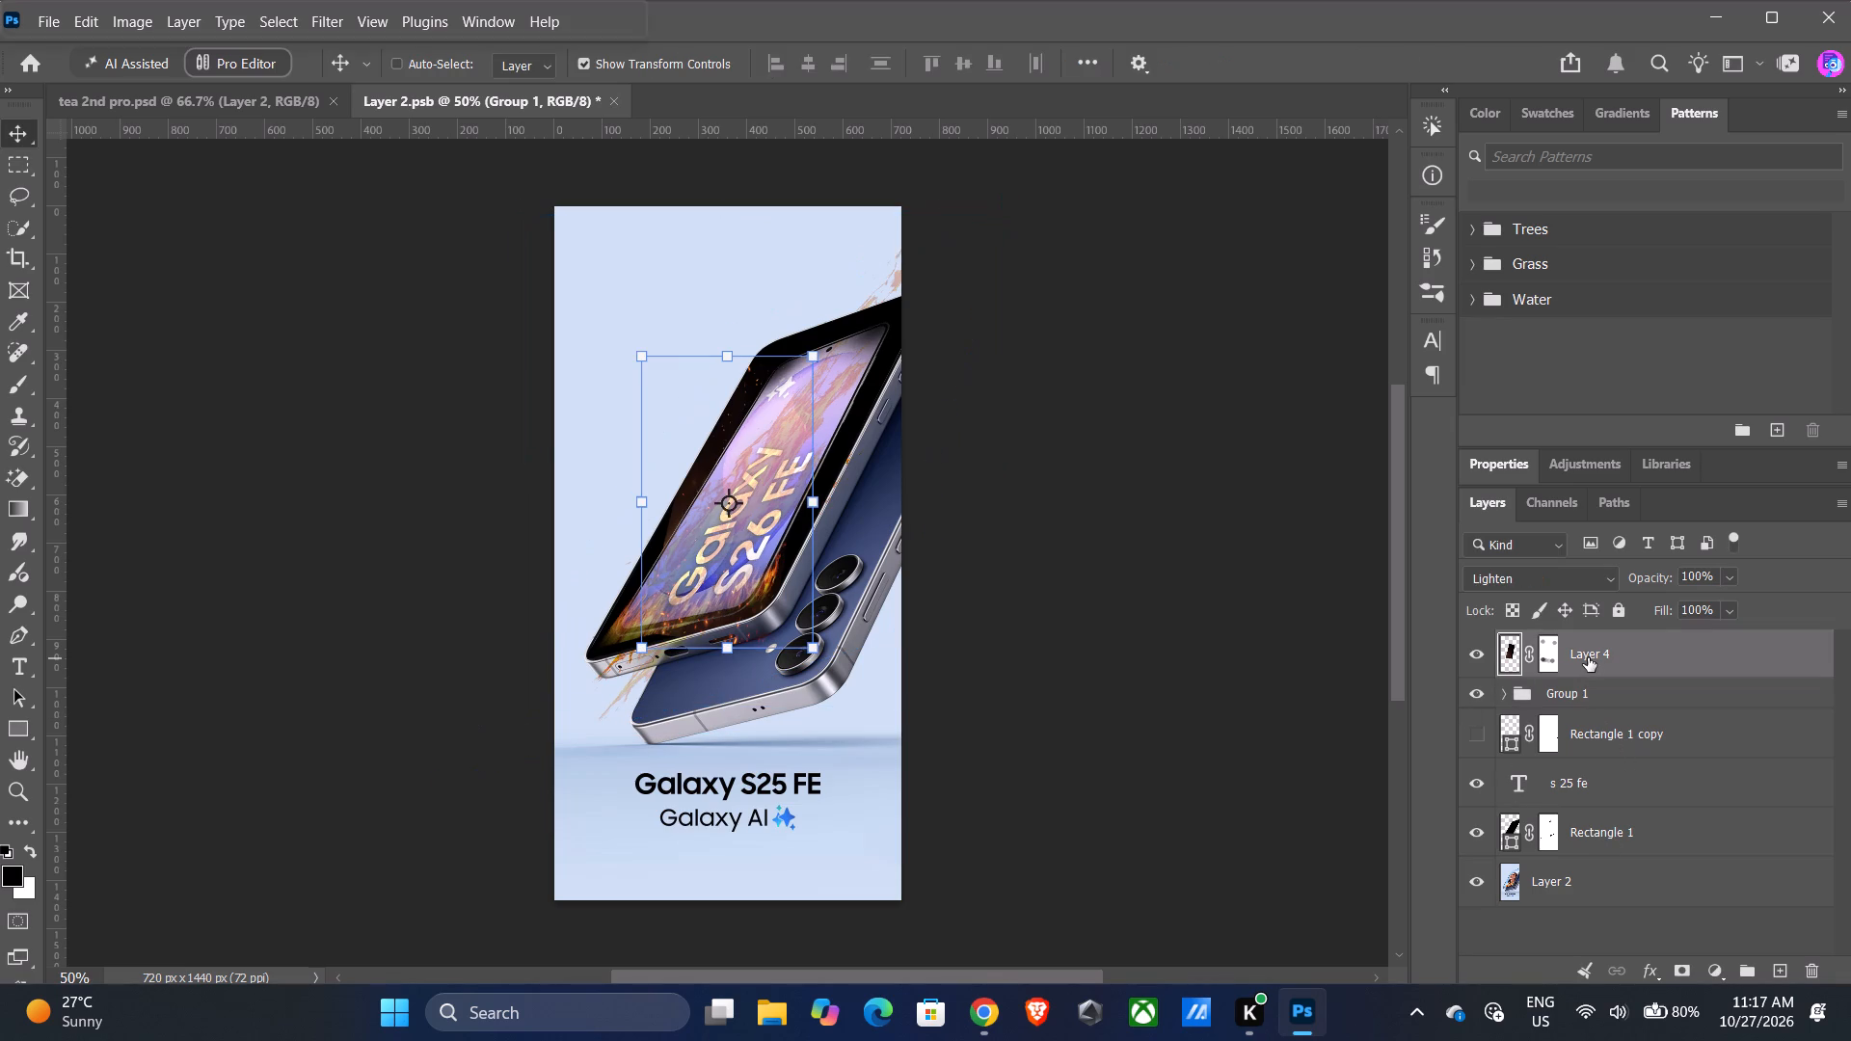
pyautogui.click(1478, 654)
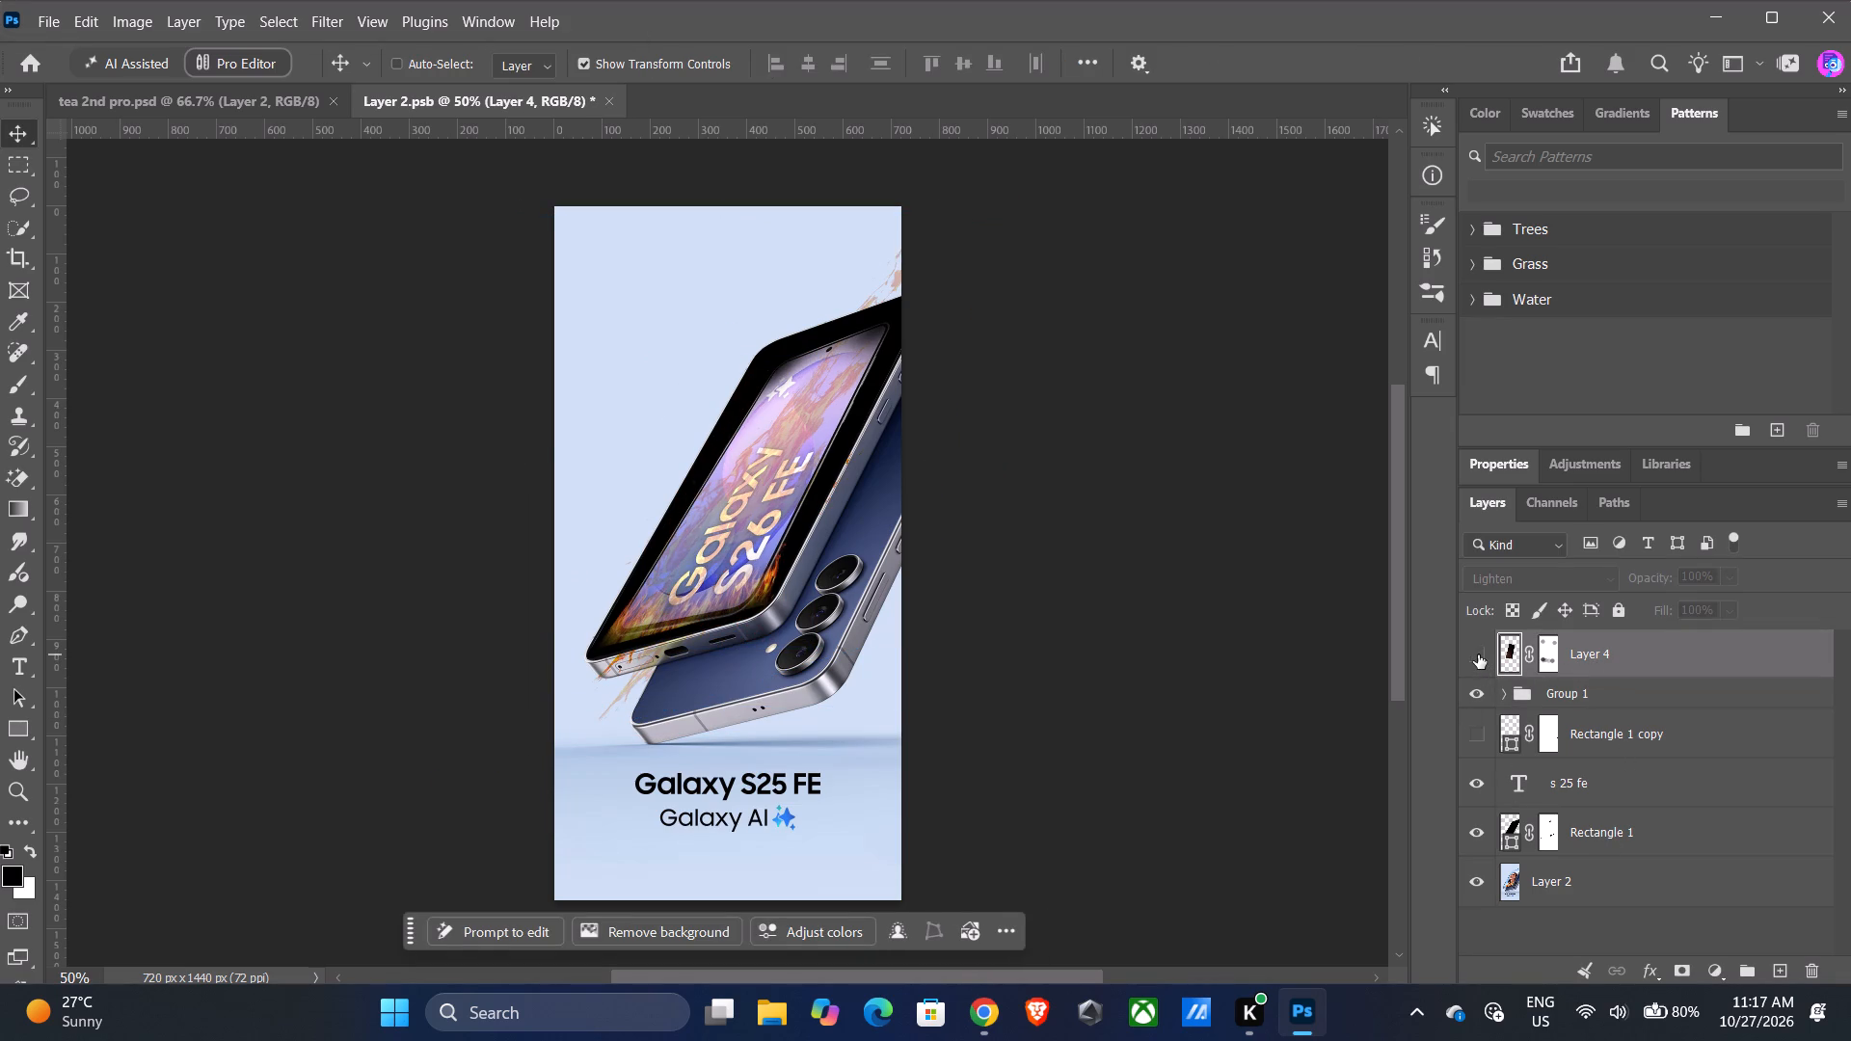
pyautogui.click(1478, 654)
pyautogui.click(1478, 654)
pyautogui.click(1478, 654)
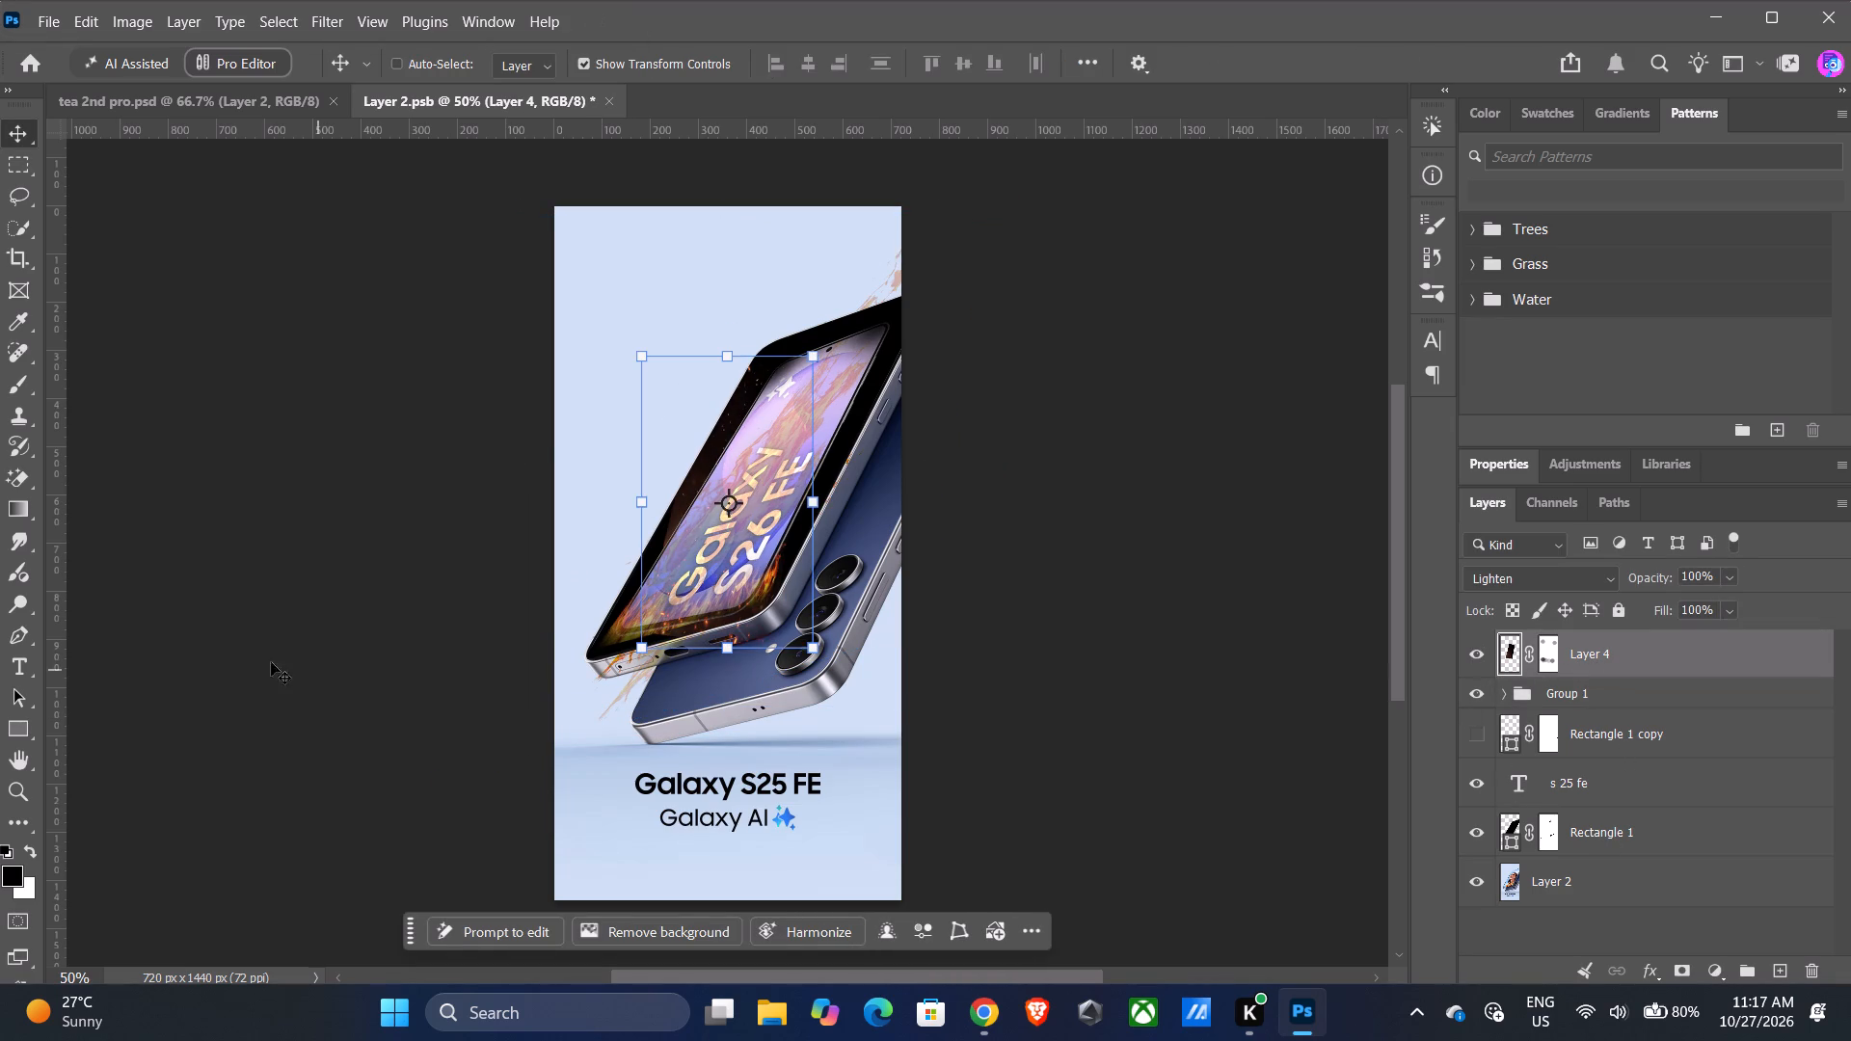
pyautogui.moveTo(754, 586); pyautogui.dragTo(756, 576)
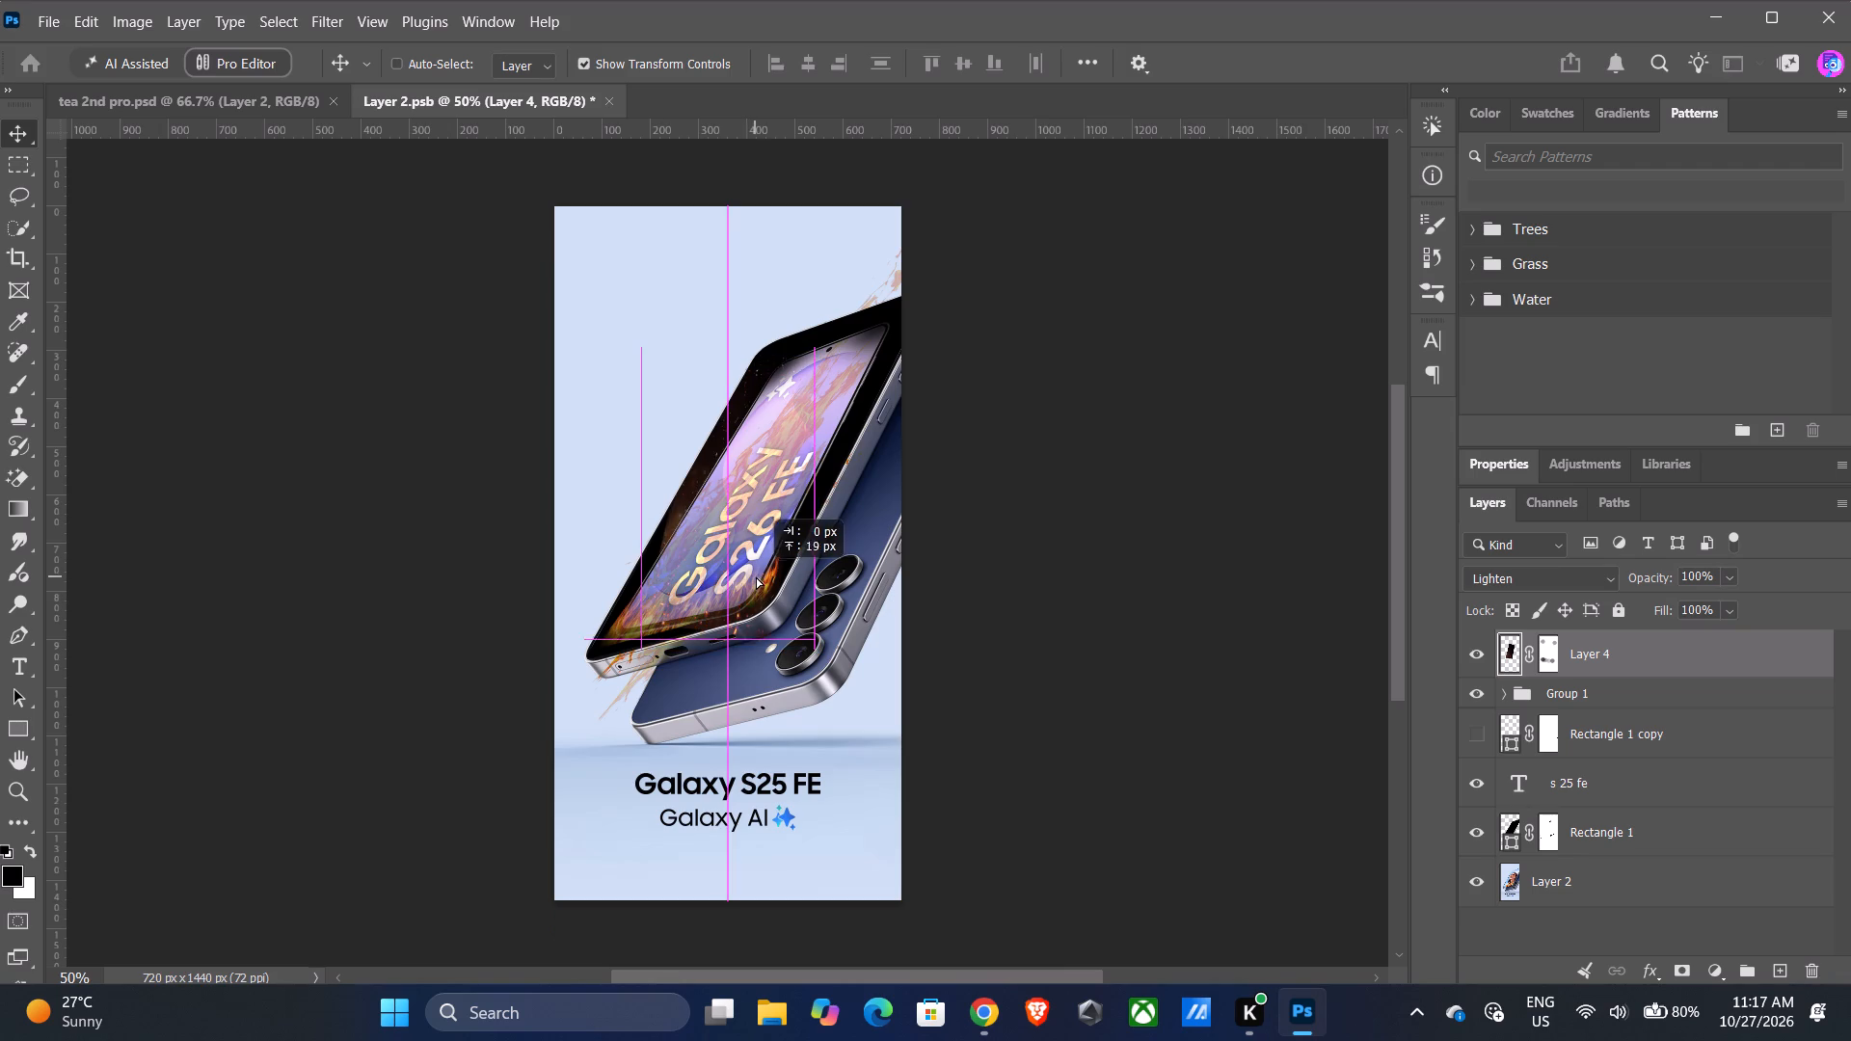
pyautogui.moveTo(756, 576); pyautogui.dragTo(756, 557)
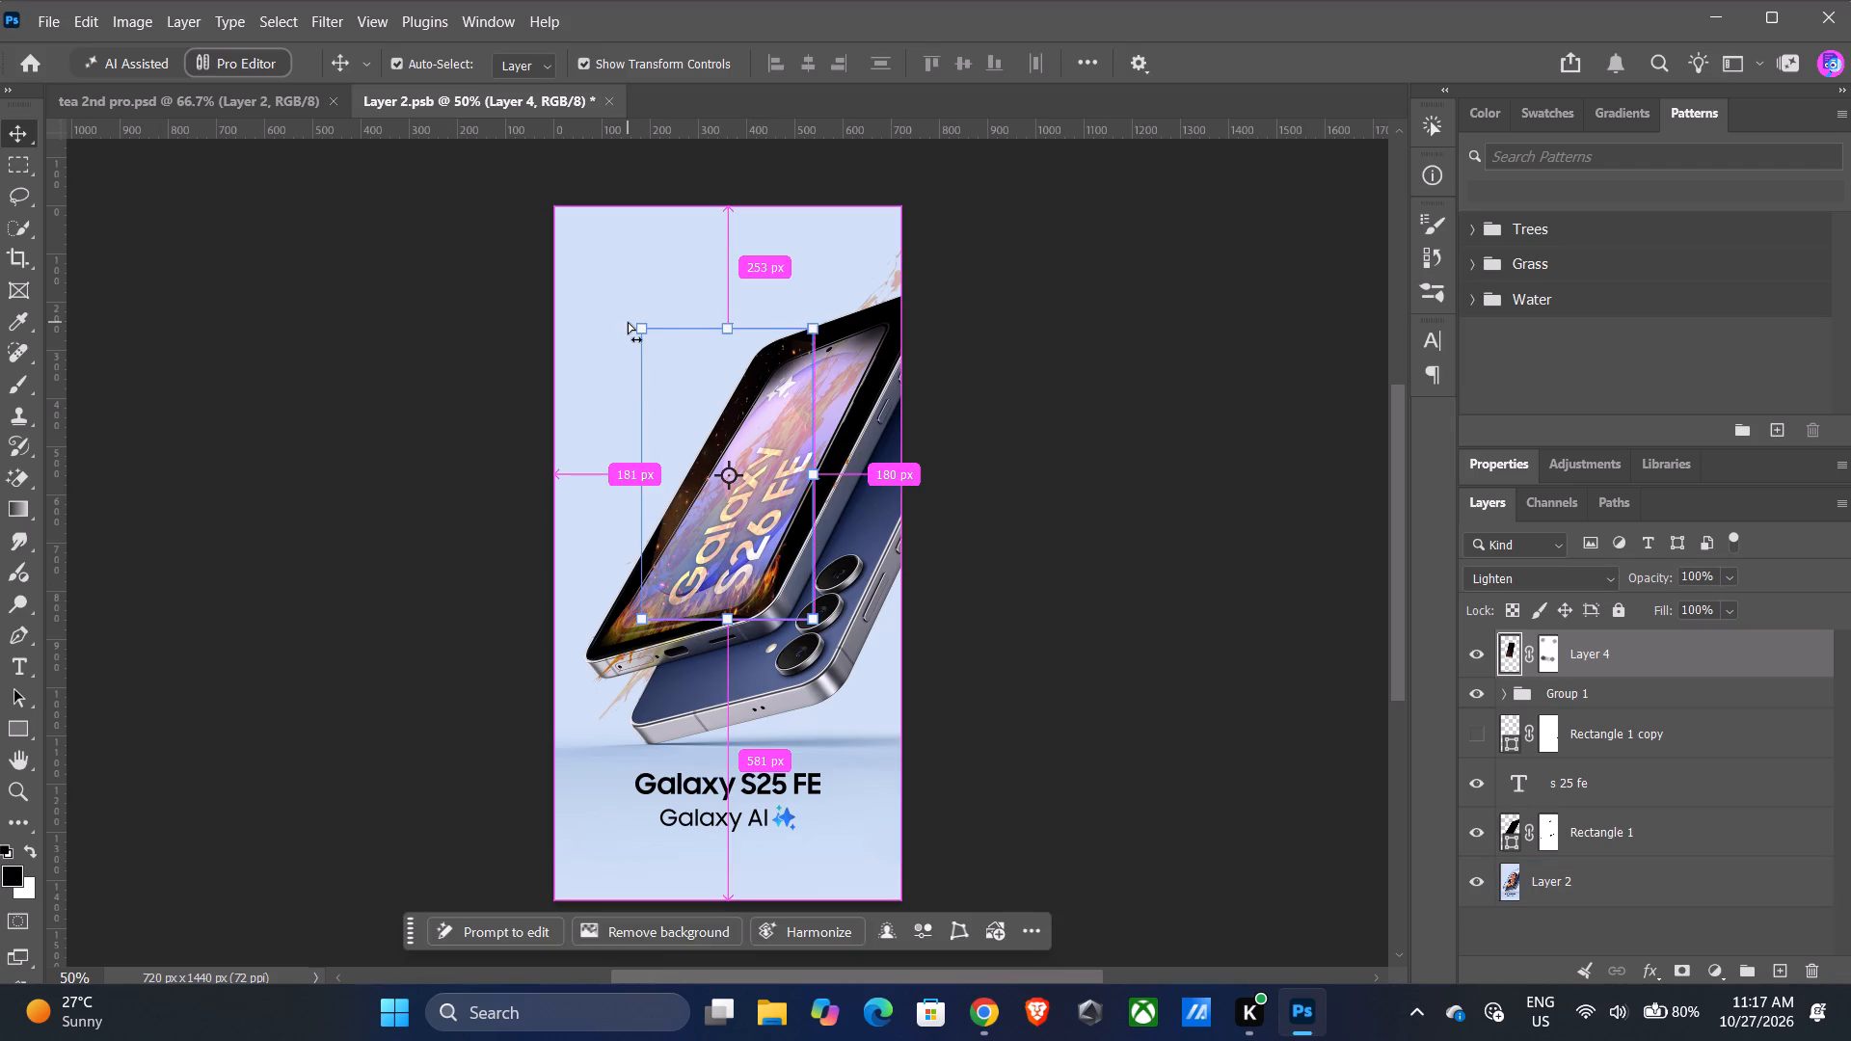
pyautogui.keyDown('ctrl'); pyautogui.moveTo(640, 325); pyautogui.dragTo(757, 336); pyautogui.keyUp('ctrl')
pyautogui.keyDown('ctrl'); pyautogui.moveTo(815, 619); pyautogui.dragTo(790, 608); pyautogui.keyUp('ctrl')
pyautogui.click(931, 675)
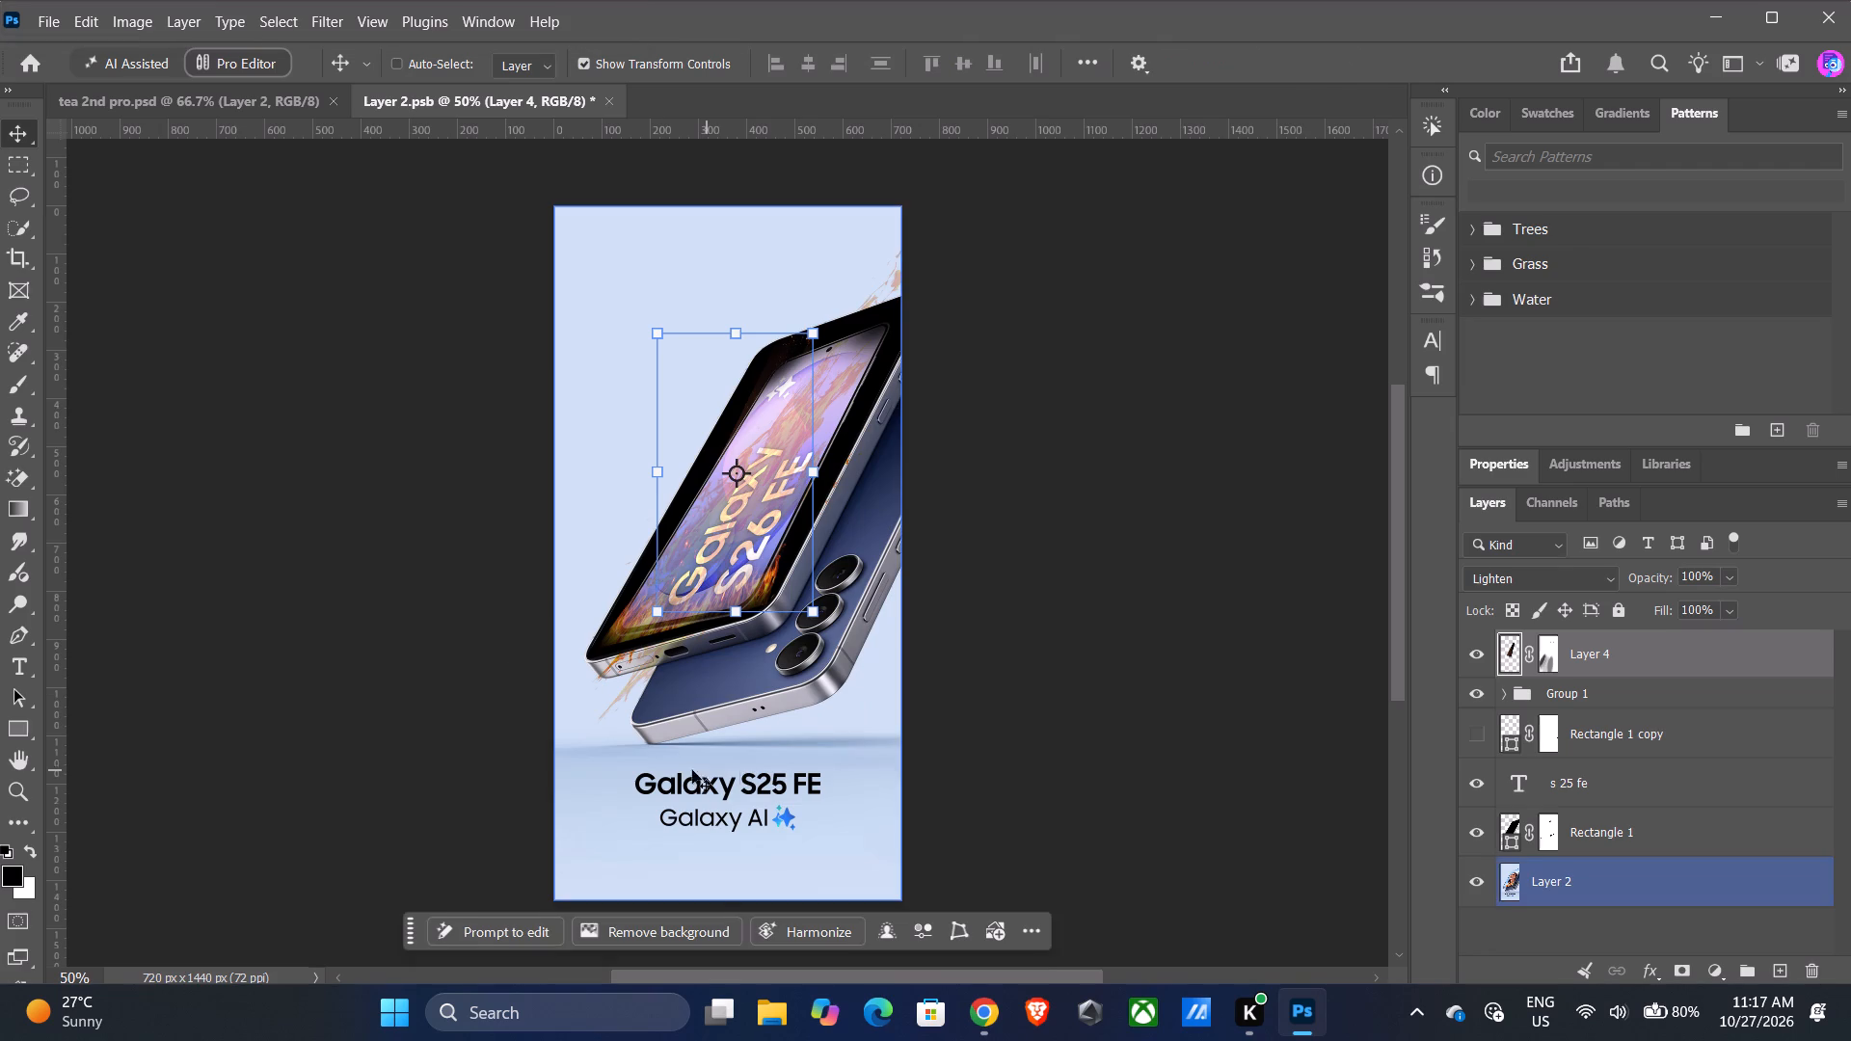
# Shift Layer 6 copy slightly up and right, and pull its upper-right and lower-left corners inward, to about 148% width and 71% height.
pyautogui.click(1499, 691)
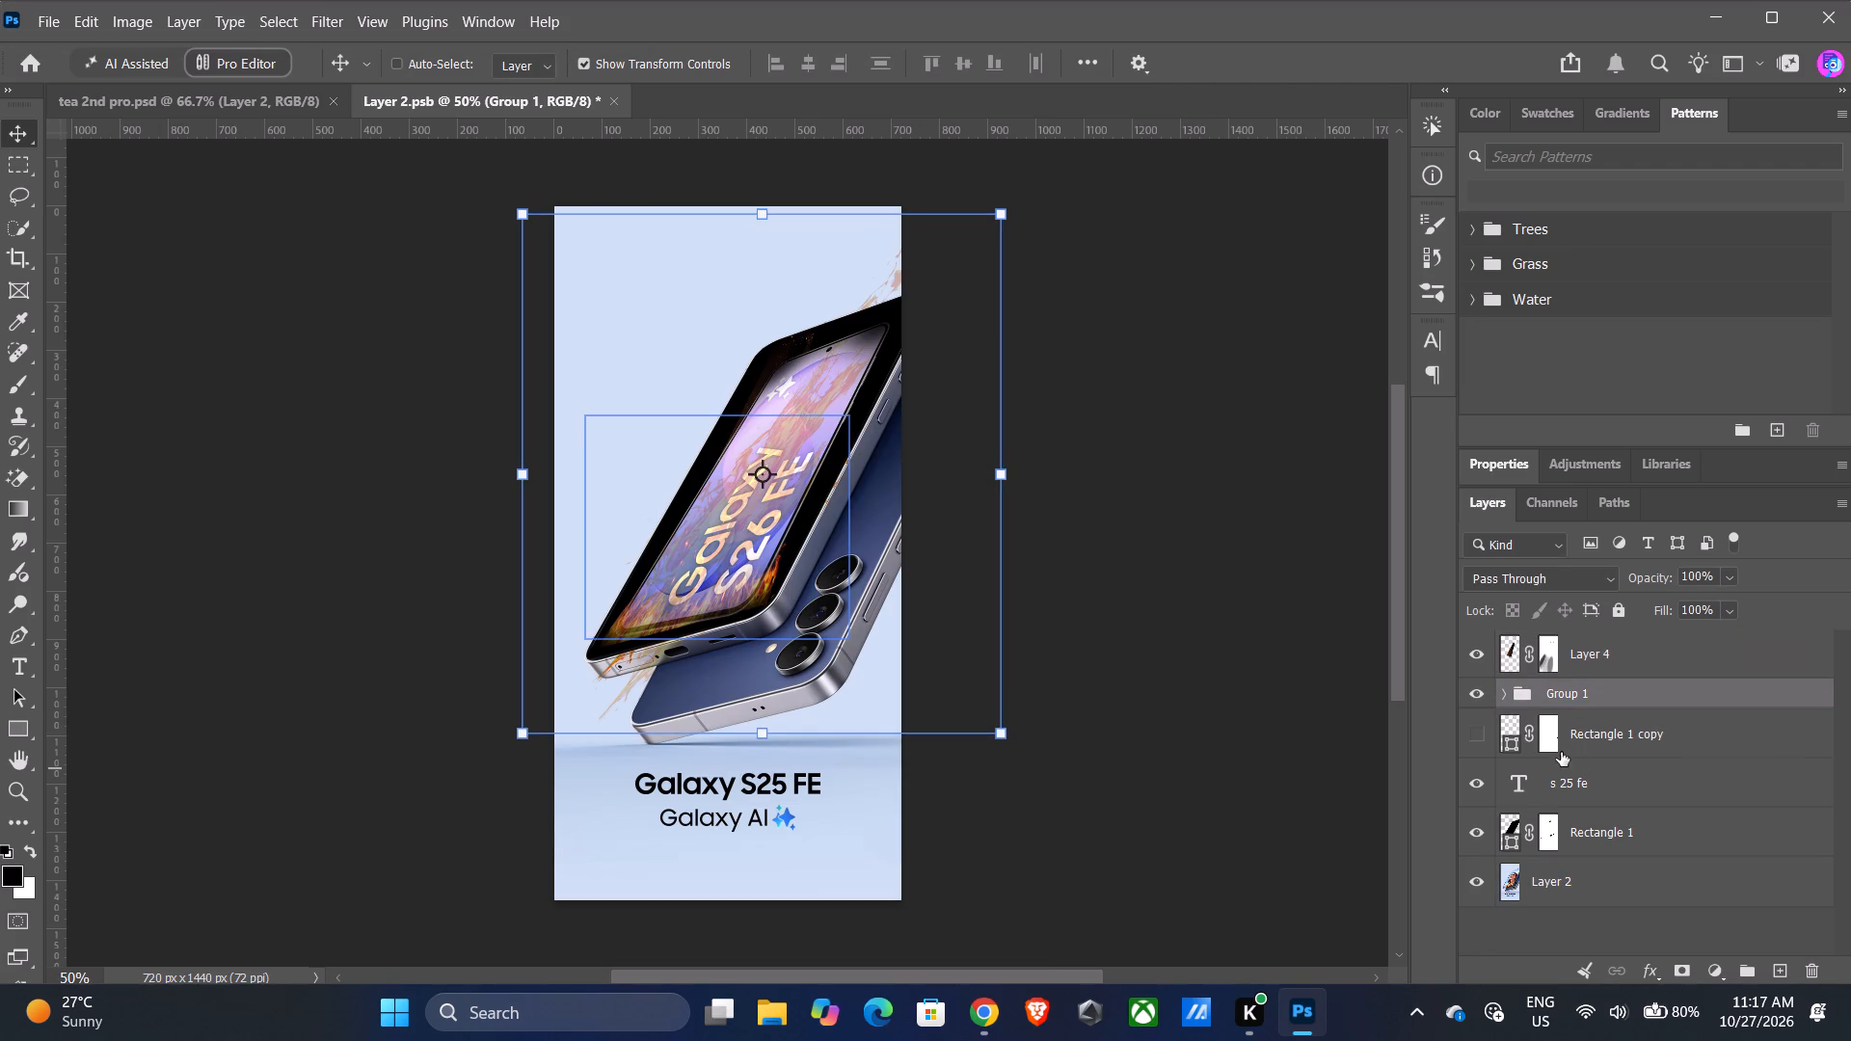
pyautogui.click(1505, 697)
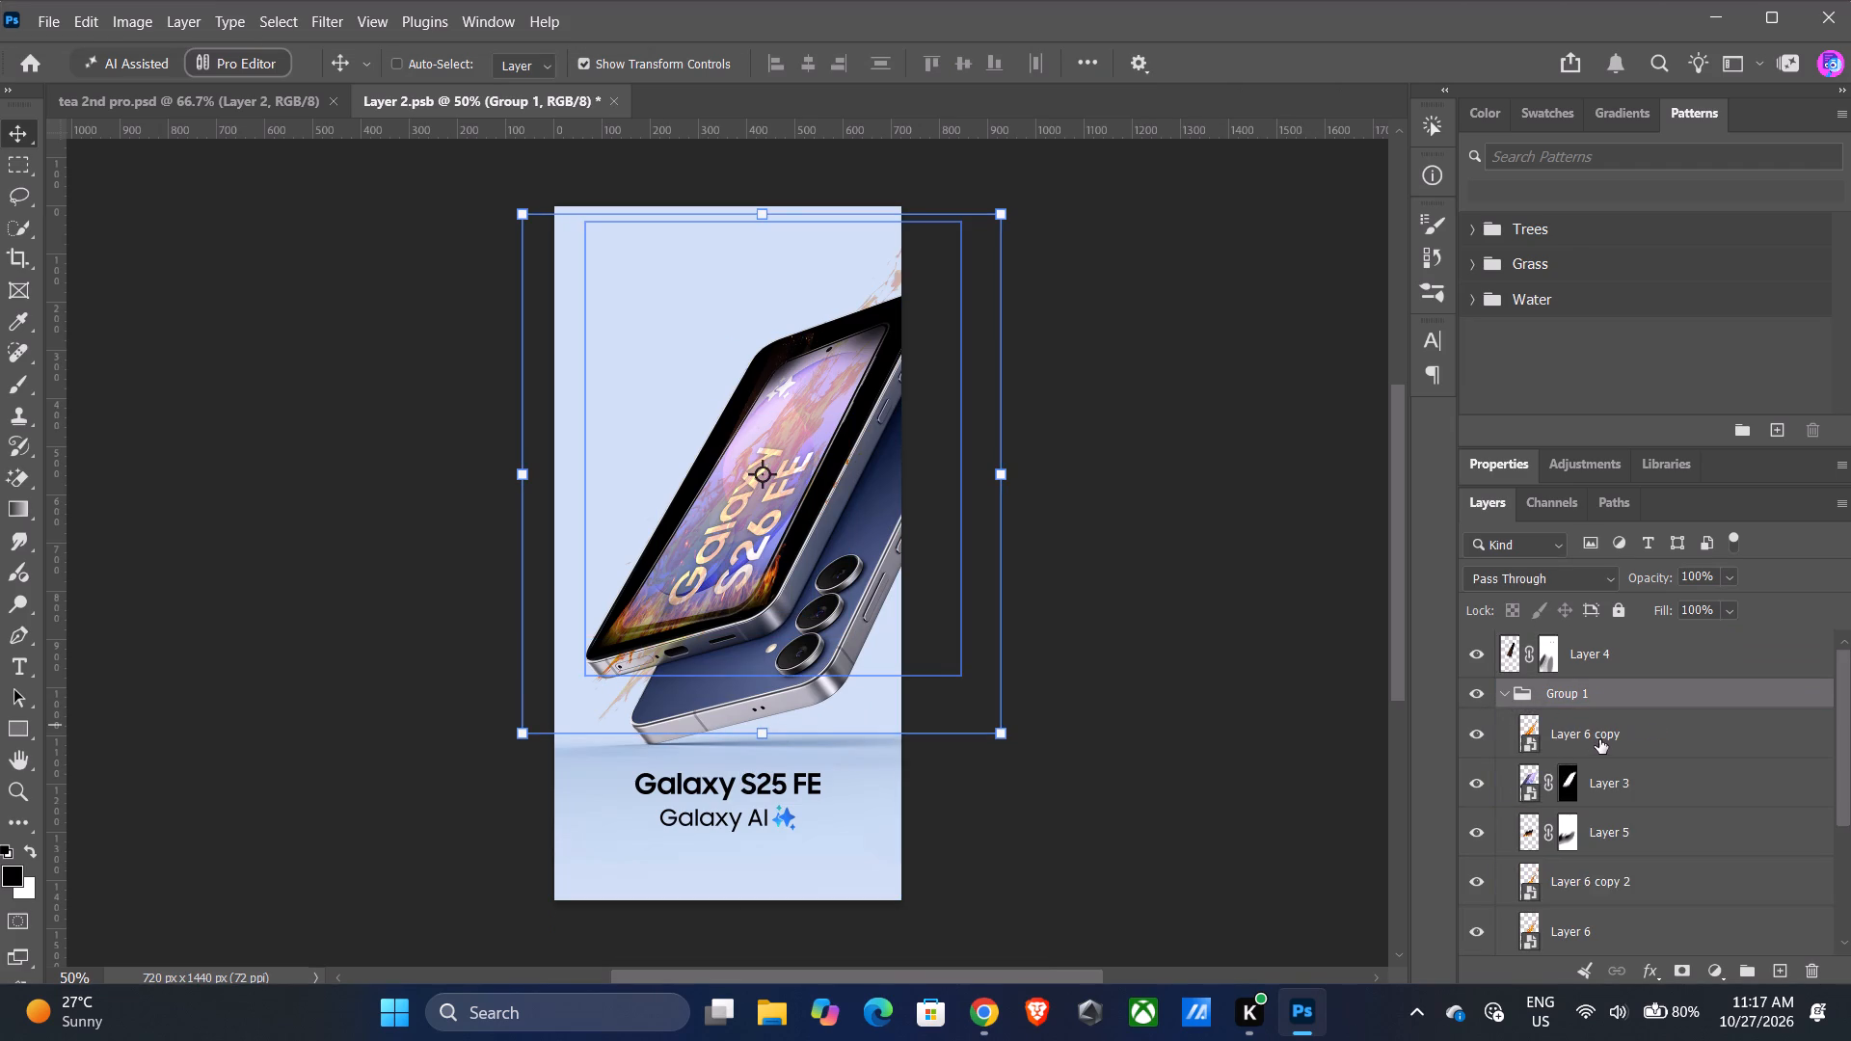
pyautogui.click(1599, 739)
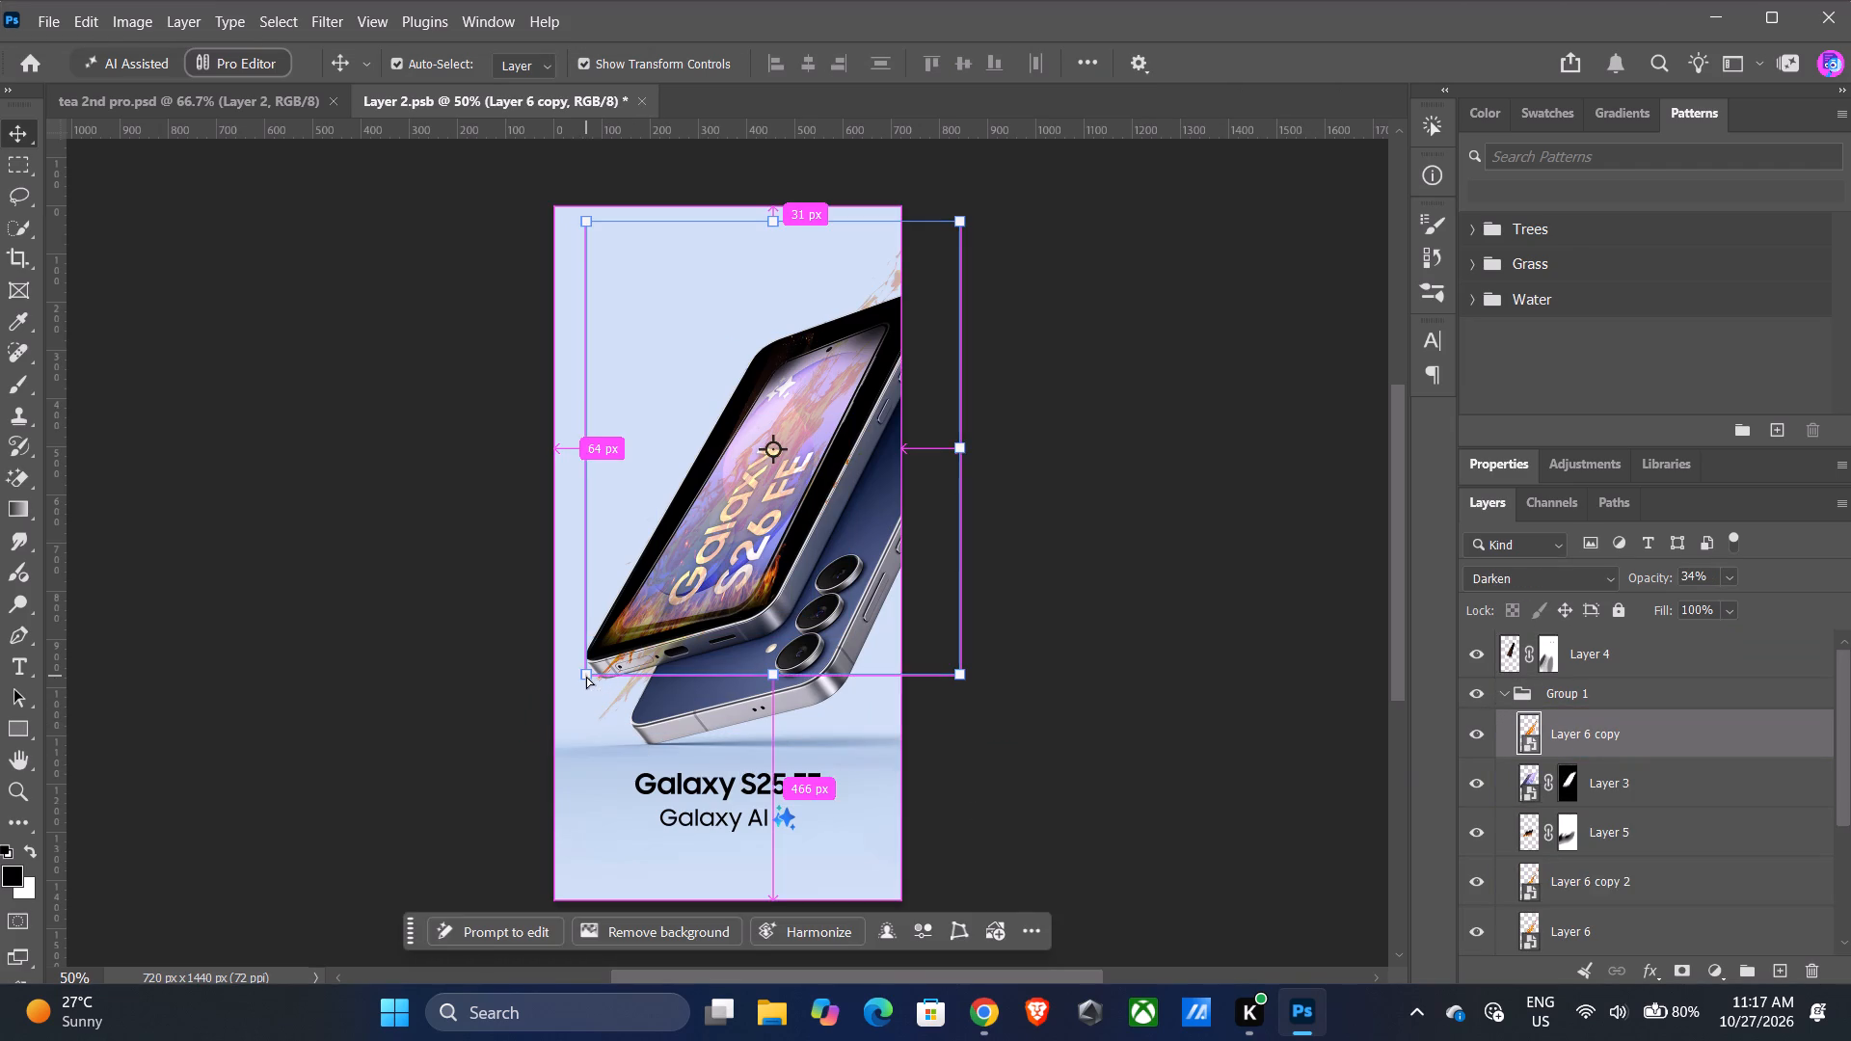
pyautogui.keyDown('ctrl'); pyautogui.moveTo(585, 673); pyautogui.dragTo(612, 644); pyautogui.keyUp('ctrl')
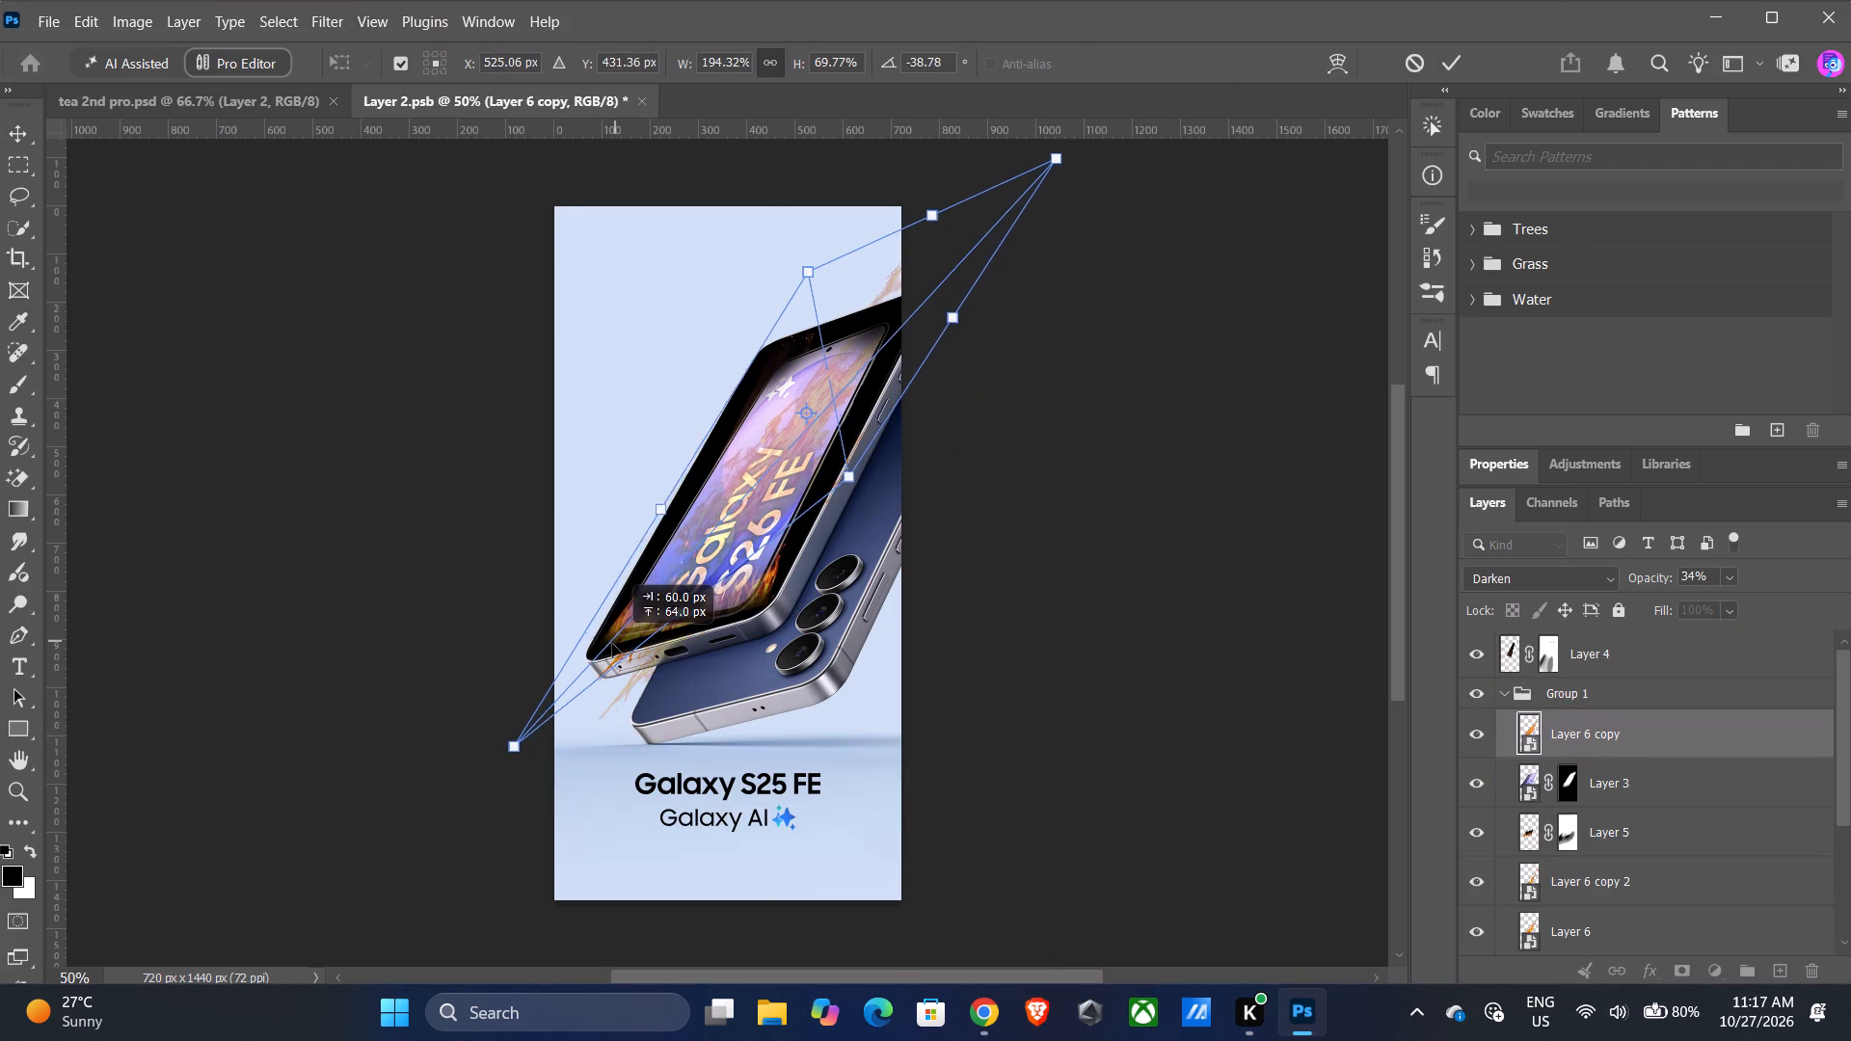
pyautogui.keyDown('ctrl'); pyautogui.moveTo(612, 644); pyautogui.dragTo(604, 649); pyautogui.keyUp('ctrl')
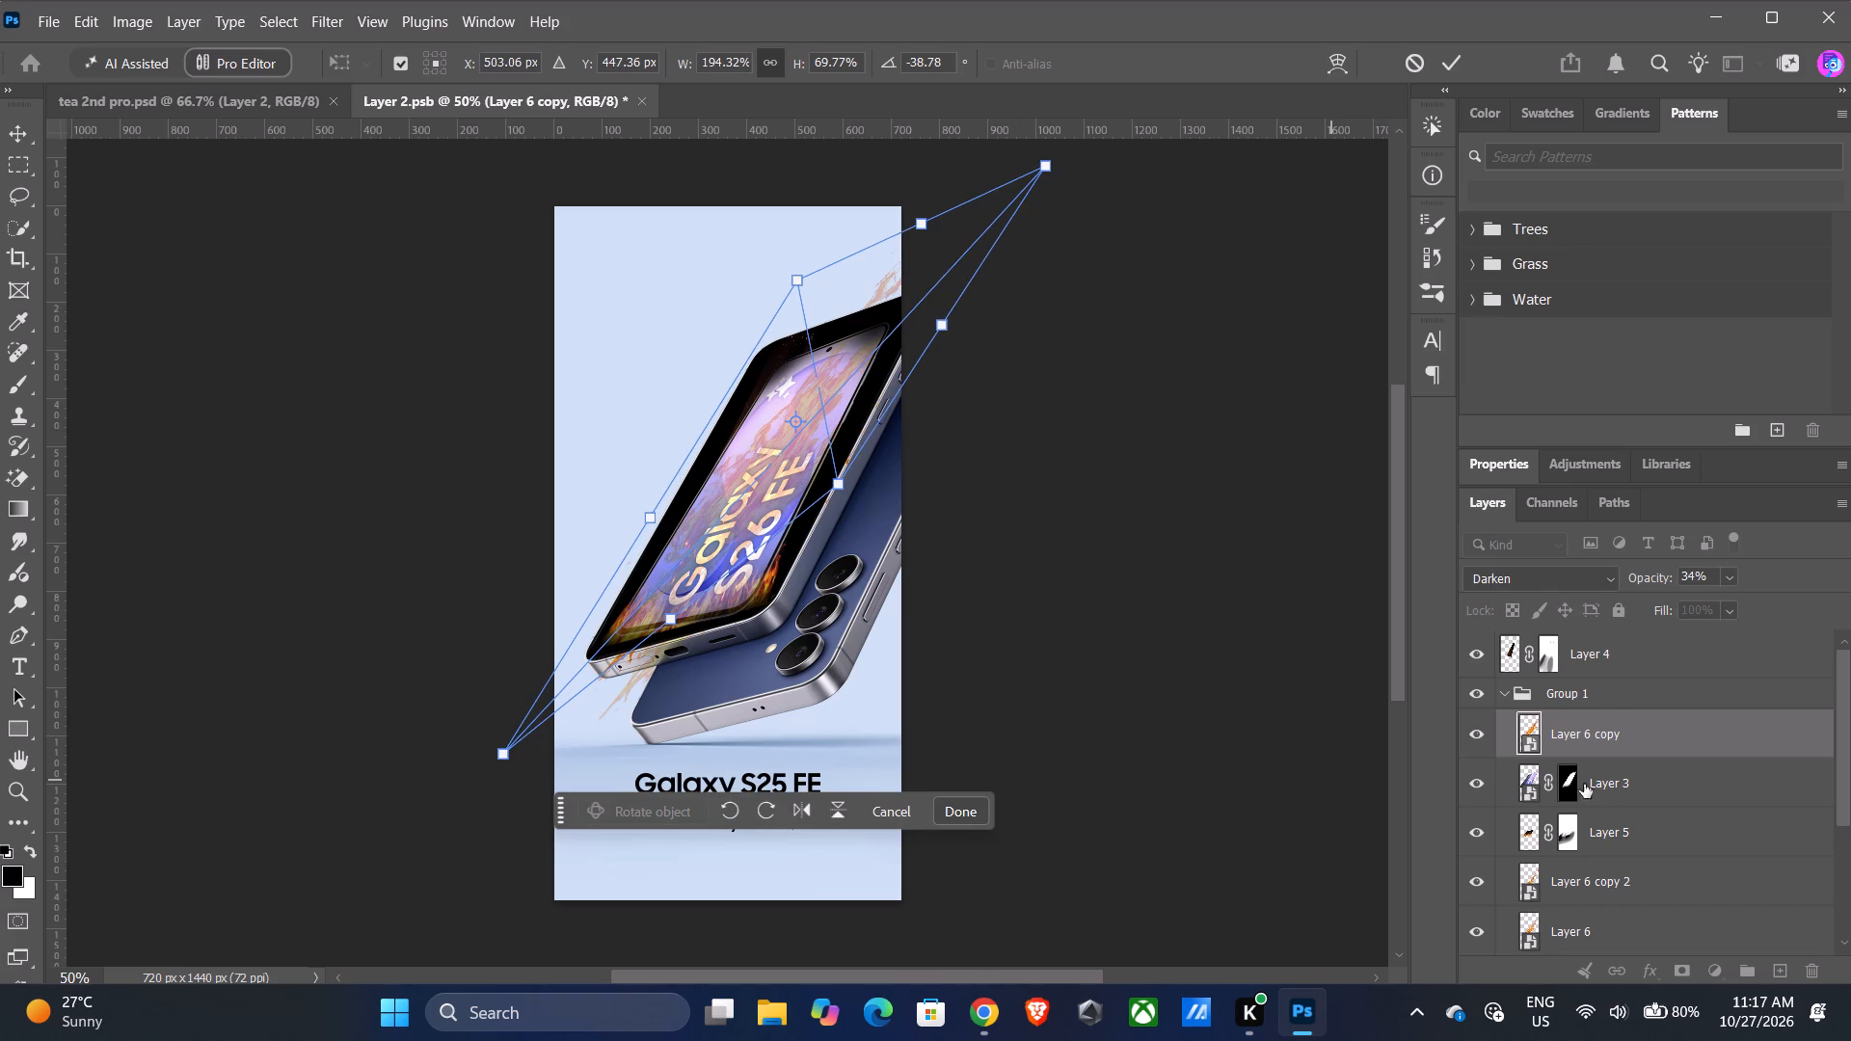
pyautogui.keyDown('ctrl'); pyautogui.moveTo(1048, 166); pyautogui.dragTo(1034, 175); pyautogui.keyUp('ctrl')
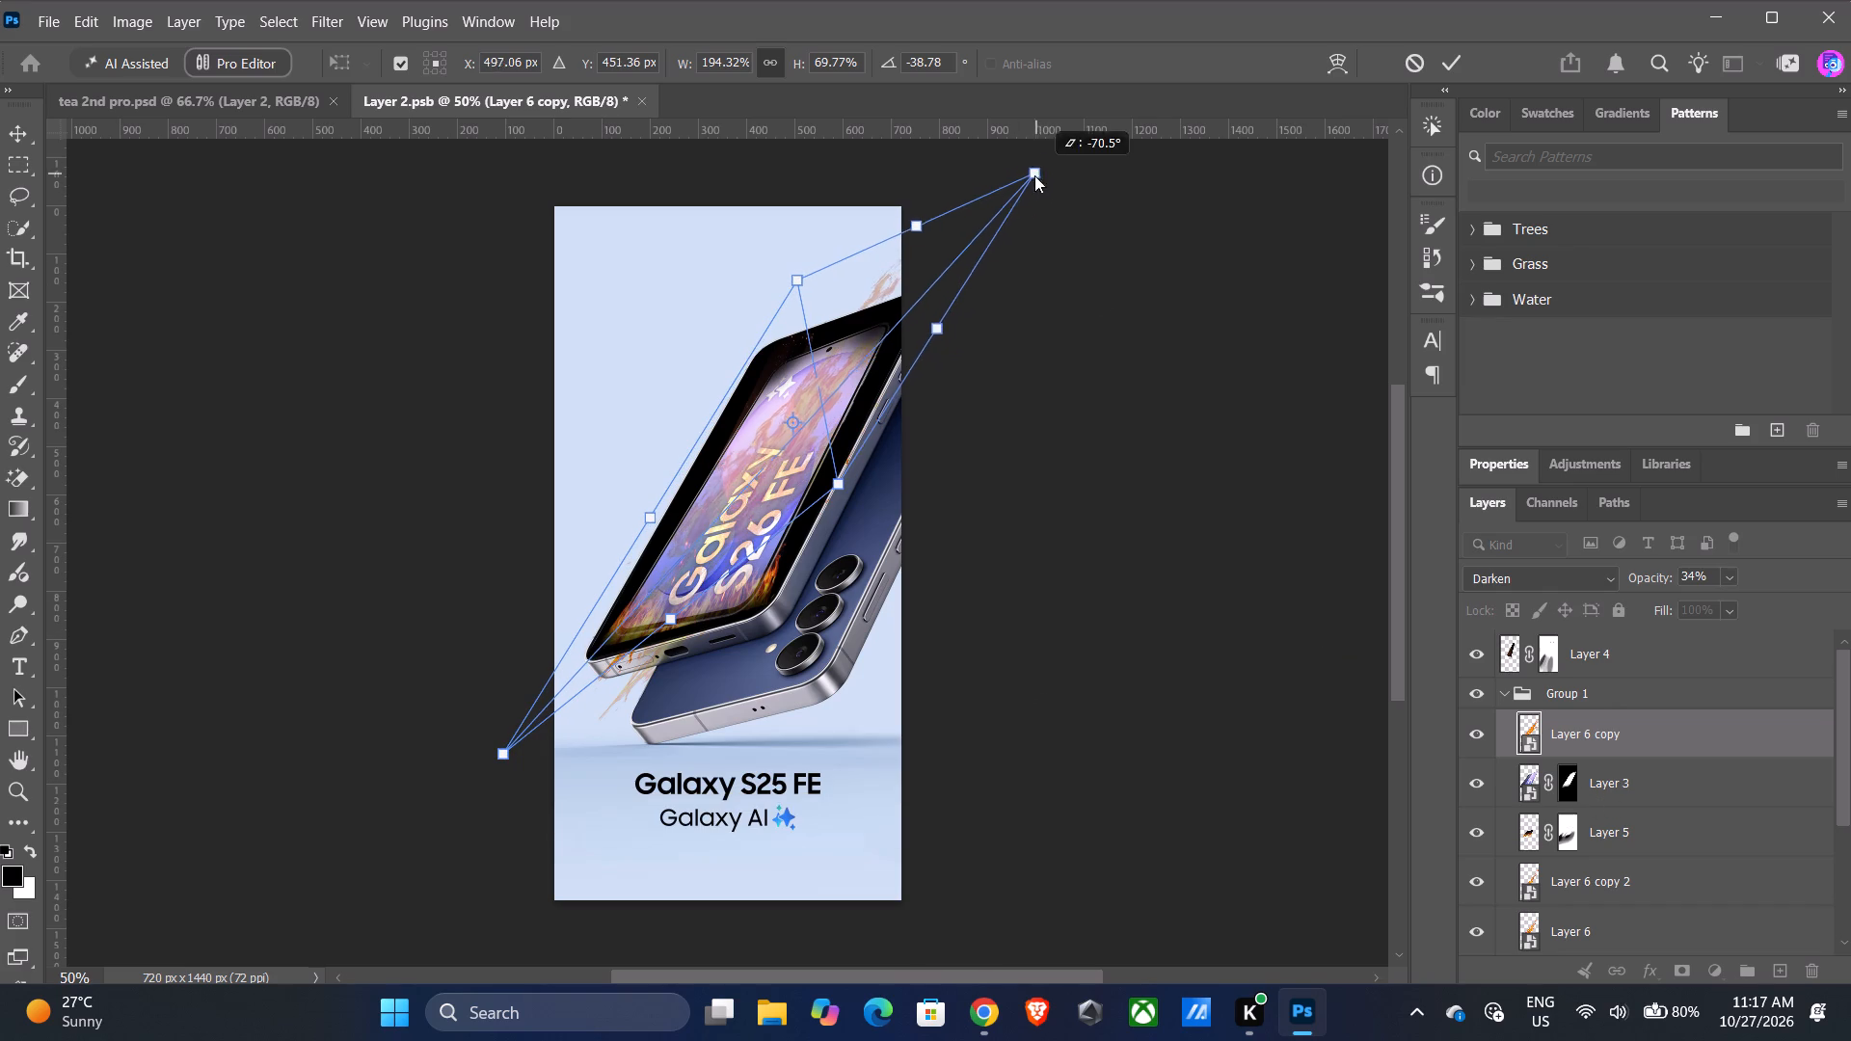
pyautogui.keyDown('ctrl'); pyautogui.moveTo(1034, 175); pyautogui.dragTo(967, 292); pyautogui.keyUp('ctrl')
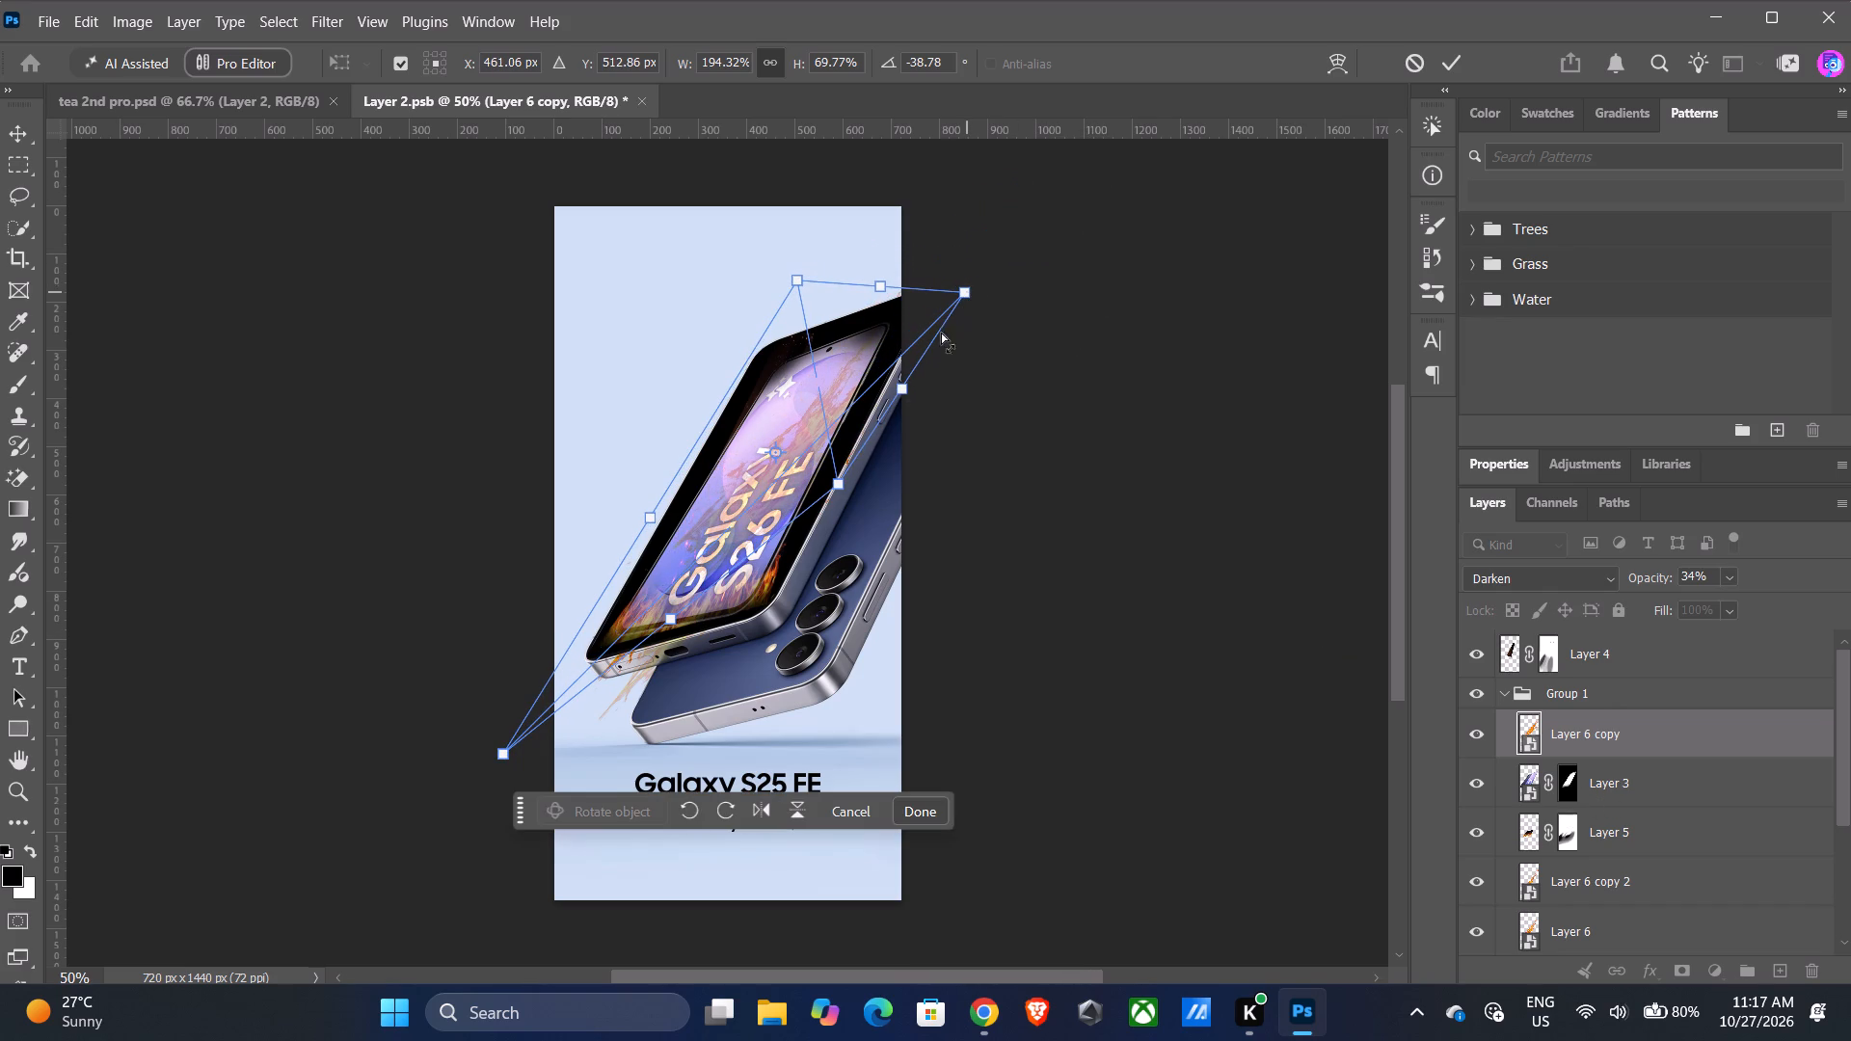
pyautogui.keyDown('ctrl'); pyautogui.moveTo(496, 754); pyautogui.dragTo(553, 702); pyautogui.keyUp('ctrl')
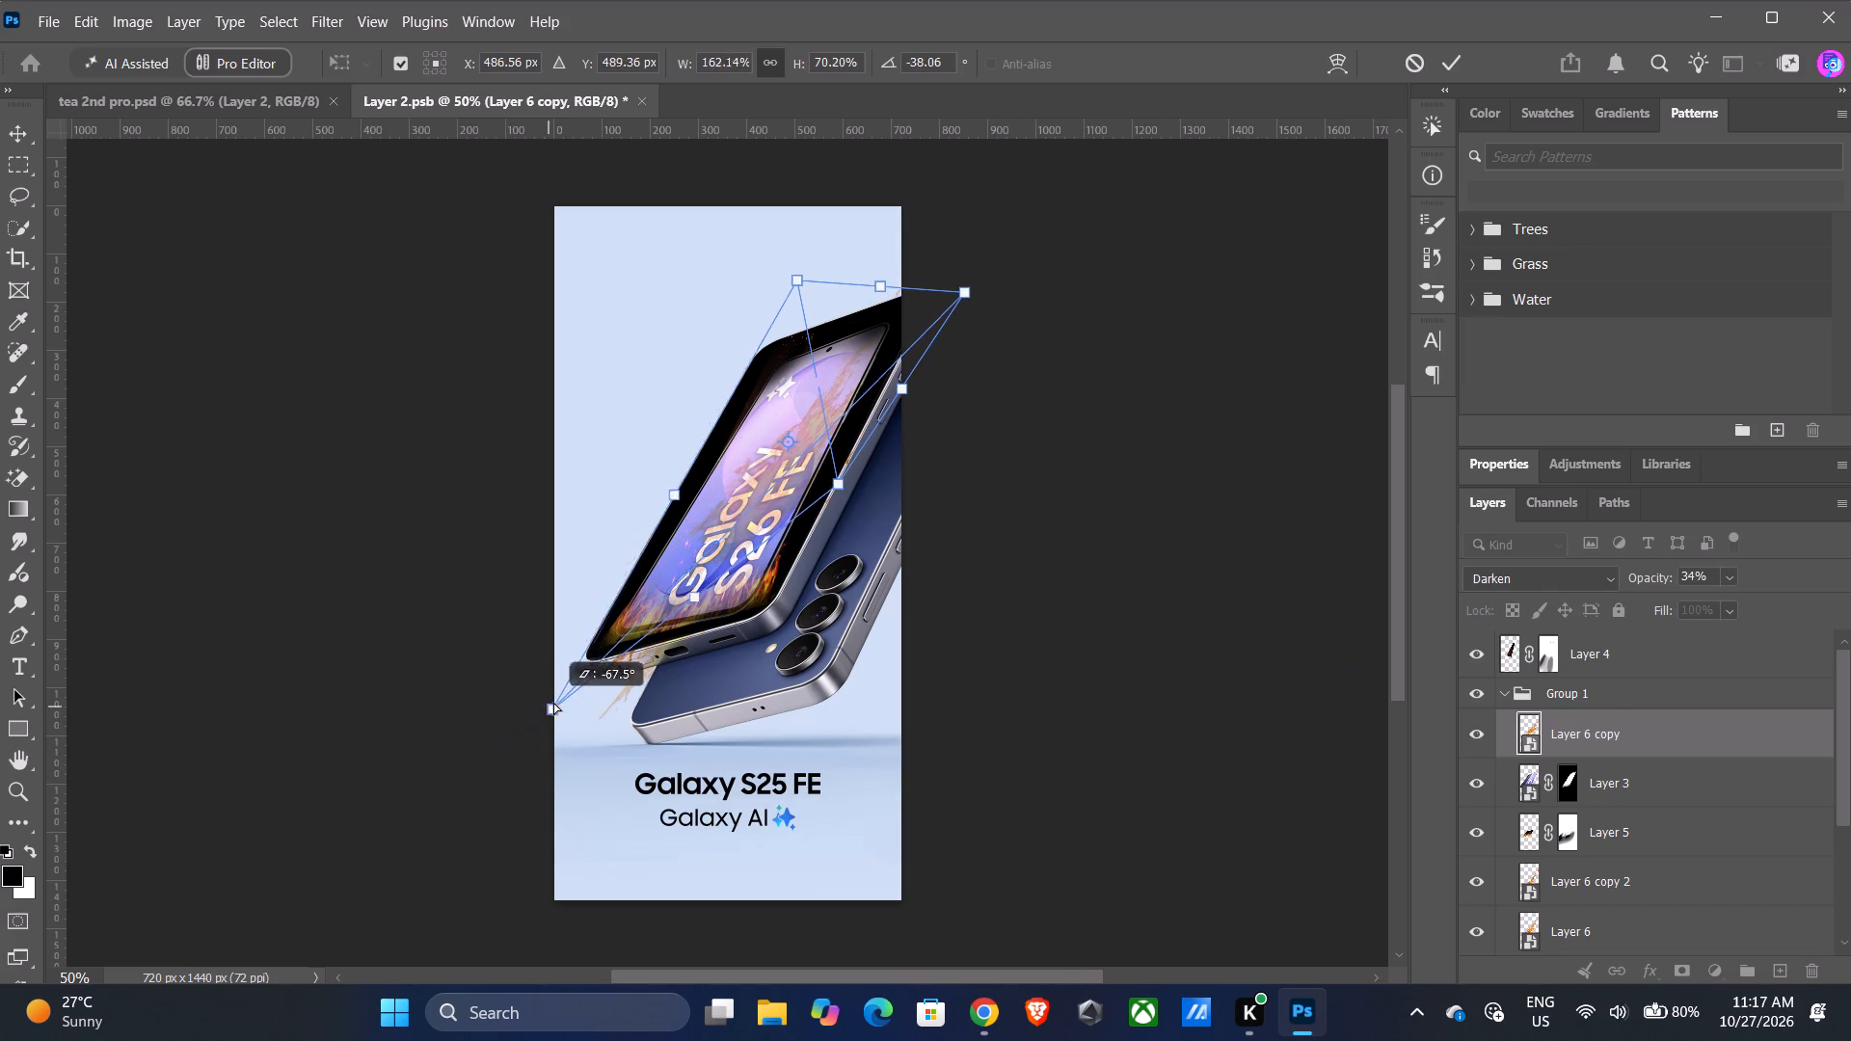
pyautogui.keyDown('ctrl'); pyautogui.moveTo(553, 702); pyautogui.dragTo(572, 681); pyautogui.keyUp('ctrl')
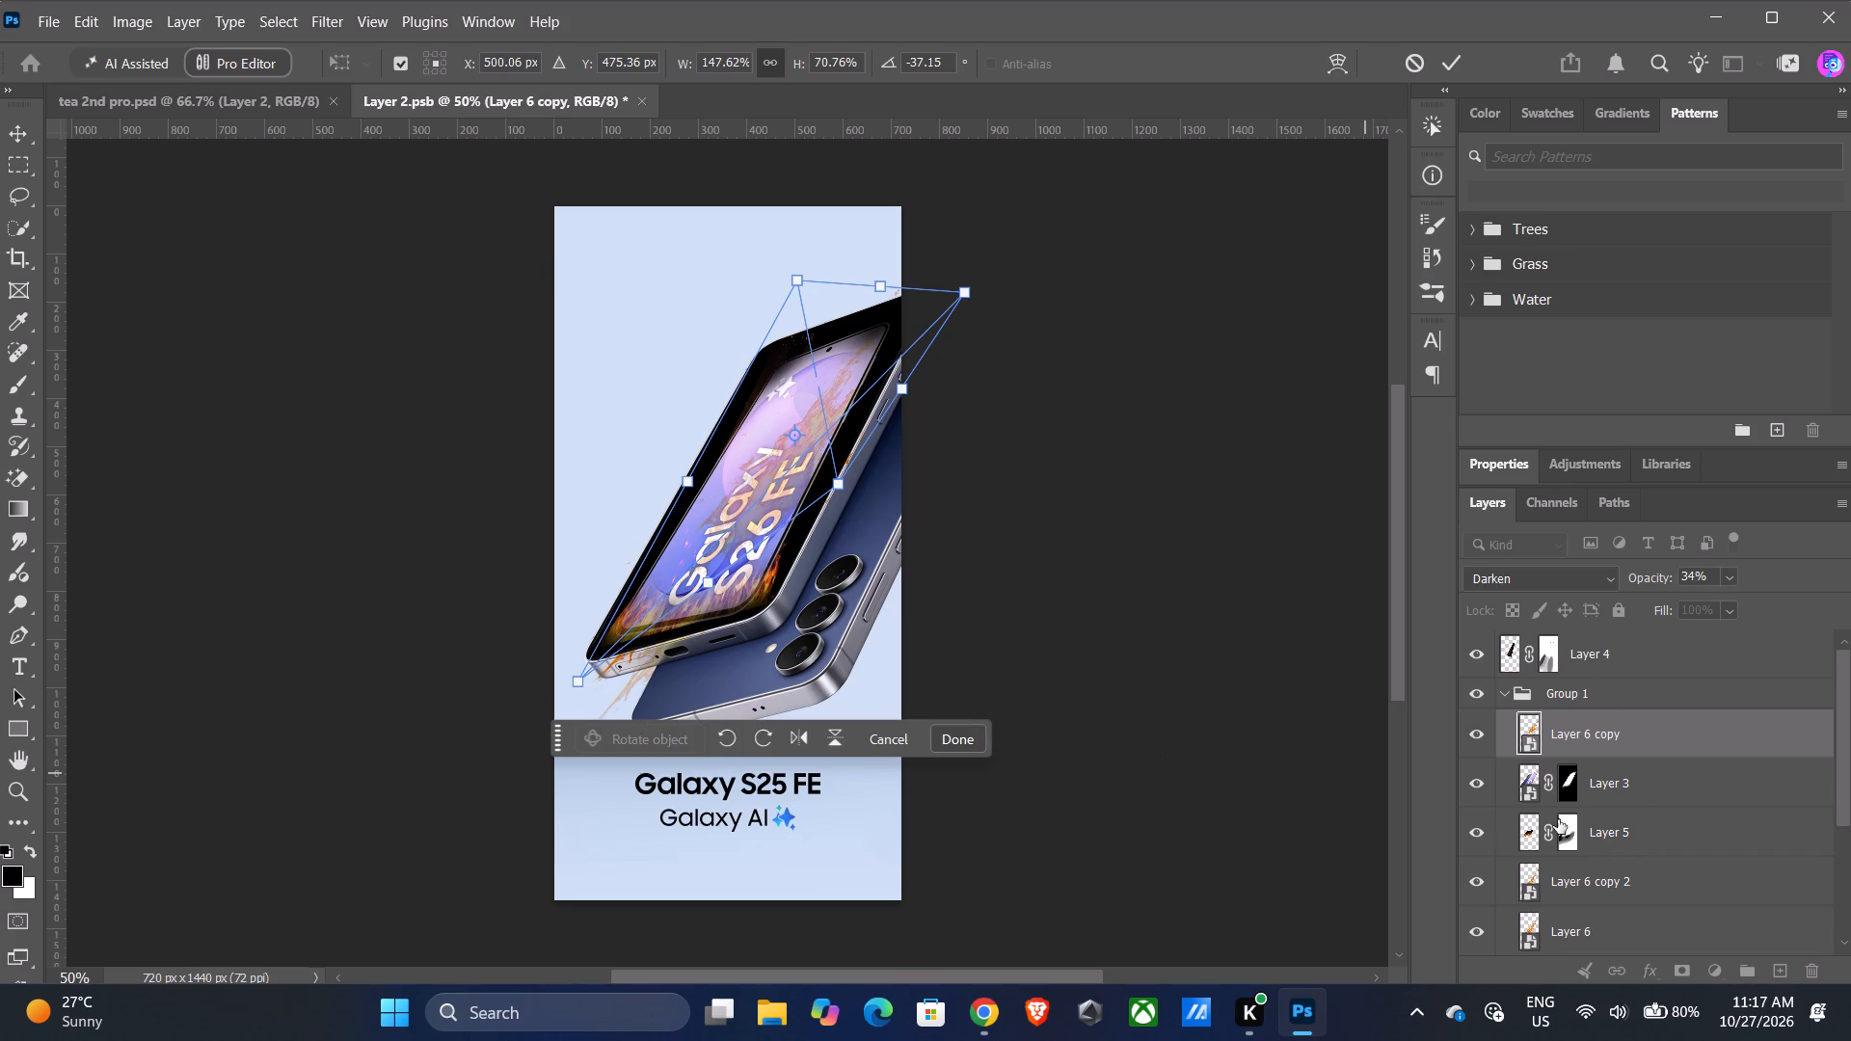
pyautogui.click(1656, 786)
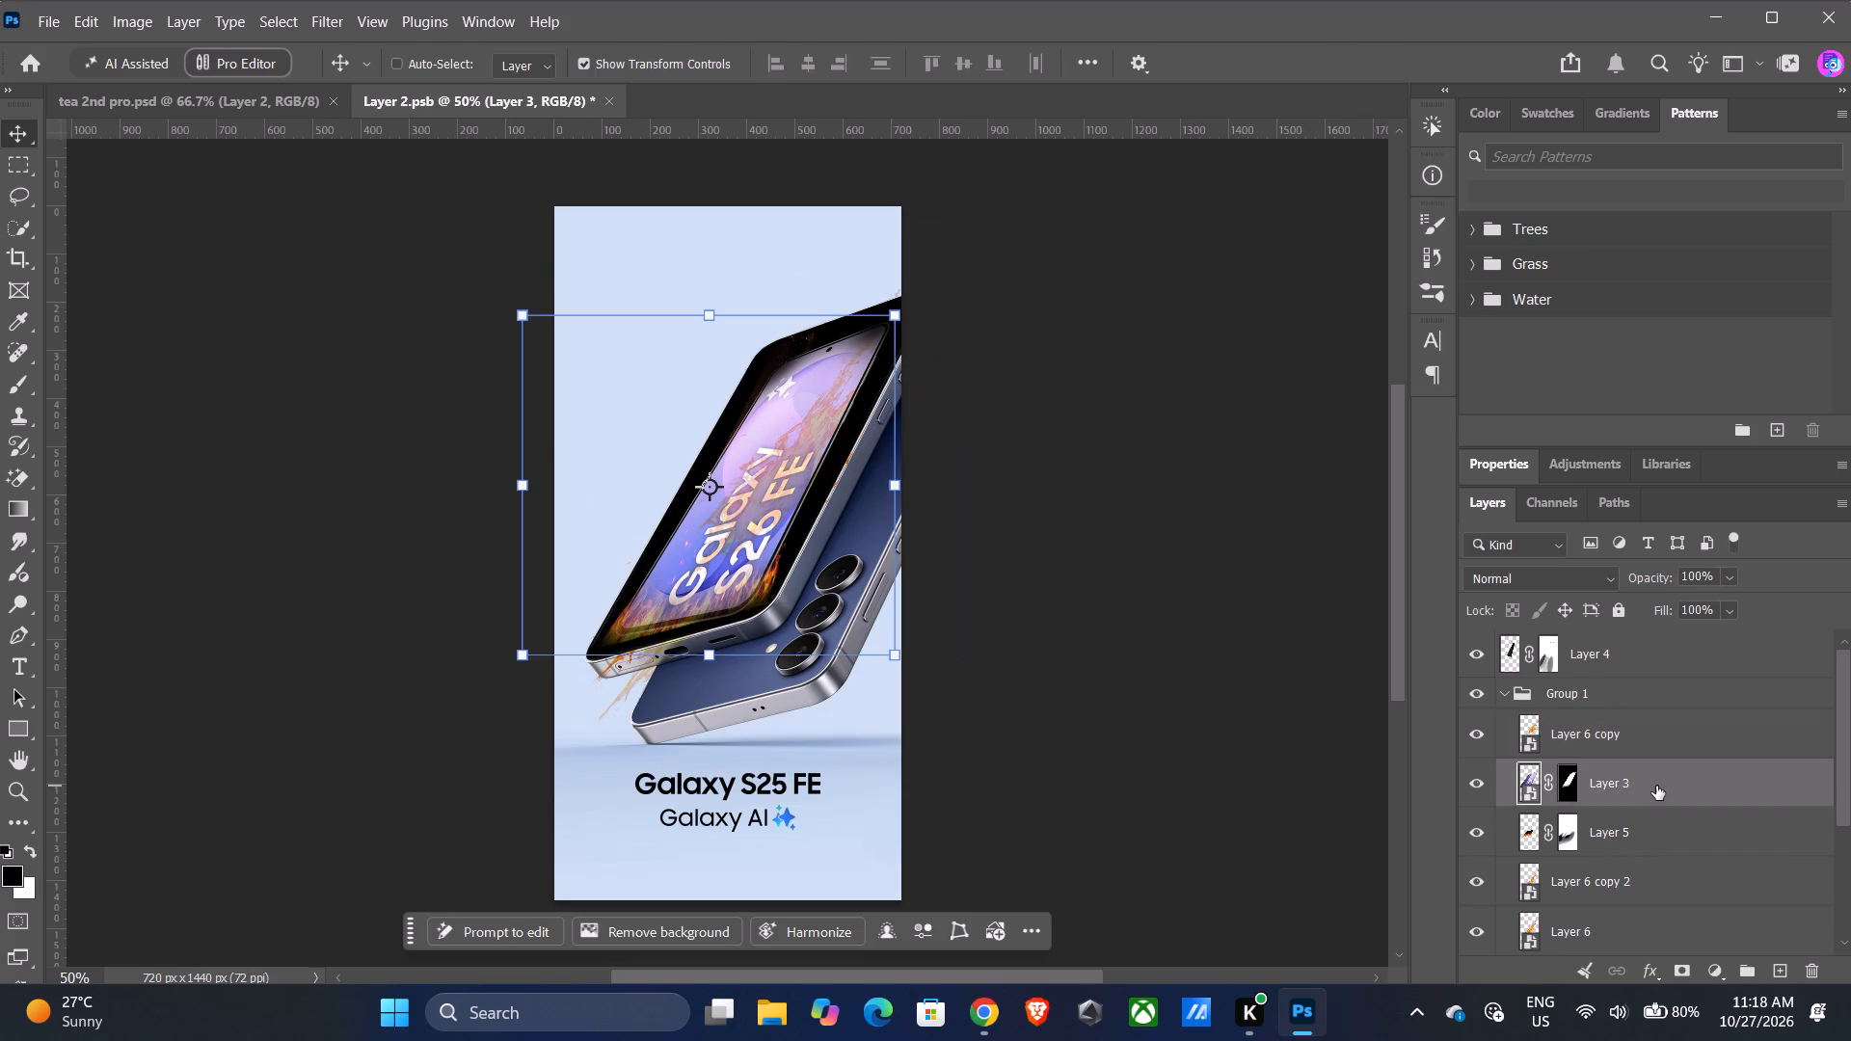
# Move Layer 6 copy 2 to about X 447, Y 530 px and pull its lower-left and upper-right corners inward along the phone.
pyautogui.click(1657, 834)
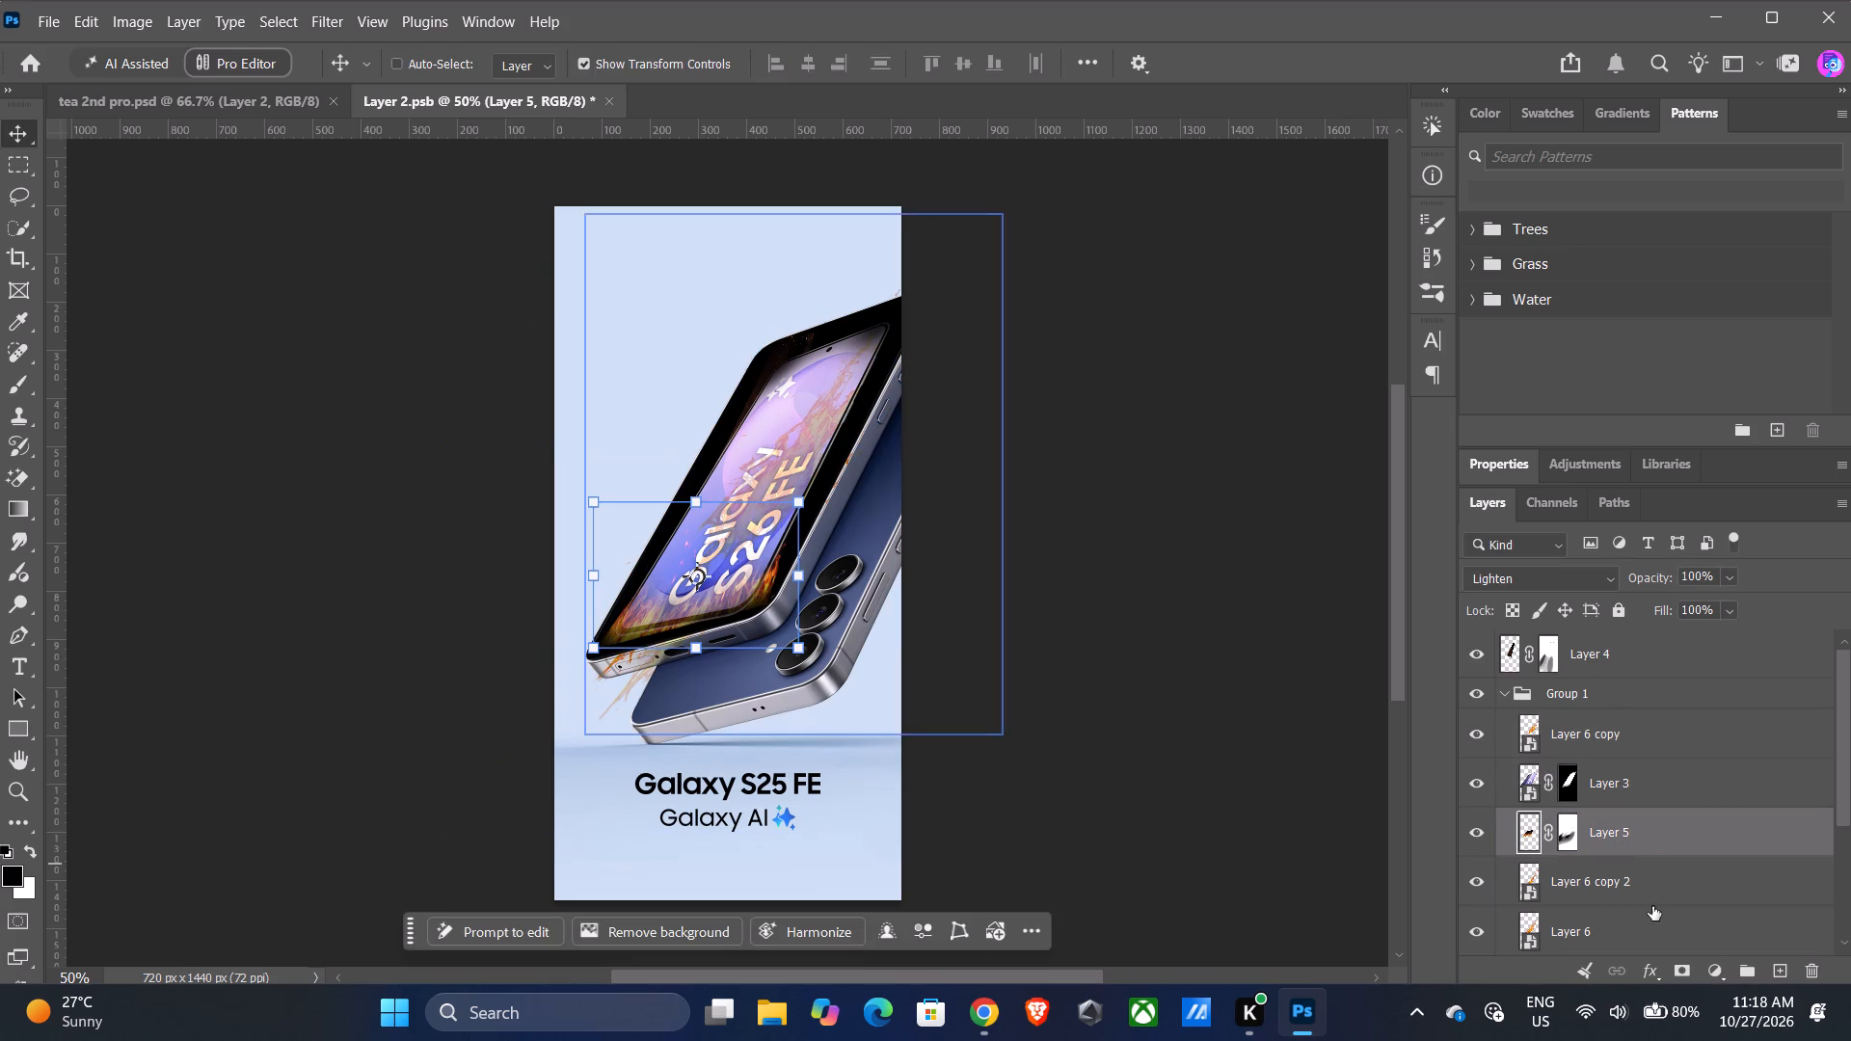
pyautogui.click(1672, 888)
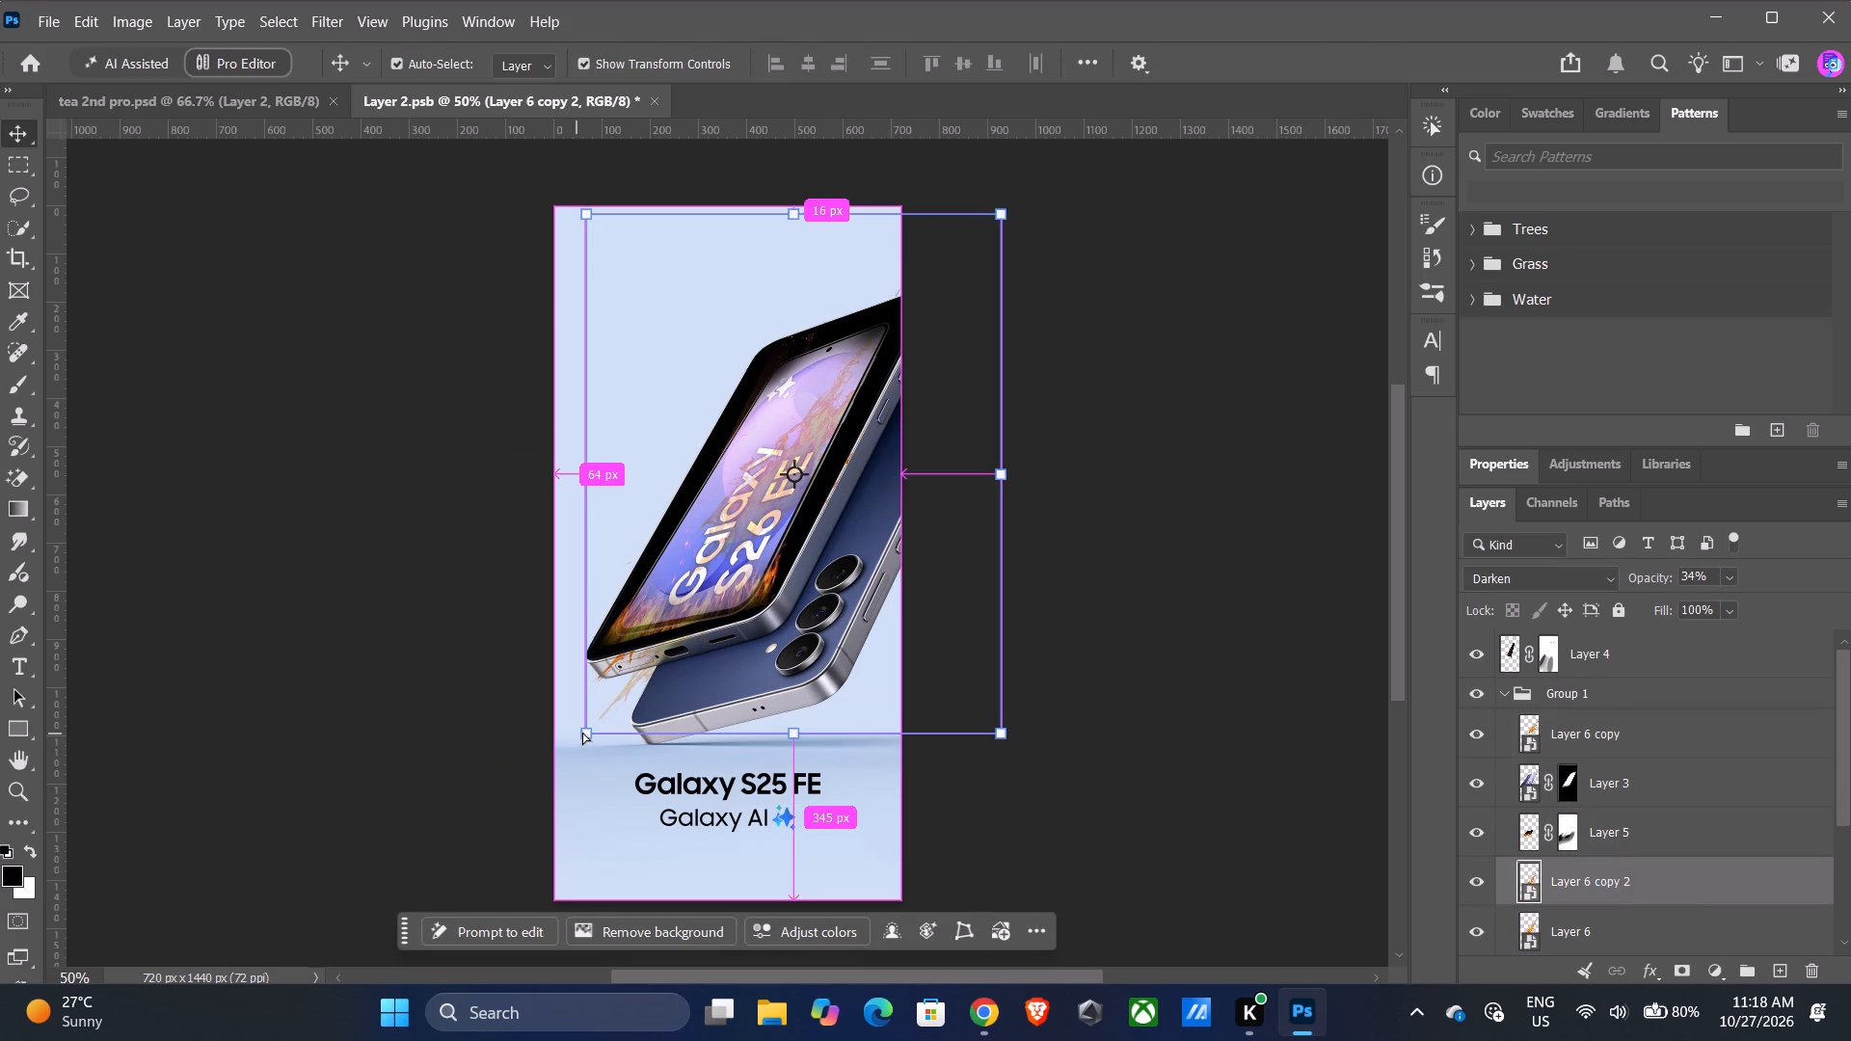
pyautogui.keyDown('ctrl'); pyautogui.moveTo(583, 731); pyautogui.dragTo(579, 706); pyautogui.keyUp('ctrl')
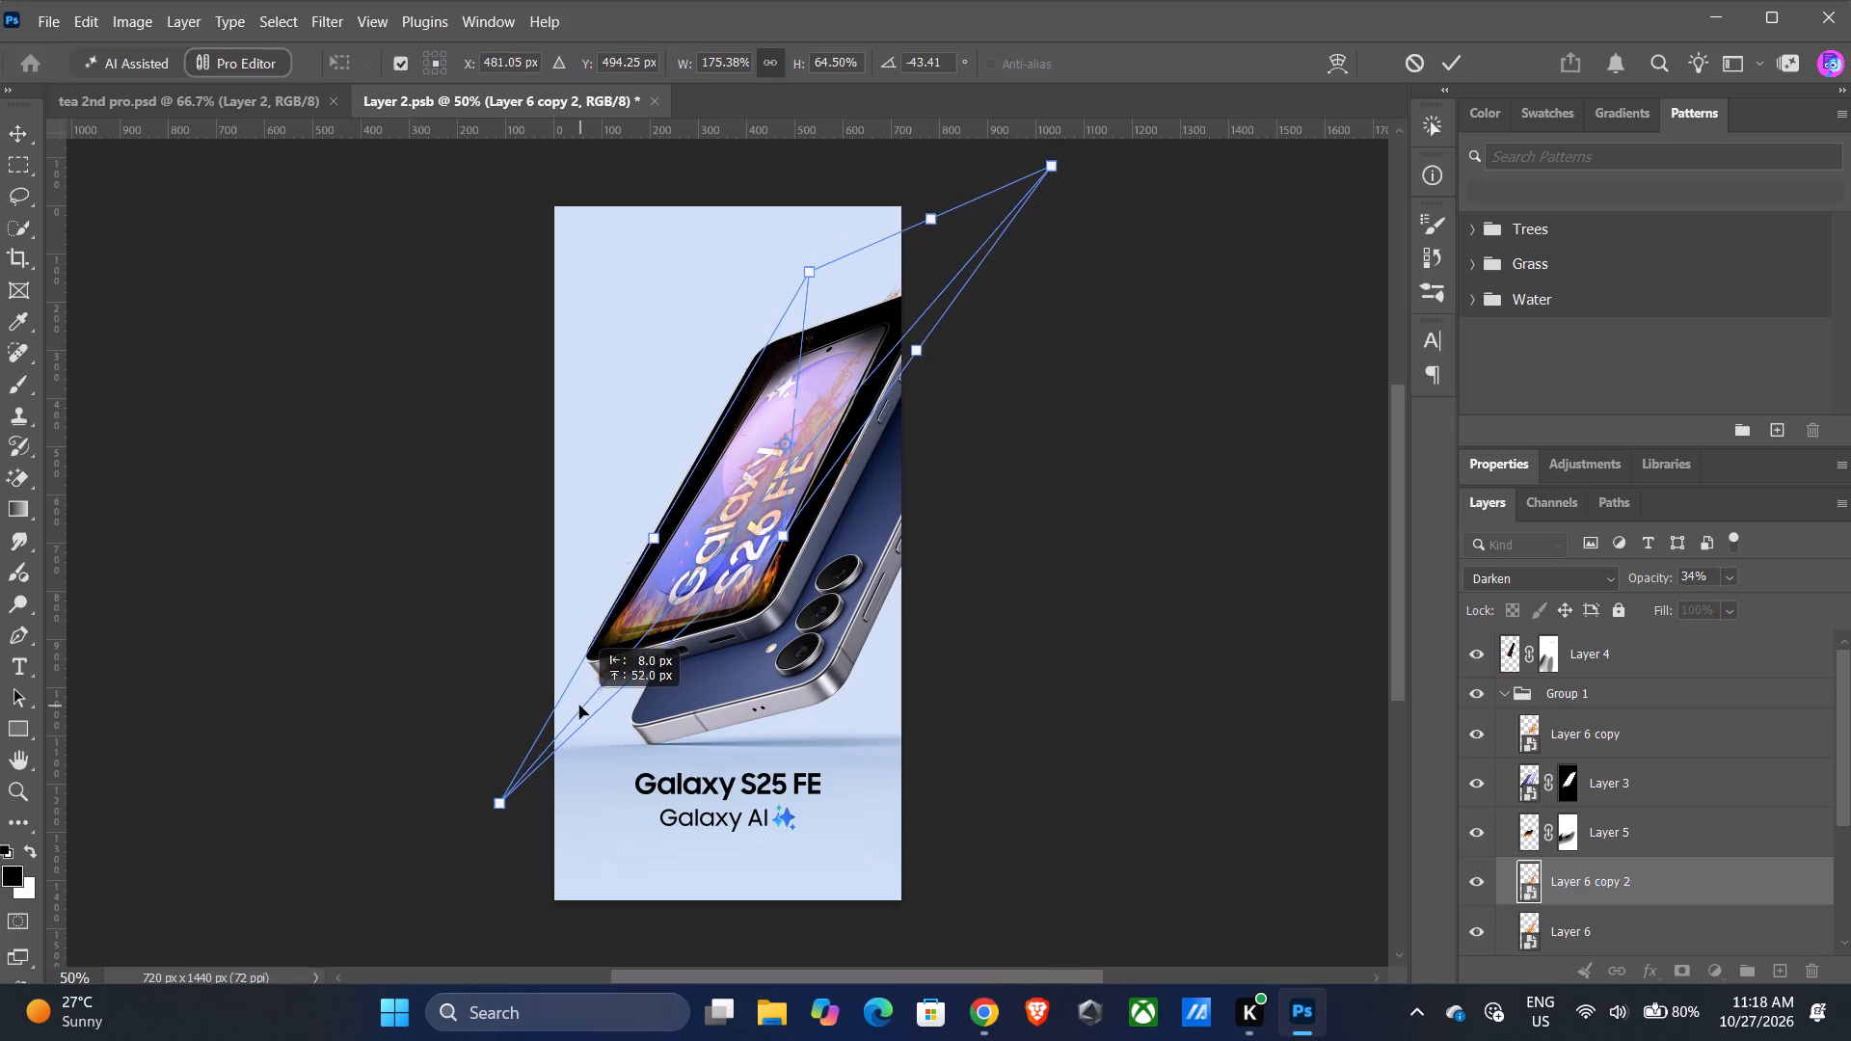
pyautogui.keyDown('ctrl'); pyautogui.moveTo(579, 706); pyautogui.dragTo(564, 723); pyautogui.keyUp('ctrl')
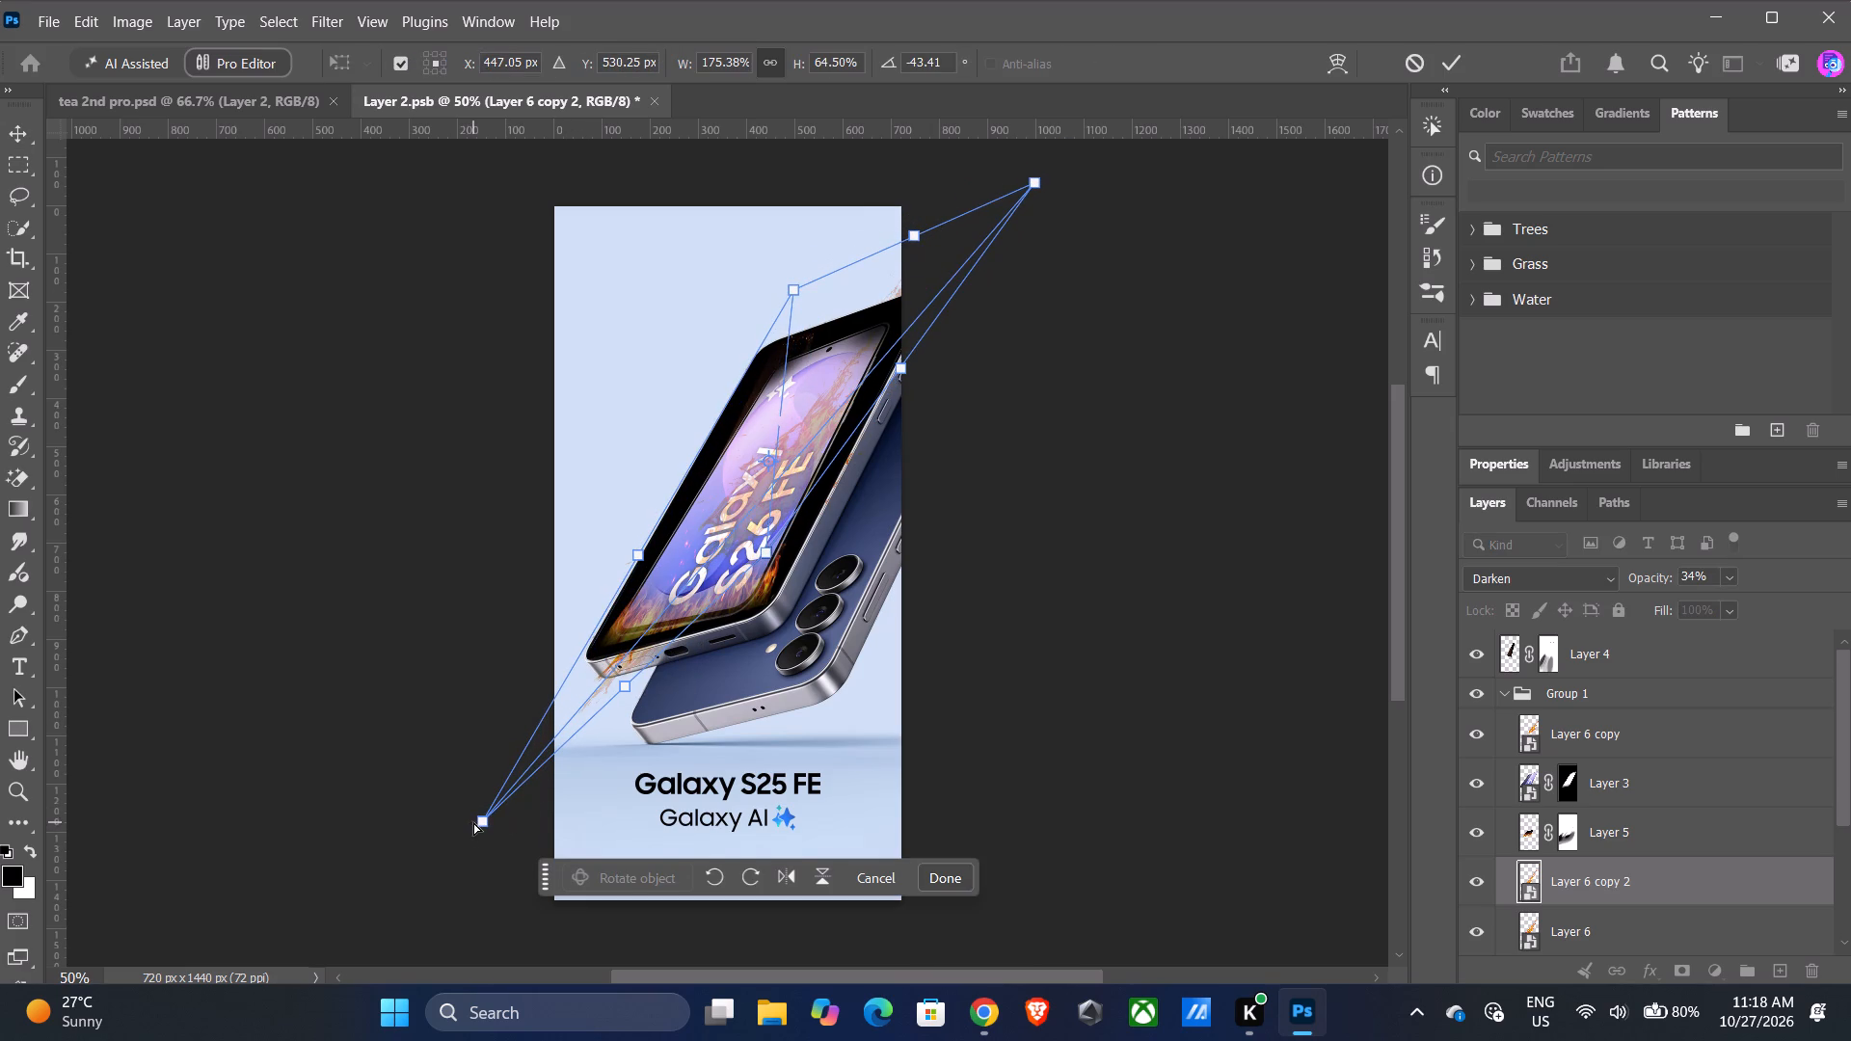
pyautogui.keyDown('ctrl'); pyautogui.moveTo(475, 820); pyautogui.dragTo(523, 770); pyautogui.keyUp('ctrl')
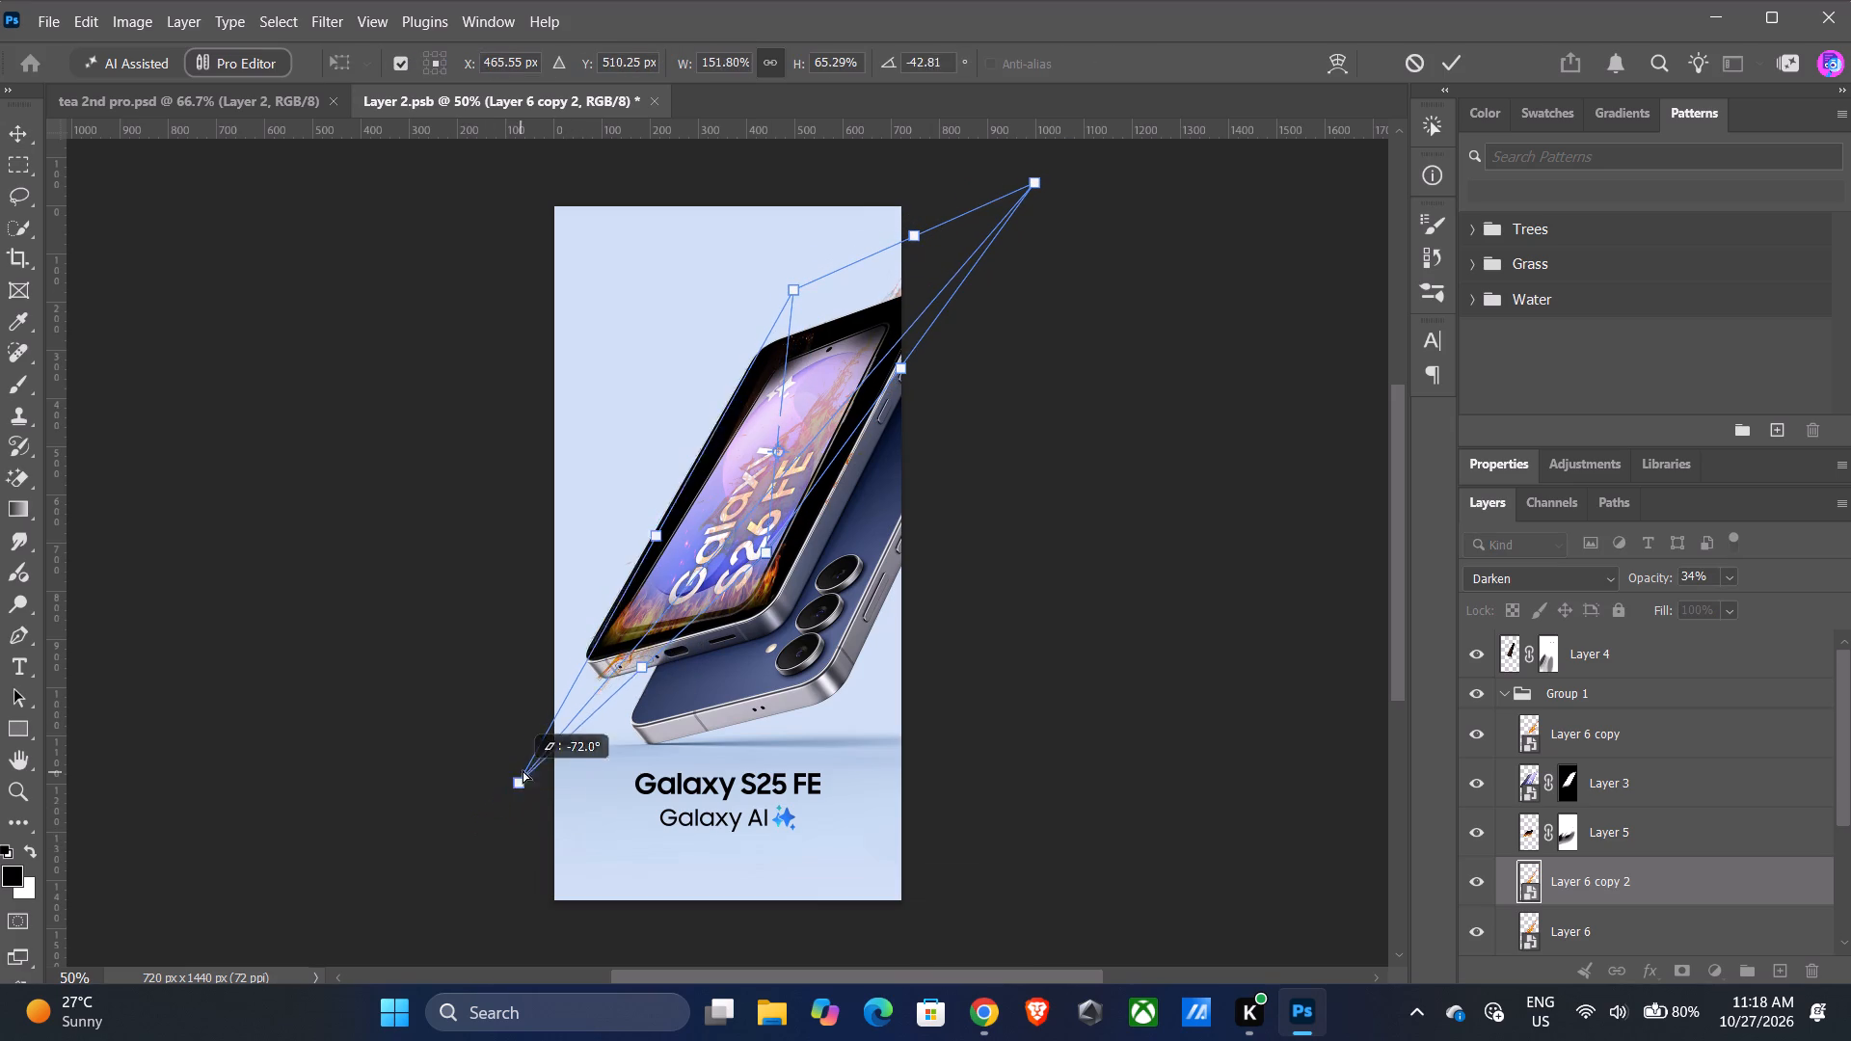
pyautogui.keyDown('ctrl'); pyautogui.moveTo(523, 770); pyautogui.dragTo(577, 669); pyautogui.keyUp('ctrl')
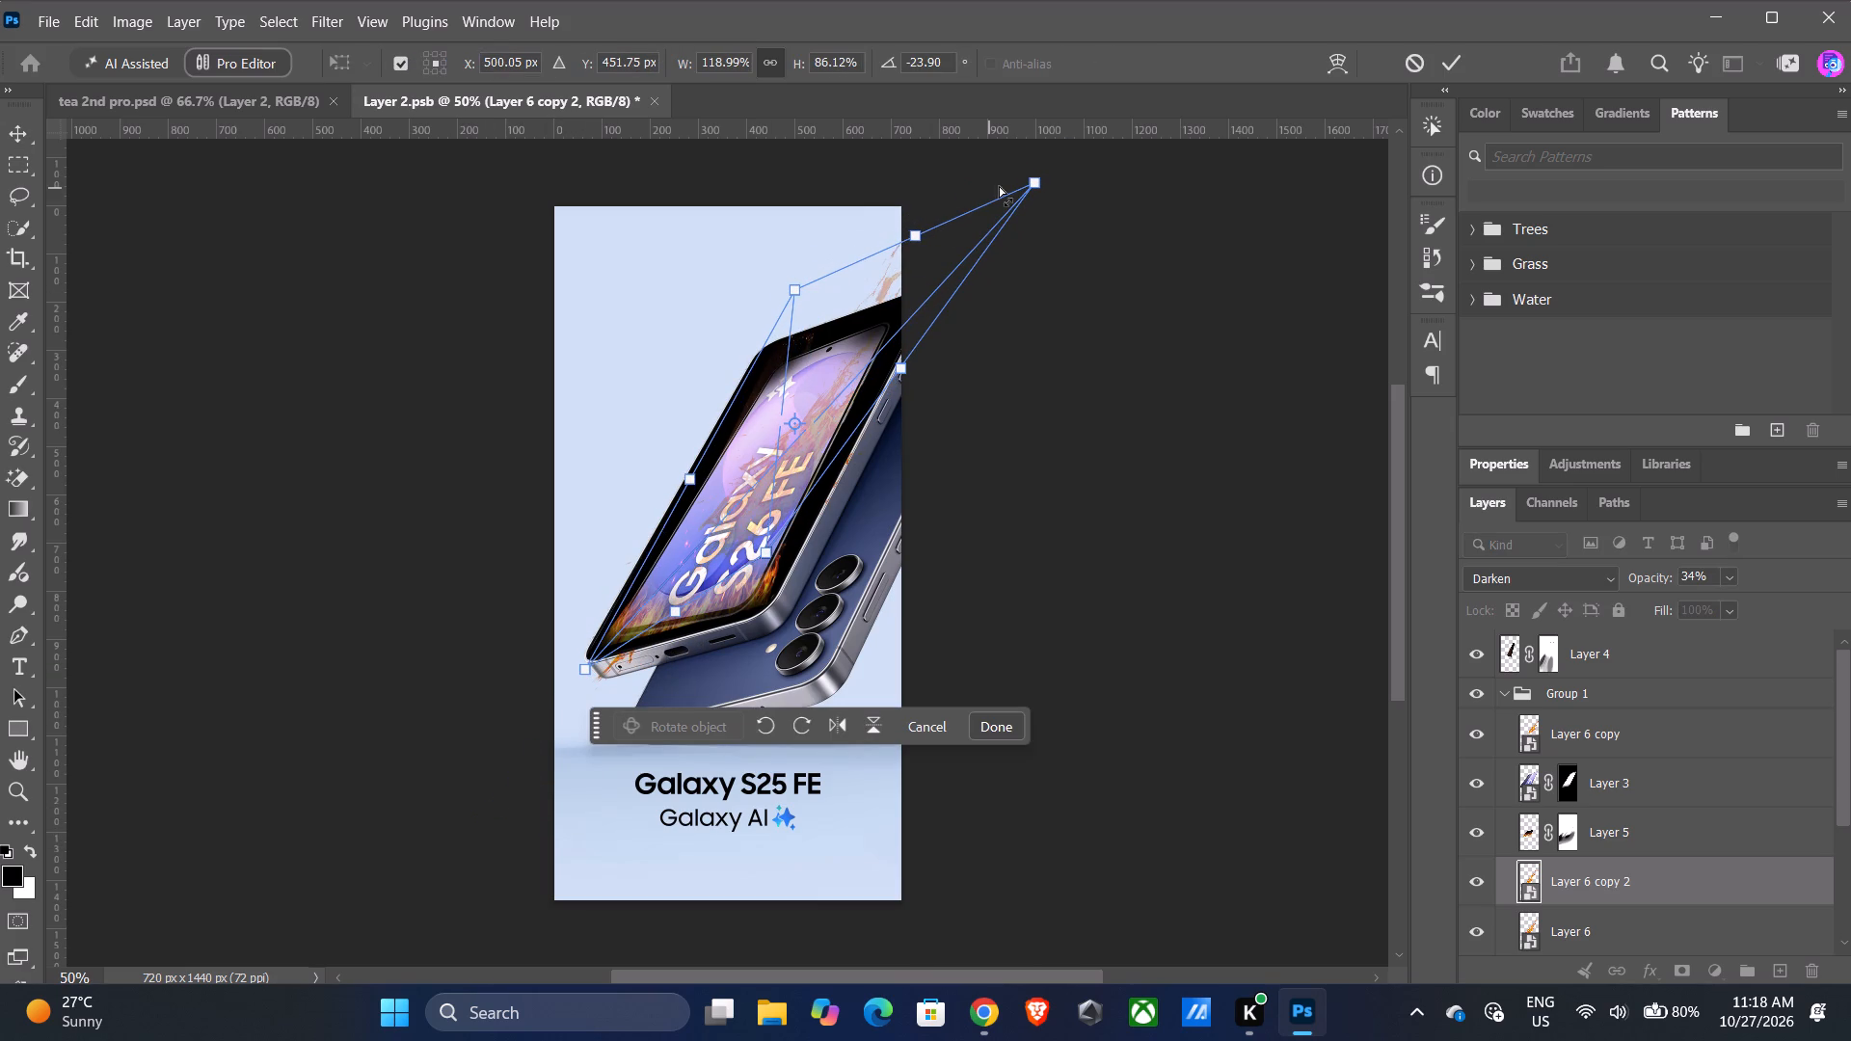
pyautogui.keyDown('ctrl'); pyautogui.moveTo(1038, 180); pyautogui.dragTo(976, 290); pyautogui.keyUp('ctrl')
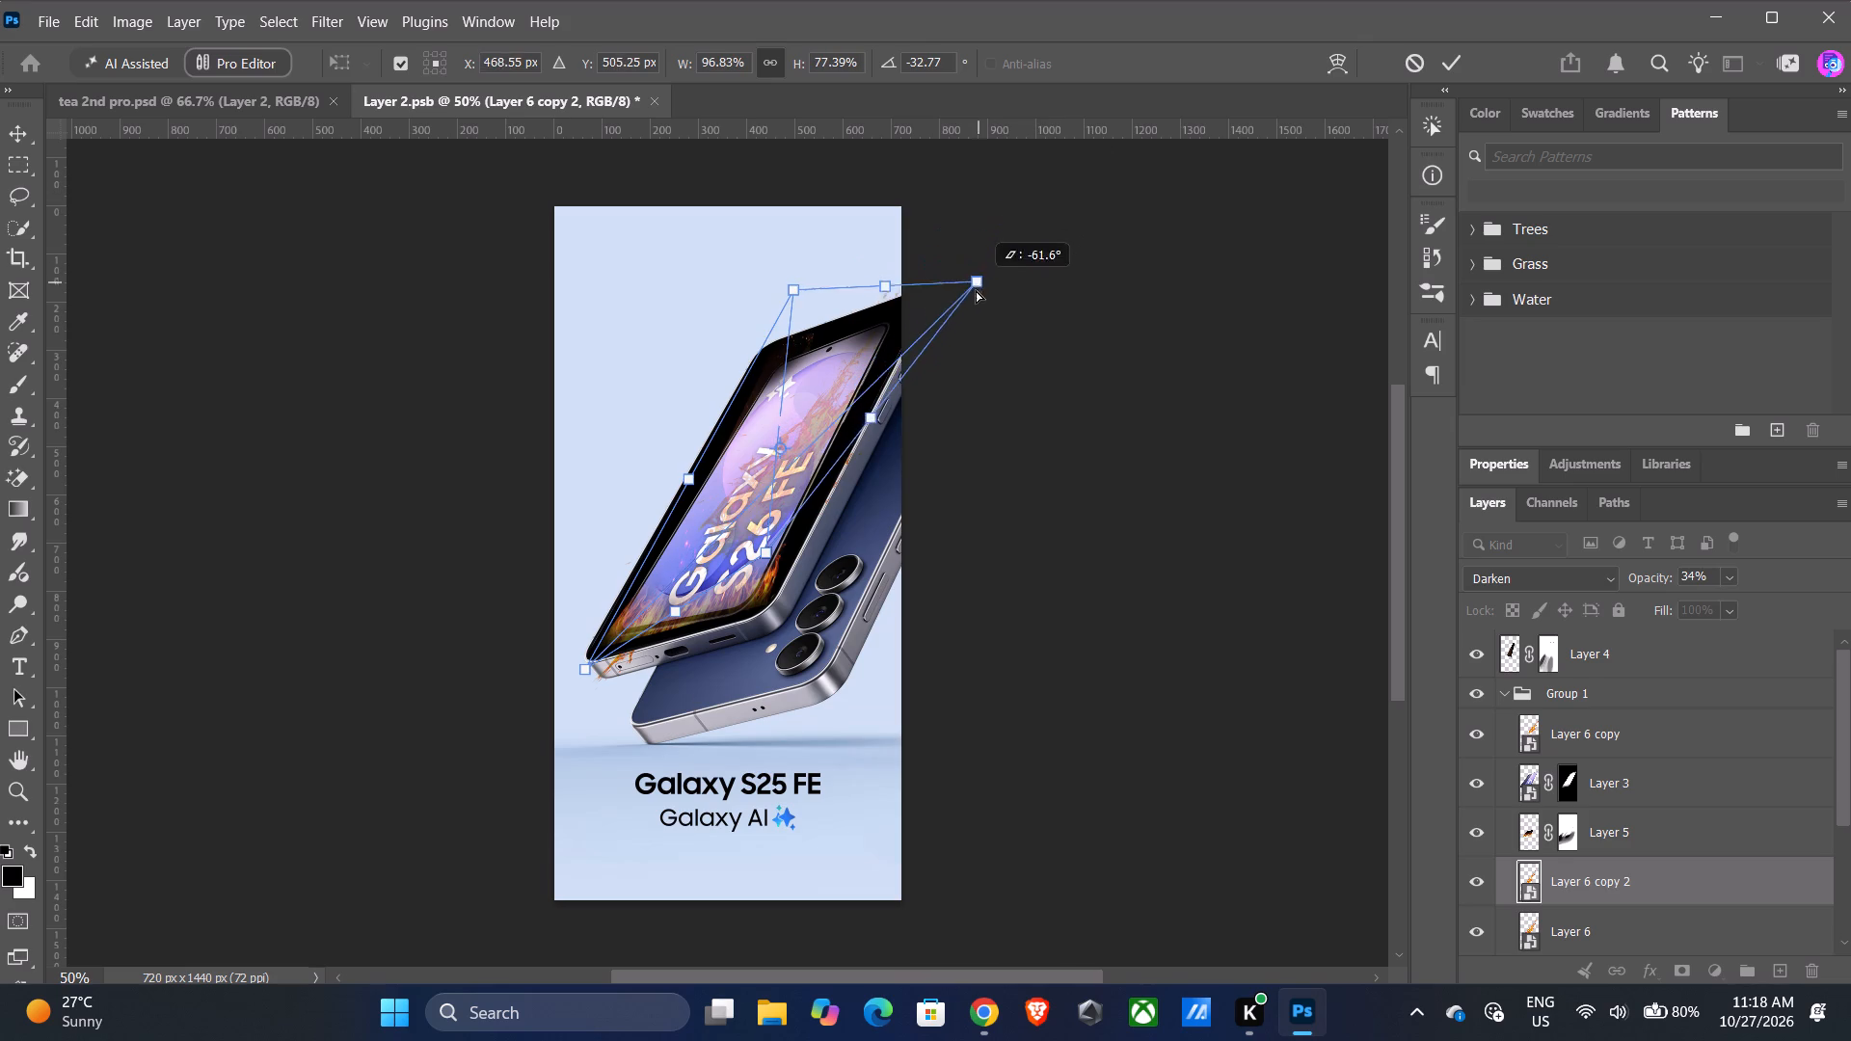
pyautogui.keyDown('ctrl'); pyautogui.moveTo(976, 290); pyautogui.dragTo(945, 334); pyautogui.keyUp('ctrl')
pyautogui.click(943, 722)
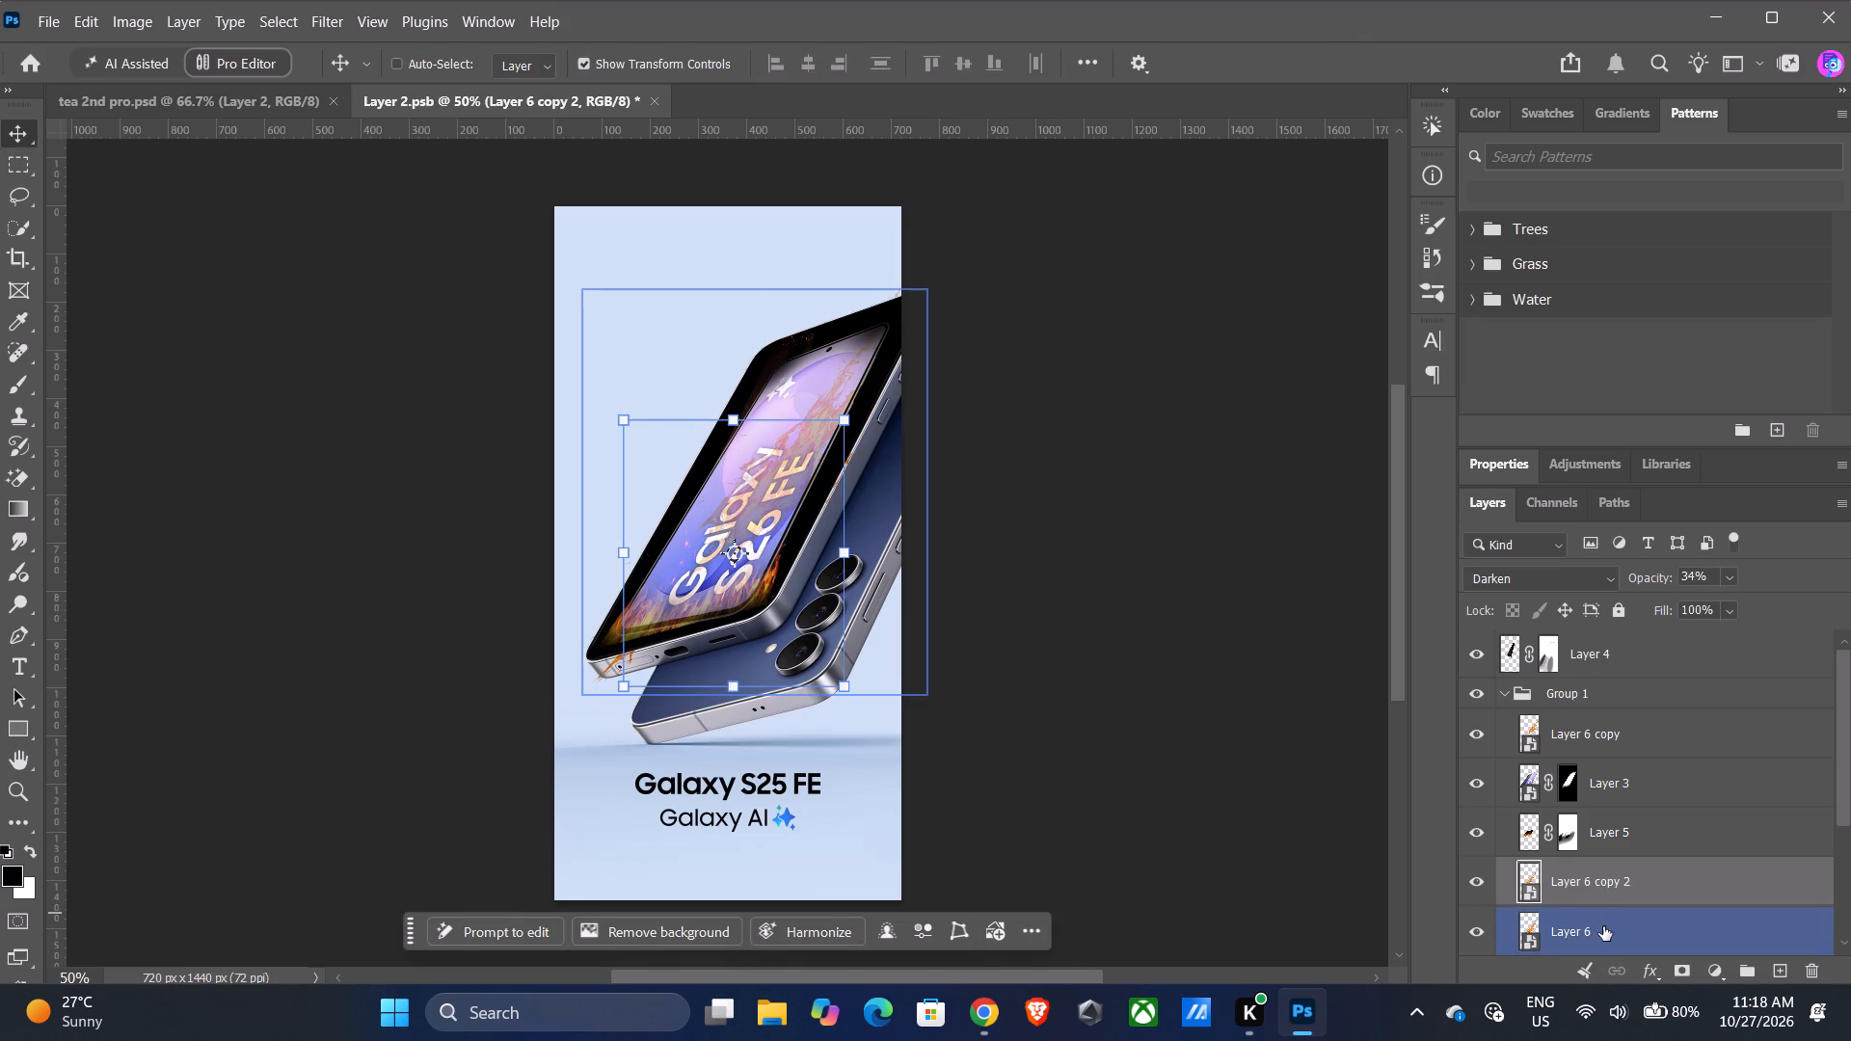
# Distort Layer 6 by pulling its lower-left and upper-right corners inward toward the phone, to about 151% width and 65% height.
pyautogui.click(1603, 926)
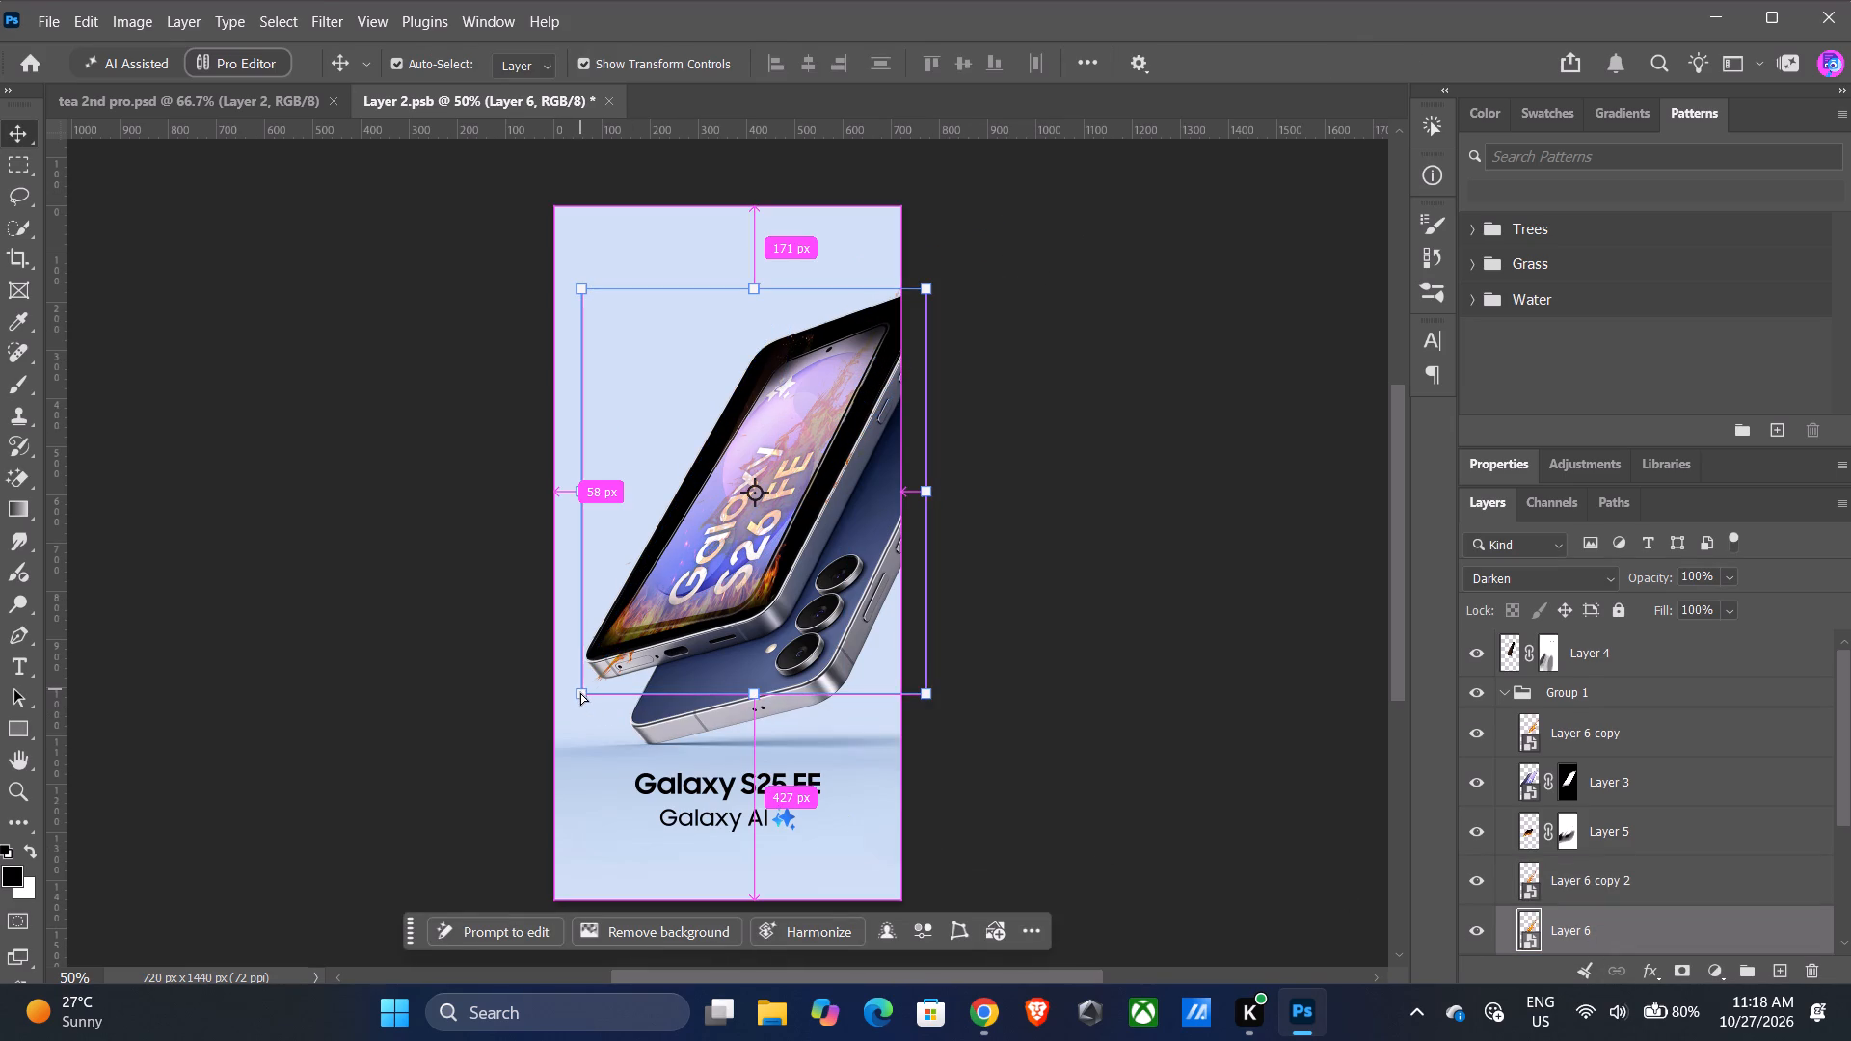
pyautogui.keyDown('ctrl'); pyautogui.click(580, 693); pyautogui.keyUp('ctrl')
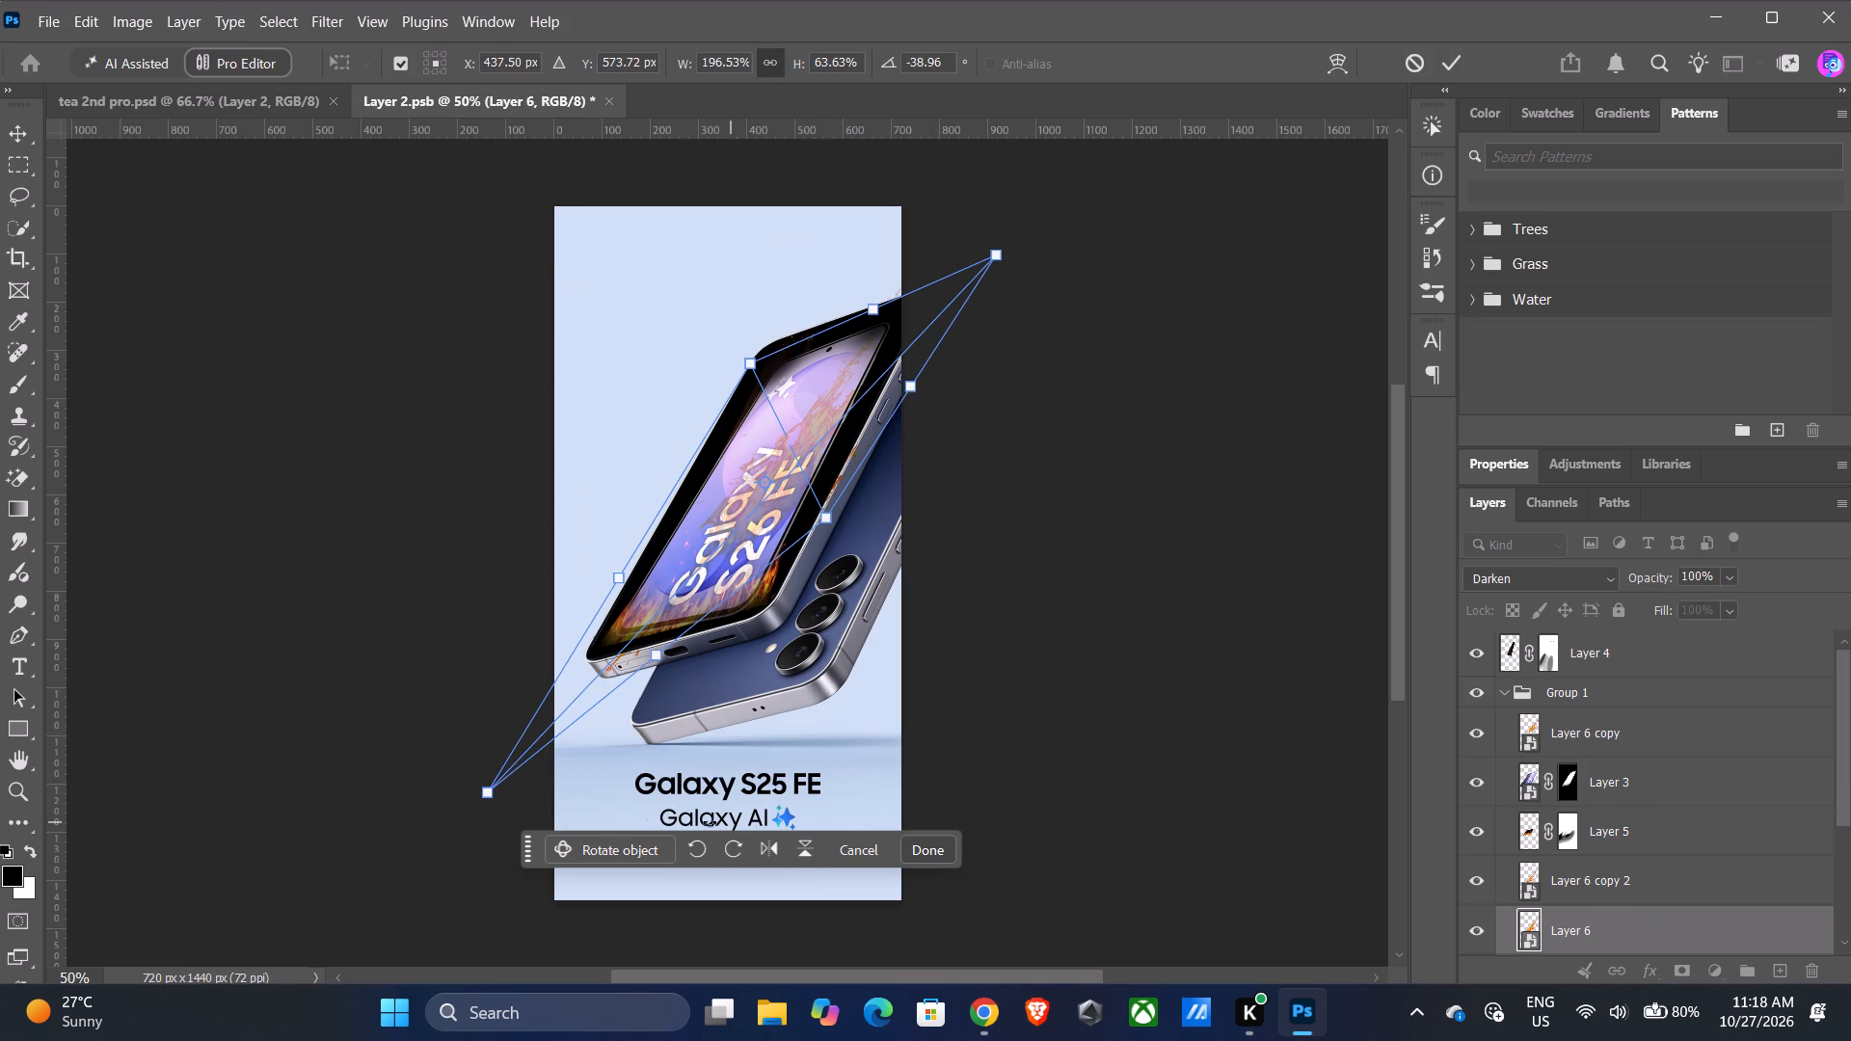
pyautogui.keyDown('ctrl'); pyautogui.moveTo(486, 795); pyautogui.dragTo(537, 735); pyautogui.keyUp('ctrl')
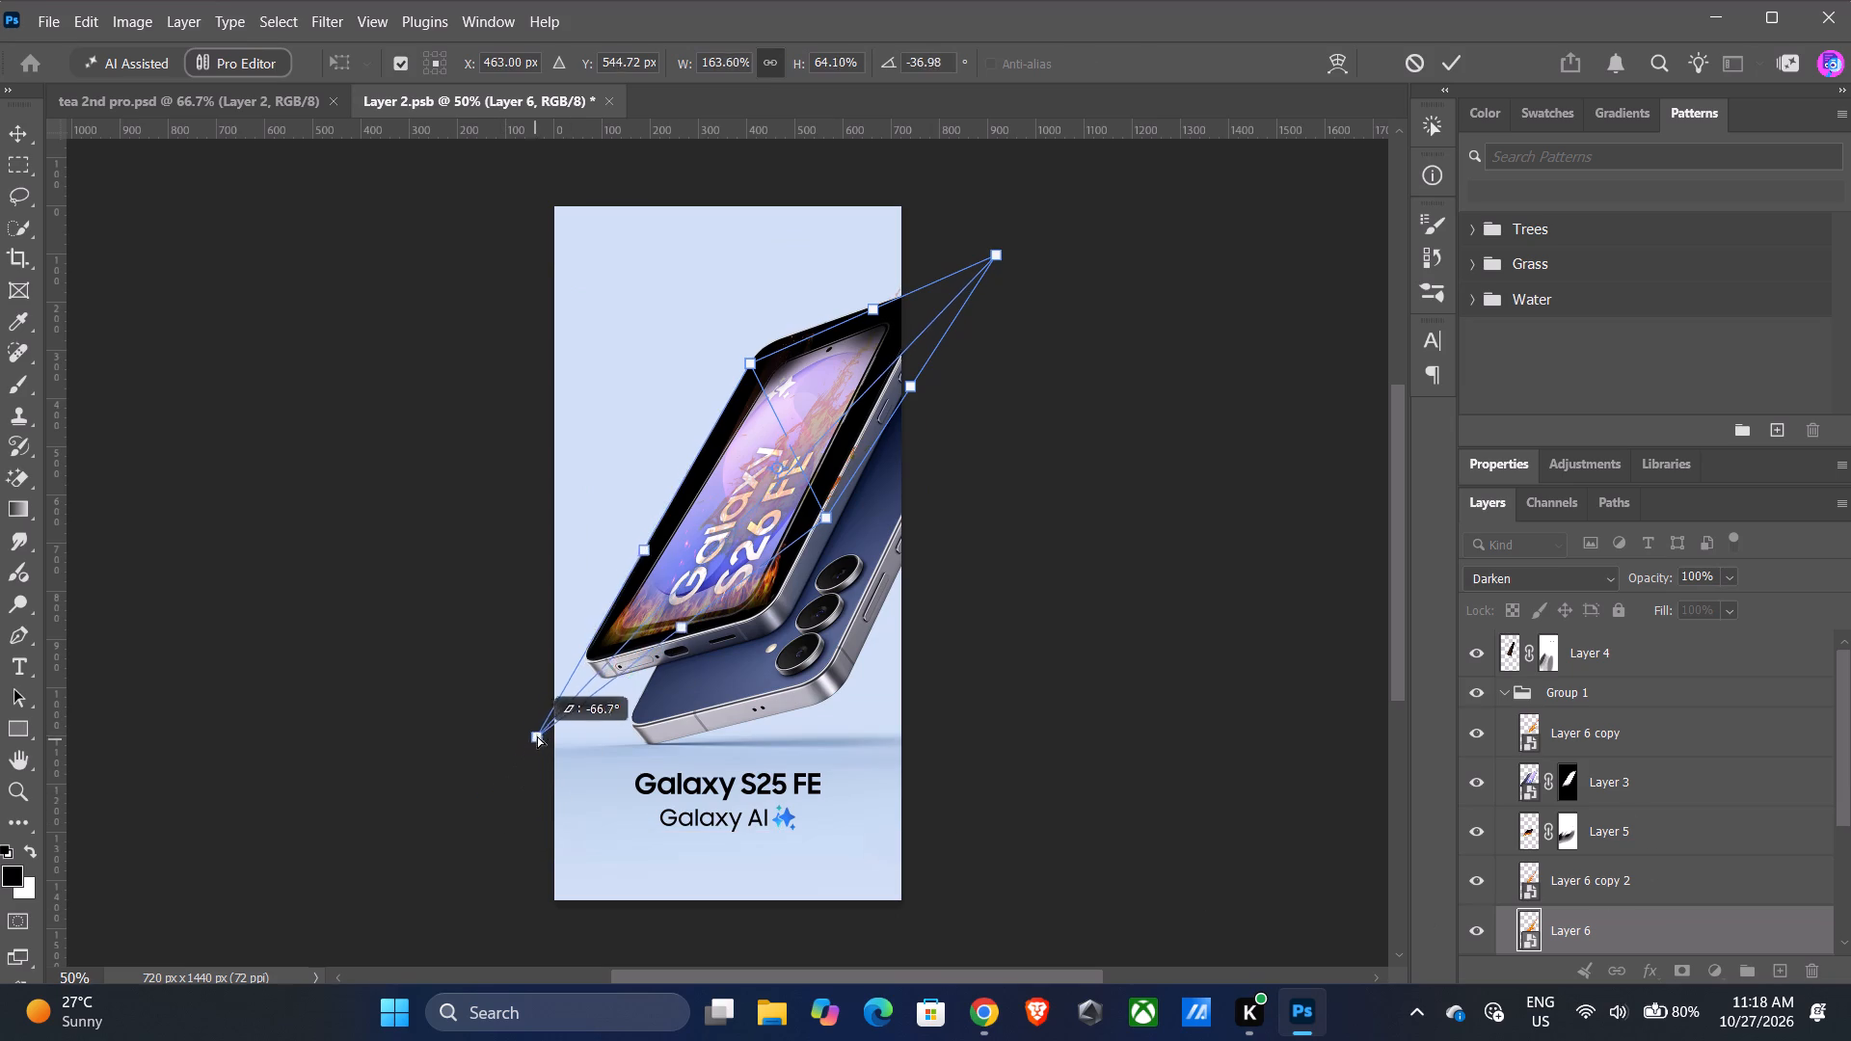
pyautogui.keyDown('ctrl'); pyautogui.moveTo(537, 735); pyautogui.dragTo(543, 703); pyautogui.keyUp('ctrl')
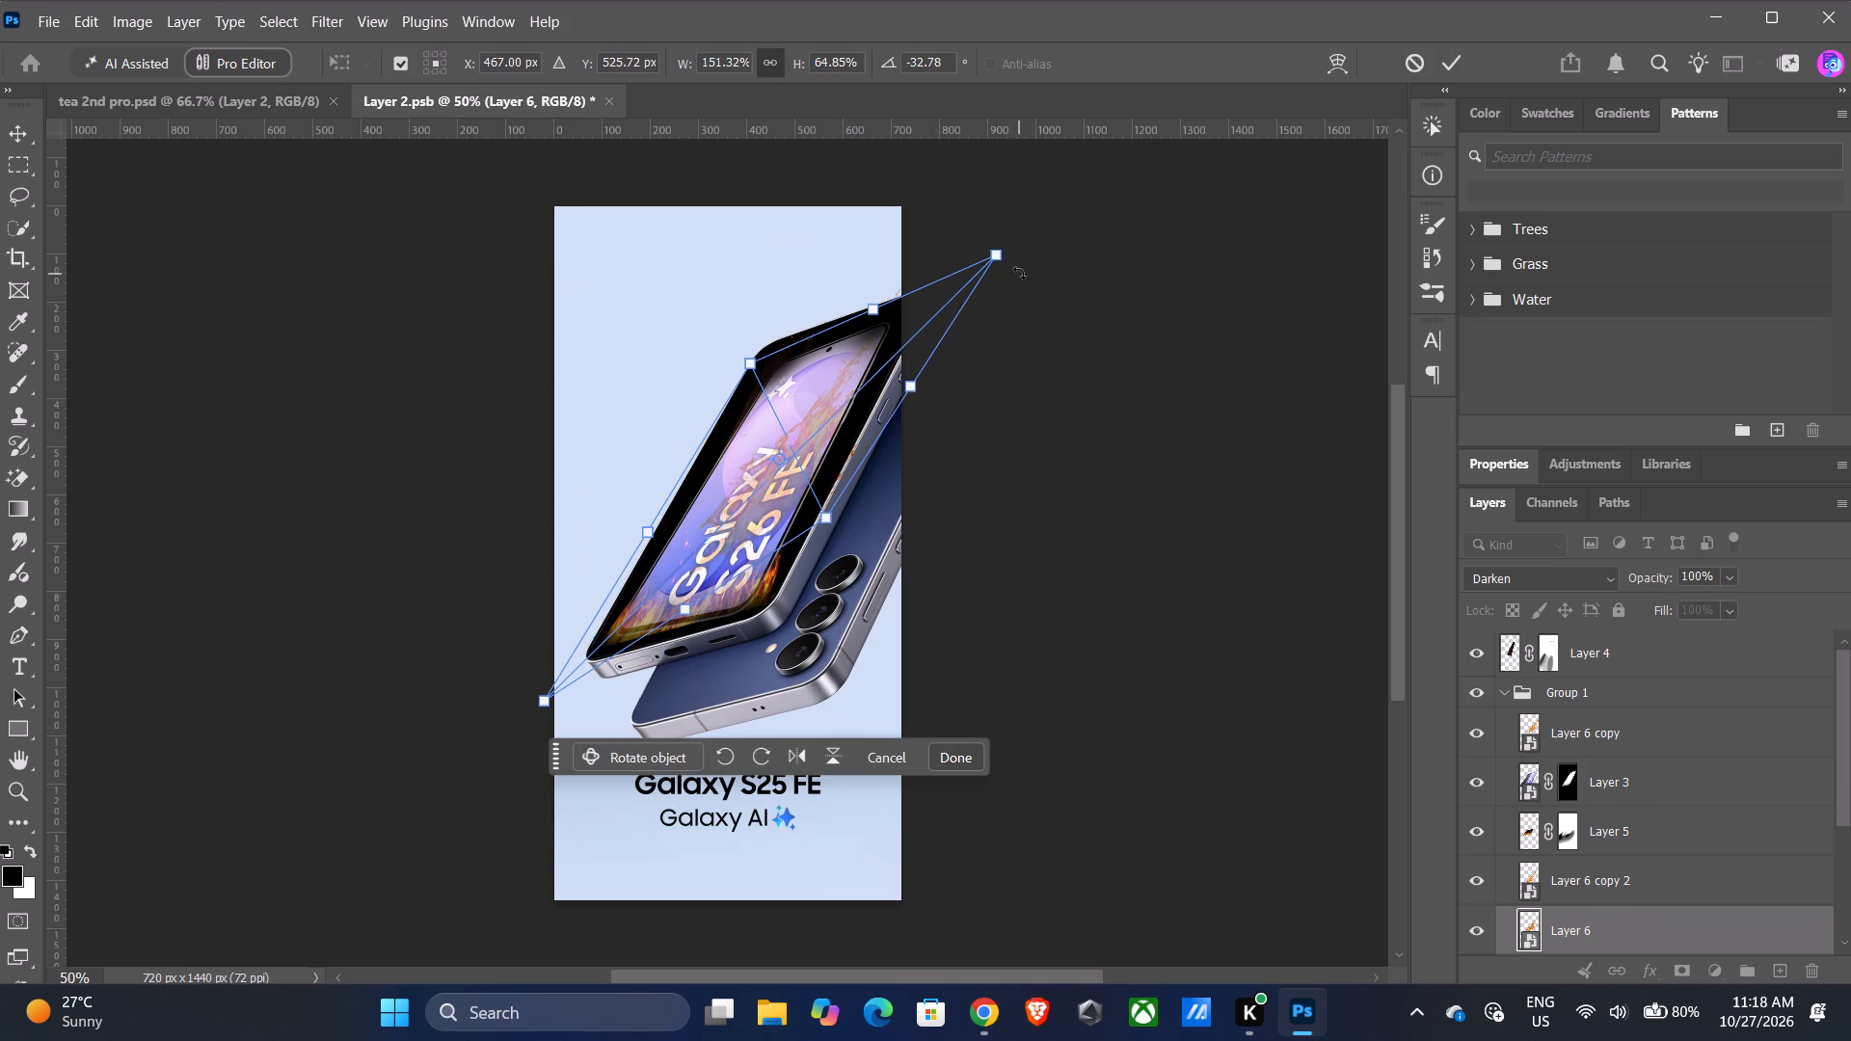
pyautogui.keyDown('ctrl'); pyautogui.moveTo(1001, 257); pyautogui.dragTo(949, 296); pyautogui.keyUp('ctrl')
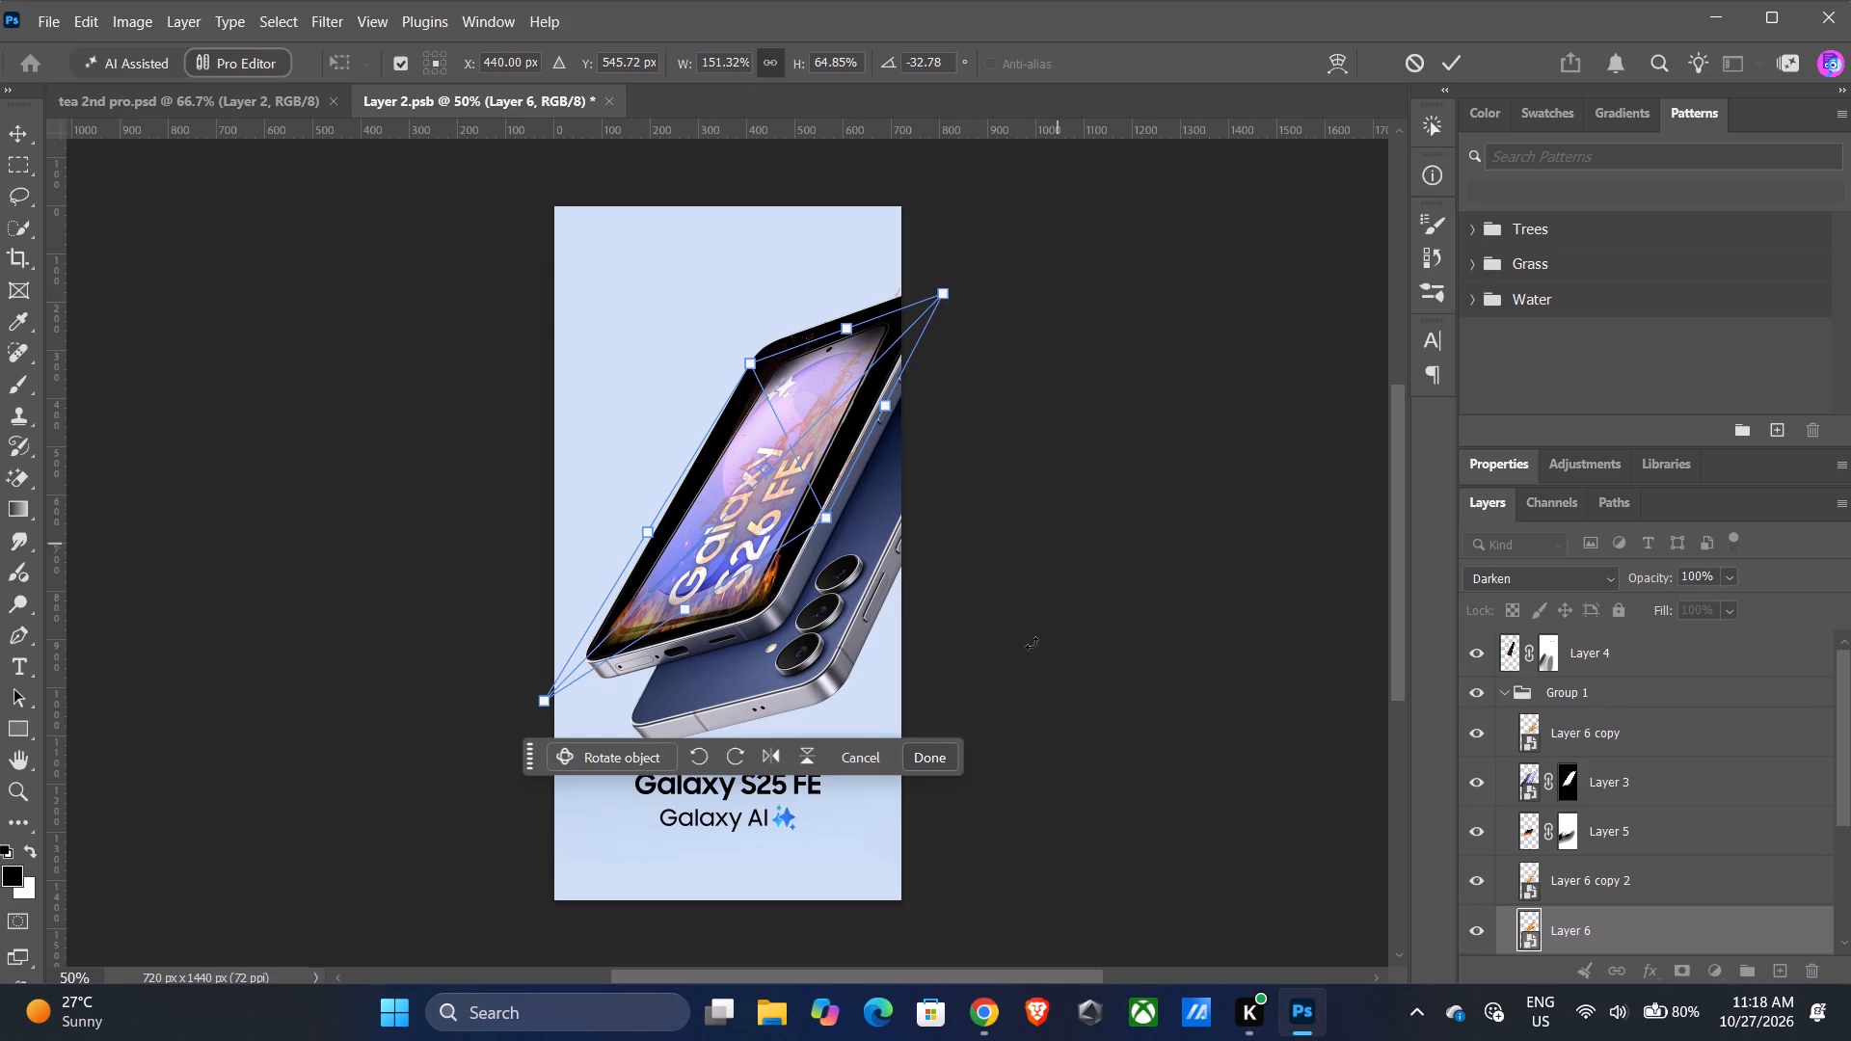
pyautogui.click(949, 761)
pyautogui.click(1115, 609)
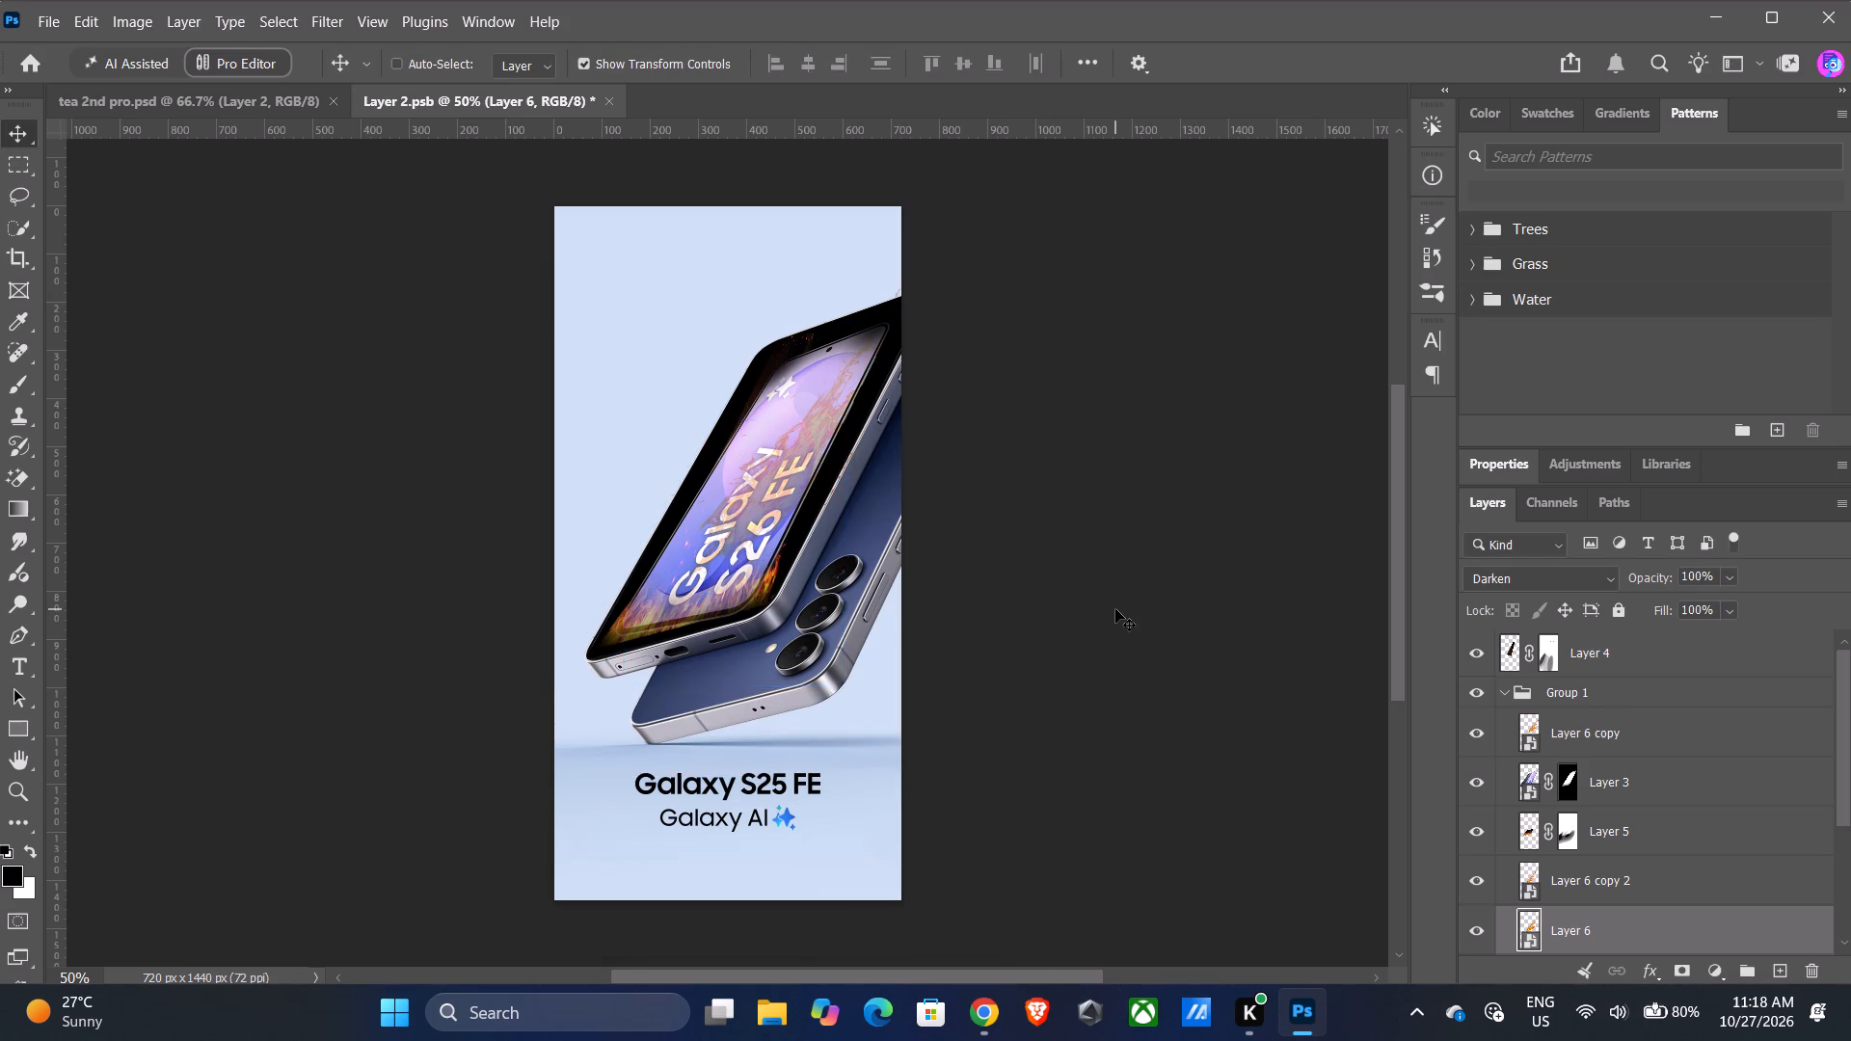
# Save Layer 2.psb and check the updated phone in the tea 2nd pro.psd thumbnail.
pyautogui.hotkey('ctrl', 's')
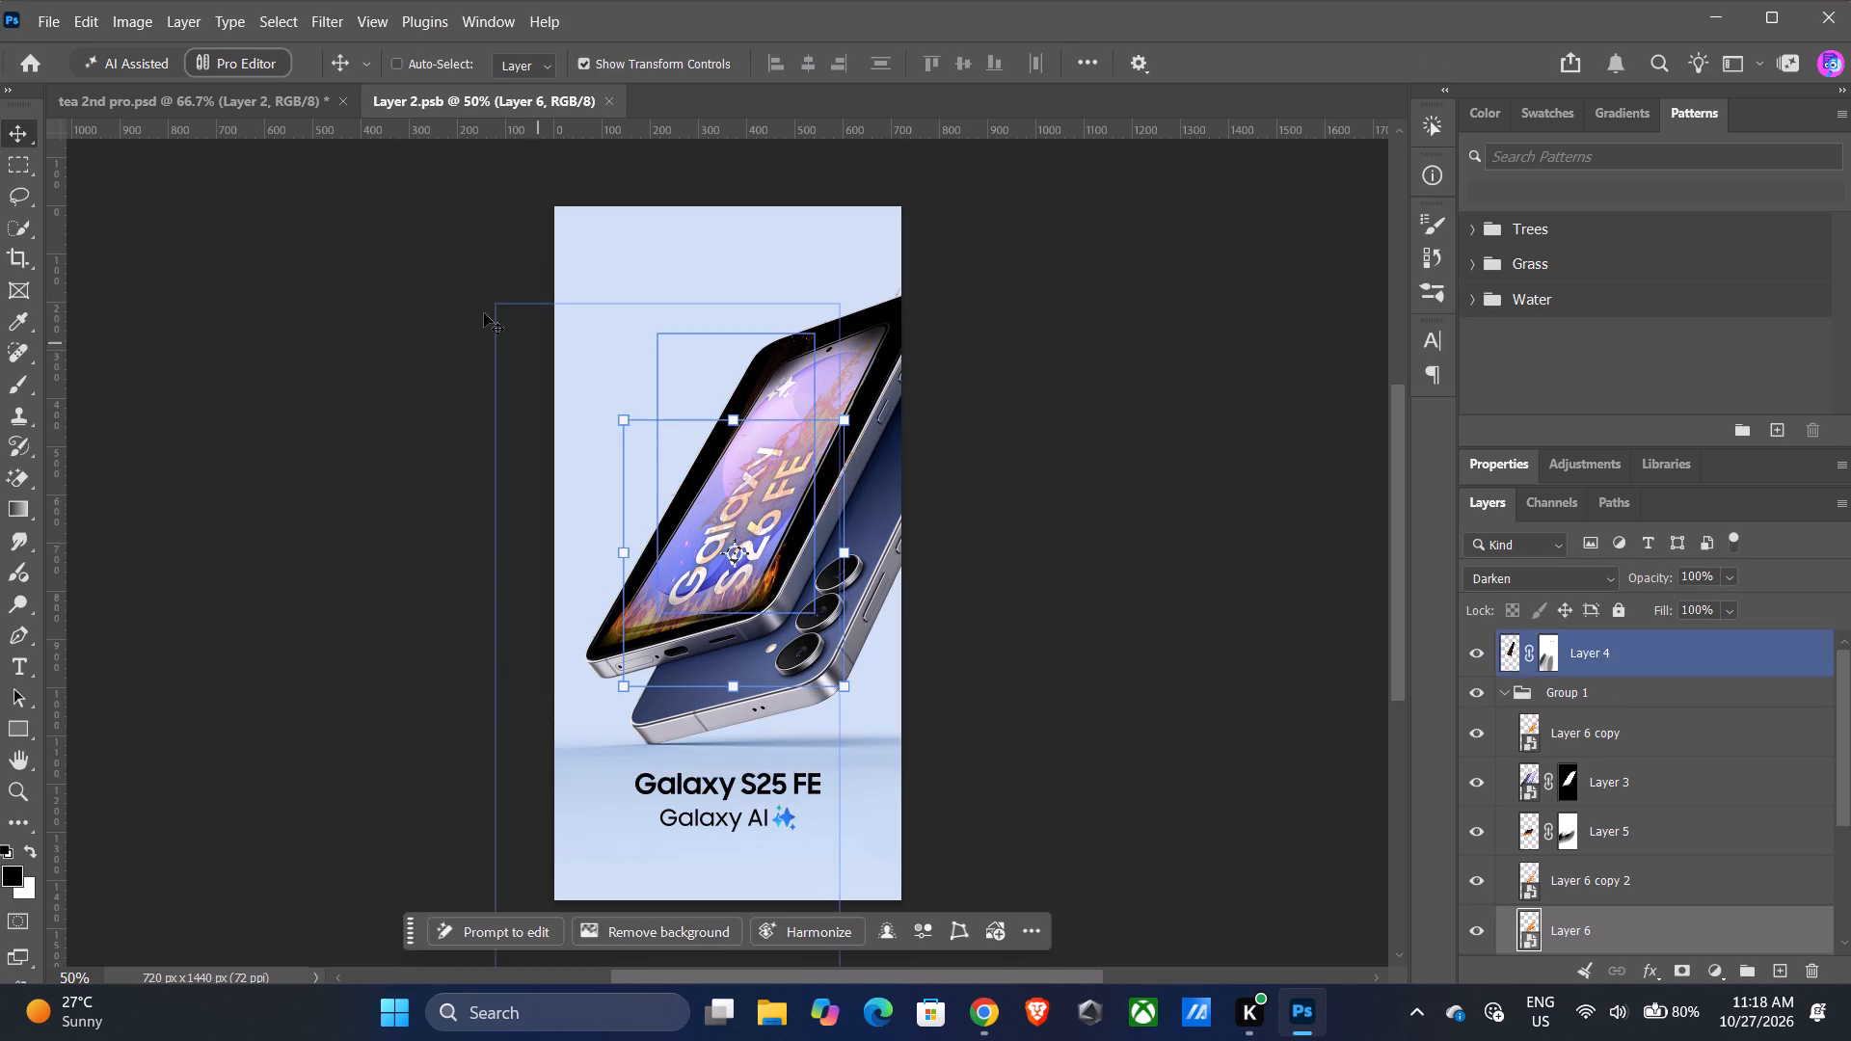
pyautogui.click(192, 96)
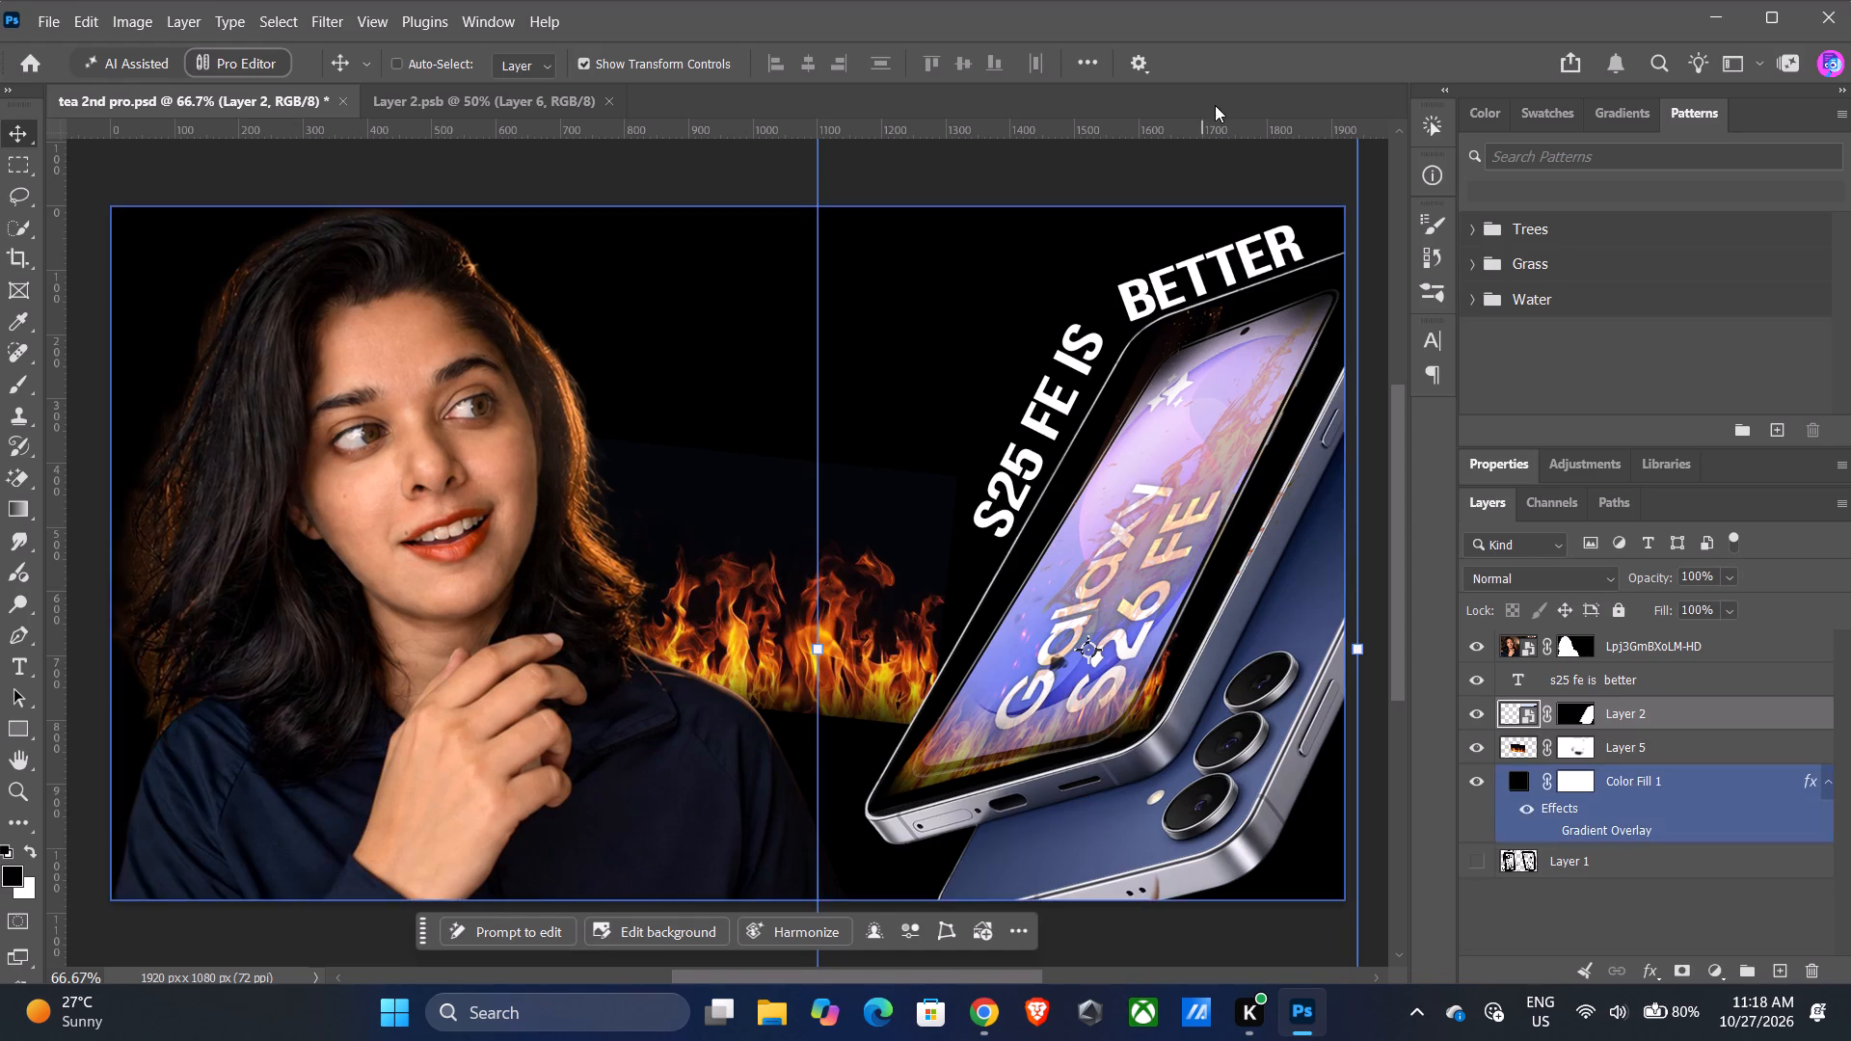
# In Layer 2.psb, pull Group 1's upper-left corner far outward, to about 160% width and 125% height.
pyautogui.click(472, 110)
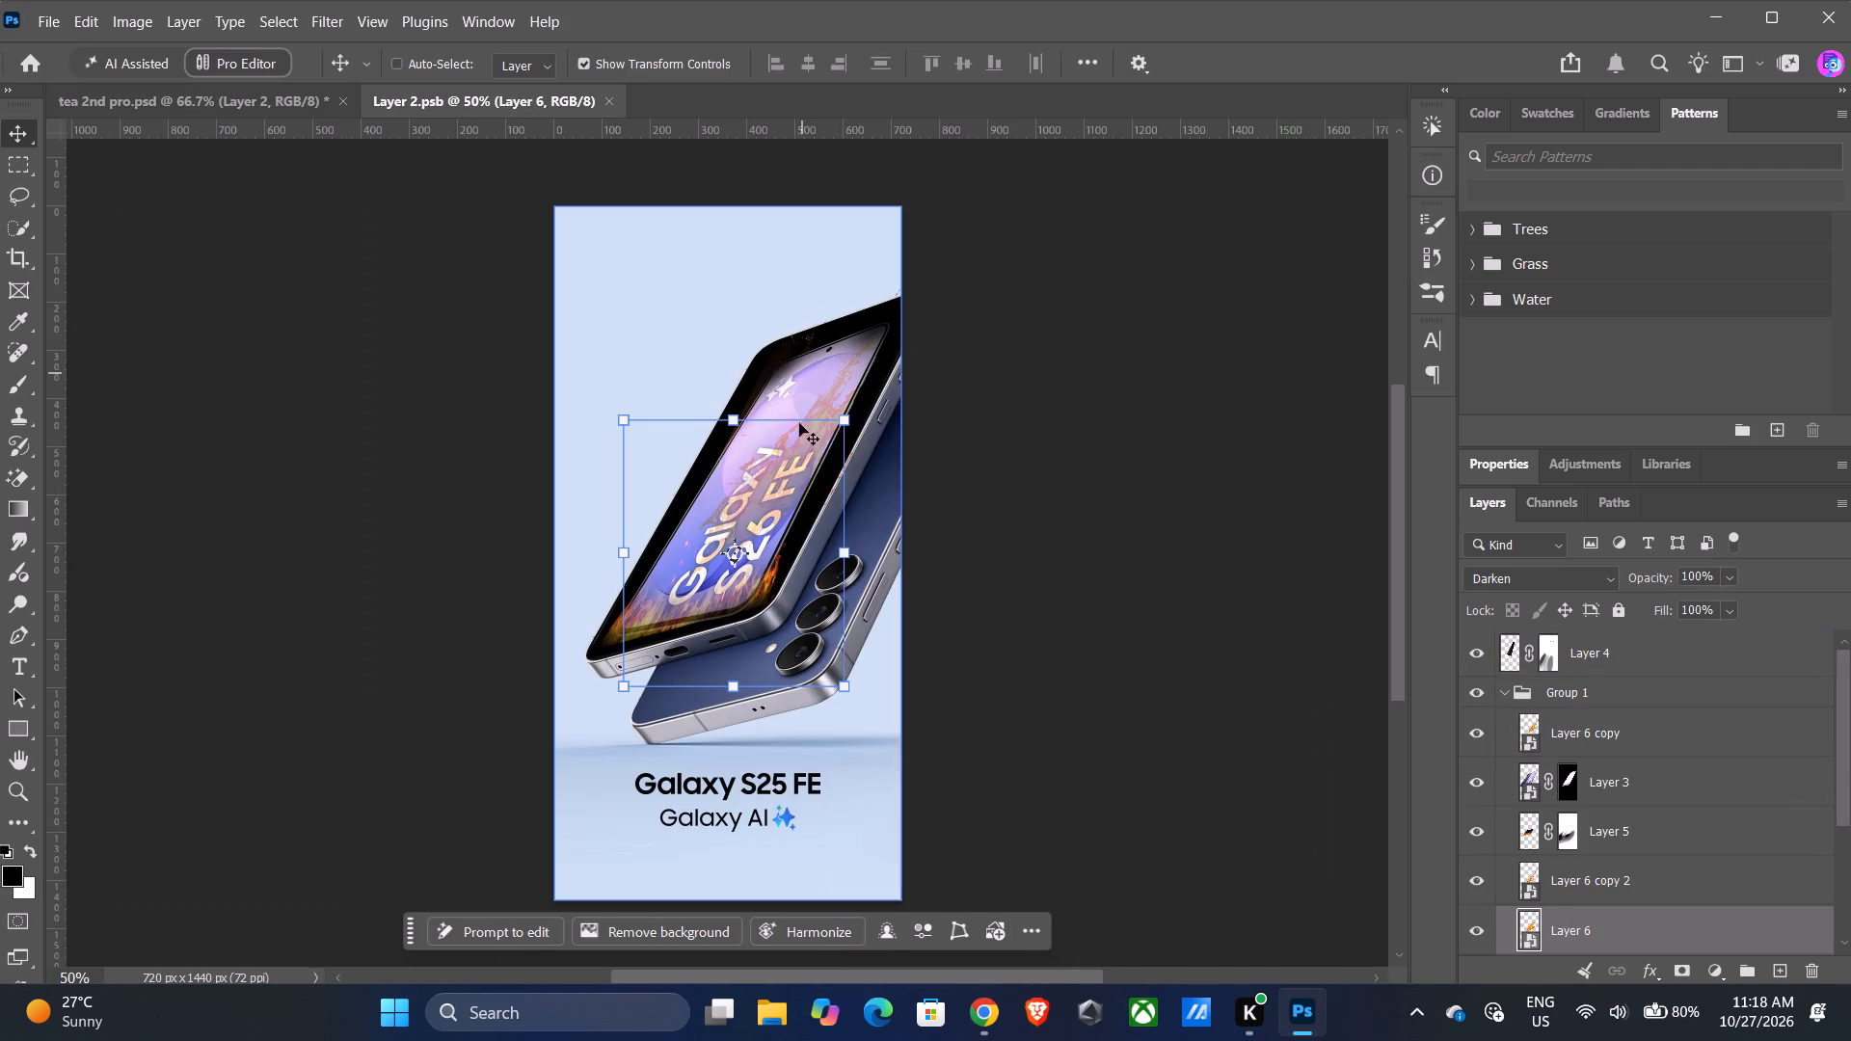
pyautogui.click(1579, 694)
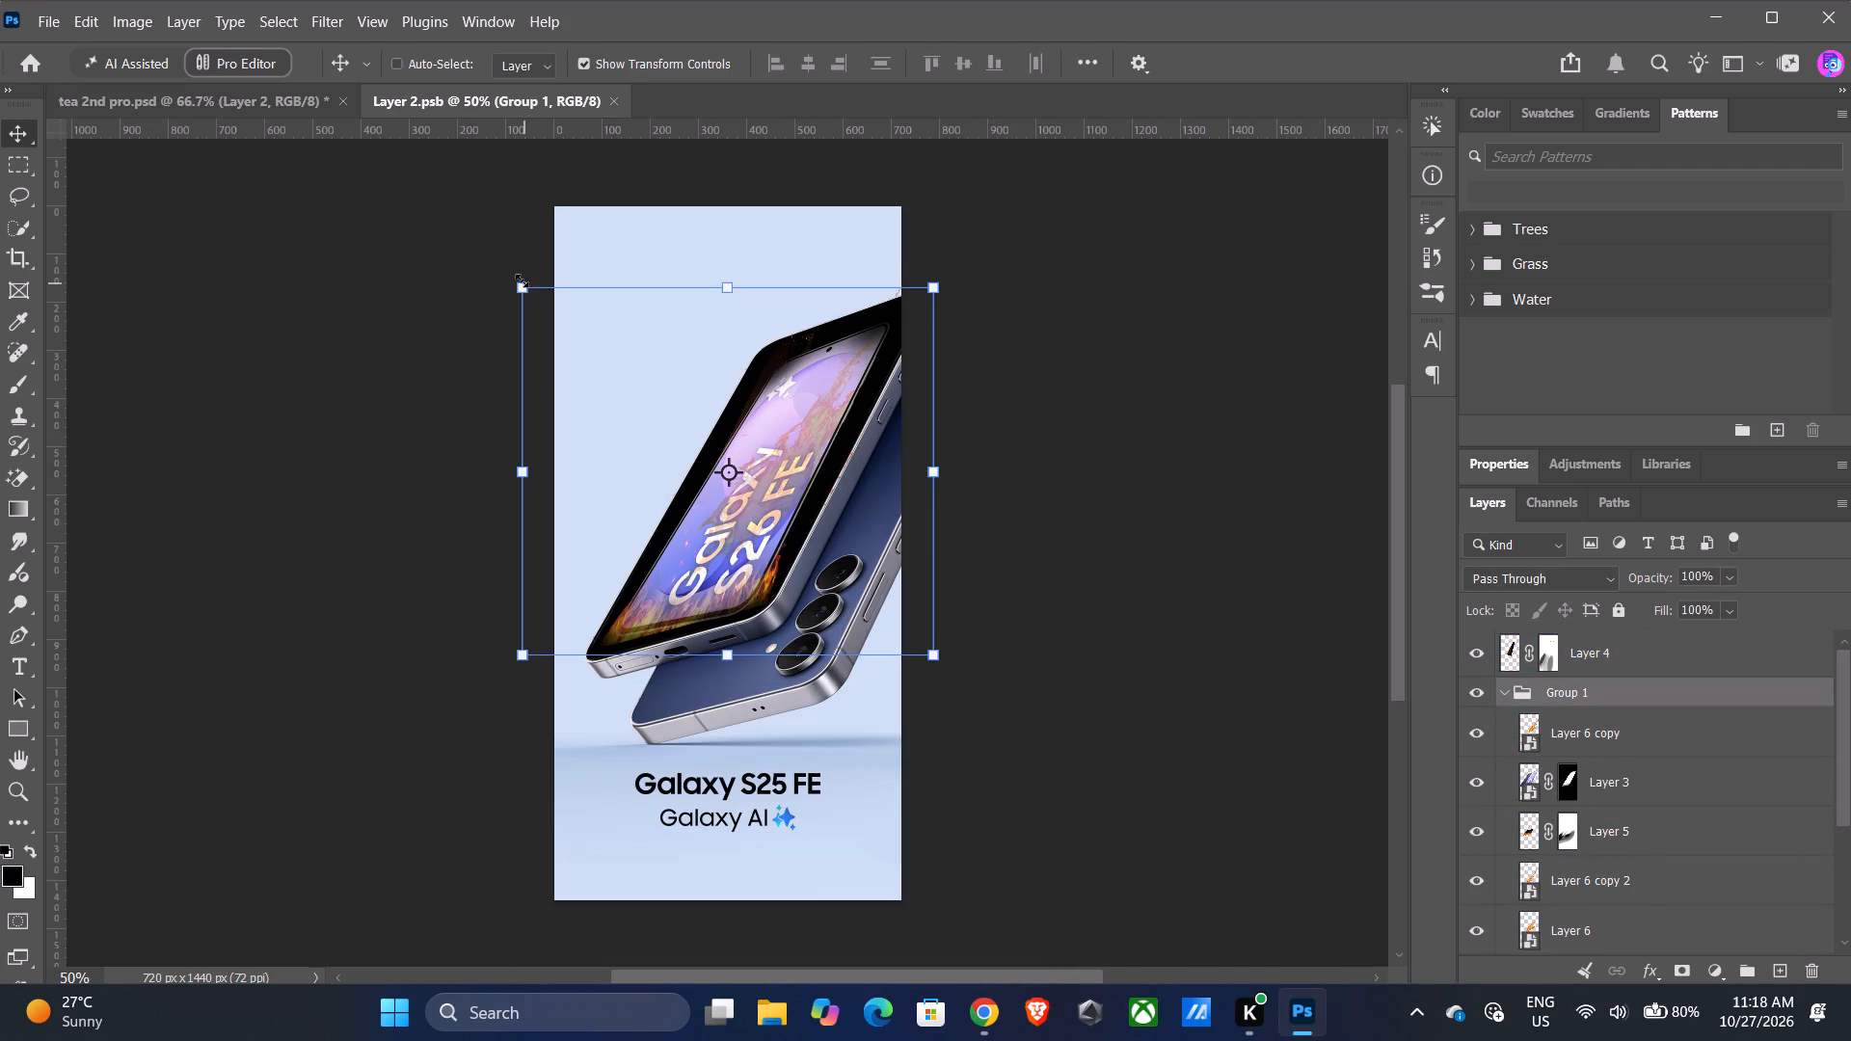
pyautogui.keyDown('ctrl'); pyautogui.moveTo(523, 286); pyautogui.dragTo(528, 295); pyautogui.keyUp('ctrl')
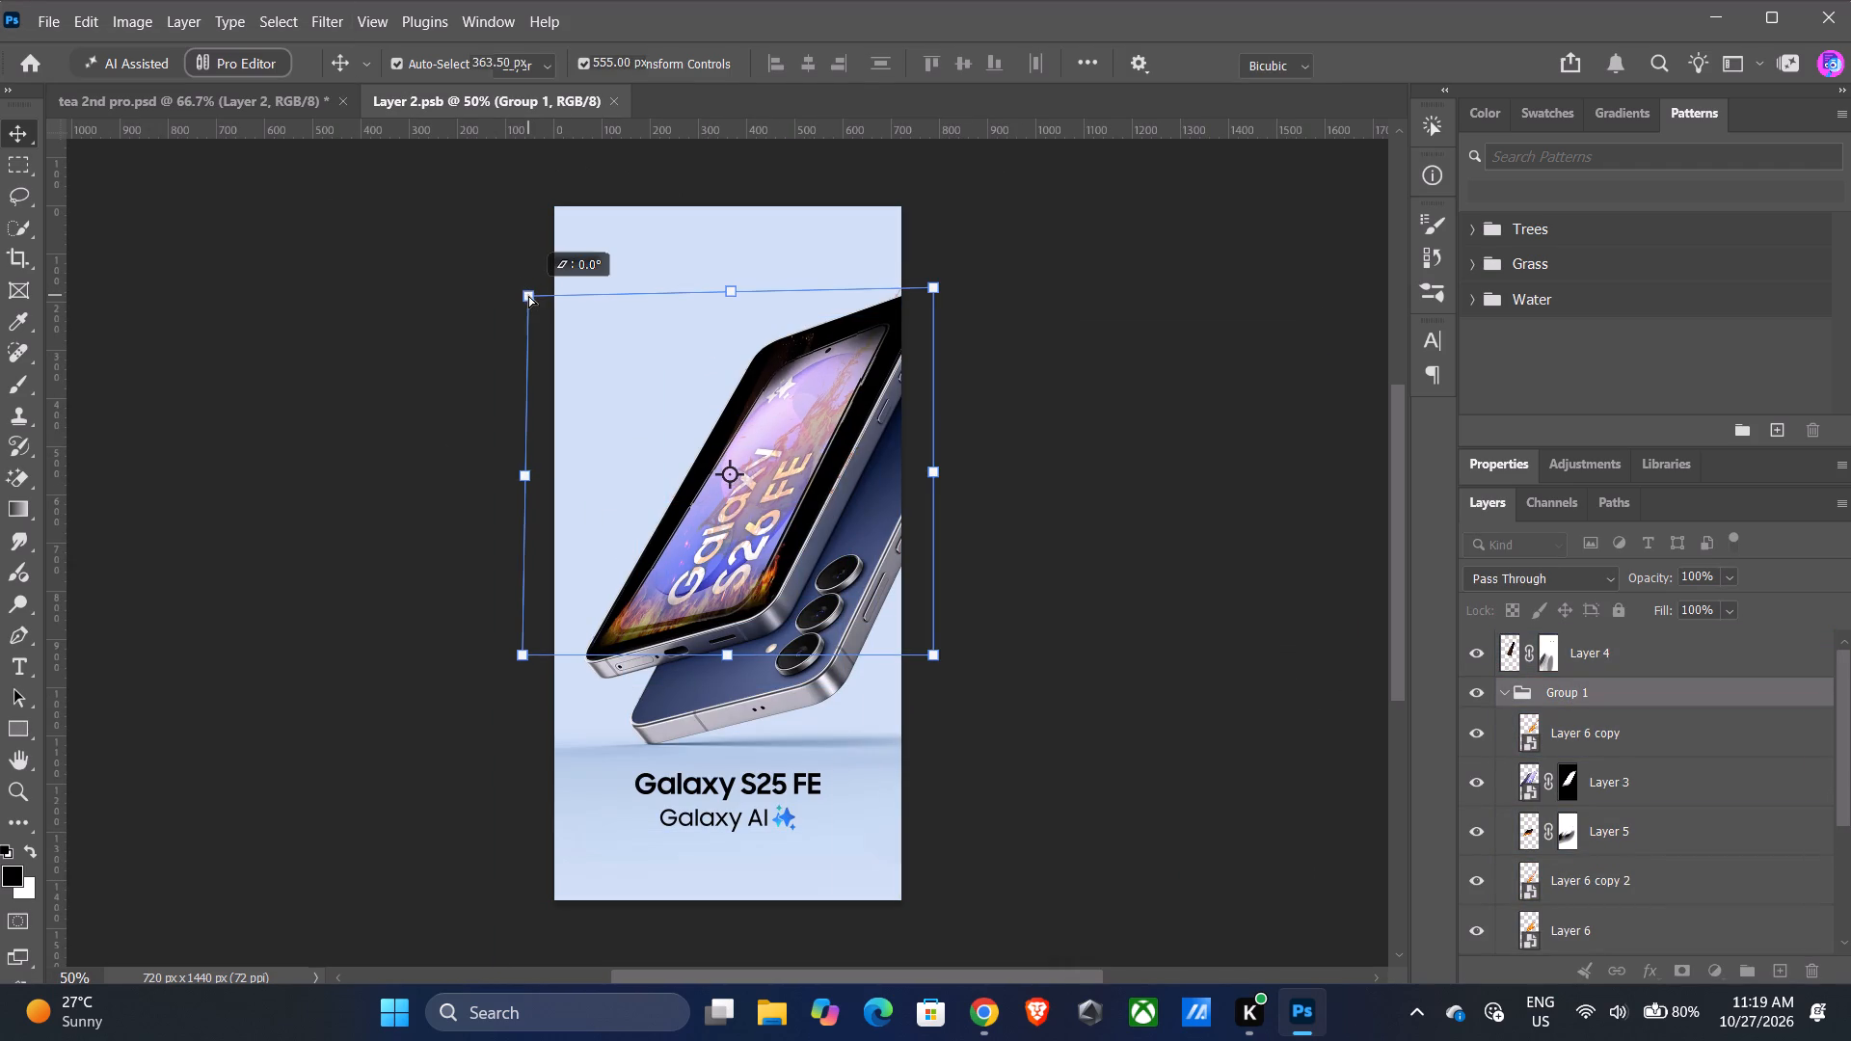
pyautogui.keyDown('ctrl'); pyautogui.moveTo(528, 295); pyautogui.dragTo(404, 209); pyautogui.keyUp('ctrl')
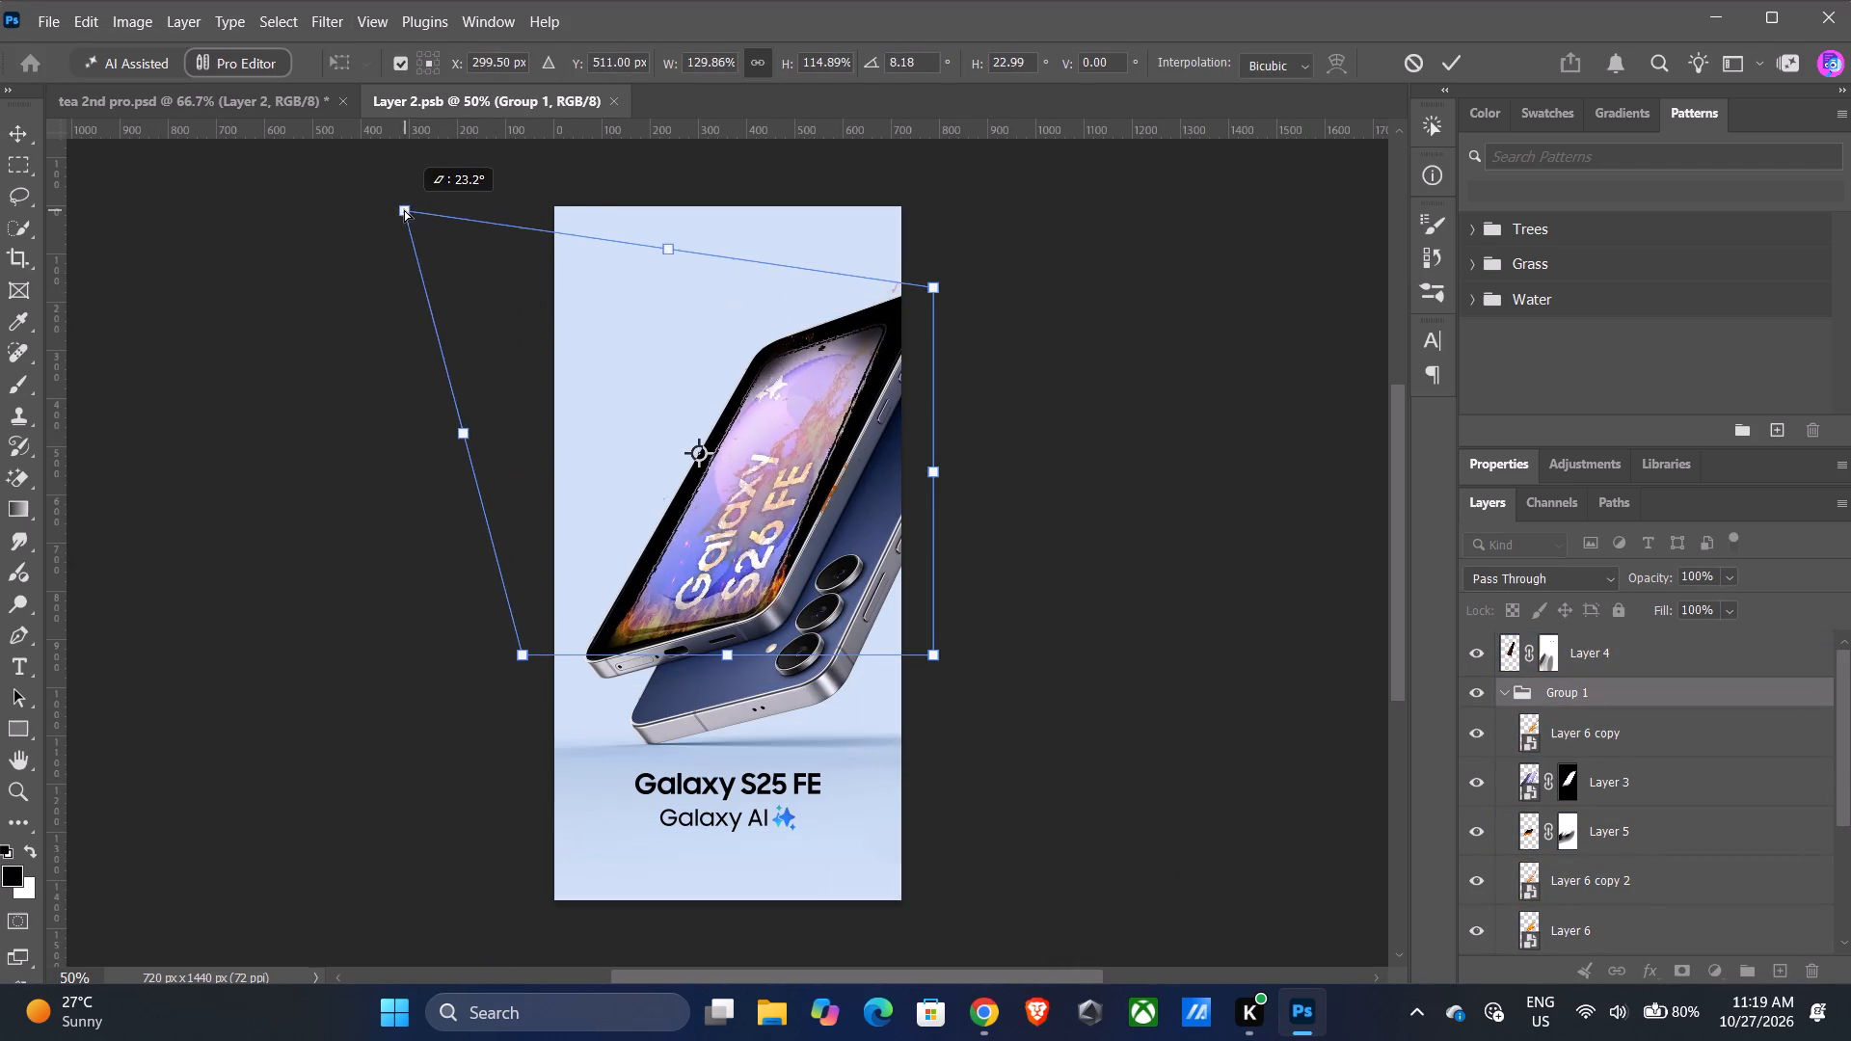
pyautogui.keyDown('ctrl'); pyautogui.moveTo(404, 209); pyautogui.dragTo(326, 153); pyautogui.keyUp('ctrl')
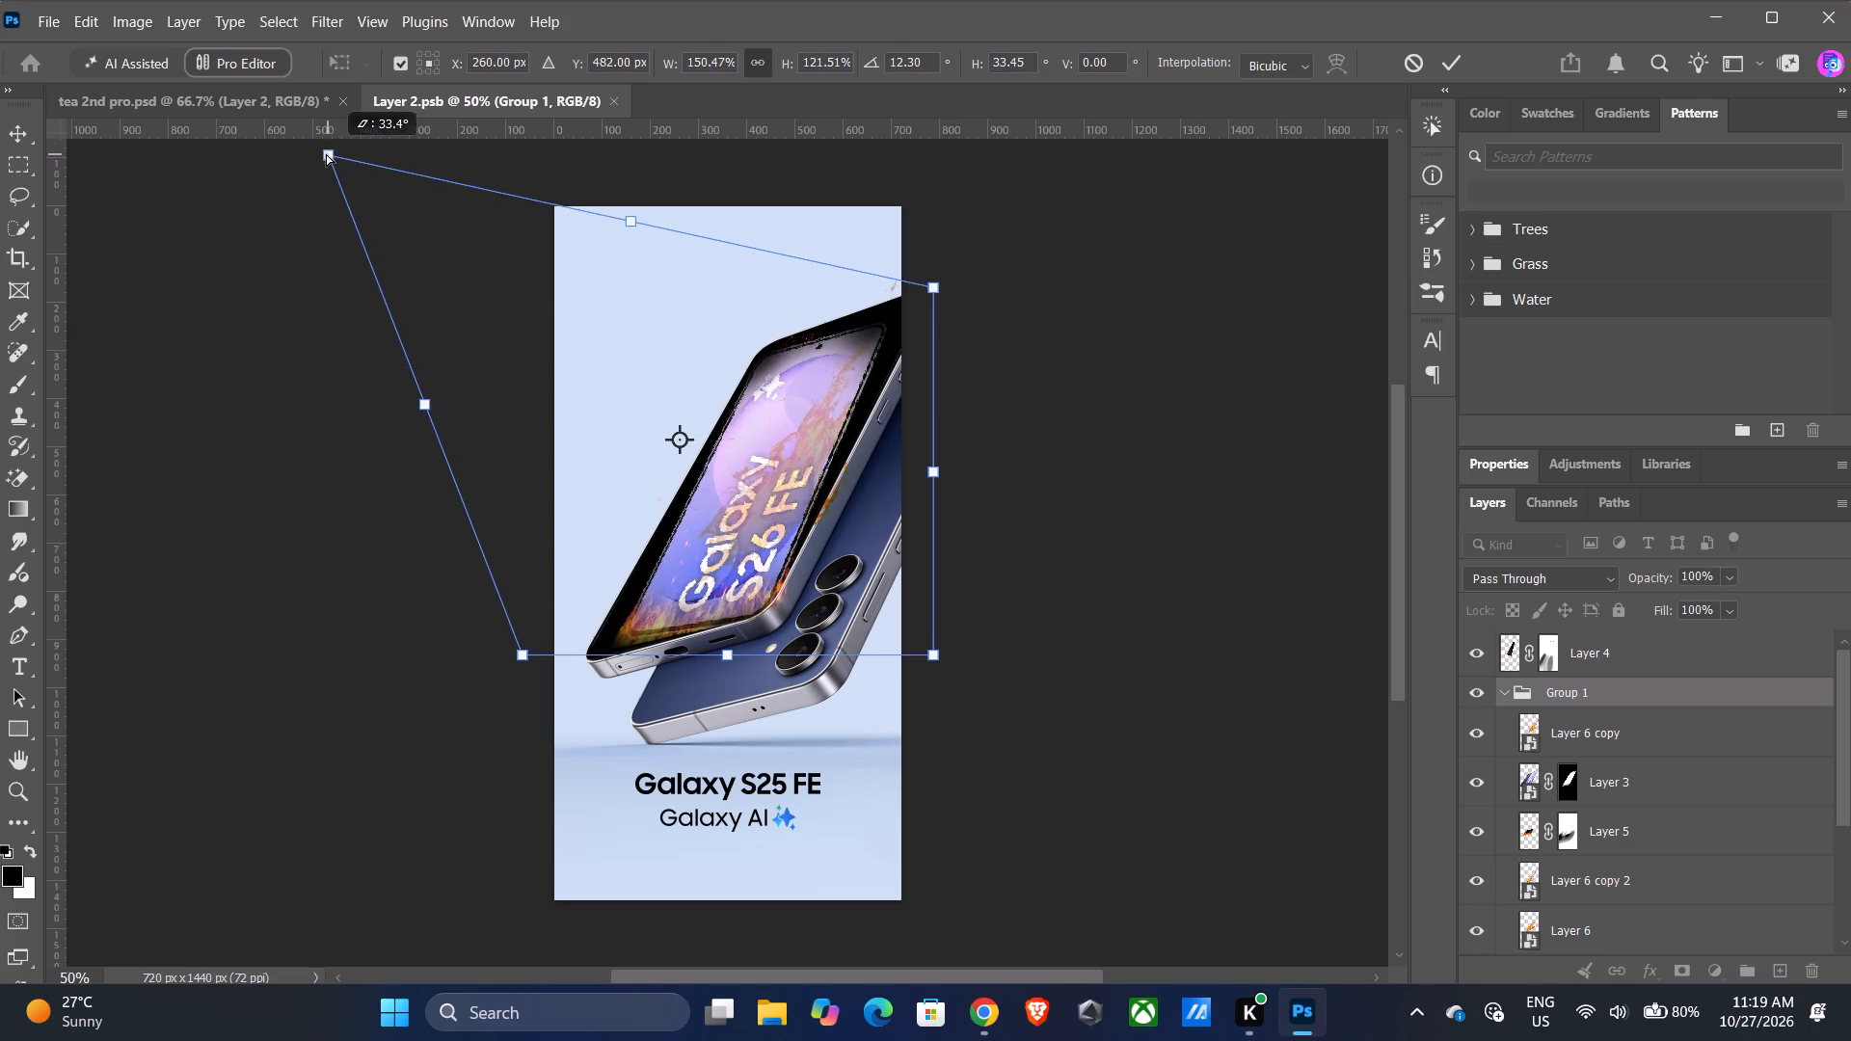
pyautogui.keyDown('ctrl'); pyautogui.moveTo(326, 153); pyautogui.dragTo(296, 136); pyautogui.keyUp('ctrl')
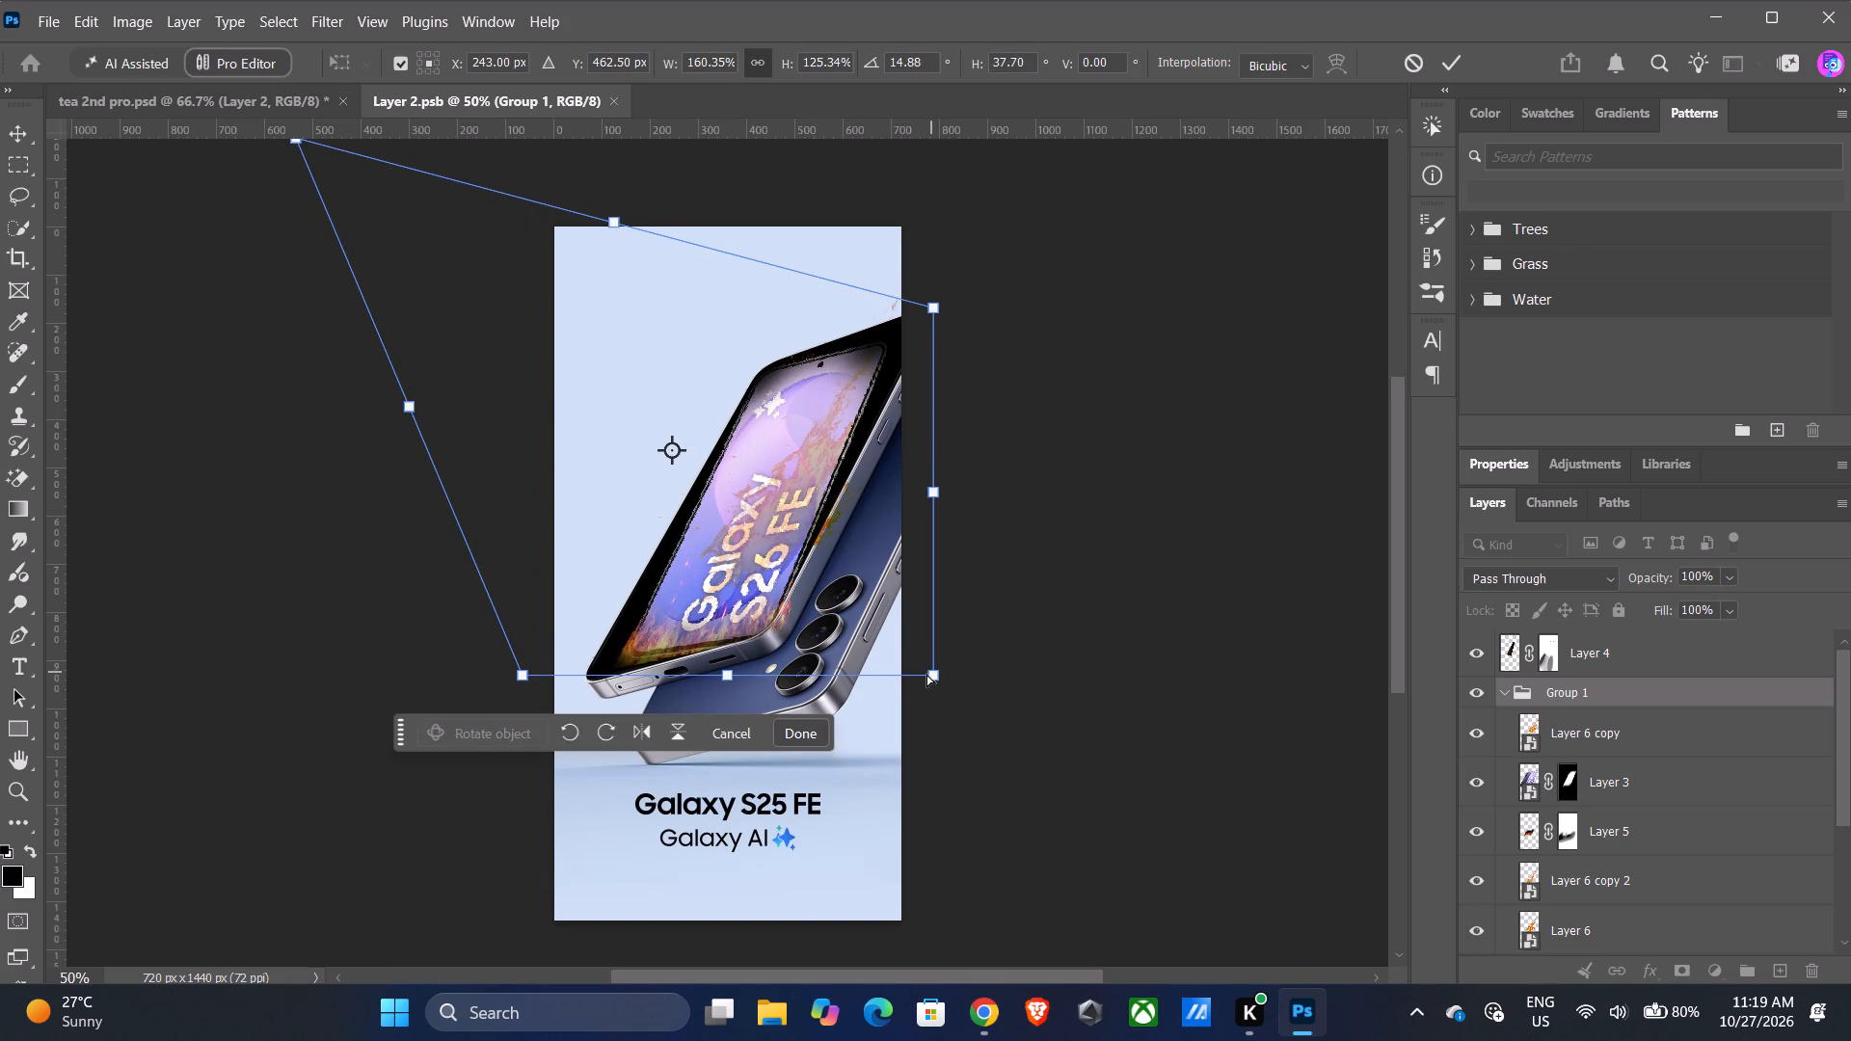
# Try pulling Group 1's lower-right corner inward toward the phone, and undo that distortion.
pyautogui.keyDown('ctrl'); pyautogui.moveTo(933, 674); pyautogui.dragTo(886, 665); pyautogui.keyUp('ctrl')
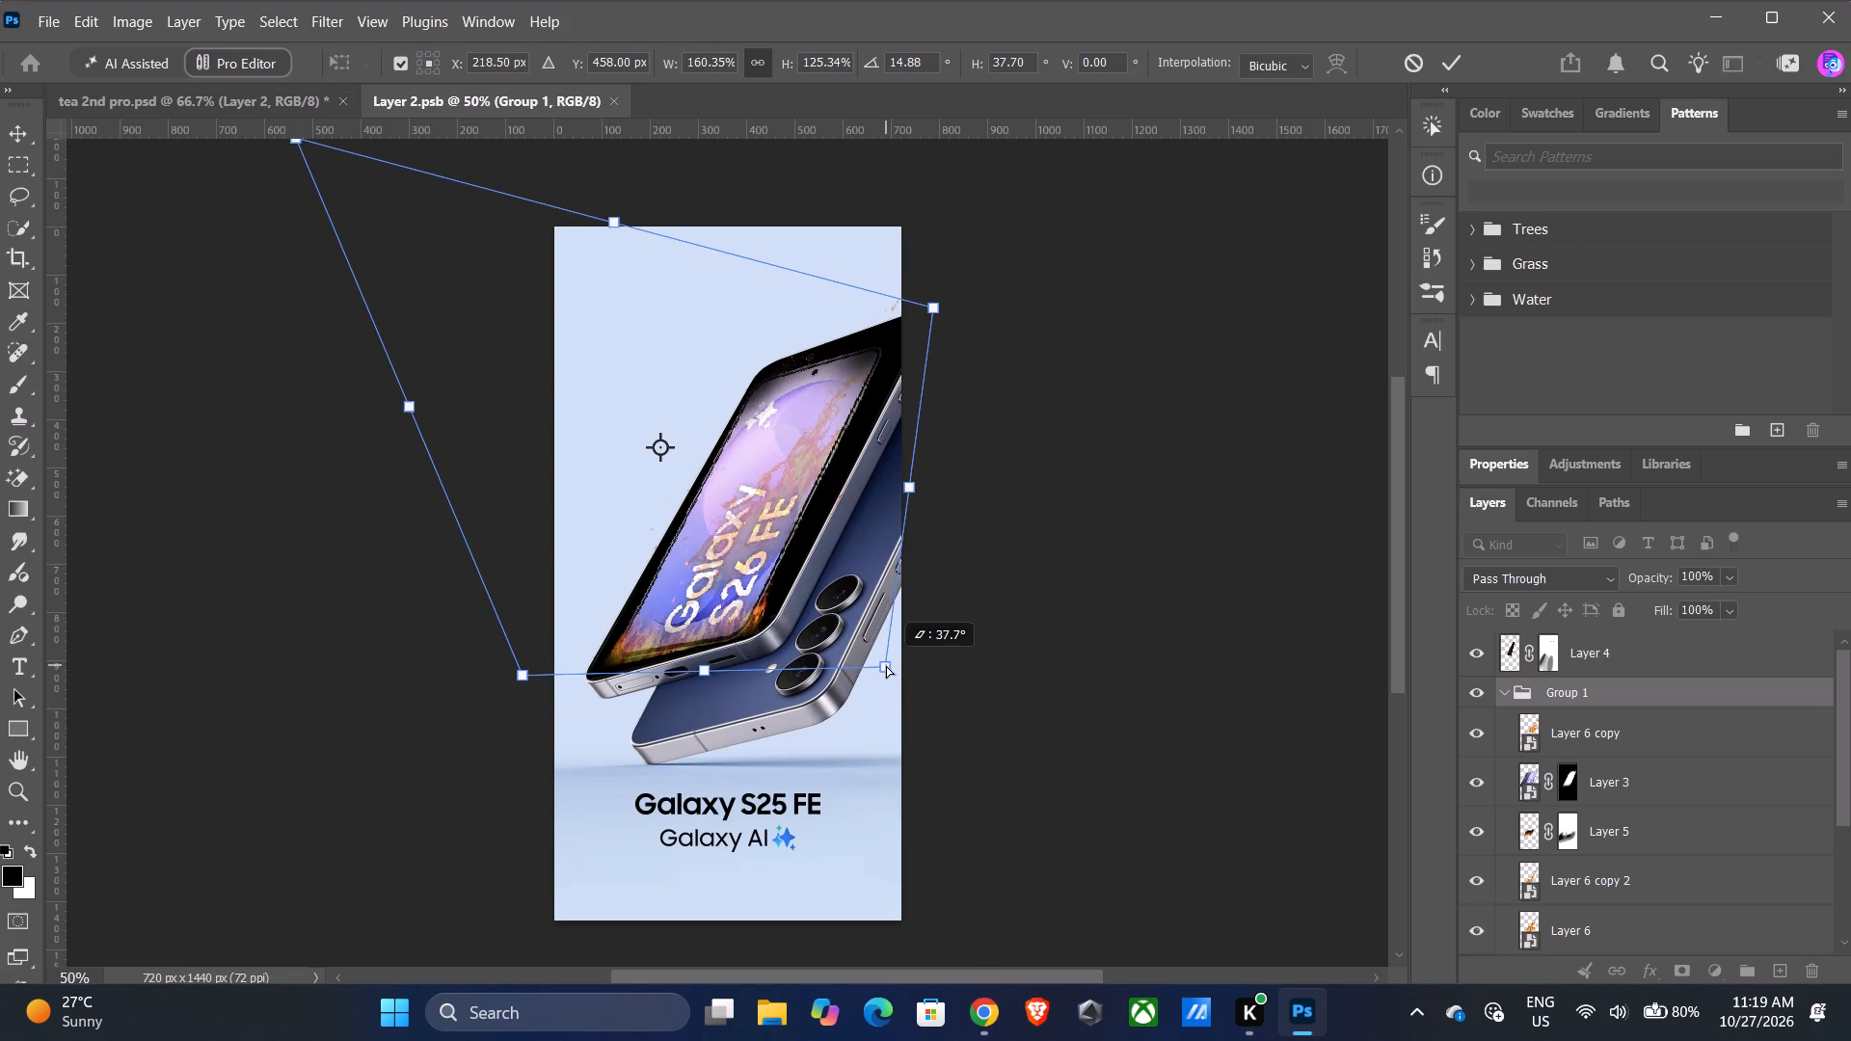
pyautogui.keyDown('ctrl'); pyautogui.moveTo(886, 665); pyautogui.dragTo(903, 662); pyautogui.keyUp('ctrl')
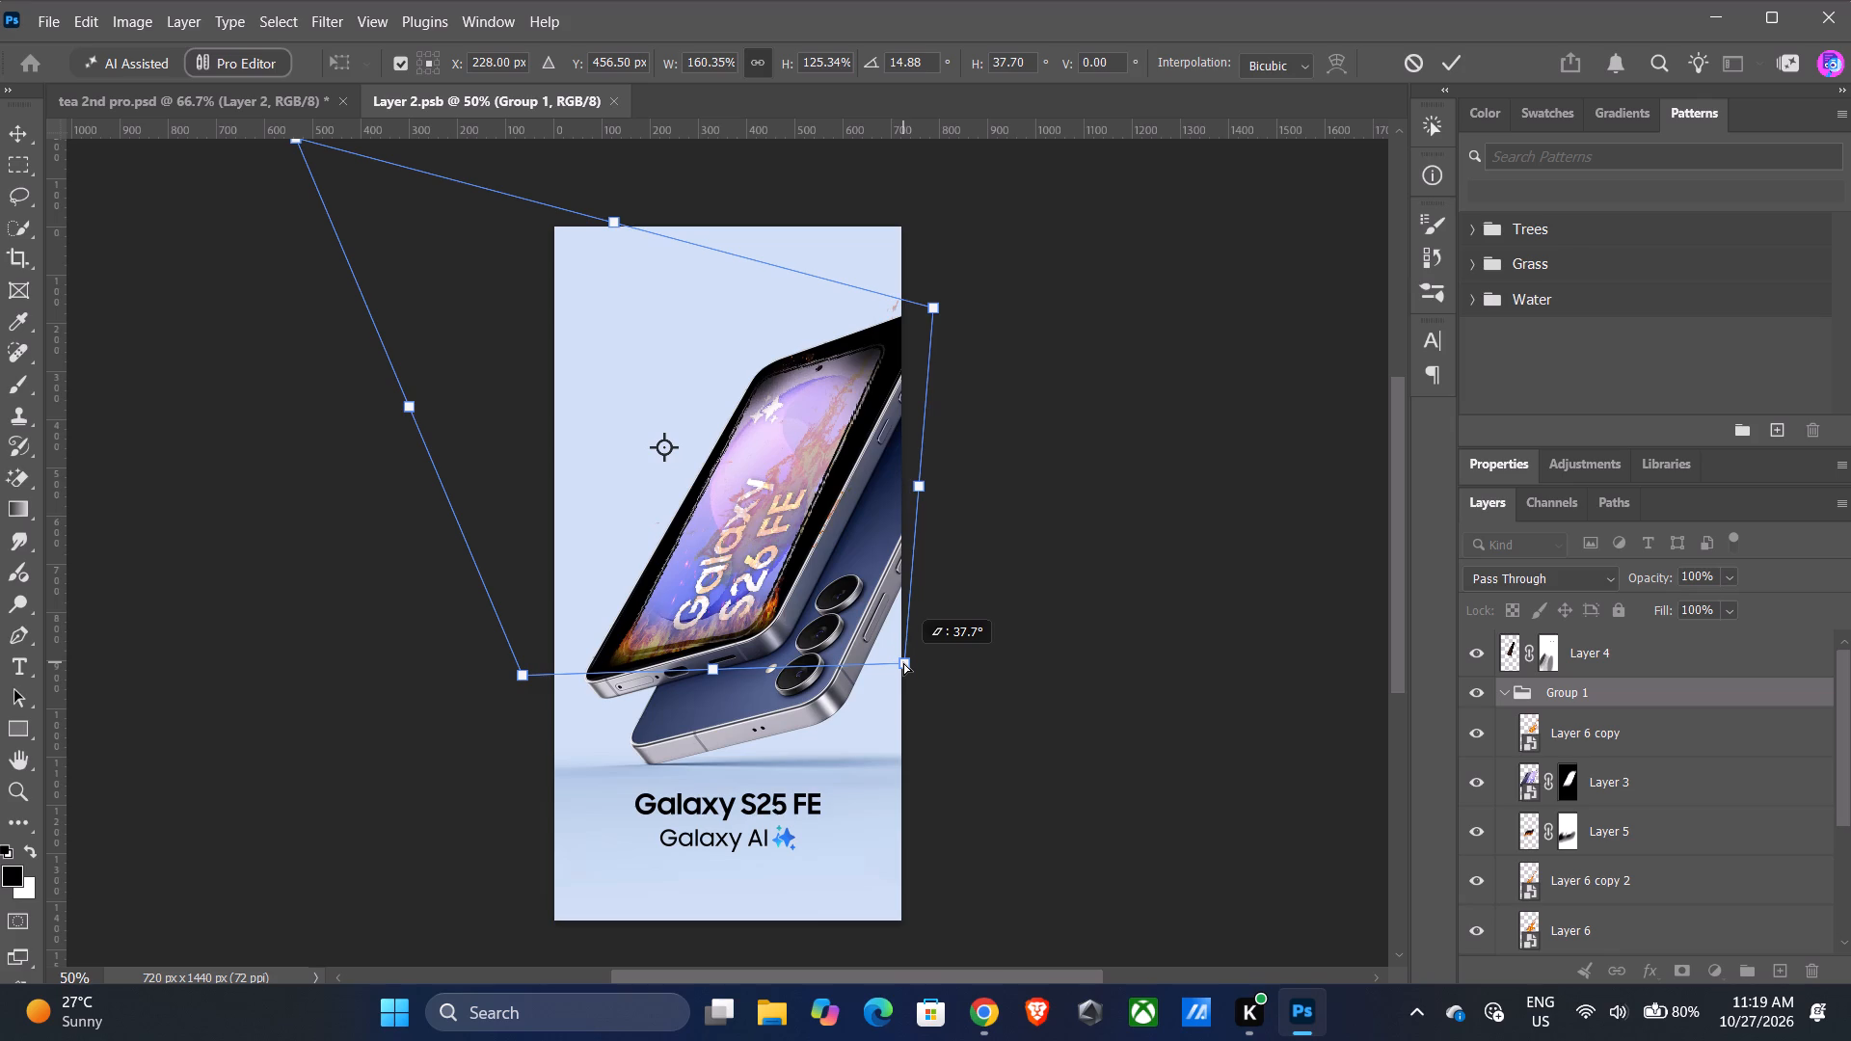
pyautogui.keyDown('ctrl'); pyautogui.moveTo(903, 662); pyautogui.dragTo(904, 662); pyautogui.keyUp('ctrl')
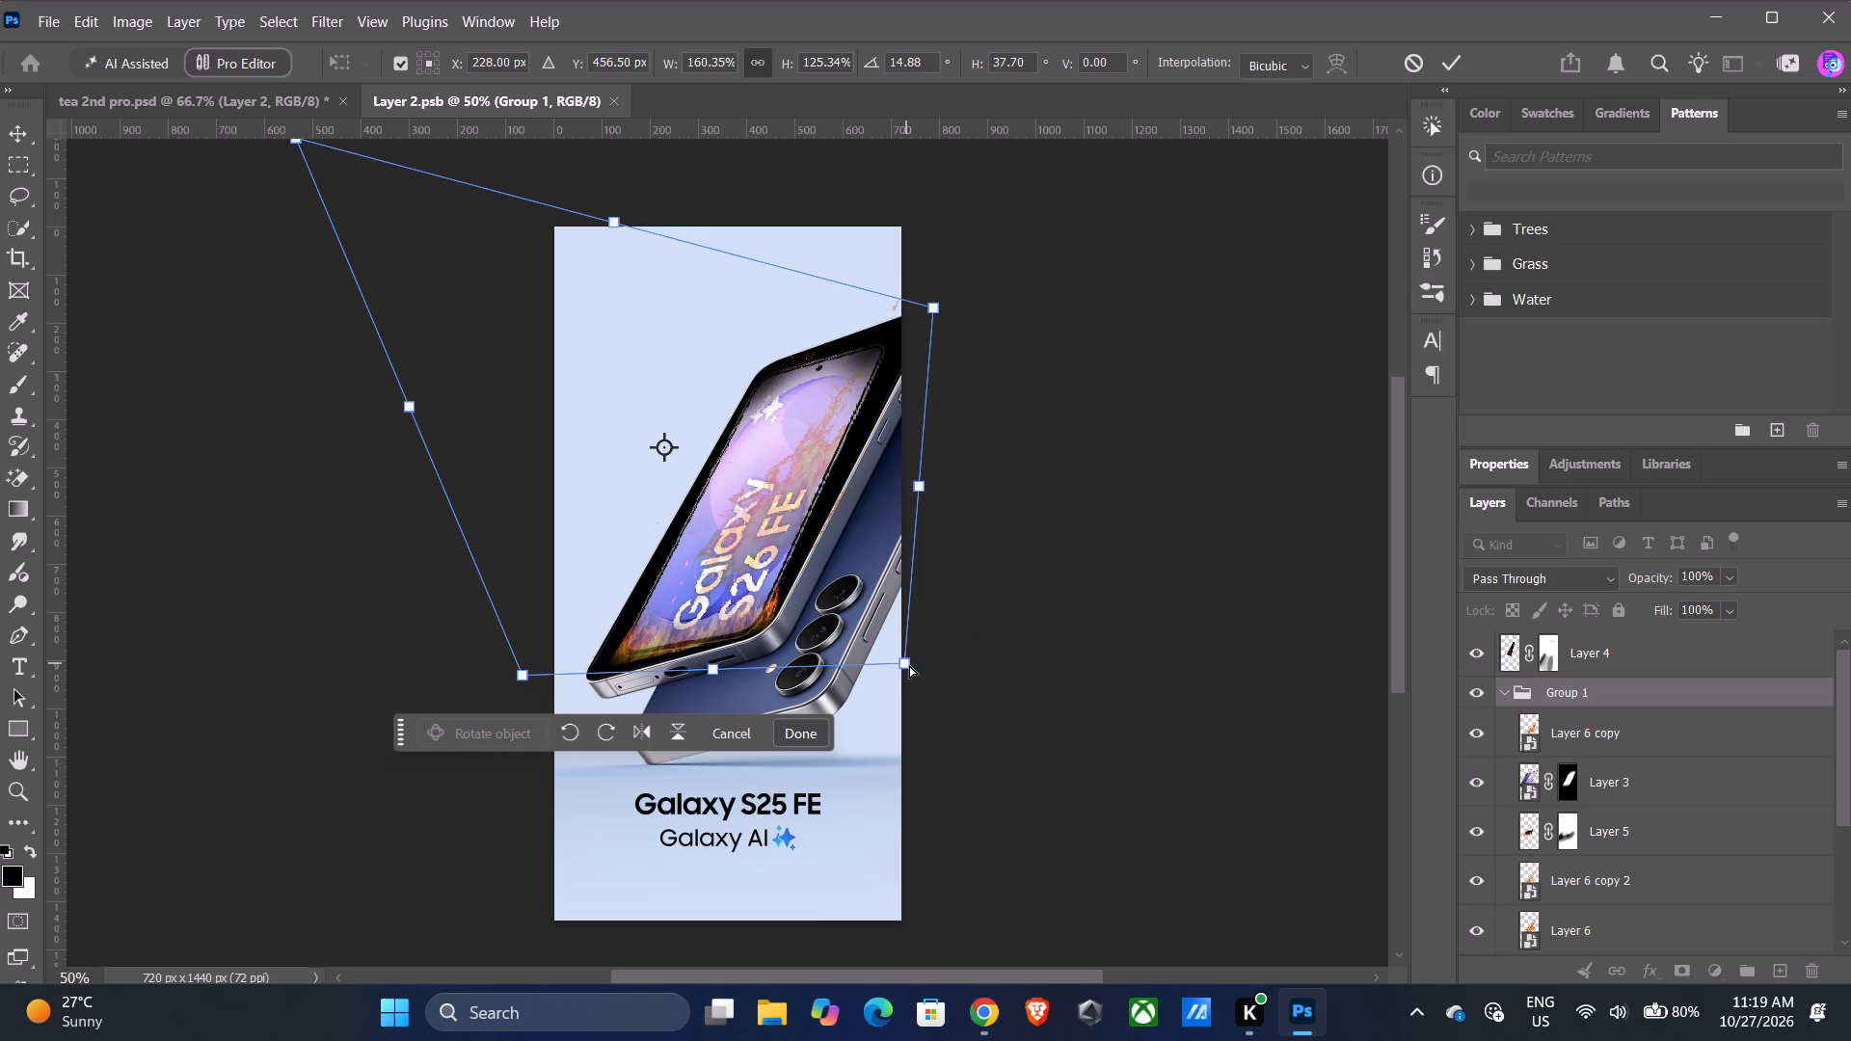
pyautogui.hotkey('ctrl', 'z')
# Rotate Group 1 slightly clockwise to about 15.4°.
pyautogui.moveTo(964, 680); pyautogui.dragTo(951, 687)
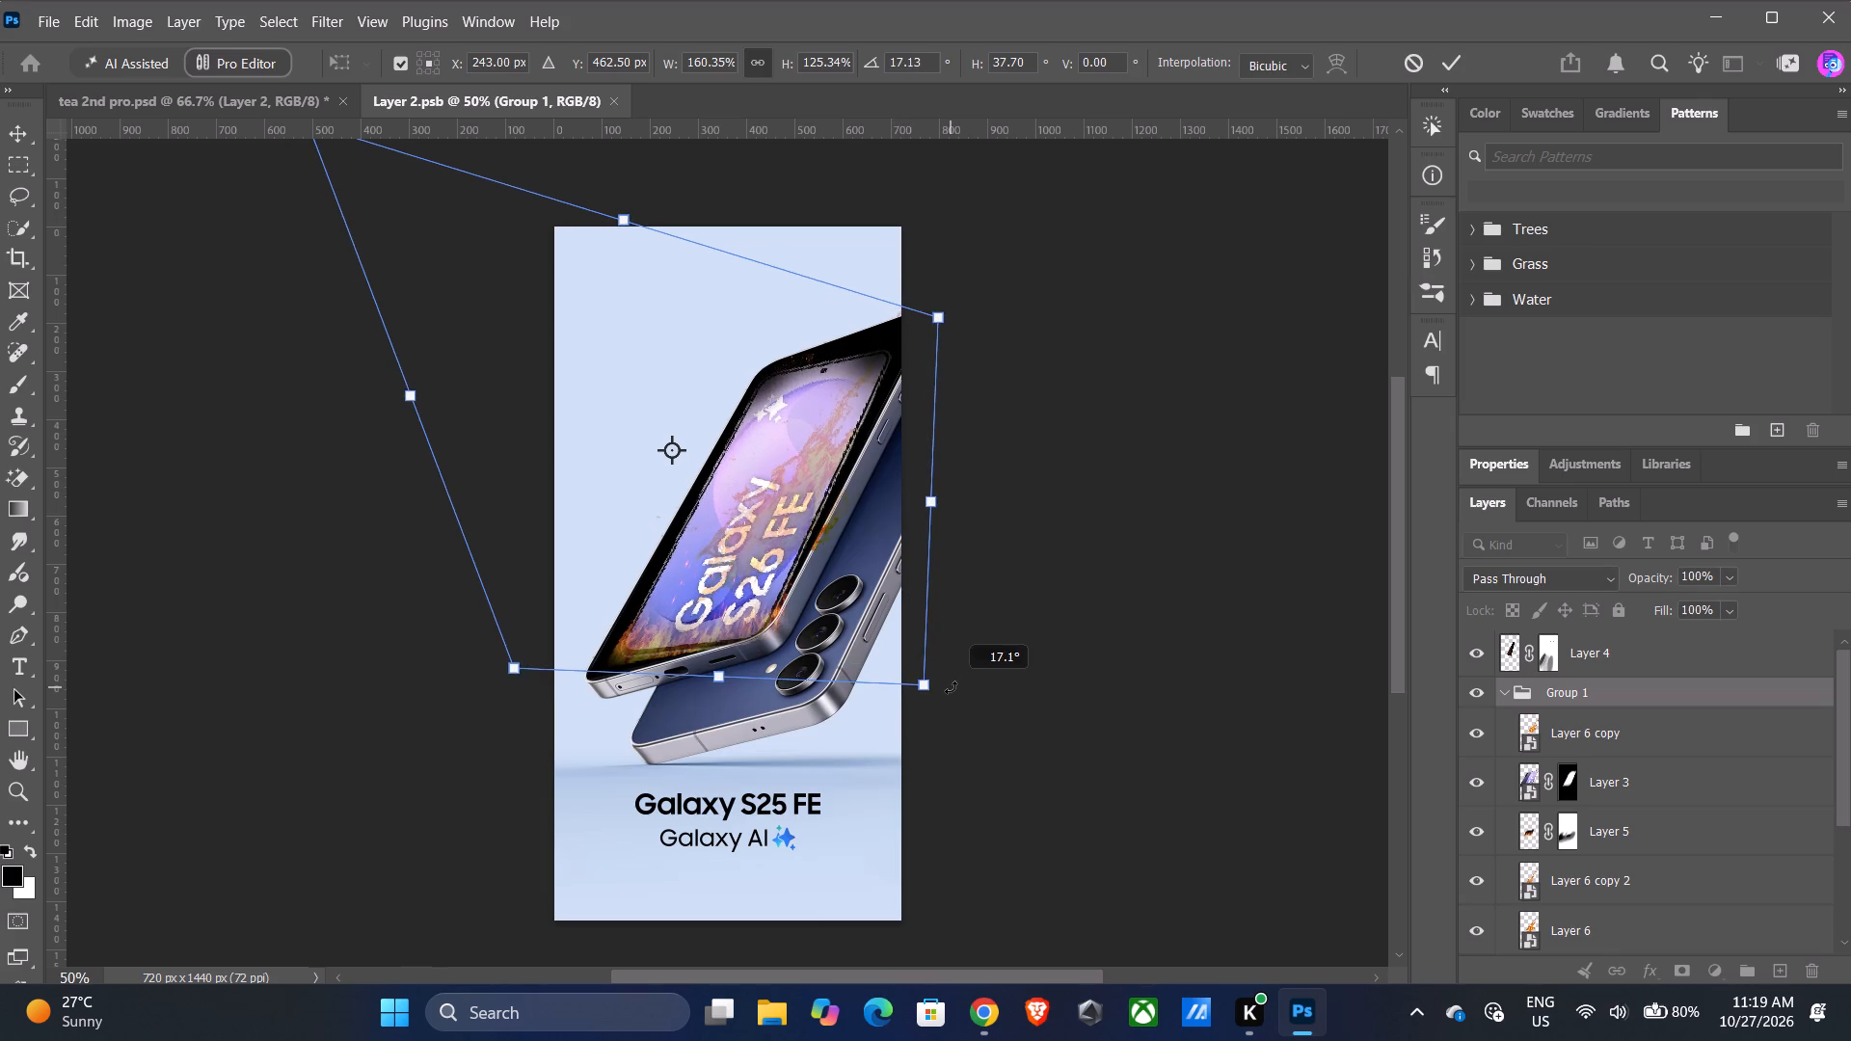
pyautogui.moveTo(951, 687); pyautogui.dragTo(953, 676)
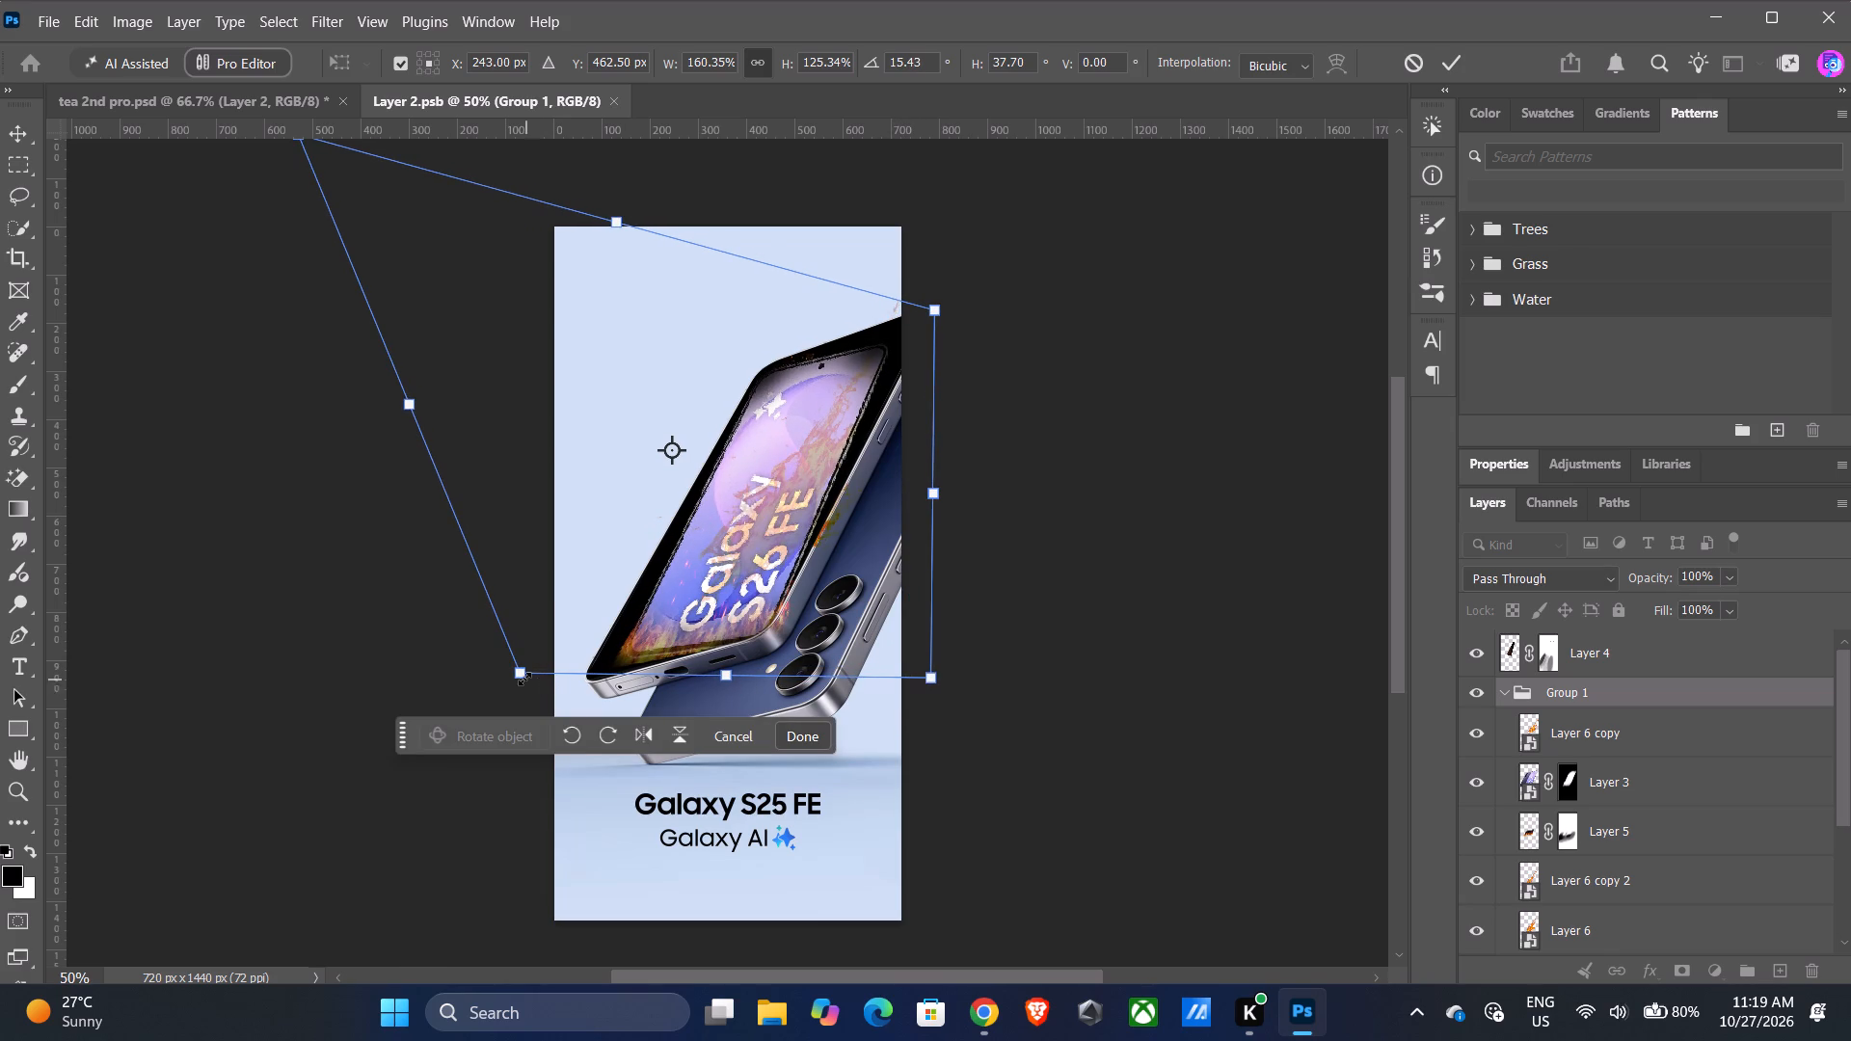
# Distort Group 1 by pulling its lower-left and upper-right corners outward and lower-right corner inward, to about 163% width and 134% height.
pyautogui.keyDown('ctrl'); pyautogui.moveTo(522, 676); pyautogui.dragTo(499, 680); pyautogui.keyUp('ctrl')
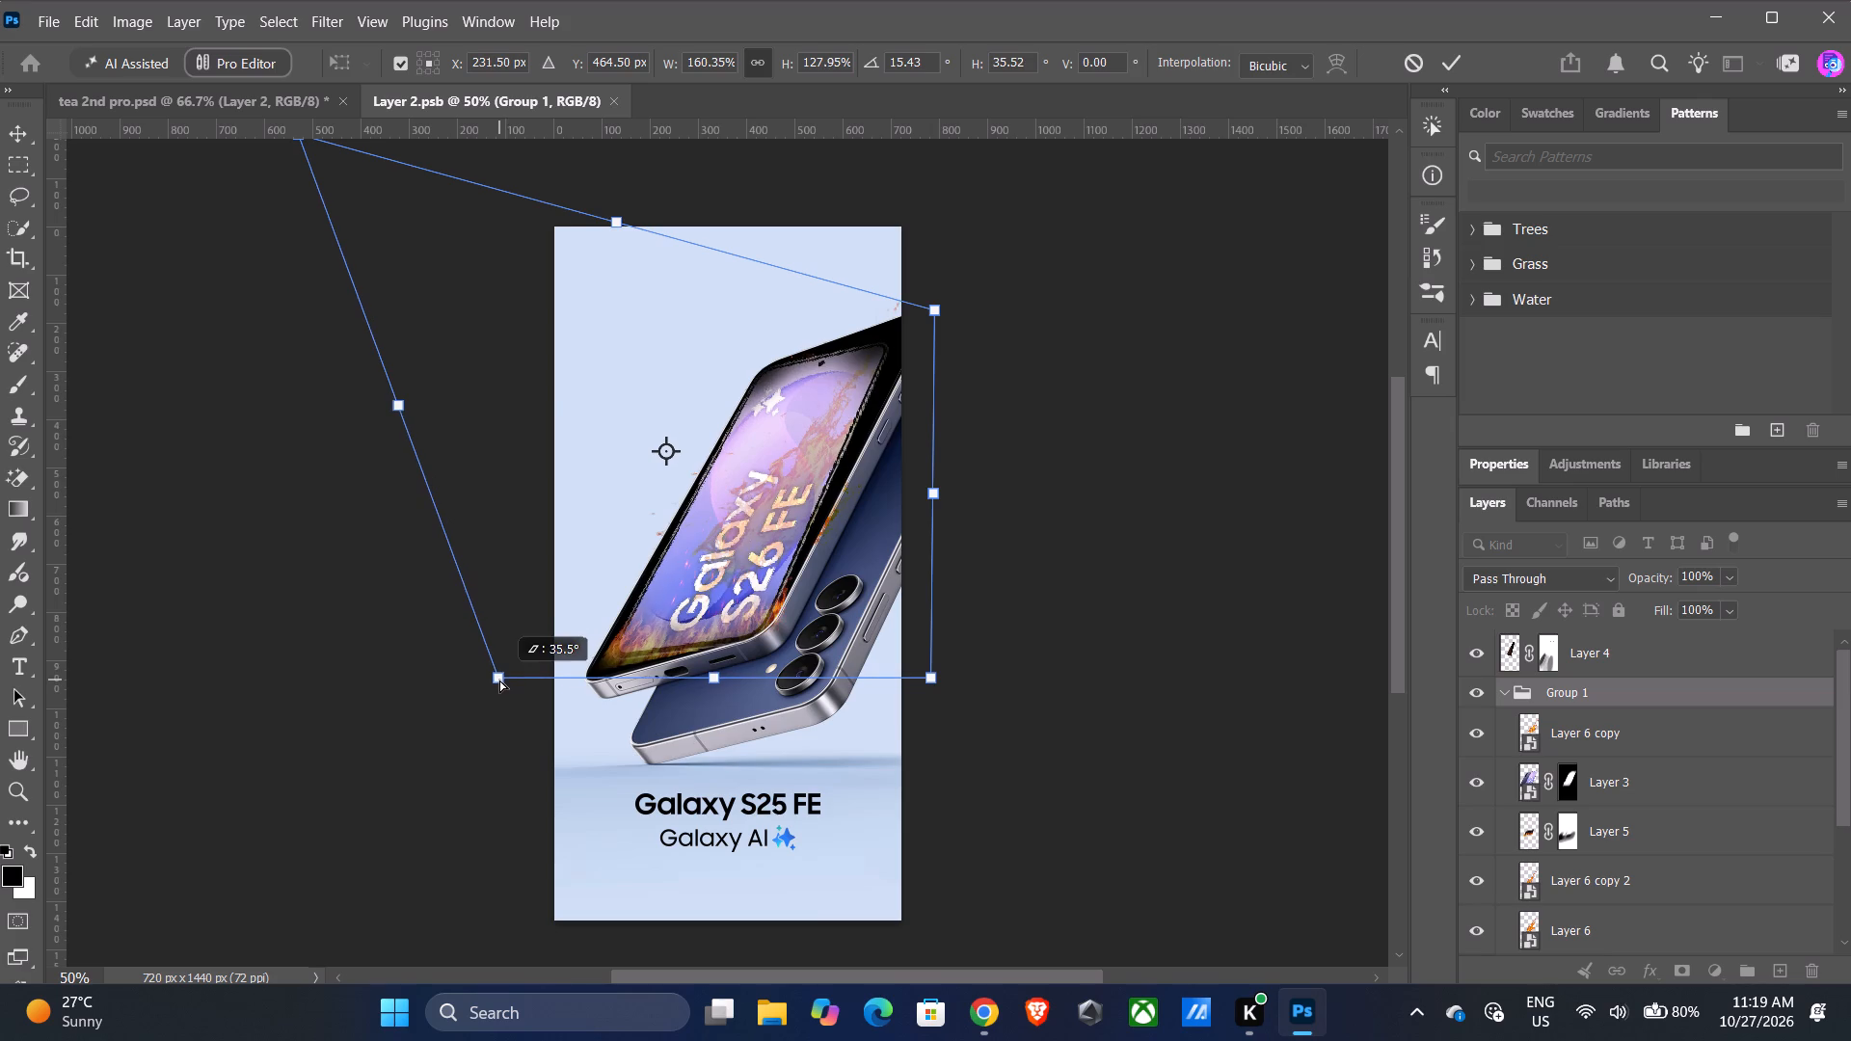
pyautogui.keyDown('ctrl'); pyautogui.moveTo(499, 680); pyautogui.dragTo(497, 680); pyautogui.keyUp('ctrl')
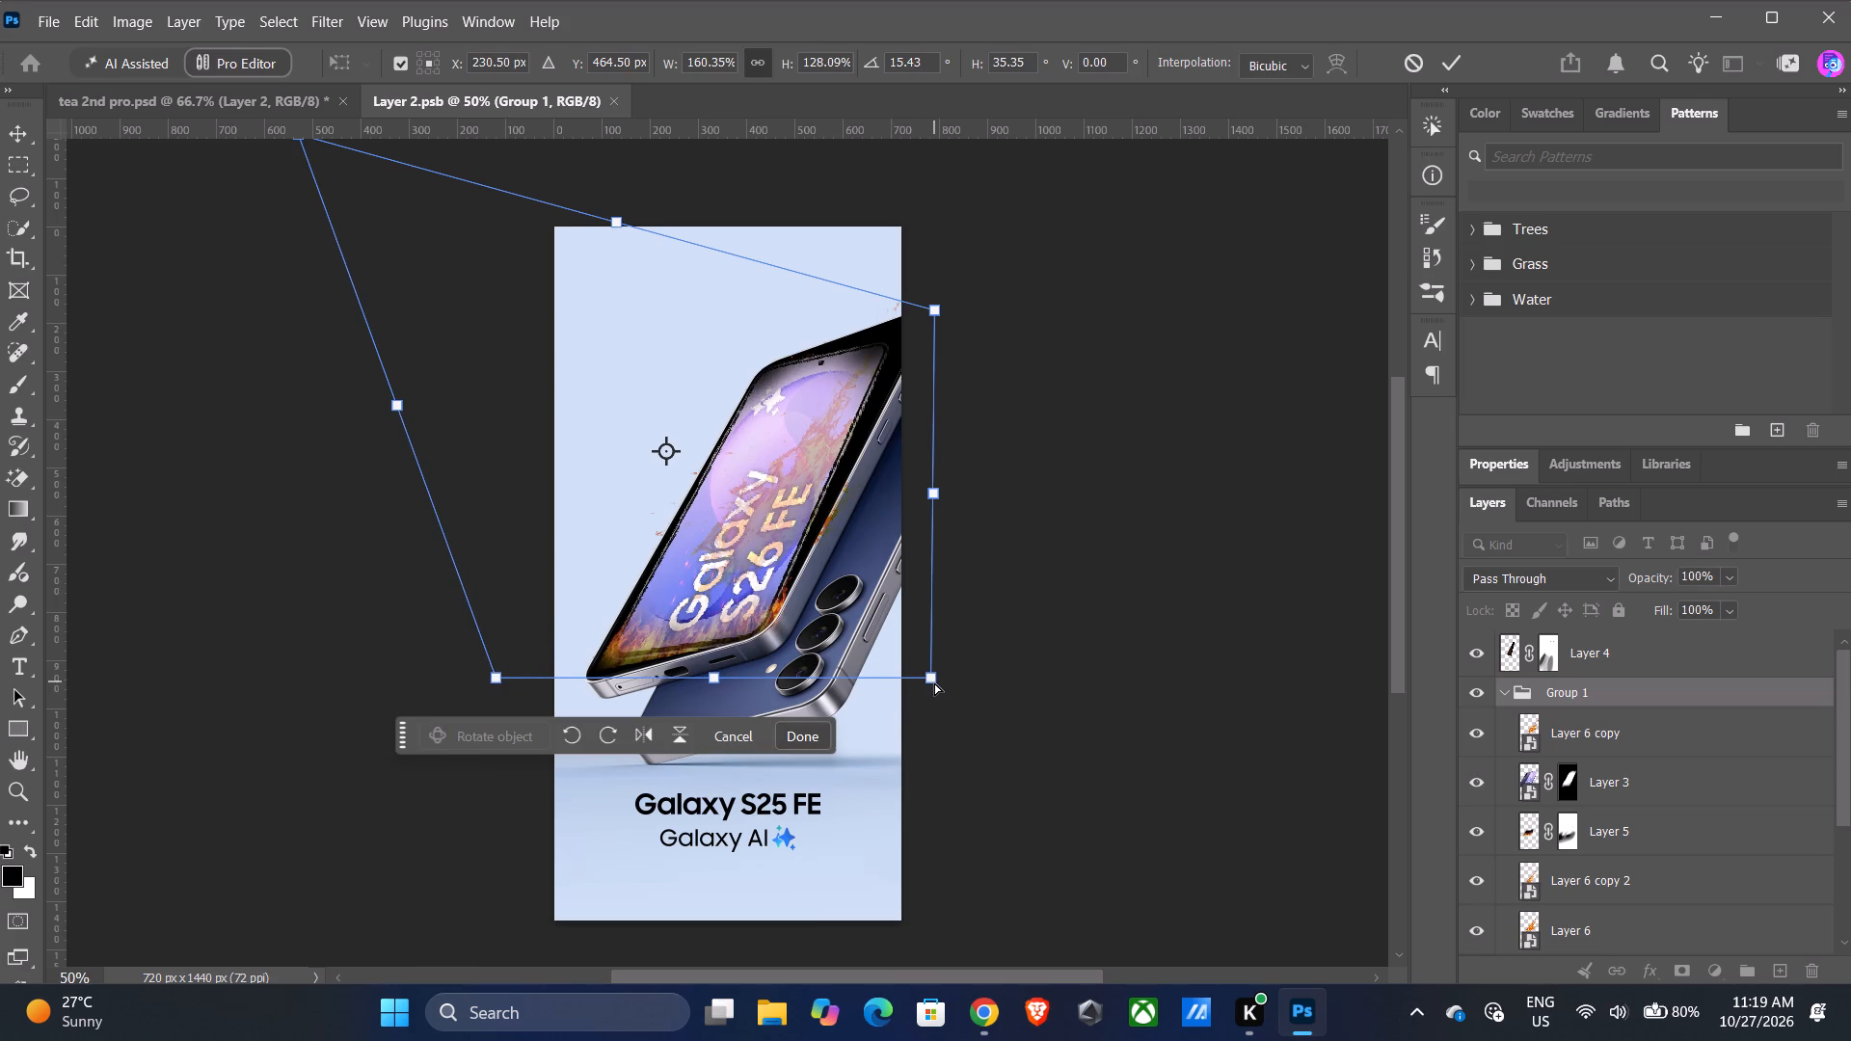
pyautogui.keyDown('ctrl'); pyautogui.moveTo(932, 681); pyautogui.dragTo(924, 669); pyautogui.keyUp('ctrl')
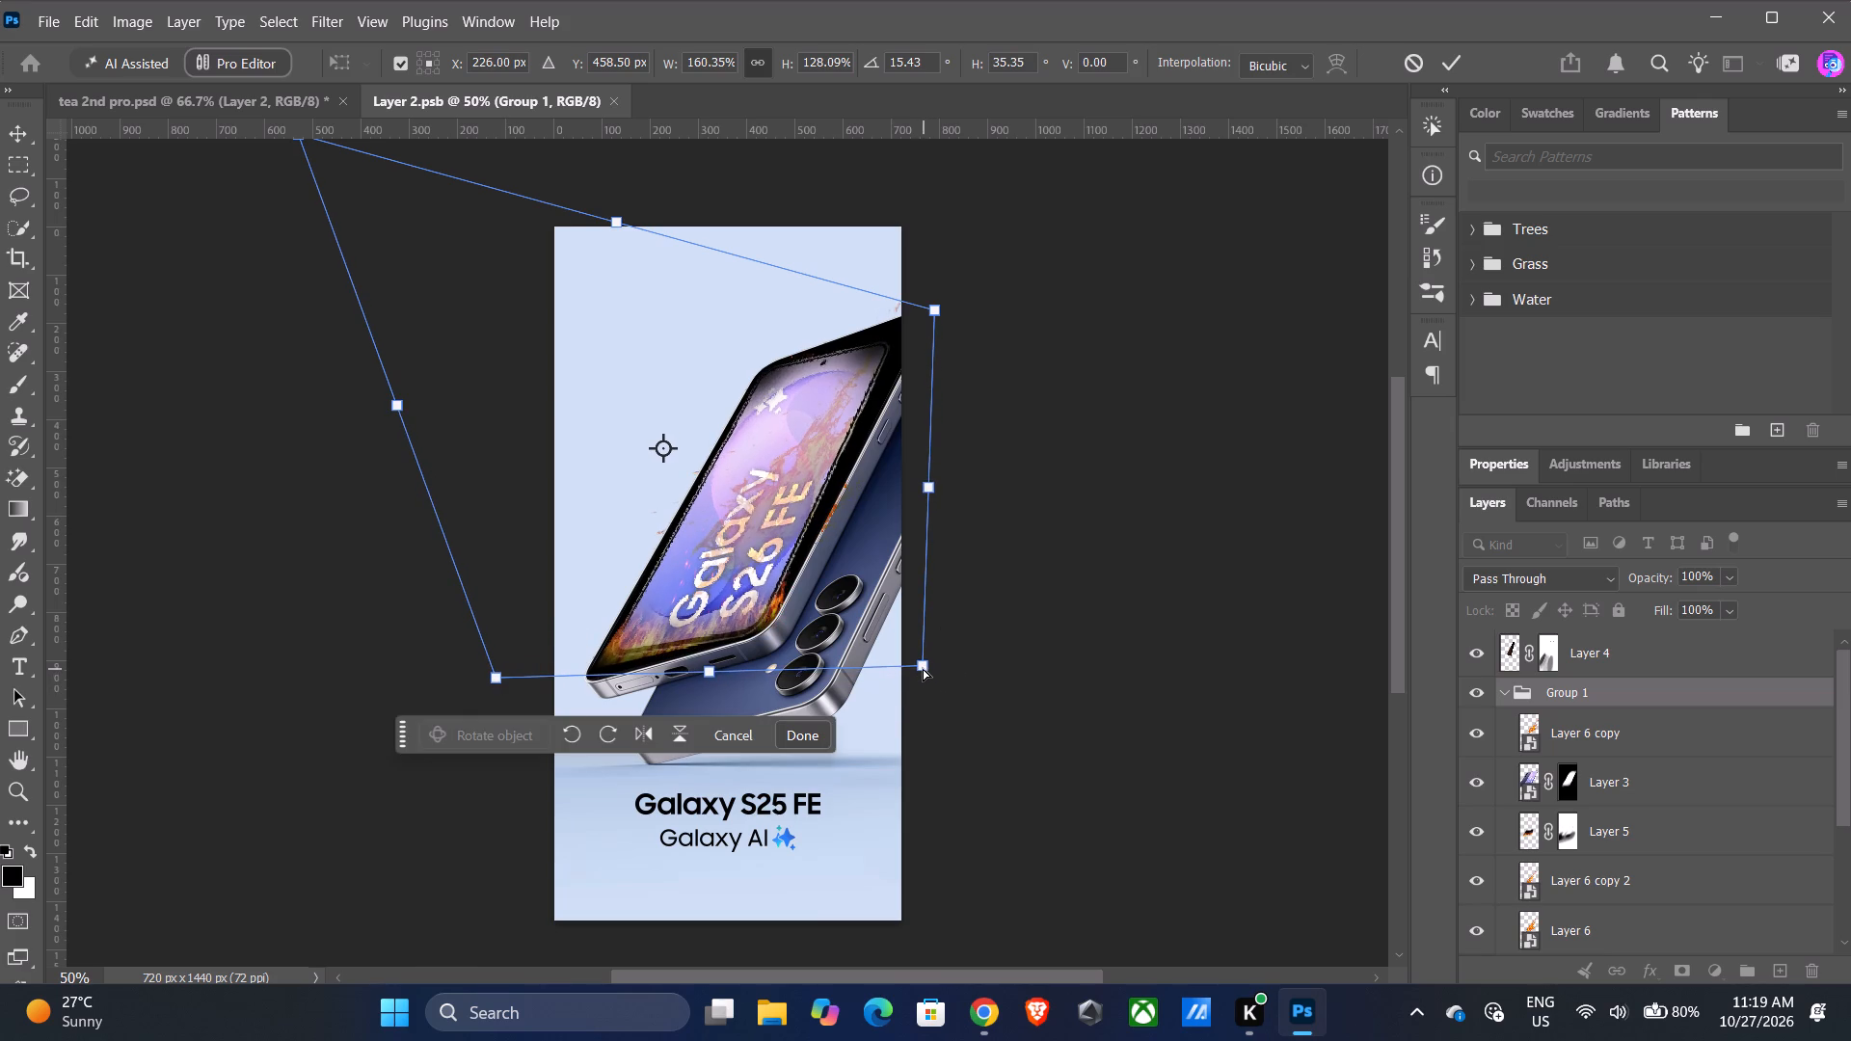
pyautogui.keyDown('ctrl'); pyautogui.moveTo(940, 312); pyautogui.dragTo(944, 312); pyautogui.keyUp('ctrl')
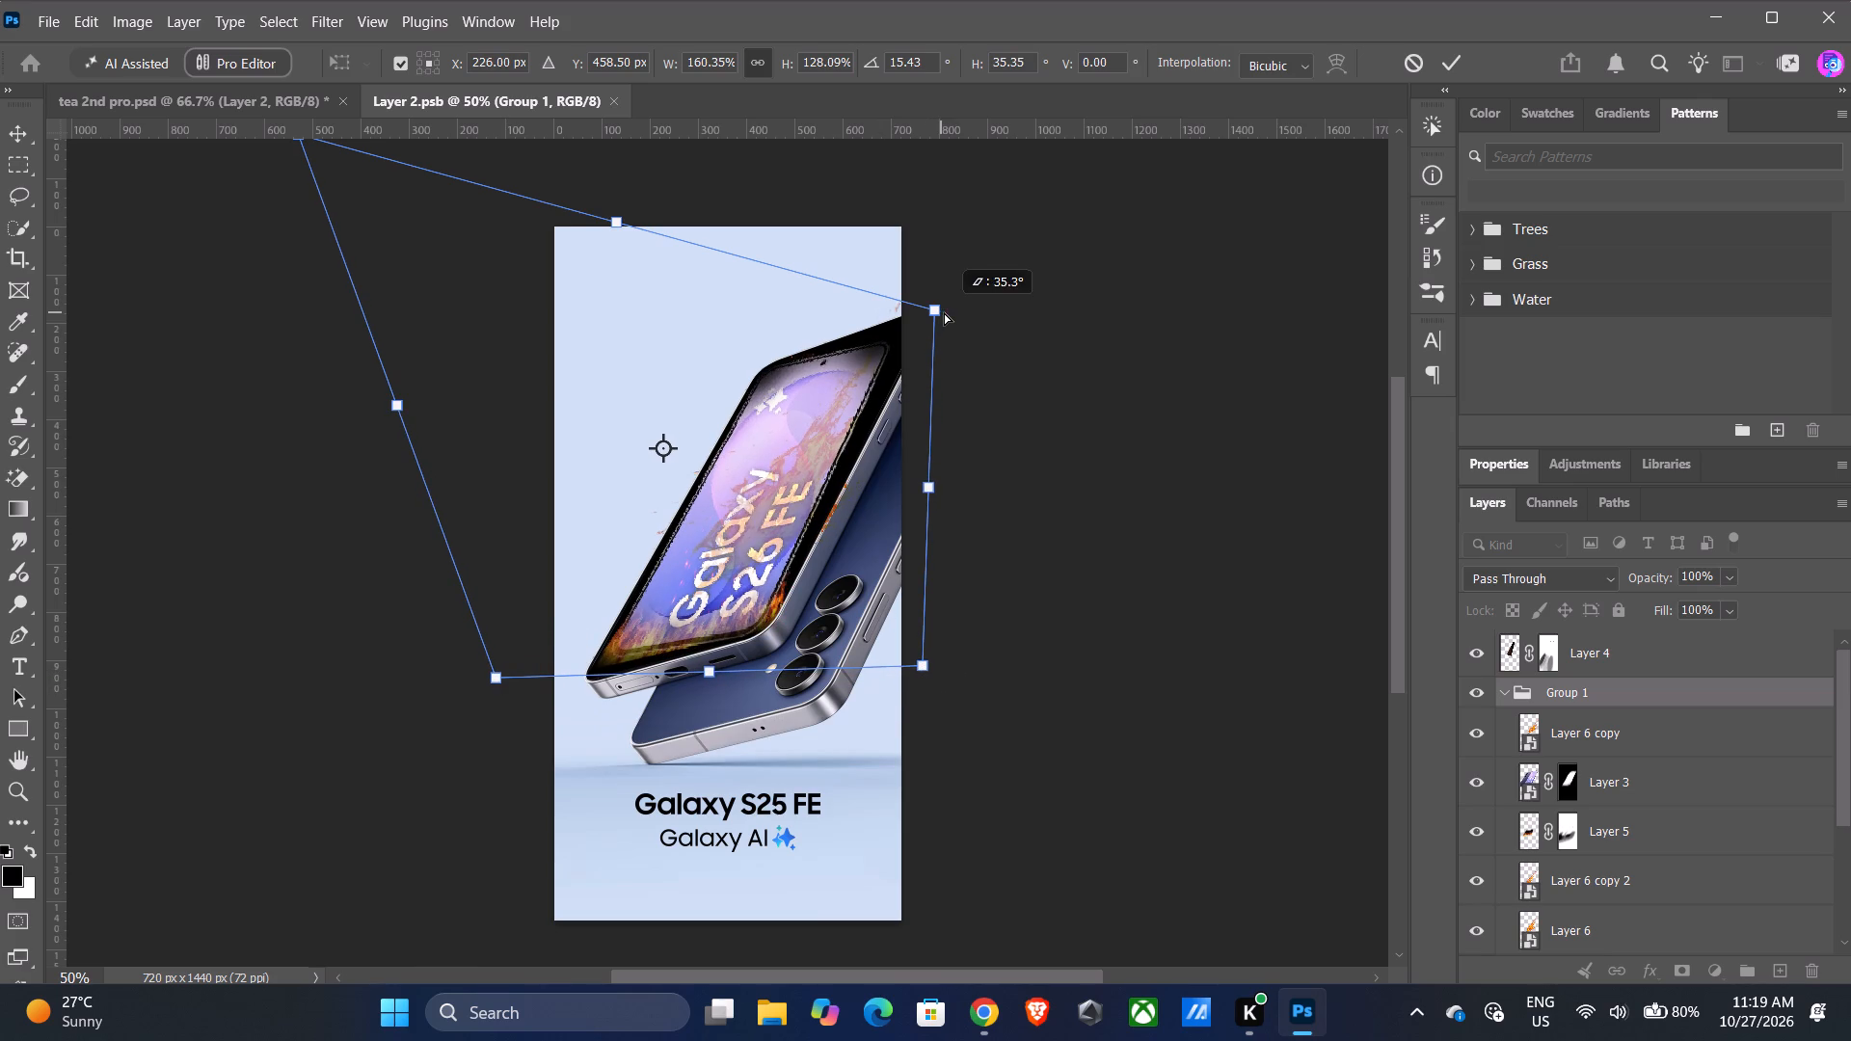
pyautogui.keyDown('ctrl'); pyautogui.moveTo(944, 312); pyautogui.dragTo(953, 305); pyautogui.keyUp('ctrl')
pyautogui.keyDown('ctrl'); pyautogui.moveTo(495, 676); pyautogui.dragTo(481, 687); pyautogui.keyUp('ctrl')
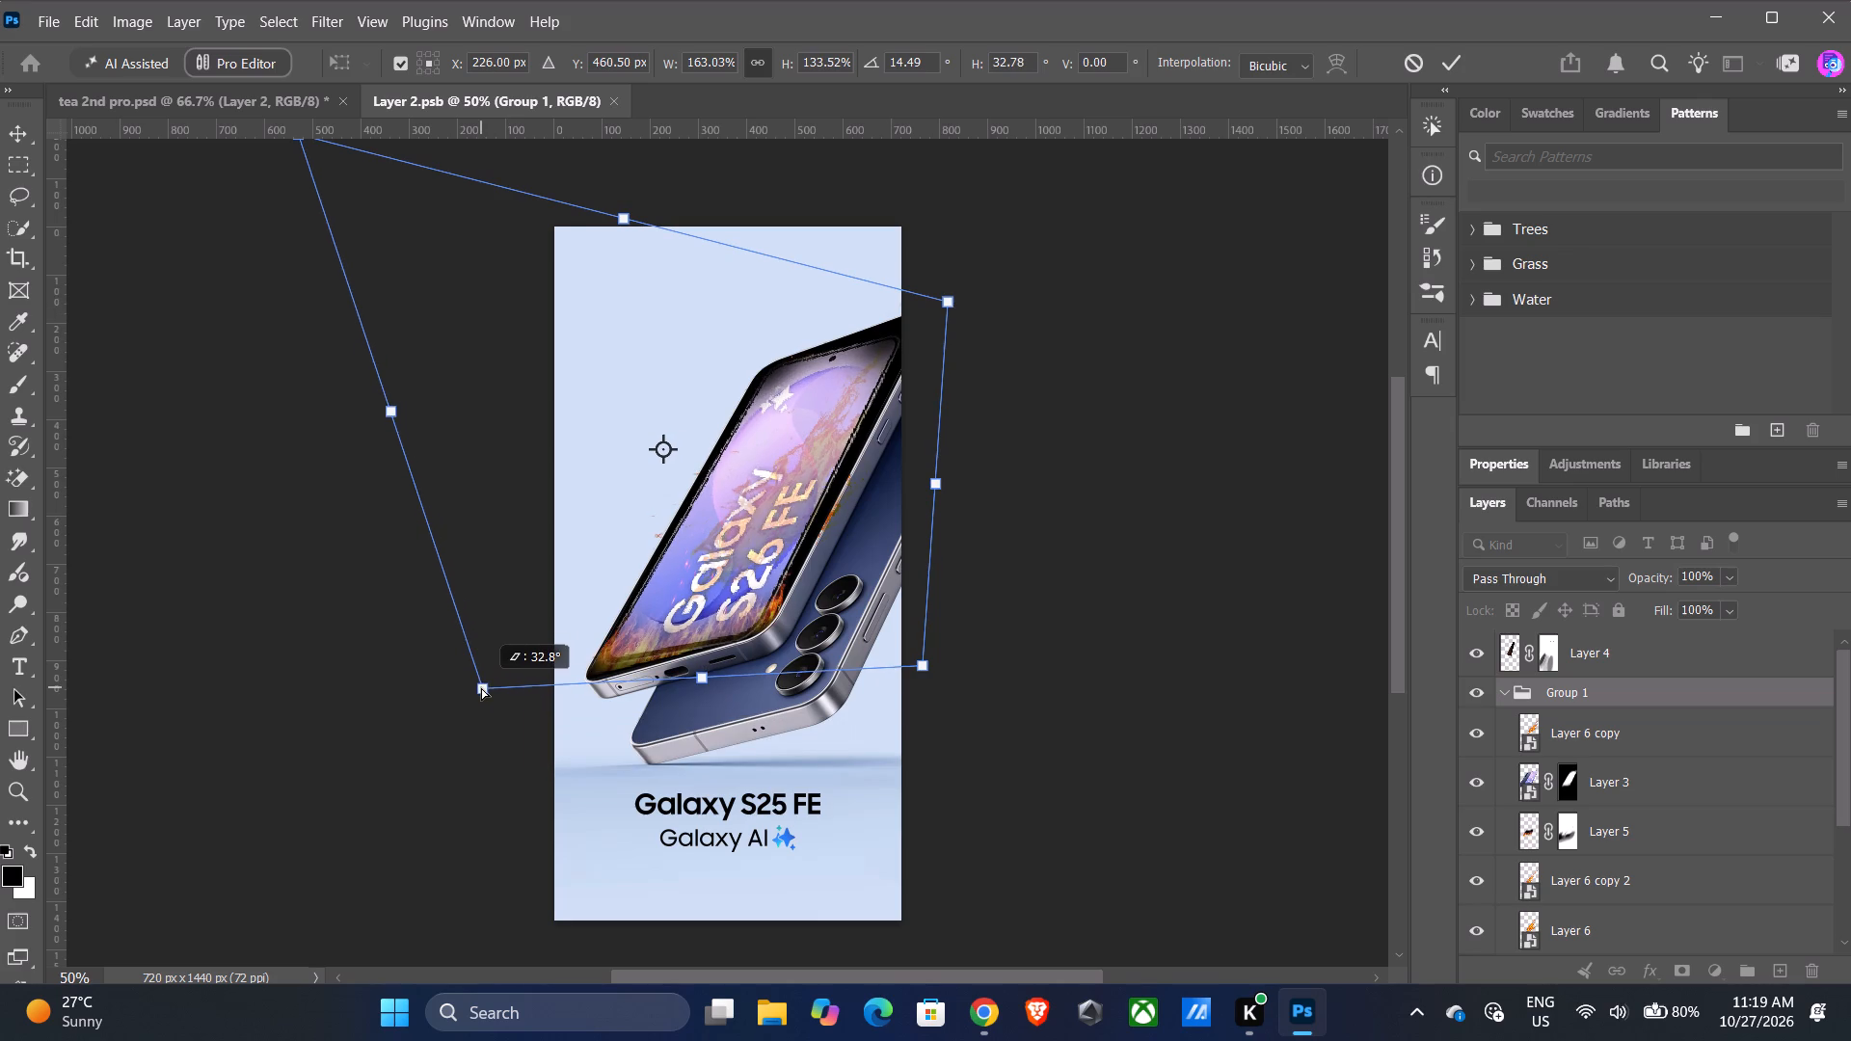
pyautogui.keyDown('ctrl'); pyautogui.moveTo(481, 687); pyautogui.dragTo(480, 689); pyautogui.keyUp('ctrl')
pyautogui.keyDown('ctrl'); pyautogui.moveTo(924, 665); pyautogui.dragTo(923, 665); pyautogui.keyUp('ctrl')
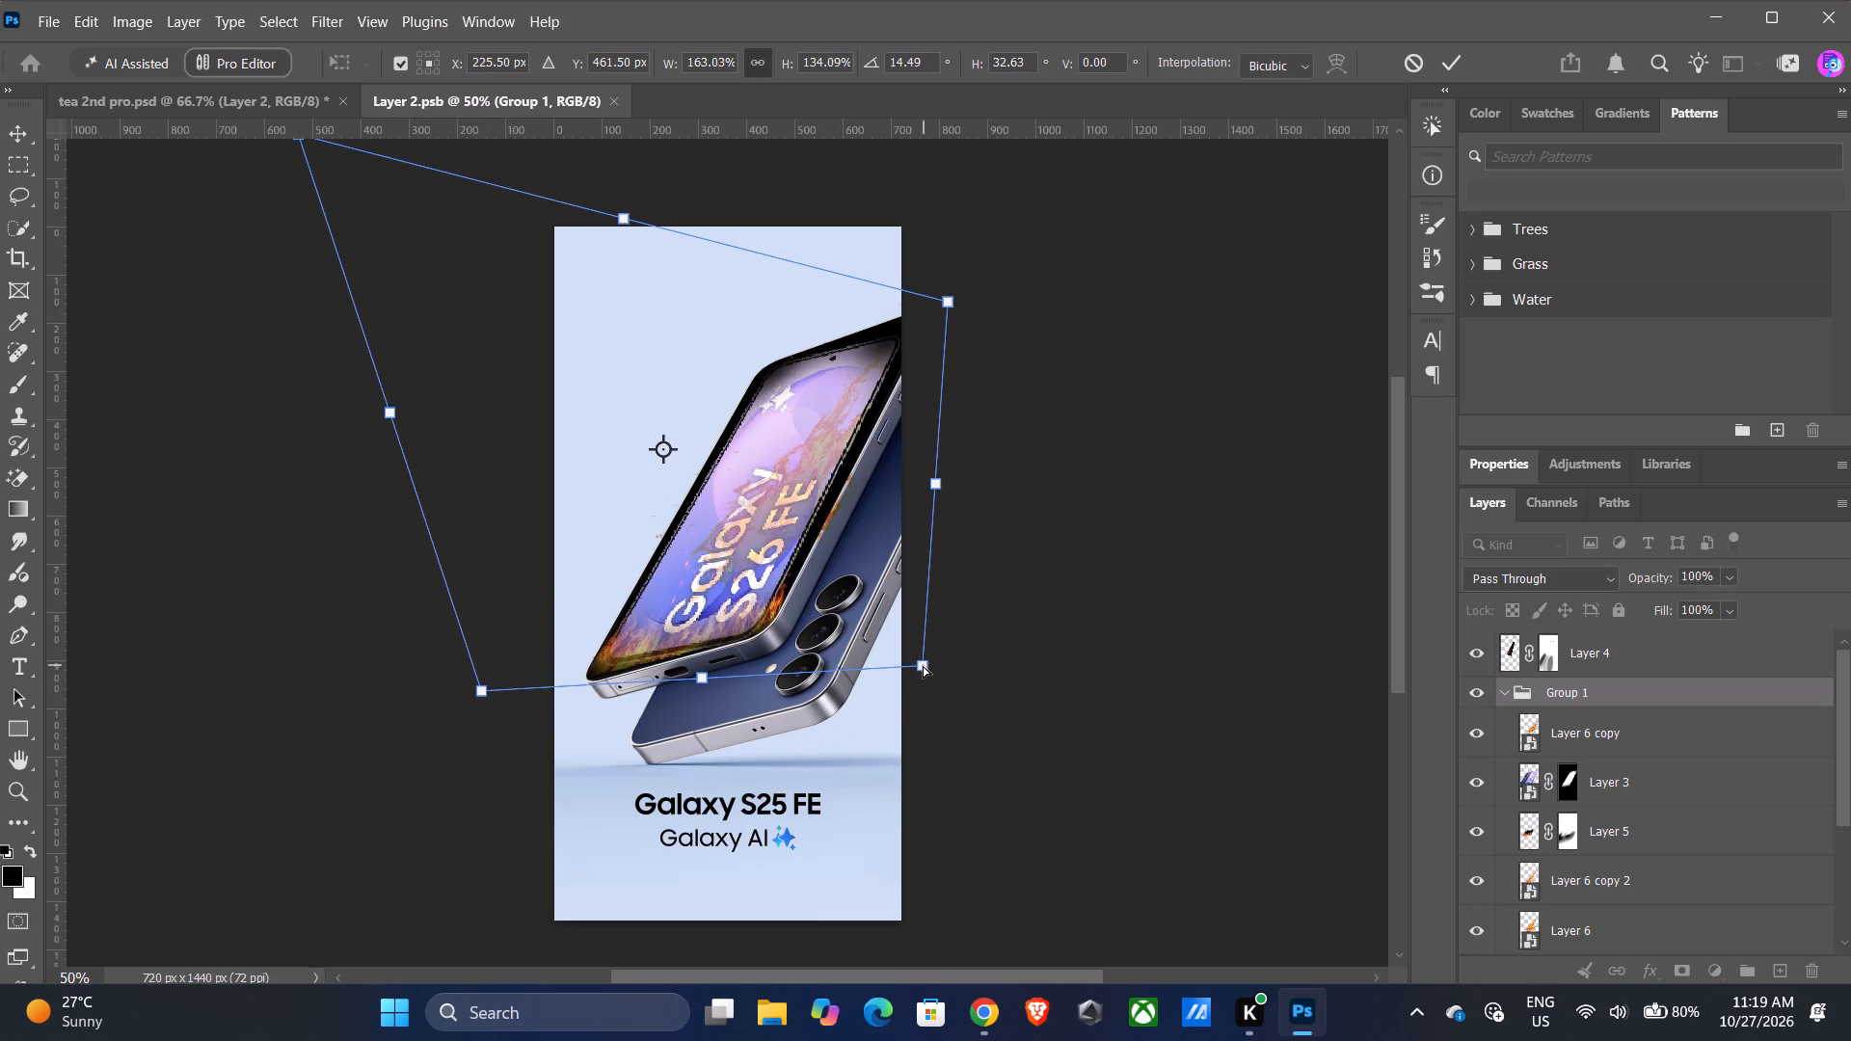
pyautogui.keyDown('ctrl'); pyautogui.moveTo(923, 665); pyautogui.dragTo(910, 642); pyautogui.keyUp('ctrl')
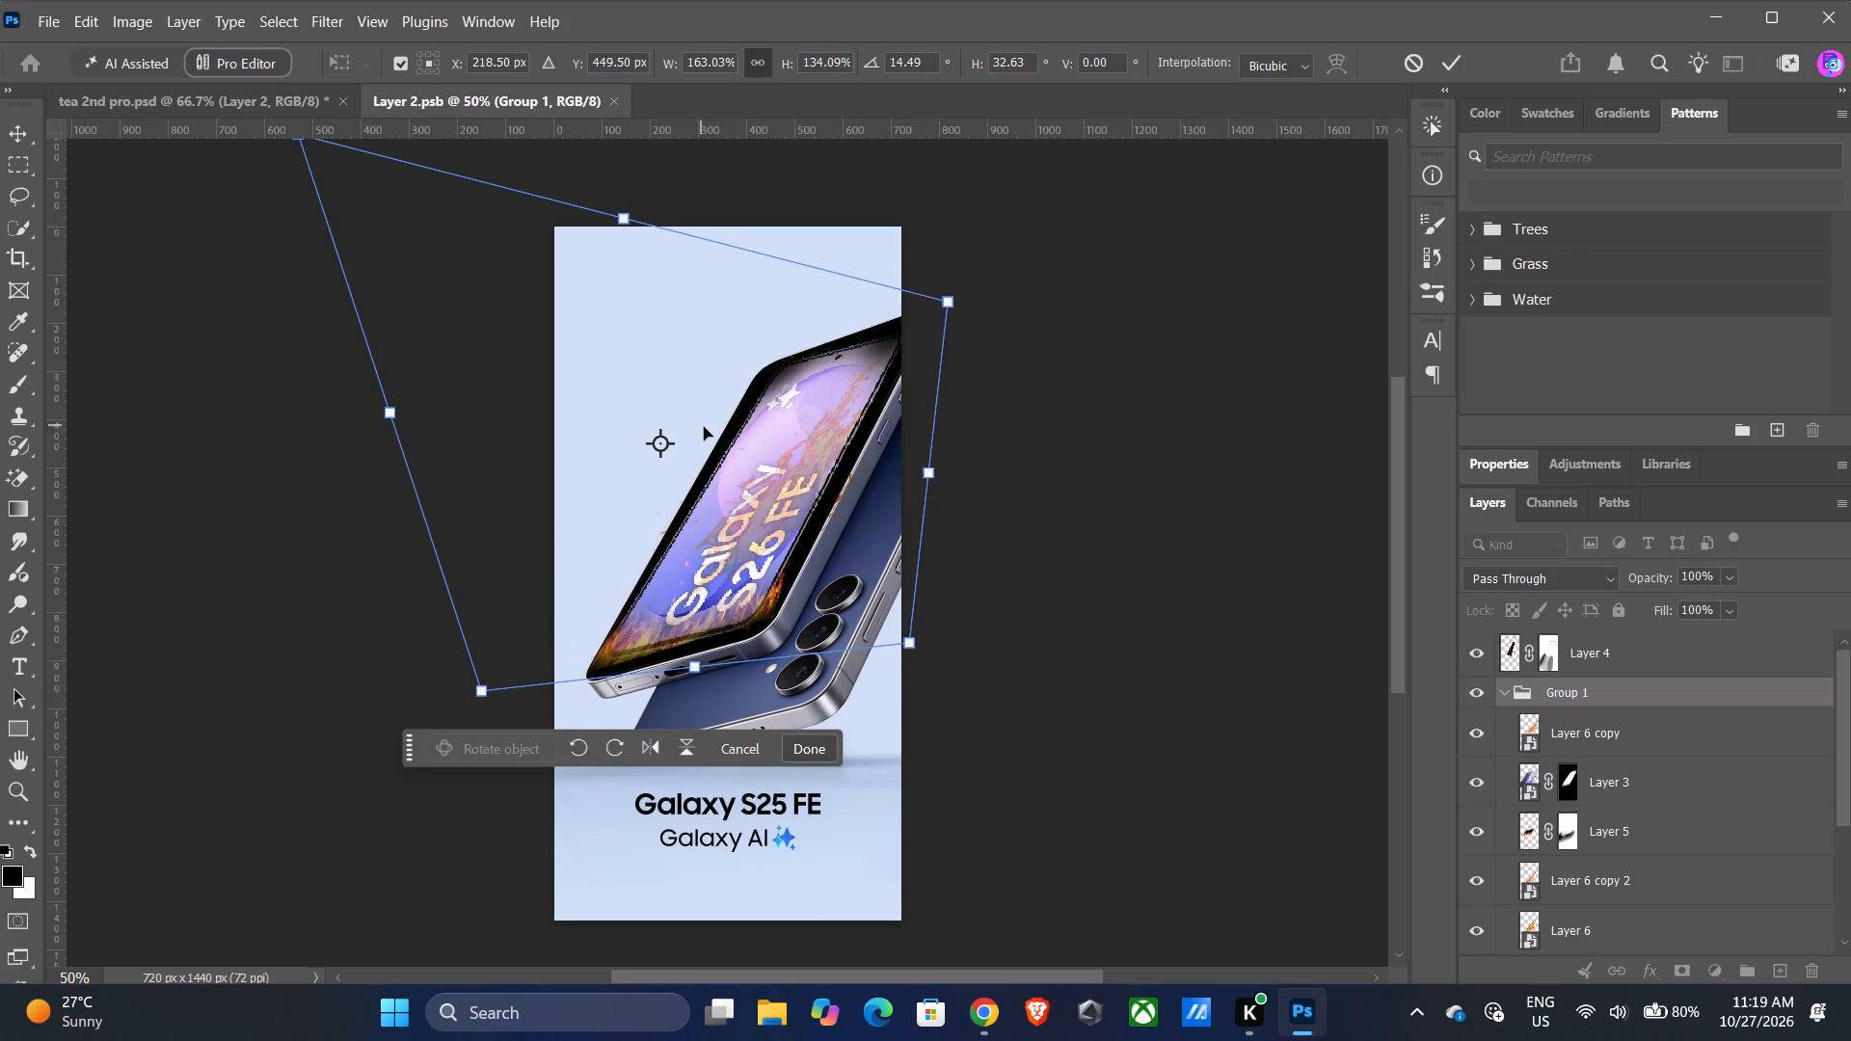
# Pull Group 1's upper-left corner much further out beyond the canvas, to about 254% width and 140% height.
pyautogui.scroll(7, 587, 537)
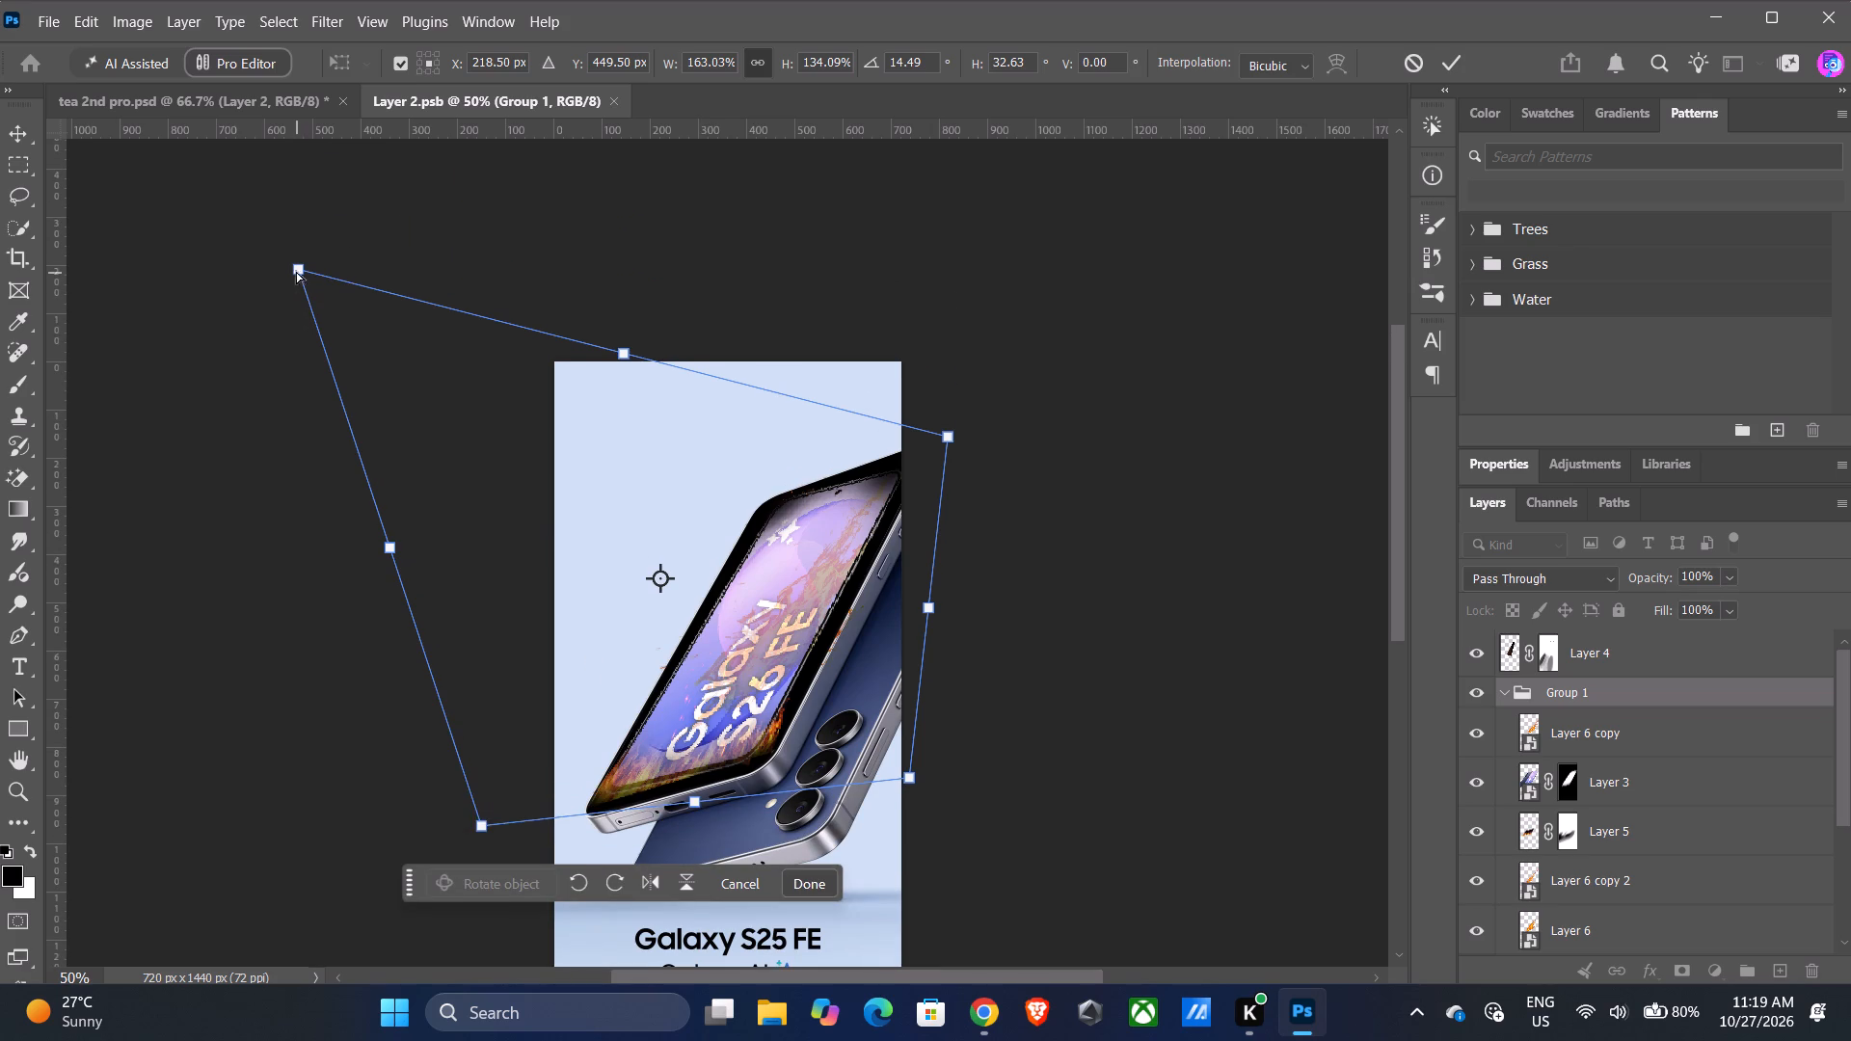
pyautogui.keyDown('ctrl'); pyautogui.moveTo(296, 264); pyautogui.dragTo(212, 234); pyautogui.keyUp('ctrl')
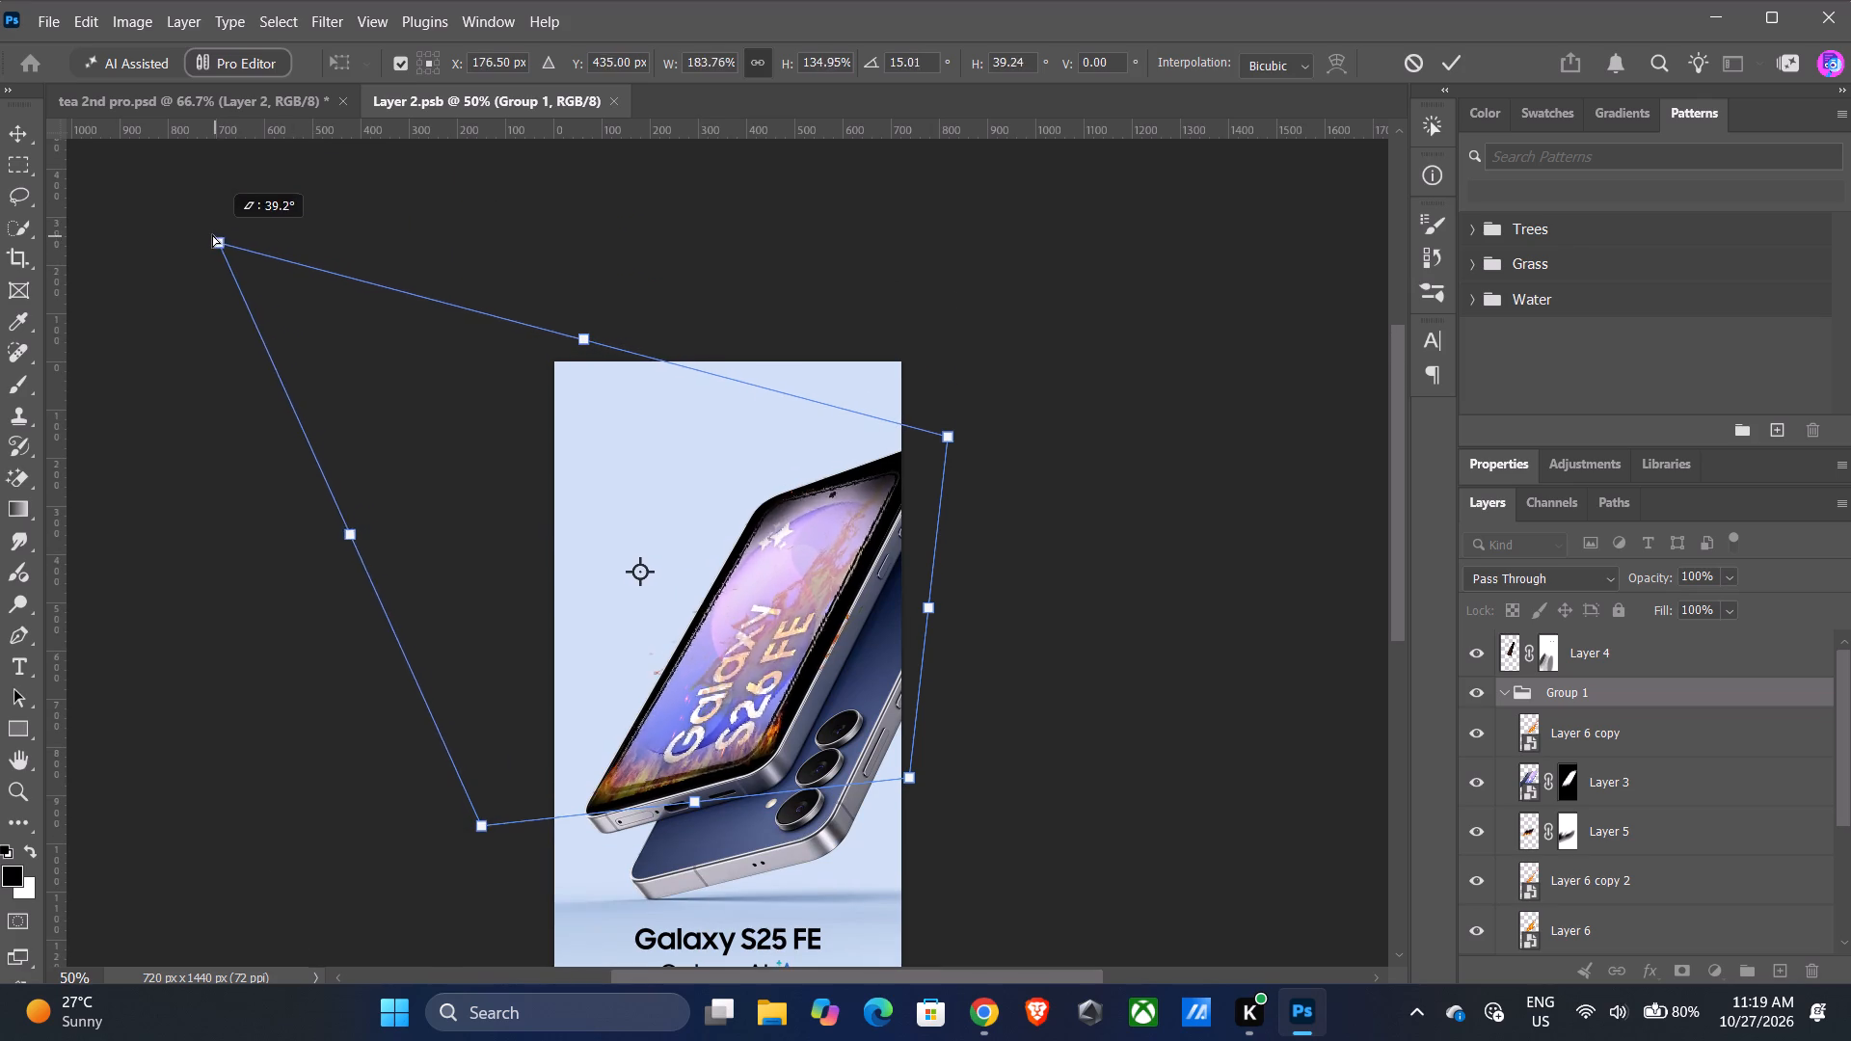
pyautogui.keyDown('ctrl'); pyautogui.moveTo(212, 234); pyautogui.dragTo(104, 168); pyautogui.keyUp('ctrl')
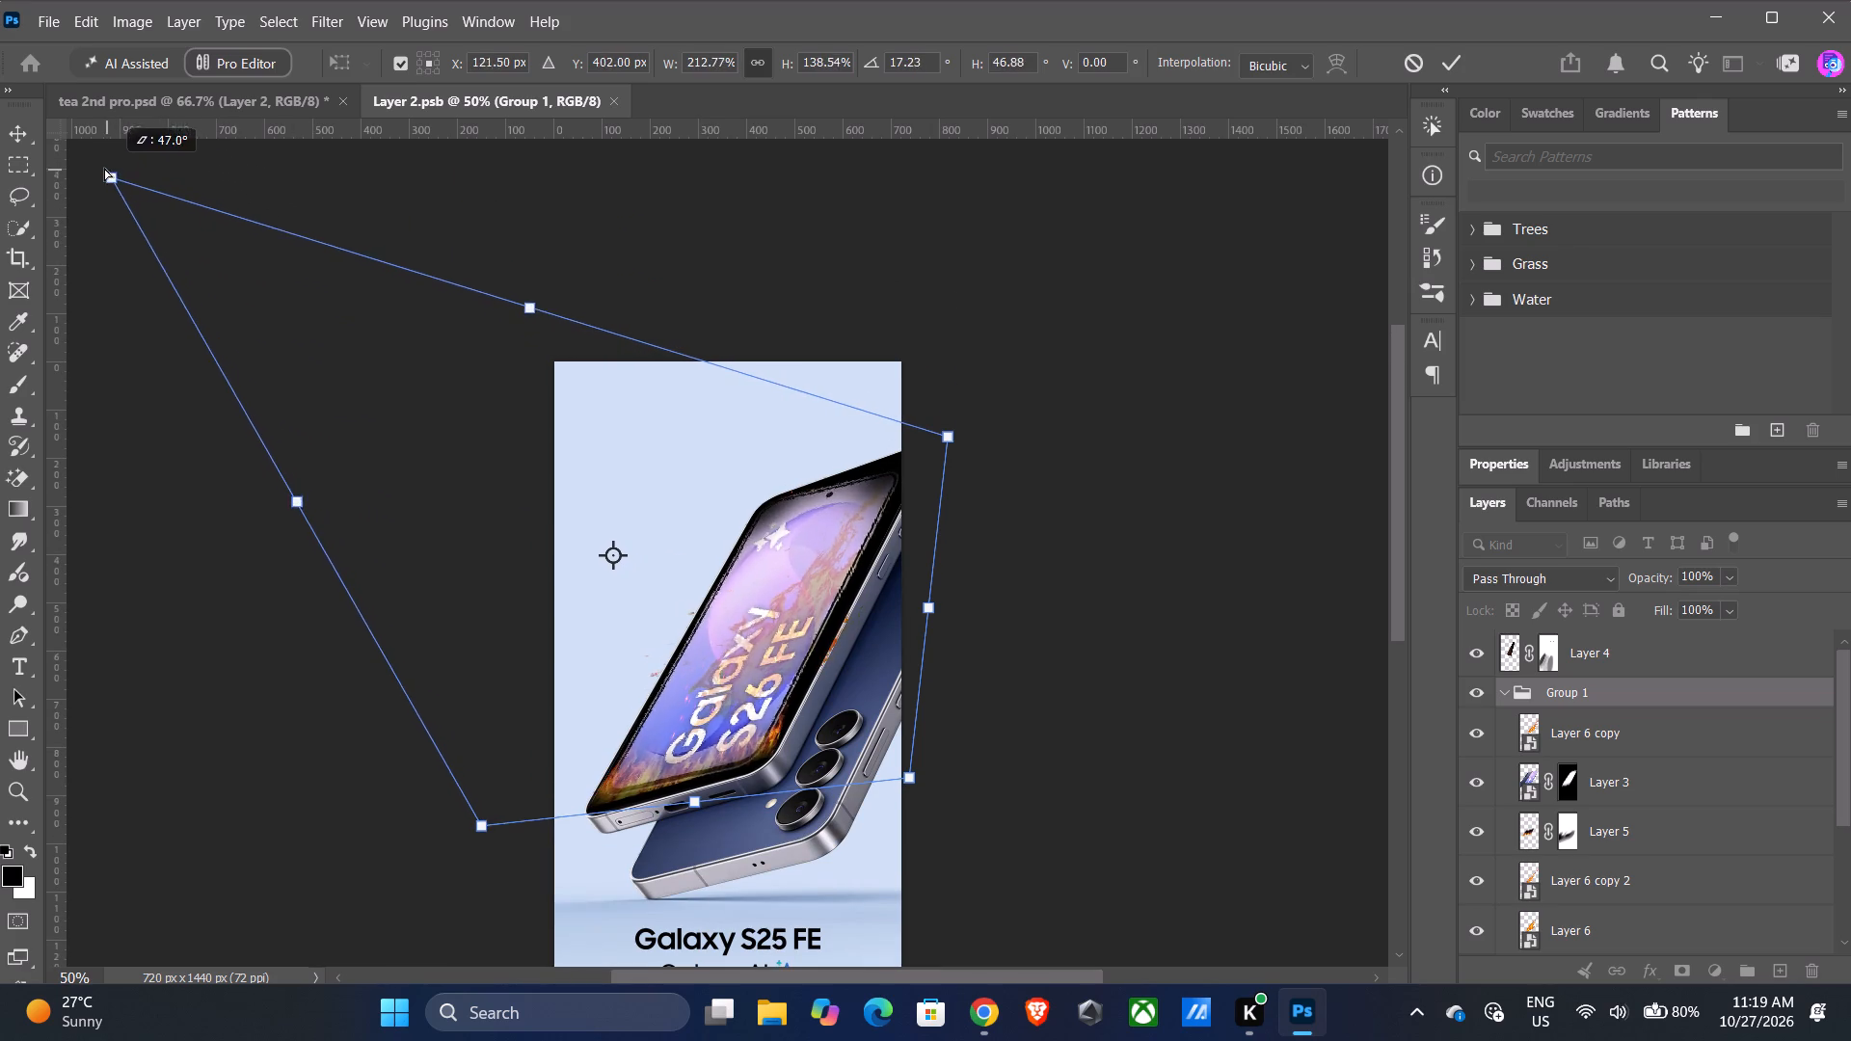
pyautogui.keyDown('ctrl'); pyautogui.moveTo(104, 168); pyautogui.dragTo(42, 128); pyautogui.keyUp('ctrl')
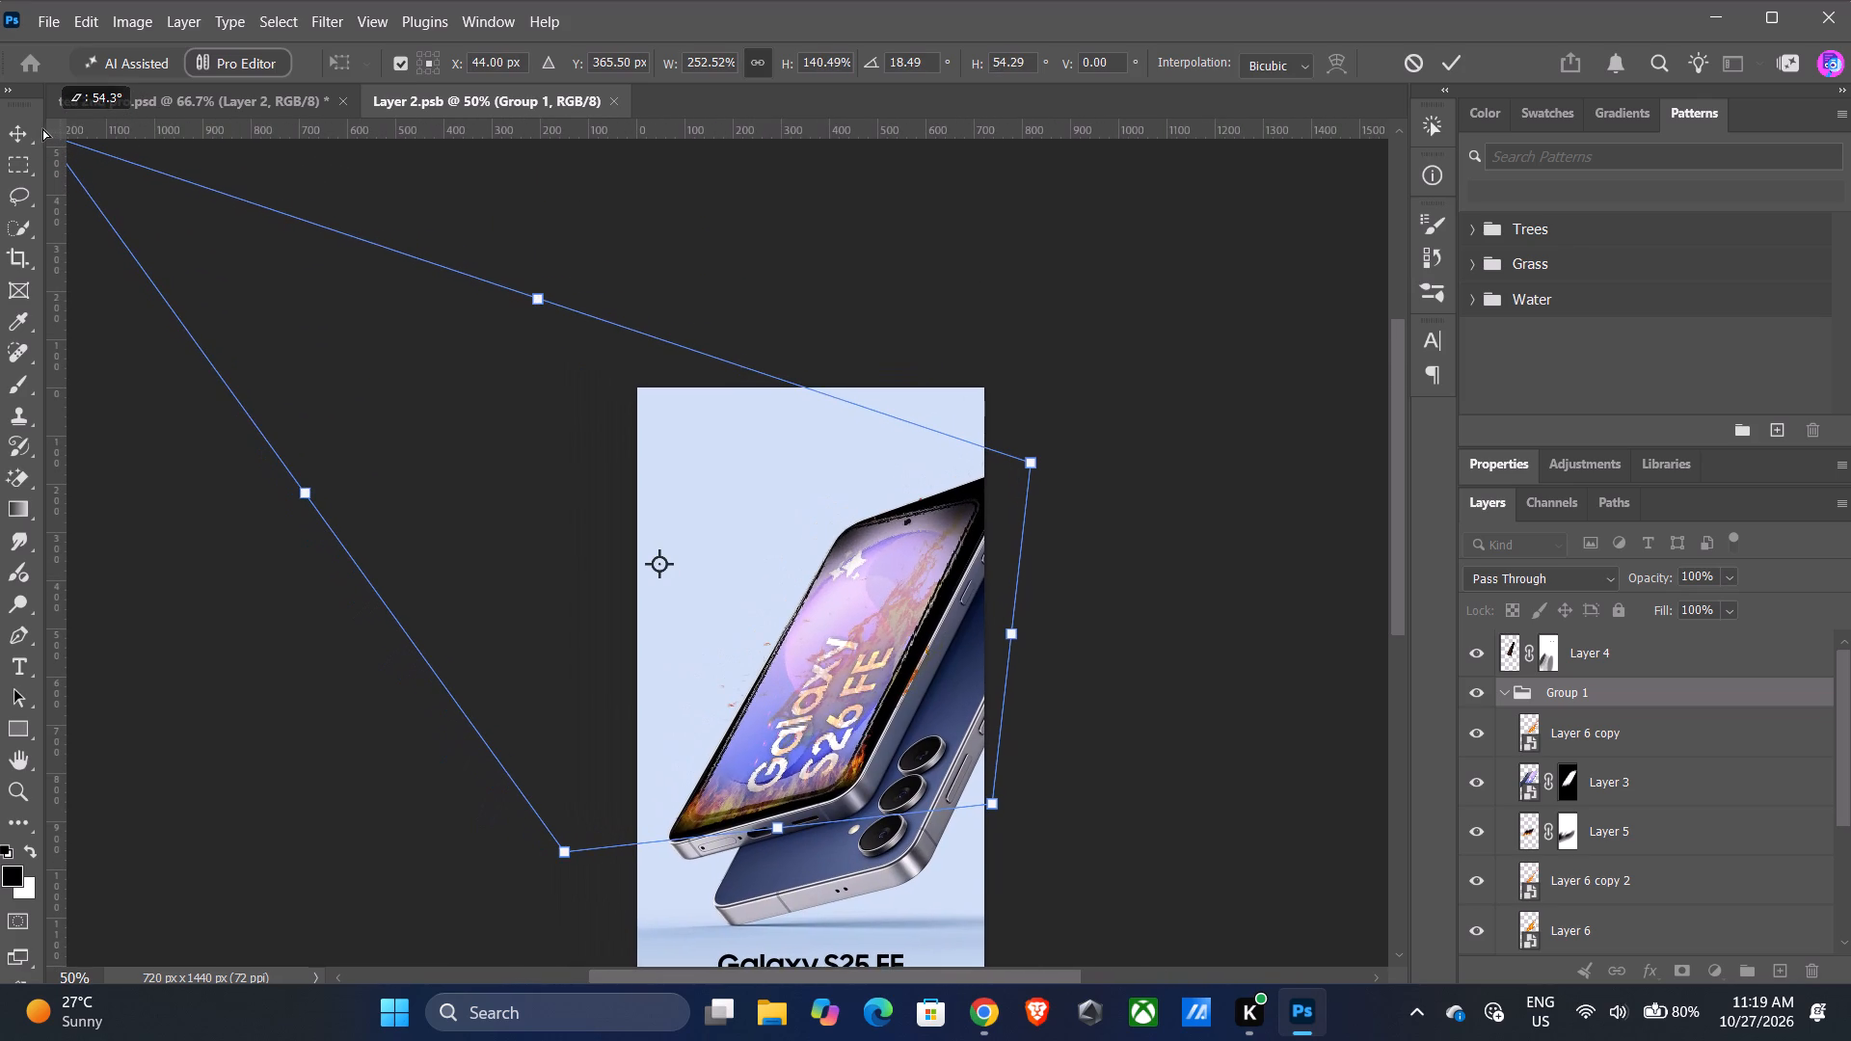
pyautogui.keyDown('ctrl'); pyautogui.moveTo(42, 128); pyautogui.dragTo(72, 149); pyautogui.keyUp('ctrl')
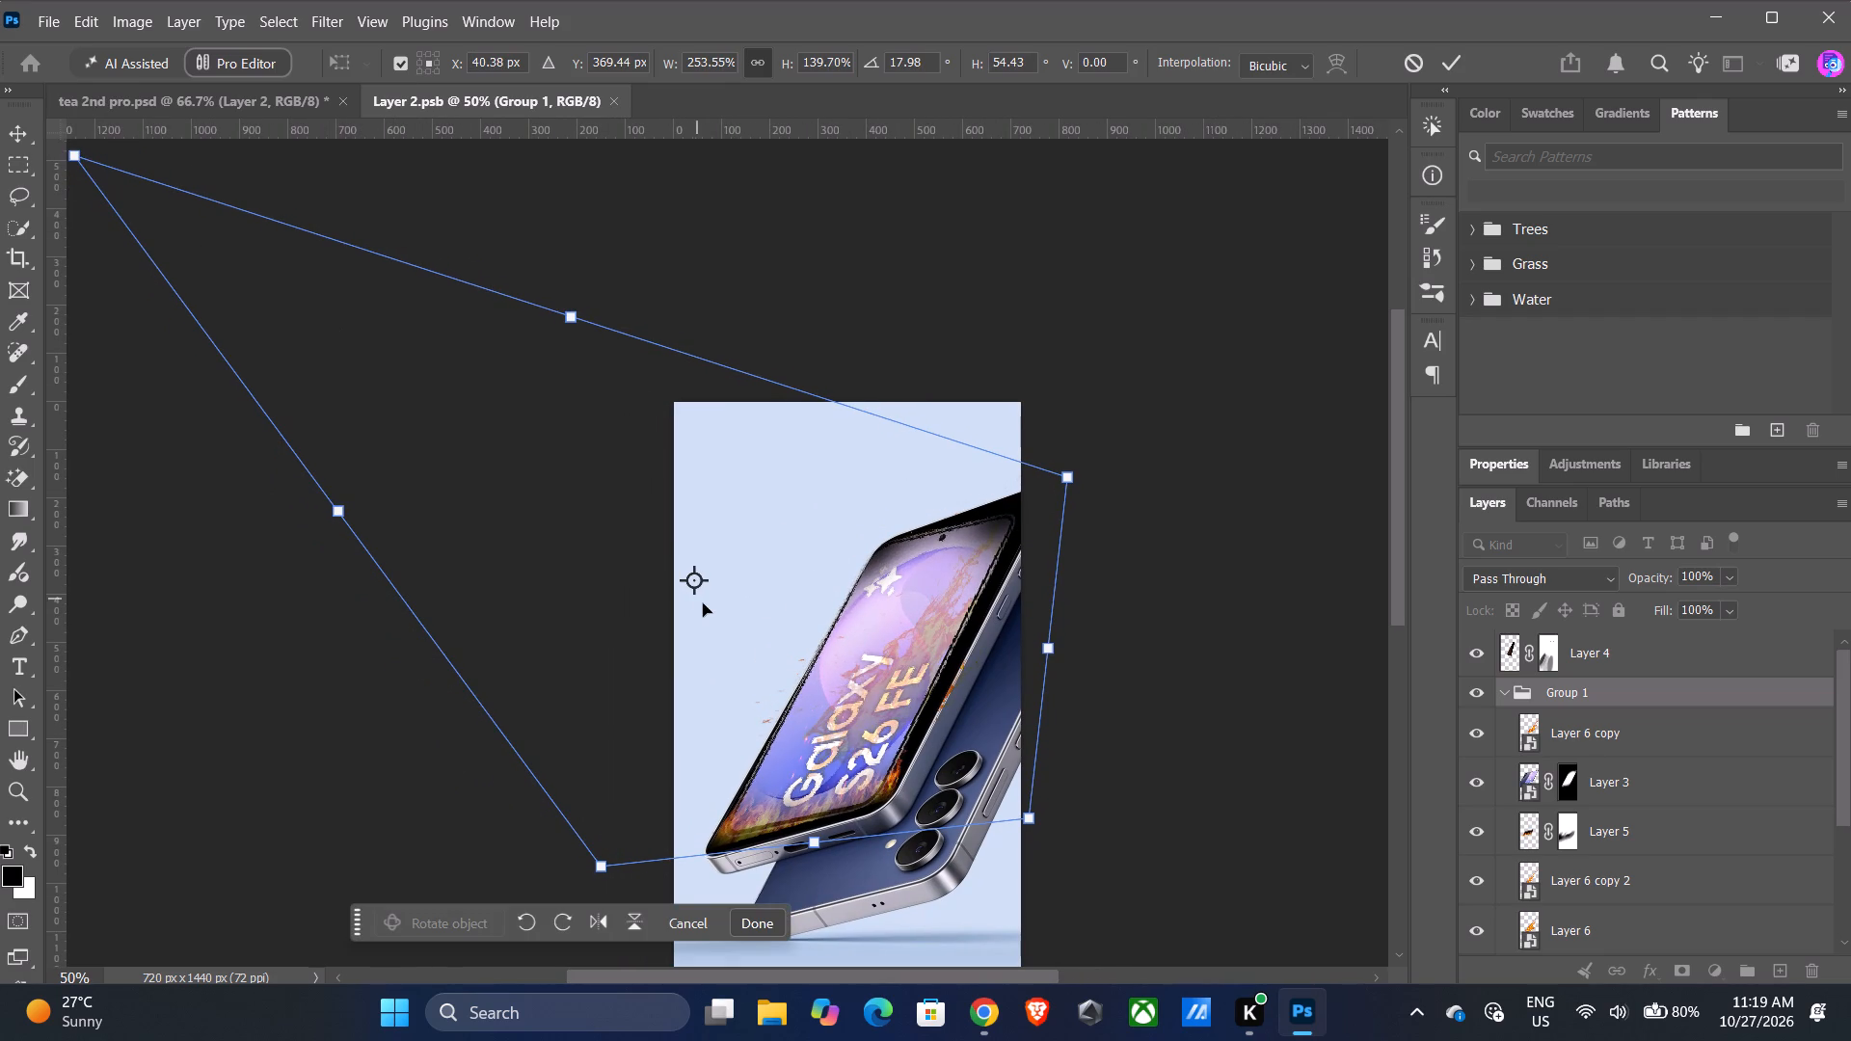
pyautogui.click(888, 658)
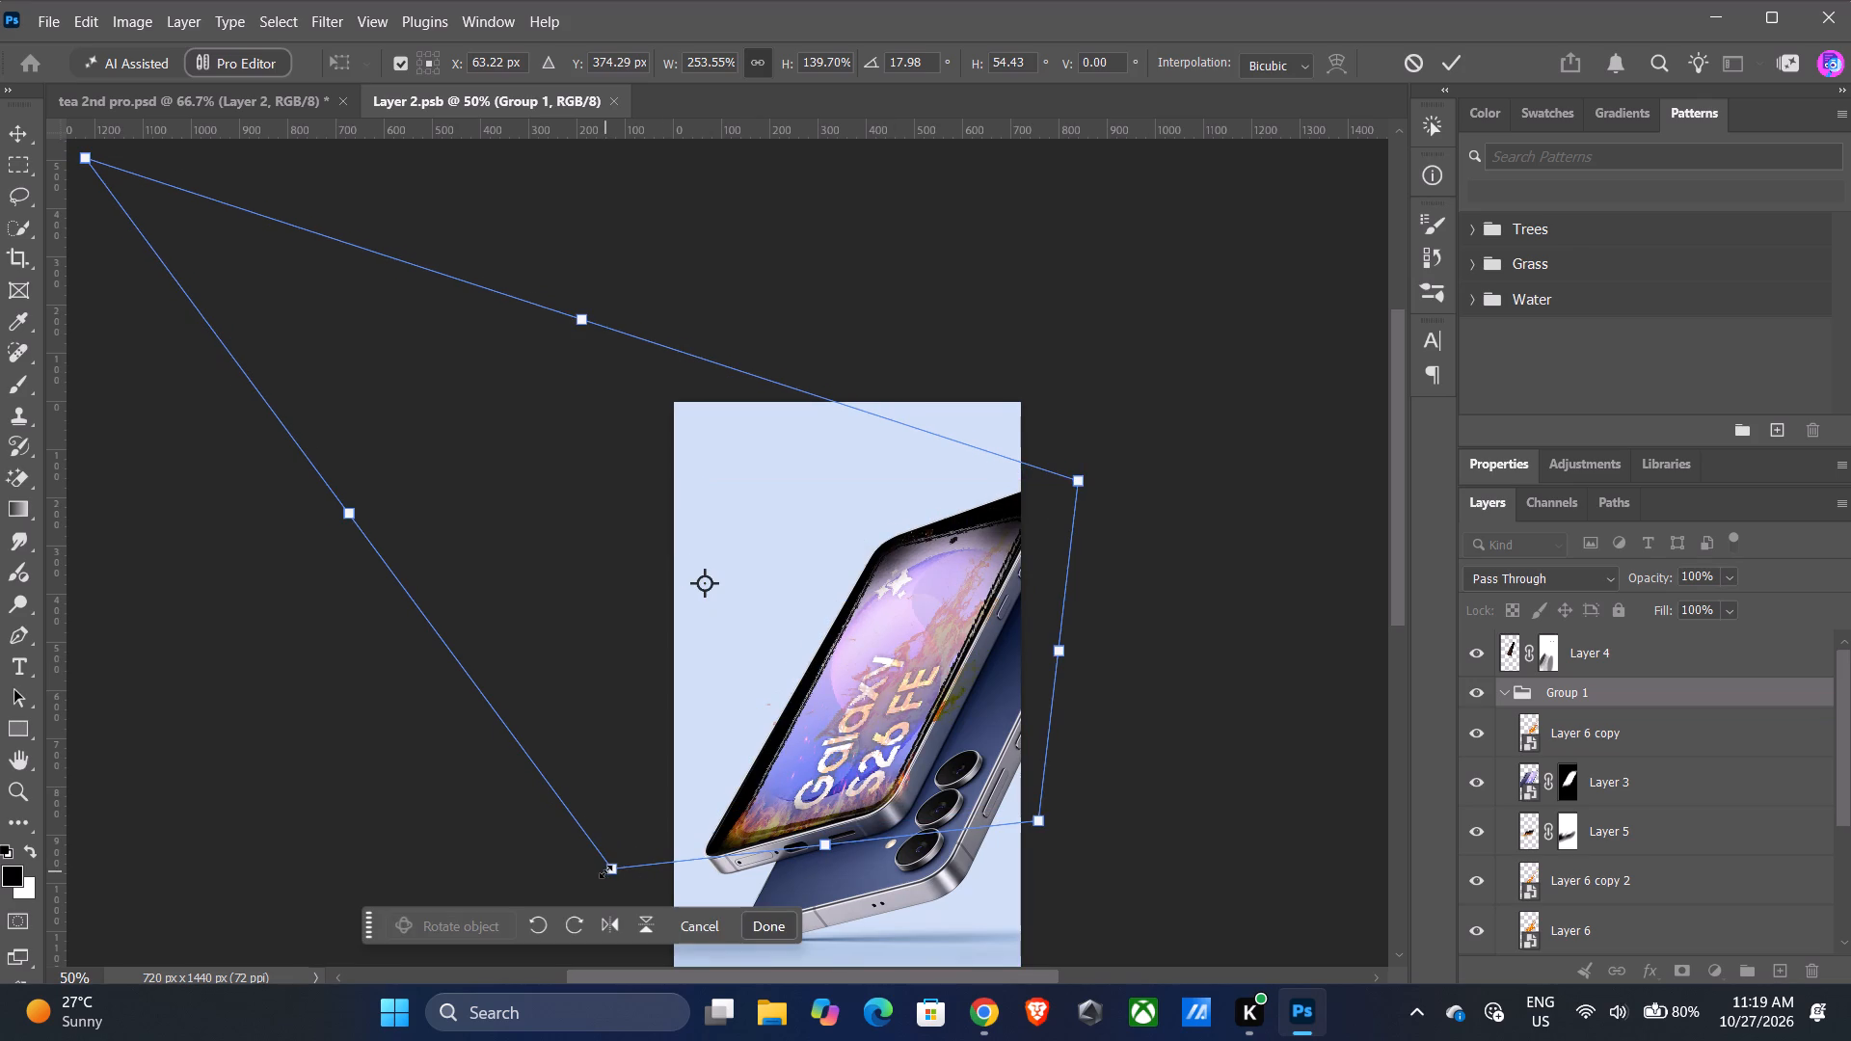
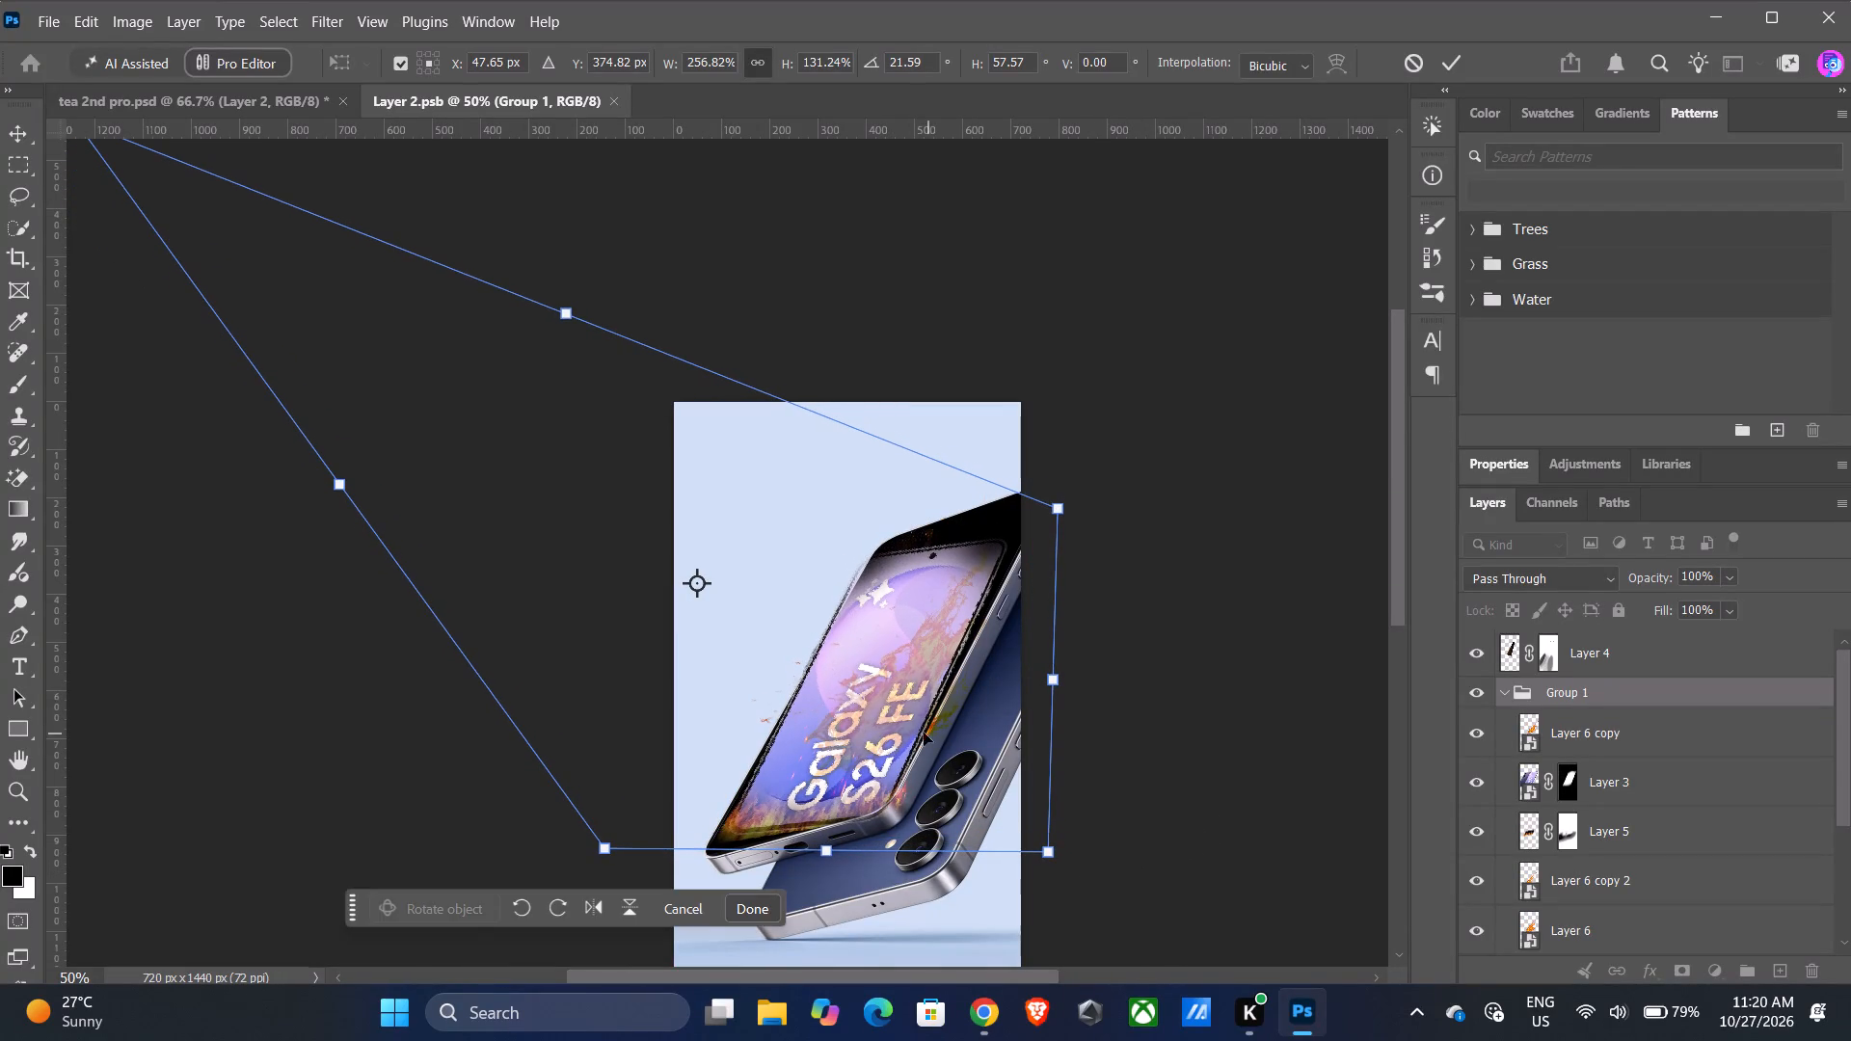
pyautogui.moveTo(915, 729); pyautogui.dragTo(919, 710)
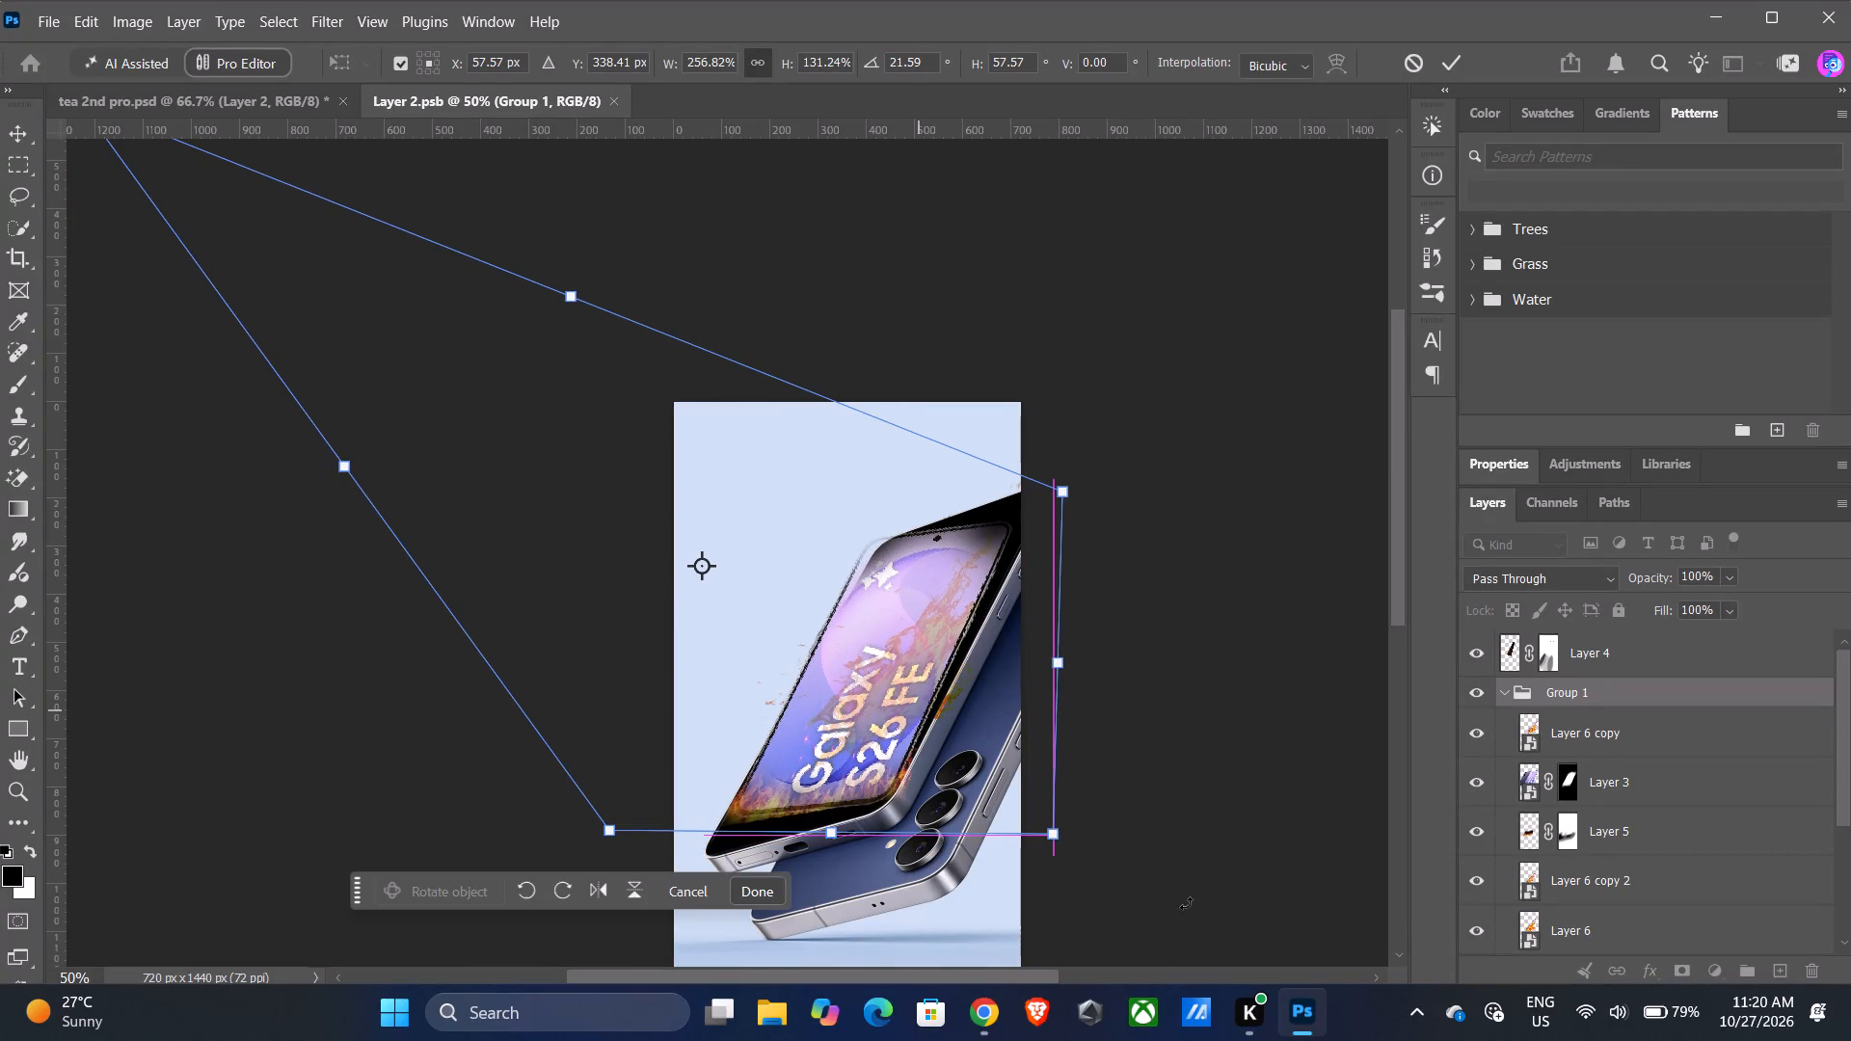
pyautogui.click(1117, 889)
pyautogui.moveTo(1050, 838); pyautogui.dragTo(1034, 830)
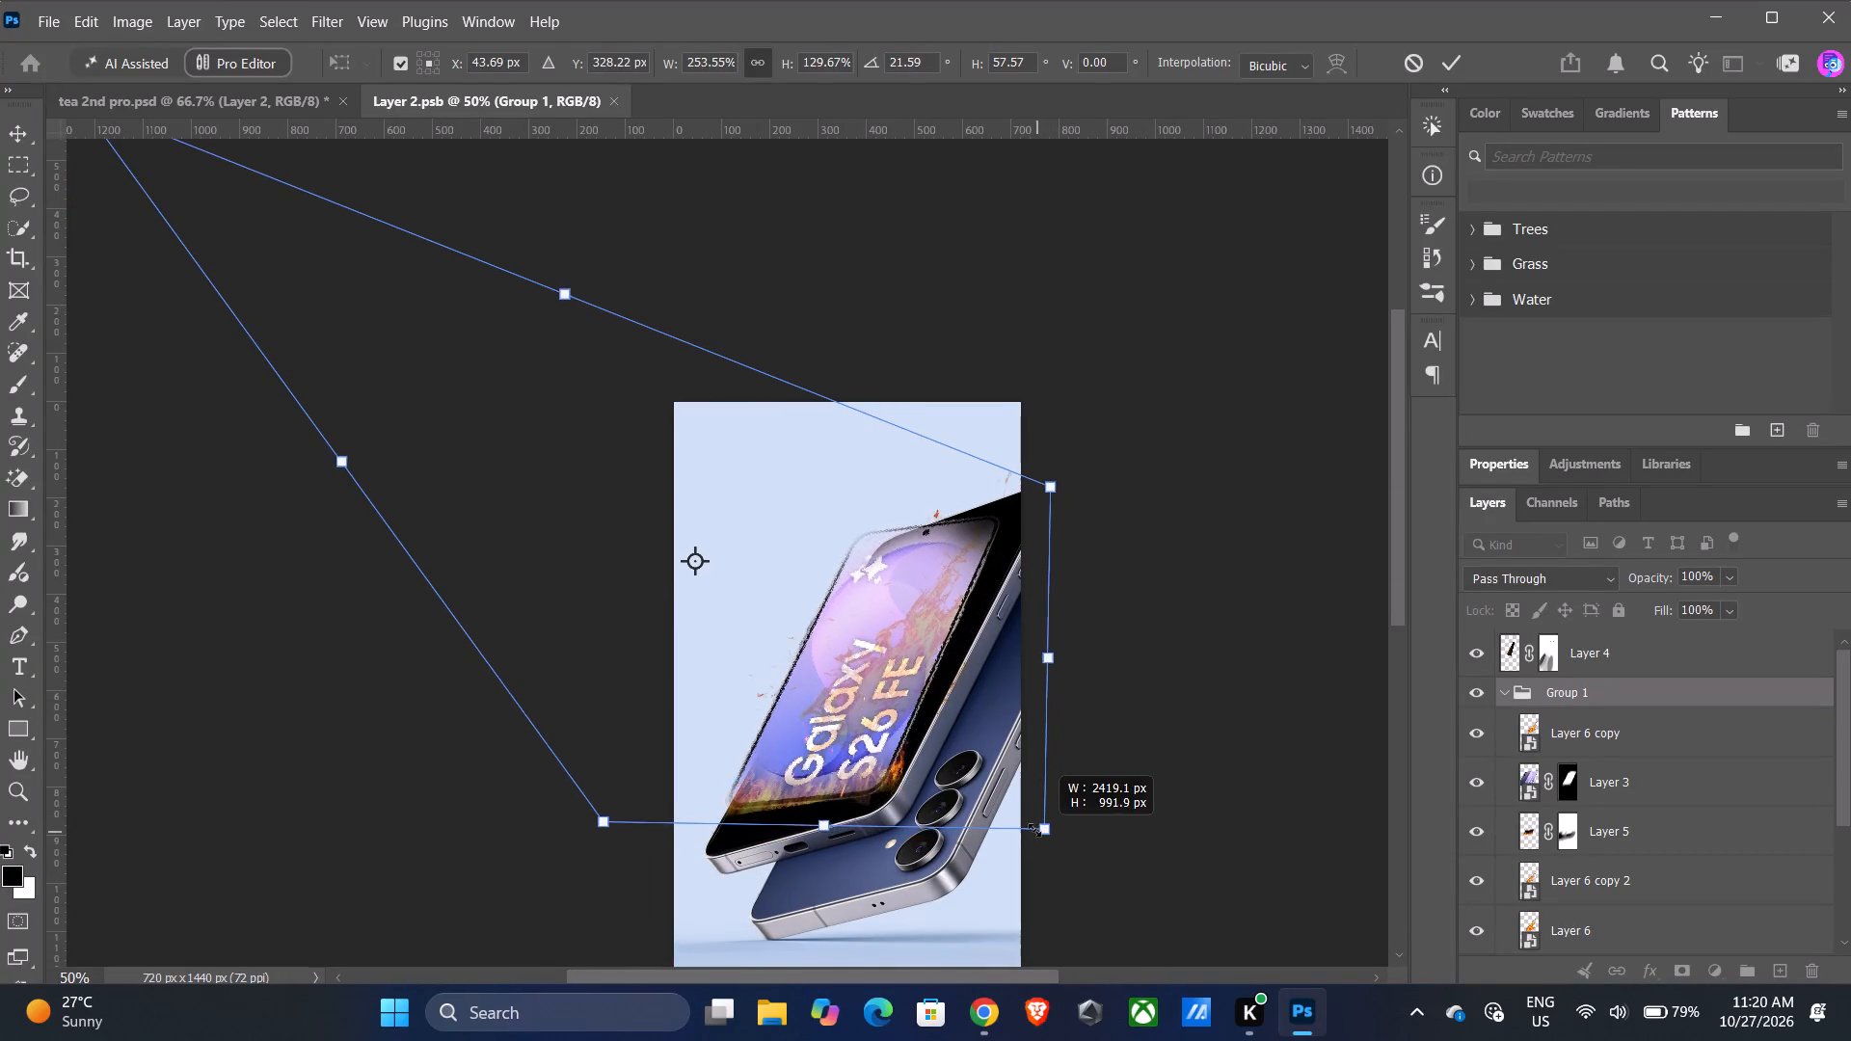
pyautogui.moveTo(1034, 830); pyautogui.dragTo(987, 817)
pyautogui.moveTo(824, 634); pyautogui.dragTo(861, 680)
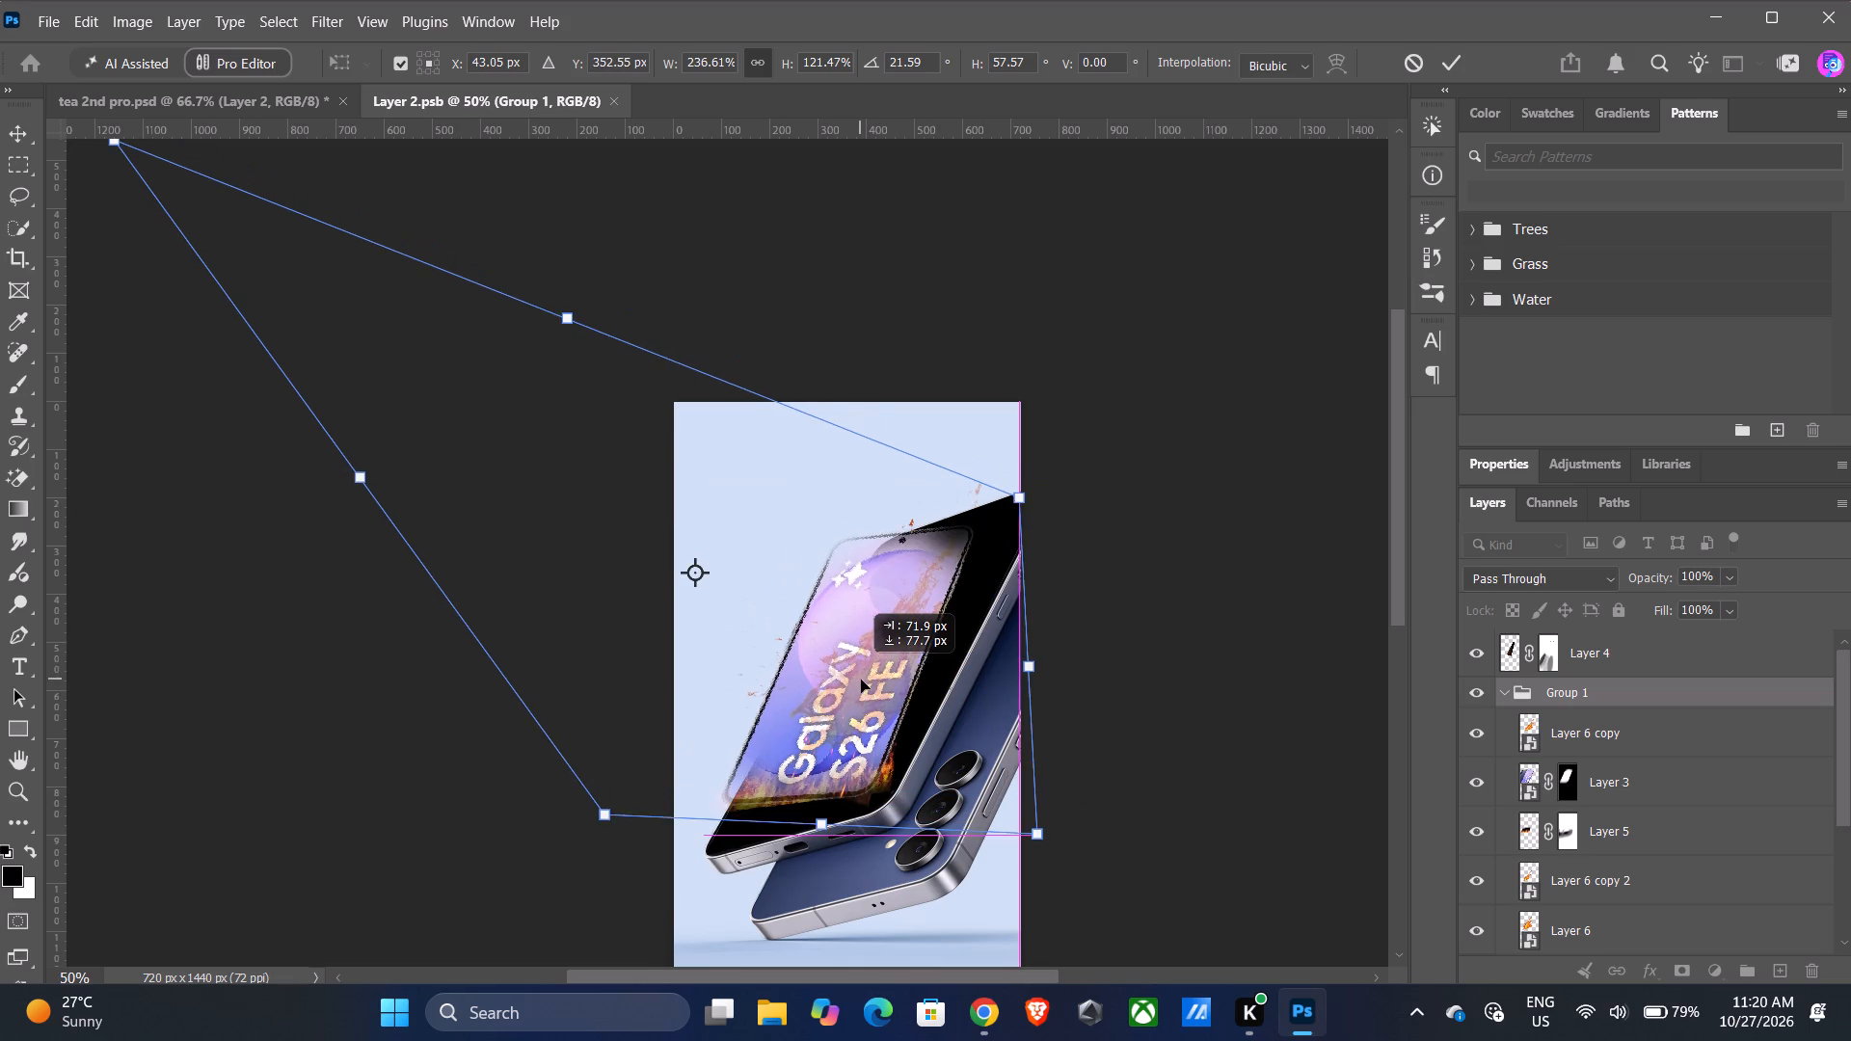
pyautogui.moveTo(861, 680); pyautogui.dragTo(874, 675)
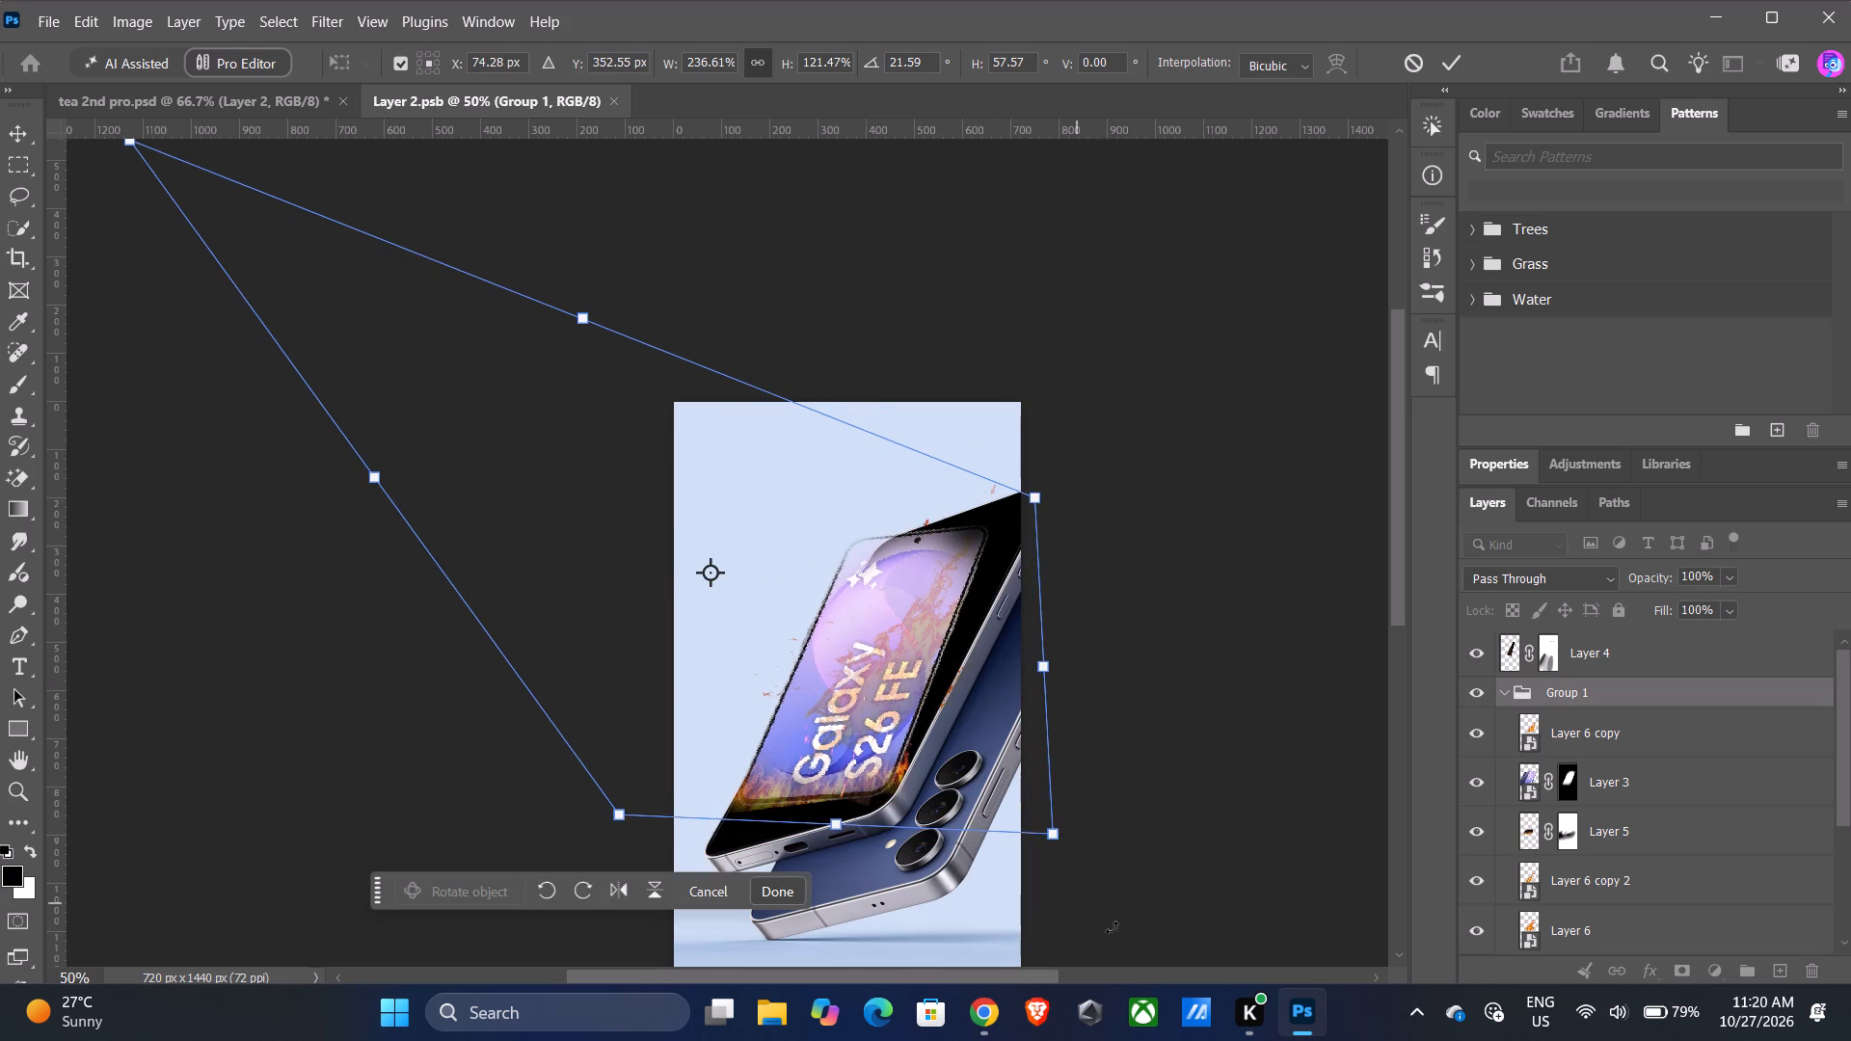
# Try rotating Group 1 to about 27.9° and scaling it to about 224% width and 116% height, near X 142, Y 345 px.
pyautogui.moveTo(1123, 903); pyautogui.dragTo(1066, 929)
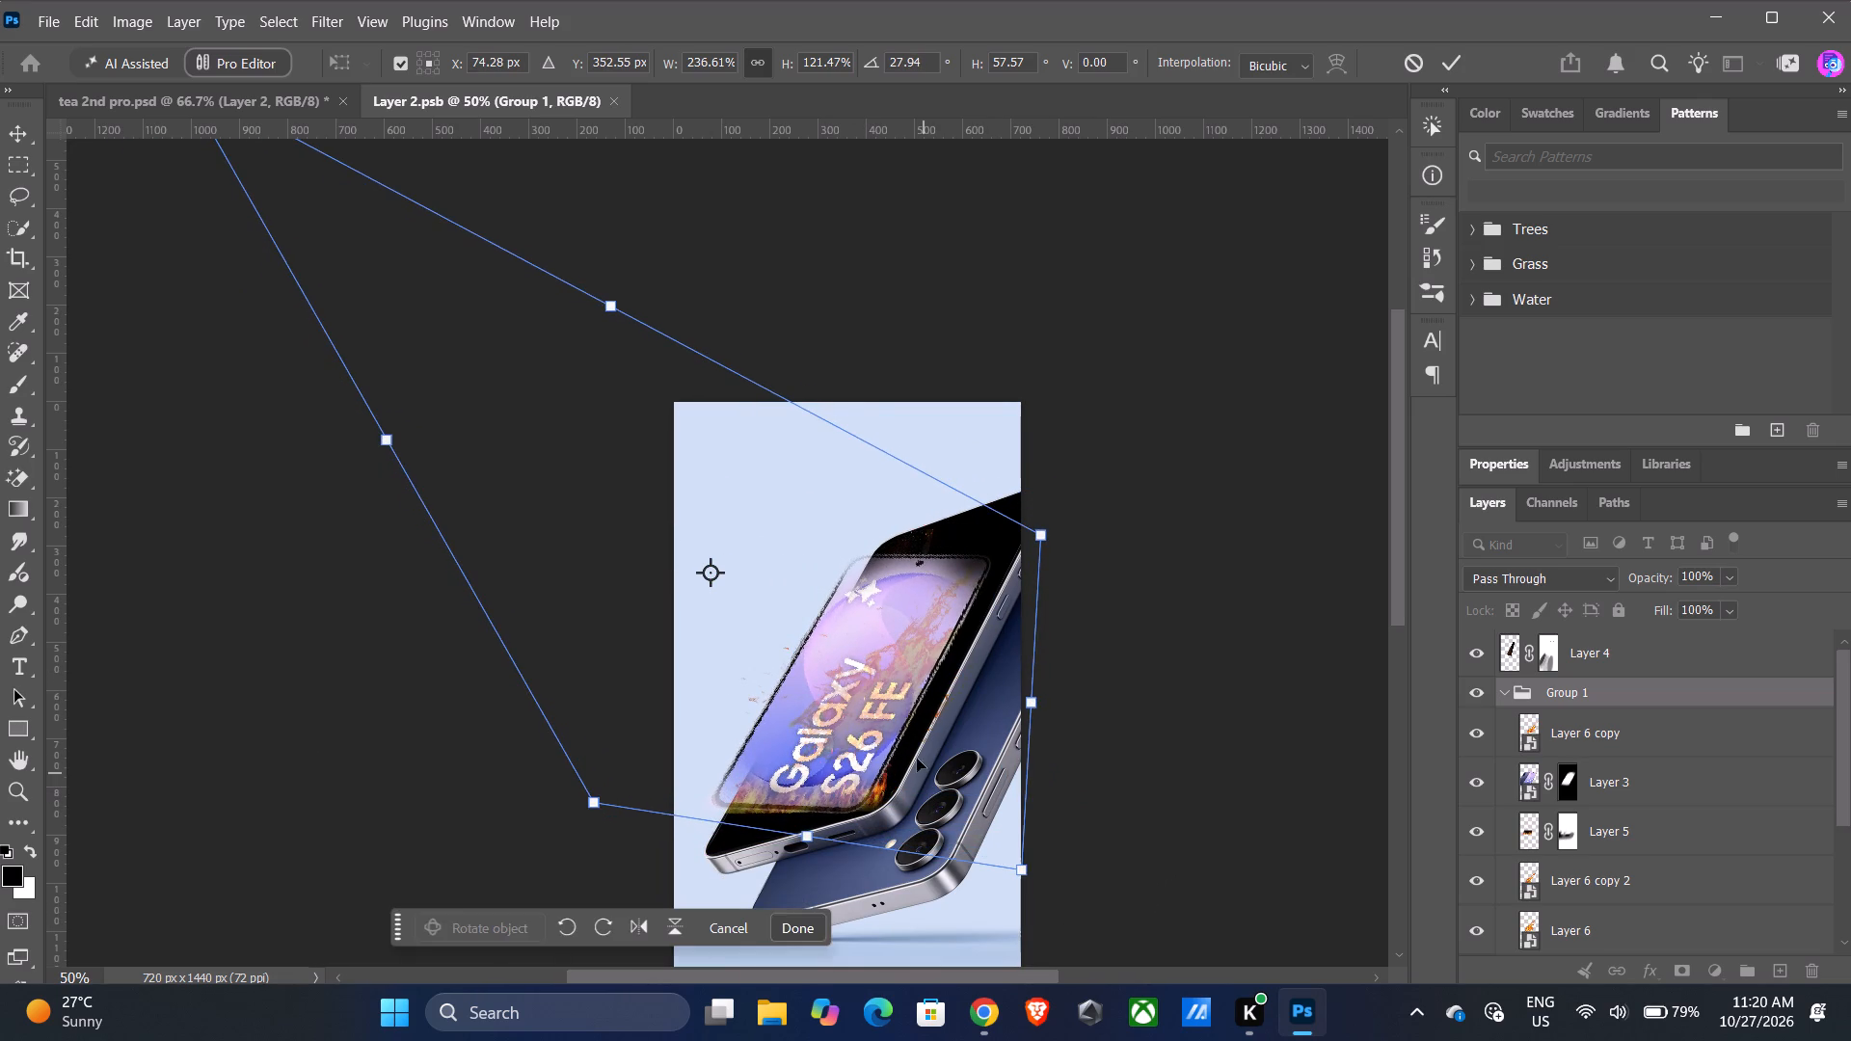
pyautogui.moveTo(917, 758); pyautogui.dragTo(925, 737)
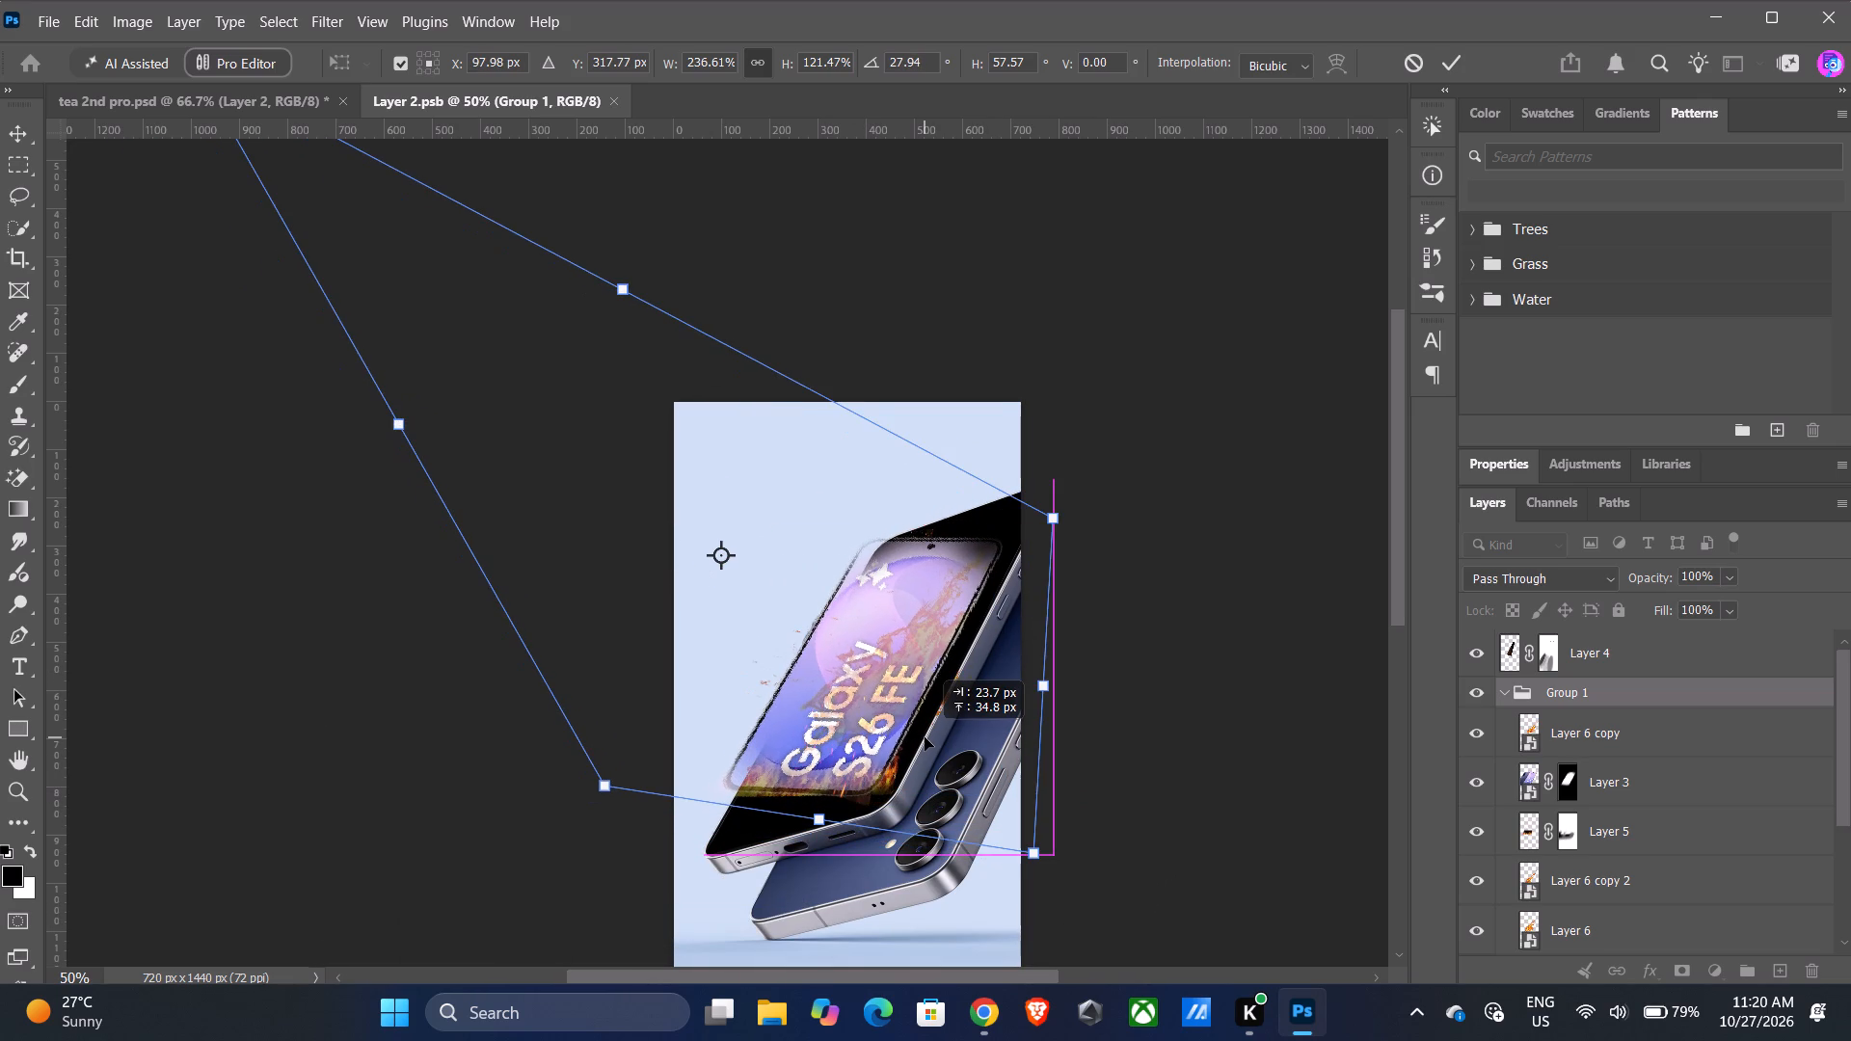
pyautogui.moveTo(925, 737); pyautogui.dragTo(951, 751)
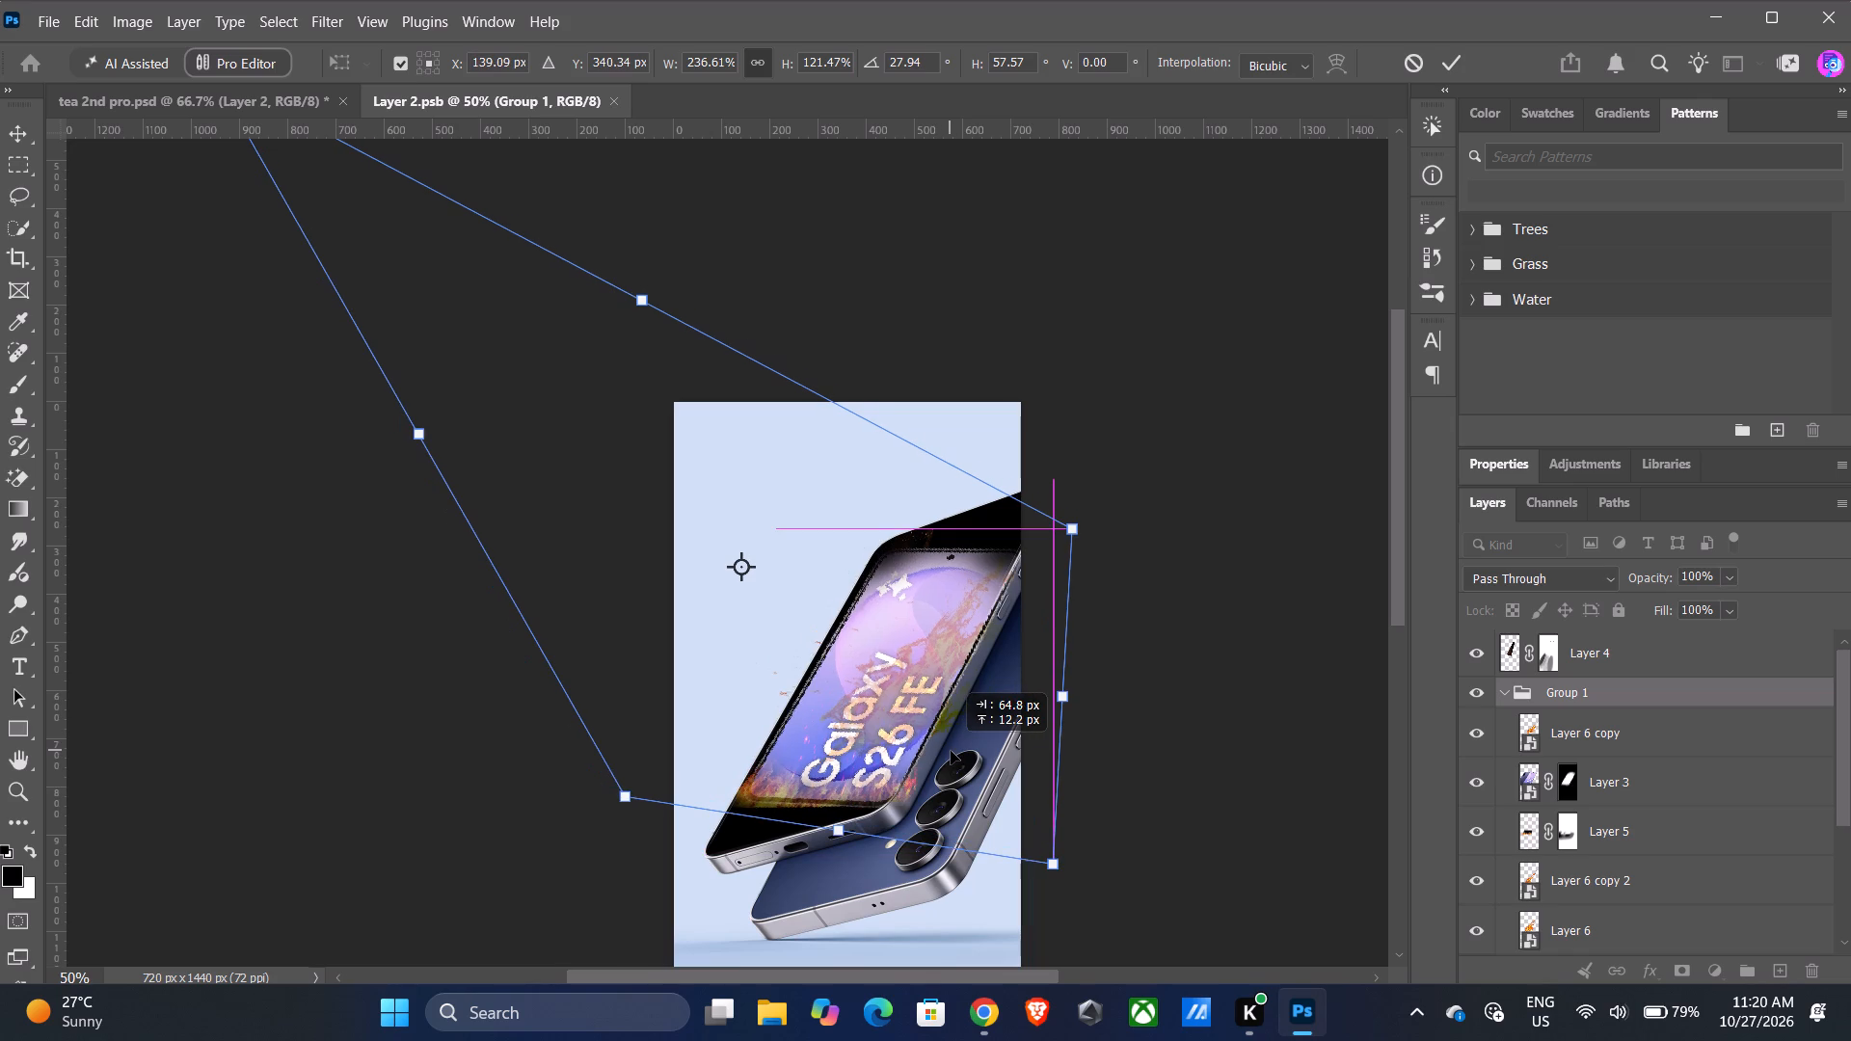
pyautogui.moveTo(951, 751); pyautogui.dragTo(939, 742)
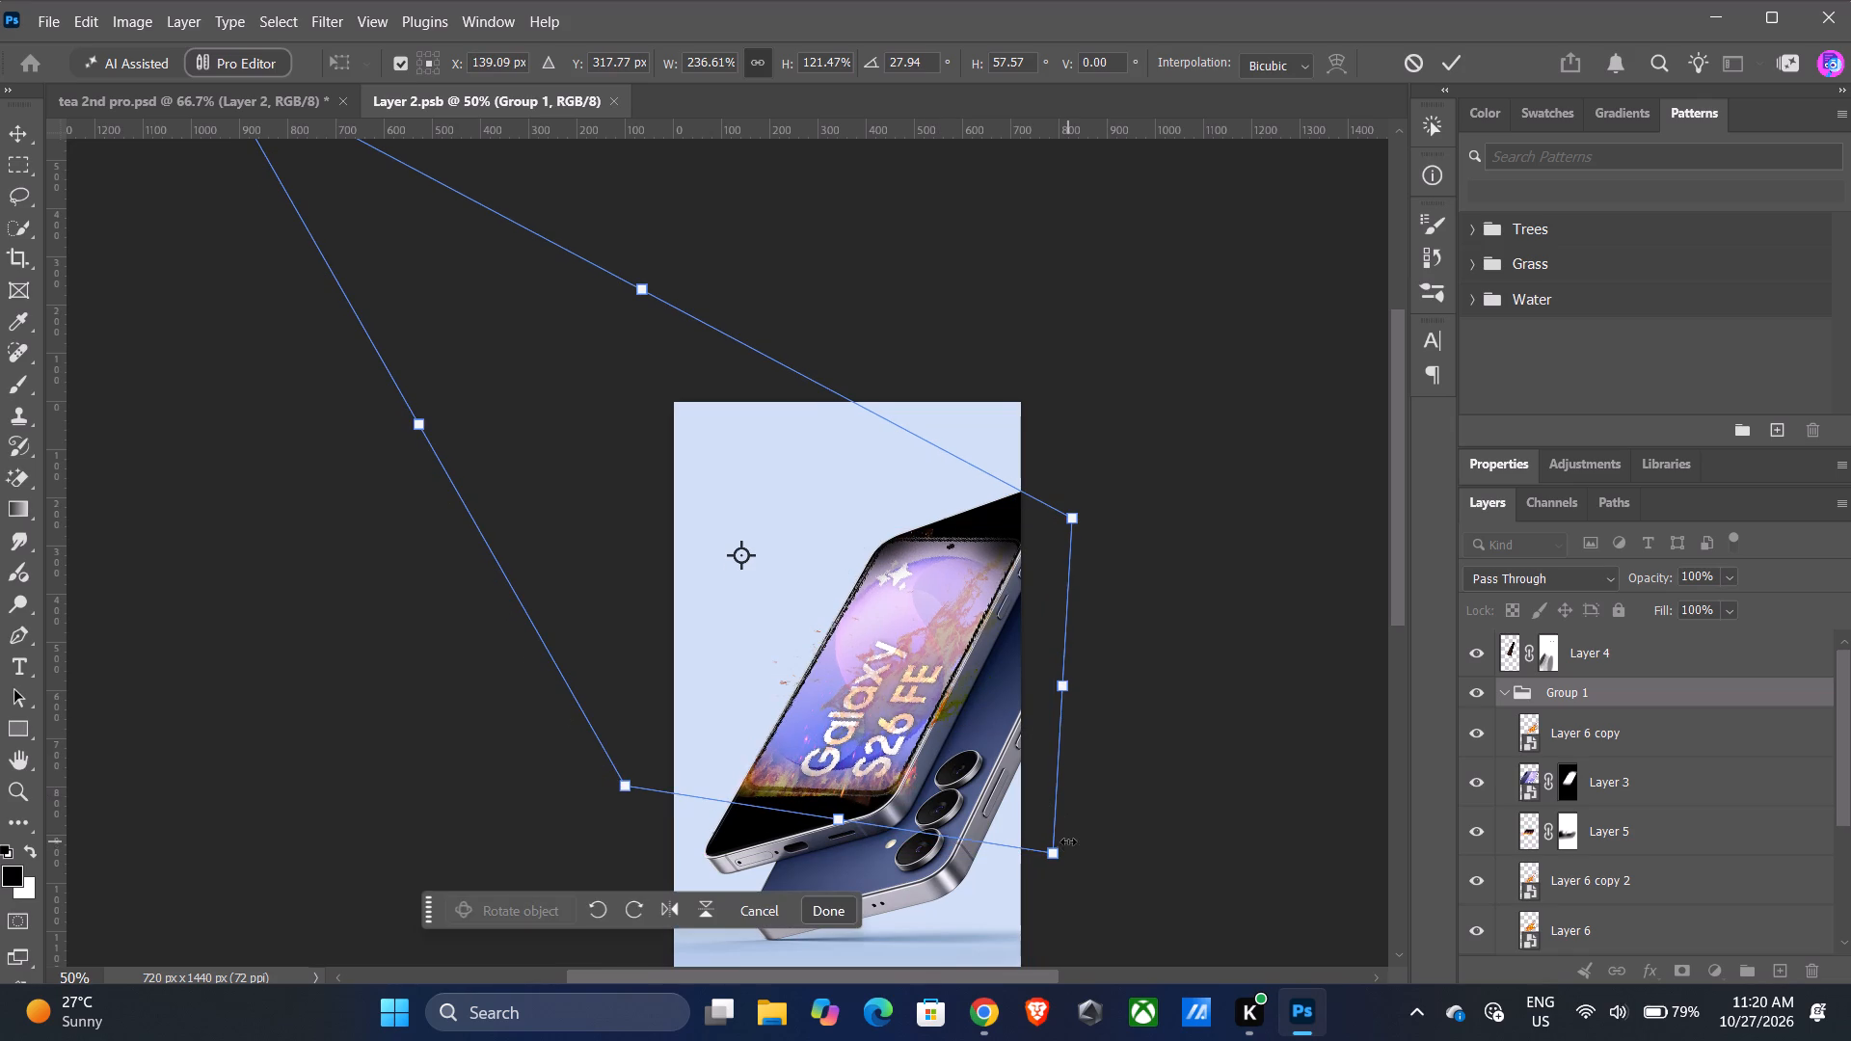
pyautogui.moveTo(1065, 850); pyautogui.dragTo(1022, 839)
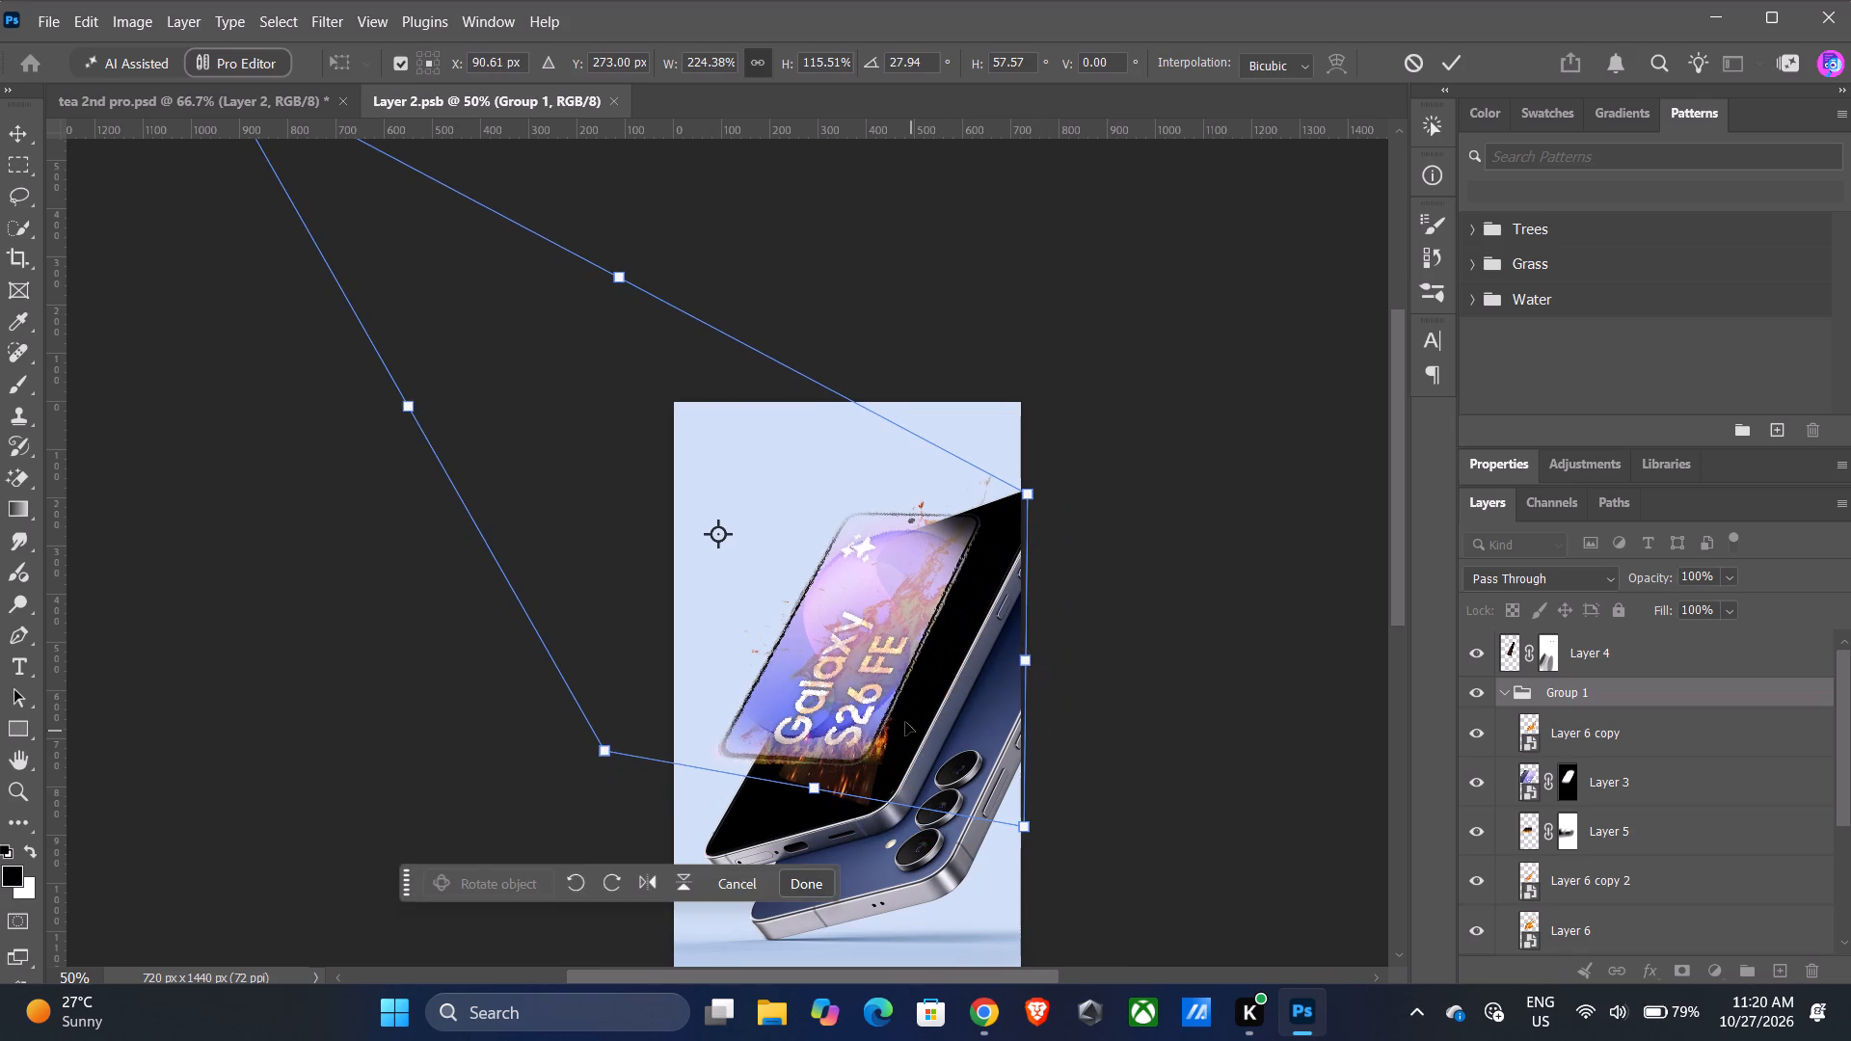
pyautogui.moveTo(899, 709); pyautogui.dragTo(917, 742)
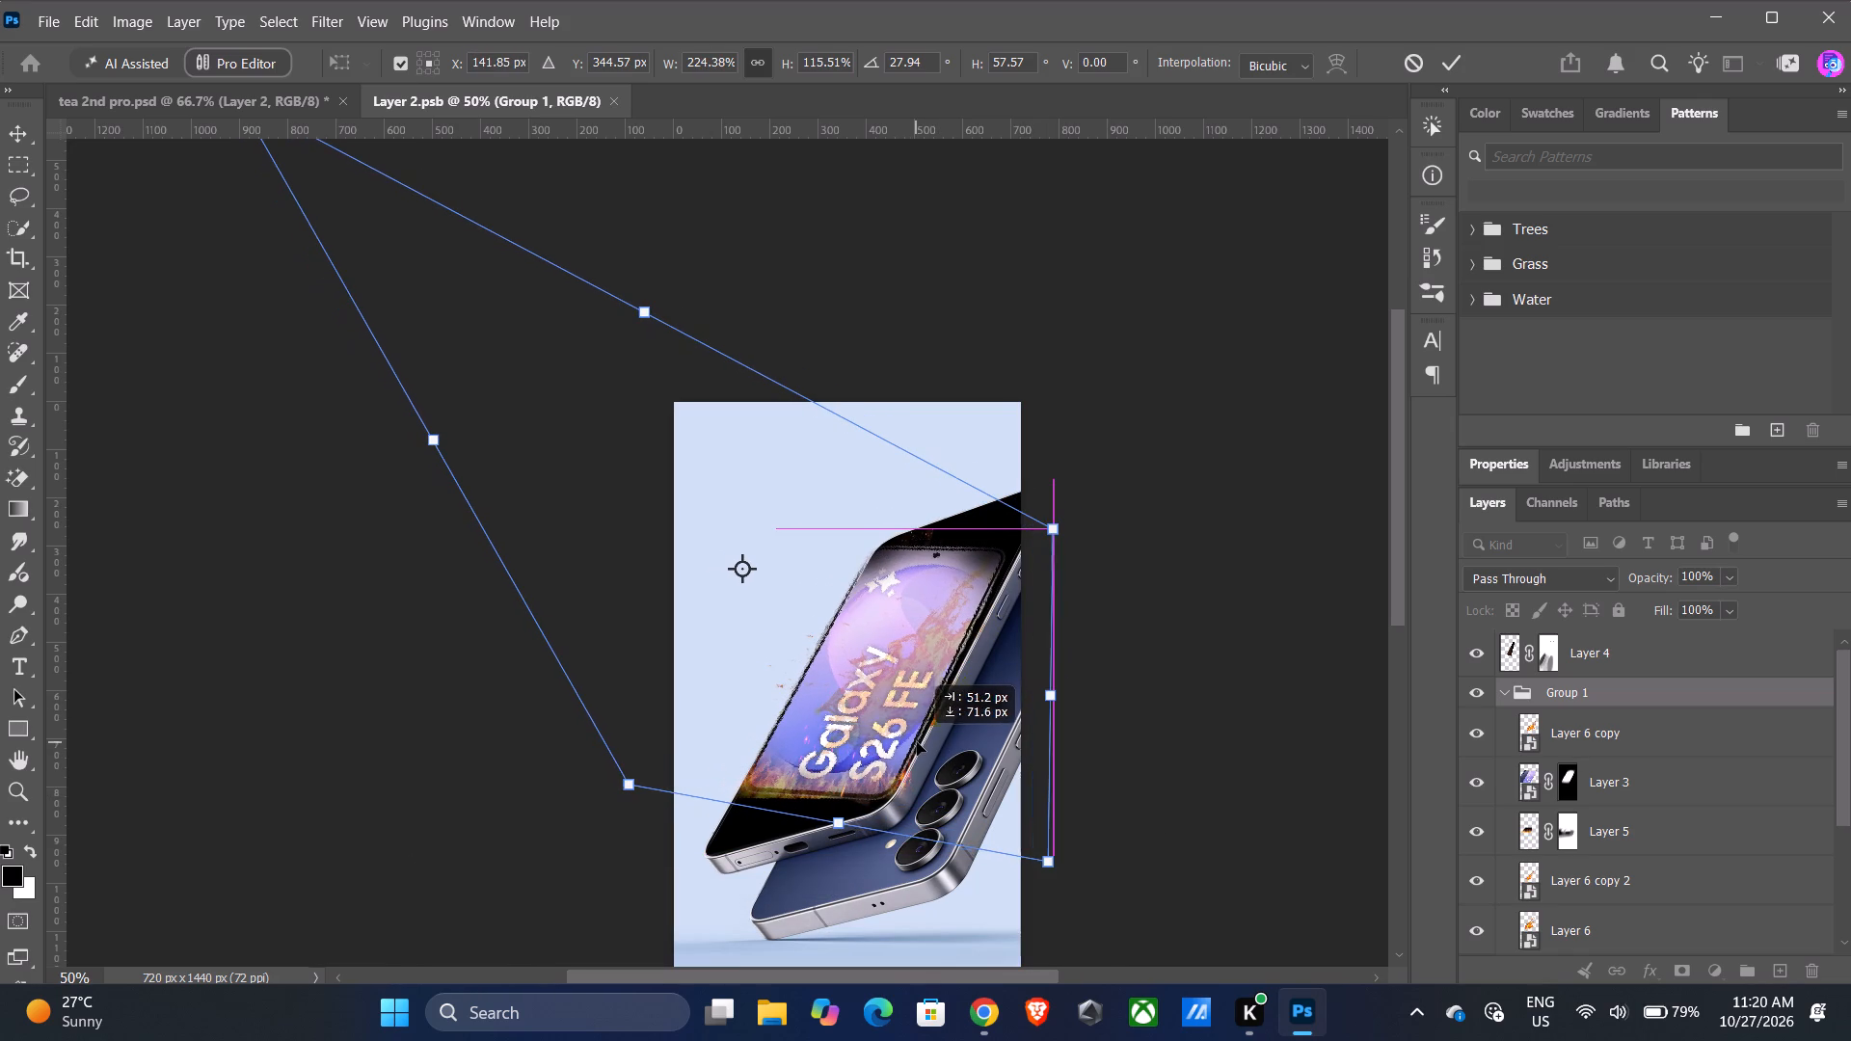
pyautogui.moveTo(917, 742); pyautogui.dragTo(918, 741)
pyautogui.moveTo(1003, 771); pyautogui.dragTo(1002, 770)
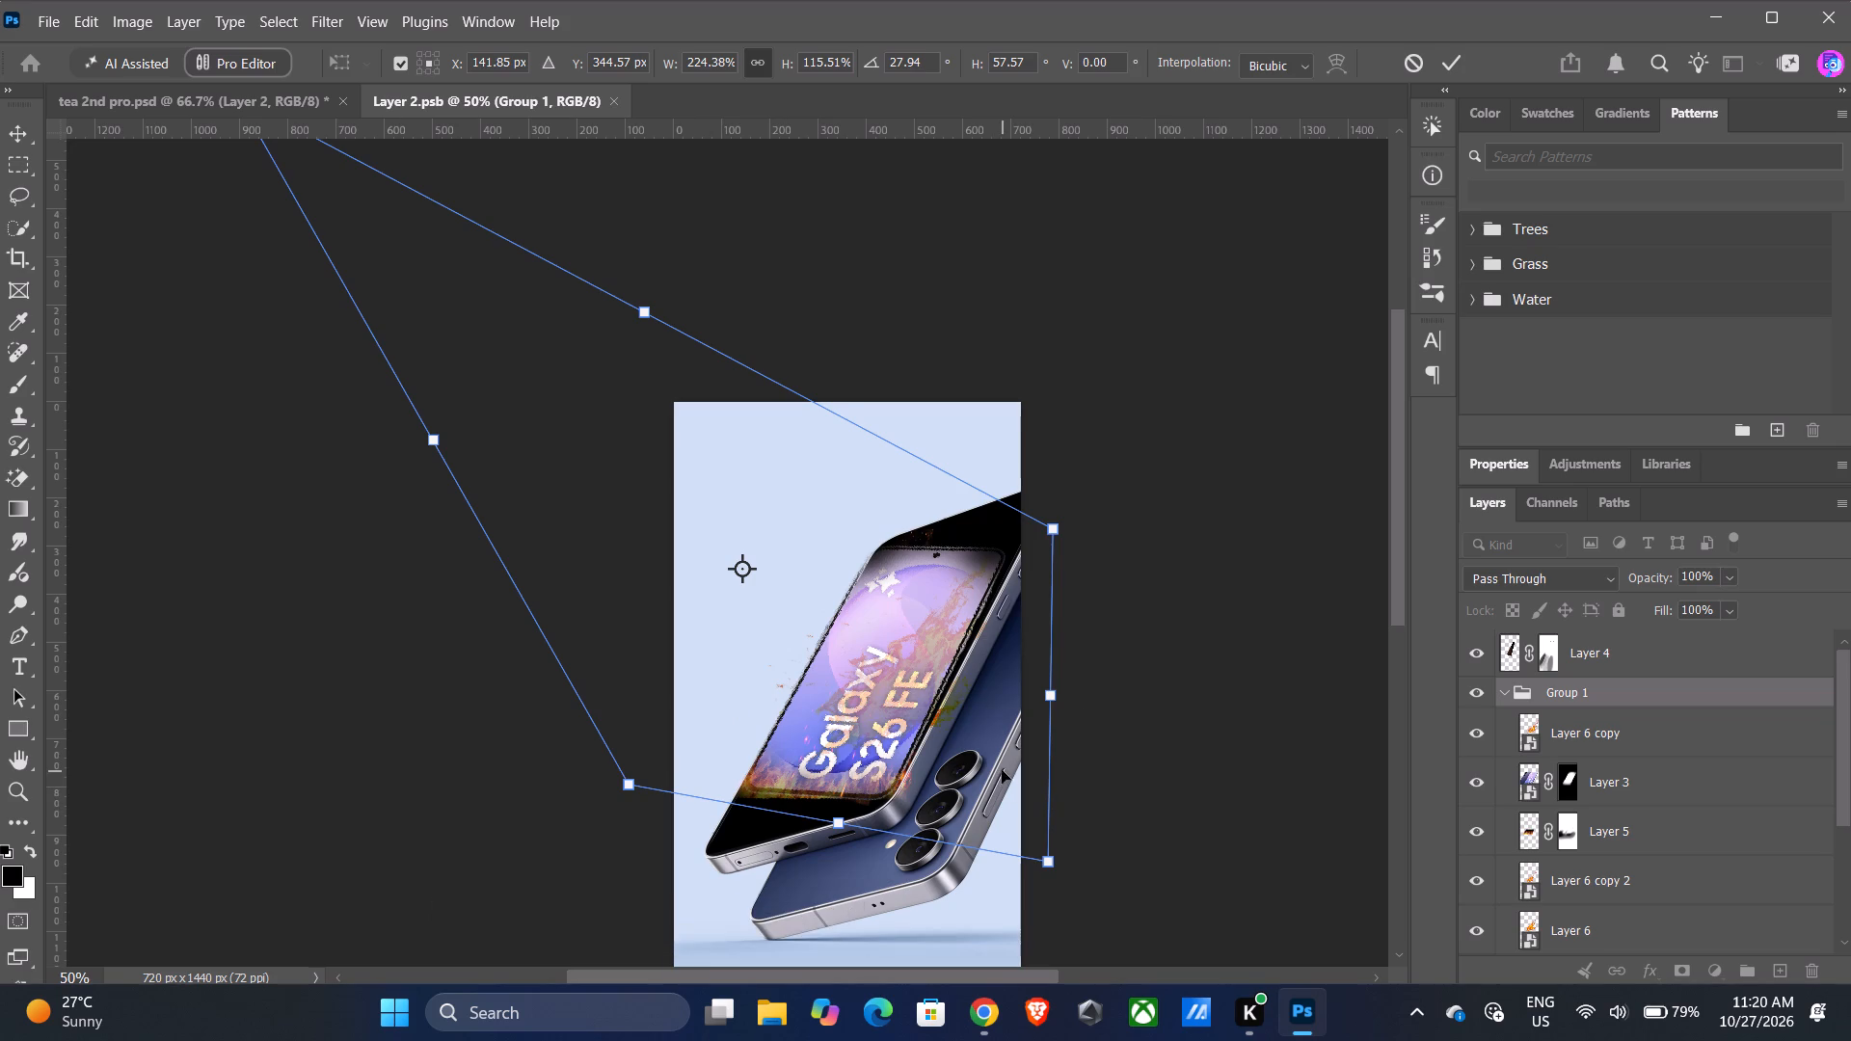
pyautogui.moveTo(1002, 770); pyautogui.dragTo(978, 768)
# Undo the recent rotations, moves and size reductions of Group 1, then apply its transform.
pyautogui.hotkey('ctrl', 'z')
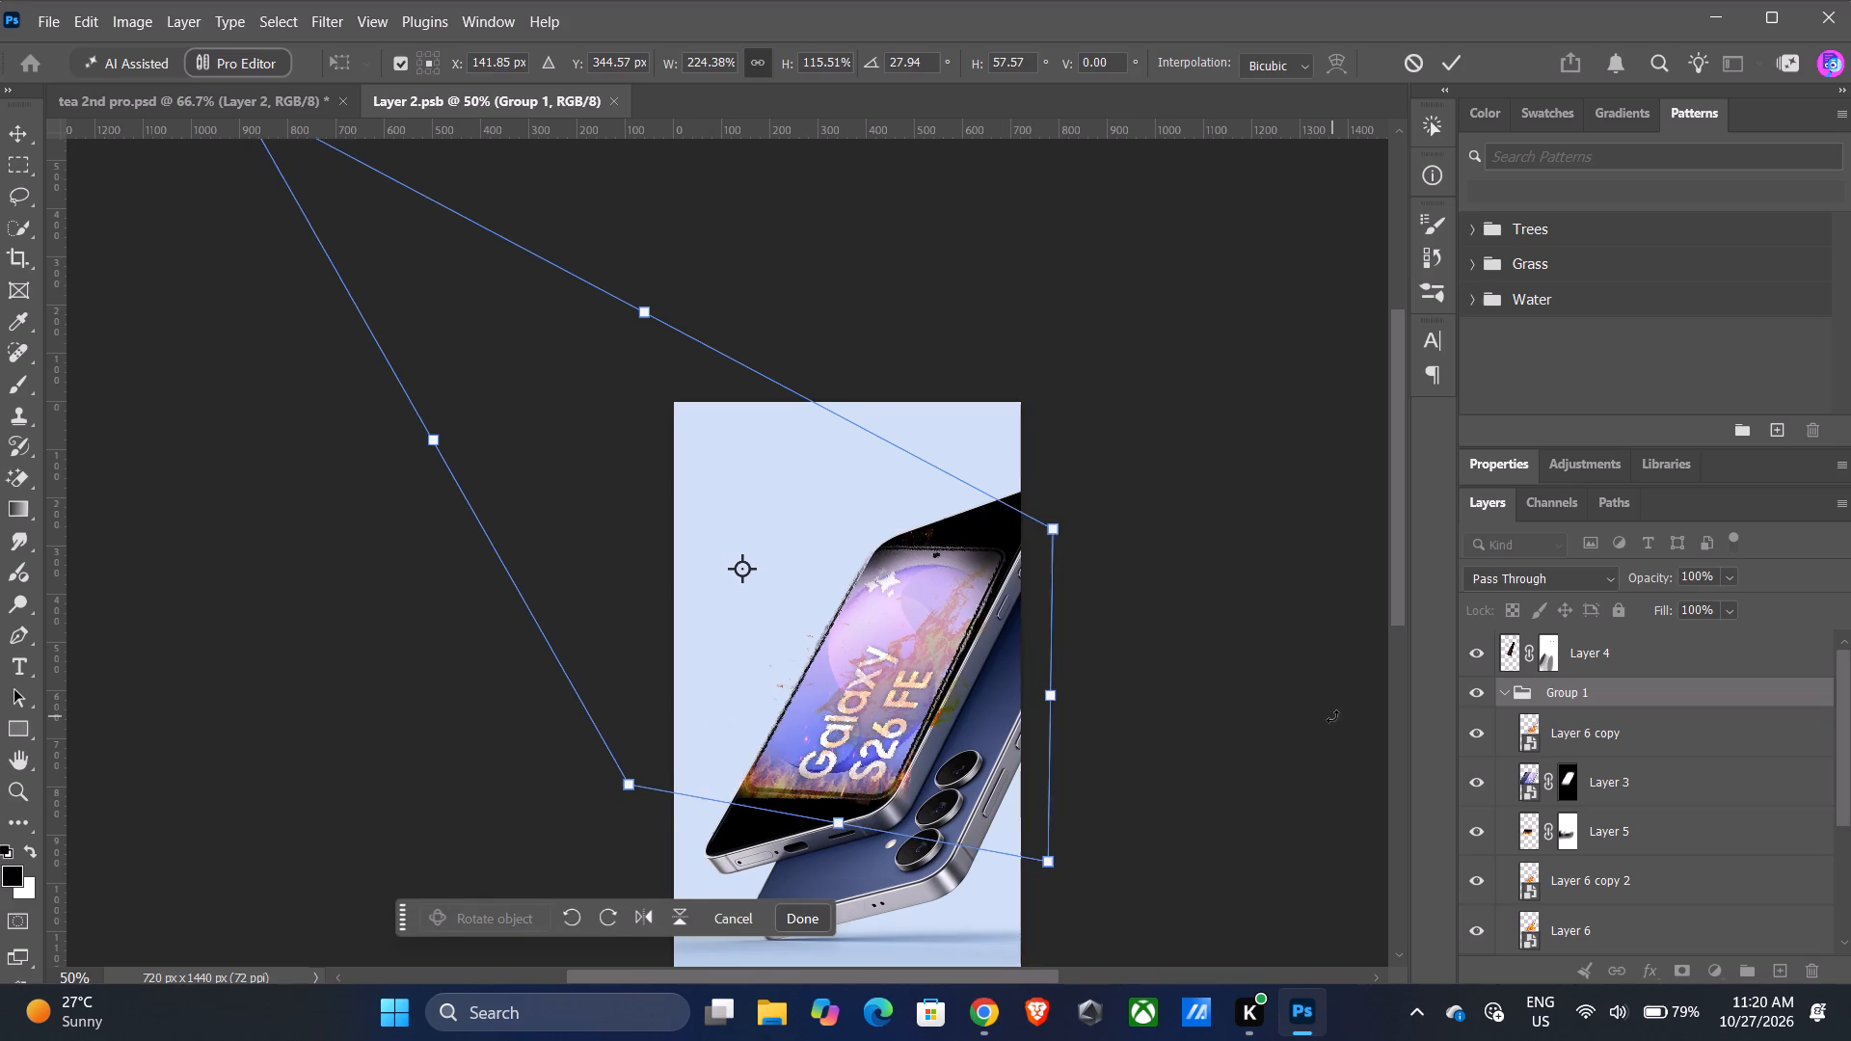
pyautogui.hotkey('ctrl', 'z')
pyautogui.hotkey('ctrl', 'z')
pyautogui.hotkey('ctrl', 'z')
pyautogui.hotkey('ctrl', 'z')
pyautogui.hotkey('ctrl', 'z')
pyautogui.hotkey('ctrl', 'z')
pyautogui.hotkey('ctrl', 'z')
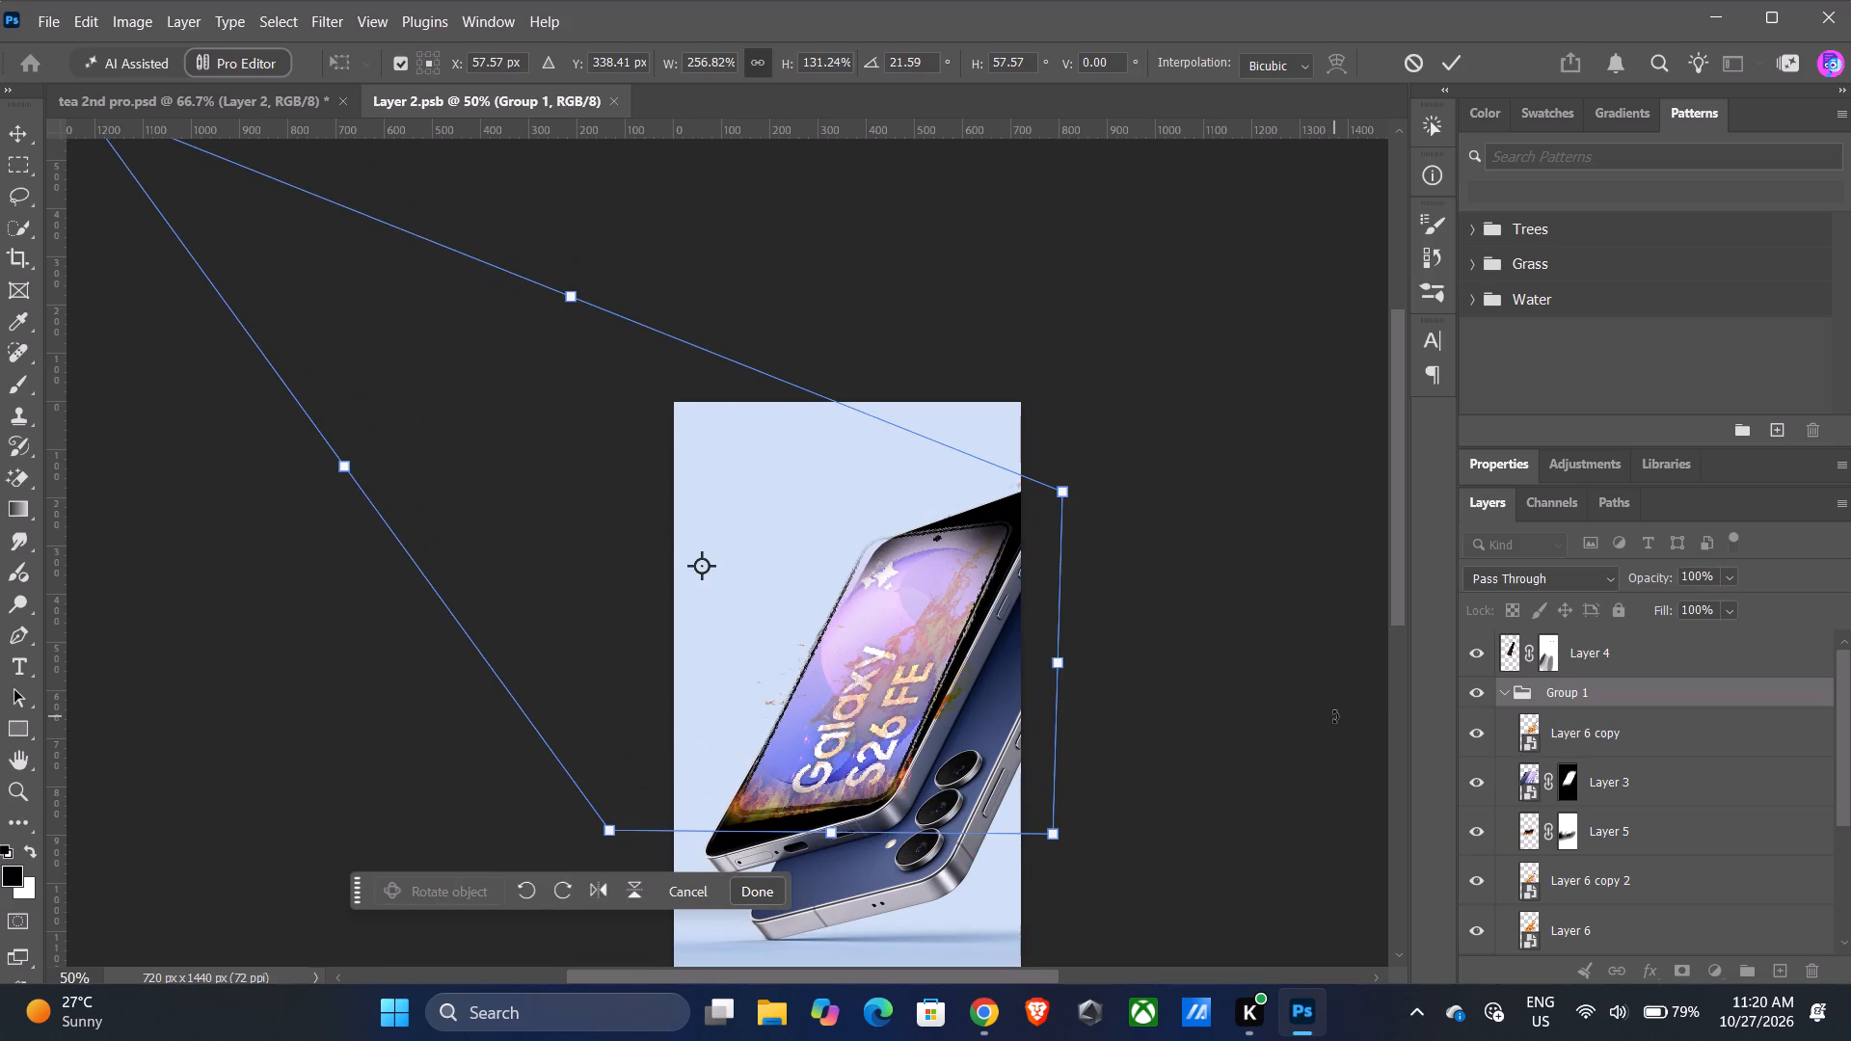
pyautogui.hotkey('ctrl', 'z')
pyautogui.hotkey('ctrl', 'z')
pyautogui.hotkey('ctrl', 'z')
pyautogui.hotkey('ctrl', 'z')
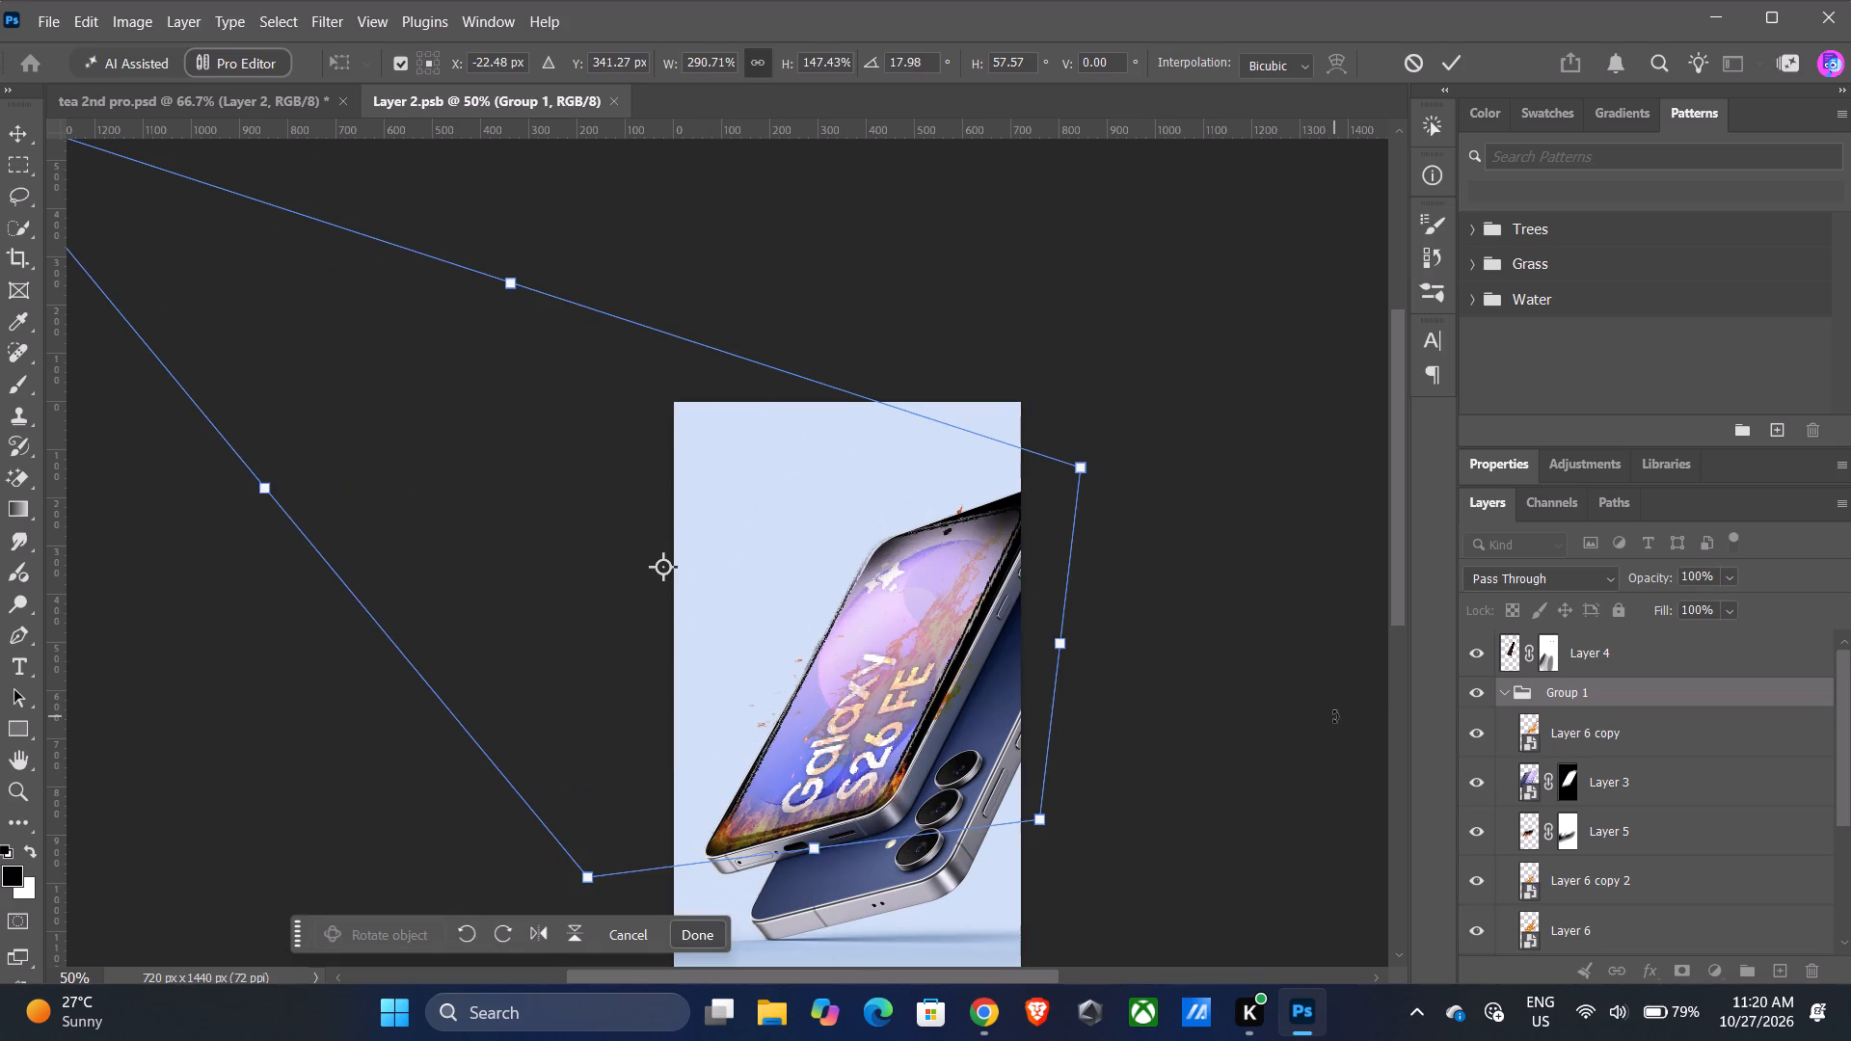
pyautogui.click(1316, 766)
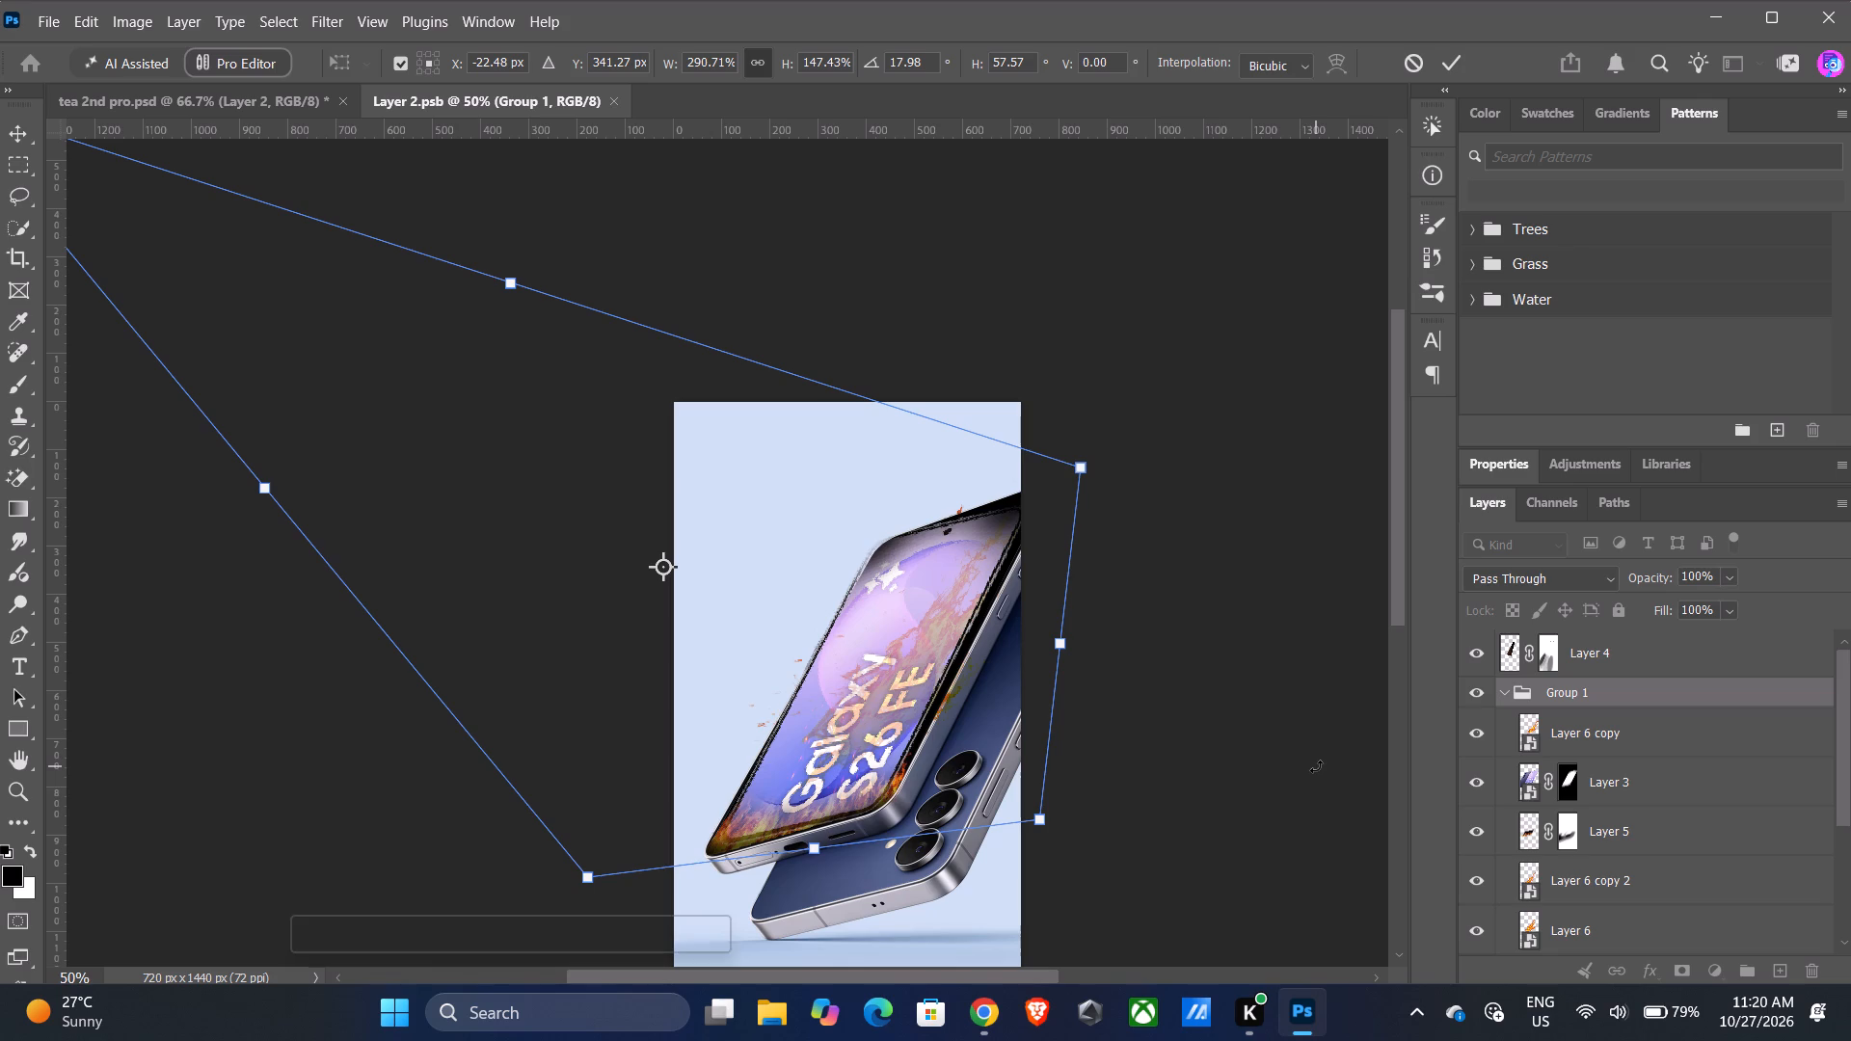
pyautogui.click(1309, 758)
# Copy the flame layer, Layer 5, from tea 2nd pro.psd and paste it above a new empty layer in Group 1 of Layer 2.psb.
pyautogui.click(180, 95)
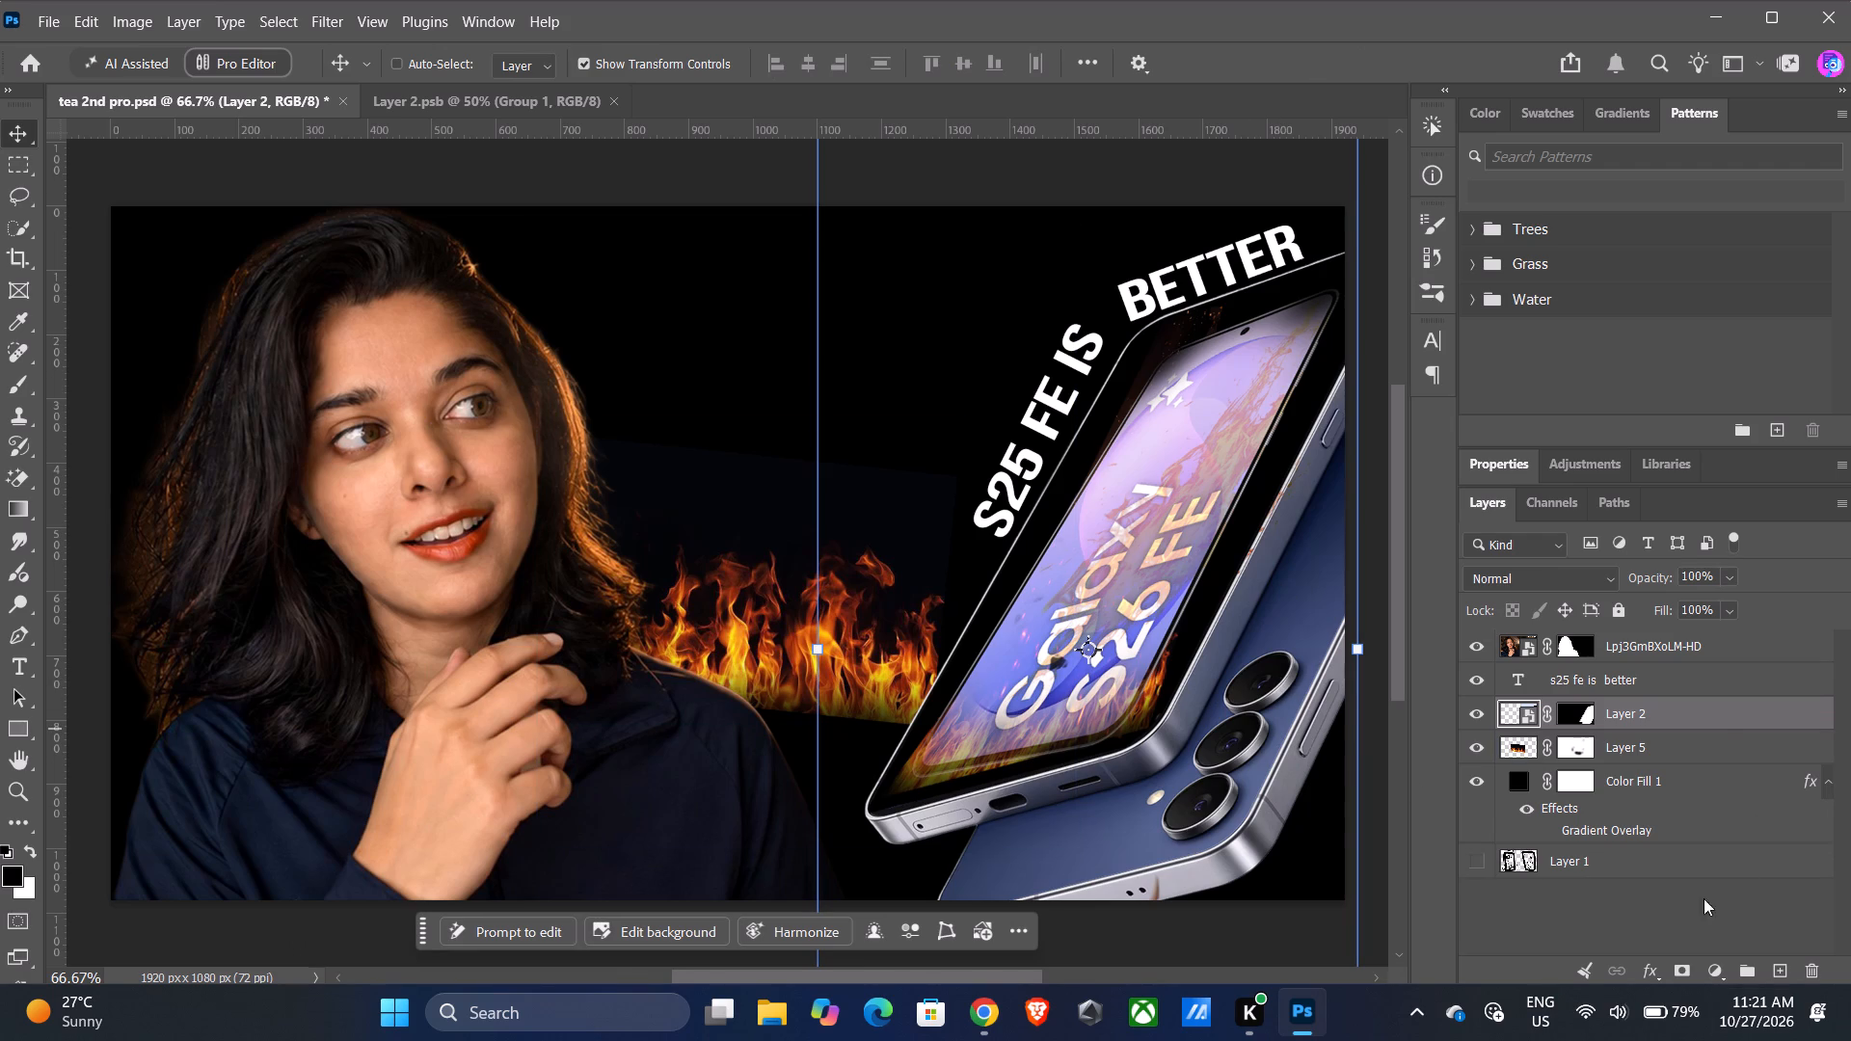
pyautogui.click(1682, 744)
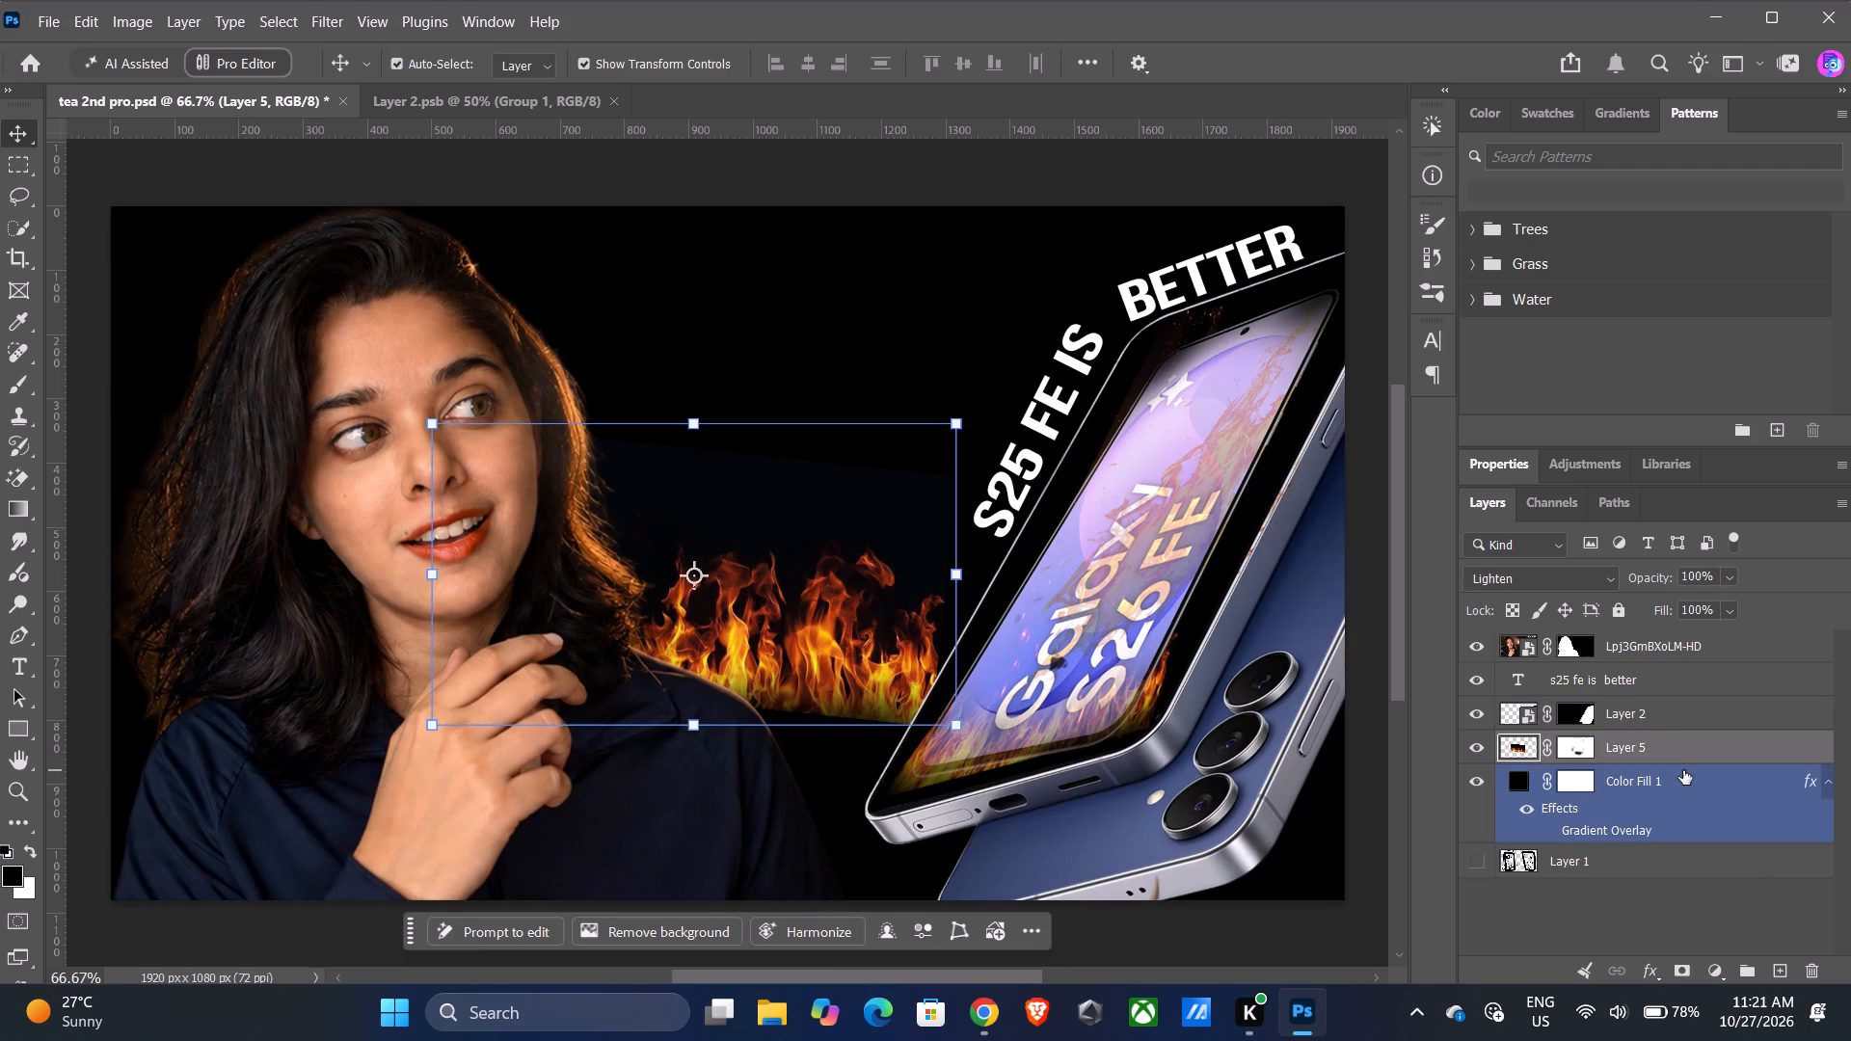
pyautogui.hotkey('ctrl', 'c')
pyautogui.click(474, 102)
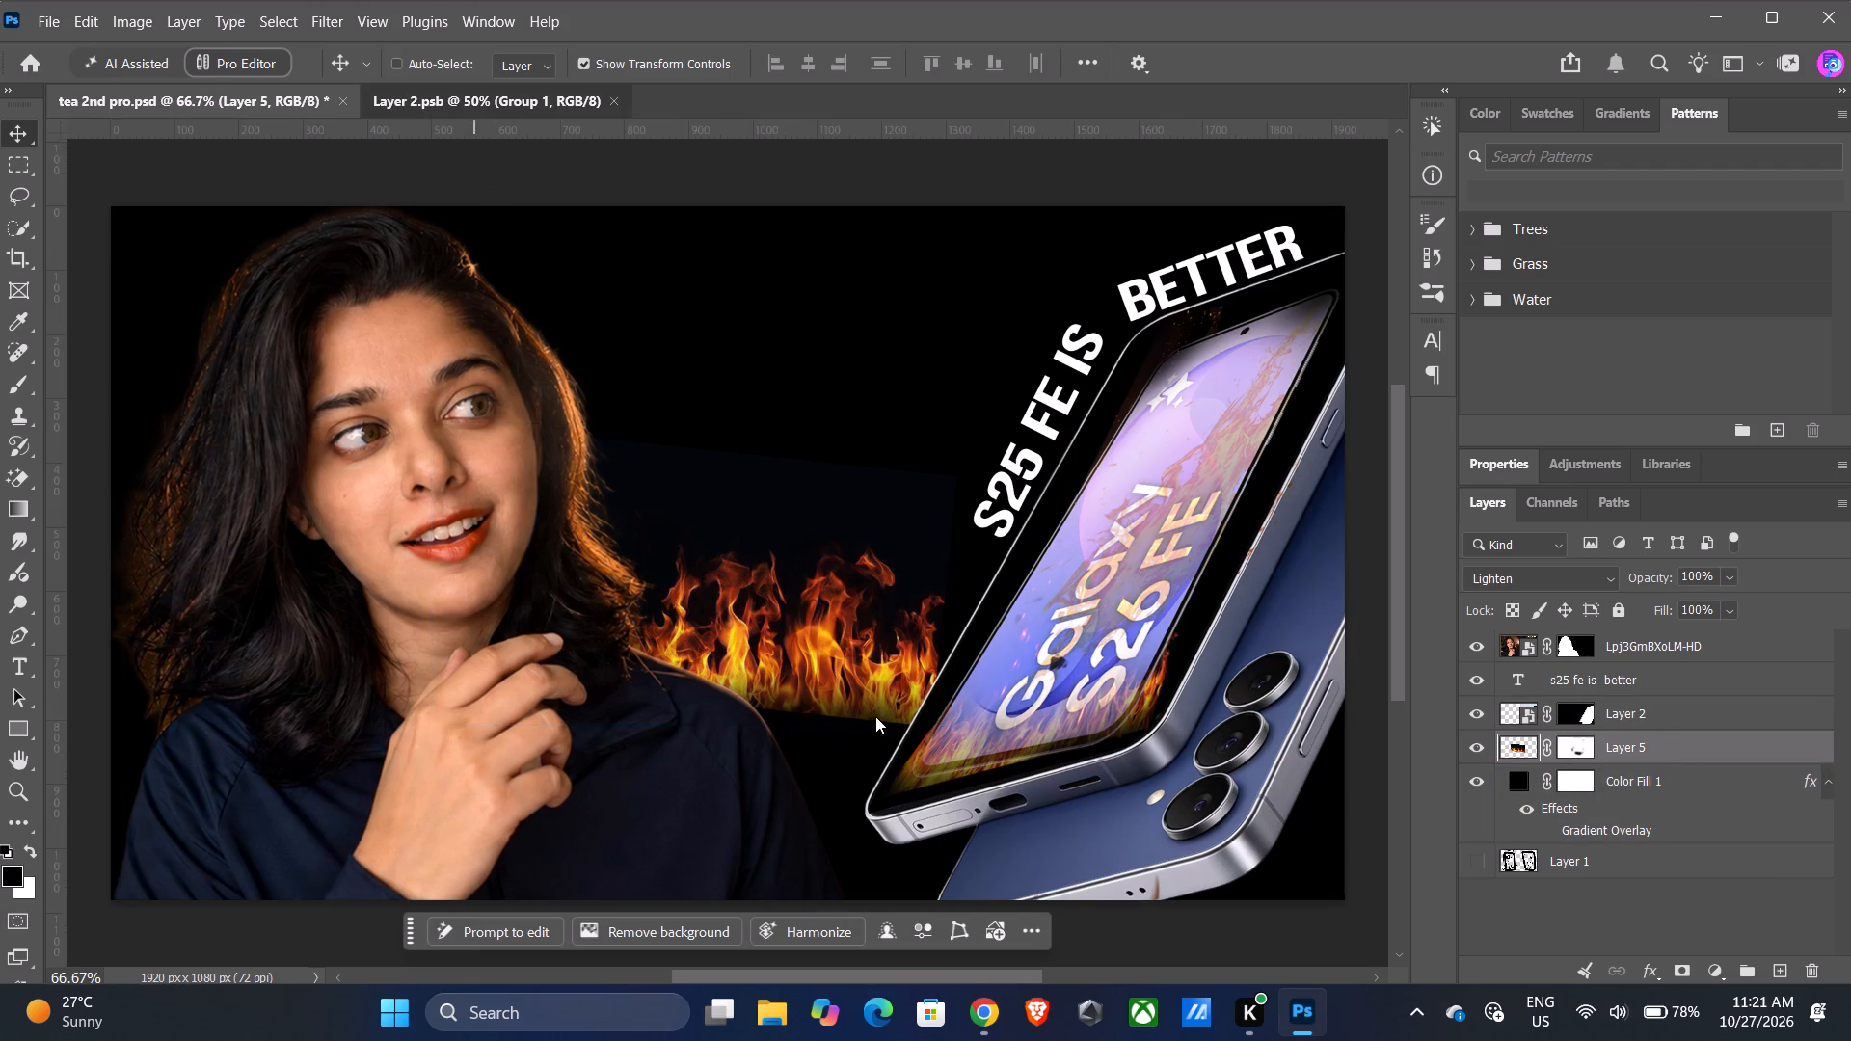
pyautogui.scroll(3, 1637, 793)
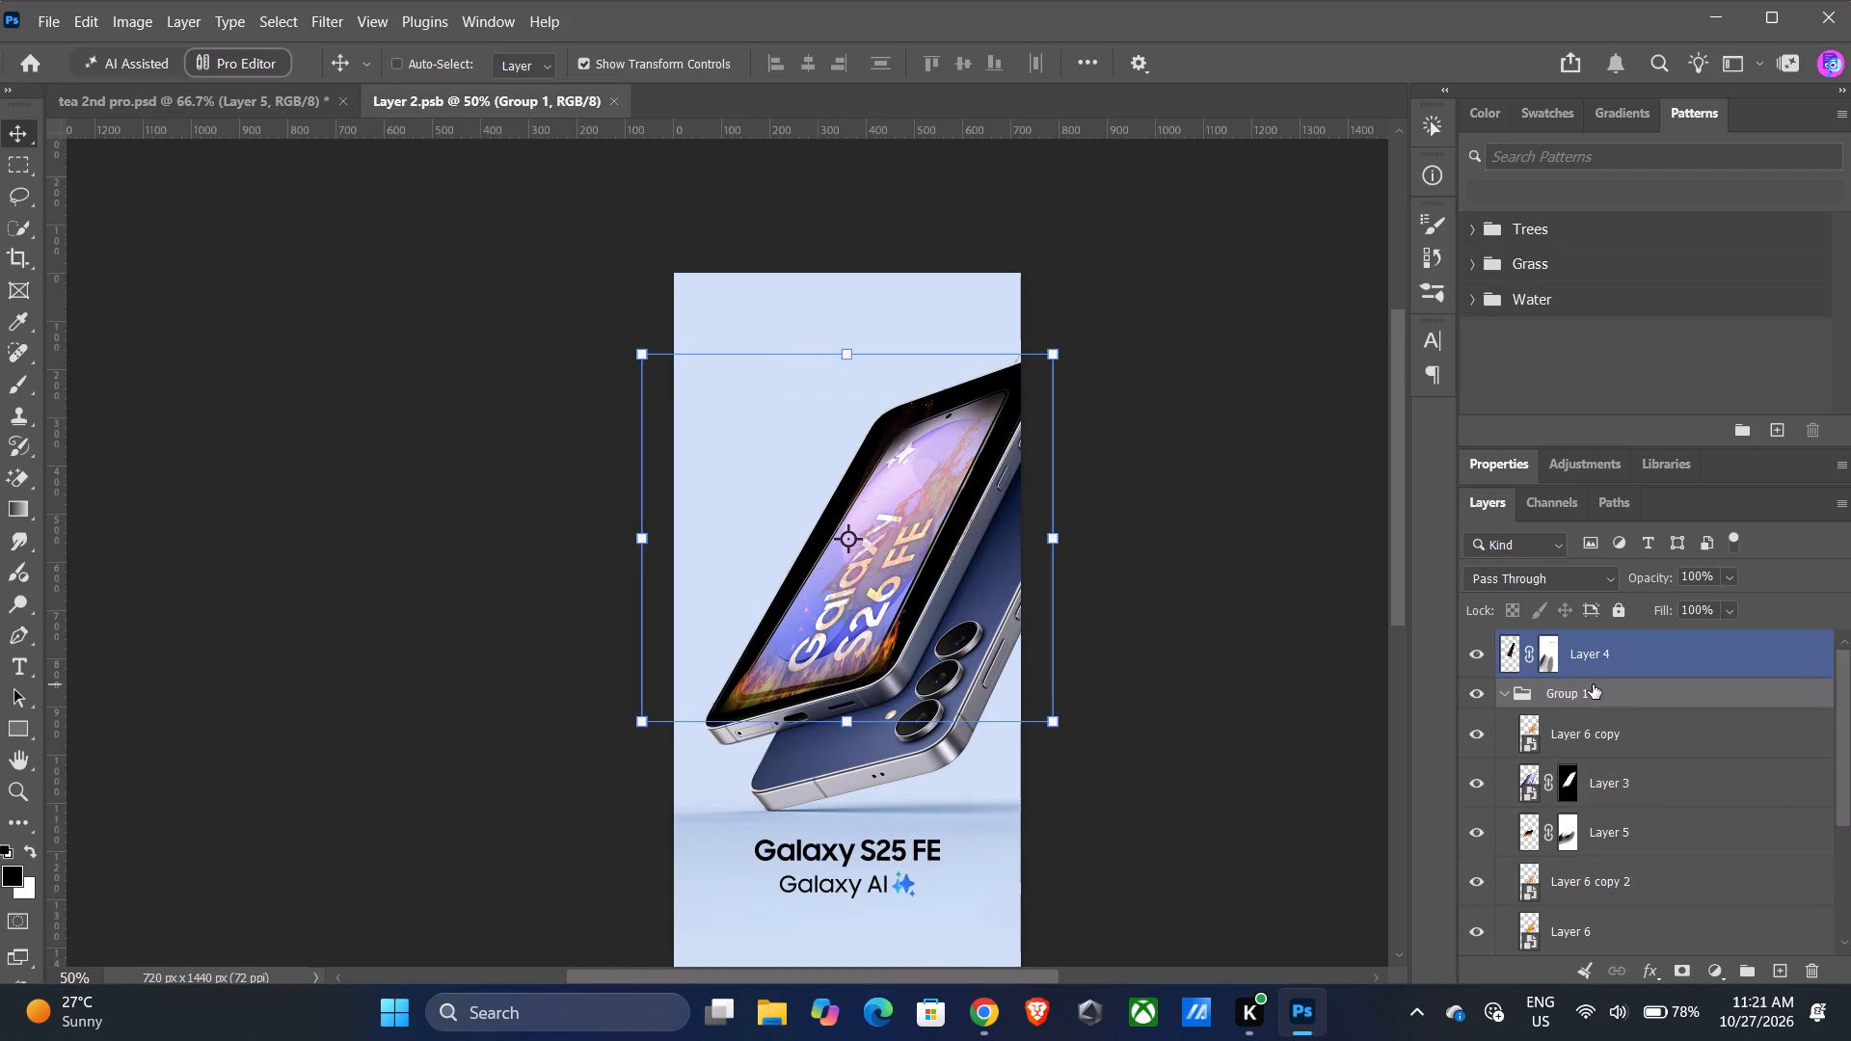
pyautogui.click(1796, 978)
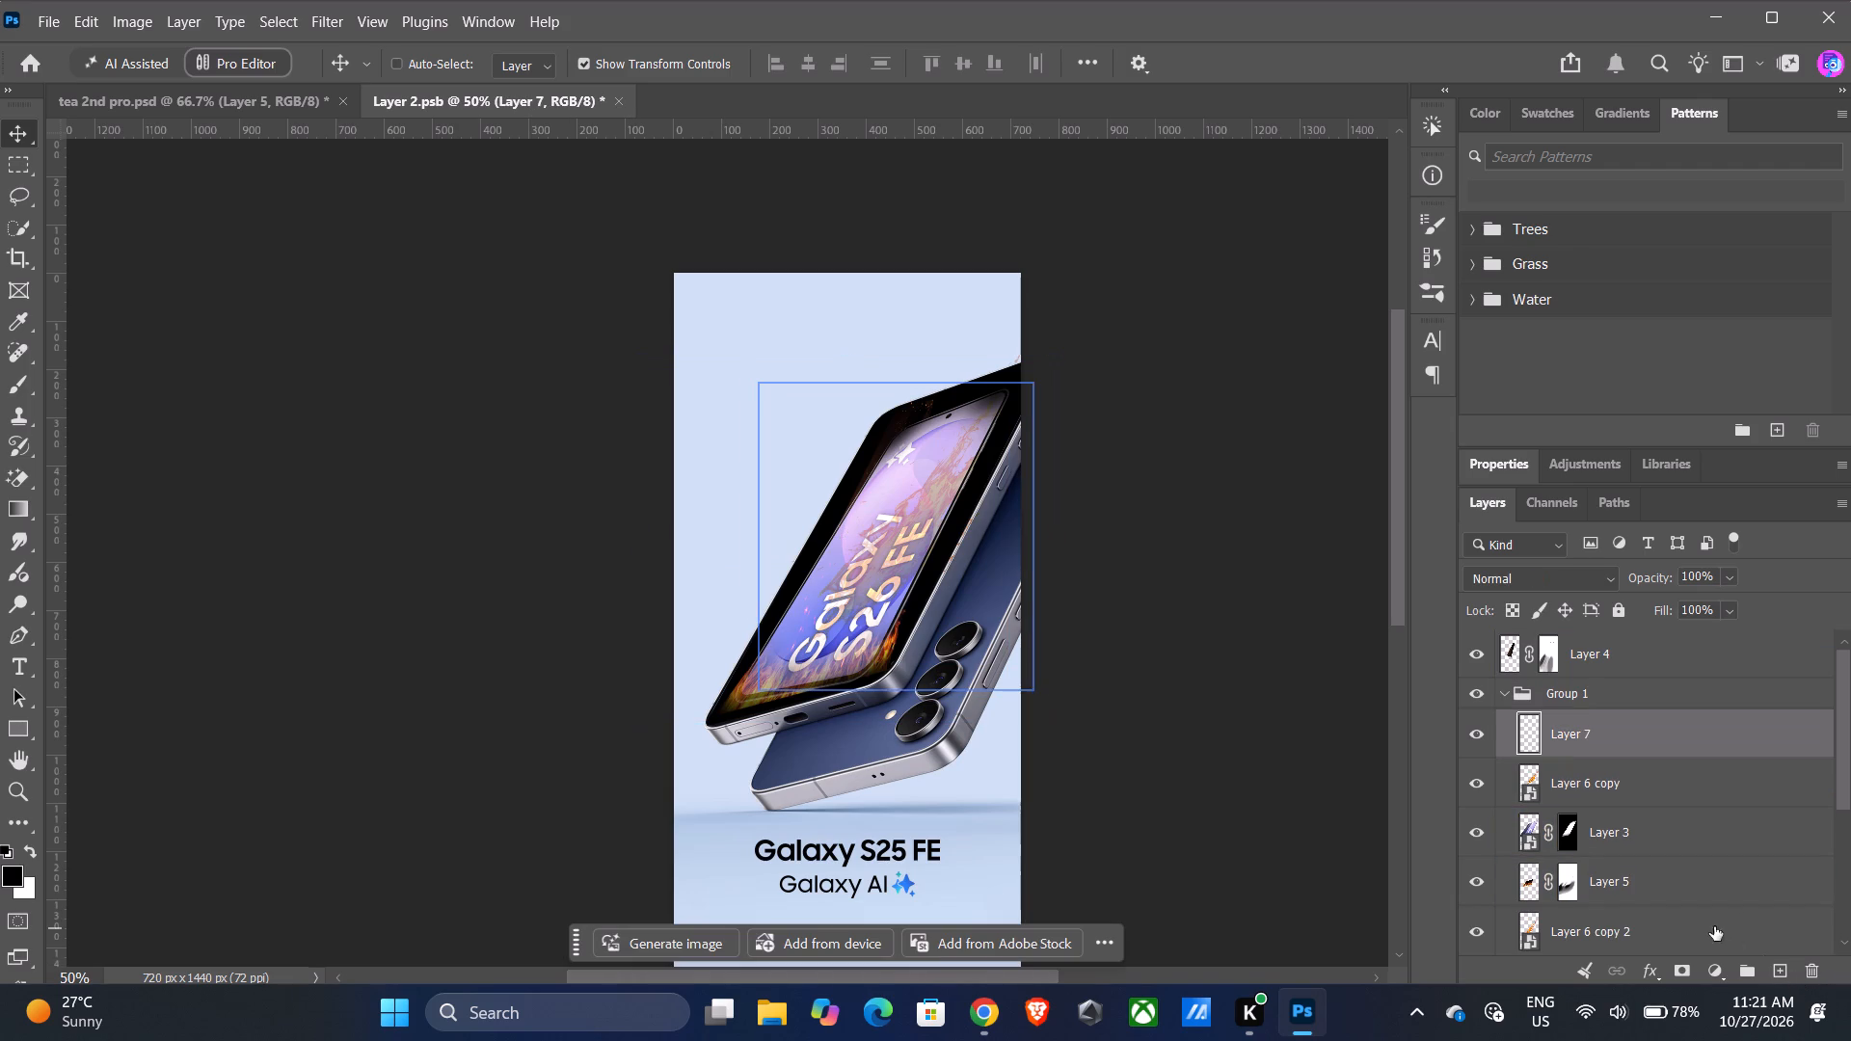
pyautogui.hotkey('ctrl', 'v')
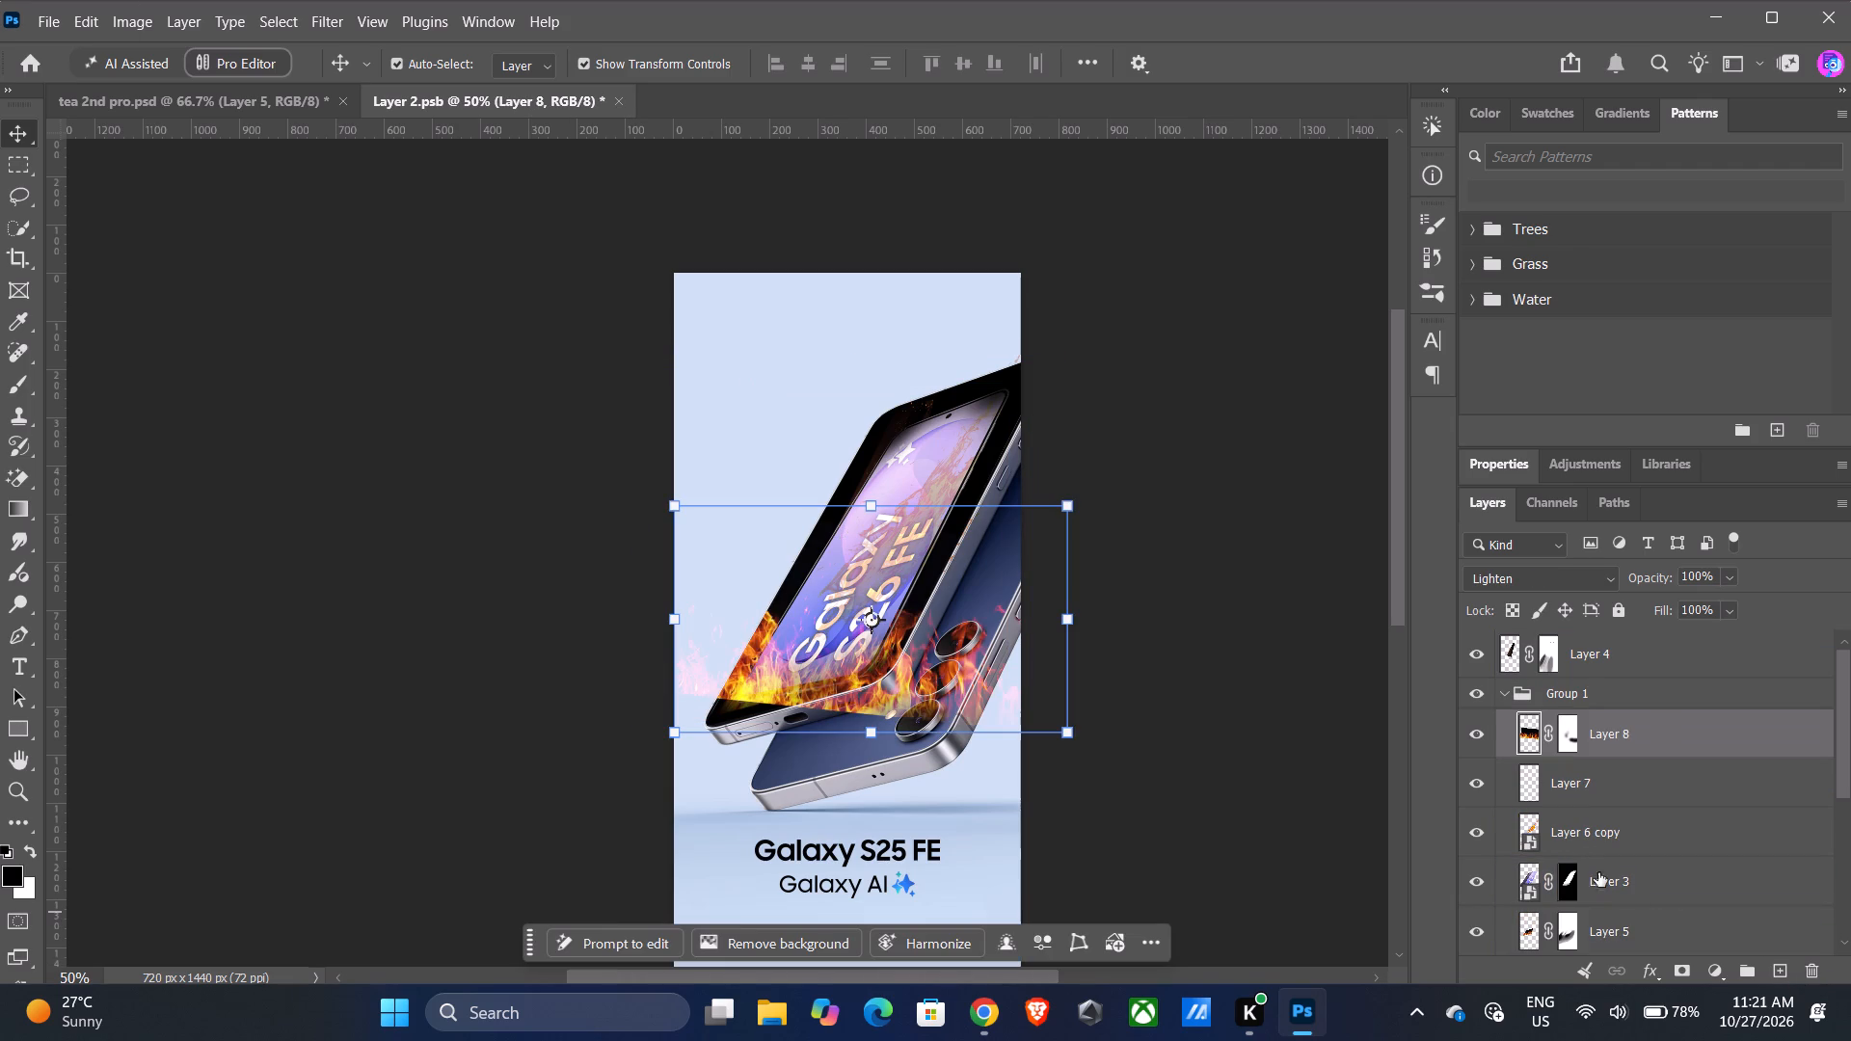
# Rotate the pasted flame layer to about 115° so the flames run along the black phone's long left edge.
pyautogui.moveTo(1093, 741); pyautogui.dragTo(1073, 760)
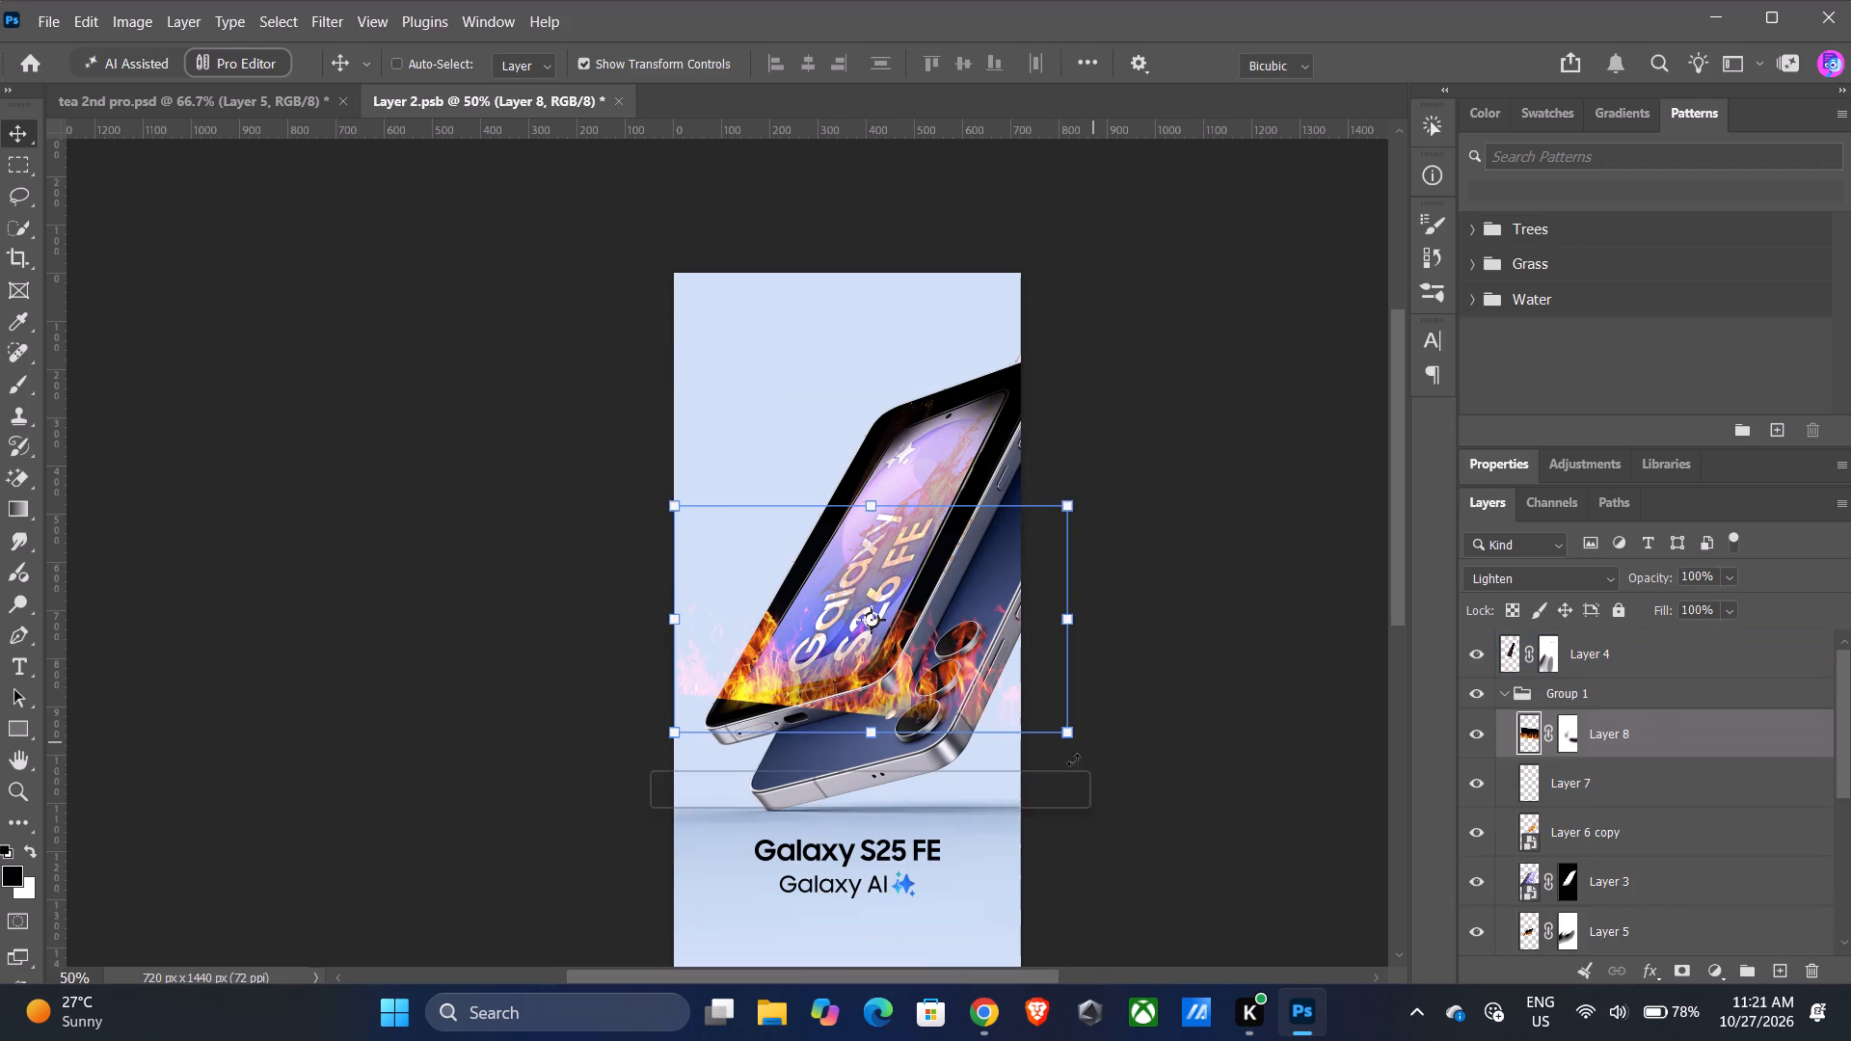
pyautogui.moveTo(1073, 760); pyautogui.dragTo(626, 802)
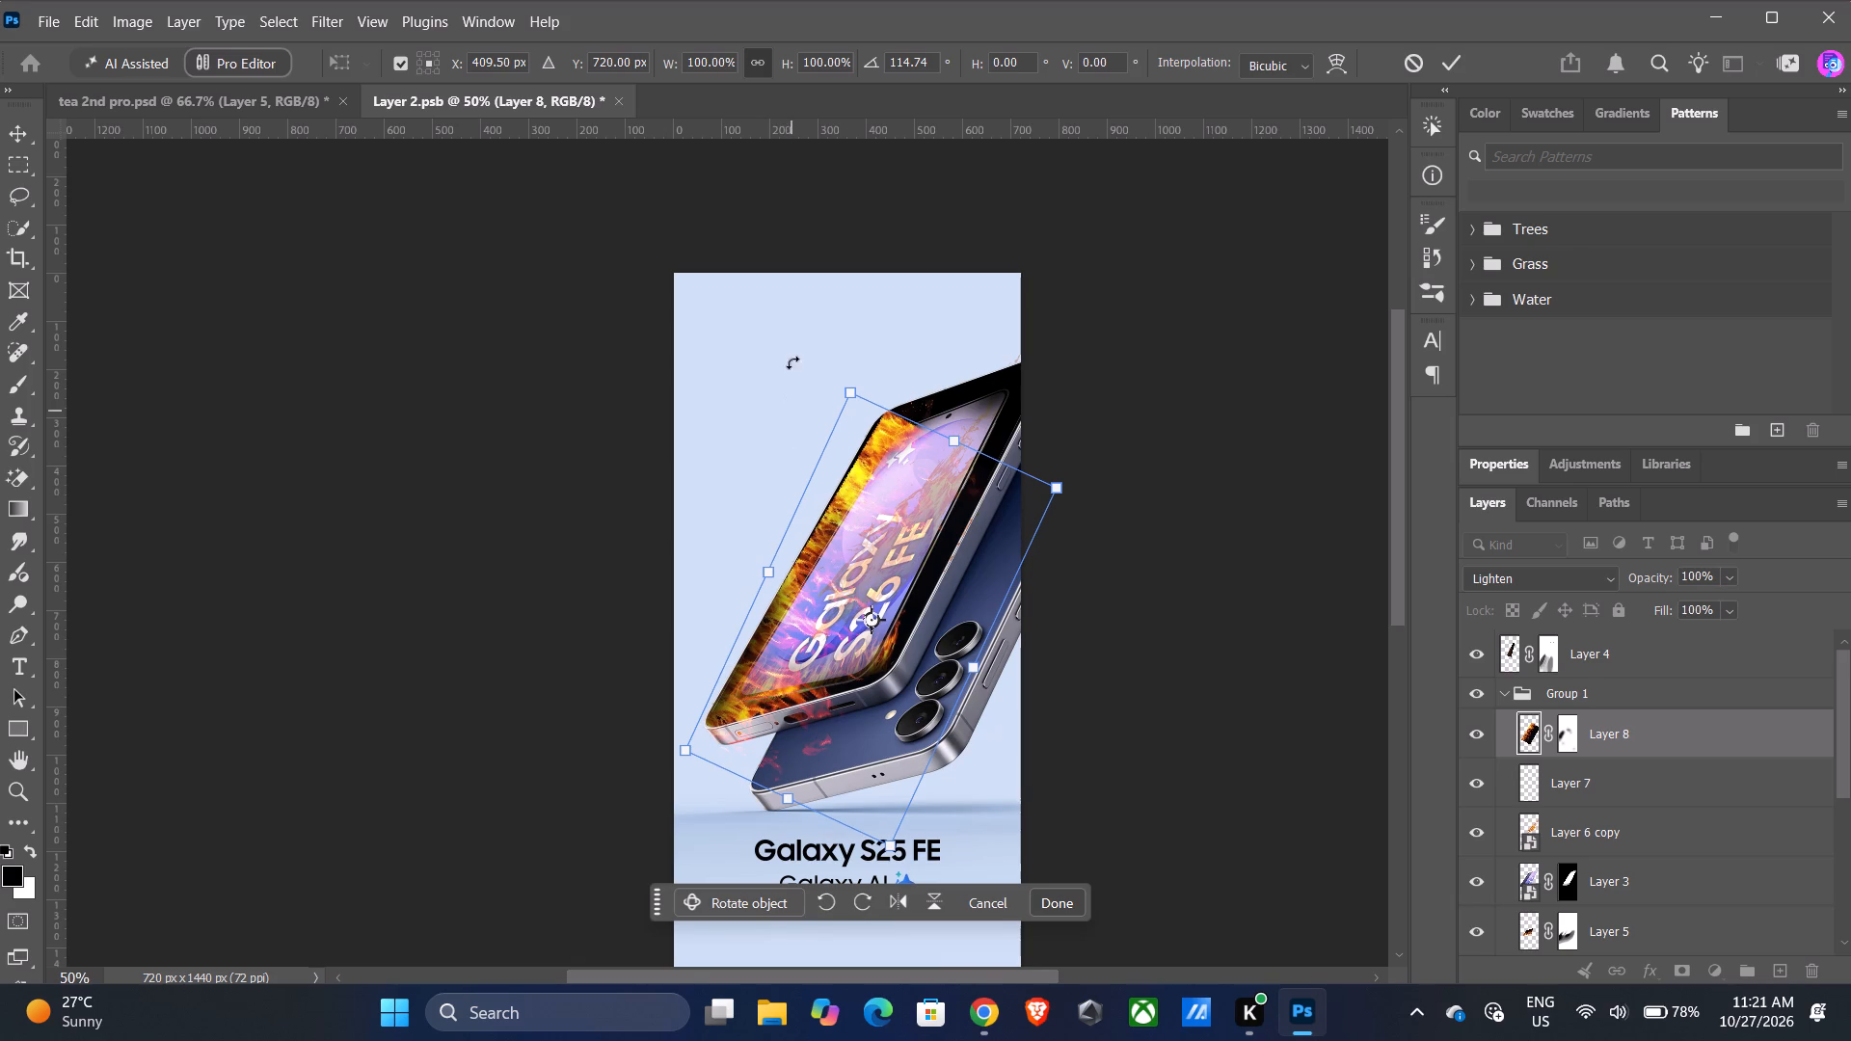
# Distort the pasted flame layer by pulling its upper-left and lower-left corners in to the phone's left edge.
pyautogui.keyDown('ctrl'); pyautogui.moveTo(849, 391); pyautogui.dragTo(854, 431); pyautogui.keyUp('ctrl')
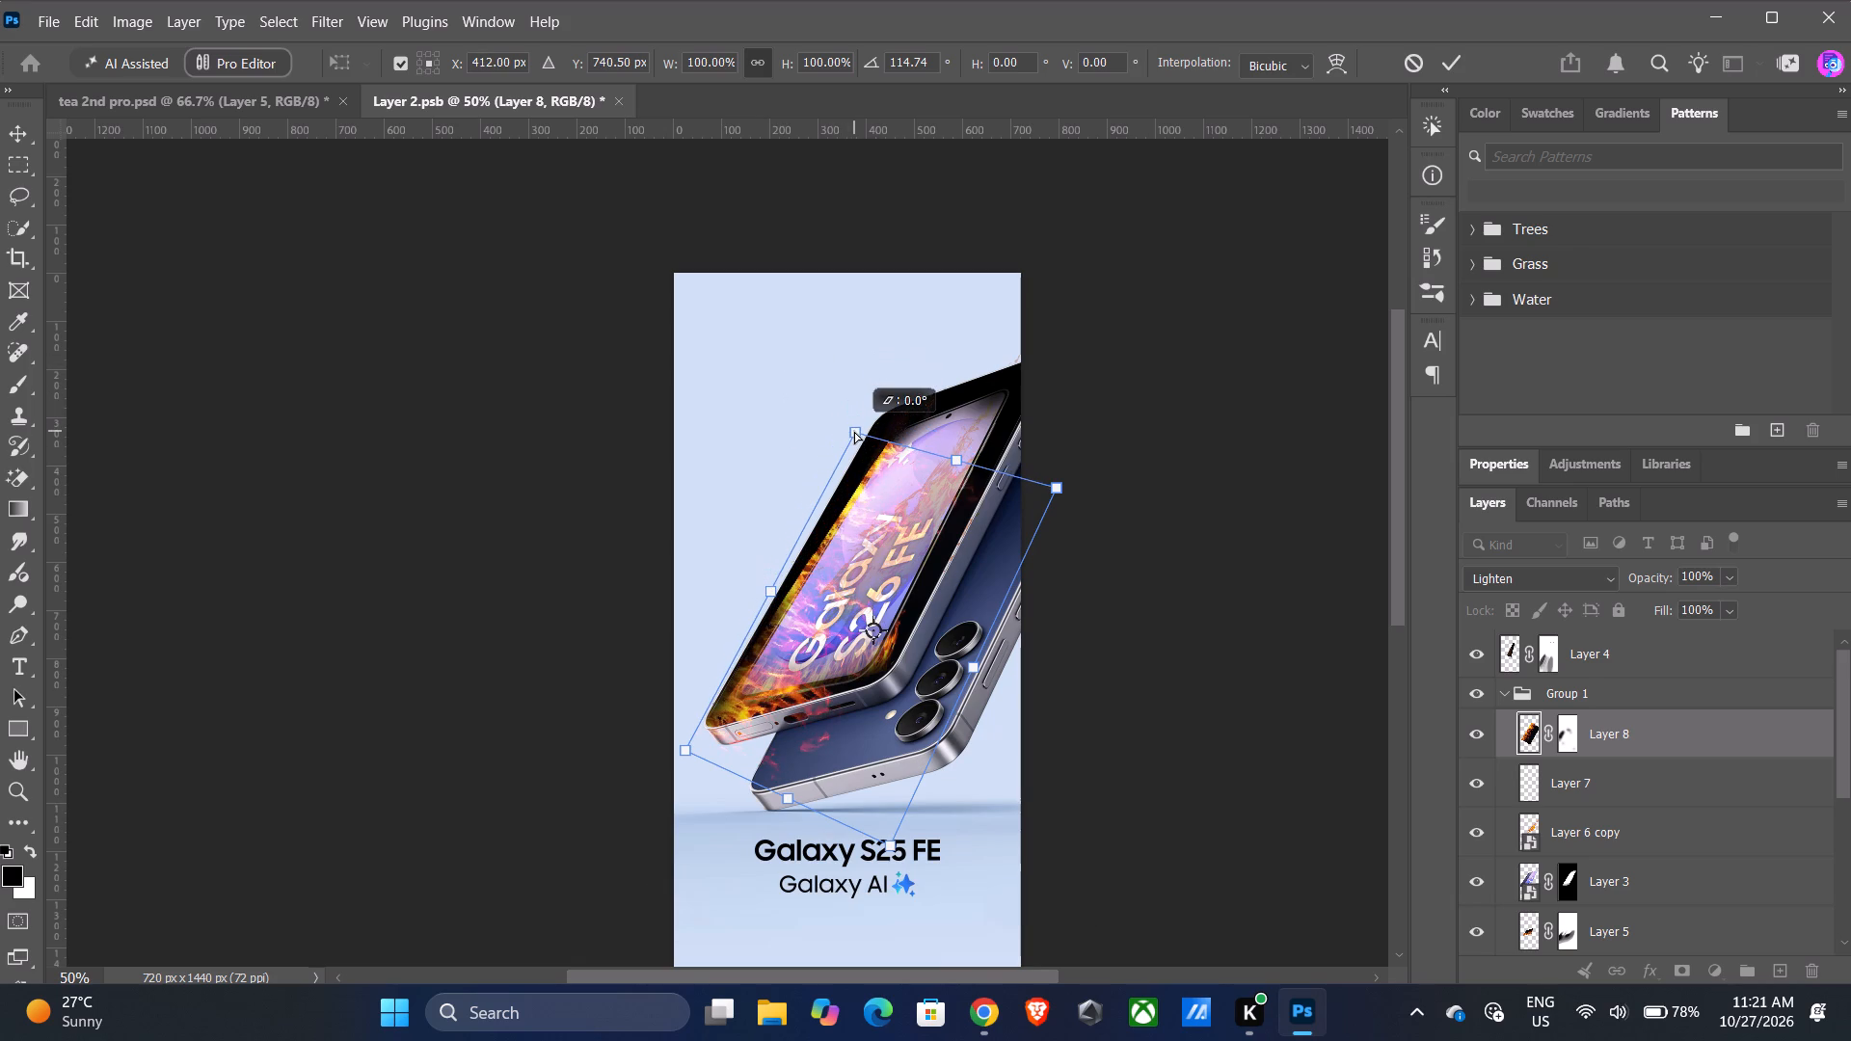
pyautogui.keyDown('ctrl'); pyautogui.moveTo(854, 431); pyautogui.dragTo(867, 412); pyautogui.keyUp('ctrl')
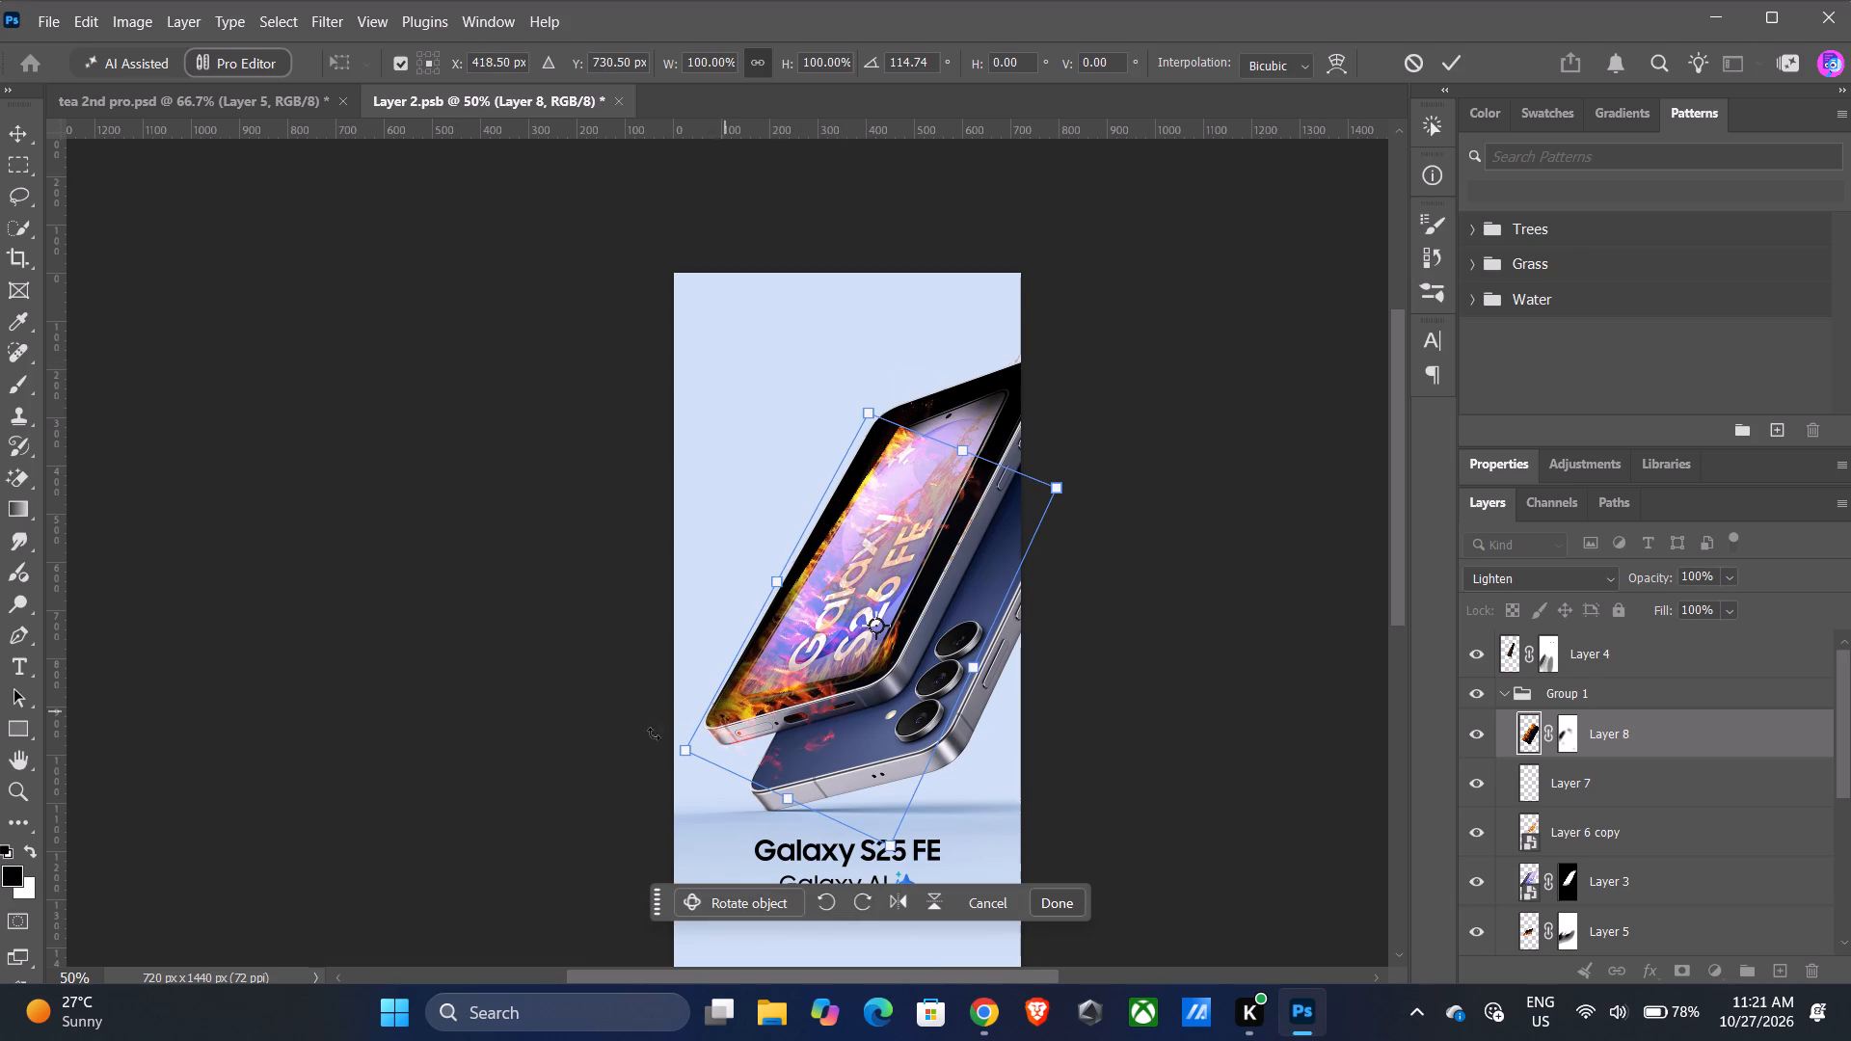
pyautogui.keyDown('ctrl'); pyautogui.moveTo(683, 749); pyautogui.dragTo(710, 723); pyautogui.keyUp('ctrl')
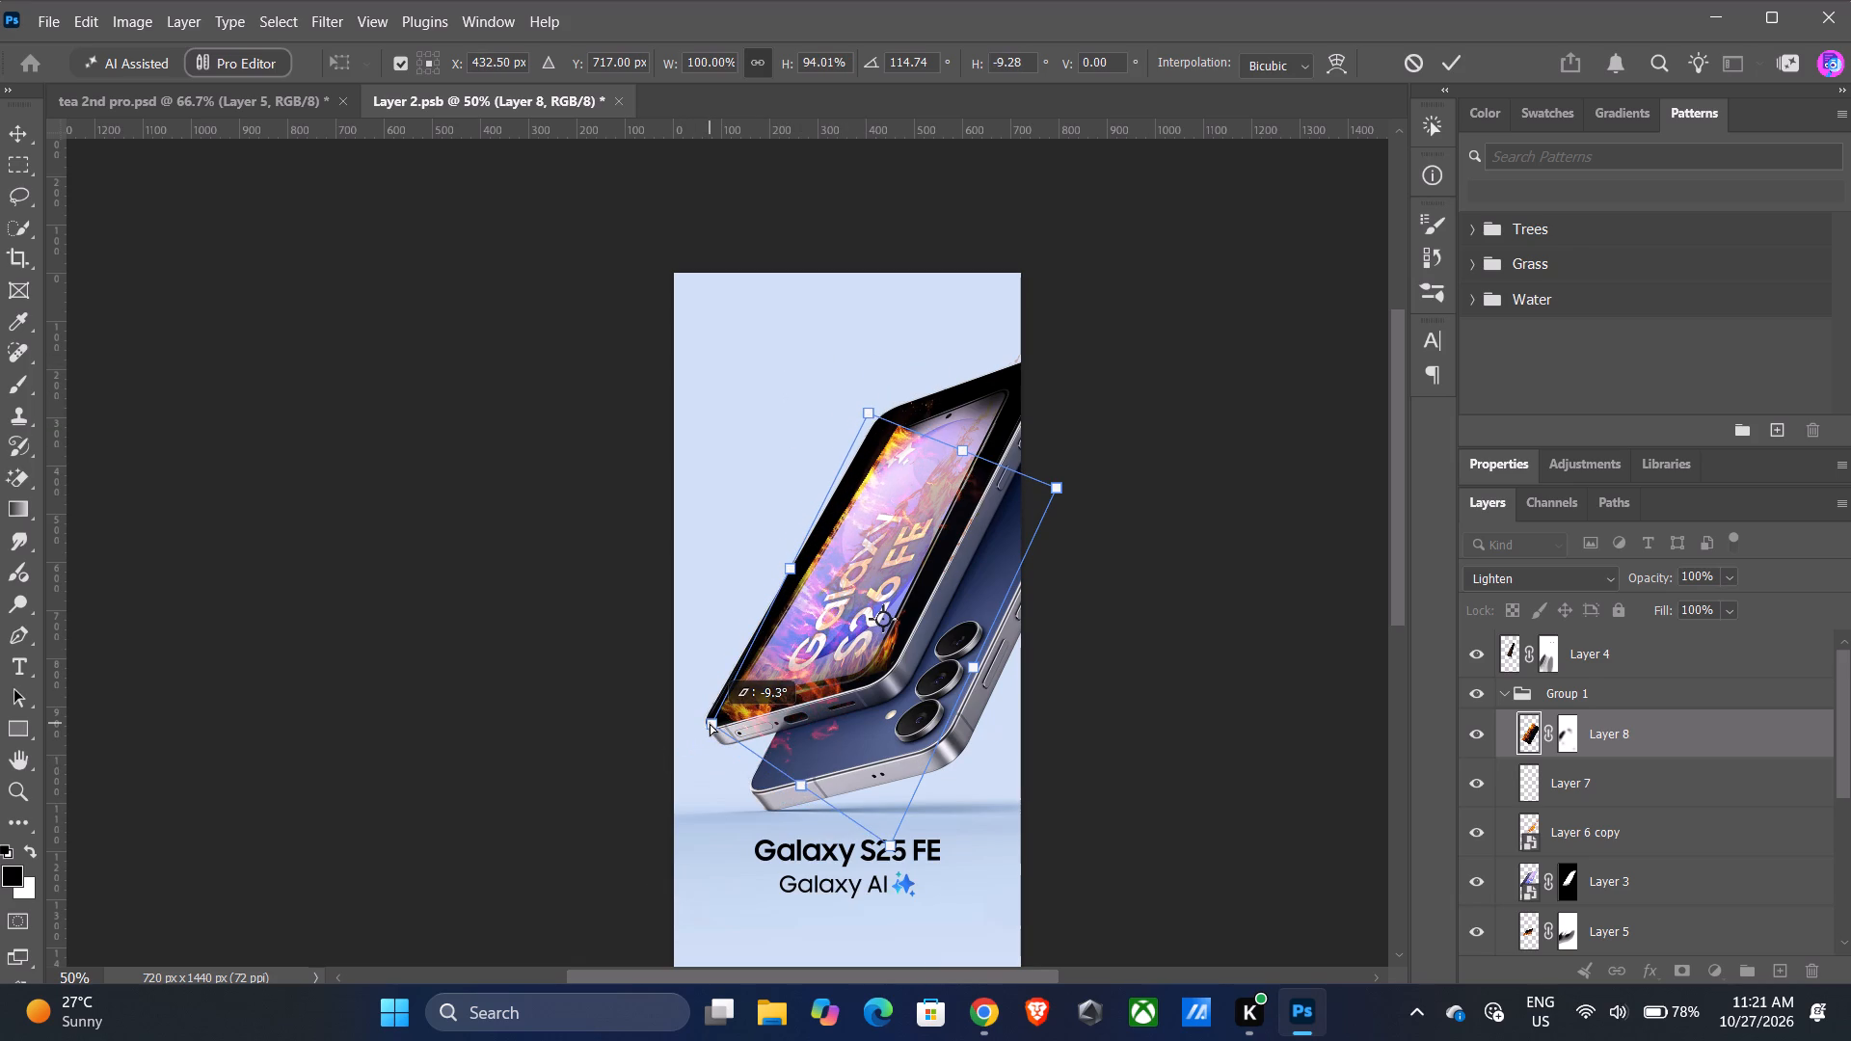
pyautogui.keyDown('ctrl'); pyautogui.moveTo(710, 723); pyautogui.dragTo(703, 725); pyautogui.keyUp('ctrl')
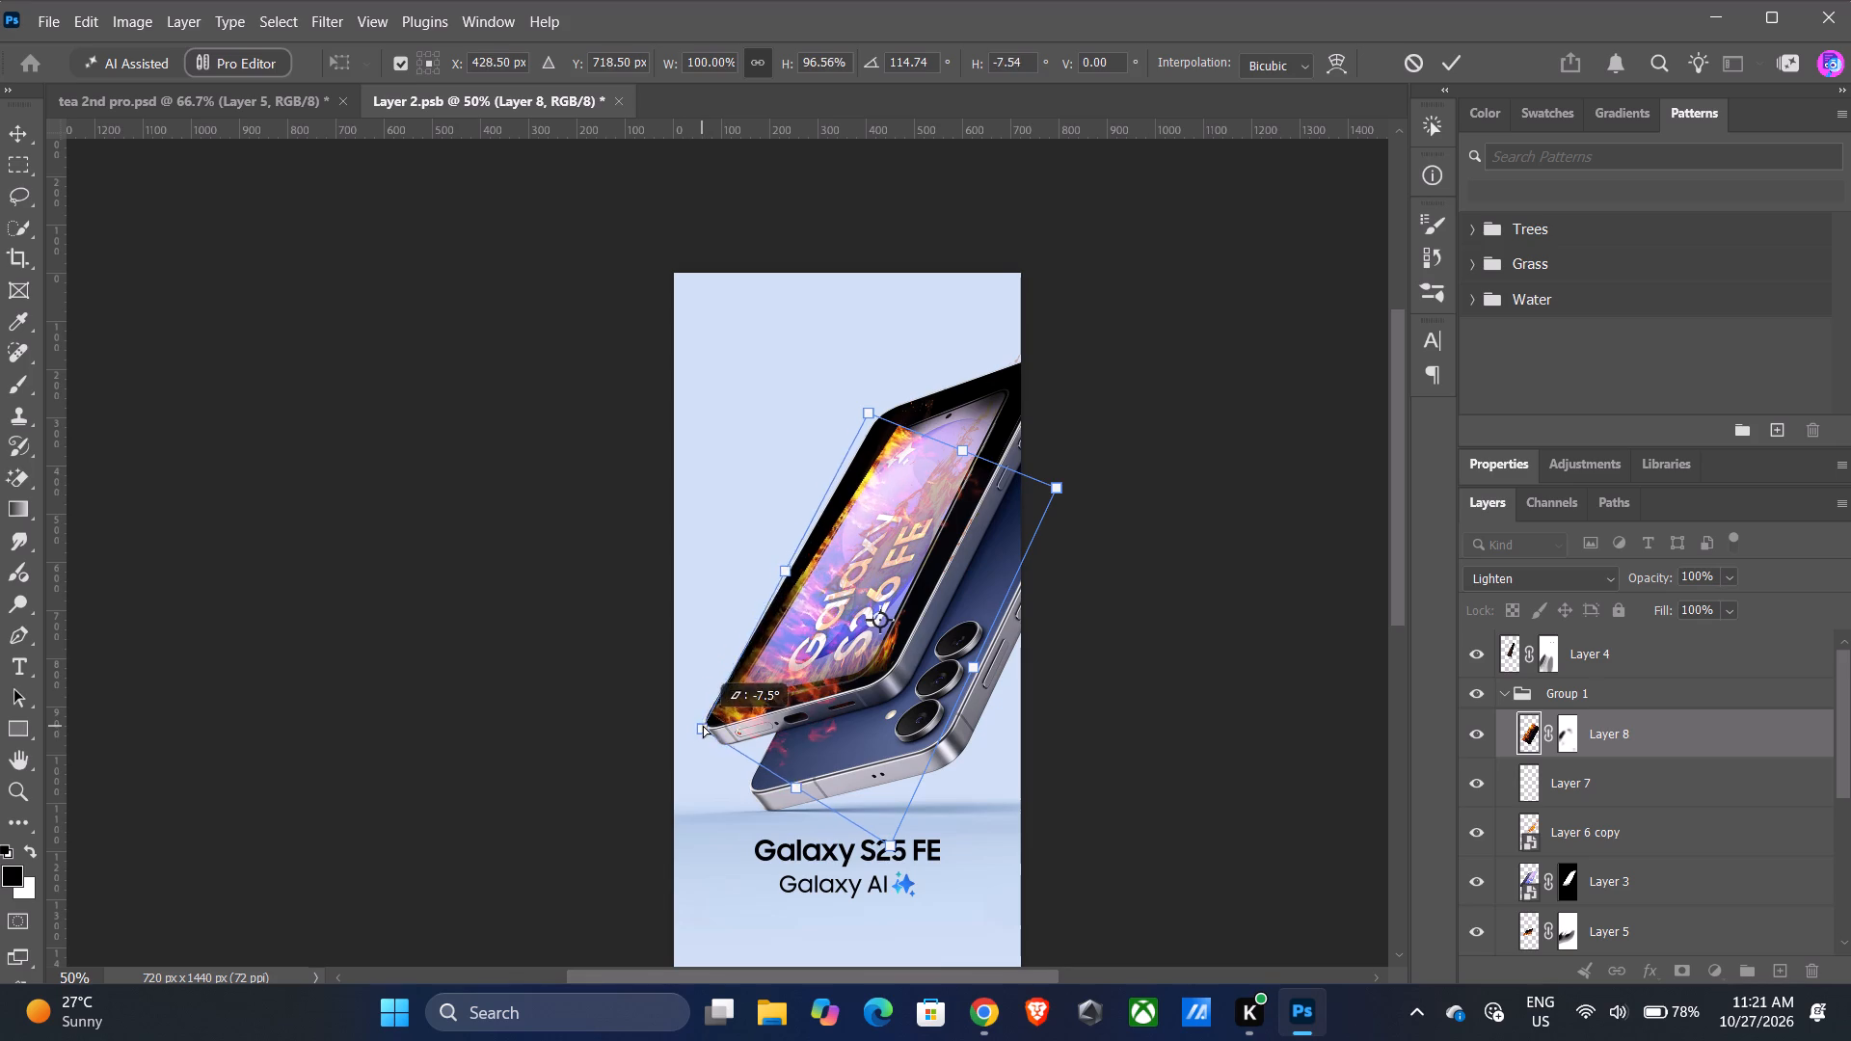
pyautogui.keyDown('ctrl'); pyautogui.moveTo(703, 725); pyautogui.dragTo(704, 723); pyautogui.keyUp('ctrl')
# Pull the flame layer's lower edge and both lower corners up to the bottom end of the phone screen.
pyautogui.keyDown('ctrl'); pyautogui.moveTo(800, 787); pyautogui.dragTo(809, 741); pyautogui.keyUp('ctrl')
pyautogui.keyDown('ctrl'); pyautogui.moveTo(899, 799); pyautogui.dragTo(895, 720); pyautogui.keyUp('ctrl')
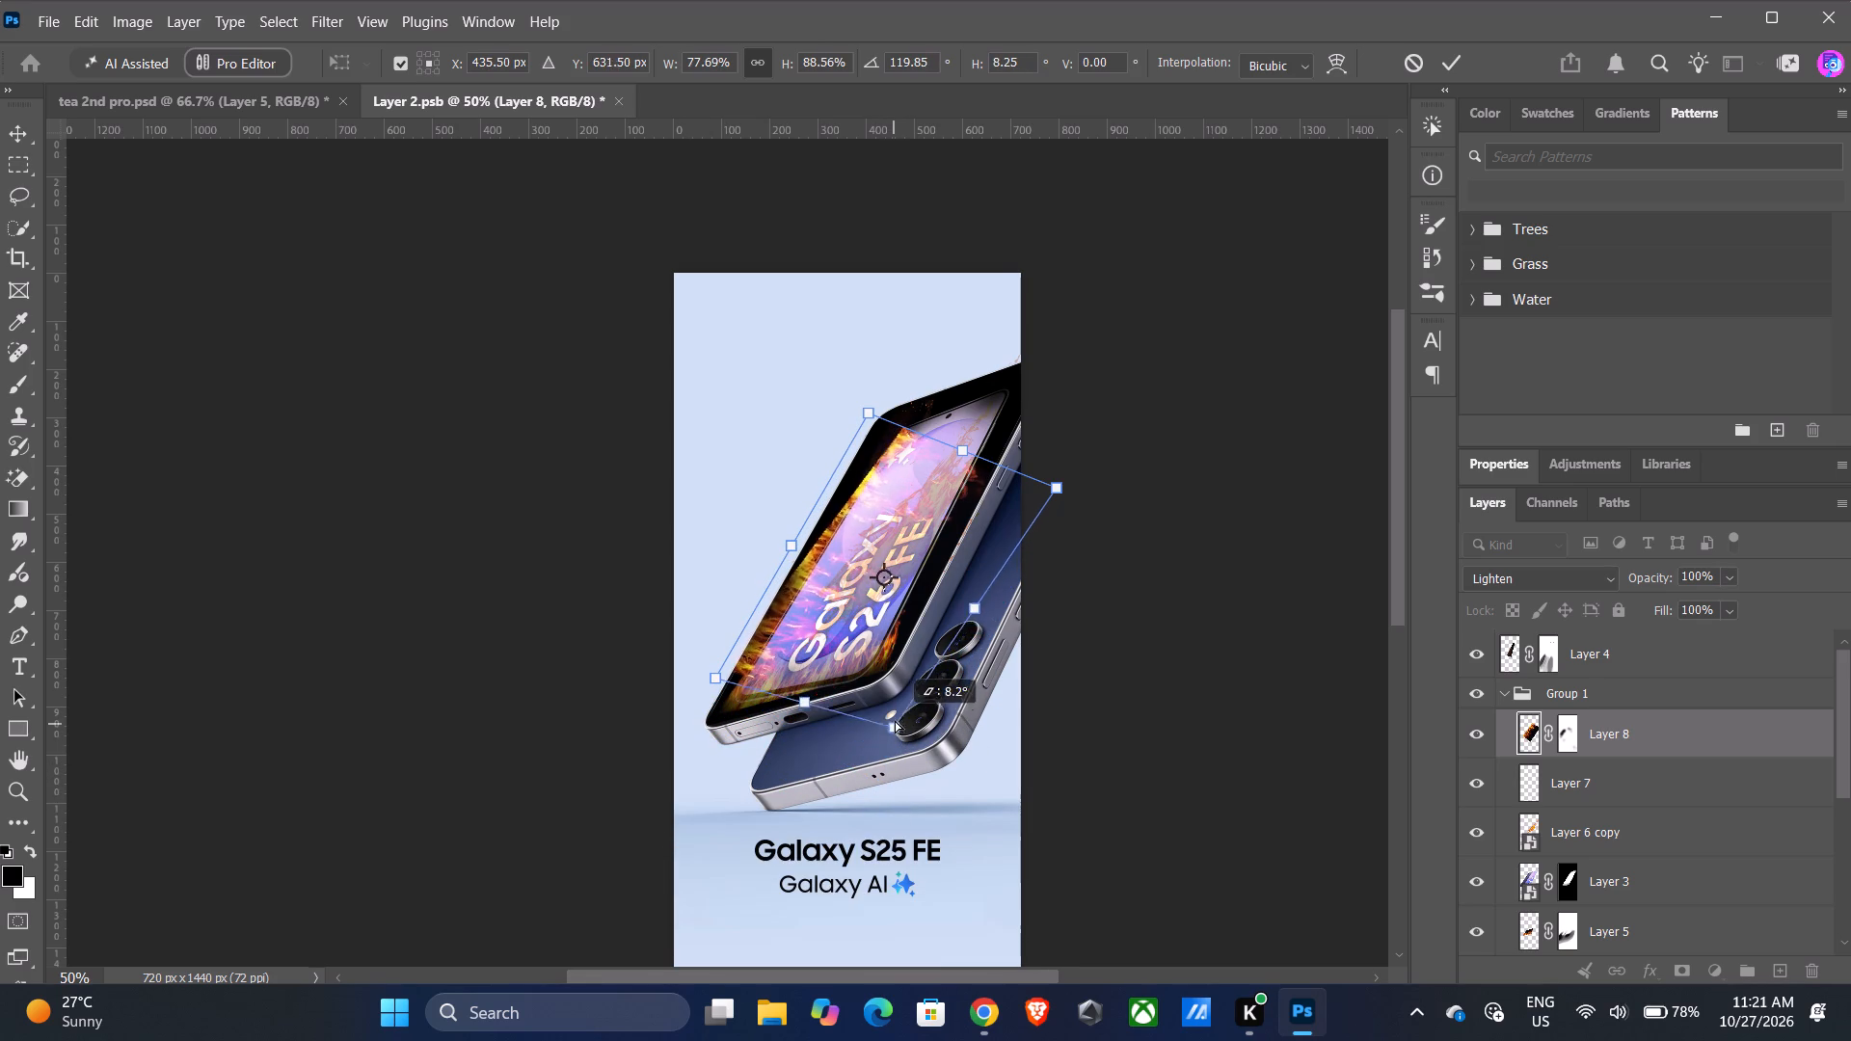
pyautogui.keyDown('ctrl'); pyautogui.moveTo(895, 720); pyautogui.dragTo(924, 690); pyautogui.keyUp('ctrl')
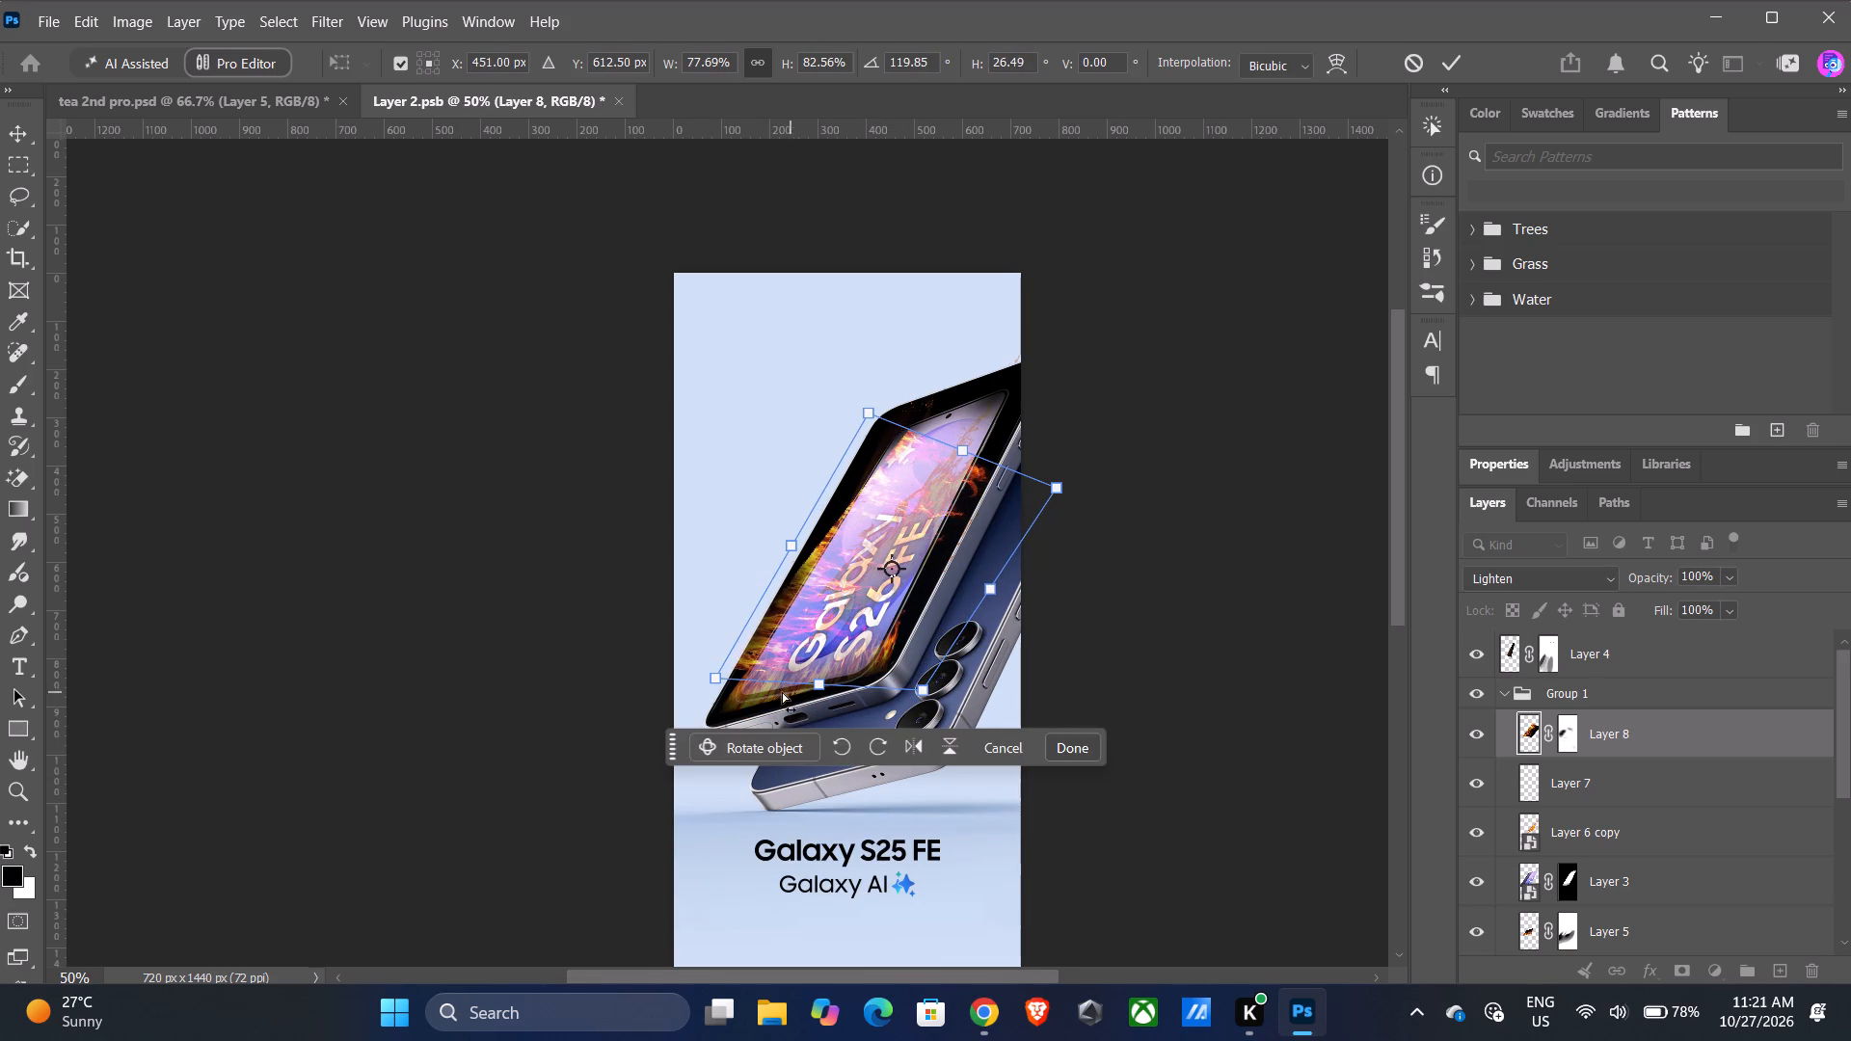
pyautogui.keyDown('ctrl'); pyautogui.moveTo(718, 675); pyautogui.dragTo(716, 707); pyautogui.keyUp('ctrl')
# Distort the flame layer's top edge and upper-right corner to meet the top end of the phone screen, and apply the transform.
pyautogui.keyDown('ctrl'); pyautogui.moveTo(966, 449); pyautogui.dragTo(977, 404); pyautogui.keyUp('ctrl')
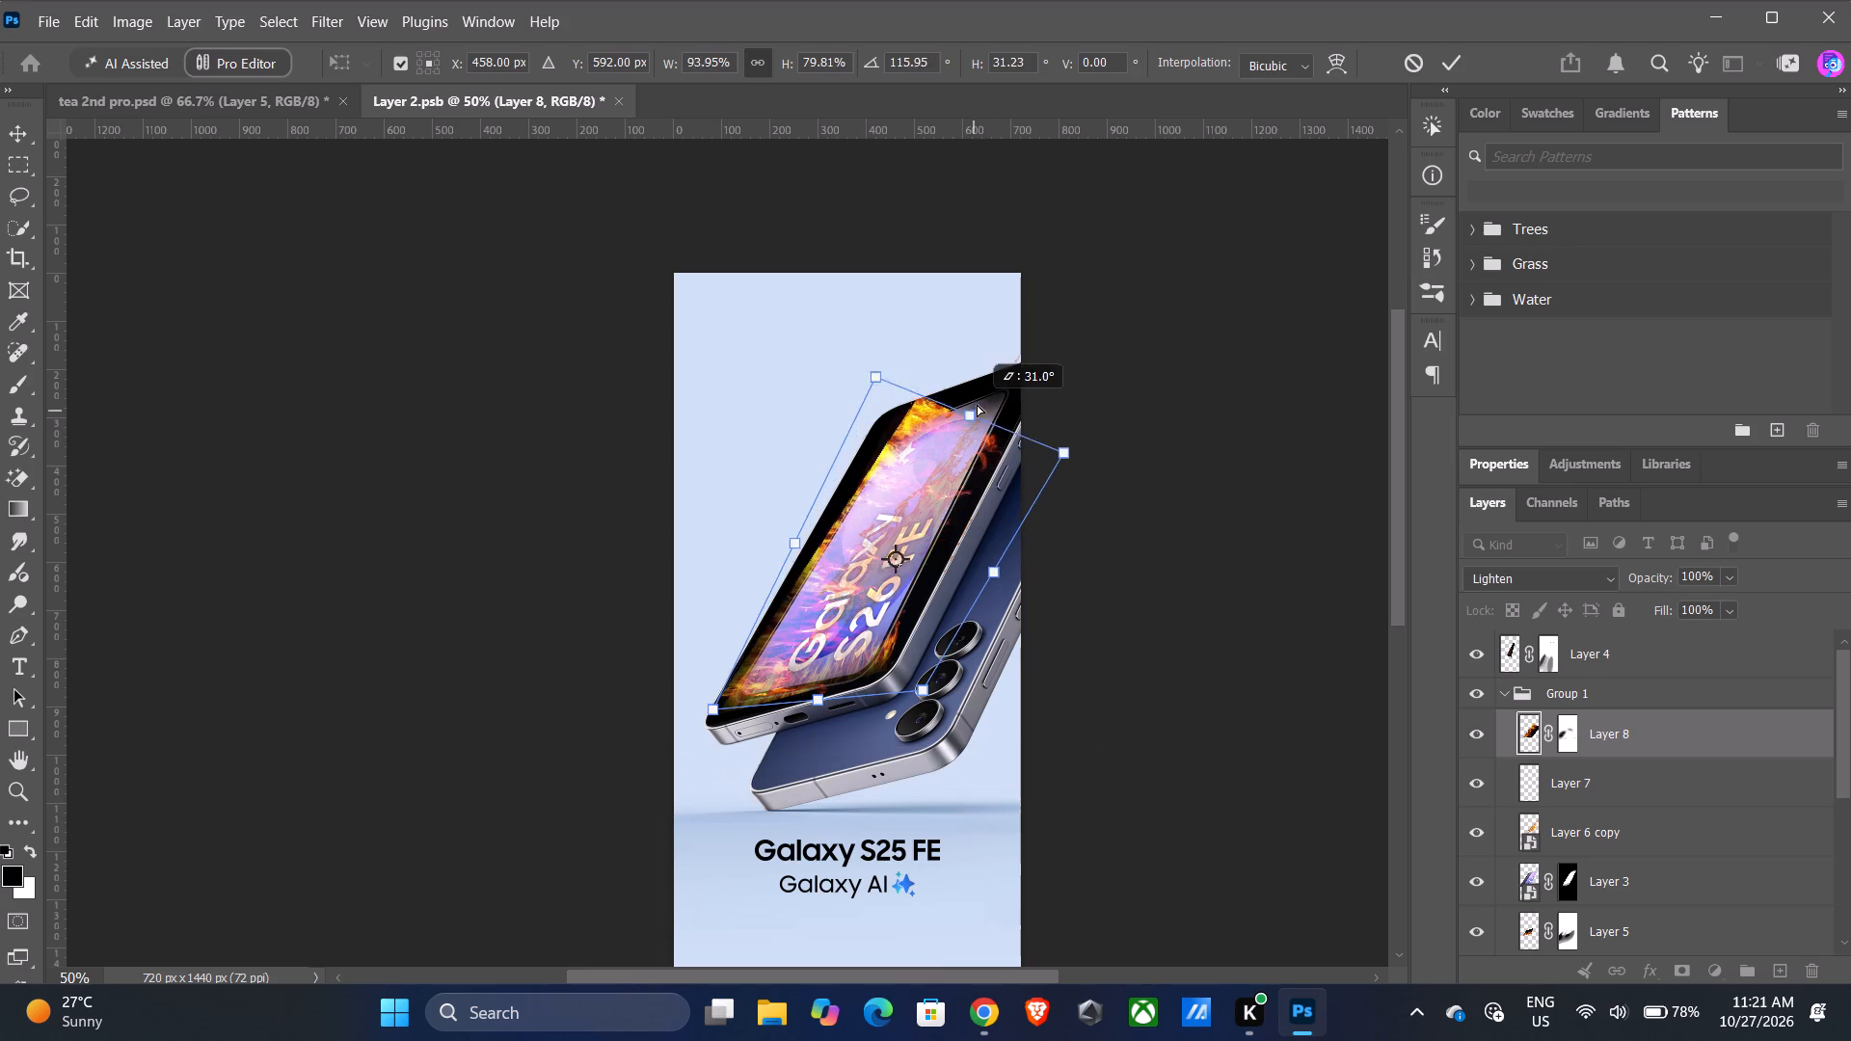
pyautogui.keyDown('ctrl'); pyautogui.moveTo(977, 404); pyautogui.dragTo(948, 438); pyautogui.keyUp('ctrl')
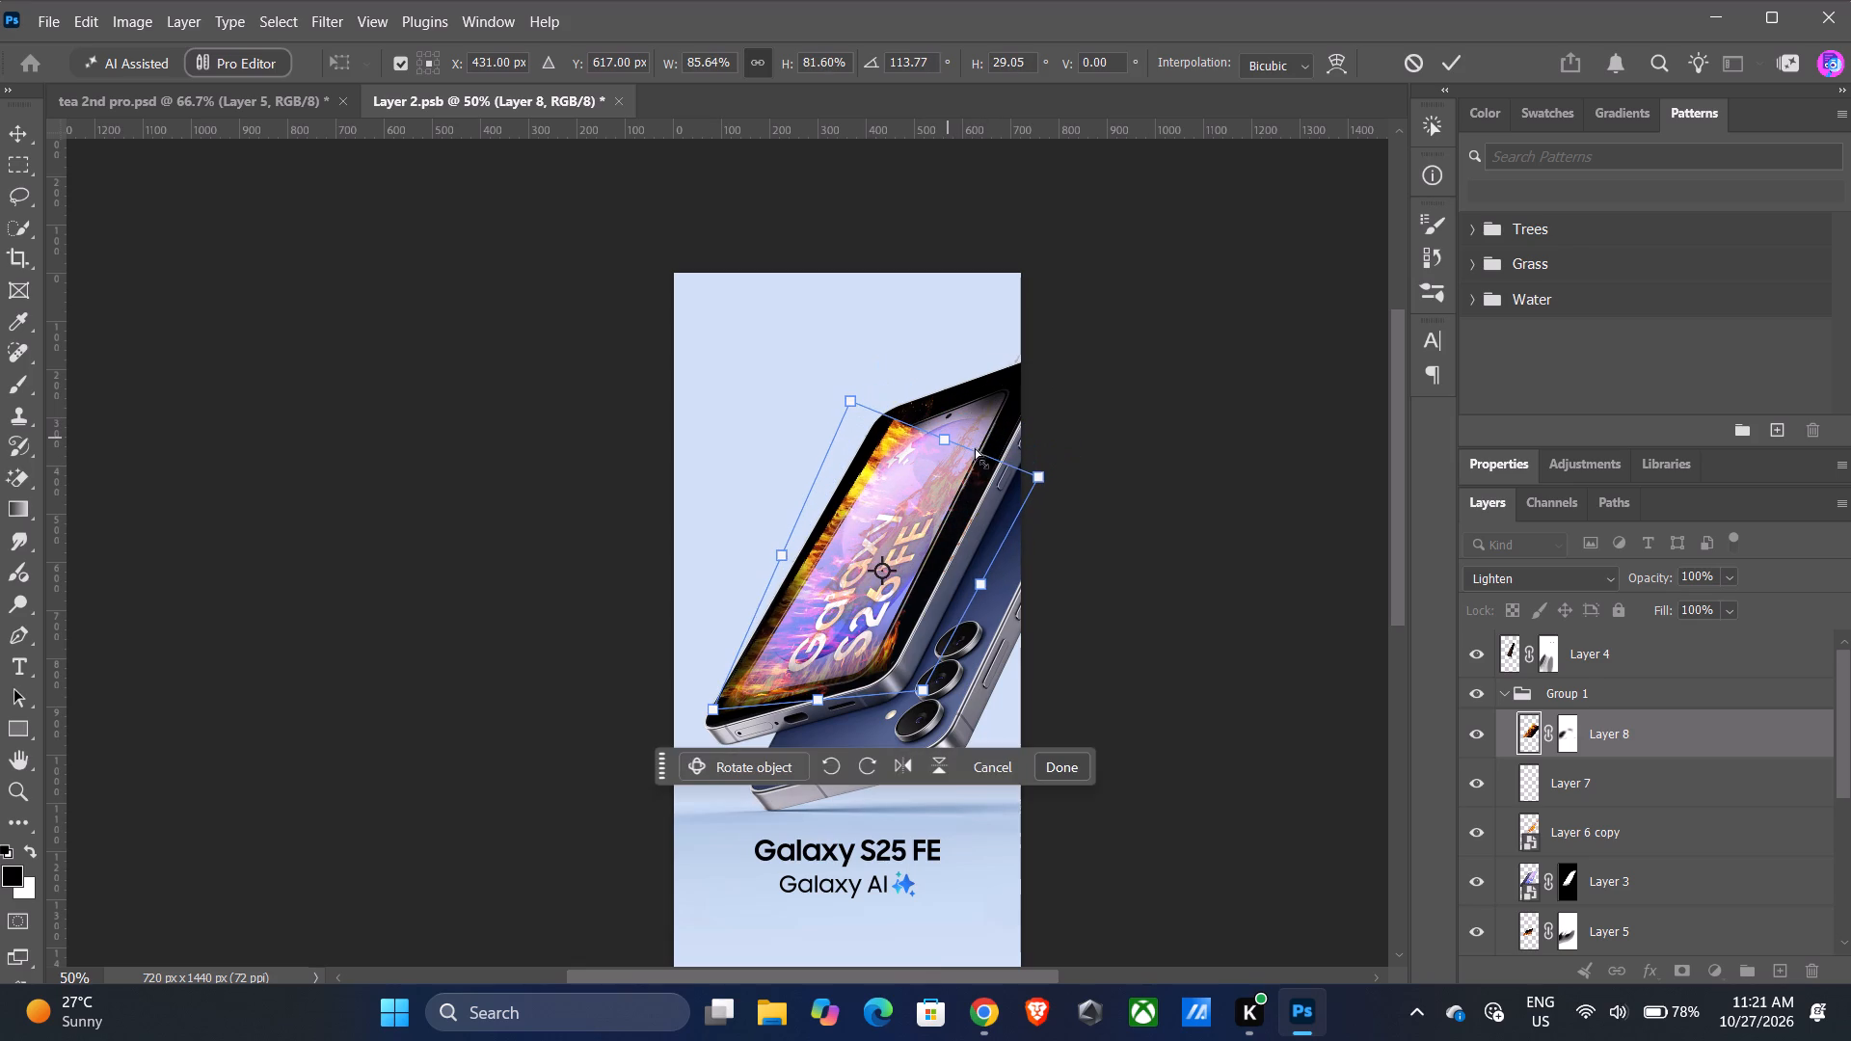
pyautogui.keyDown('ctrl'); pyautogui.moveTo(1042, 482); pyautogui.dragTo(1090, 405); pyautogui.keyUp('ctrl')
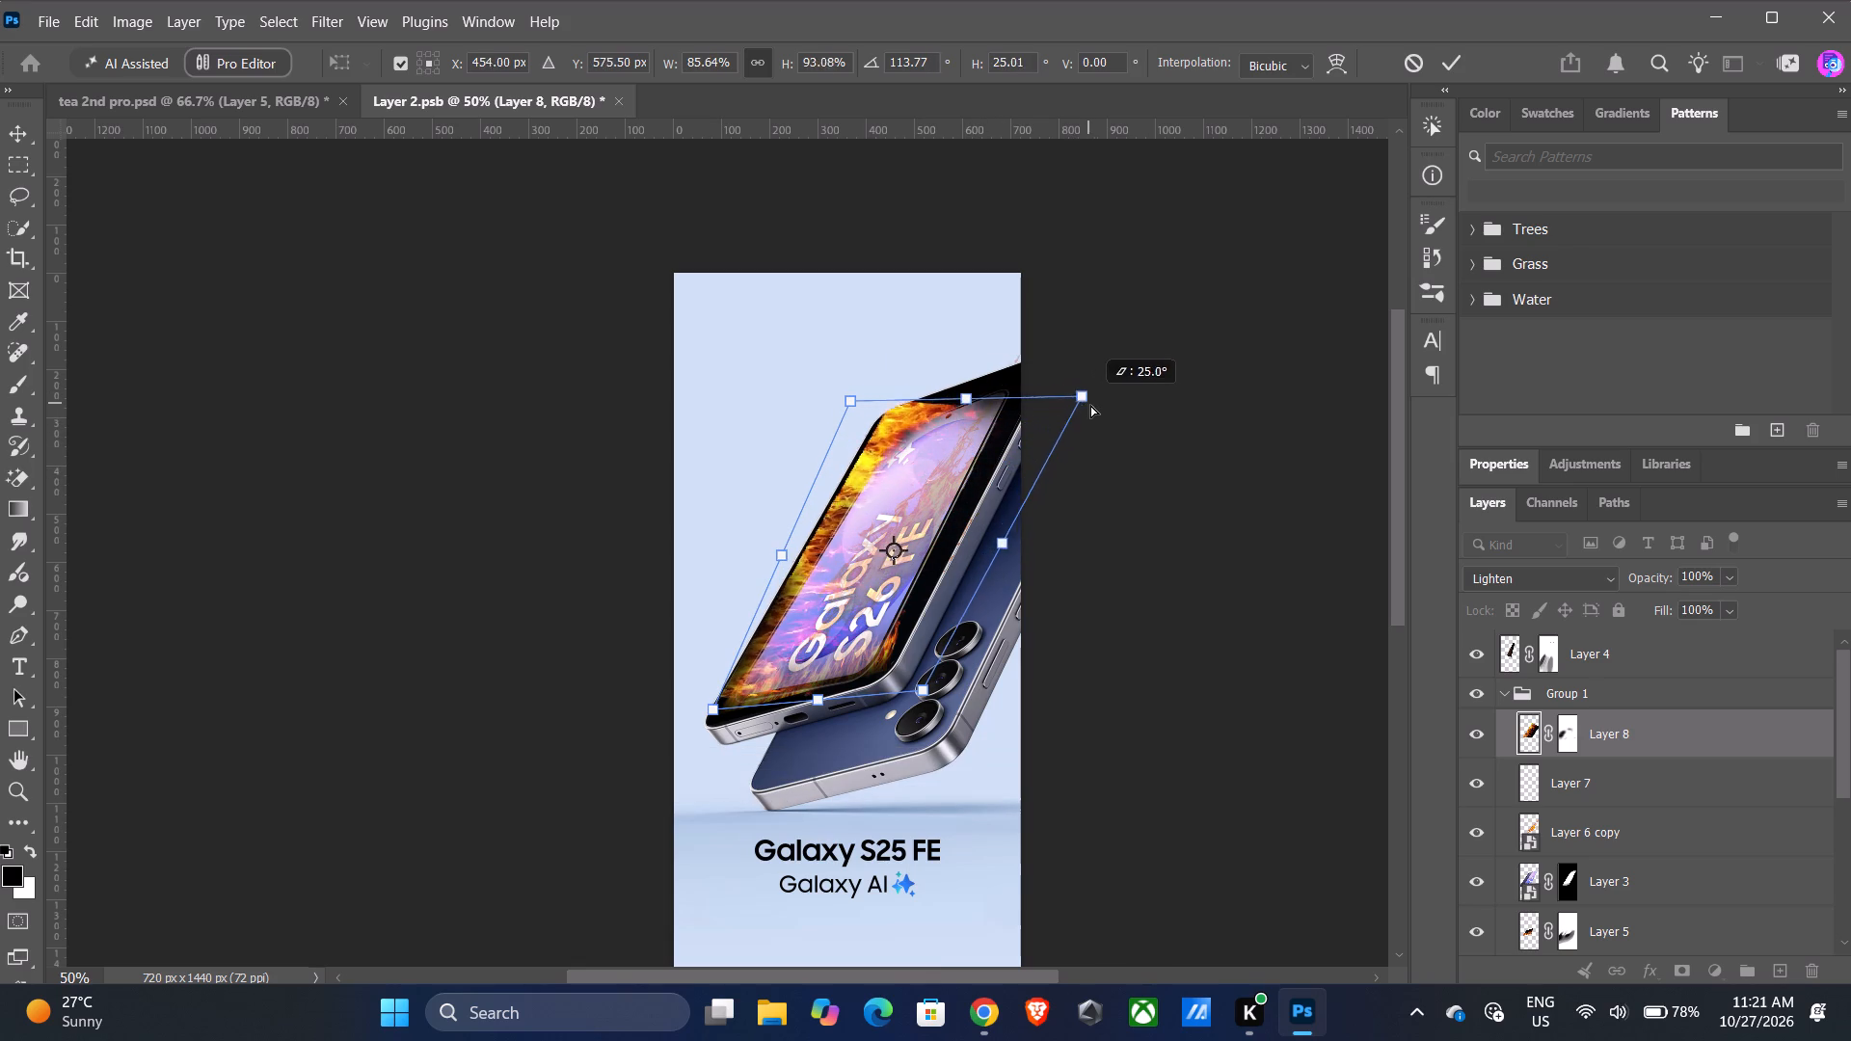
pyautogui.keyDown('ctrl'); pyautogui.moveTo(1090, 405); pyautogui.dragTo(1087, 412); pyautogui.keyUp('ctrl')
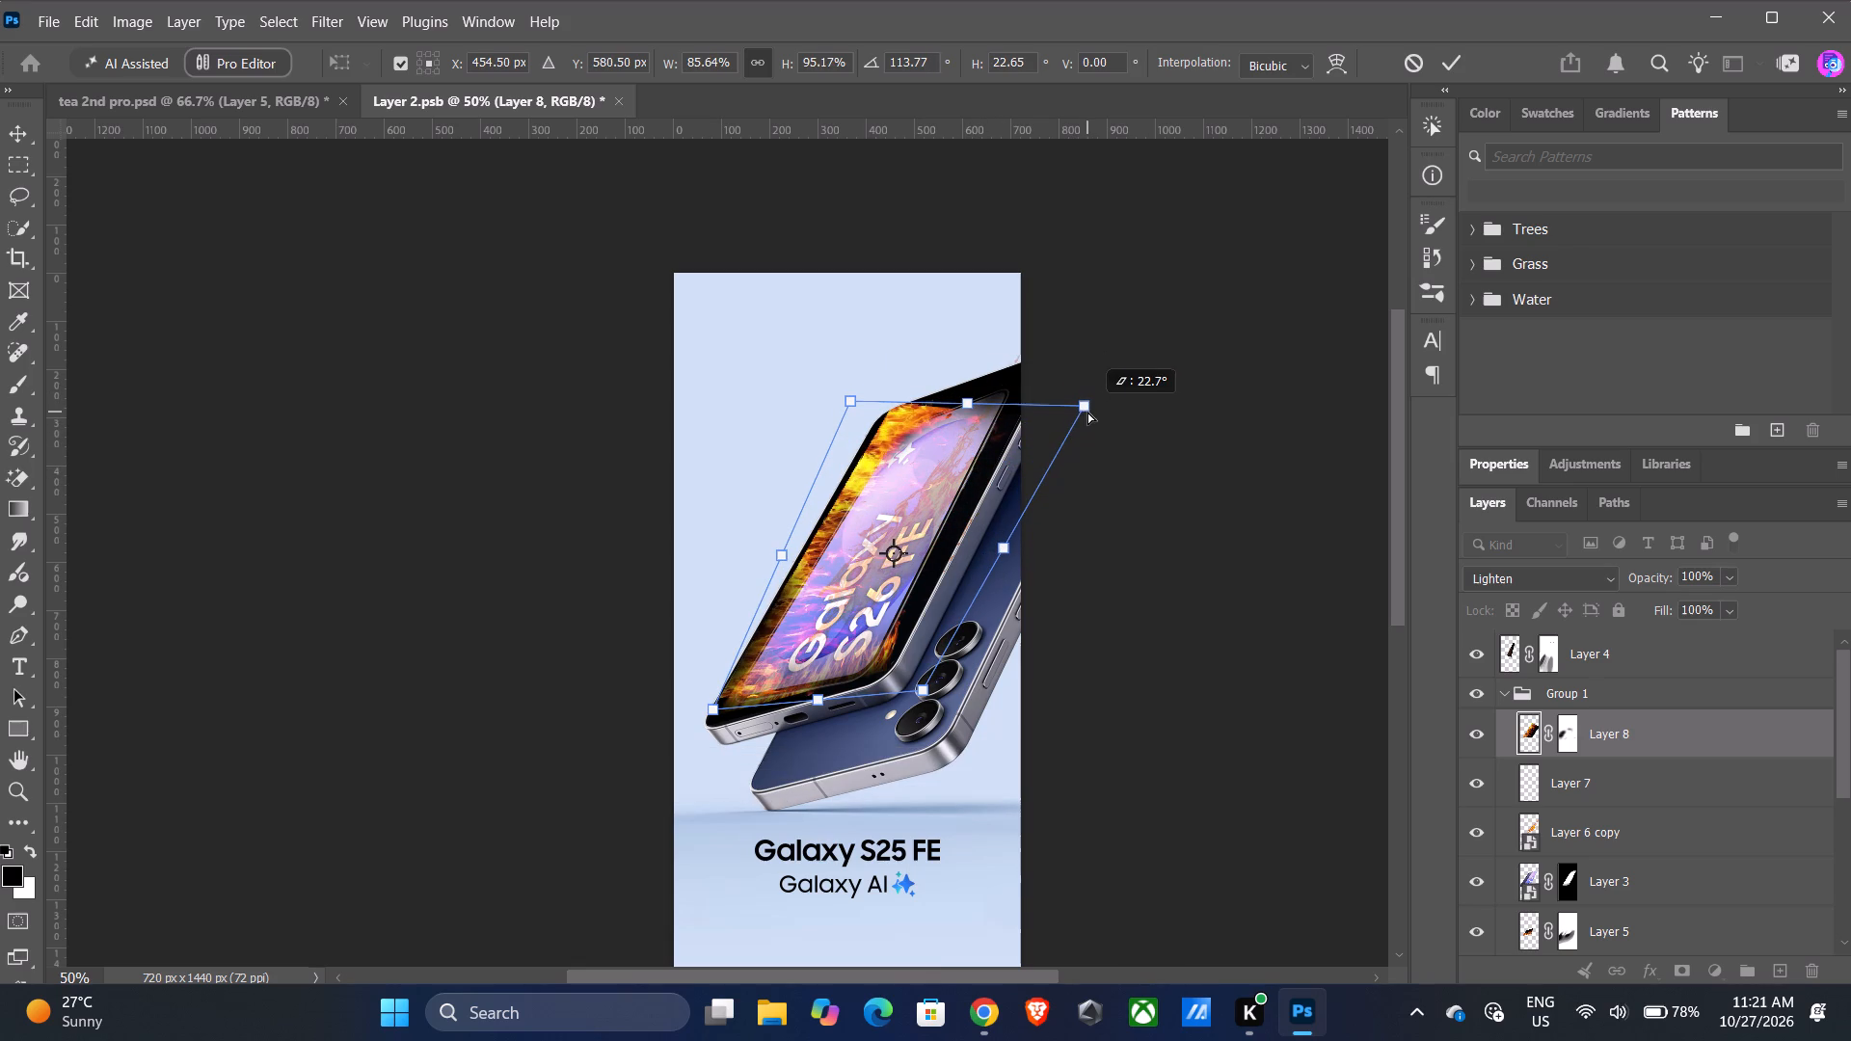
pyautogui.keyDown('ctrl'); pyautogui.moveTo(1087, 412); pyautogui.dragTo(1085, 414); pyautogui.keyUp('ctrl')
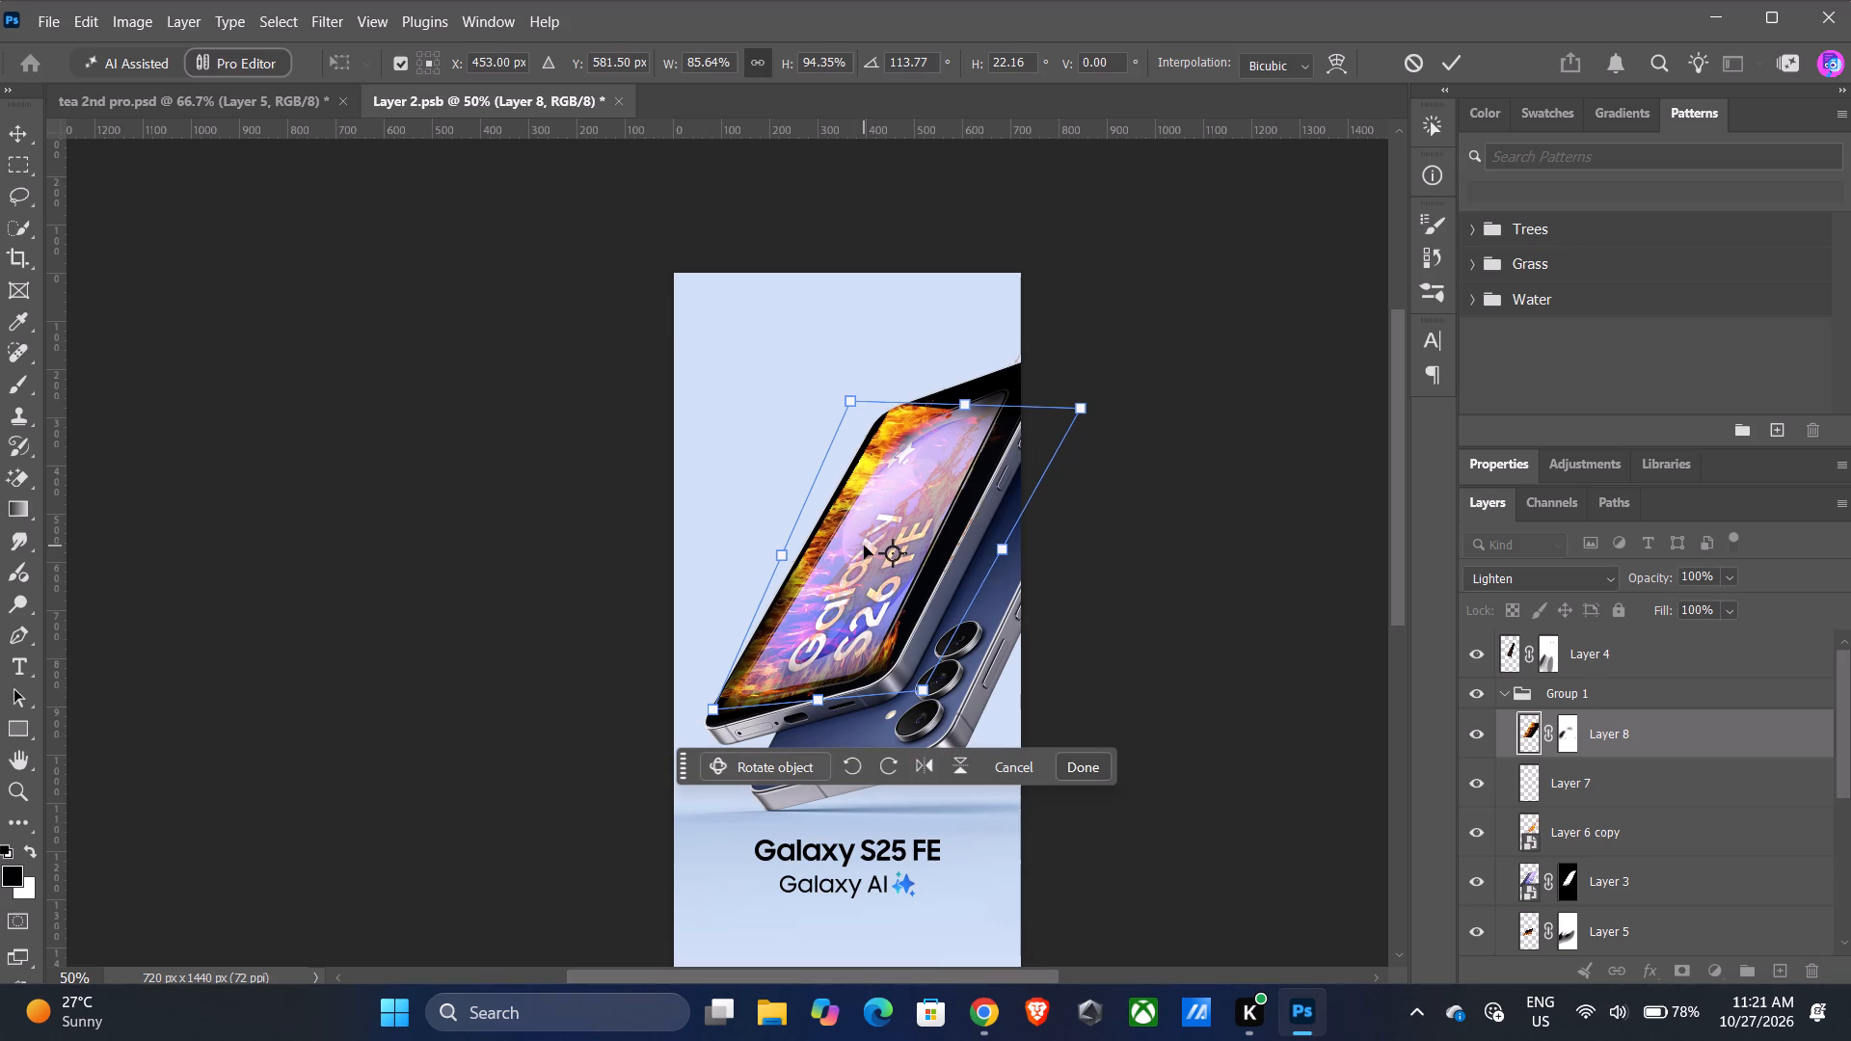
pyautogui.keyDown('alt'); pyautogui.moveTo(852, 526); pyautogui.dragTo(876, 526); pyautogui.keyUp('alt')
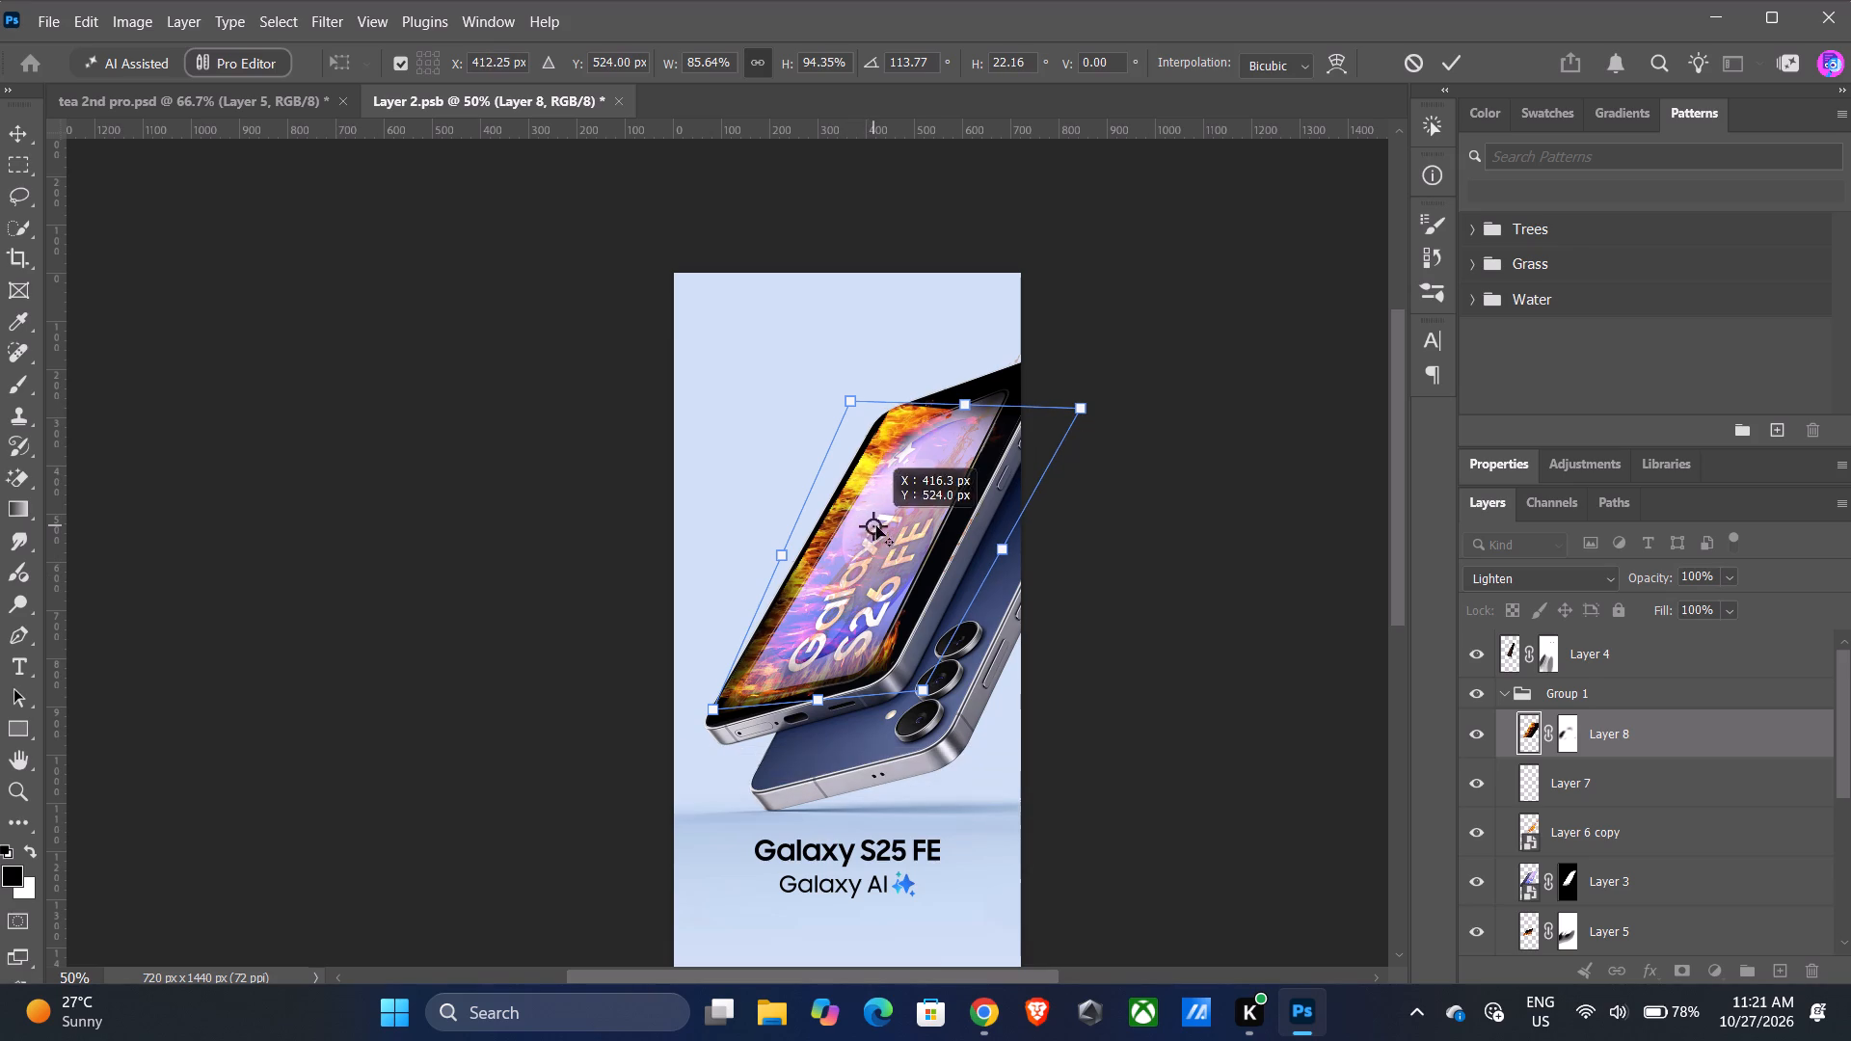
pyautogui.keyDown('alt'); pyautogui.moveTo(876, 526); pyautogui.dragTo(886, 526); pyautogui.keyUp('alt')
pyautogui.keyDown('alt'); pyautogui.moveTo(855, 479); pyautogui.dragTo(918, 481); pyautogui.keyUp('alt')
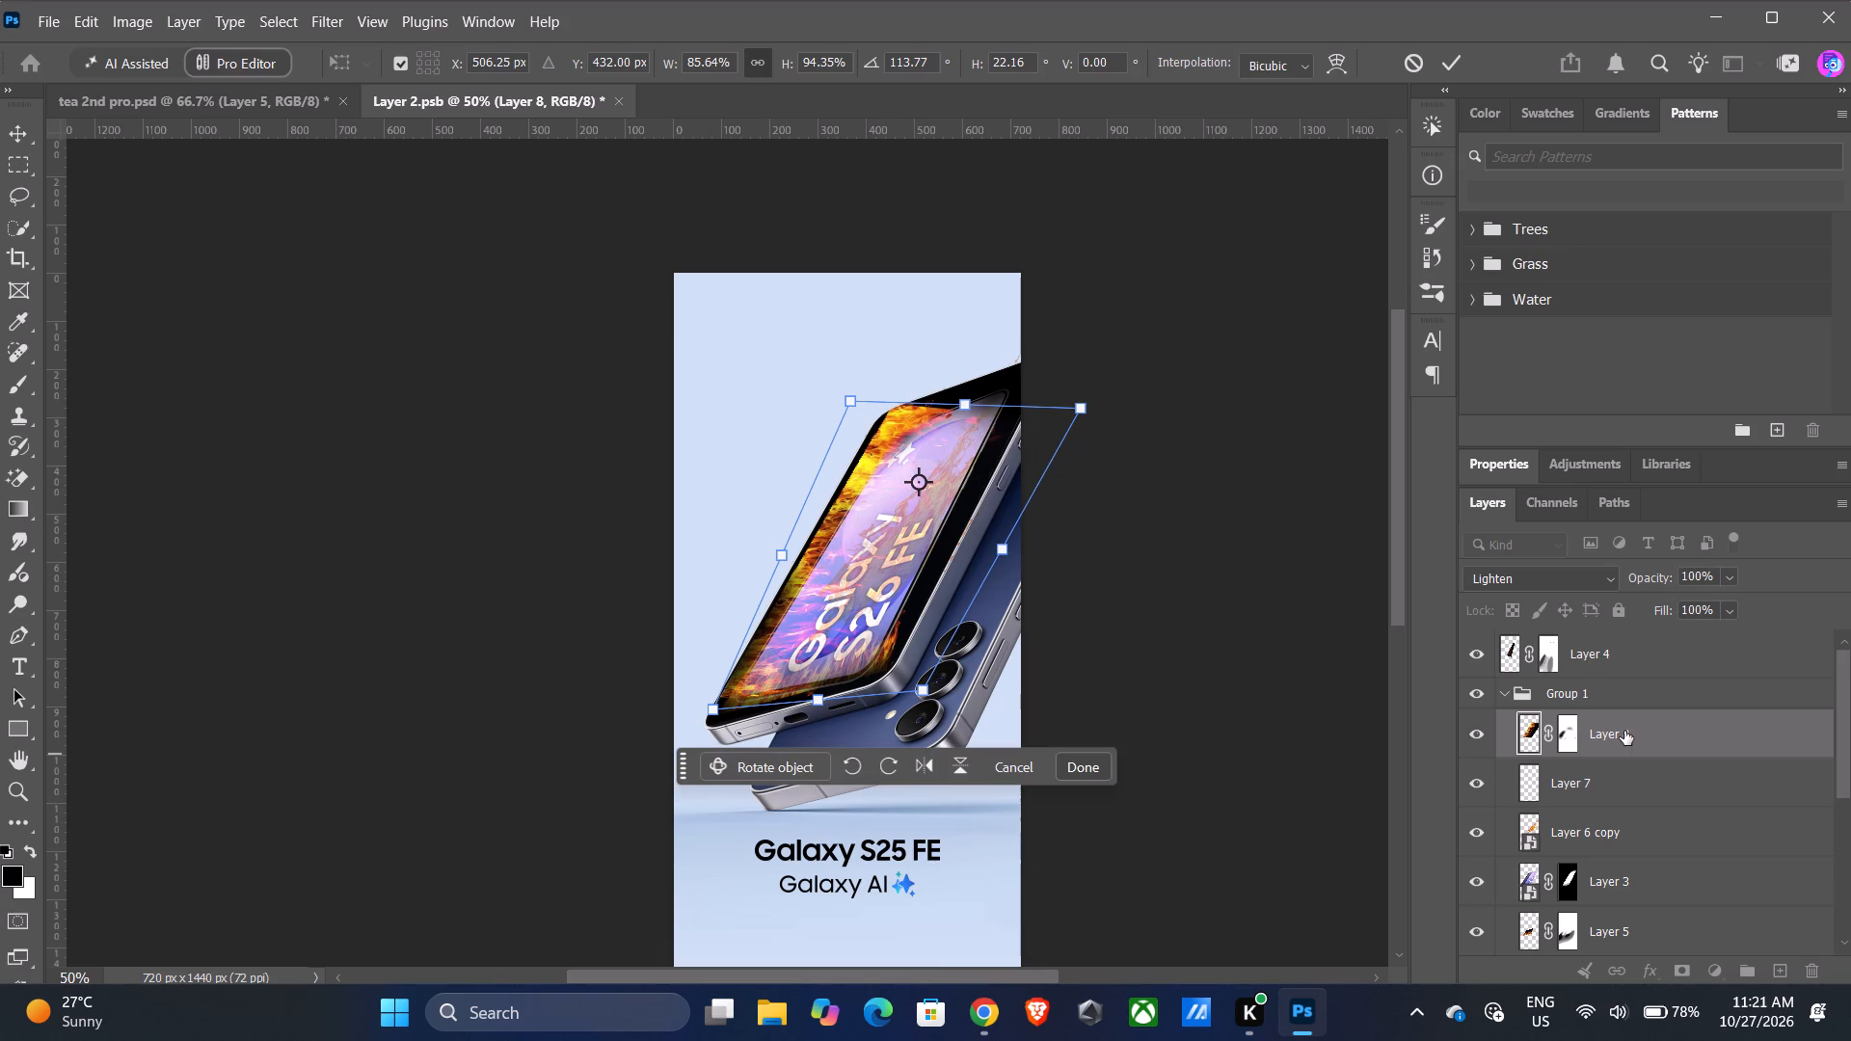
pyautogui.hotkey('ctrl', 'j')
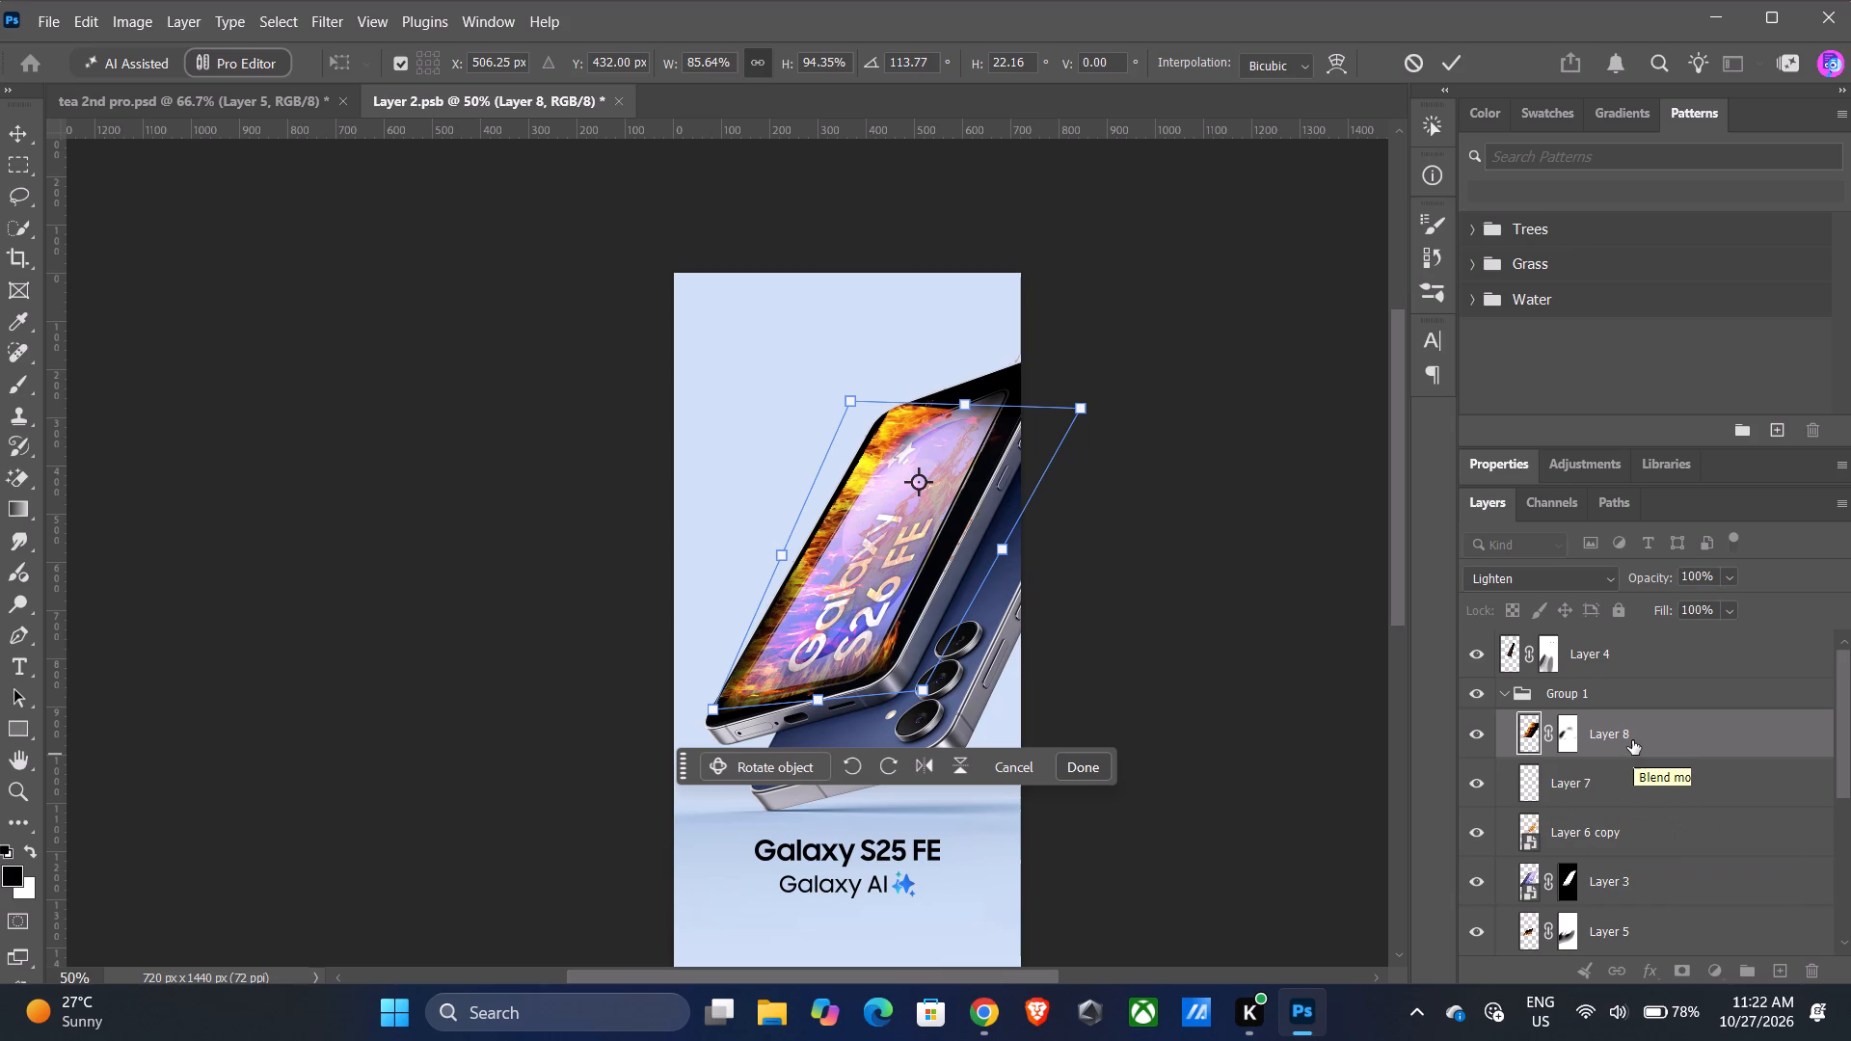
pyautogui.click(1632, 740)
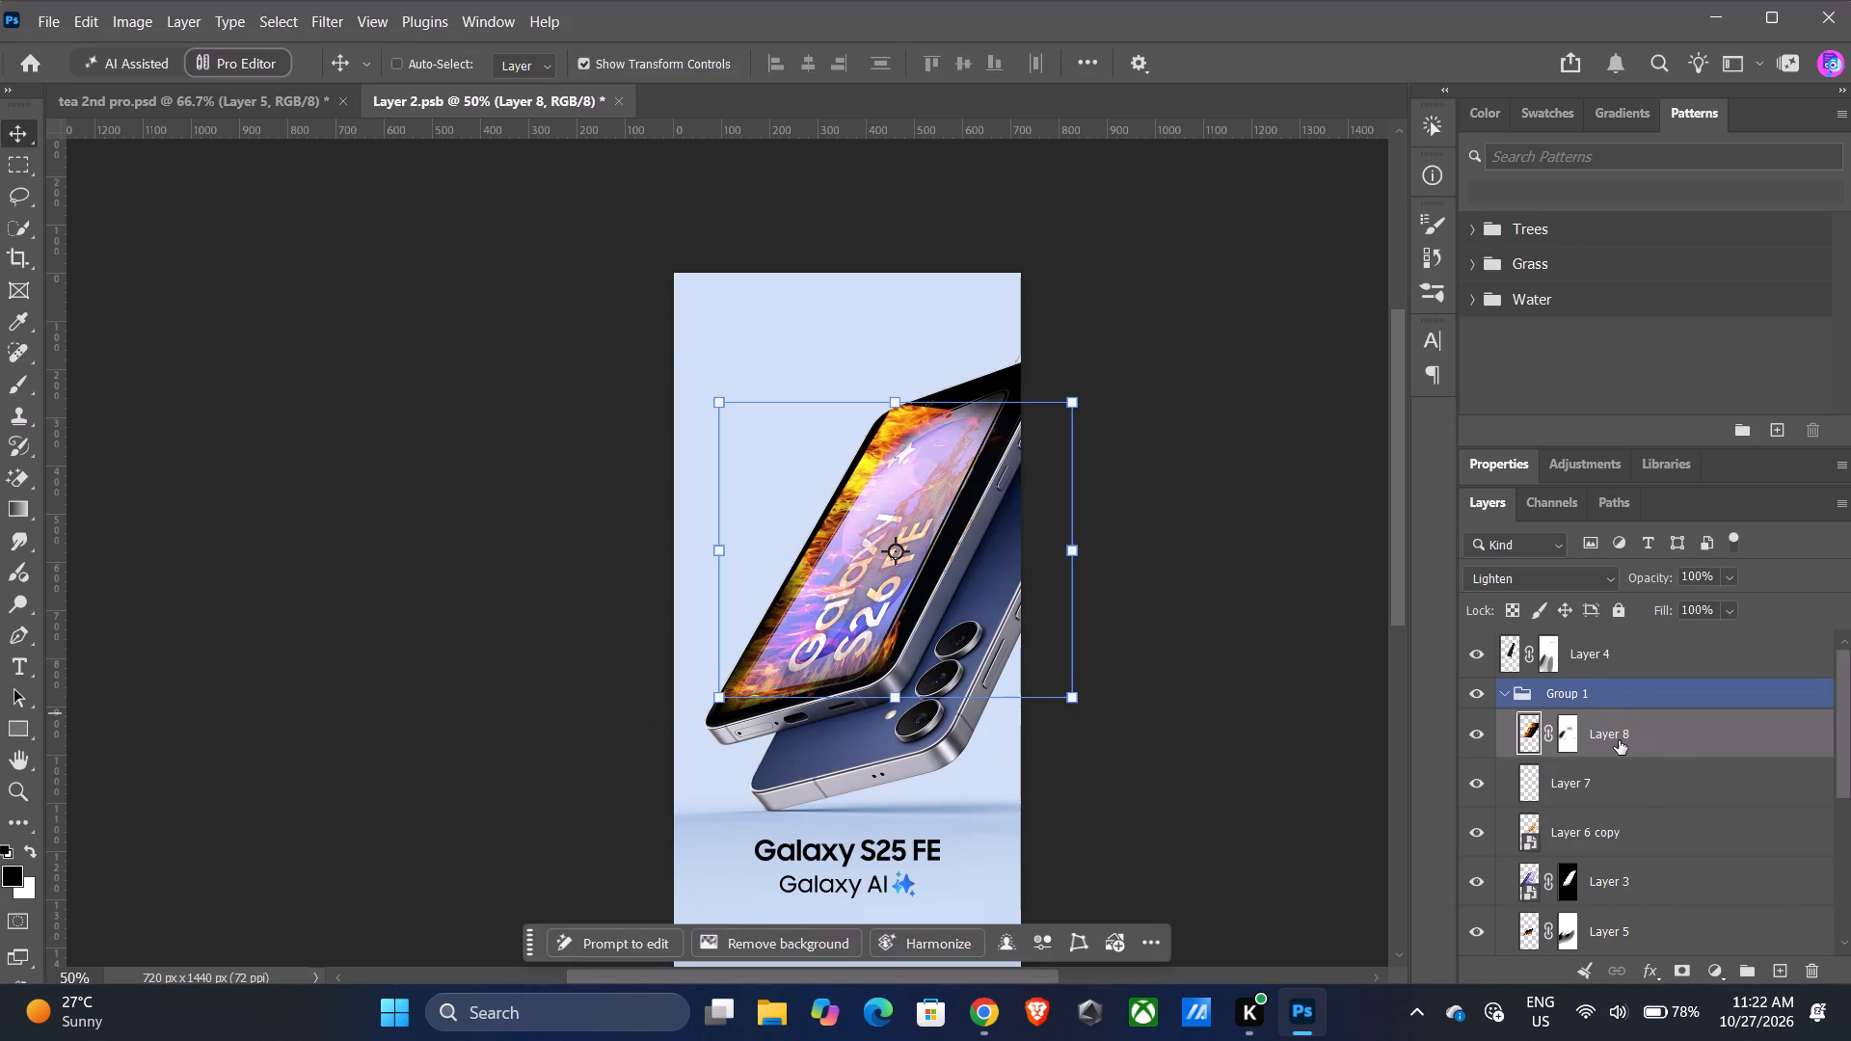
# Duplicate the flame layer, Layer 8, and flip the copy horizontally over the right side of the black phone.
pyautogui.hotkey('ctrl', 'j')
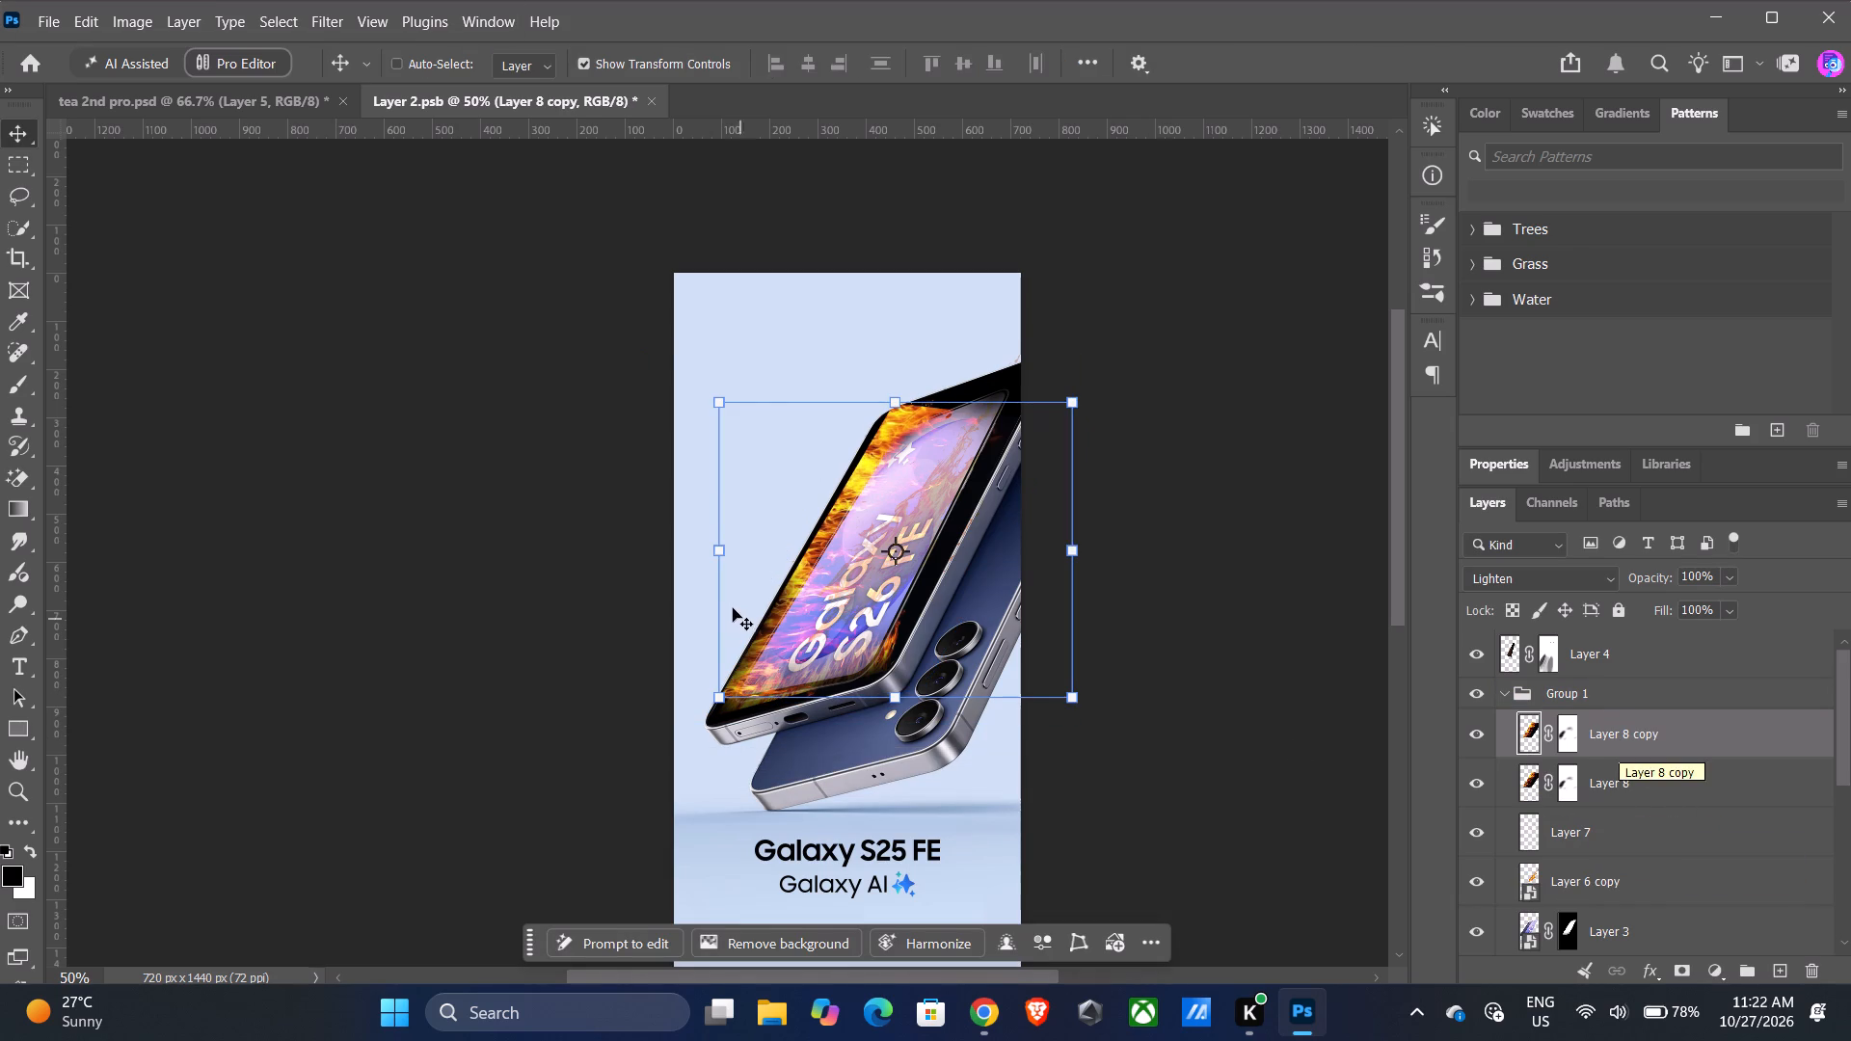
pyautogui.moveTo(824, 575); pyautogui.dragTo(895, 587)
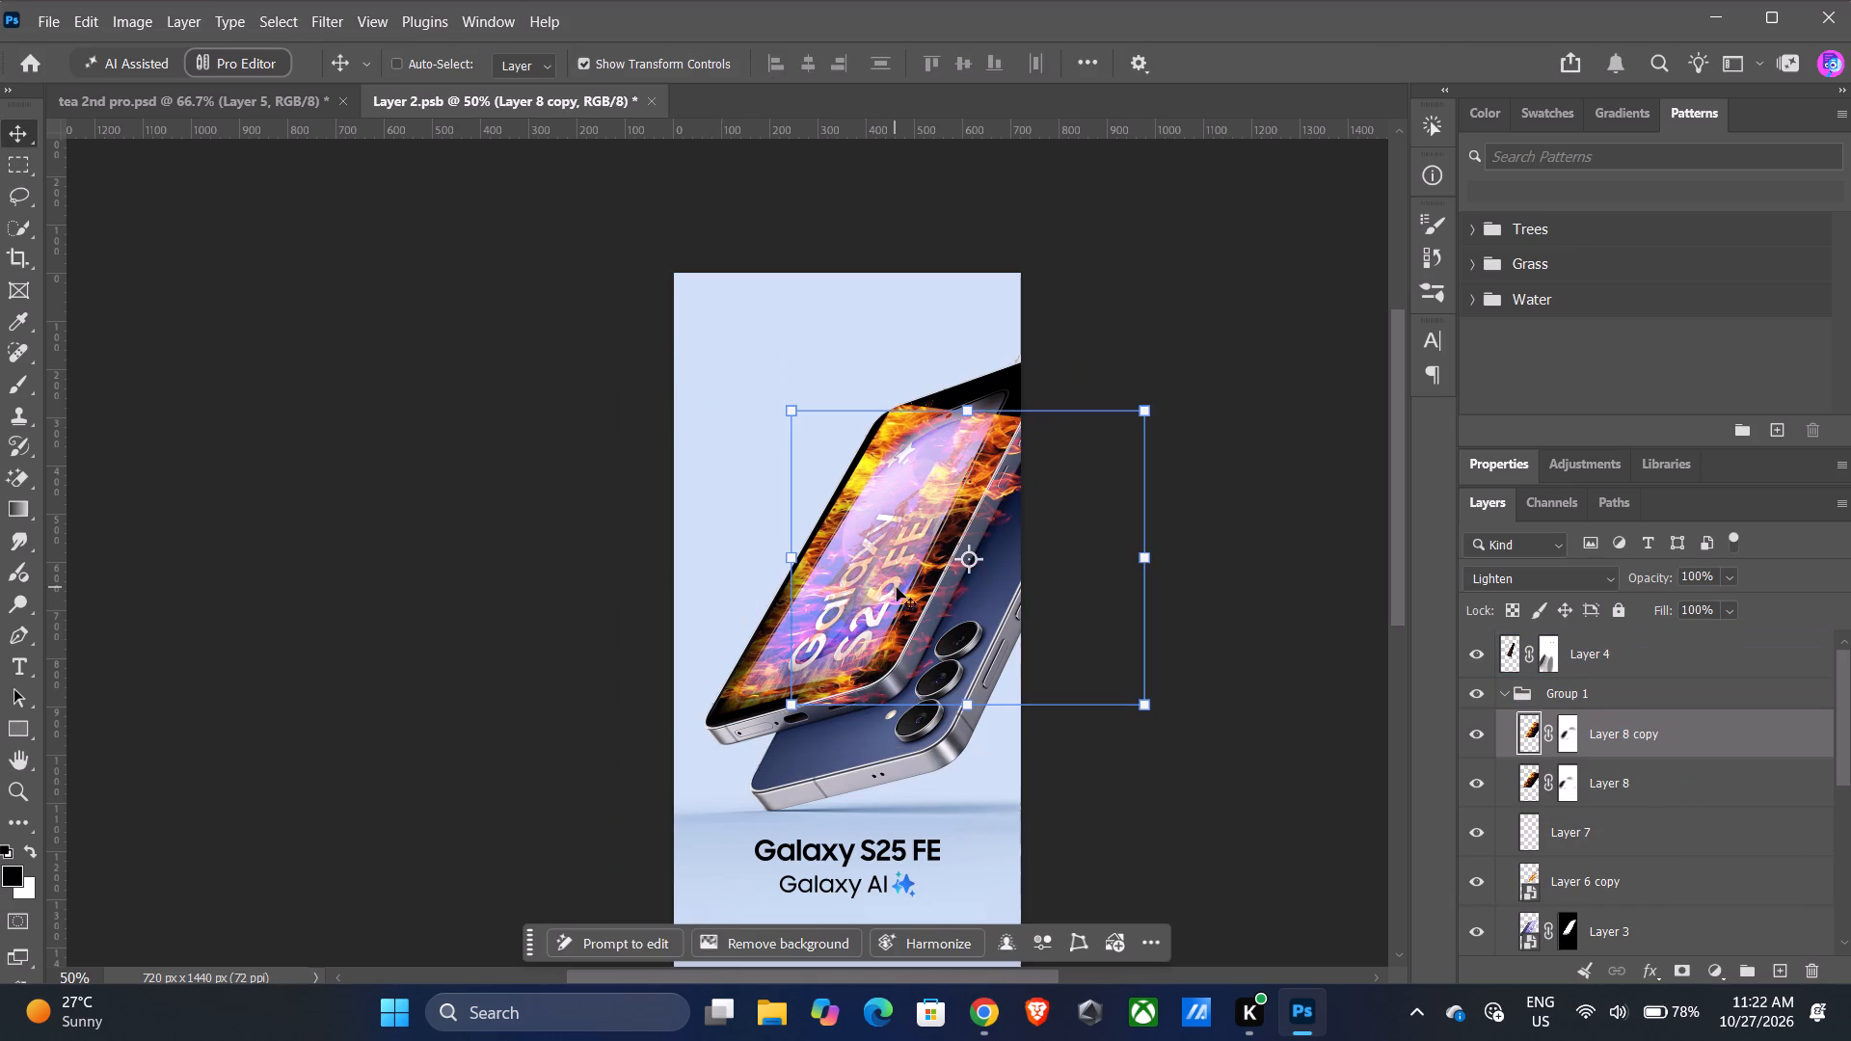
pyautogui.click(91, 14)
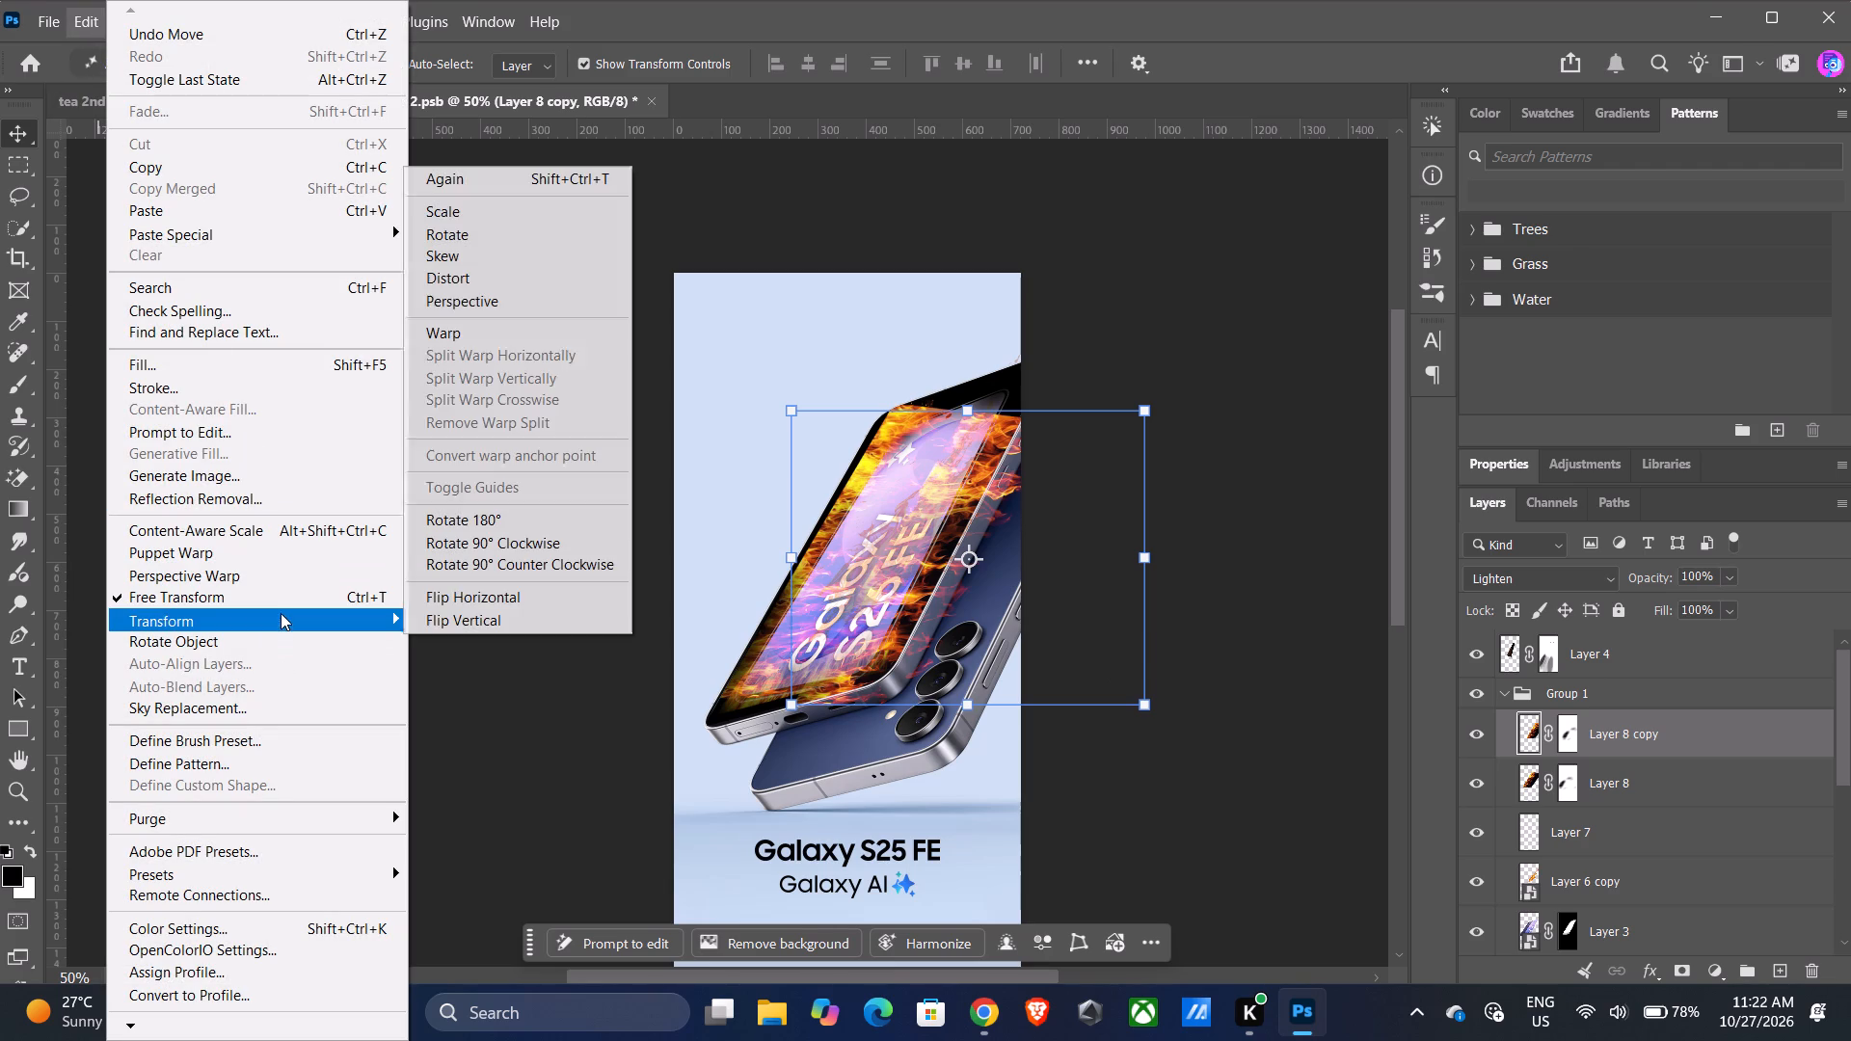
pyautogui.click(433, 598)
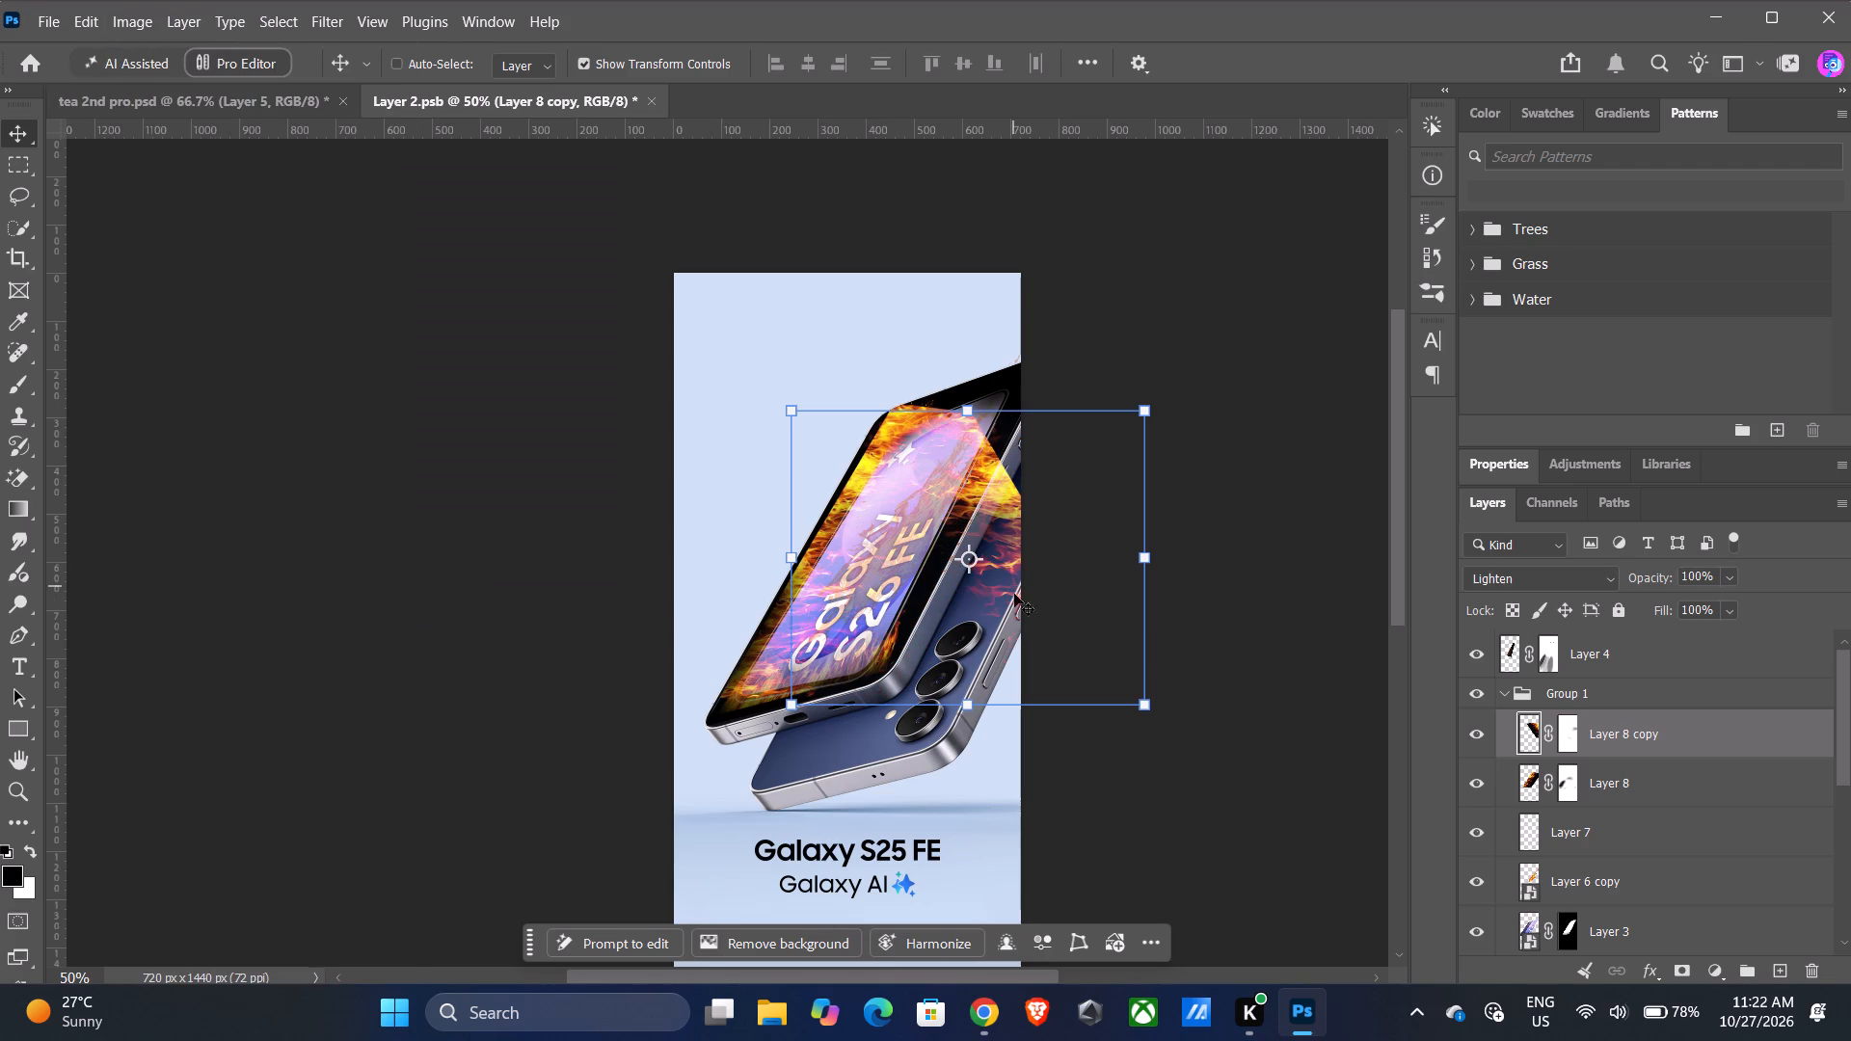
# Rotate the flipped flame copy to about 42° and position it over the upper right part of the phone screen.
pyautogui.moveTo(1165, 724); pyautogui.dragTo(968, 843)
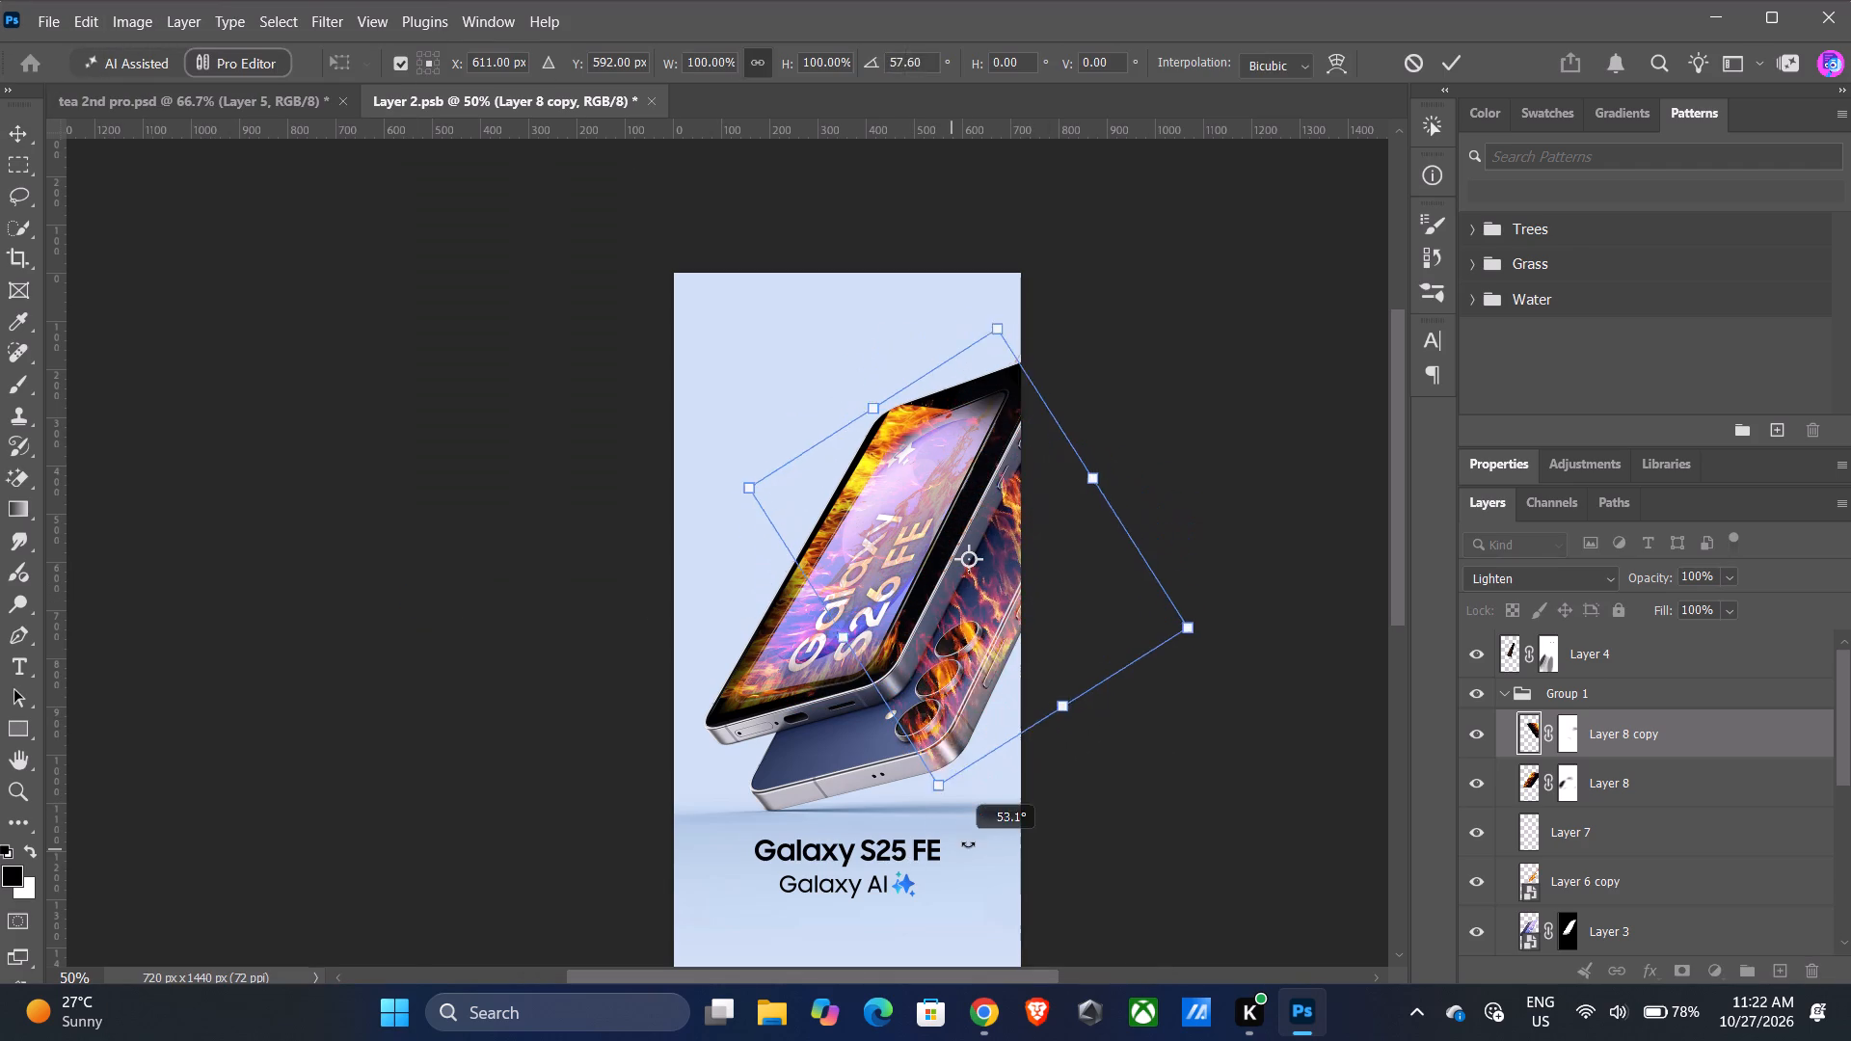
pyautogui.moveTo(968, 843); pyautogui.dragTo(1006, 815)
pyautogui.moveTo(988, 631); pyautogui.dragTo(904, 600)
pyautogui.keyDown('ctrl'); pyautogui.moveTo(913, 752); pyautogui.dragTo(872, 685); pyautogui.keyUp('ctrl')
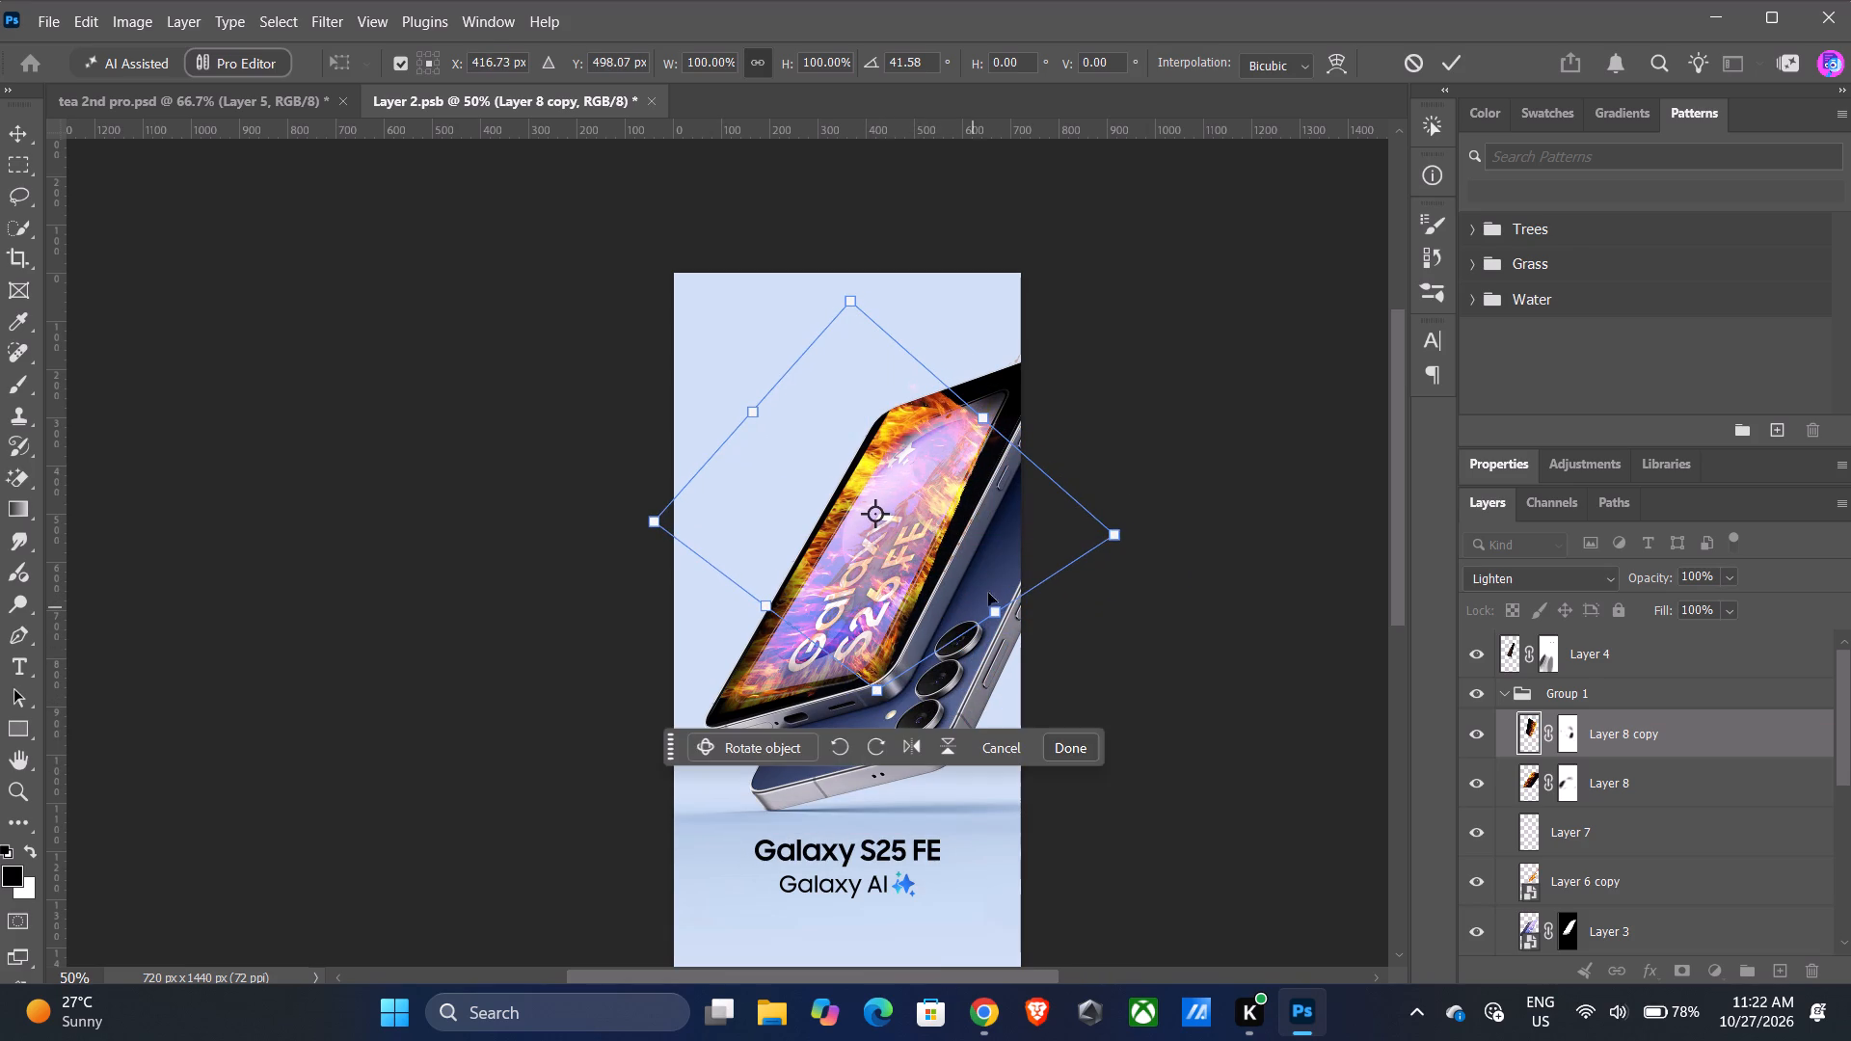
# Distort the flipped copy by pulling its right corner outward until flames line the phone's long right edge, and apply it.
pyautogui.keyDown('ctrl'); pyautogui.moveTo(1120, 536); pyautogui.dragTo(1149, 519); pyautogui.keyUp('ctrl')
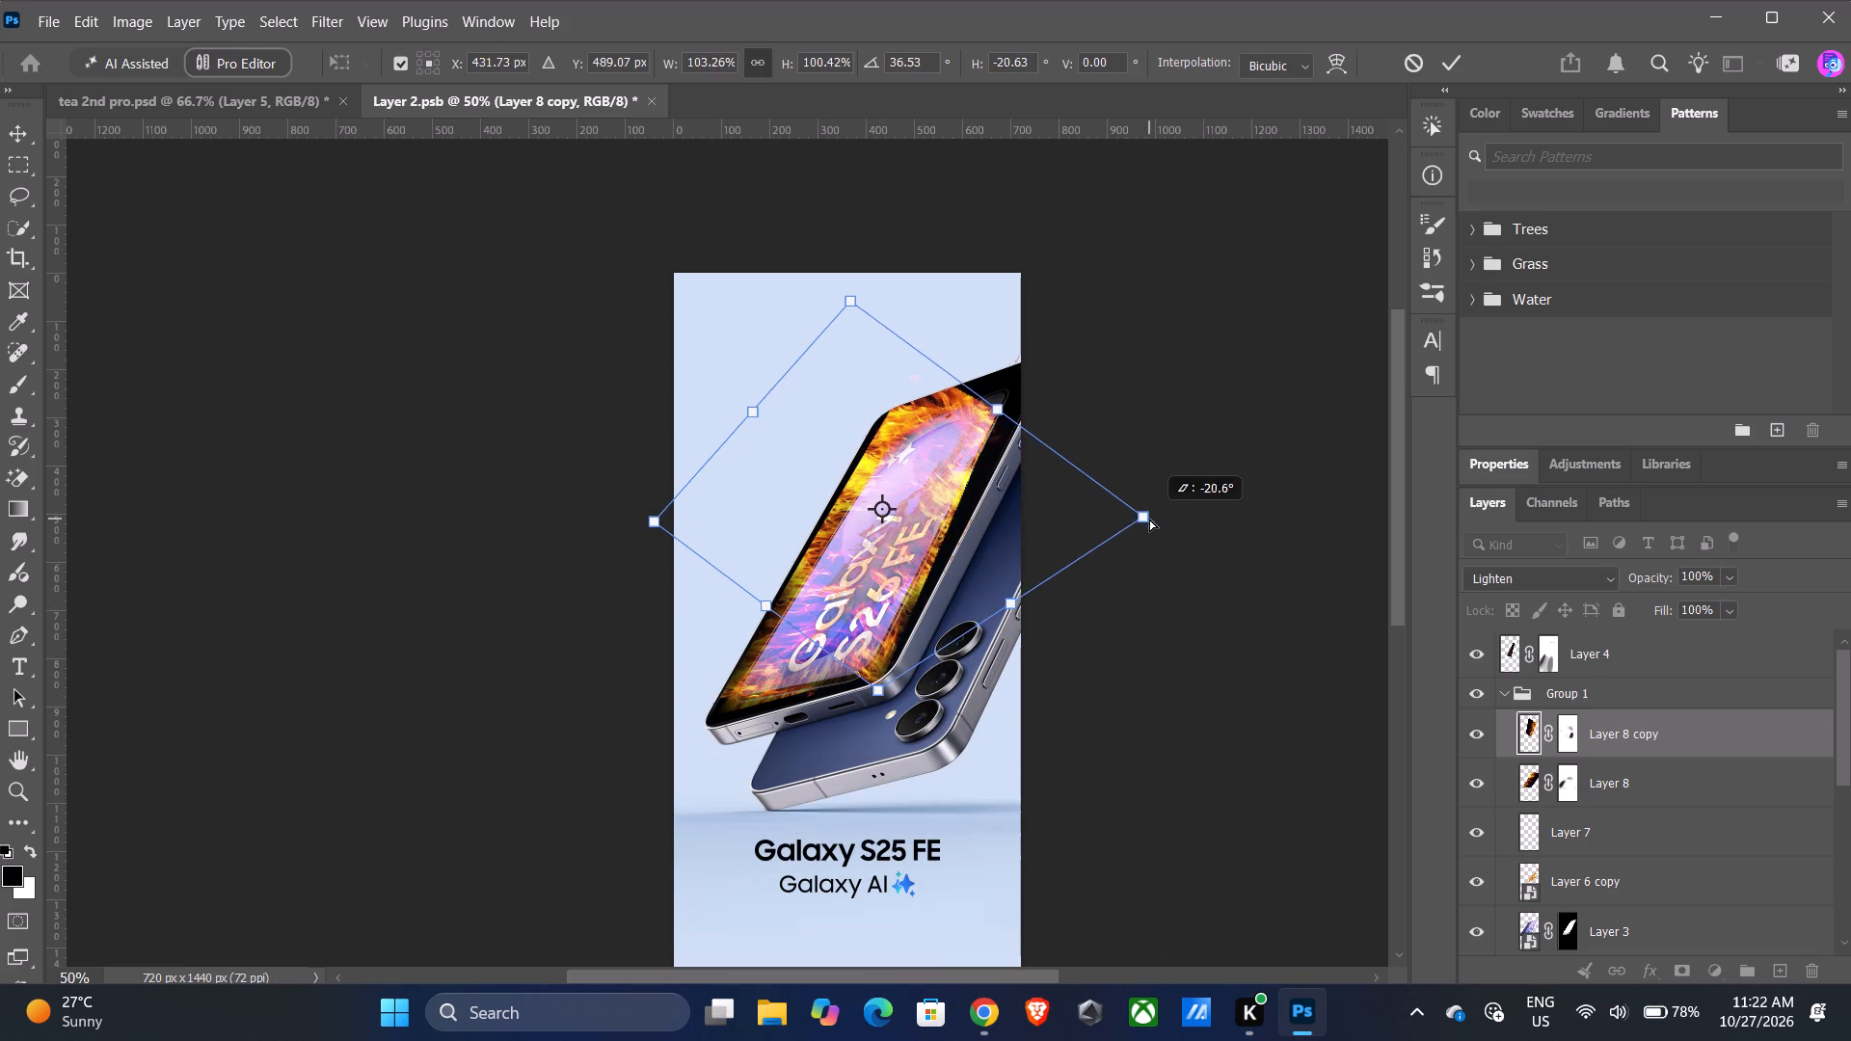
pyautogui.keyDown('ctrl'); pyautogui.moveTo(1149, 519); pyautogui.dragTo(1216, 524); pyautogui.keyUp('ctrl')
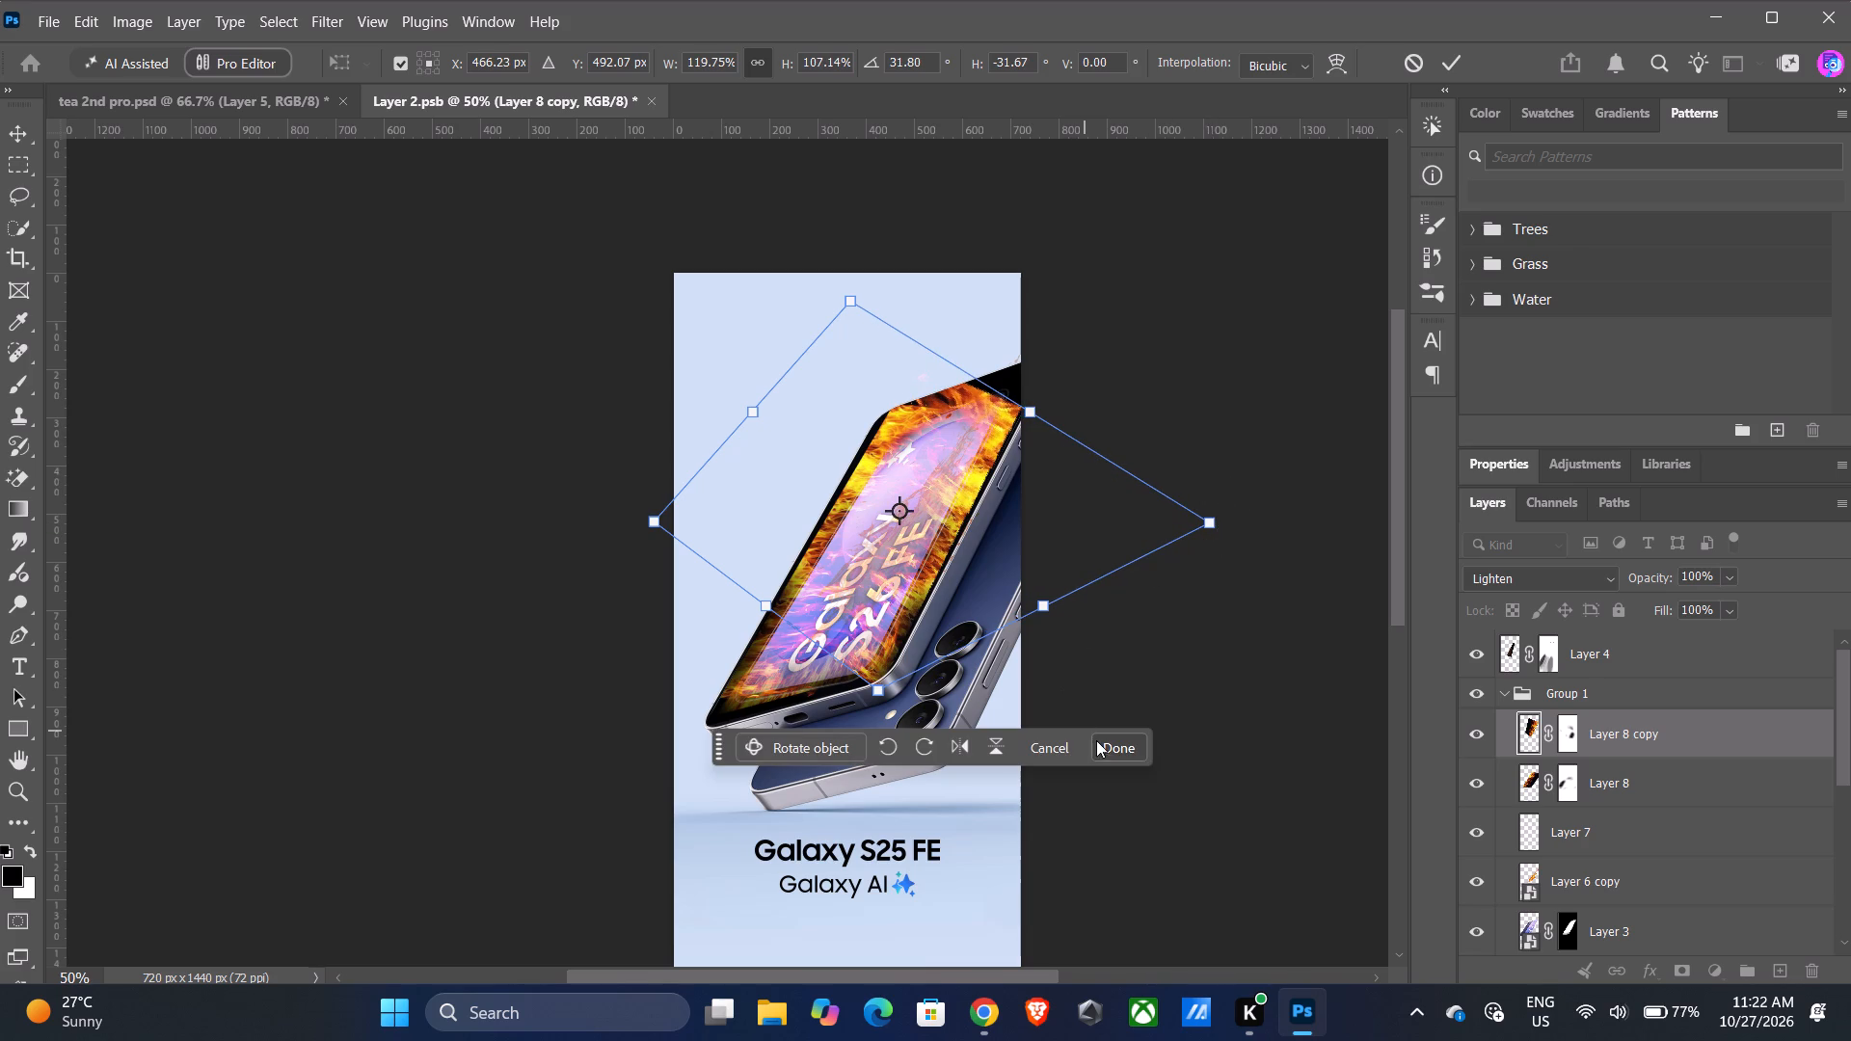
pyautogui.click(1131, 749)
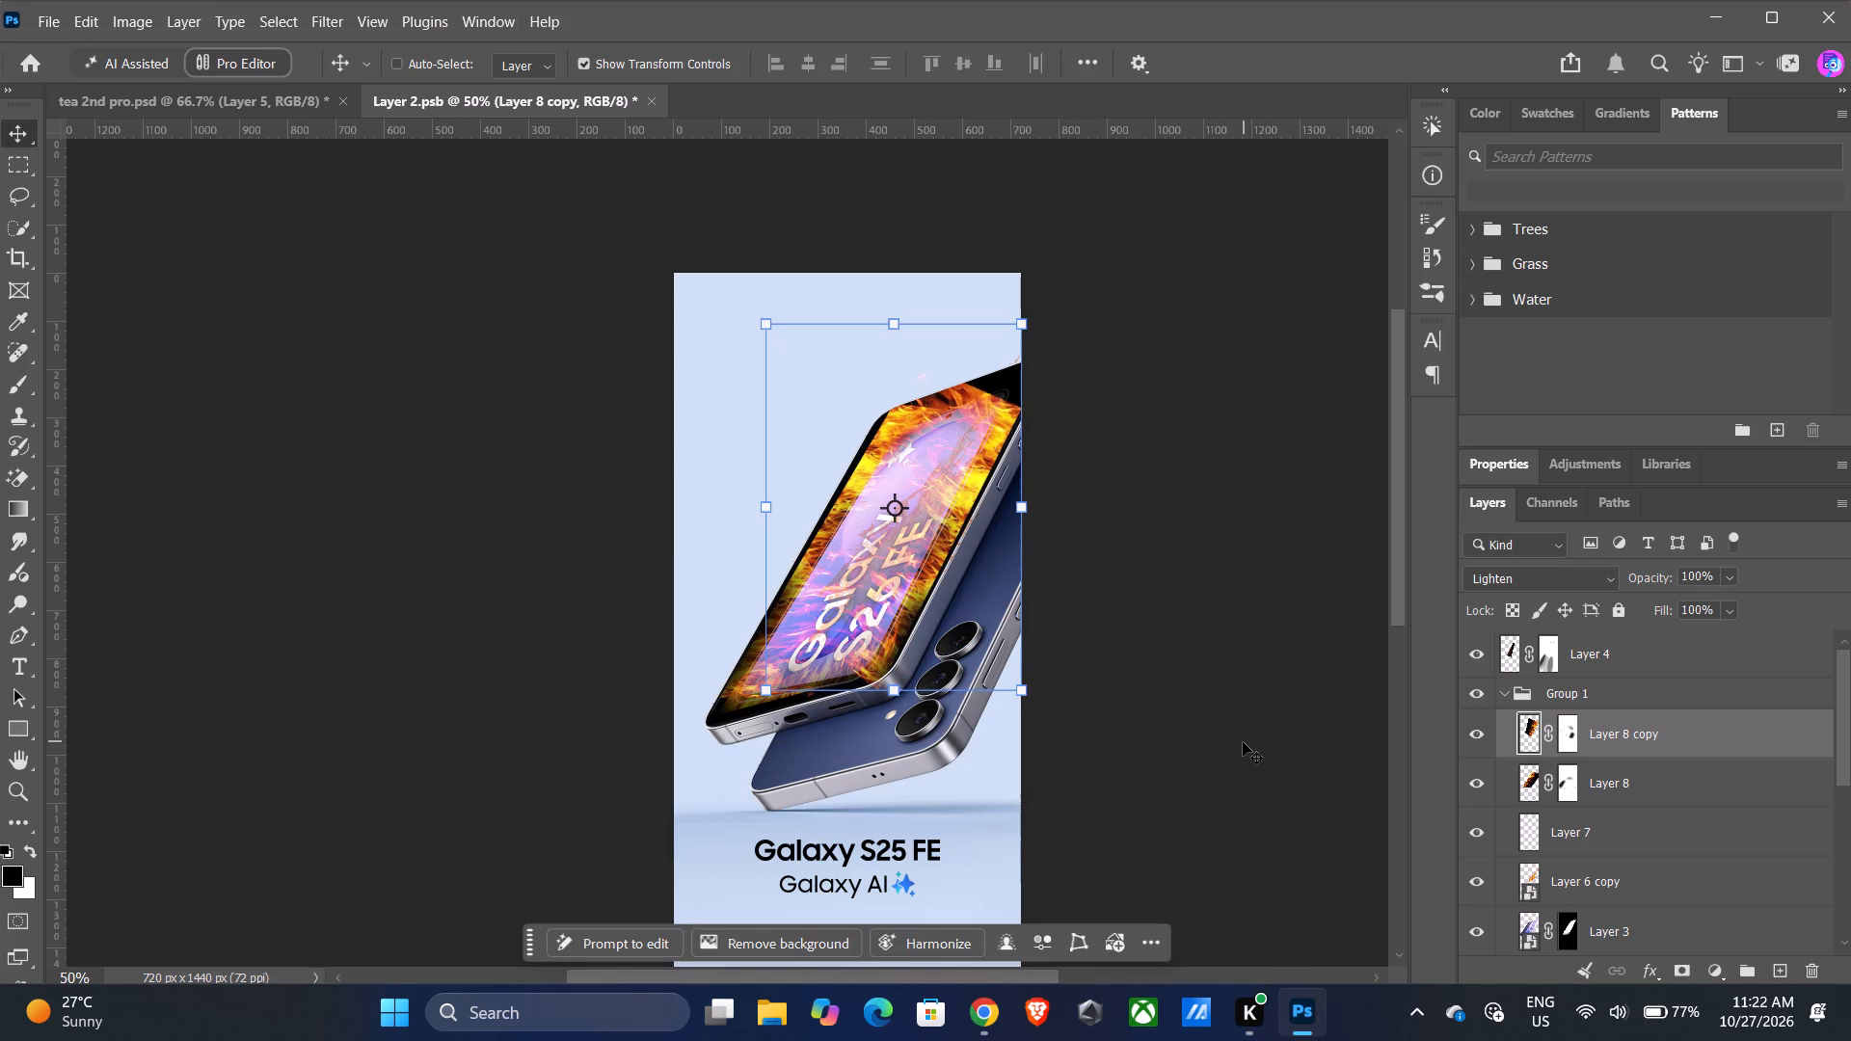
pyautogui.click(827, 543)
# Duplicate Layer 8 again and move the new copy straight down toward the bottom end of the black phone.
pyautogui.click(1643, 790)
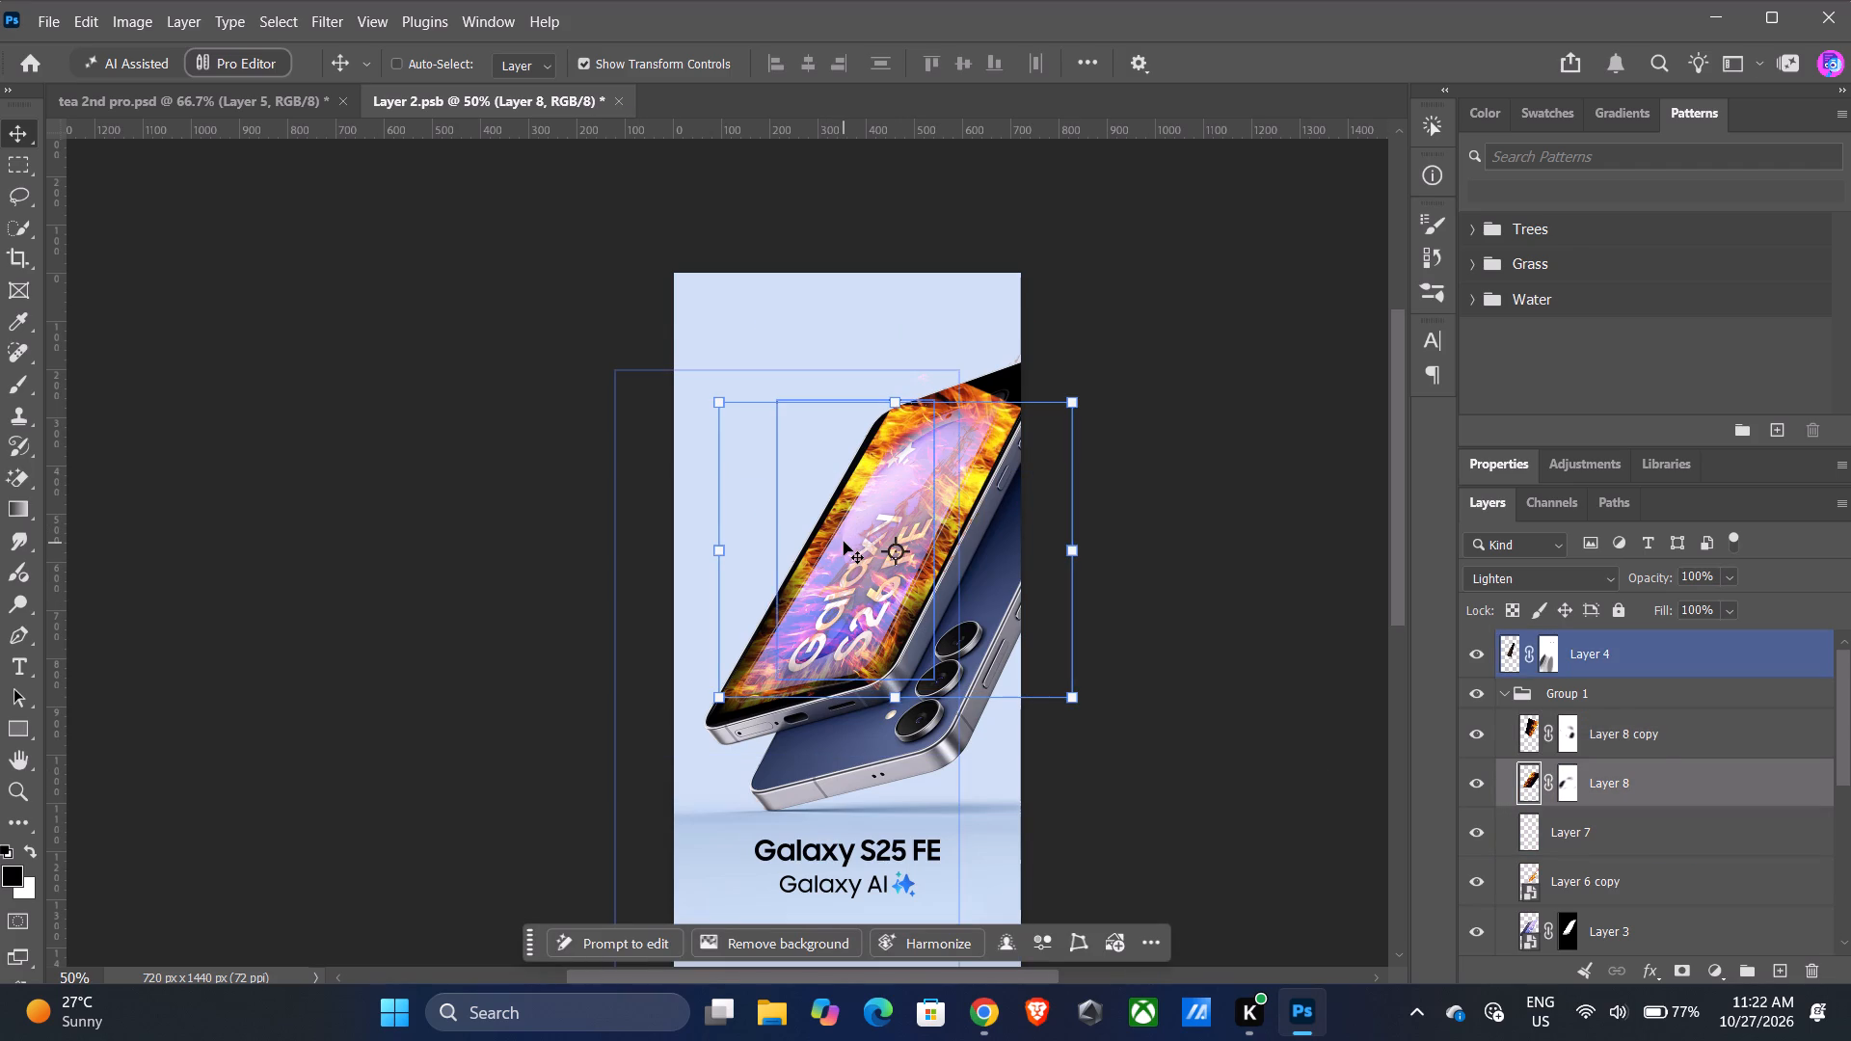
pyautogui.click(826, 571)
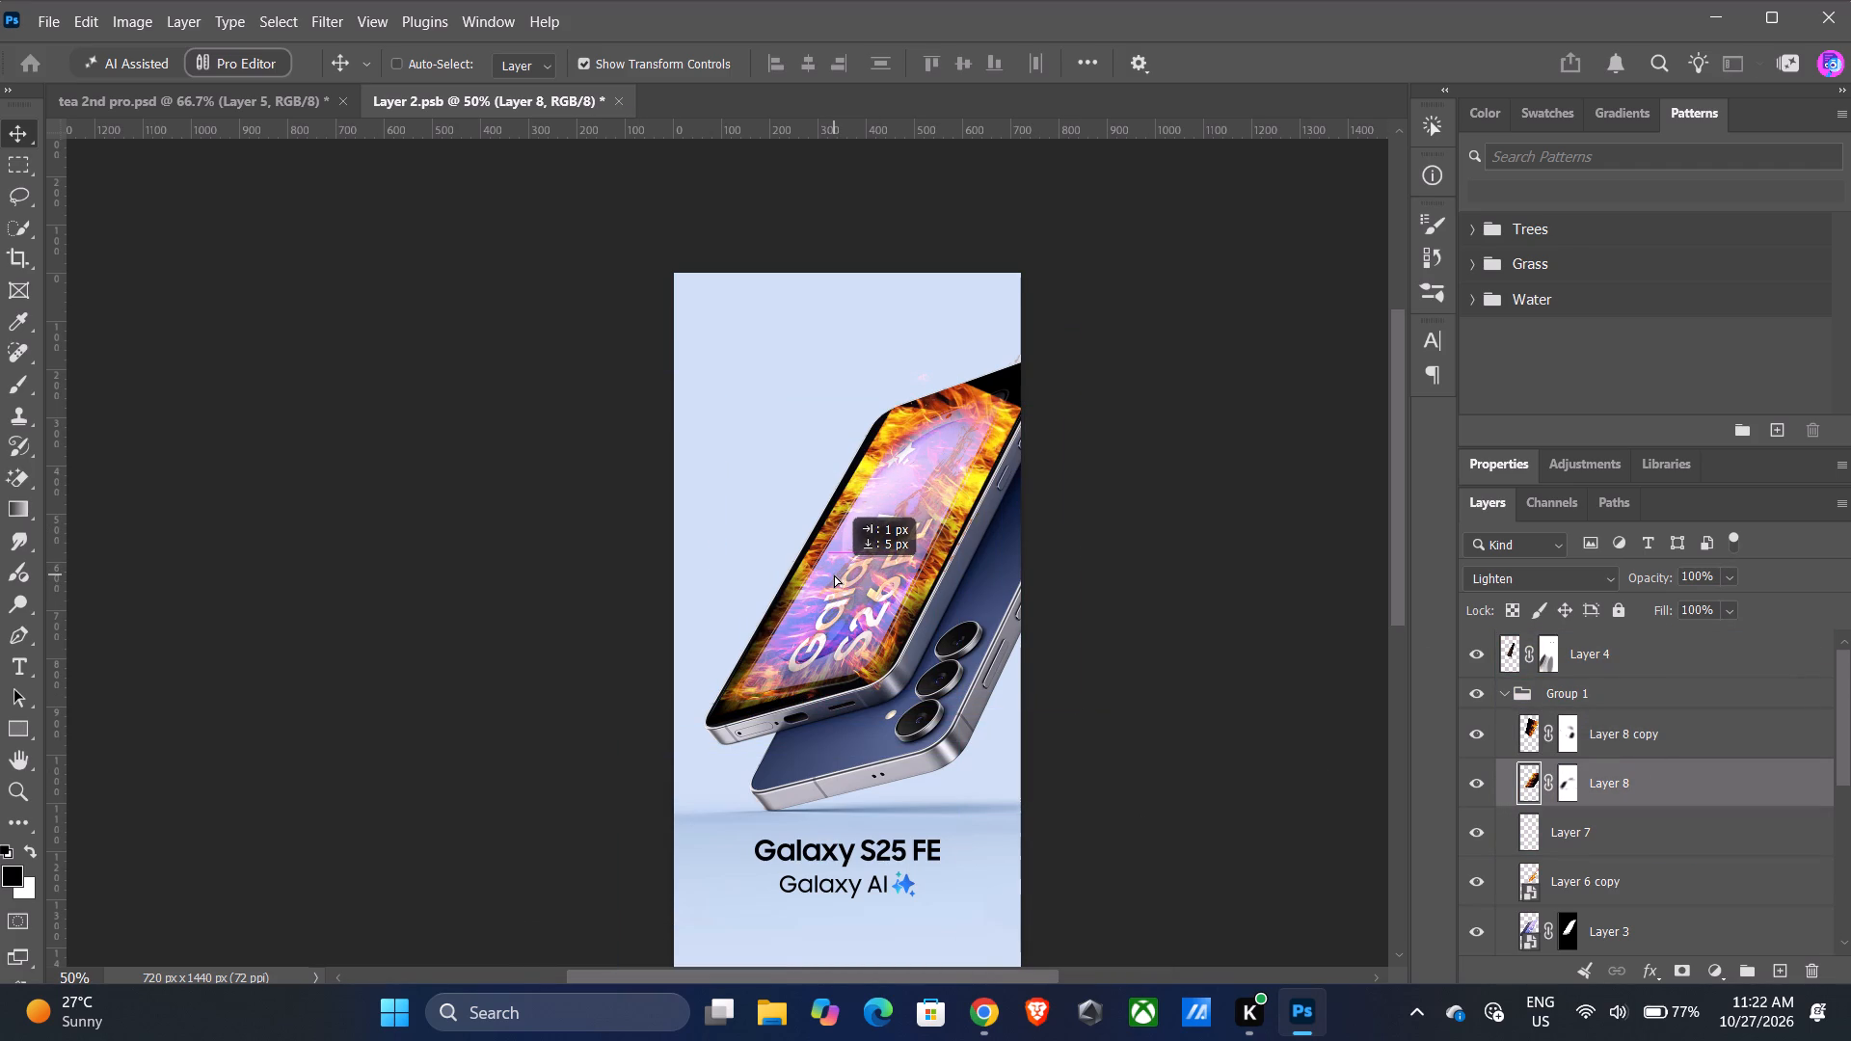
pyautogui.hotkey('ctrl', 'z')
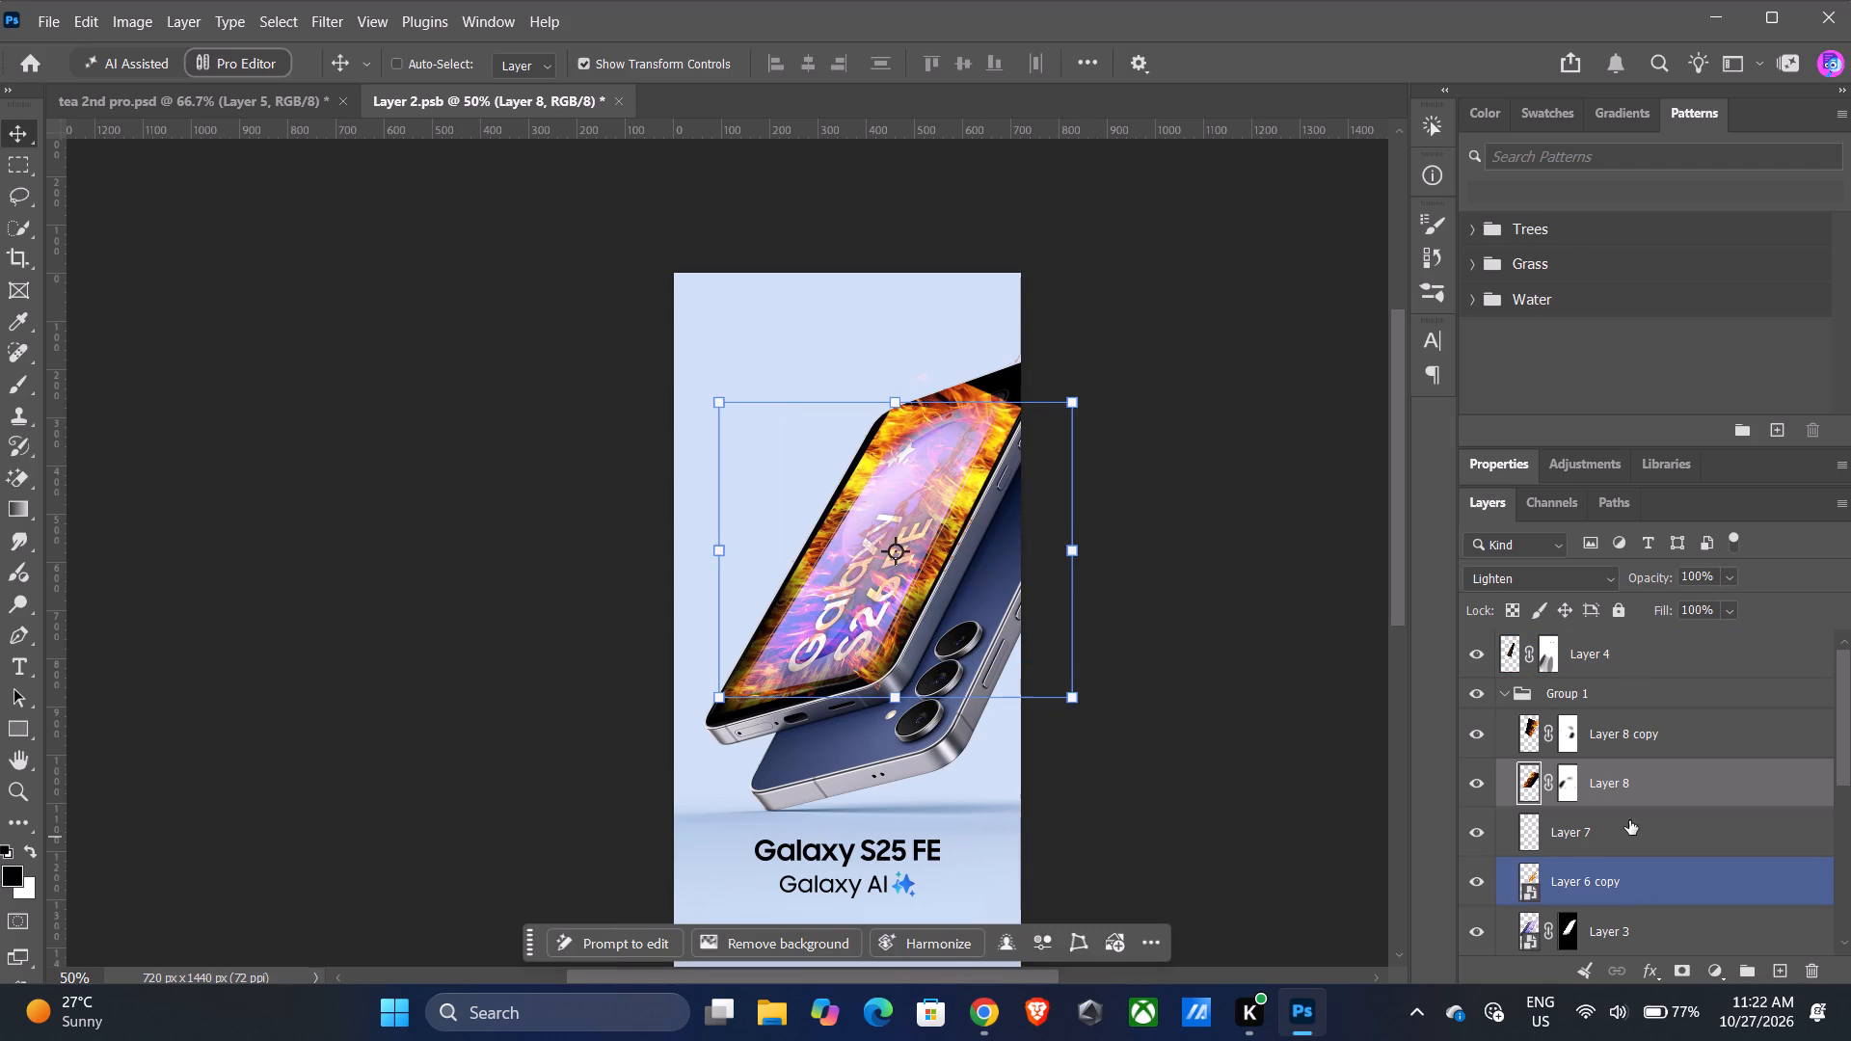
pyautogui.hotkey('ctrl', 'j')
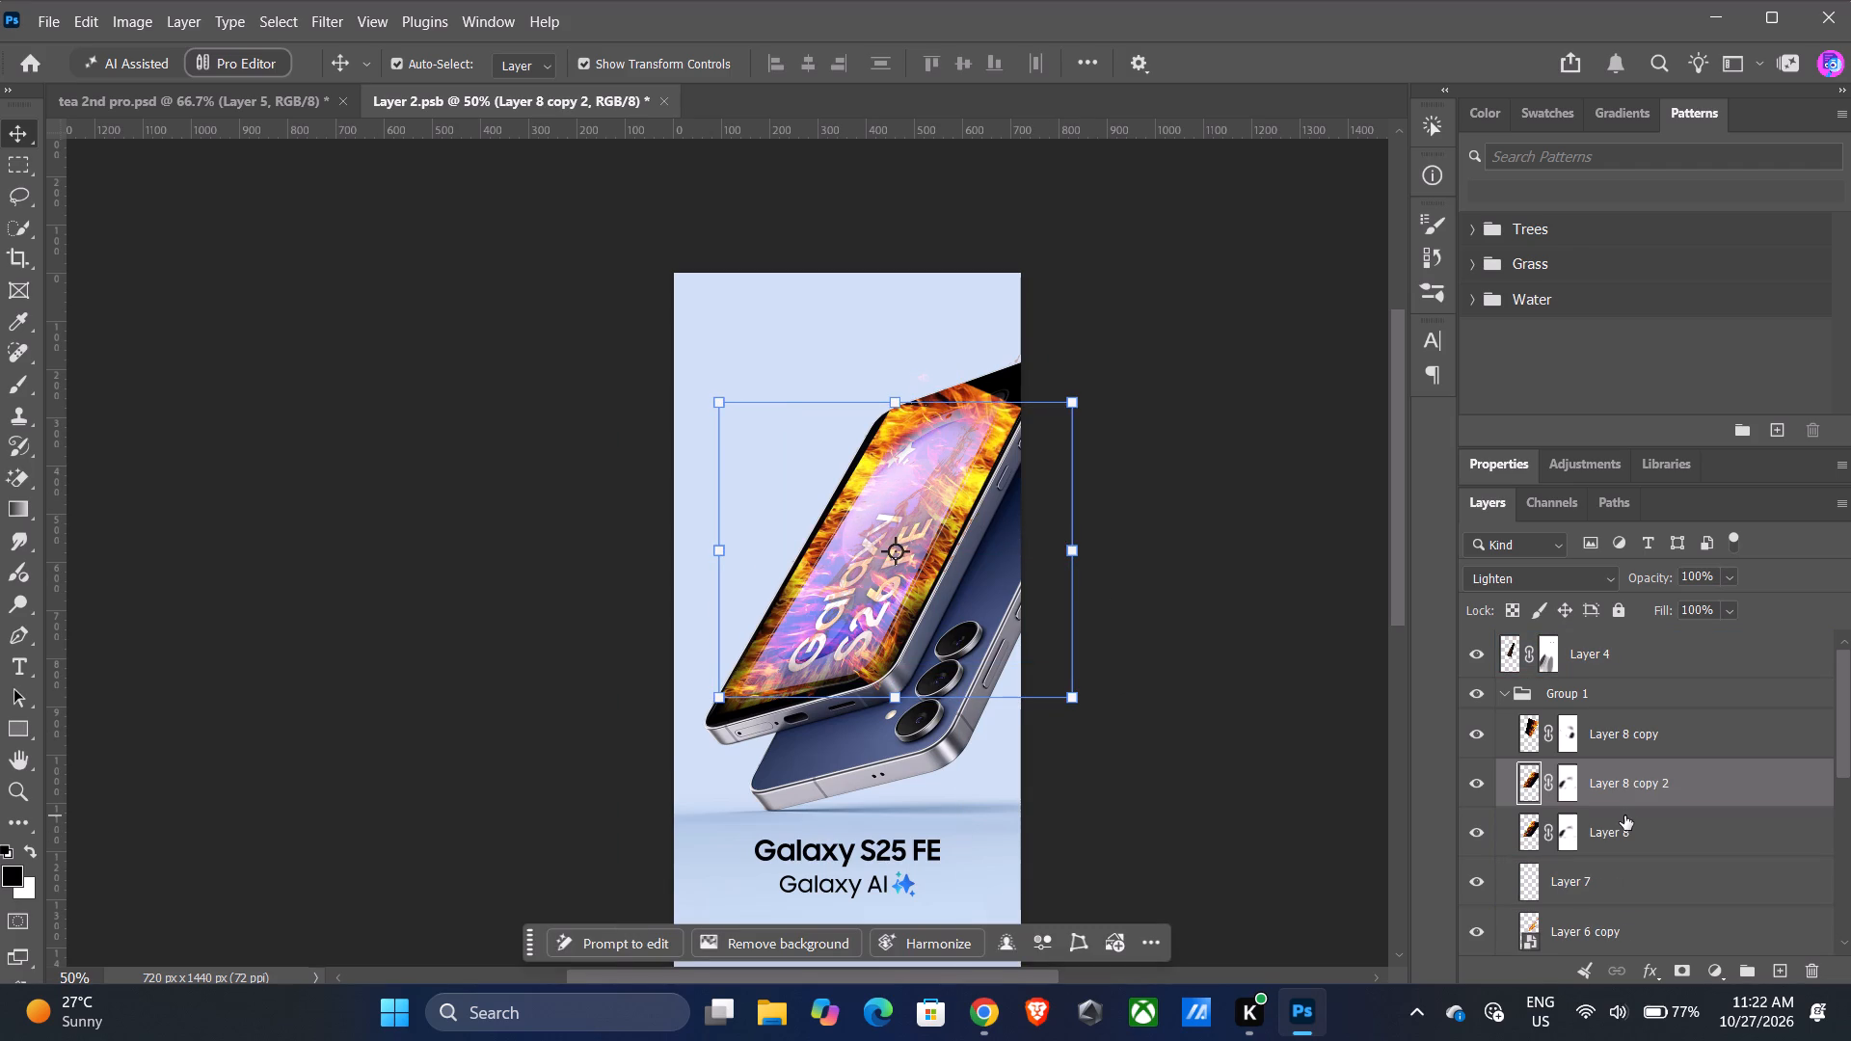
pyautogui.moveTo(827, 574); pyautogui.dragTo(848, 603)
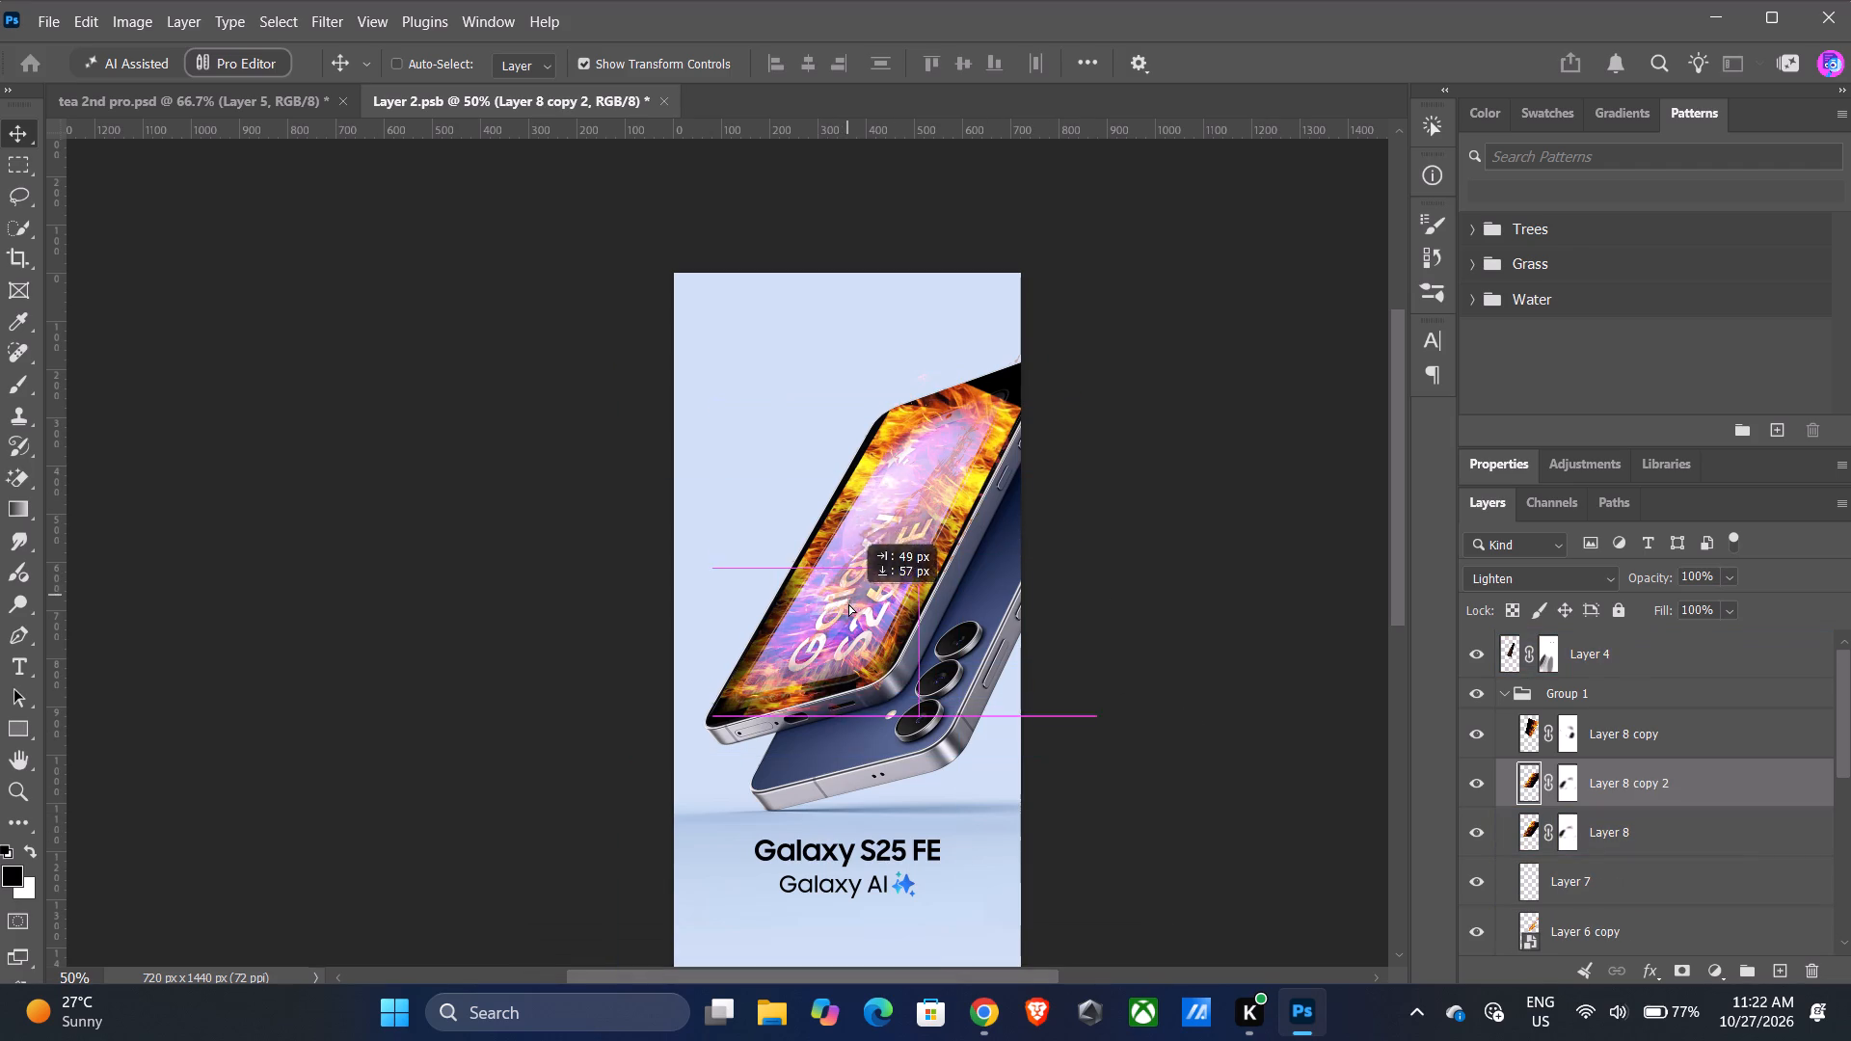
pyautogui.moveTo(848, 603); pyautogui.dragTo(829, 652)
# Fit the second flame copy at the phone screen's bottom end, rotated to about -122° and scaled to about 65%.
pyautogui.moveTo(700, 787); pyautogui.dragTo(748, 816)
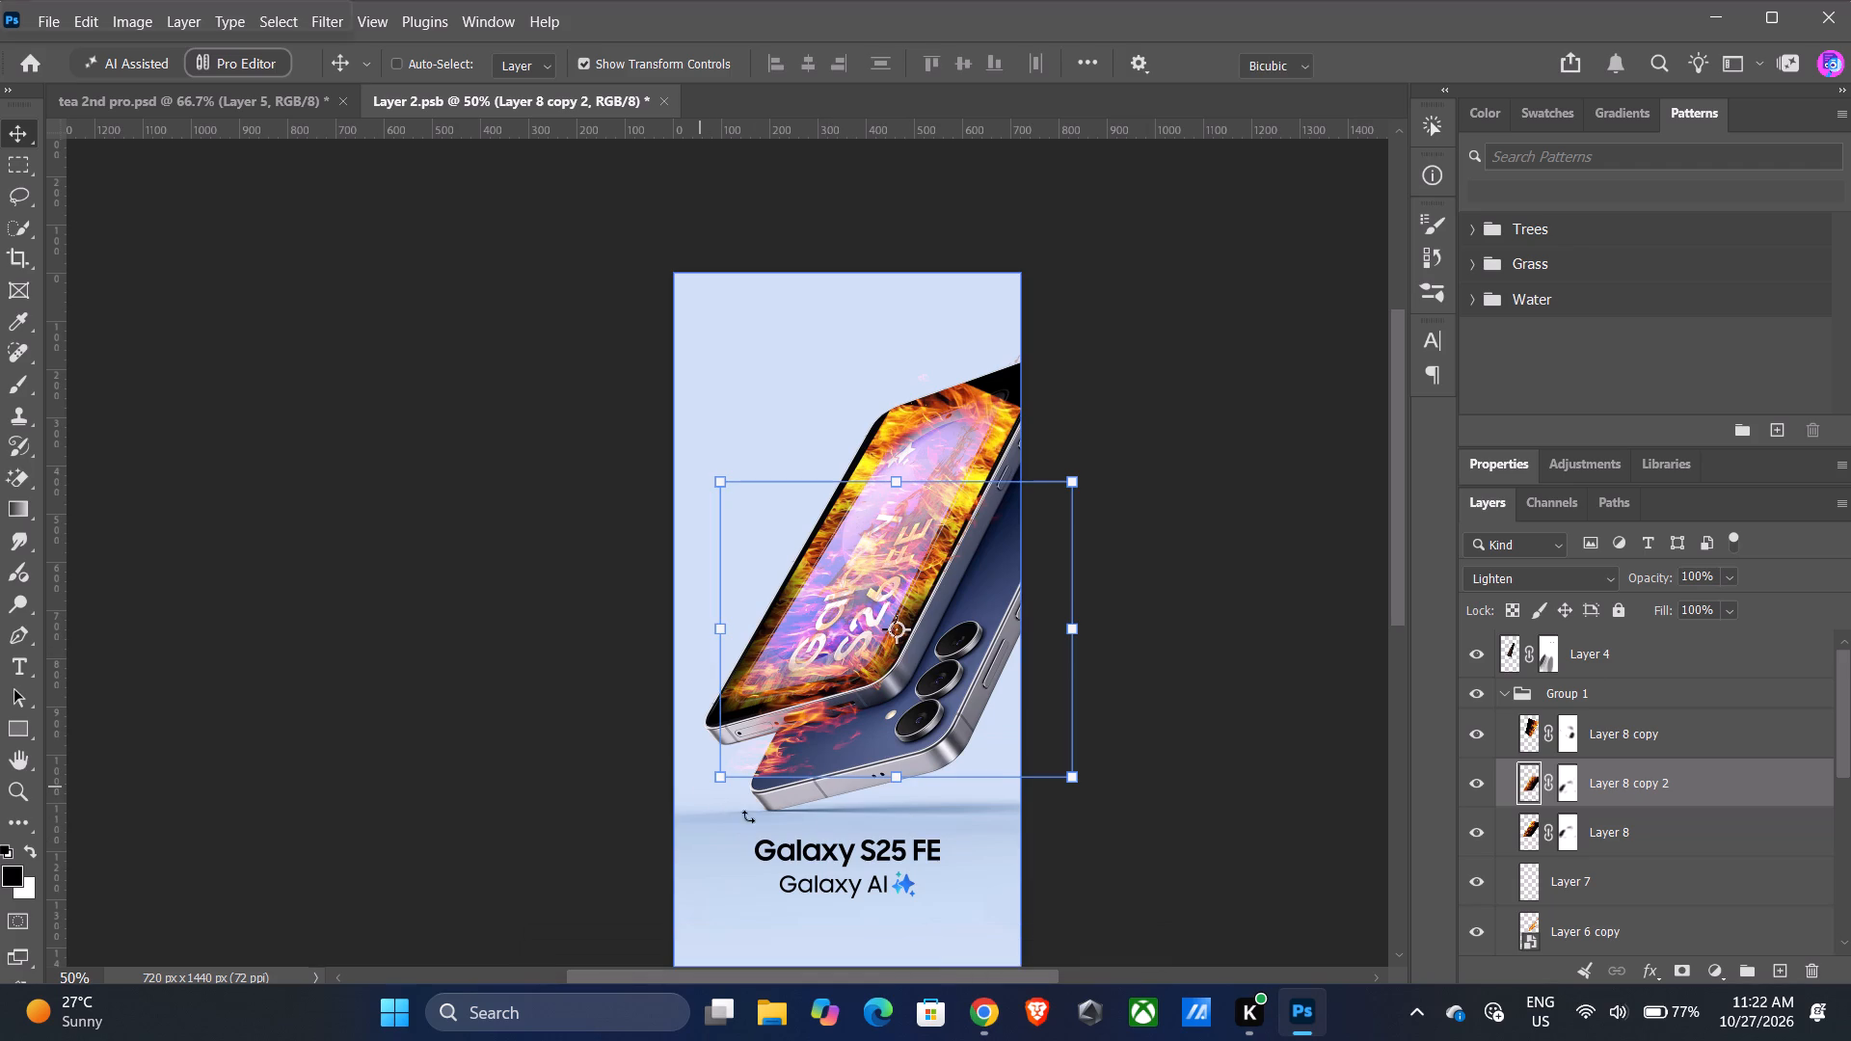
pyautogui.moveTo(748, 816); pyautogui.dragTo(1174, 729)
pyautogui.moveTo(1121, 701); pyautogui.dragTo(1113, 701)
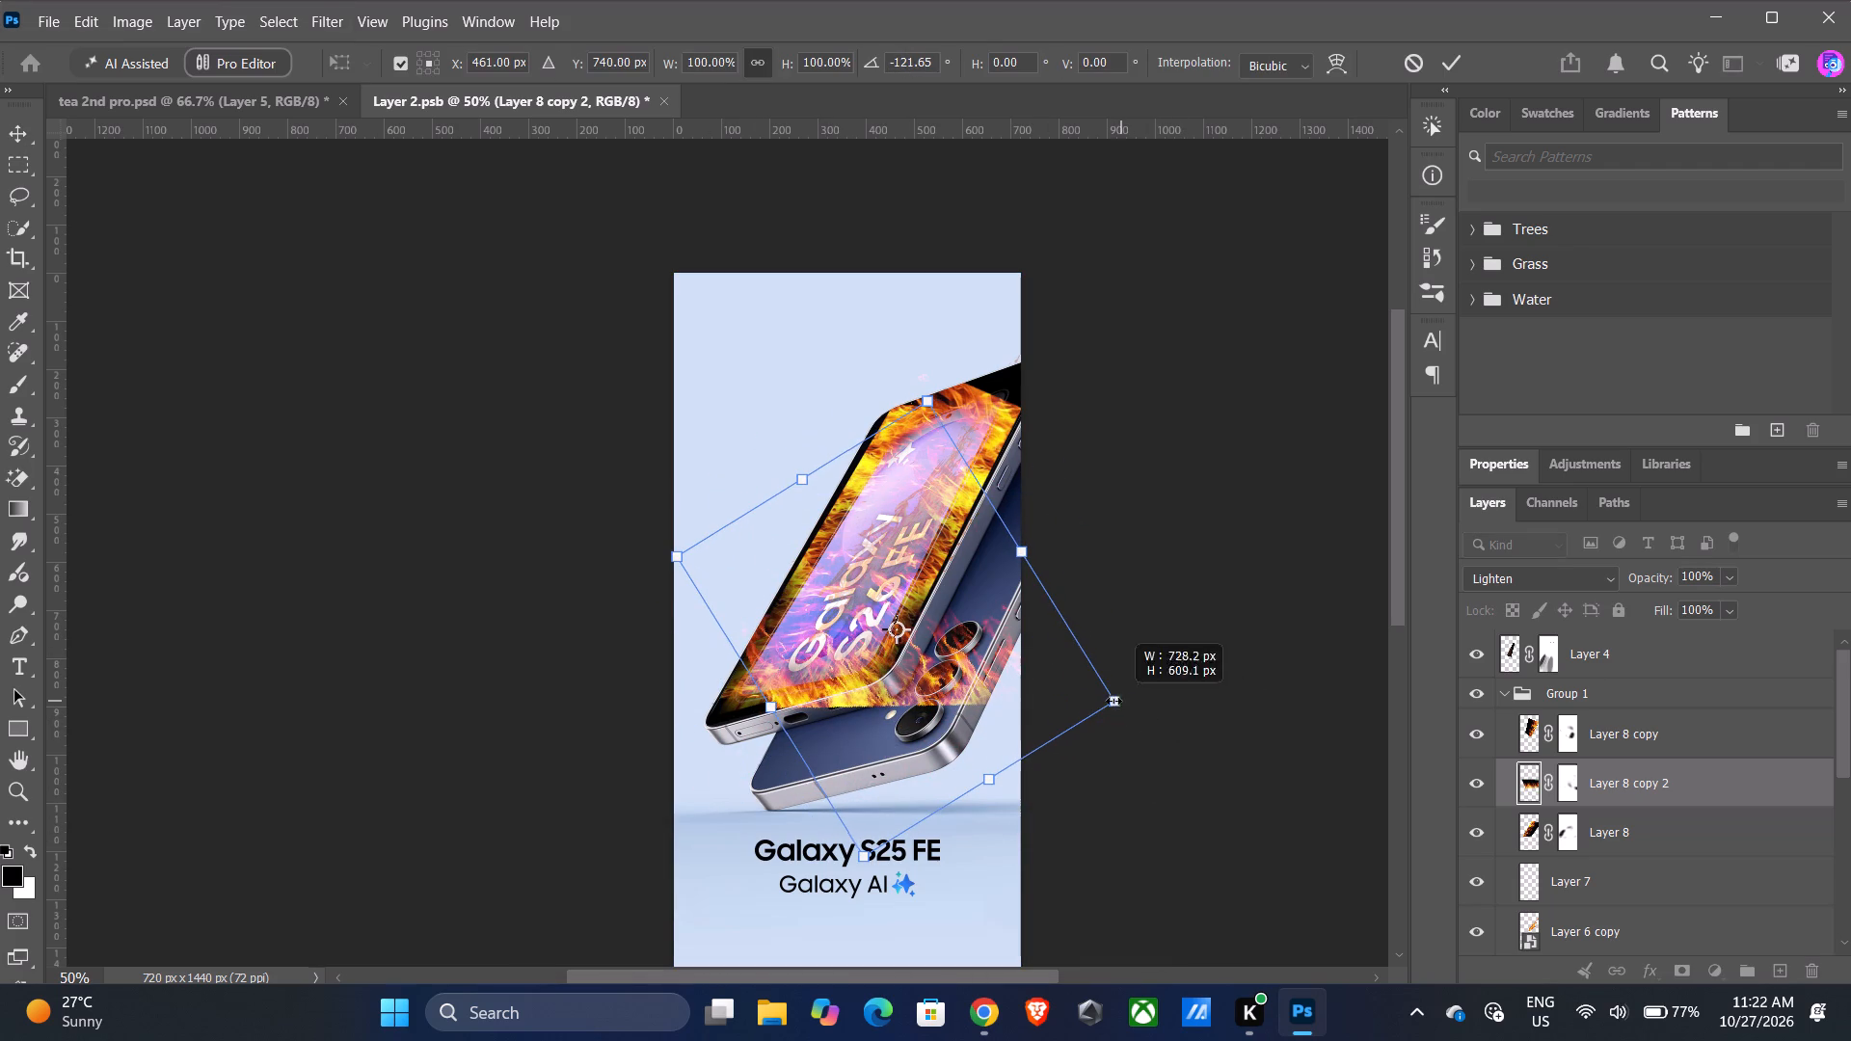
pyautogui.moveTo(1113, 701); pyautogui.dragTo(948, 707)
pyautogui.moveTo(845, 645); pyautogui.dragTo(799, 694)
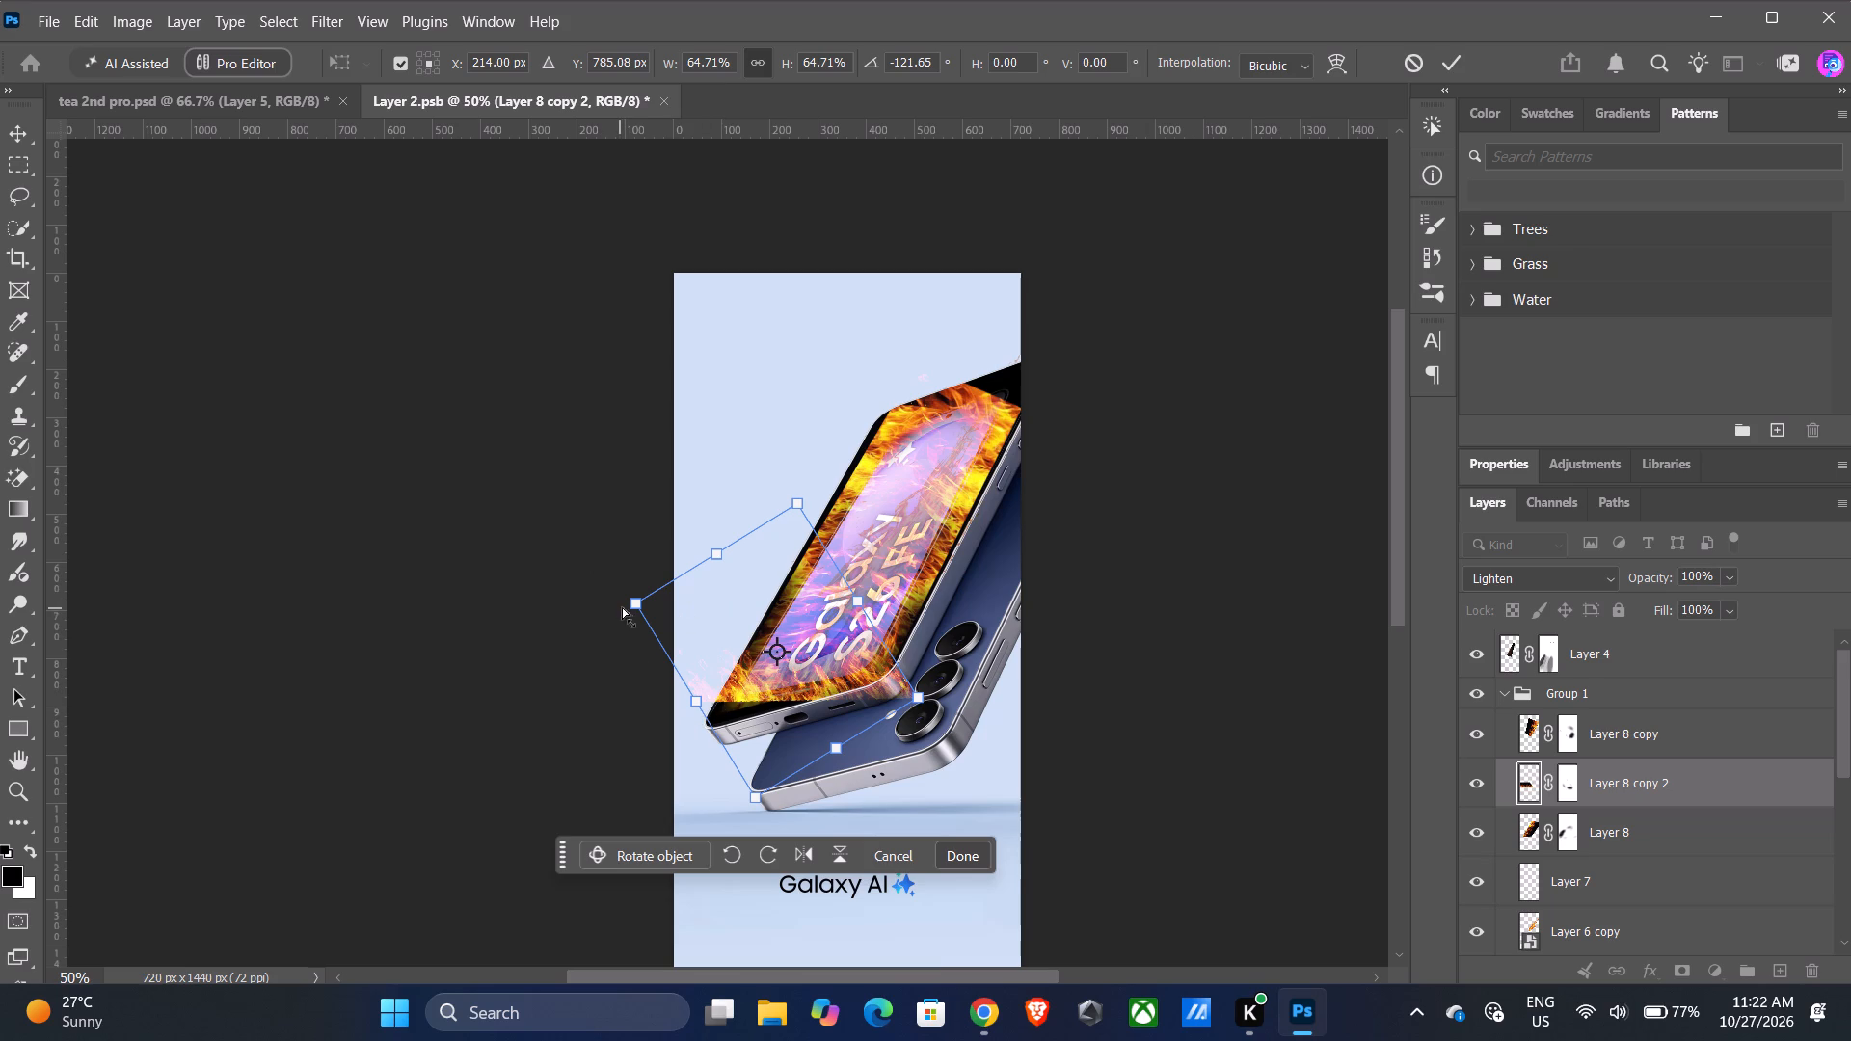
# Distort the second copy by pulling its left and right corners in to the lower end of the phone screen.
pyautogui.keyDown('ctrl'); pyautogui.moveTo(637, 605); pyautogui.dragTo(727, 597); pyautogui.keyUp('ctrl')
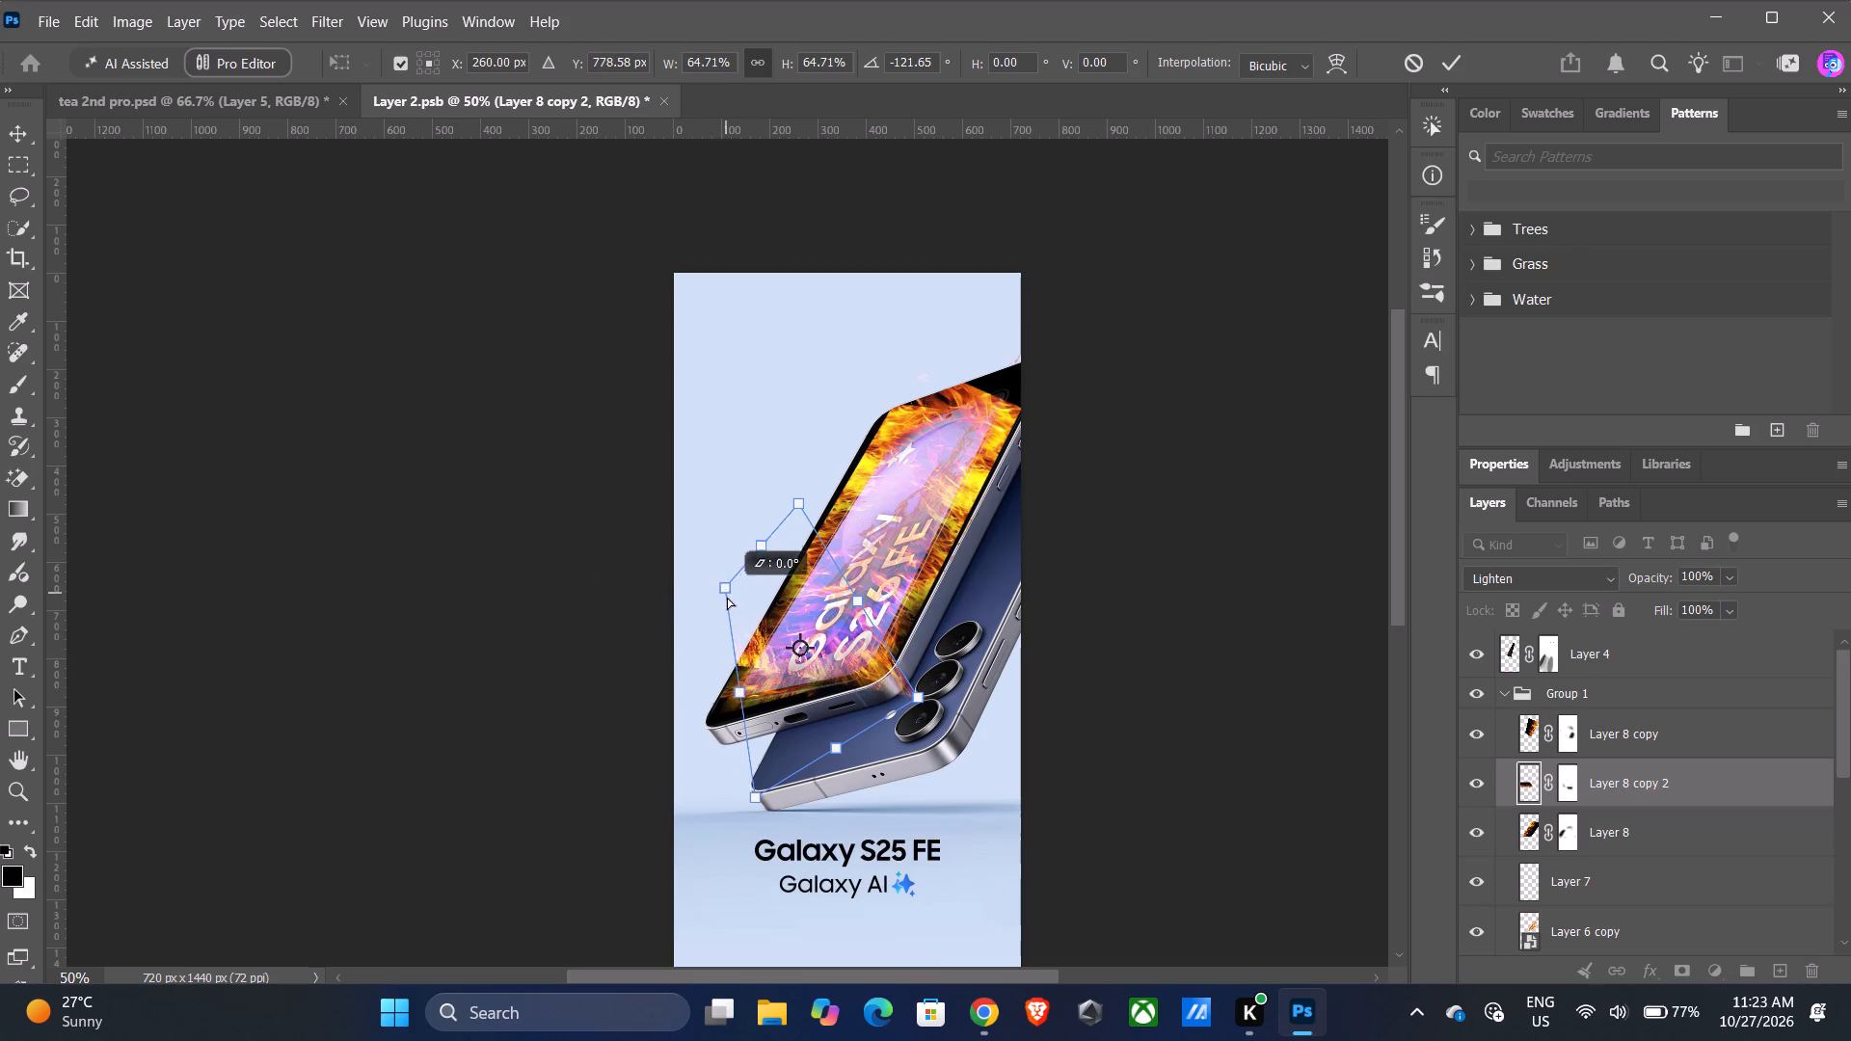
pyautogui.keyDown('ctrl'); pyautogui.moveTo(727, 597); pyautogui.dragTo(709, 635); pyautogui.keyUp('ctrl')
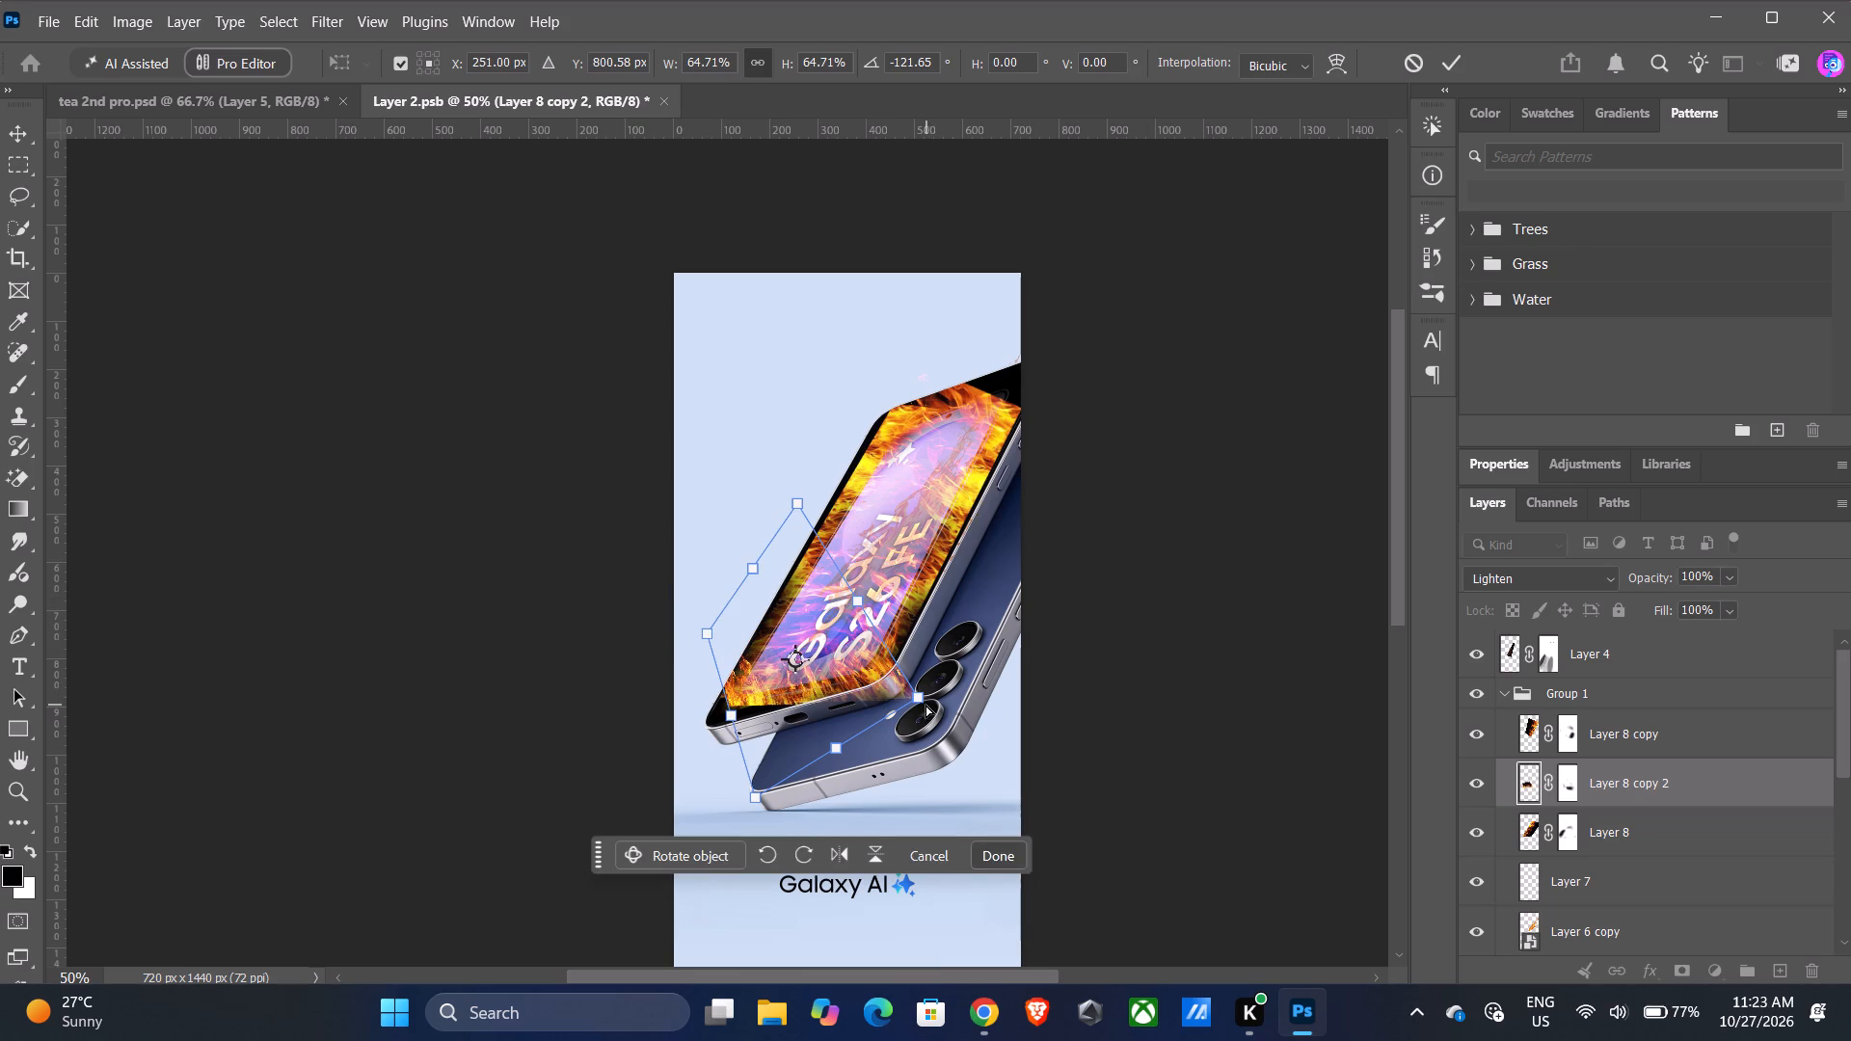
pyautogui.keyDown('ctrl'); pyautogui.moveTo(925, 705); pyautogui.dragTo(892, 687); pyautogui.keyUp('ctrl')
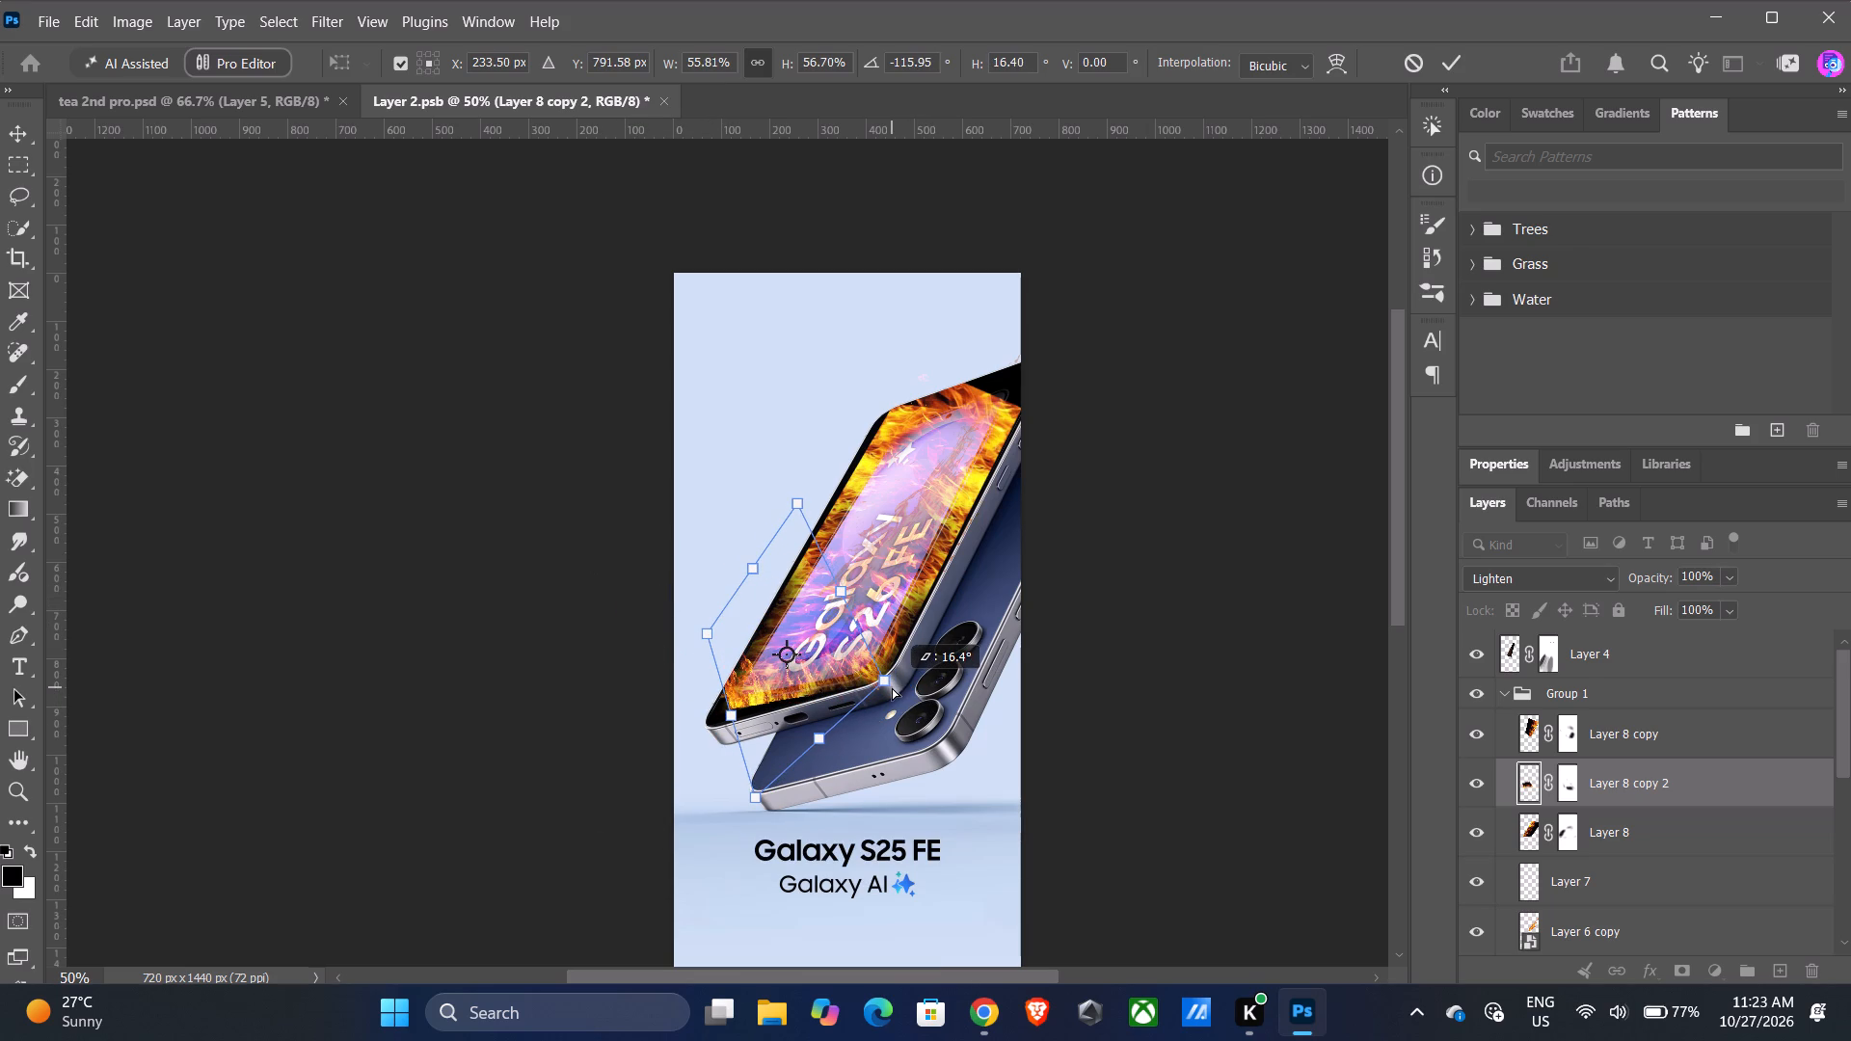
pyautogui.keyDown('ctrl'); pyautogui.moveTo(892, 687); pyautogui.dragTo(882, 685); pyautogui.keyUp('ctrl')
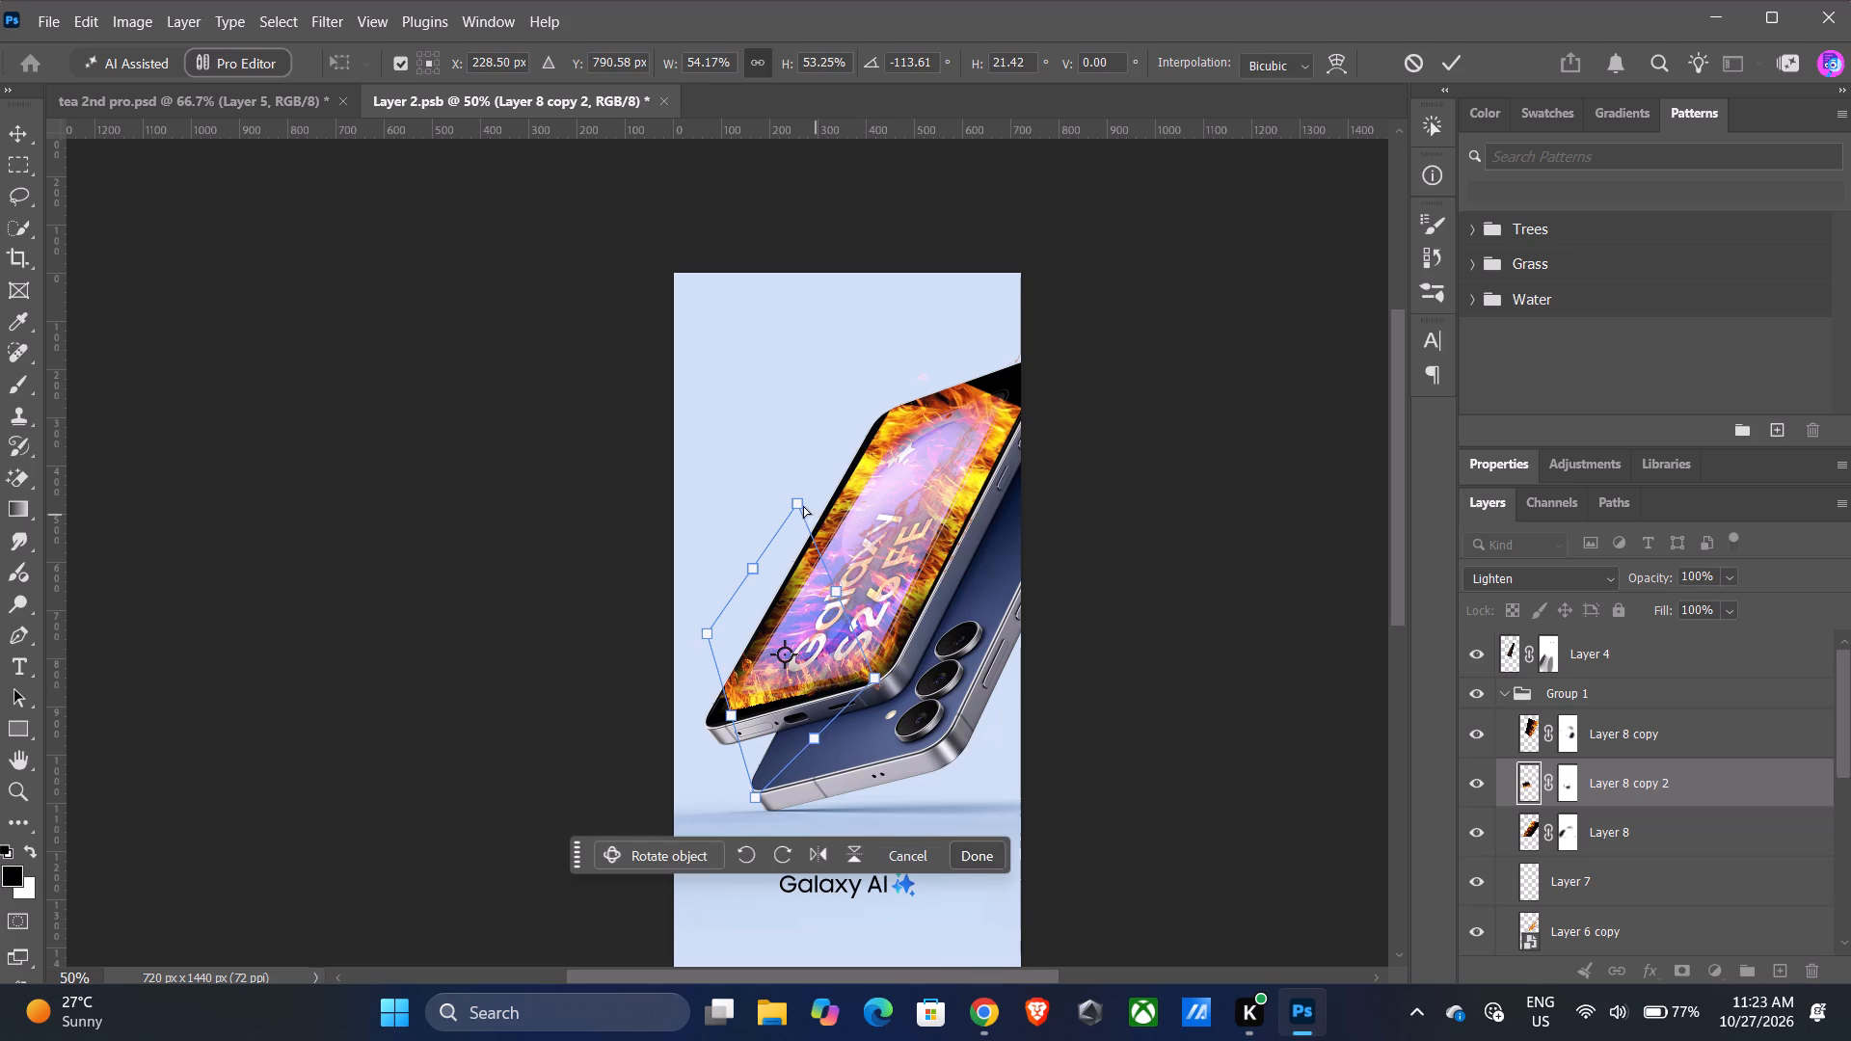
# Distort Layer 8 copy 2 to about 66% by 63% and -96°, fitting it to the phone screen's lower-left corner, and apply it.
pyautogui.keyDown('ctrl'); pyautogui.moveTo(793, 500); pyautogui.dragTo(818, 492); pyautogui.keyUp('ctrl')
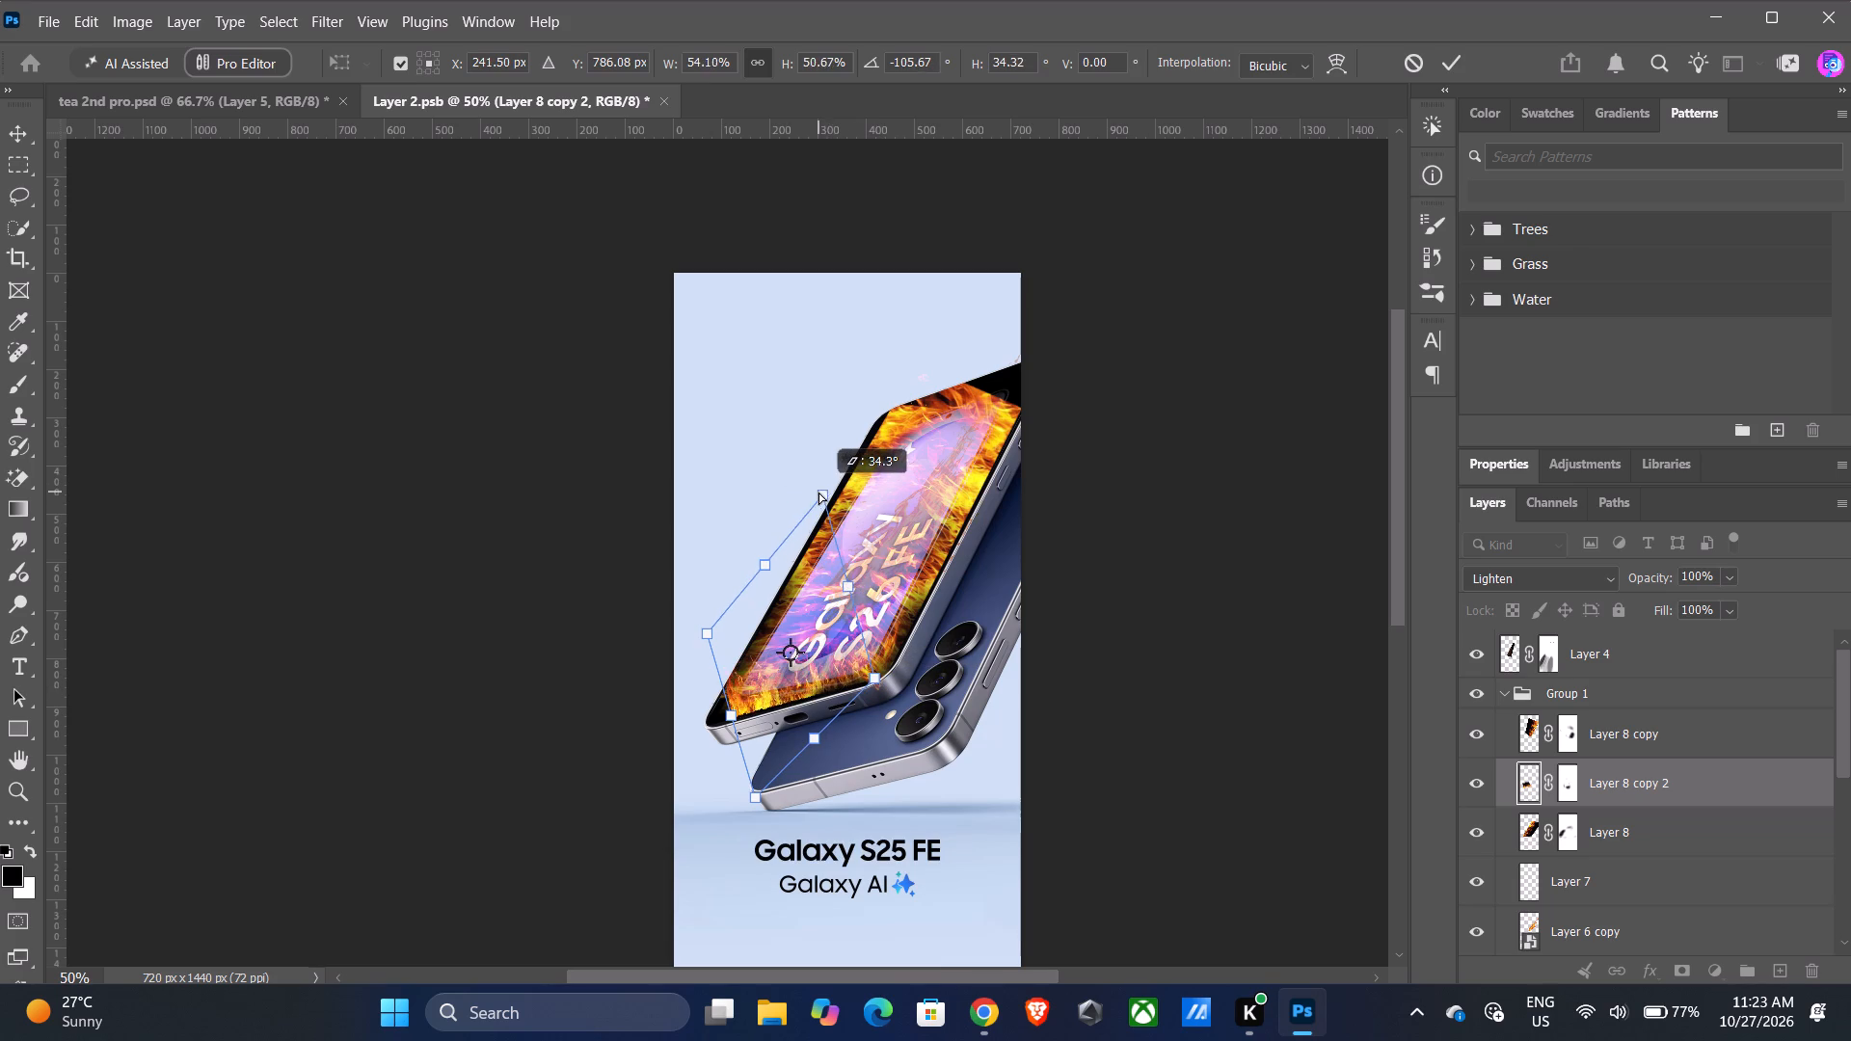
pyautogui.keyDown('ctrl'); pyautogui.moveTo(818, 492); pyautogui.dragTo(779, 509); pyautogui.keyUp('ctrl')
pyautogui.keyDown('ctrl'); pyautogui.moveTo(746, 570); pyautogui.dragTo(783, 558); pyautogui.keyUp('ctrl')
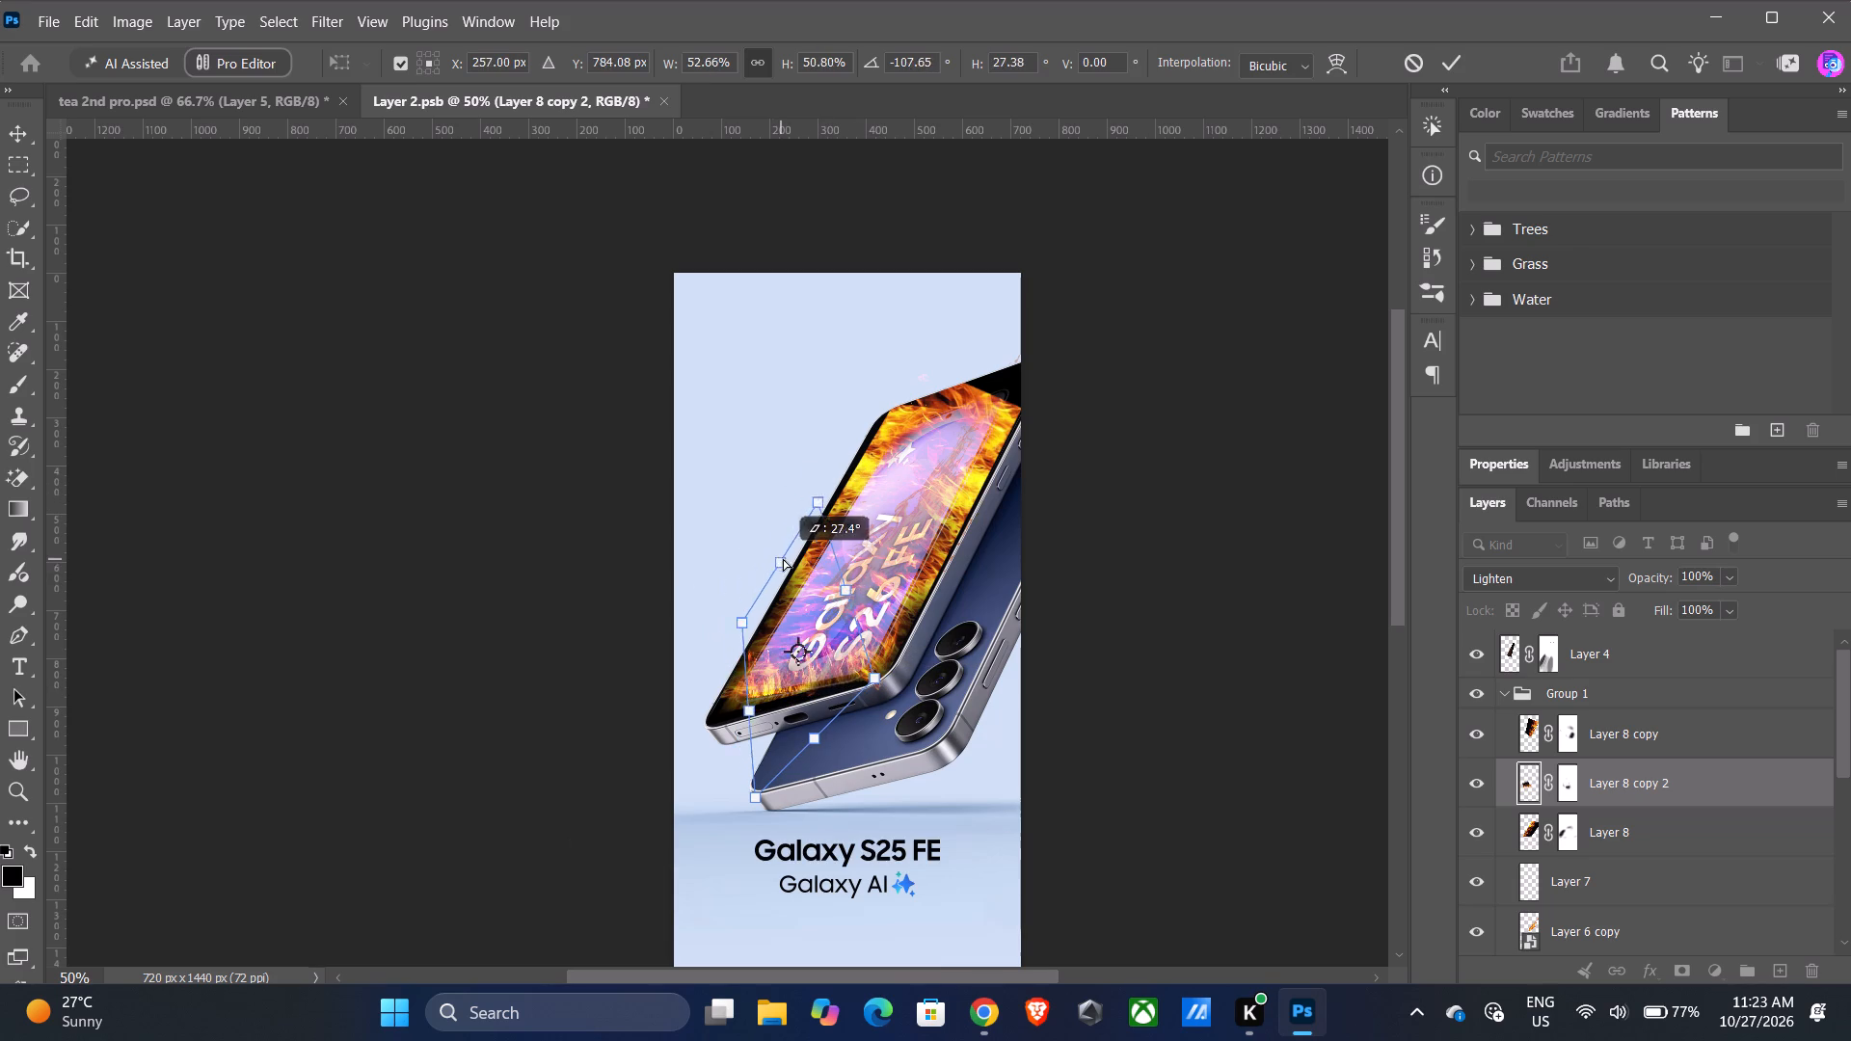
pyautogui.keyDown('ctrl'); pyautogui.moveTo(783, 558); pyautogui.dragTo(812, 505); pyautogui.keyUp('ctrl')
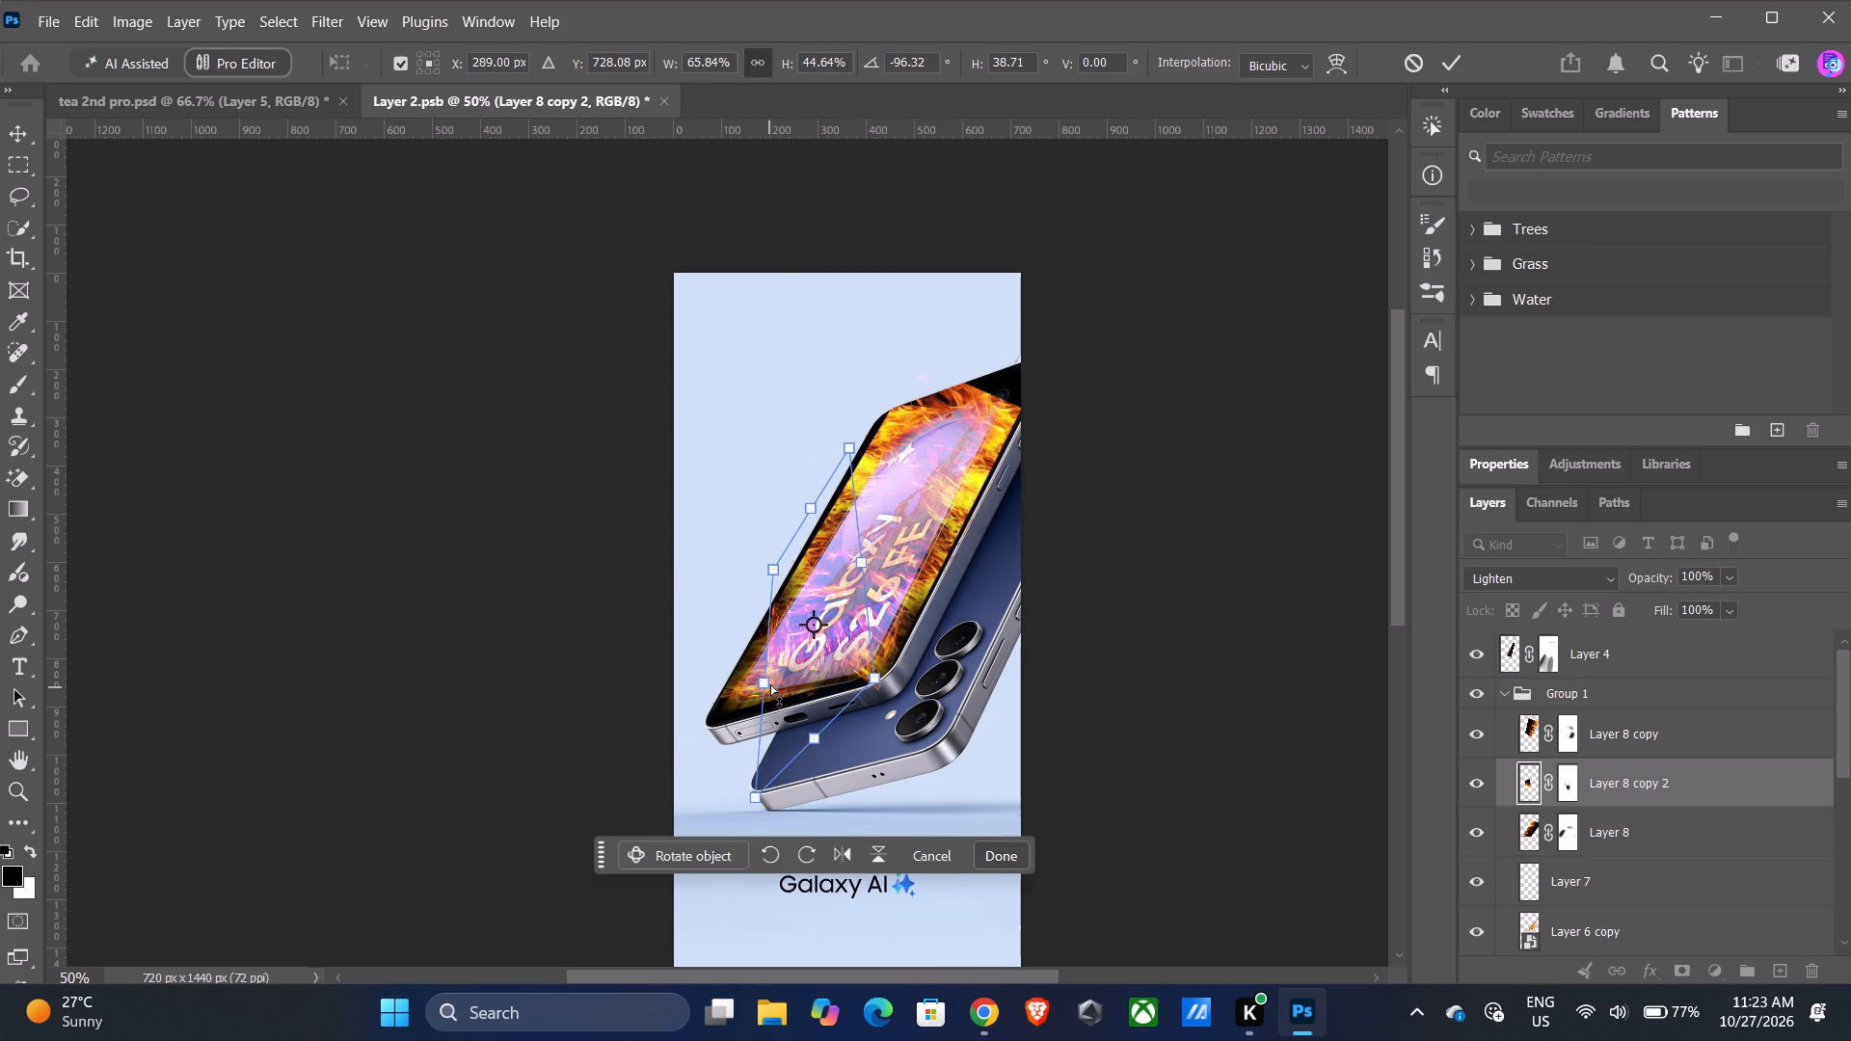
pyautogui.keyDown('ctrl'); pyautogui.moveTo(765, 680); pyautogui.dragTo(735, 718); pyautogui.keyUp('ctrl')
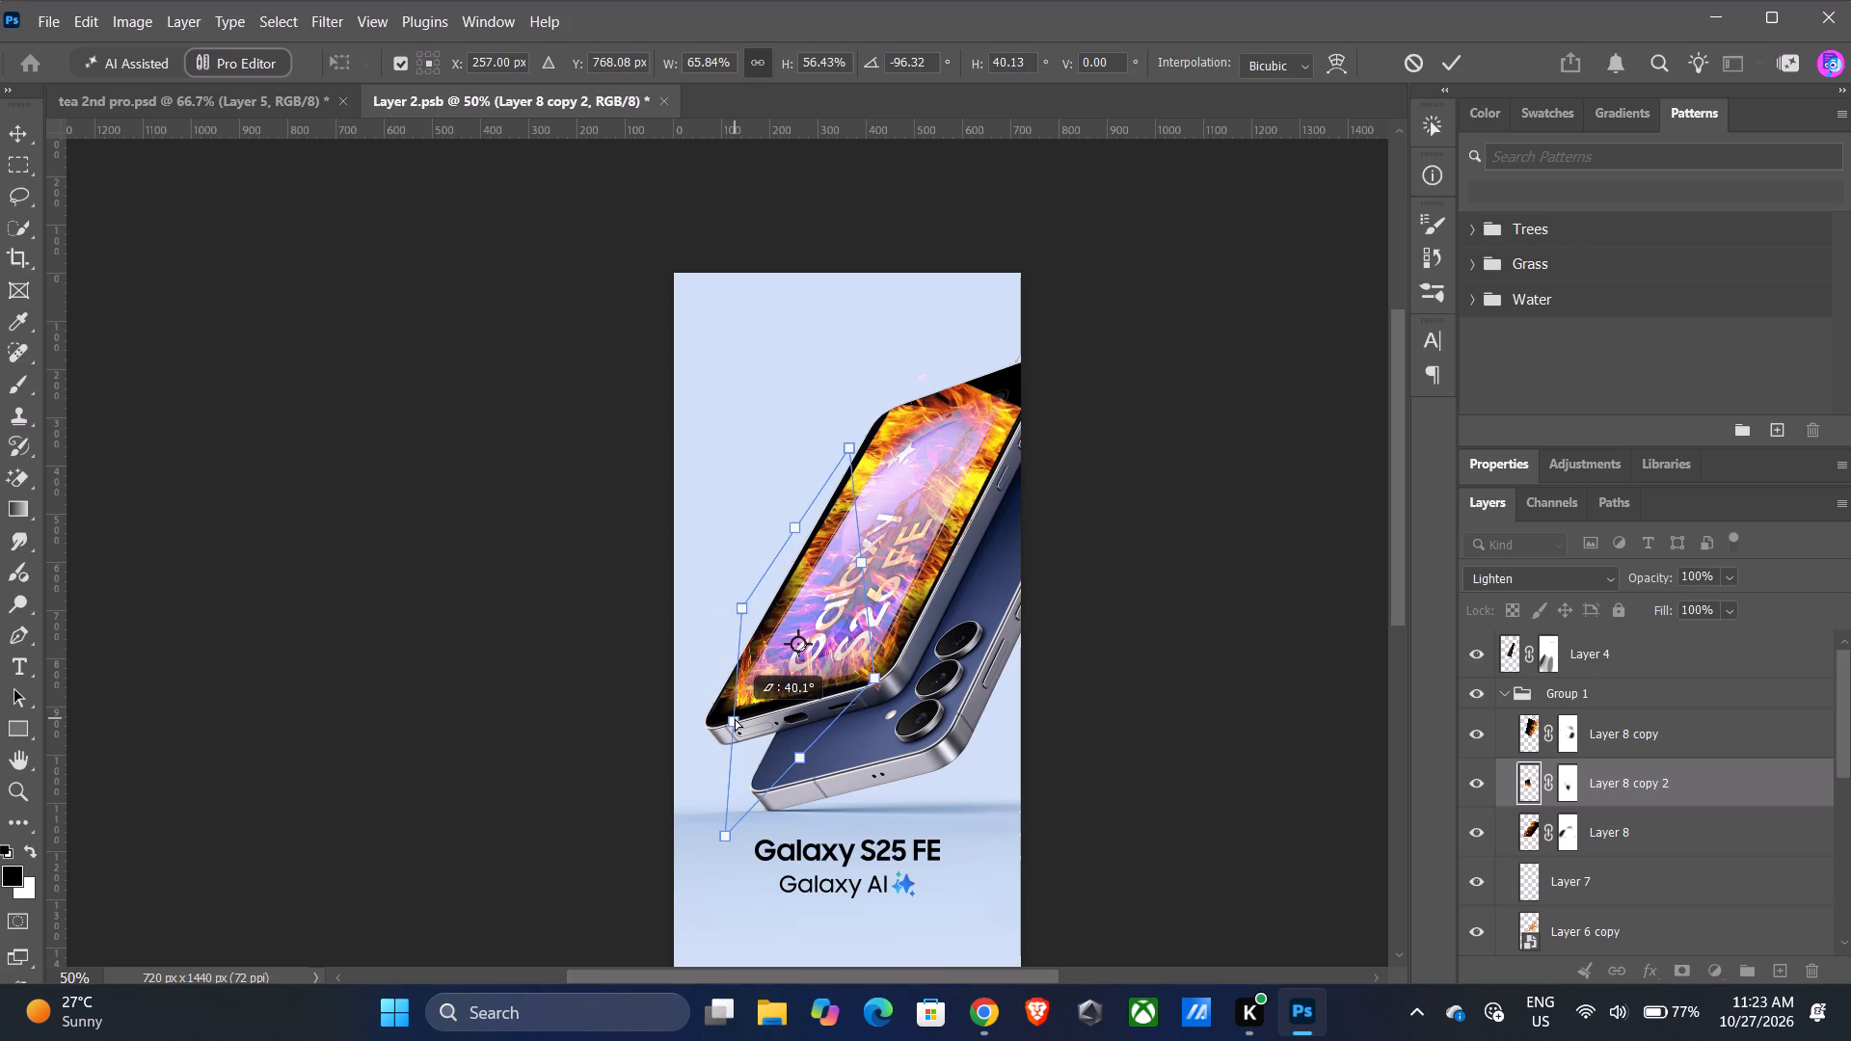
pyautogui.keyDown('ctrl'); pyautogui.moveTo(735, 718); pyautogui.dragTo(727, 715); pyautogui.keyUp('ctrl')
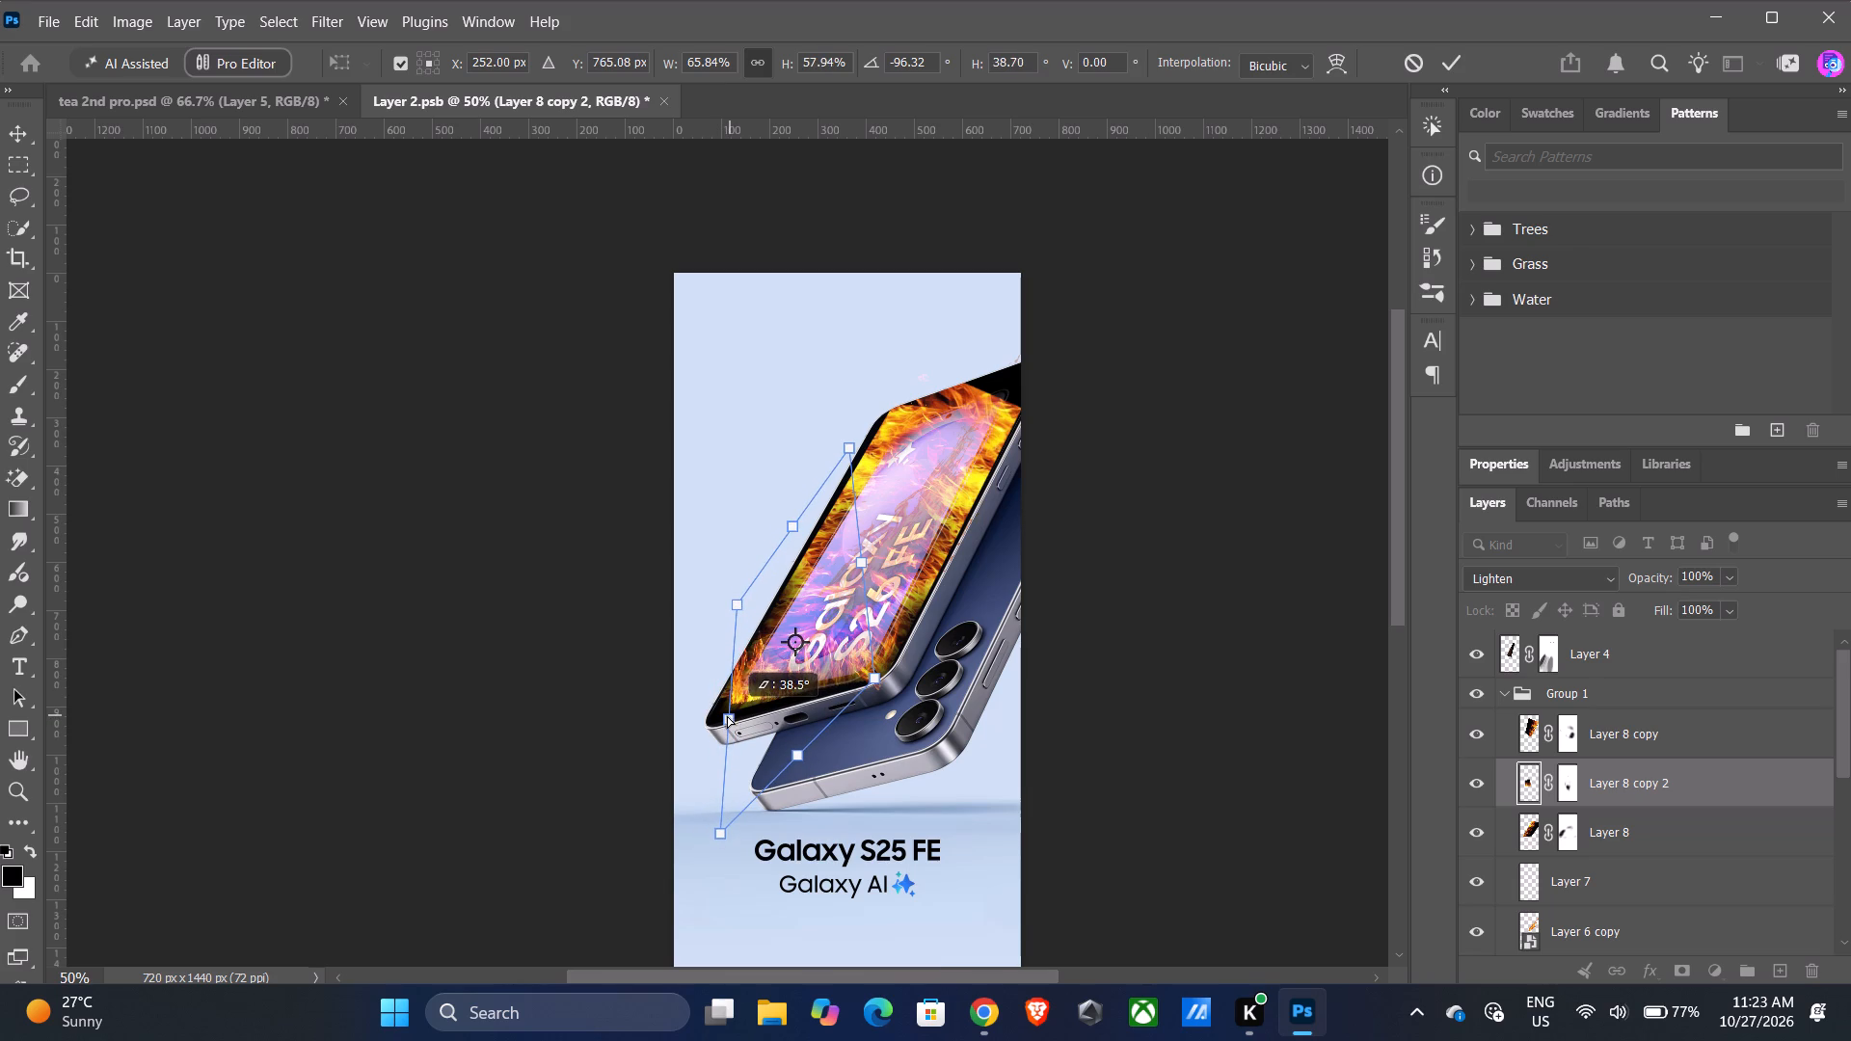
pyautogui.keyDown('ctrl'); pyautogui.moveTo(727, 715); pyautogui.dragTo(724, 726); pyautogui.keyUp('ctrl')
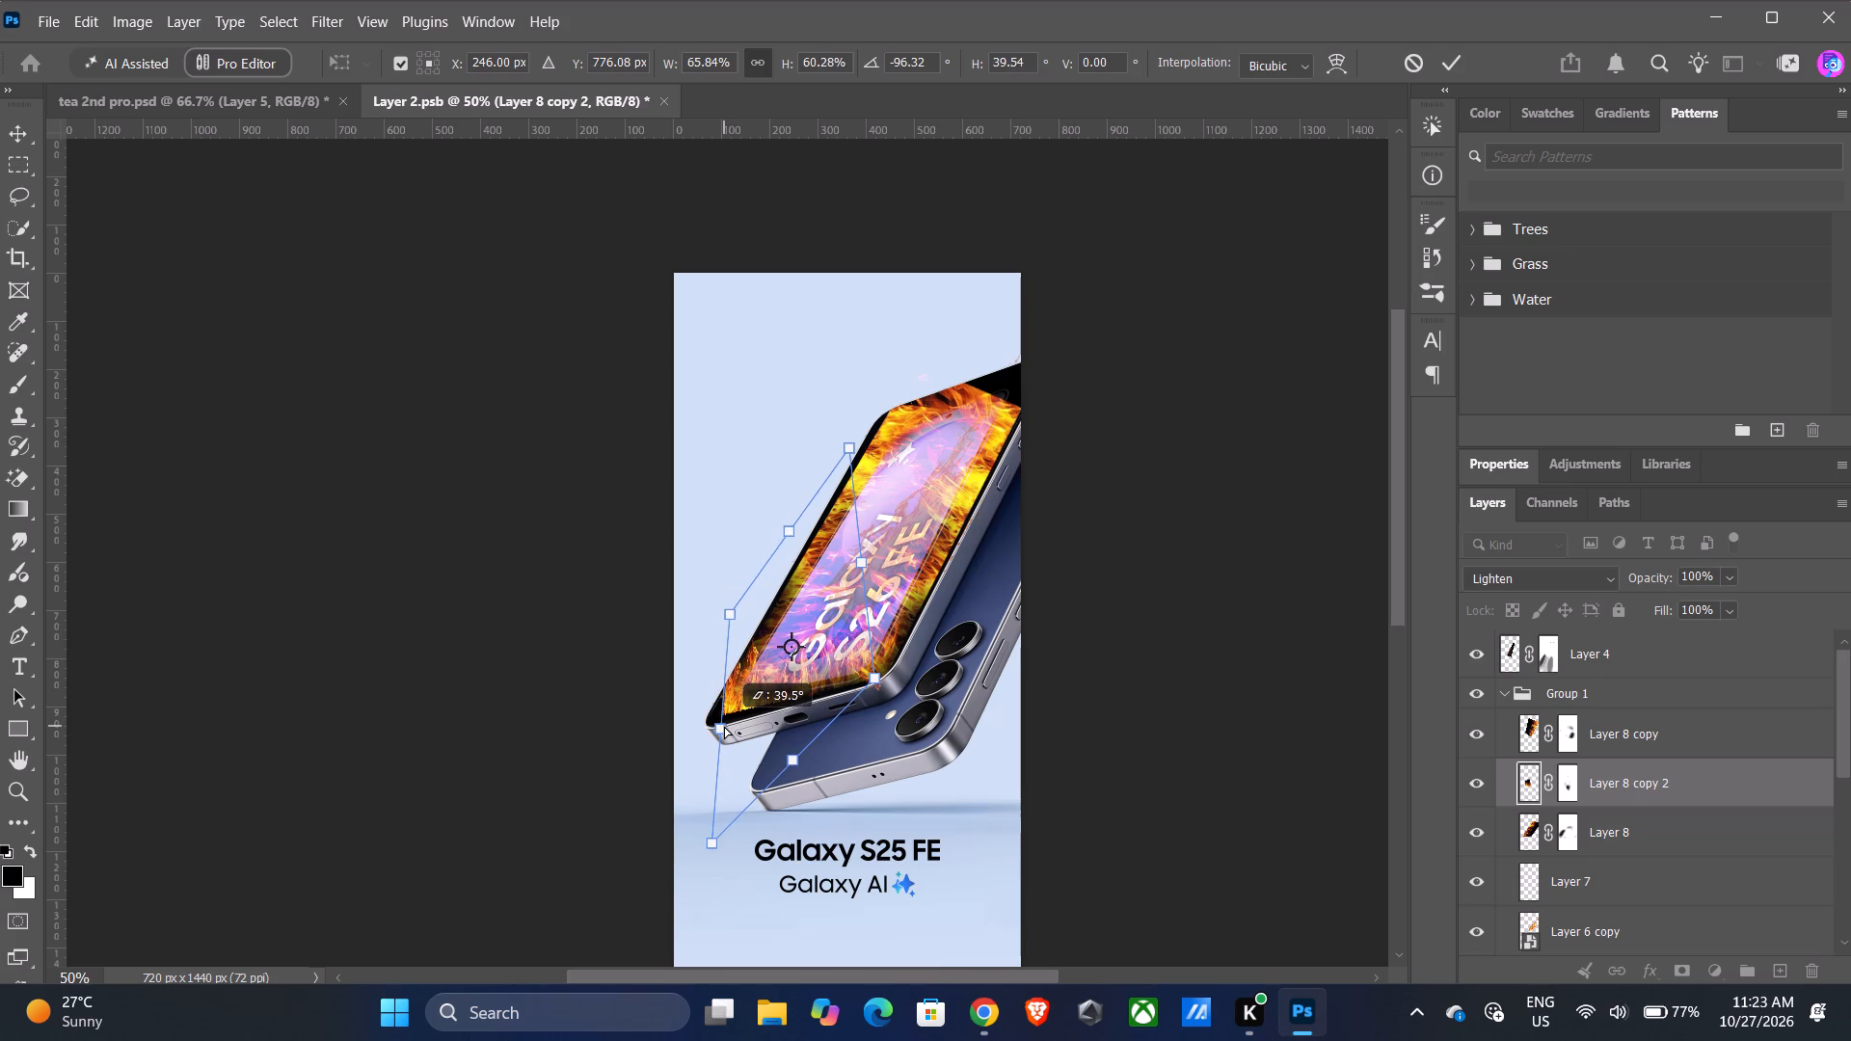
pyautogui.keyDown('ctrl'); pyautogui.moveTo(724, 726); pyautogui.dragTo(717, 729); pyautogui.keyUp('ctrl')
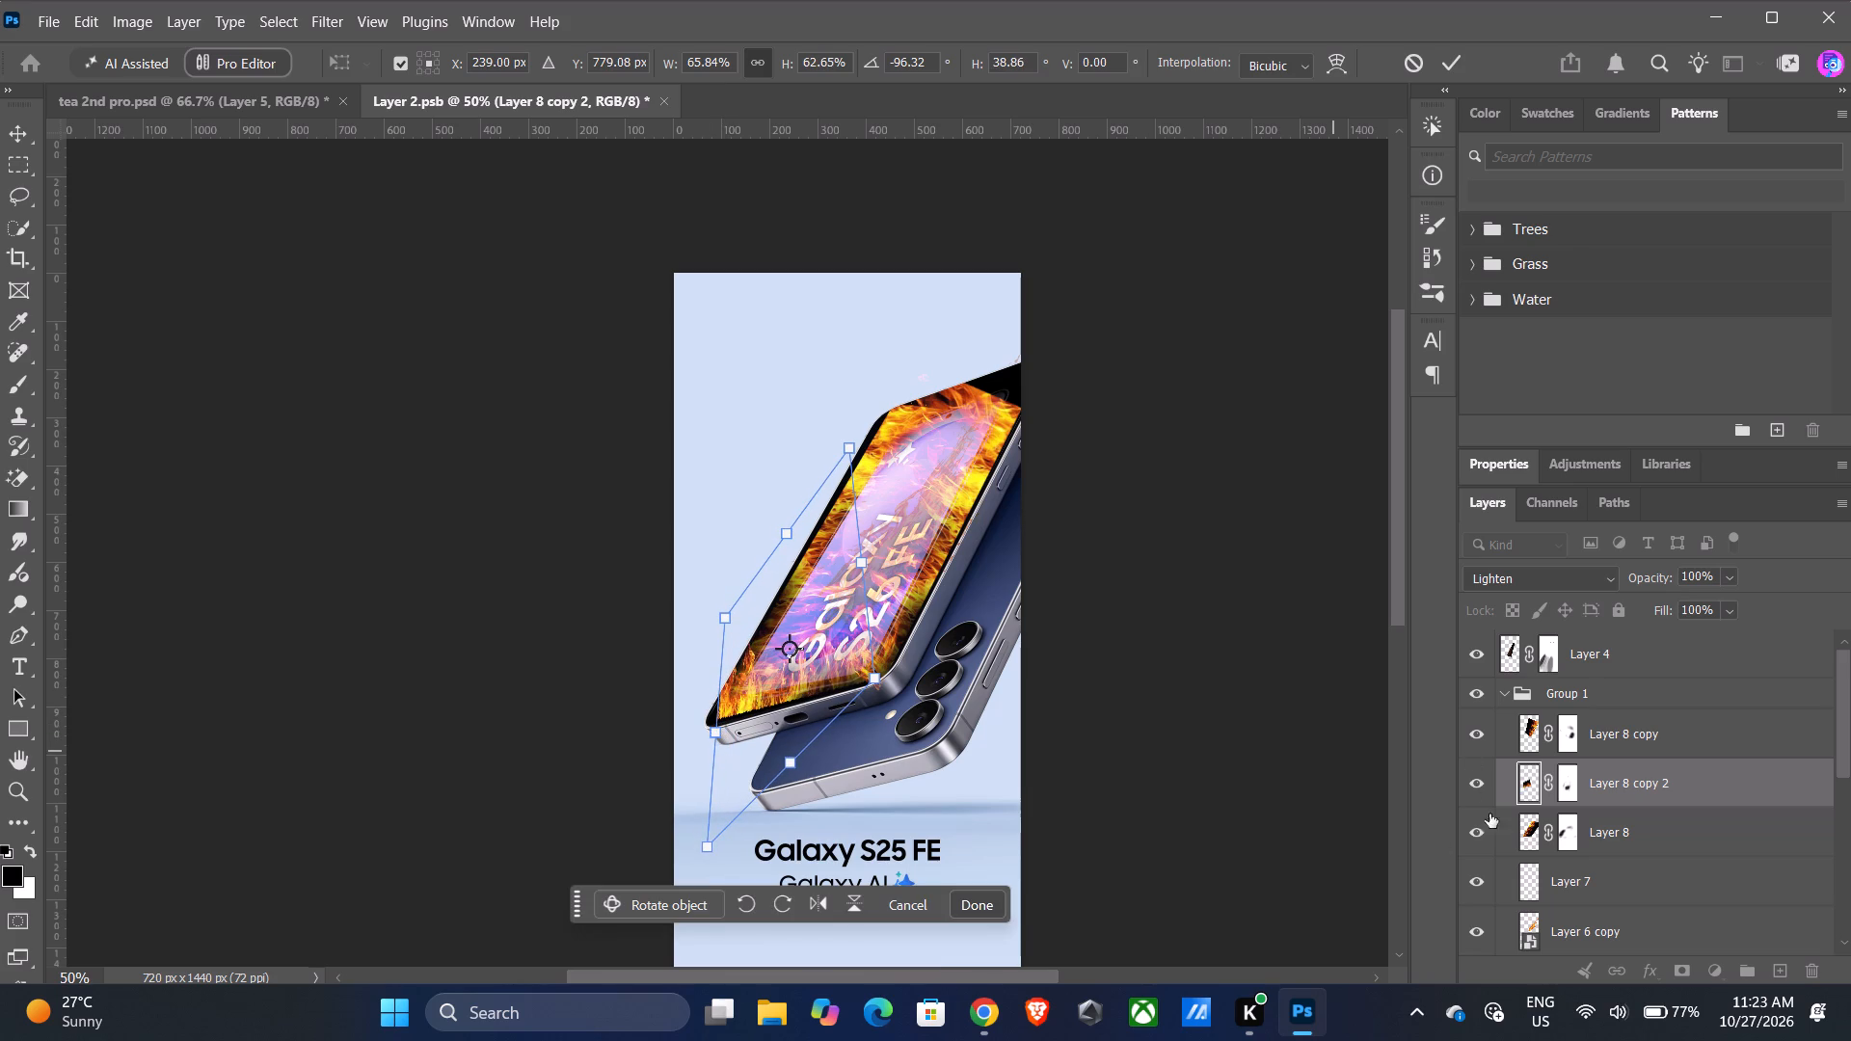
pyautogui.click(983, 901)
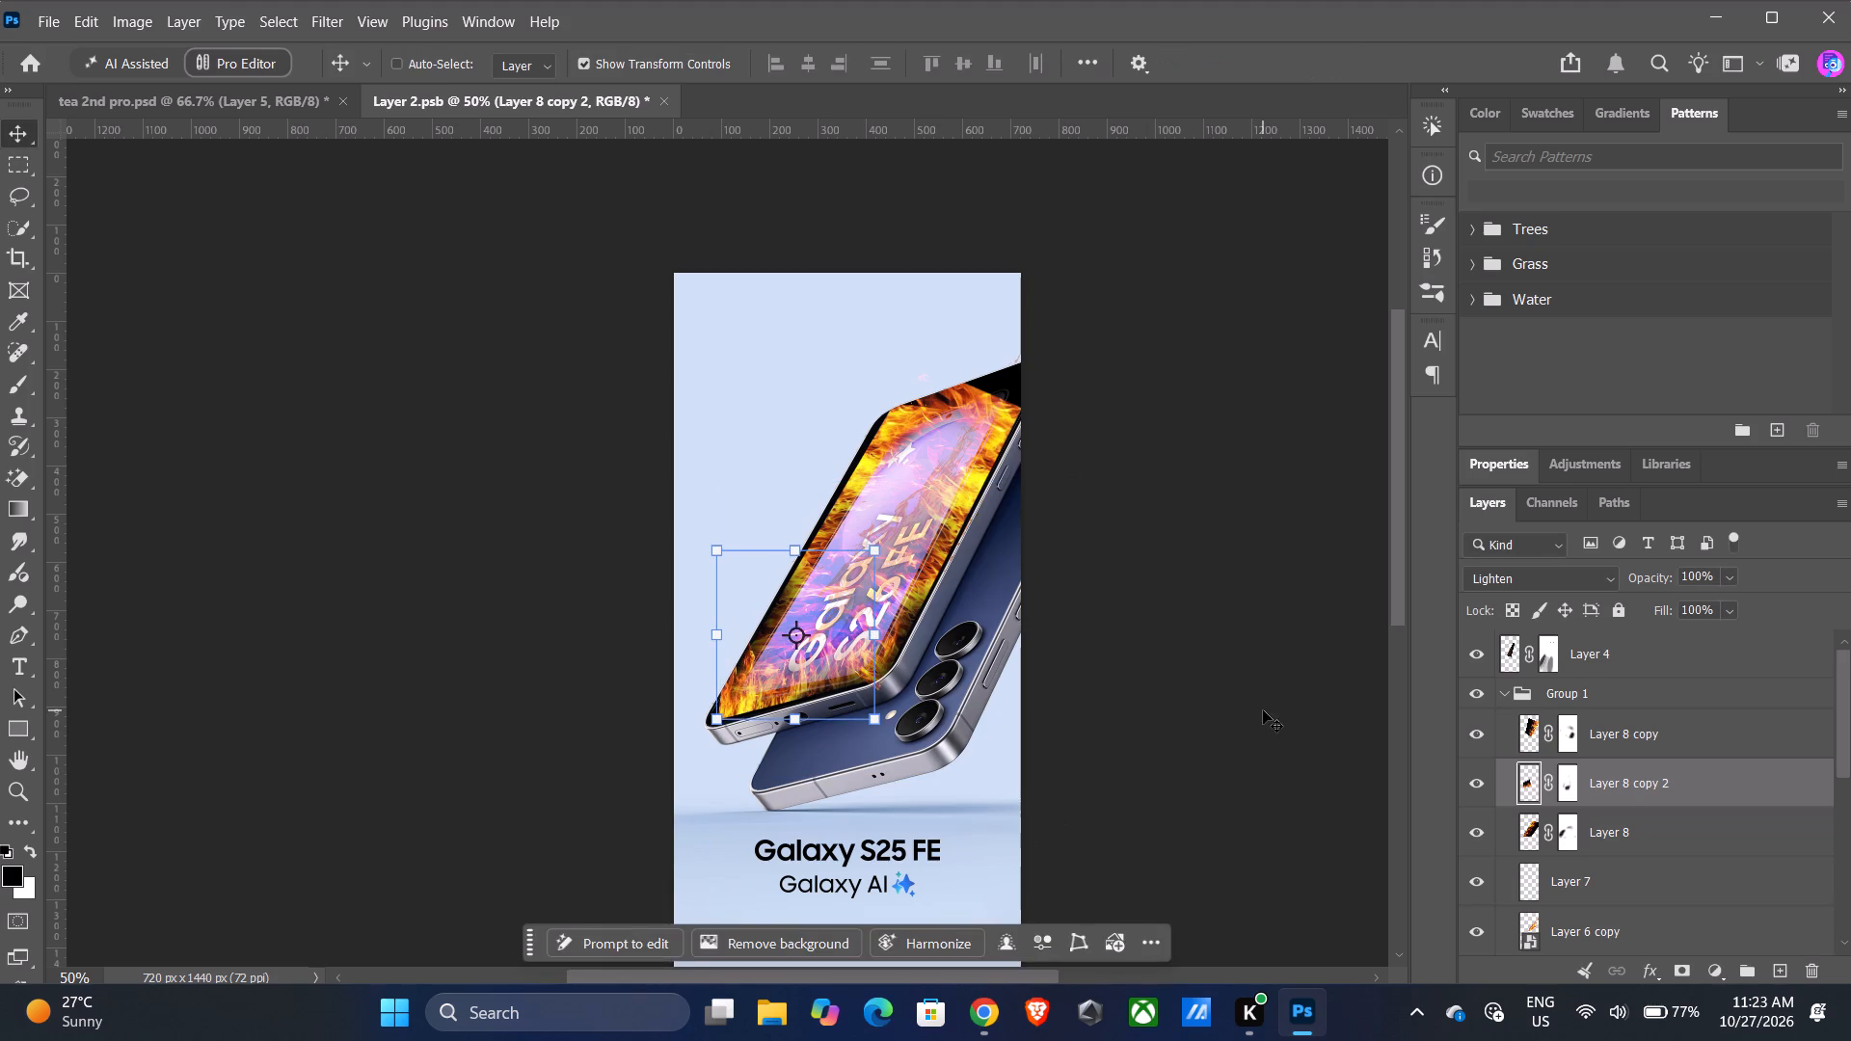
pyautogui.click(1093, 771)
pyautogui.click(1132, 761)
# Group Layer 8, Layer 8 copy and Layer 8 copy 2, and add a layer mask to the new group.
pyautogui.keyDown('ctrl'); pyautogui.click(1665, 847); pyautogui.keyUp('ctrl')
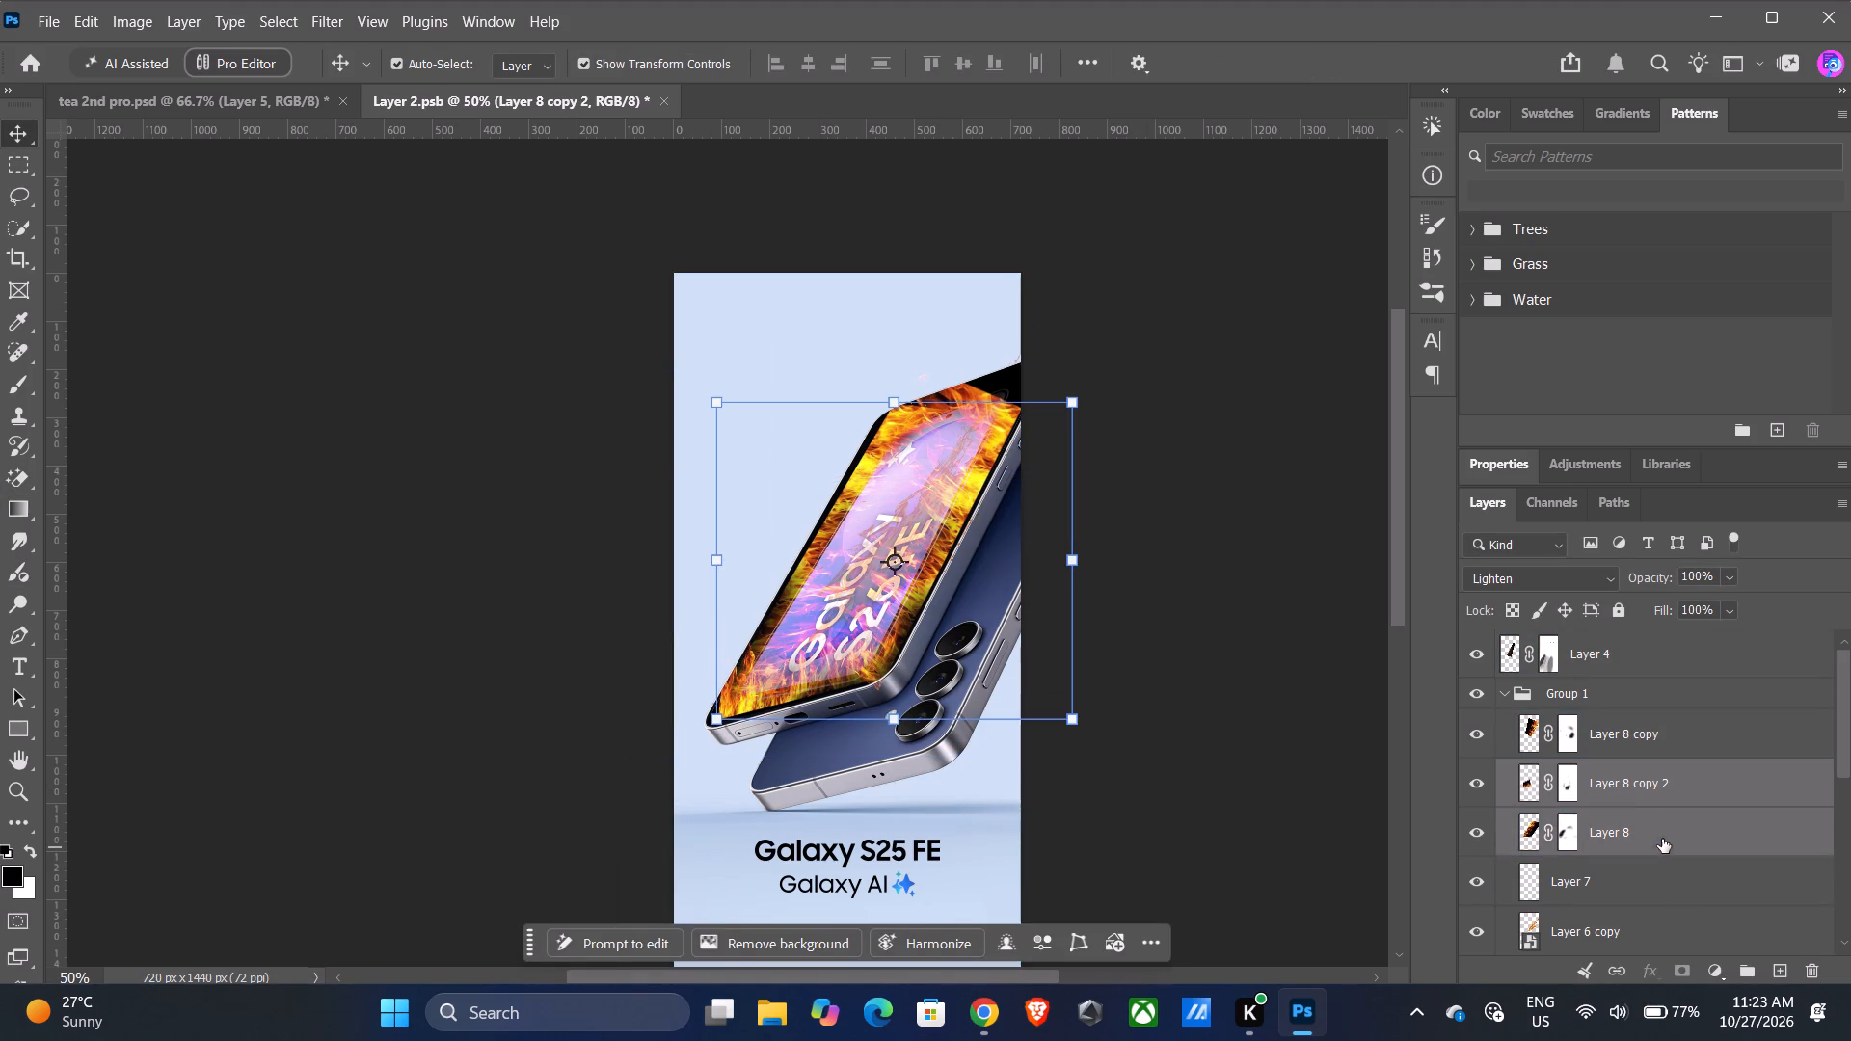
pyautogui.keyDown('ctrl'); pyautogui.click(1663, 786); pyautogui.keyUp('ctrl')
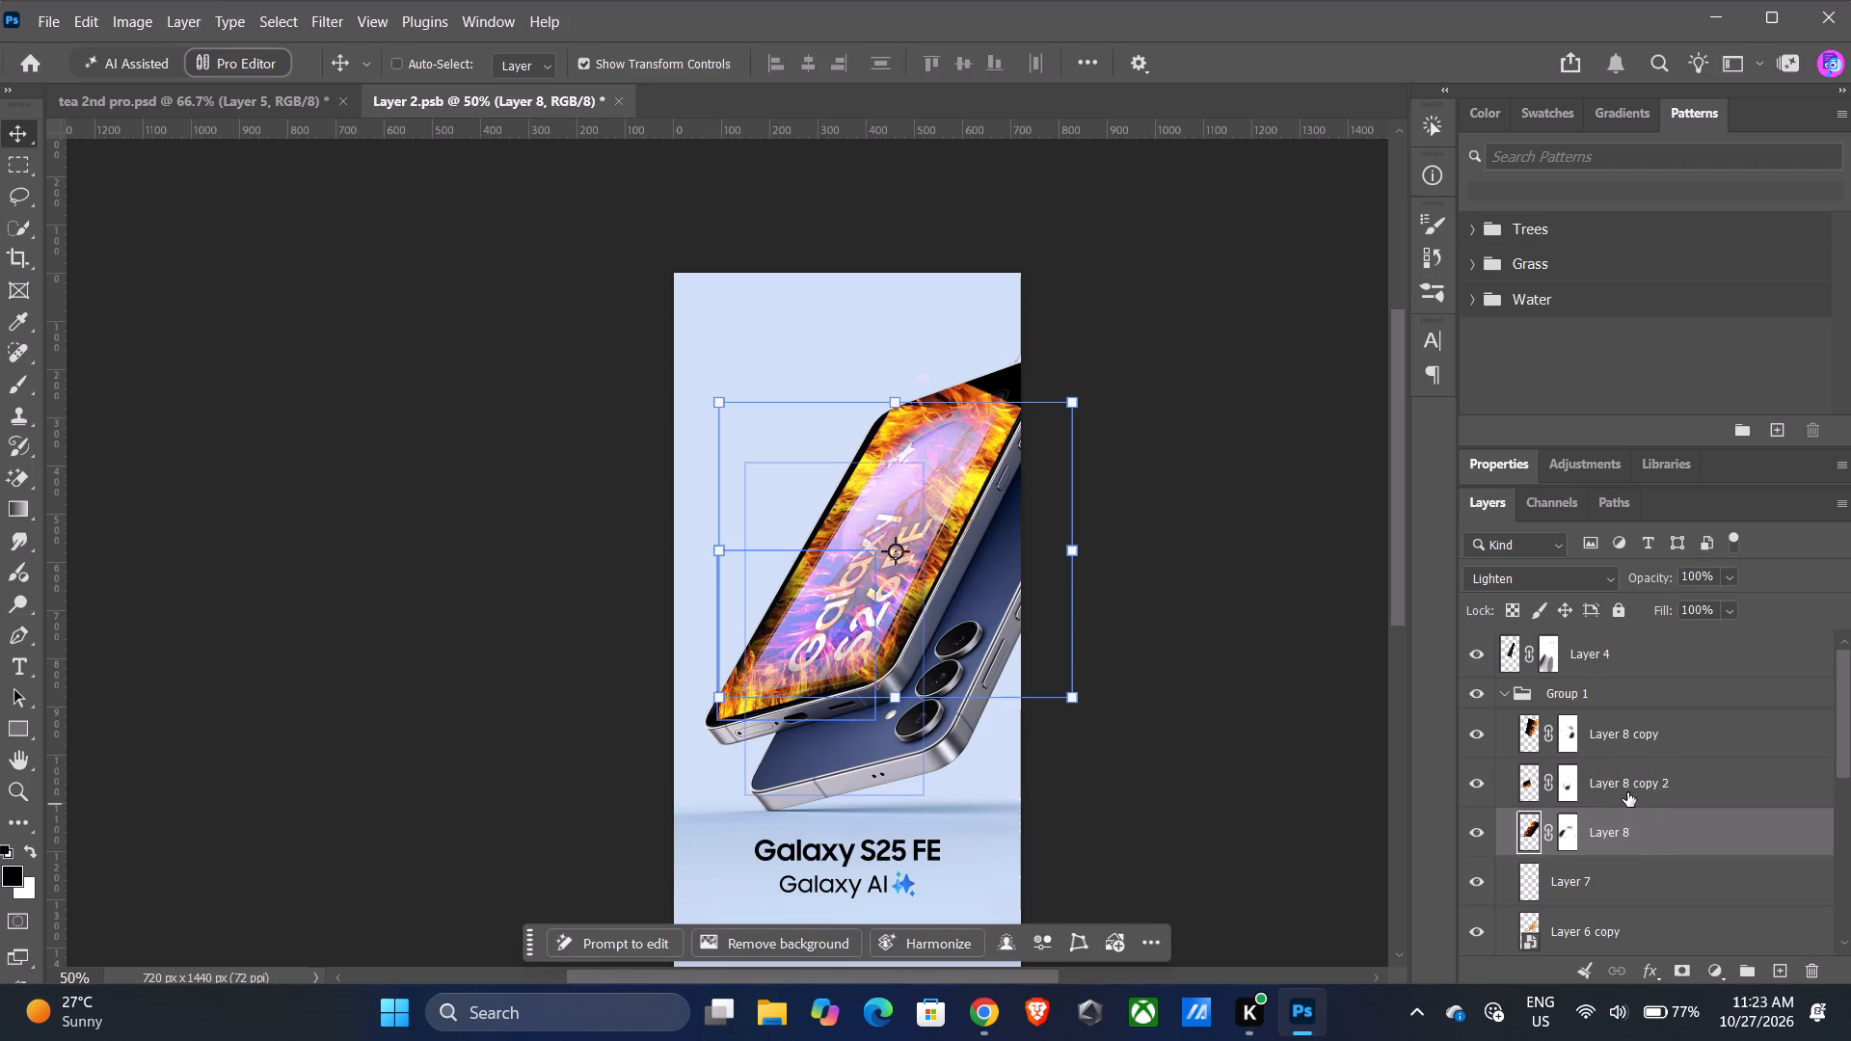
pyautogui.keyDown('ctrl'); pyautogui.click(1627, 792); pyautogui.keyUp('ctrl')
pyautogui.keyDown('ctrl'); pyautogui.click(1630, 737); pyautogui.keyUp('ctrl')
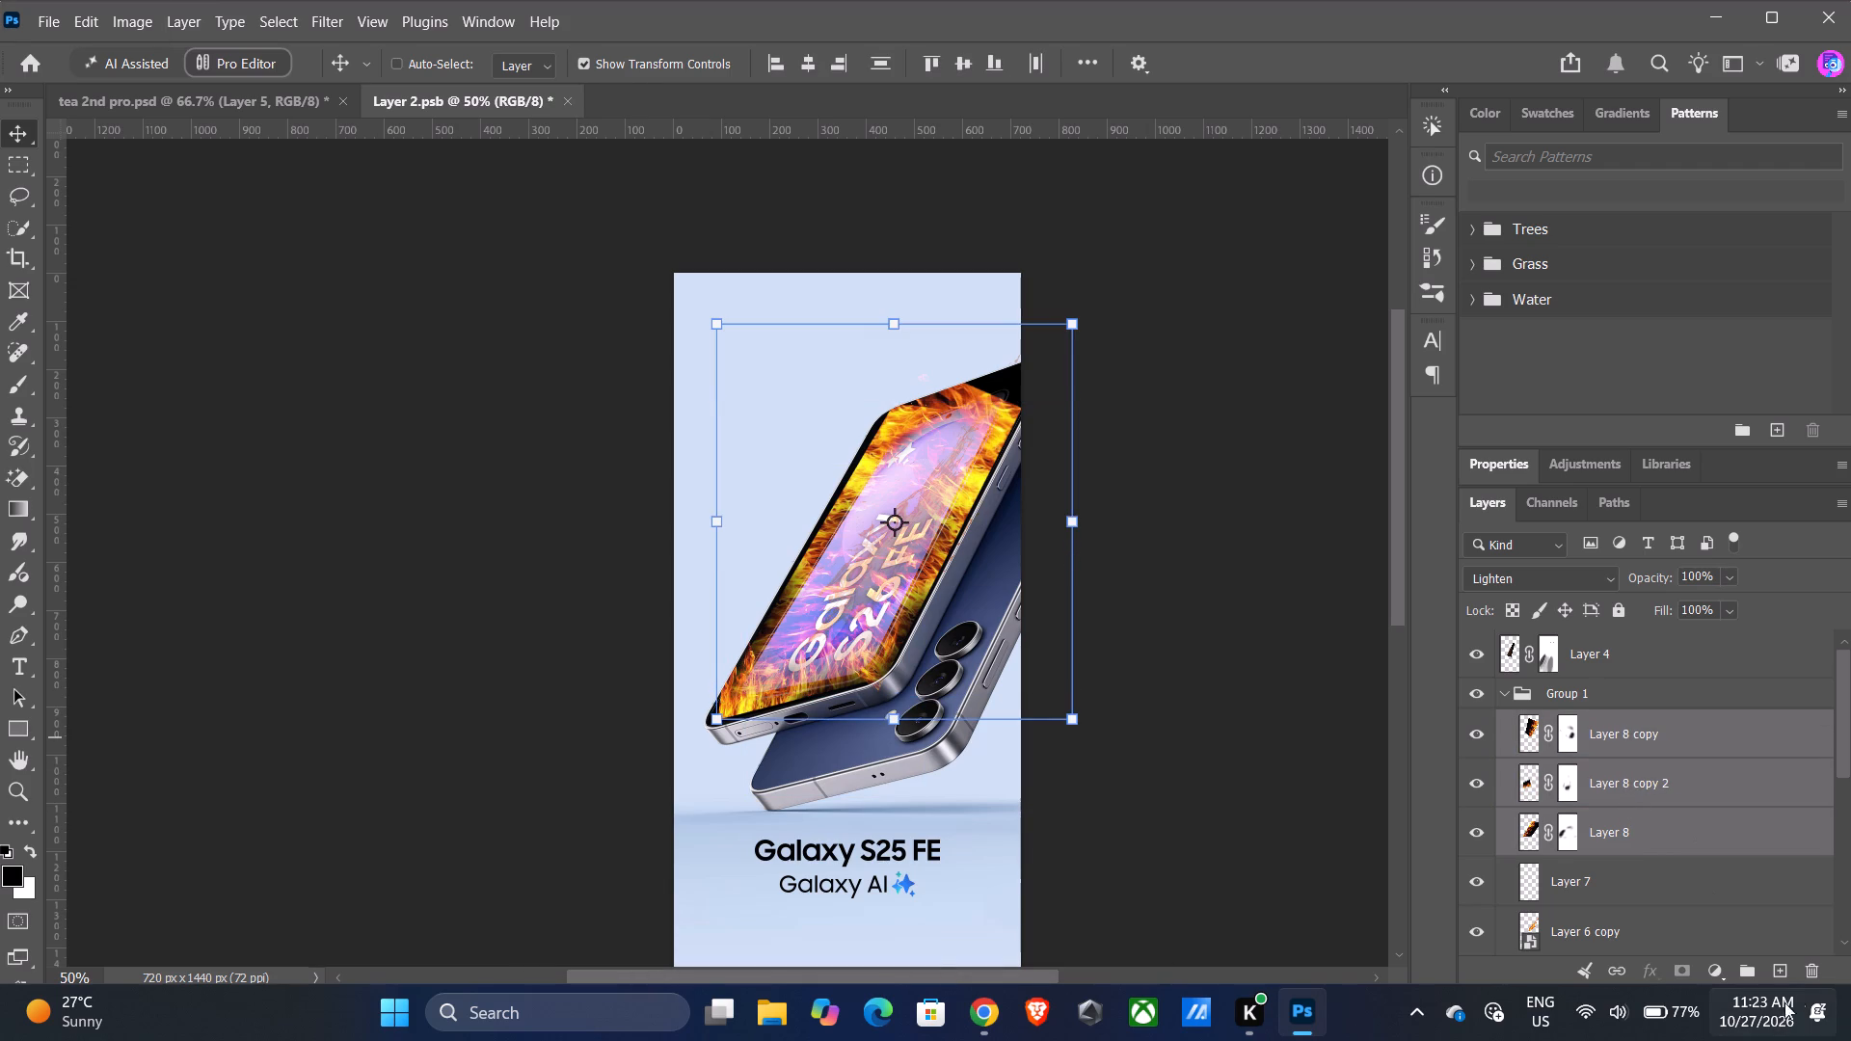
pyautogui.click(1734, 972)
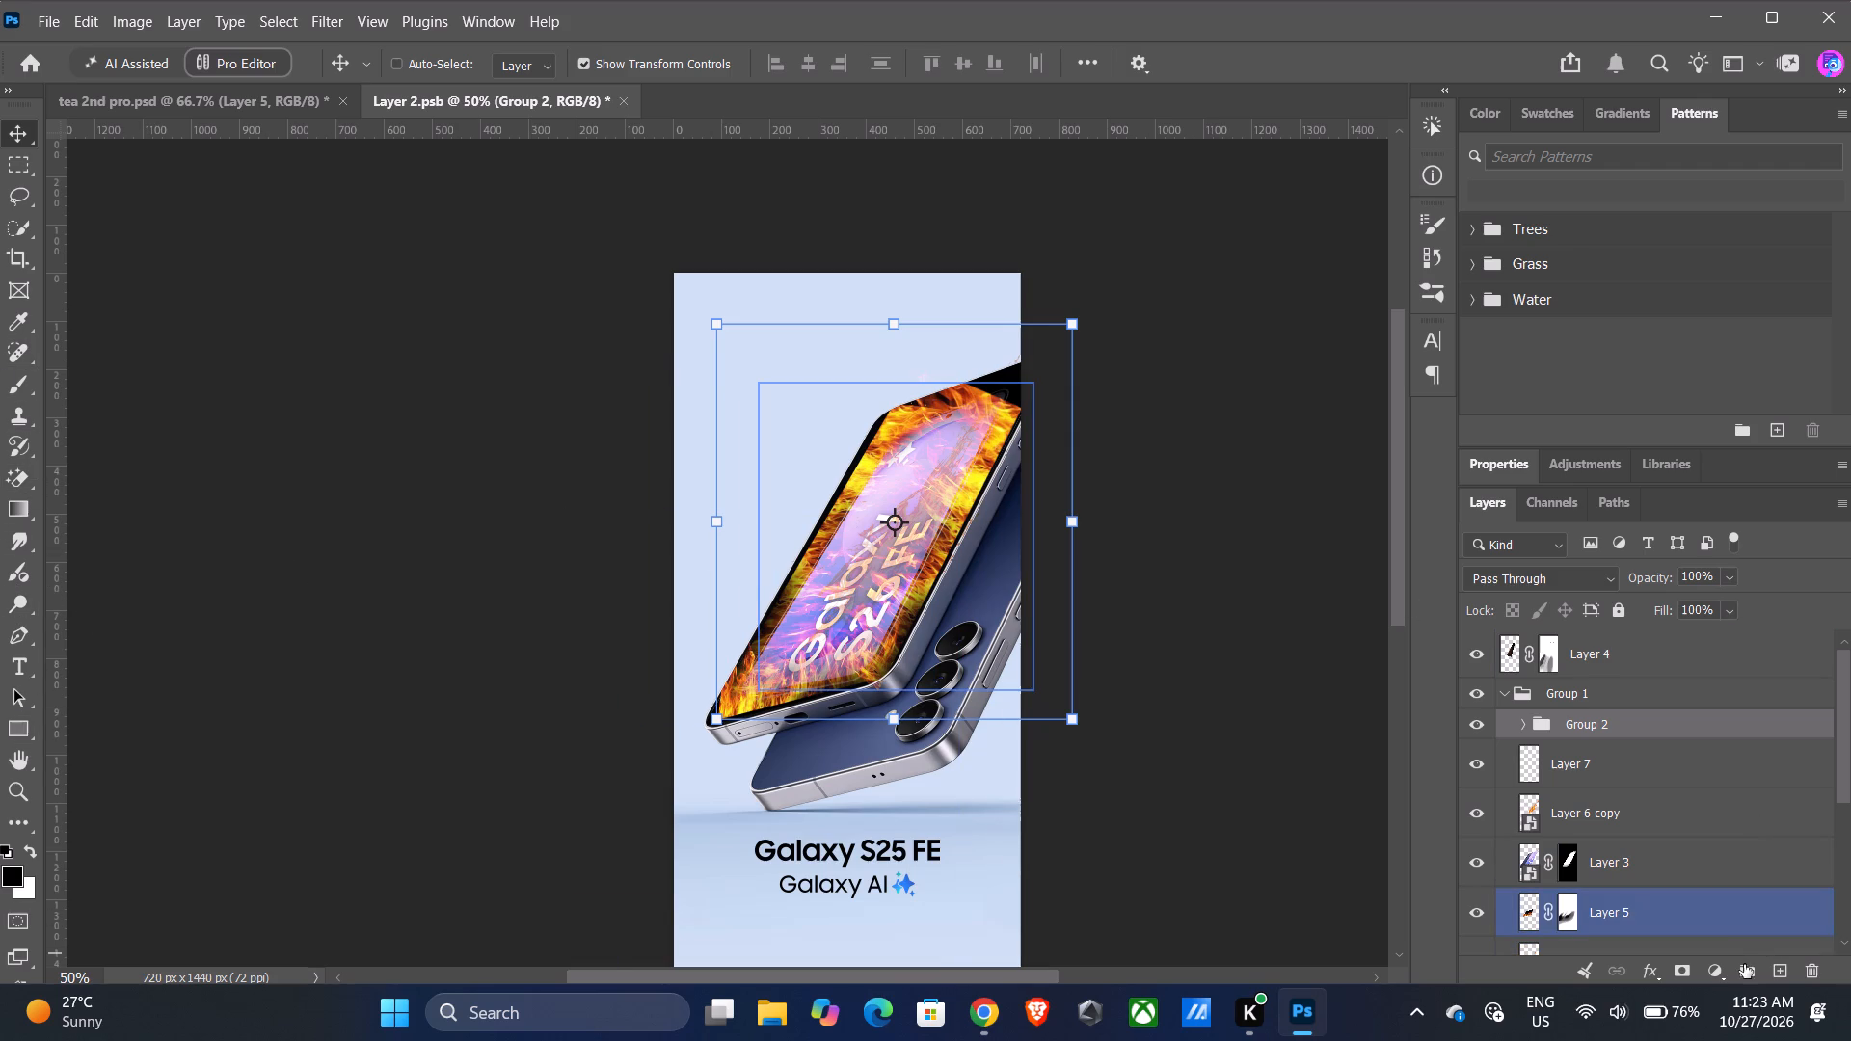
pyautogui.click(1681, 969)
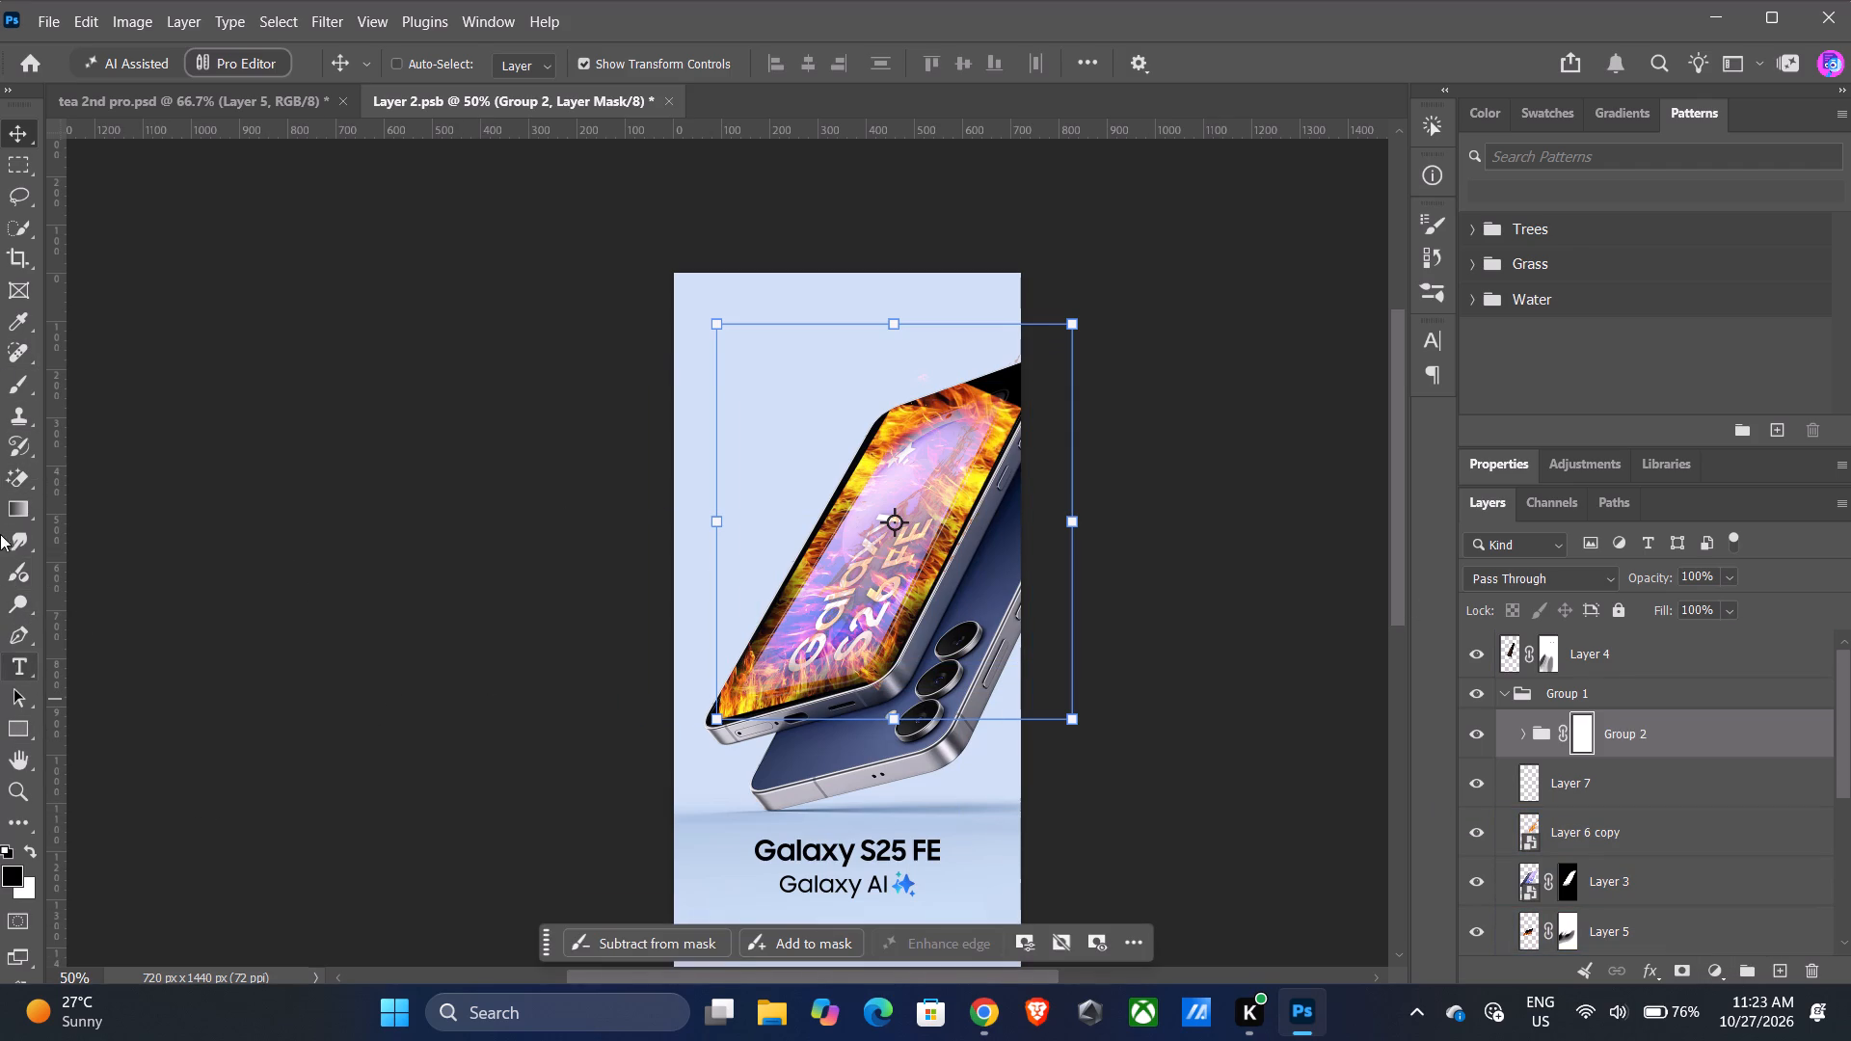
# Soften the 178 px black brush and mask the group's flames along the phone's bottom edge, from its lower-left to lower-right corner.
pyautogui.click(14, 386)
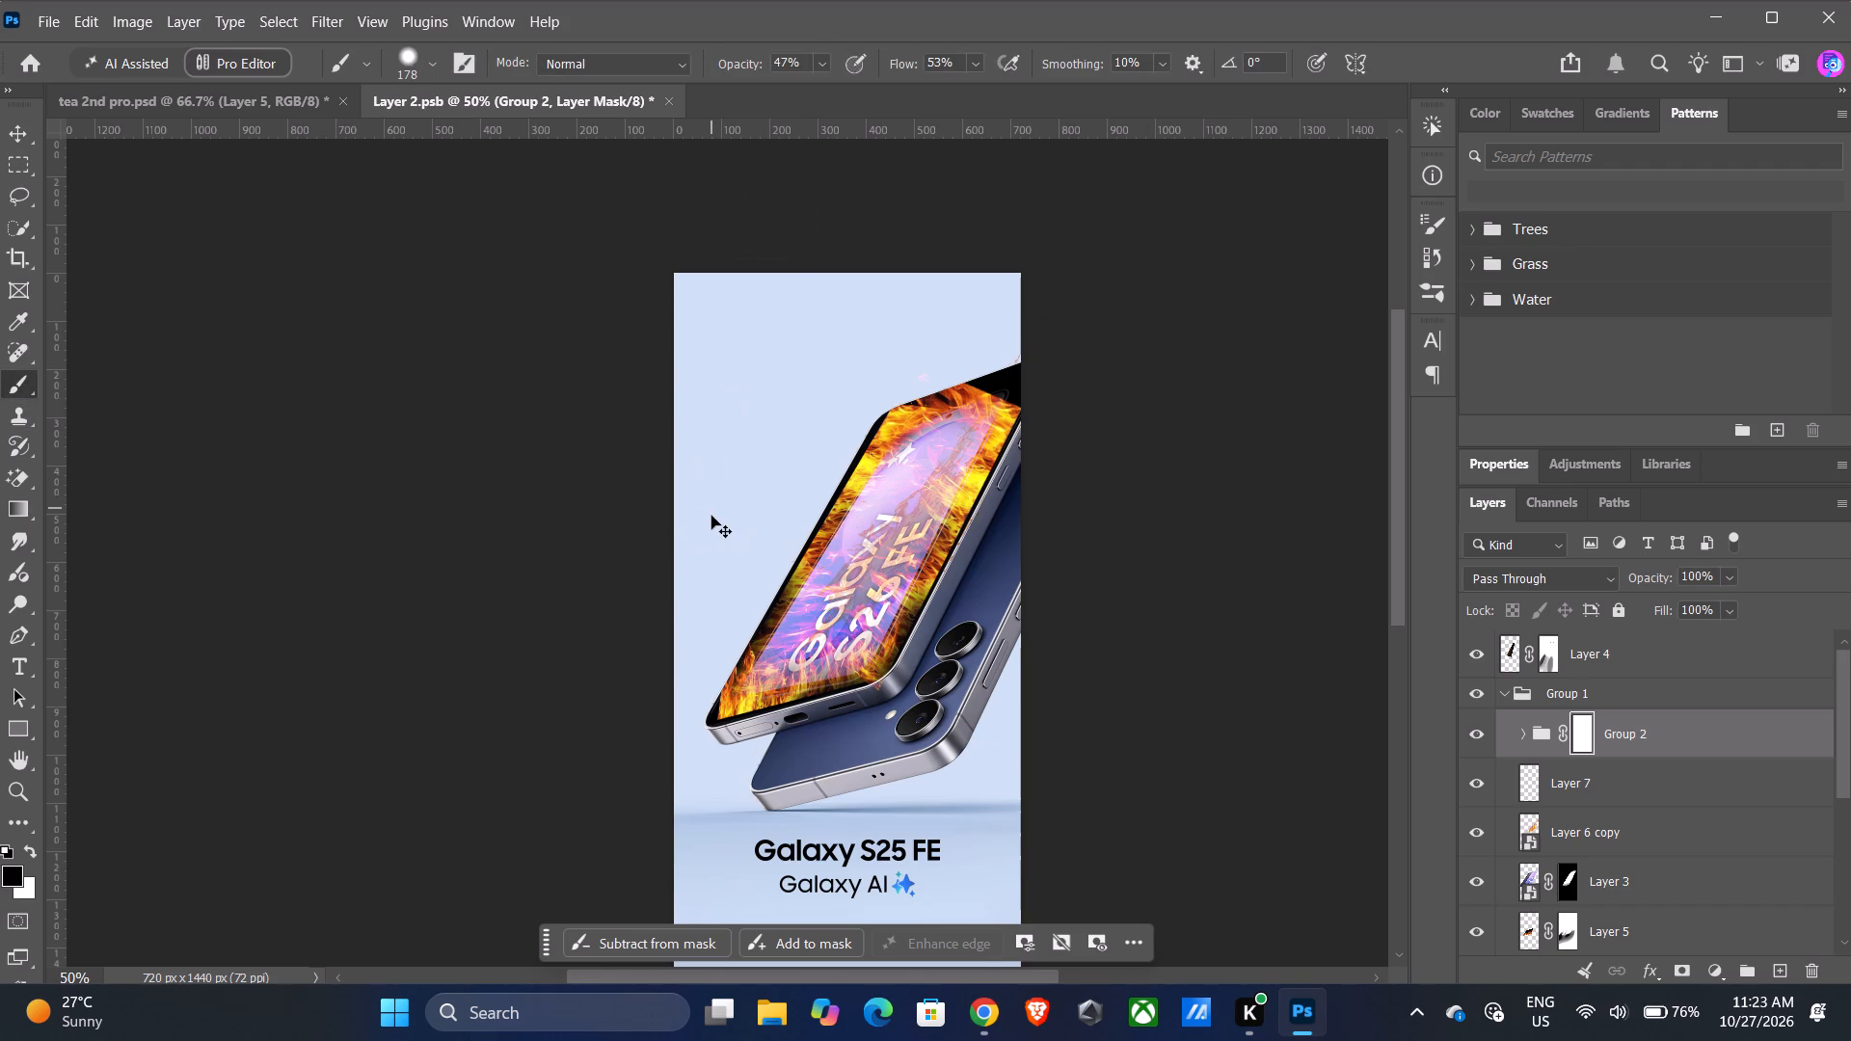
pyautogui.keyDown('ctrl'); pyautogui.moveTo(711, 516); pyautogui.dragTo(717, 575, button='right'); pyautogui.keyUp('ctrl')
pyautogui.keyDown('alt'); pyautogui.moveTo(719, 559); pyautogui.dragTo(715, 808, button='right'); pyautogui.keyUp('alt')
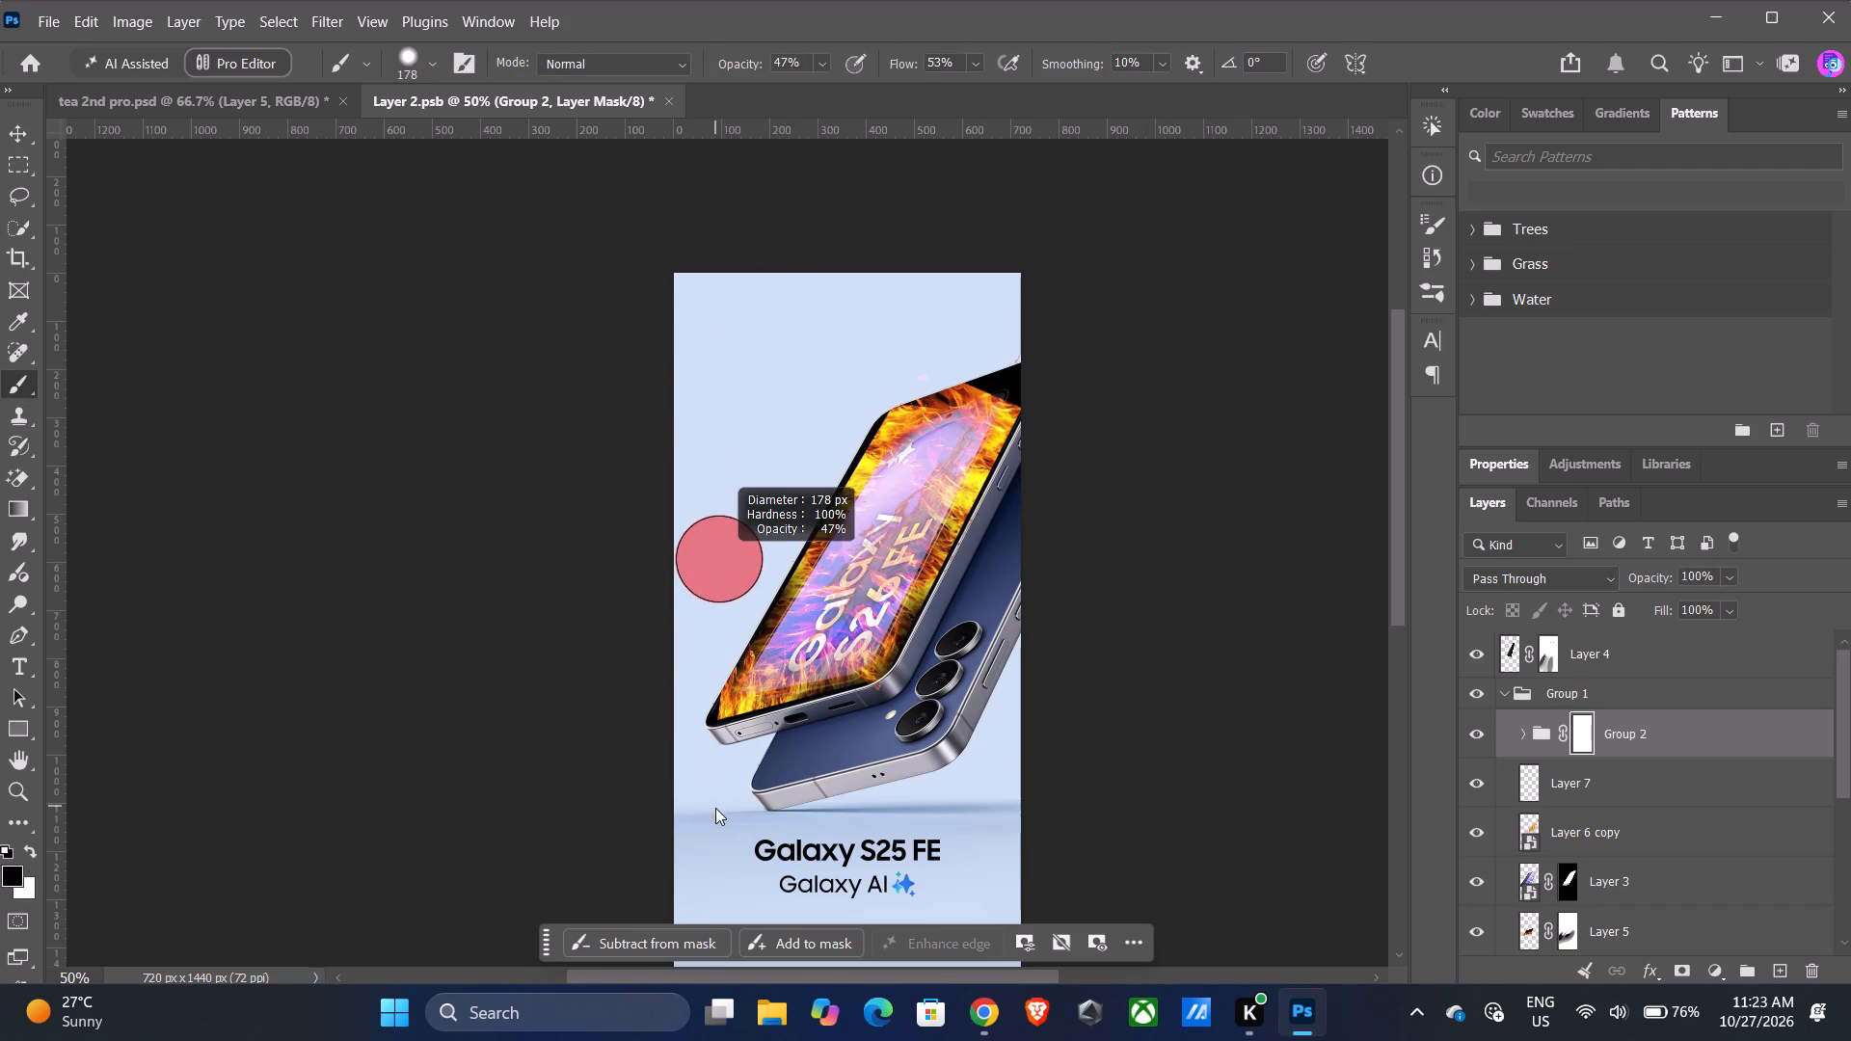
pyautogui.keyDown('alt'); pyautogui.moveTo(715, 808); pyautogui.dragTo(727, 103, button='right'); pyautogui.keyUp('alt')
pyautogui.tripleClick(717, 727)
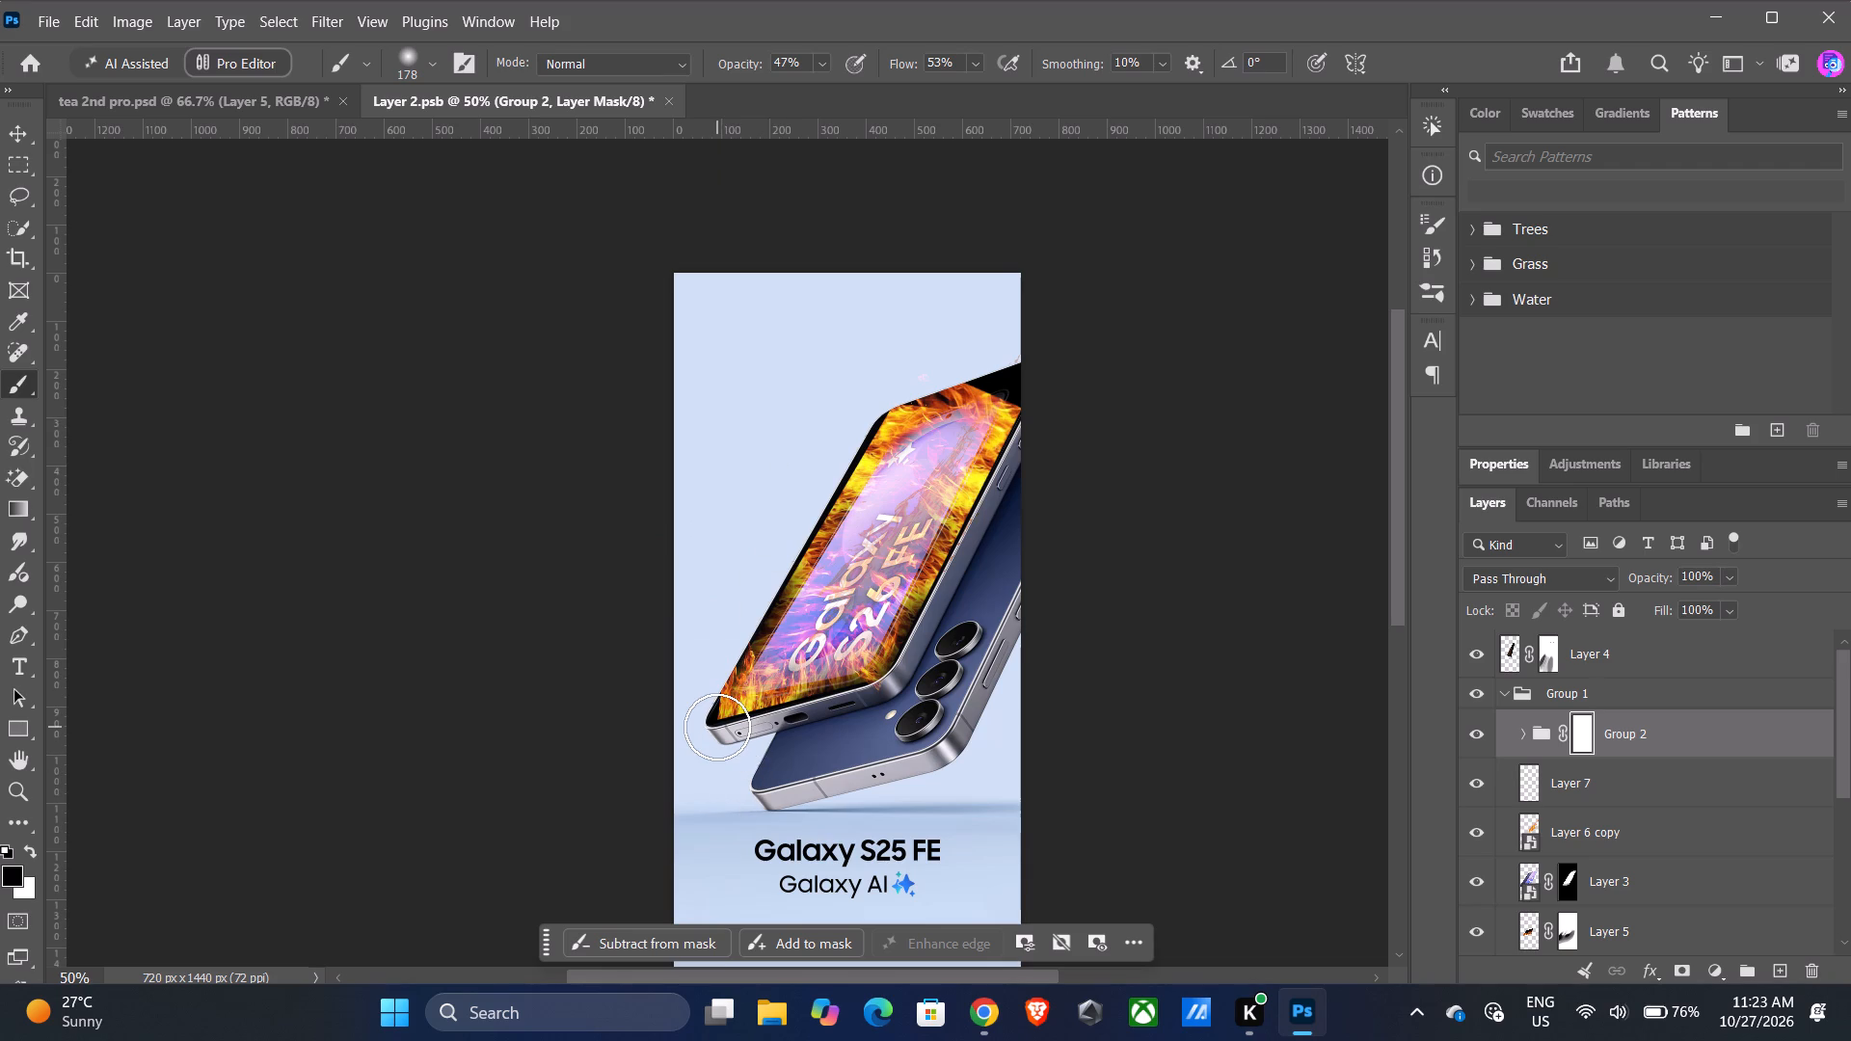
pyautogui.doubleClick(717, 727)
pyautogui.moveTo(717, 727); pyautogui.dragTo(837, 740)
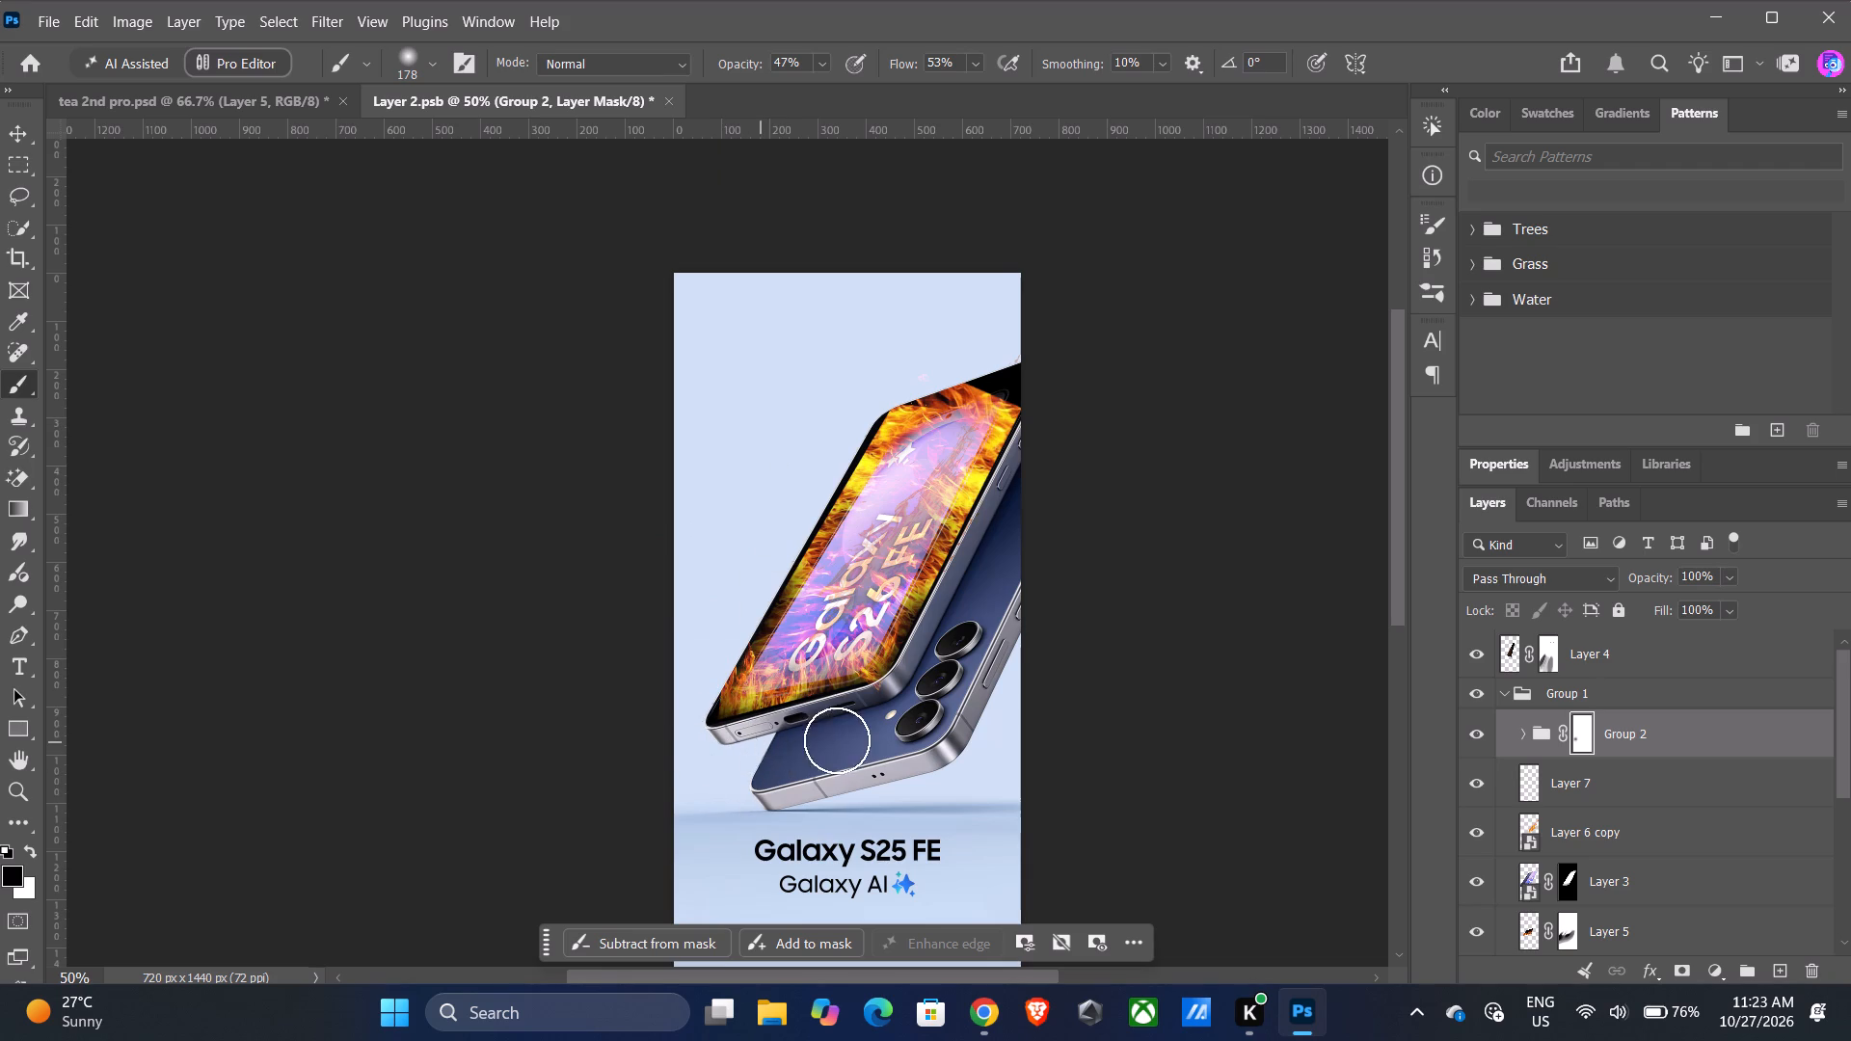
pyautogui.moveTo(837, 740); pyautogui.dragTo(898, 703)
pyautogui.tripleClick(889, 707)
pyautogui.doubleClick(889, 707)
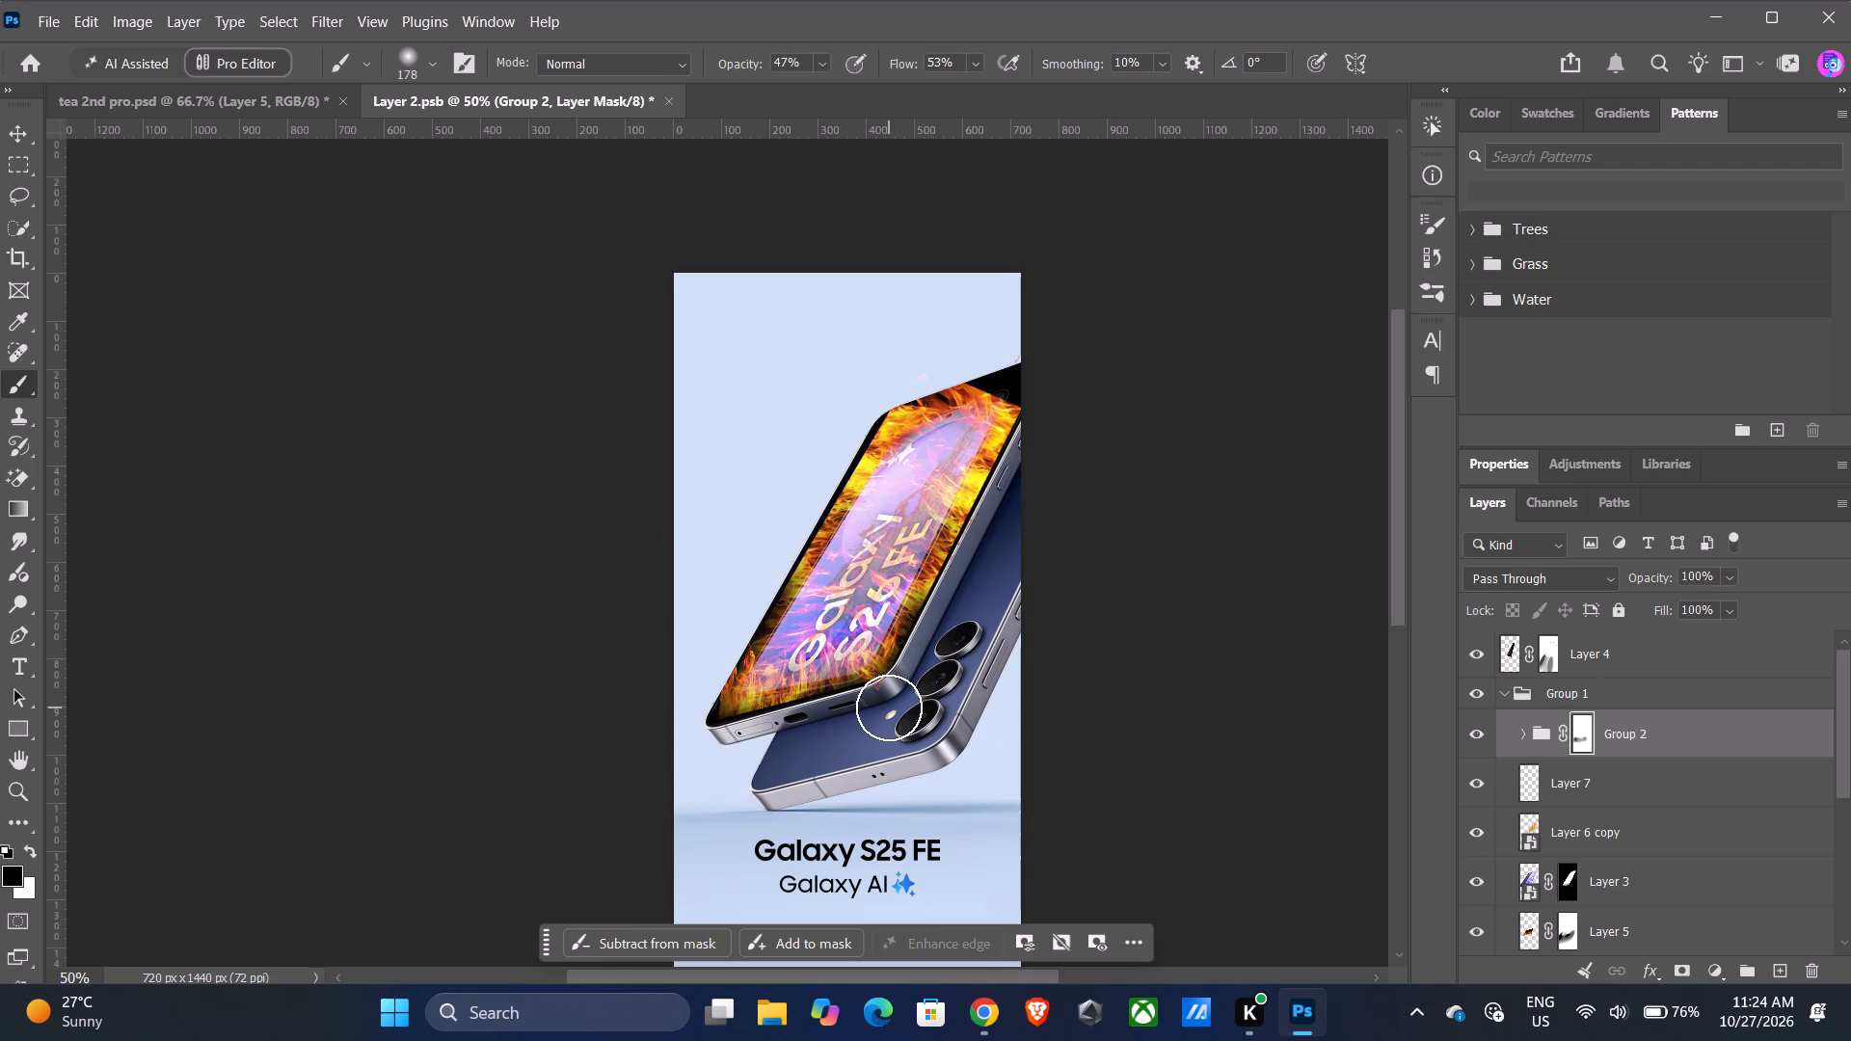
pyautogui.moveTo(889, 707); pyautogui.dragTo(894, 739)
pyautogui.tripleClick(897, 705)
pyautogui.click(897, 705)
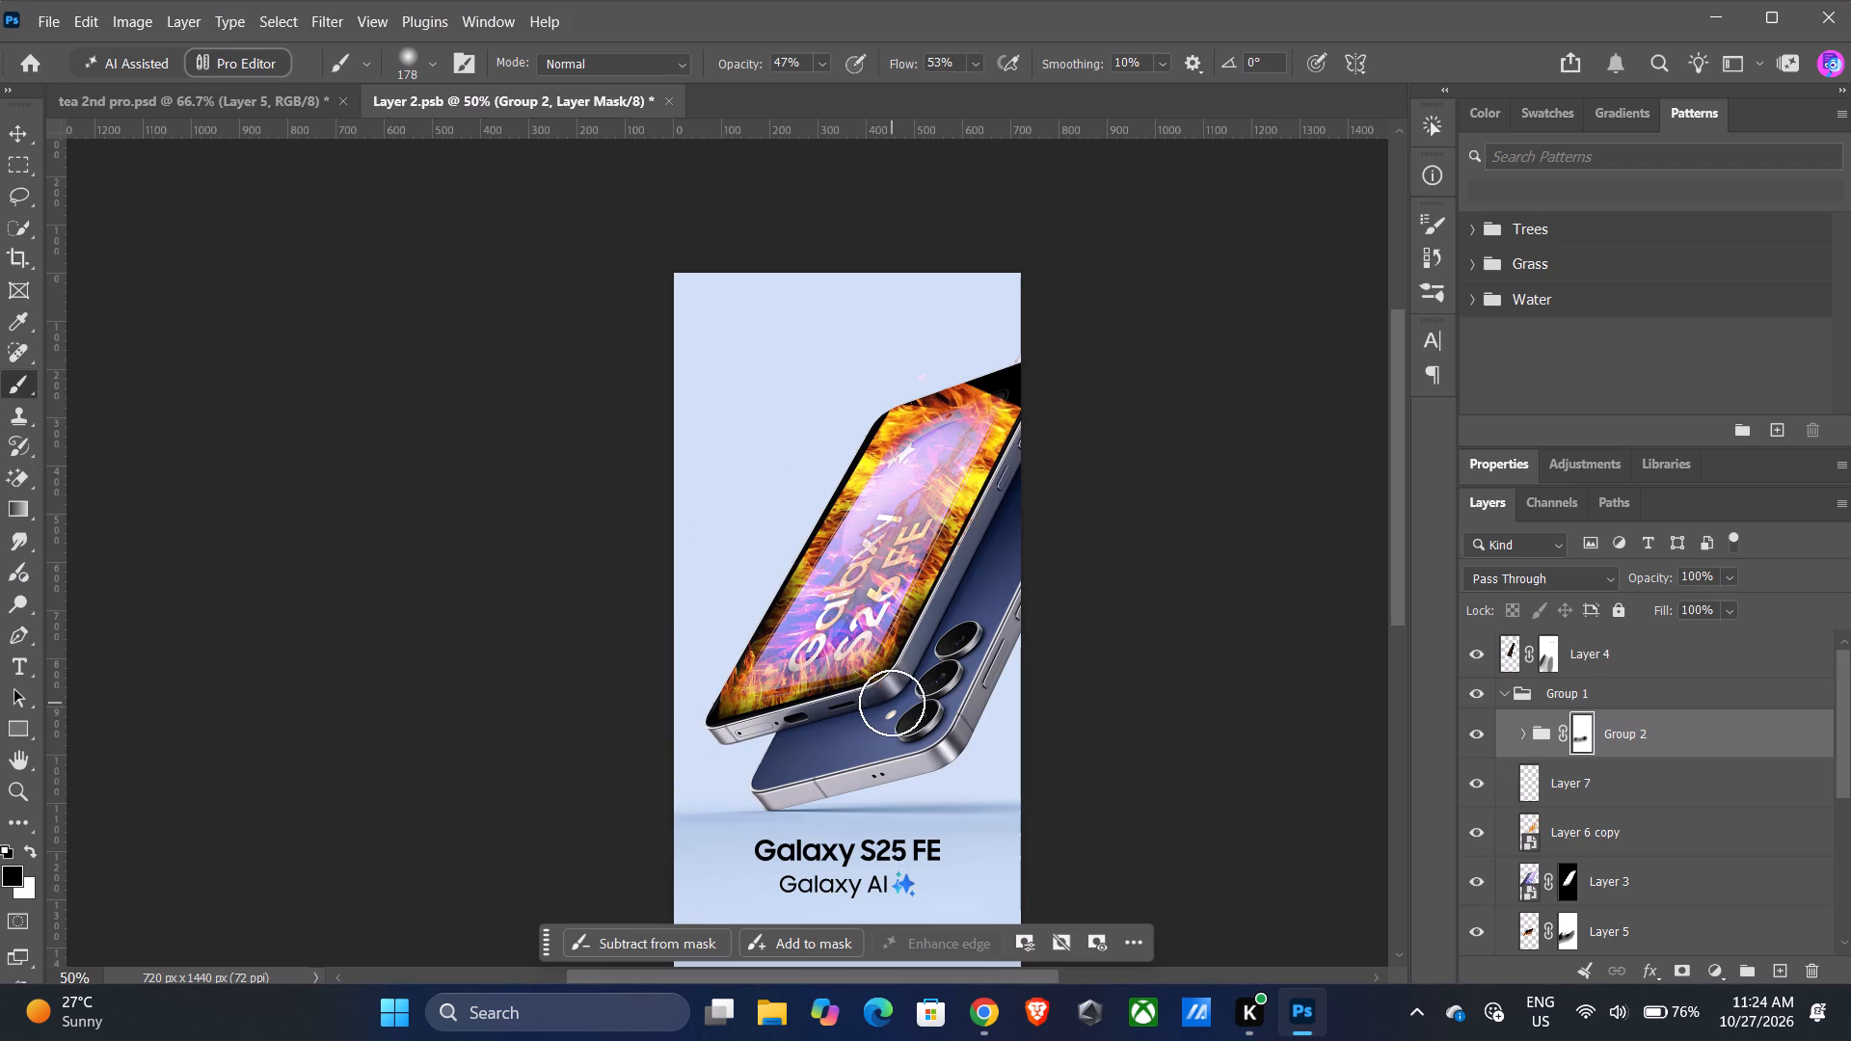
pyautogui.click(892, 703)
pyautogui.moveTo(898, 709); pyautogui.dragTo(908, 712)
# Brush the group mask along the phone's top edge to fade the flames from the upper-right end to the upper-left corner.
pyautogui.tripleClick(1023, 388)
pyautogui.click(1023, 388)
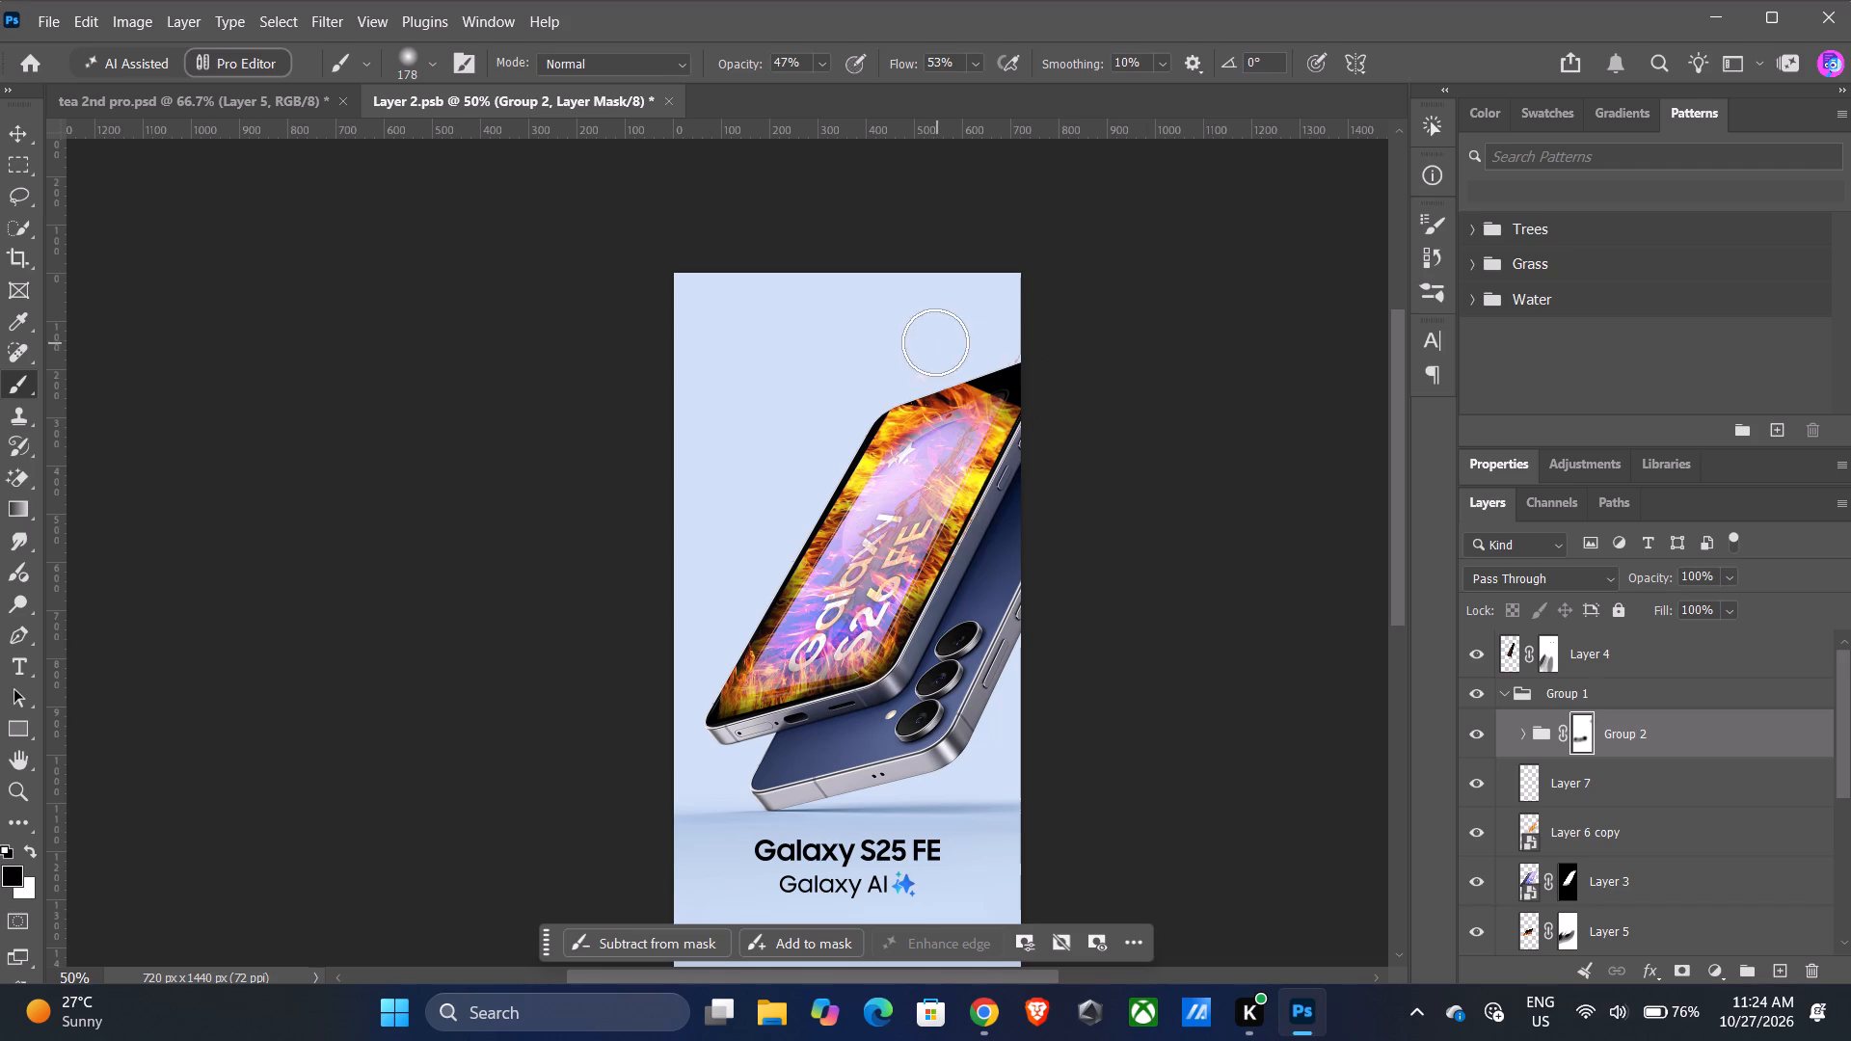
pyautogui.moveTo(935, 342); pyautogui.dragTo(937, 354)
pyautogui.click(939, 359)
pyautogui.moveTo(948, 372); pyautogui.dragTo(939, 369)
pyautogui.tripleClick(964, 369)
pyautogui.moveTo(964, 369); pyautogui.dragTo(945, 369)
pyautogui.moveTo(904, 369); pyautogui.dragTo(896, 373)
pyautogui.moveTo(891, 383); pyautogui.dragTo(887, 406)
pyautogui.click(887, 406)
# Fade the flames further on the group mask around the phone's upper-left corner and the adjoining top edge.
pyautogui.tripleClick(872, 393)
pyautogui.click(872, 393)
pyautogui.moveTo(872, 393); pyautogui.dragTo(875, 378)
pyautogui.moveTo(875, 380); pyautogui.dragTo(878, 390)
pyautogui.tripleClick(878, 390)
pyautogui.tripleClick(878, 390)
pyautogui.doubleClick(881, 388)
pyautogui.doubleClick(892, 385)
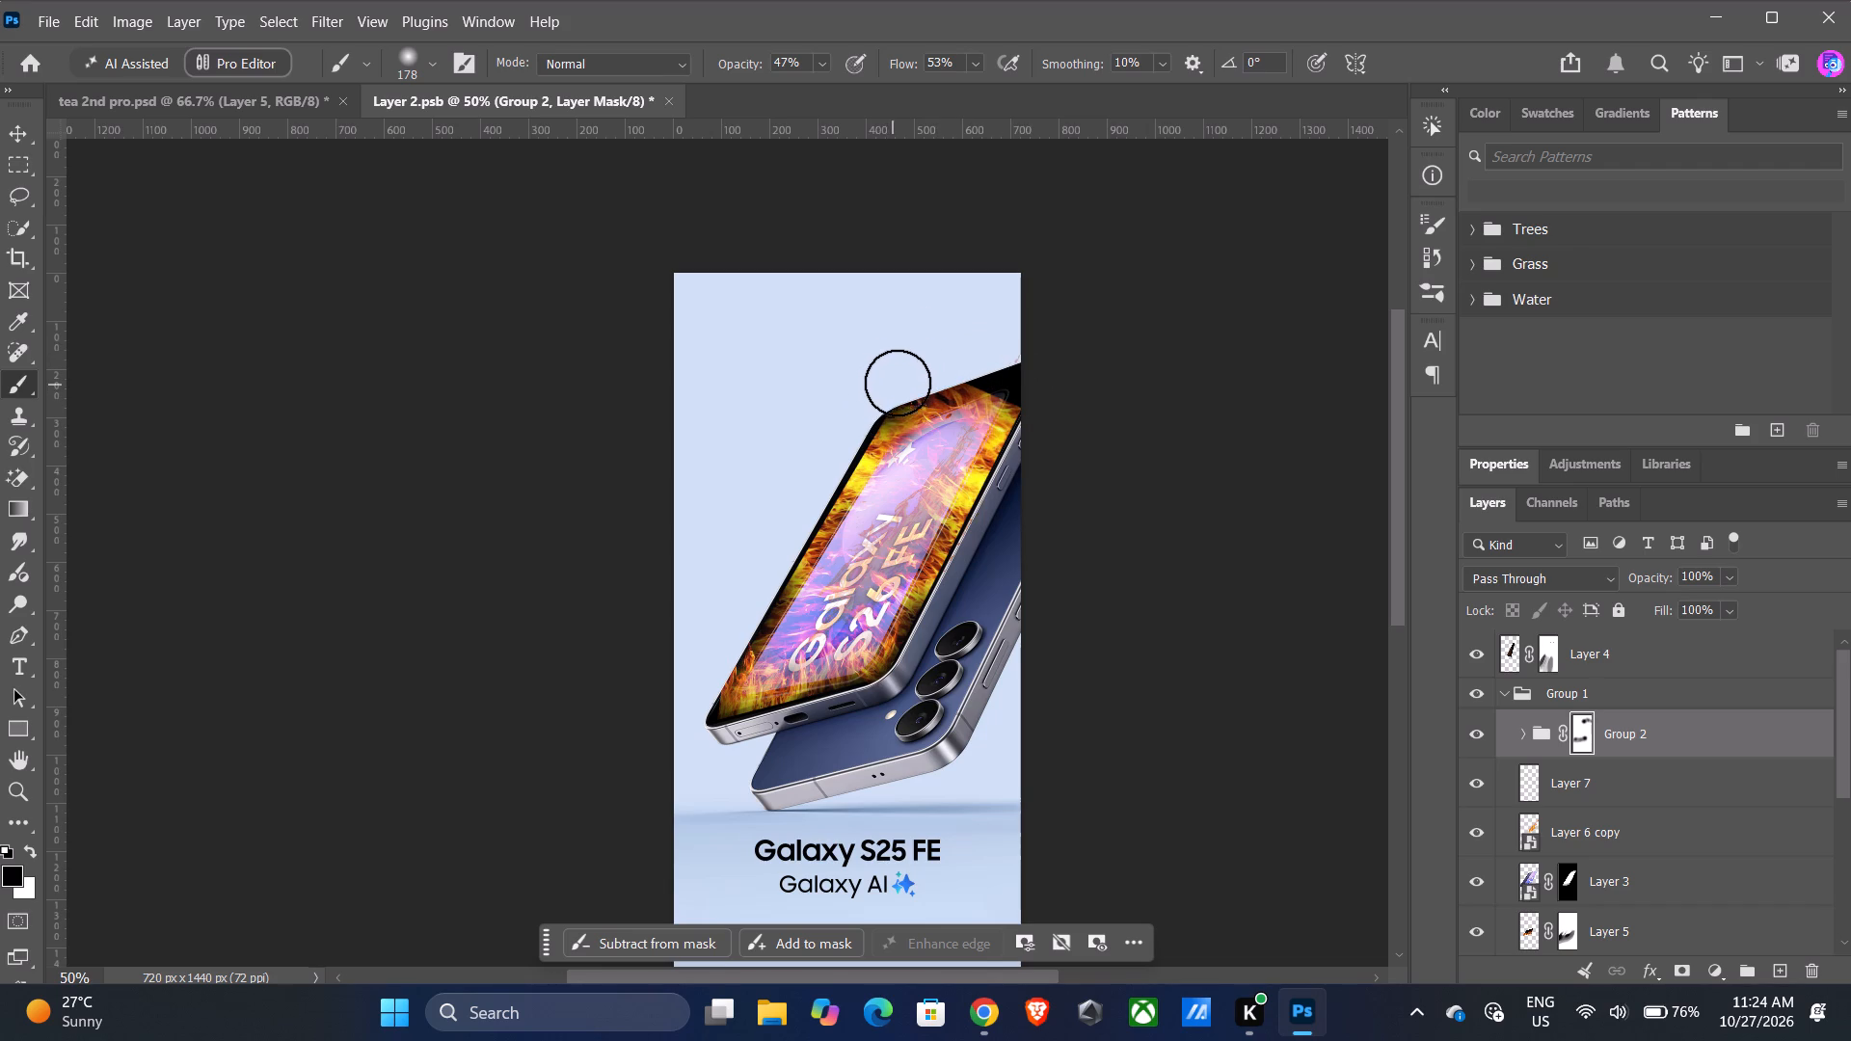
pyautogui.moveTo(901, 380); pyautogui.dragTo(910, 377)
pyautogui.doubleClick(912, 377)
pyautogui.click(924, 372)
pyautogui.moveTo(925, 372); pyautogui.dragTo(942, 372)
pyautogui.moveTo(945, 372); pyautogui.dragTo(898, 370)
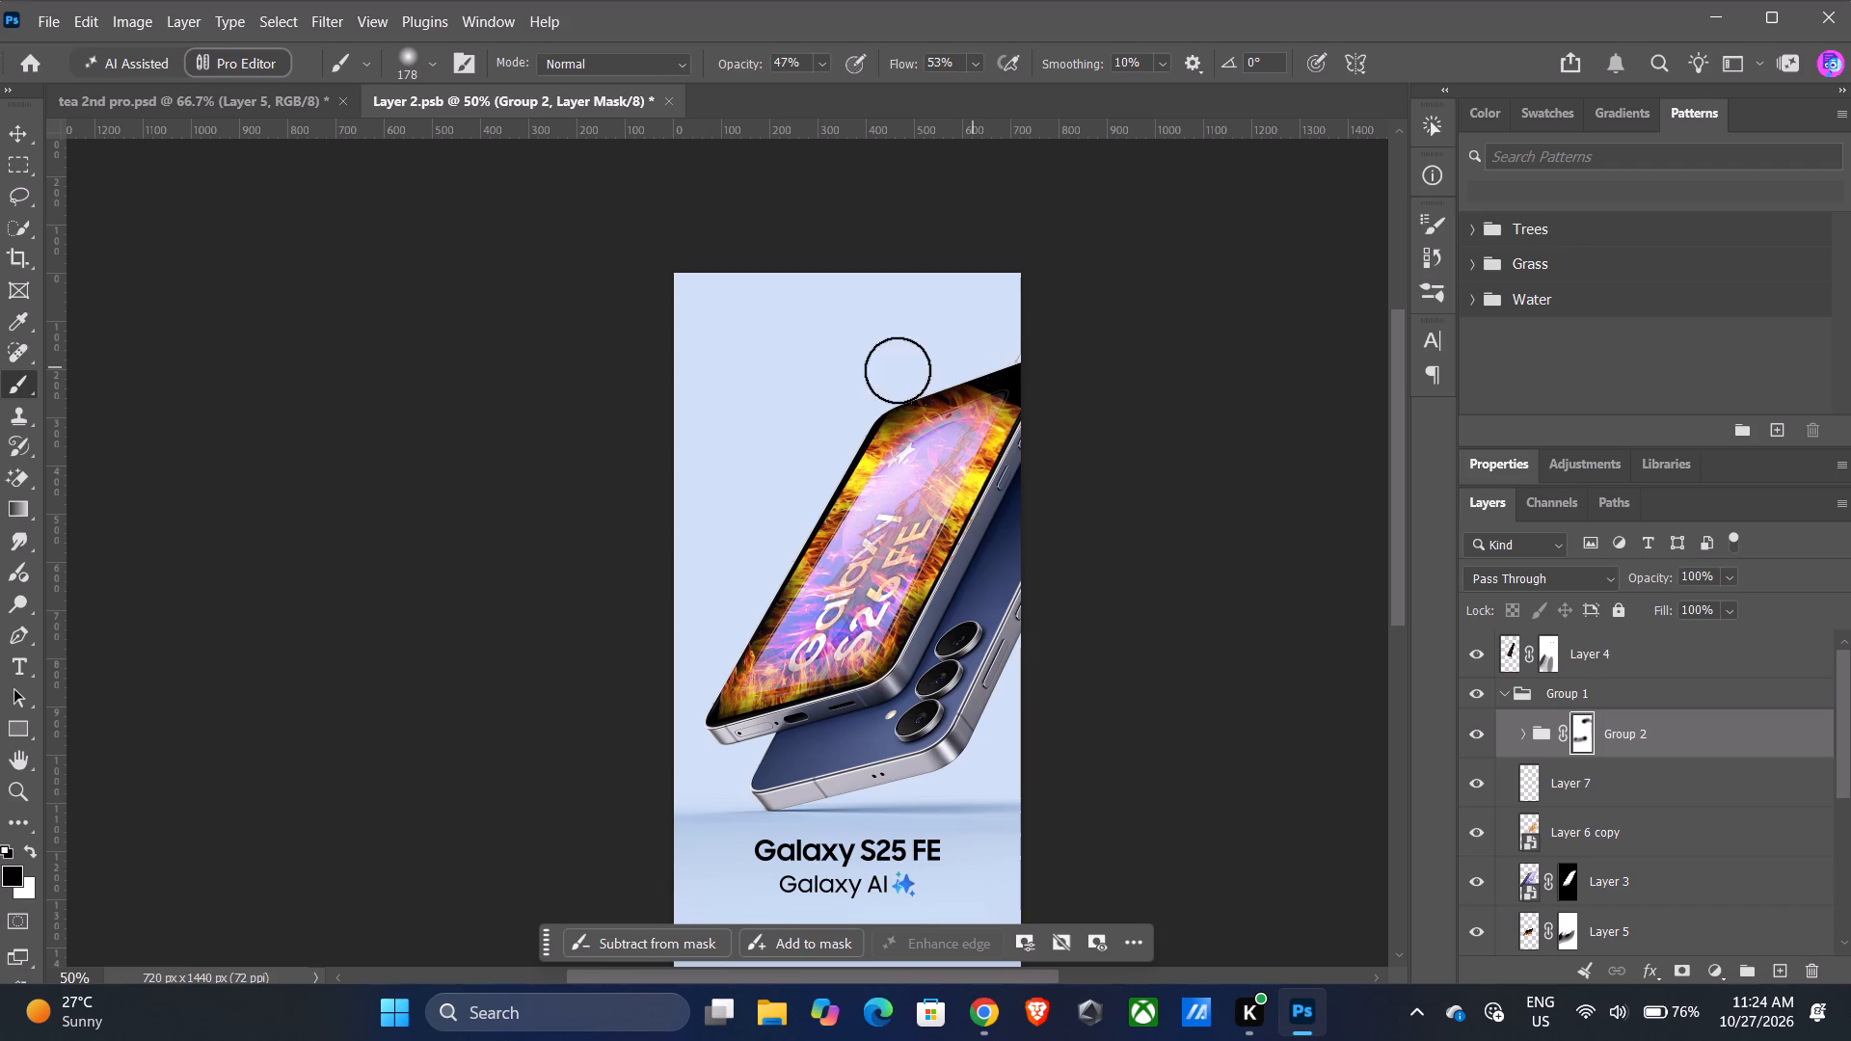
pyautogui.moveTo(898, 370); pyautogui.dragTo(880, 392)
pyautogui.click(865, 399)
pyautogui.moveTo(863, 402); pyautogui.dragTo(863, 404)
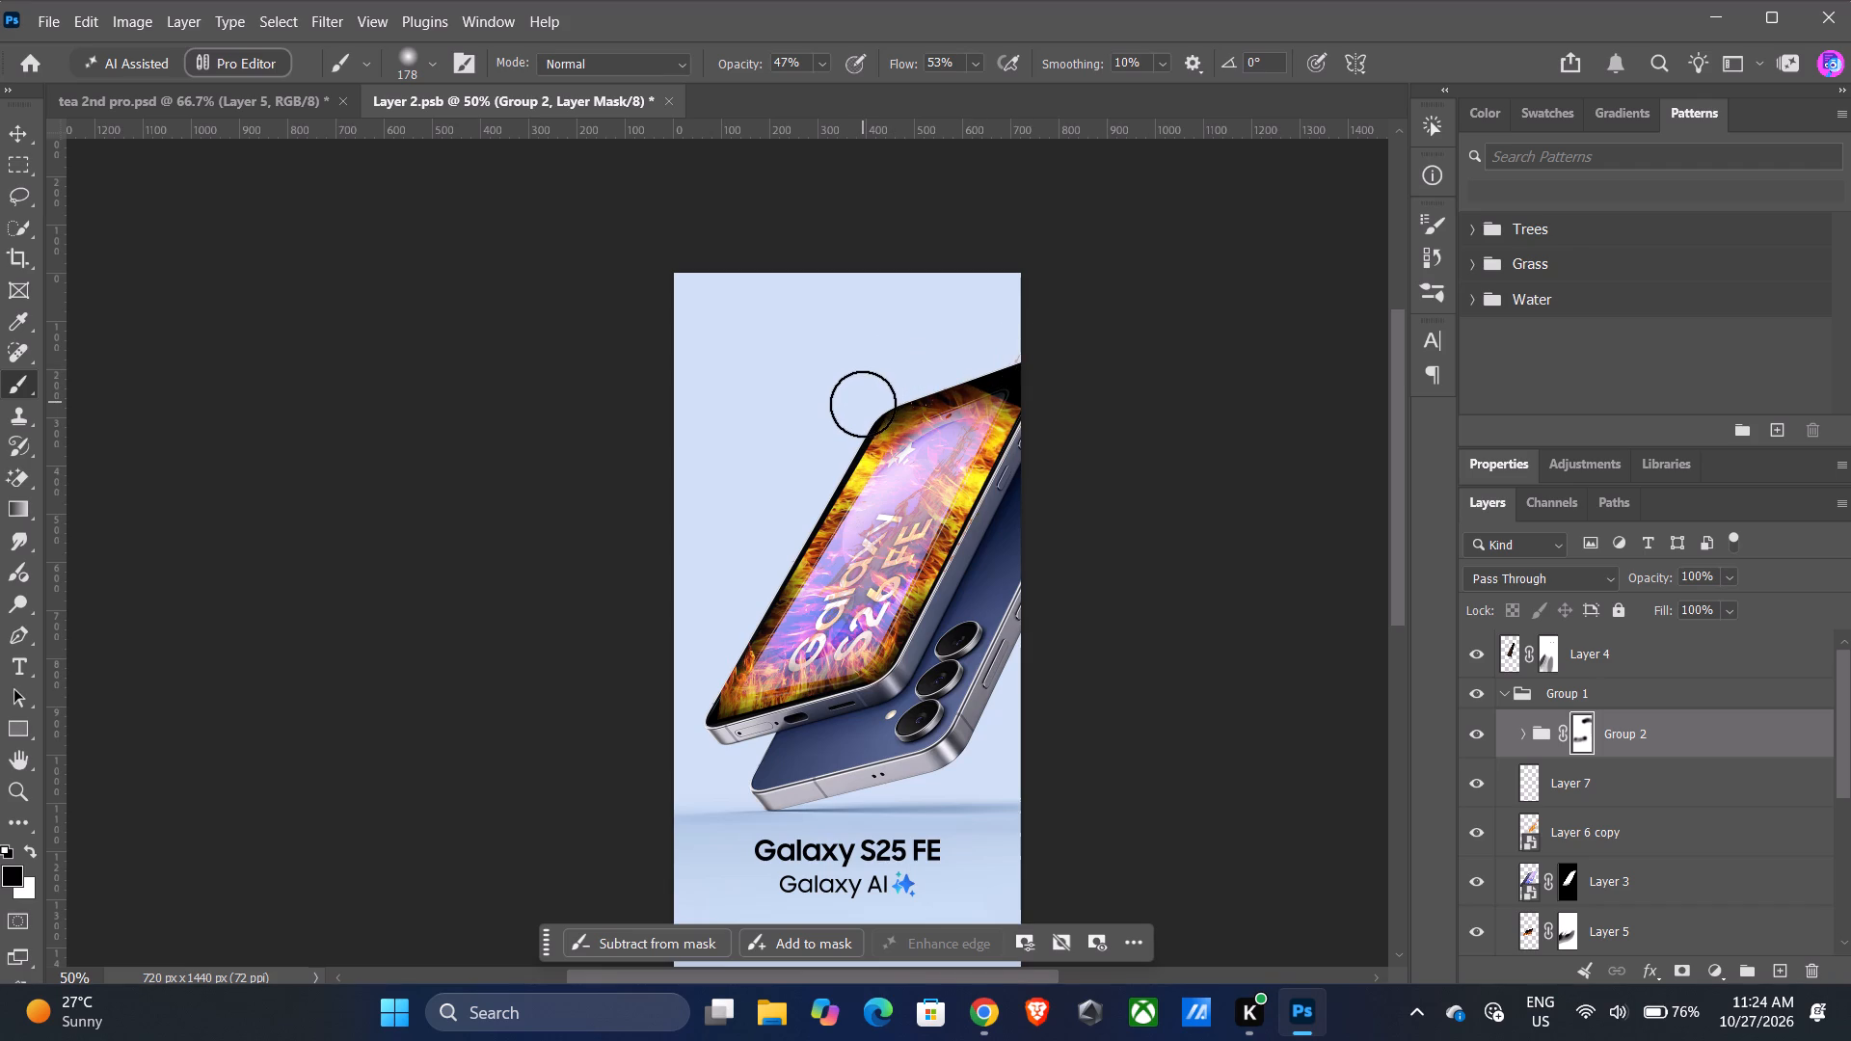
# Brush the group mask down the upper part of the phone's long left edge to fade the flames there.
pyautogui.moveTo(863, 404); pyautogui.dragTo(827, 460)
pyautogui.click(843, 433)
pyautogui.moveTo(843, 433); pyautogui.dragTo(813, 484)
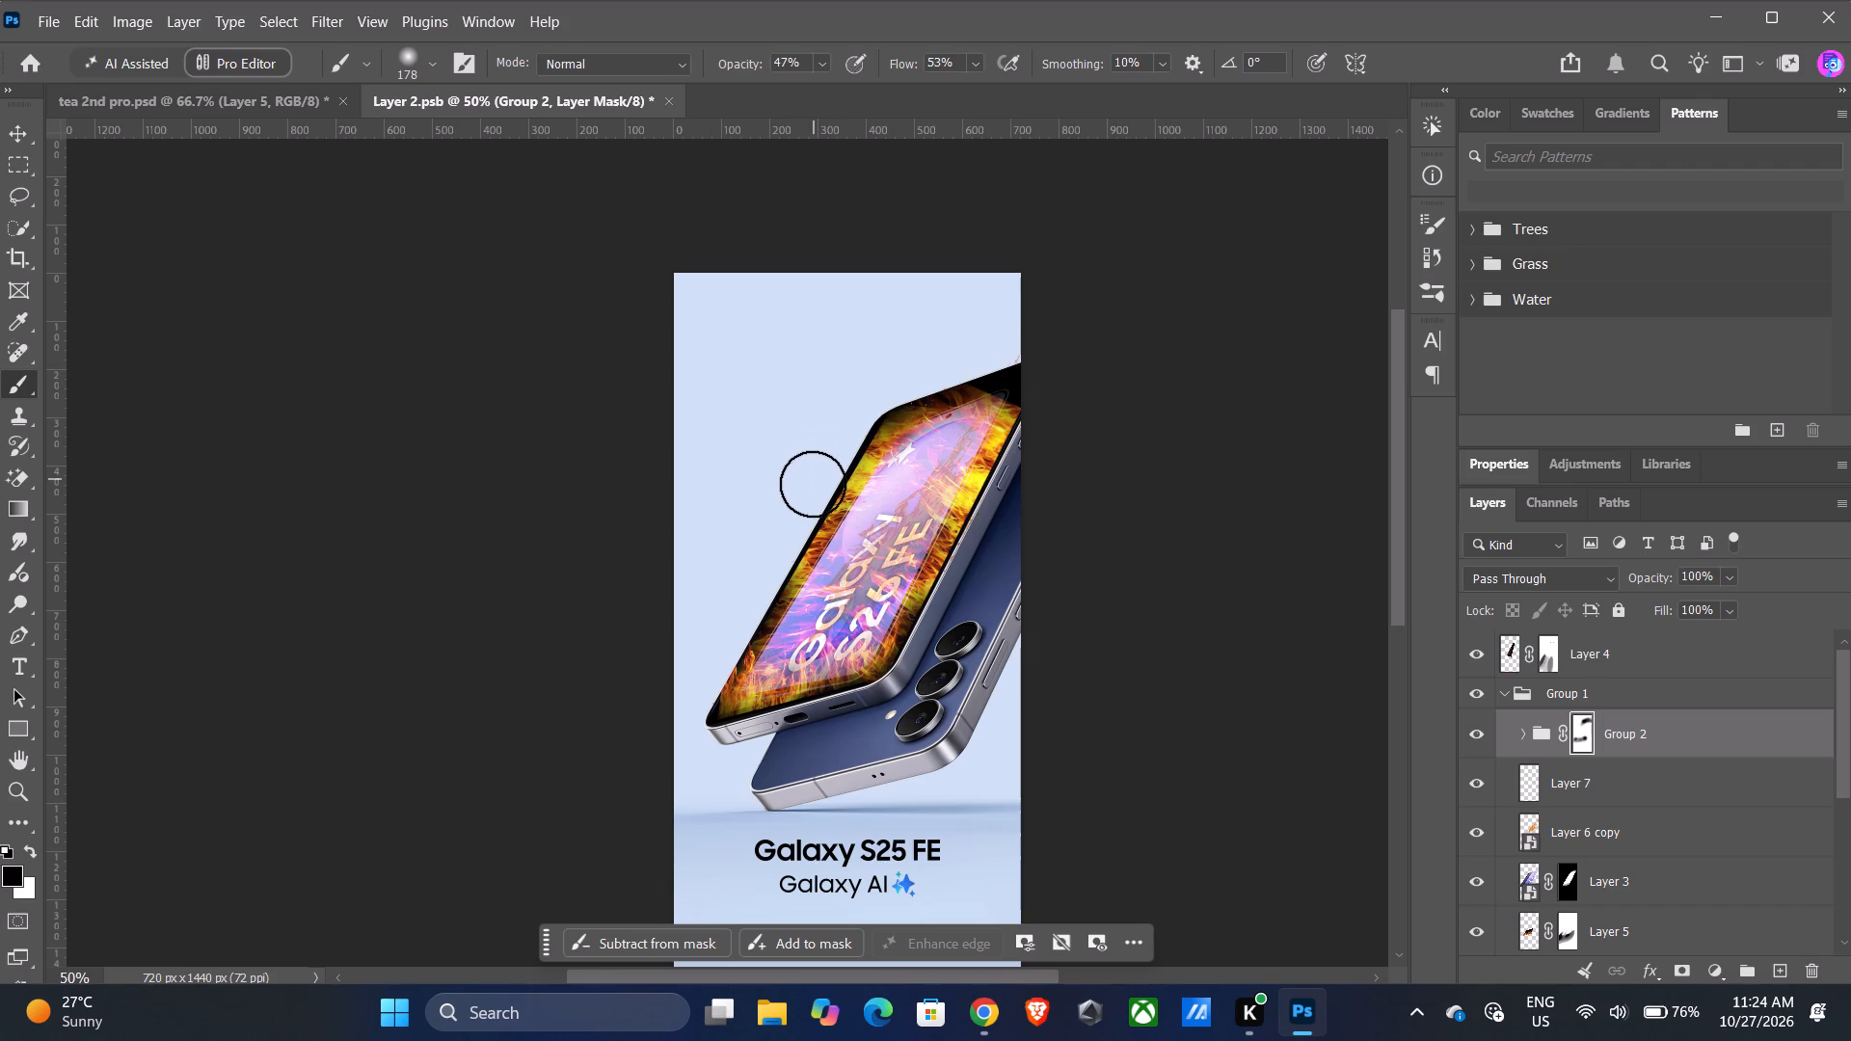
pyautogui.moveTo(813, 484); pyautogui.dragTo(797, 510)
pyautogui.tripleClick(797, 510)
pyautogui.click(796, 507)
pyautogui.click(791, 516)
pyautogui.moveTo(785, 526); pyautogui.dragTo(767, 584)
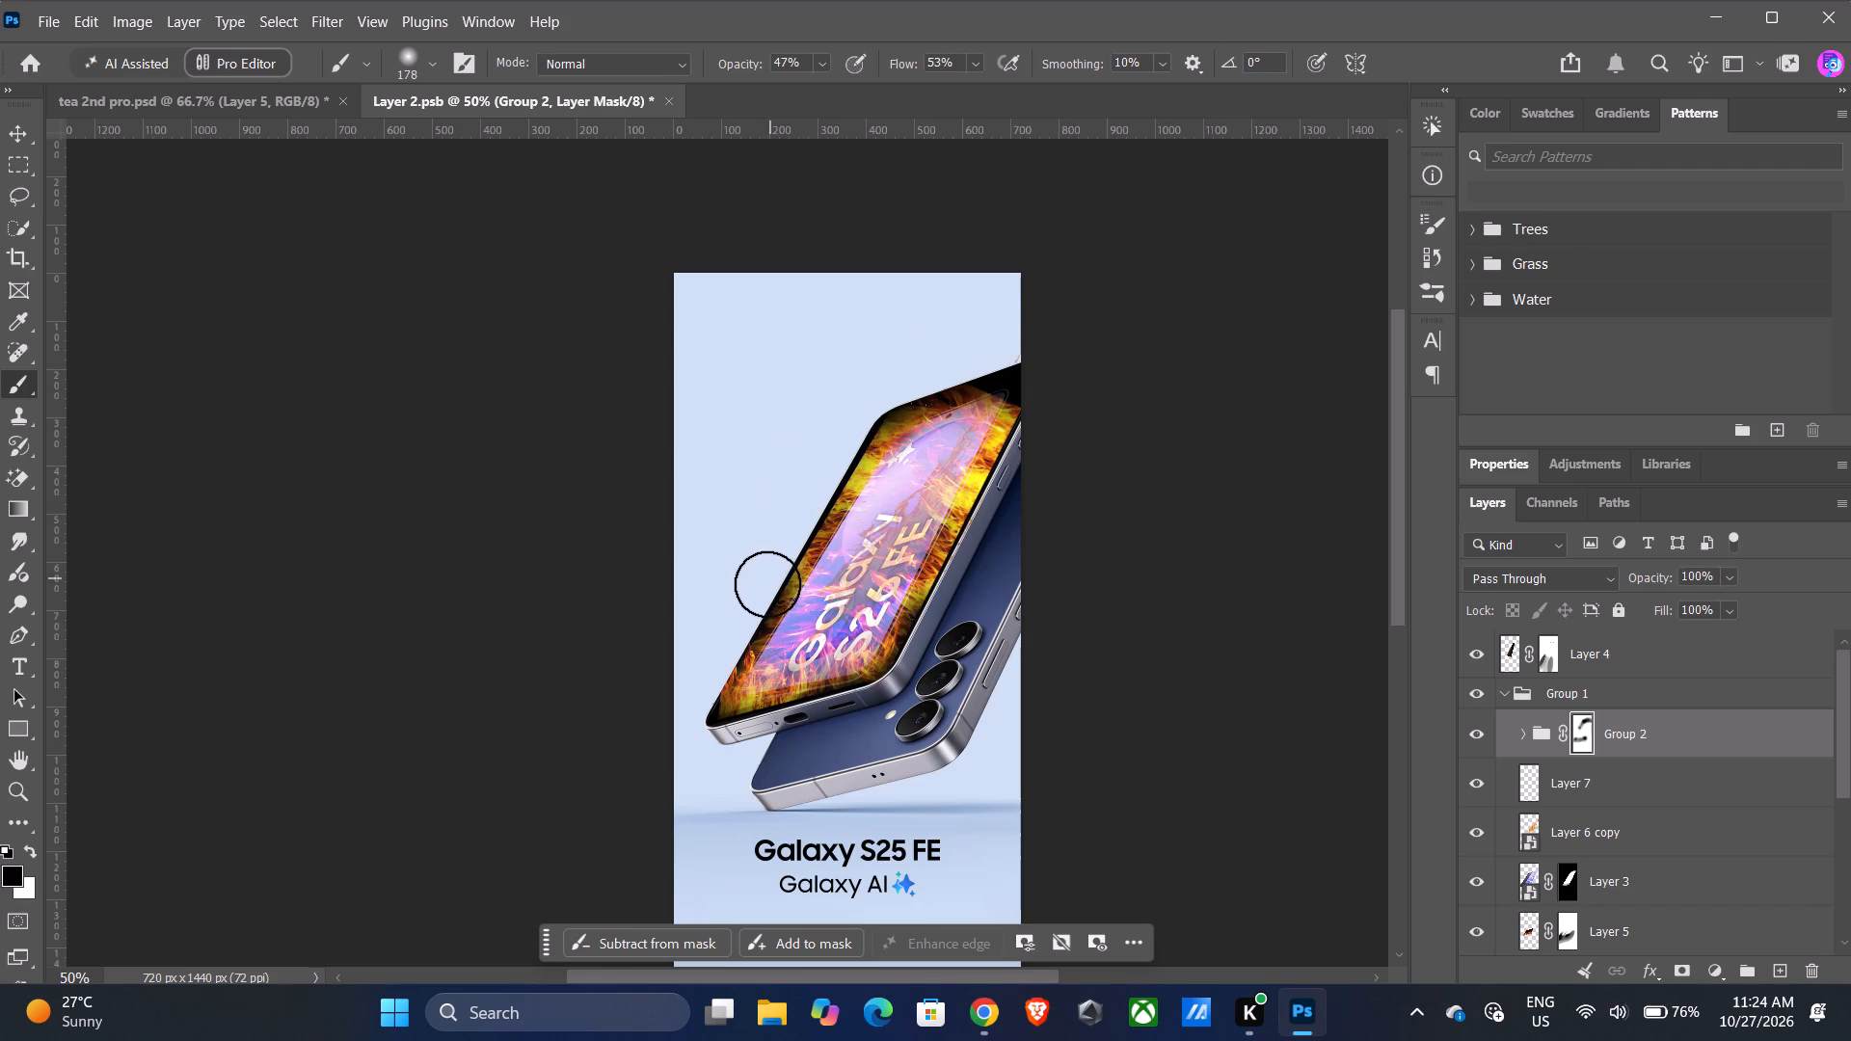
pyautogui.moveTo(767, 584); pyautogui.dragTo(758, 600)
# Fade the flames on the group mask at the lower end of the phone's left edge.
pyautogui.doubleClick(704, 654)
pyautogui.tripleClick(705, 659)
pyautogui.click(709, 670)
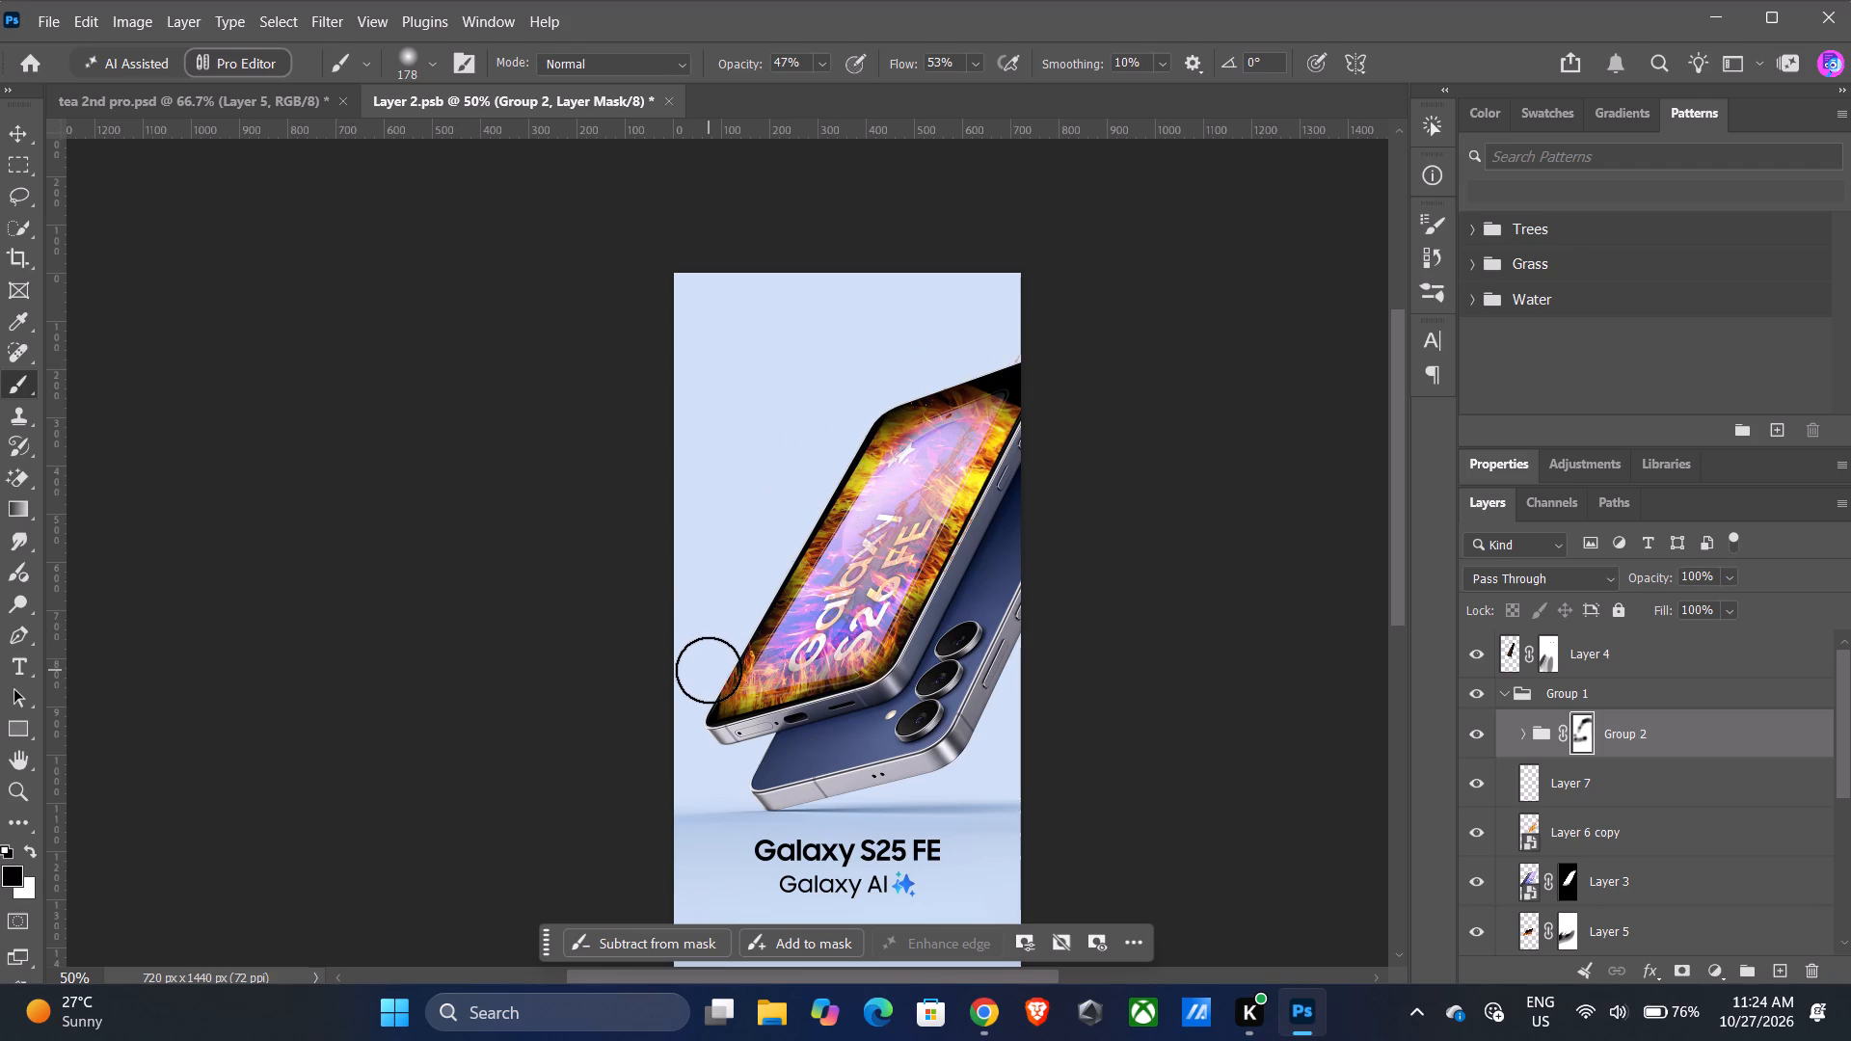
pyautogui.tripleClick(709, 662)
pyautogui.tripleClick(709, 661)
pyautogui.moveTo(709, 661); pyautogui.dragTo(708, 676)
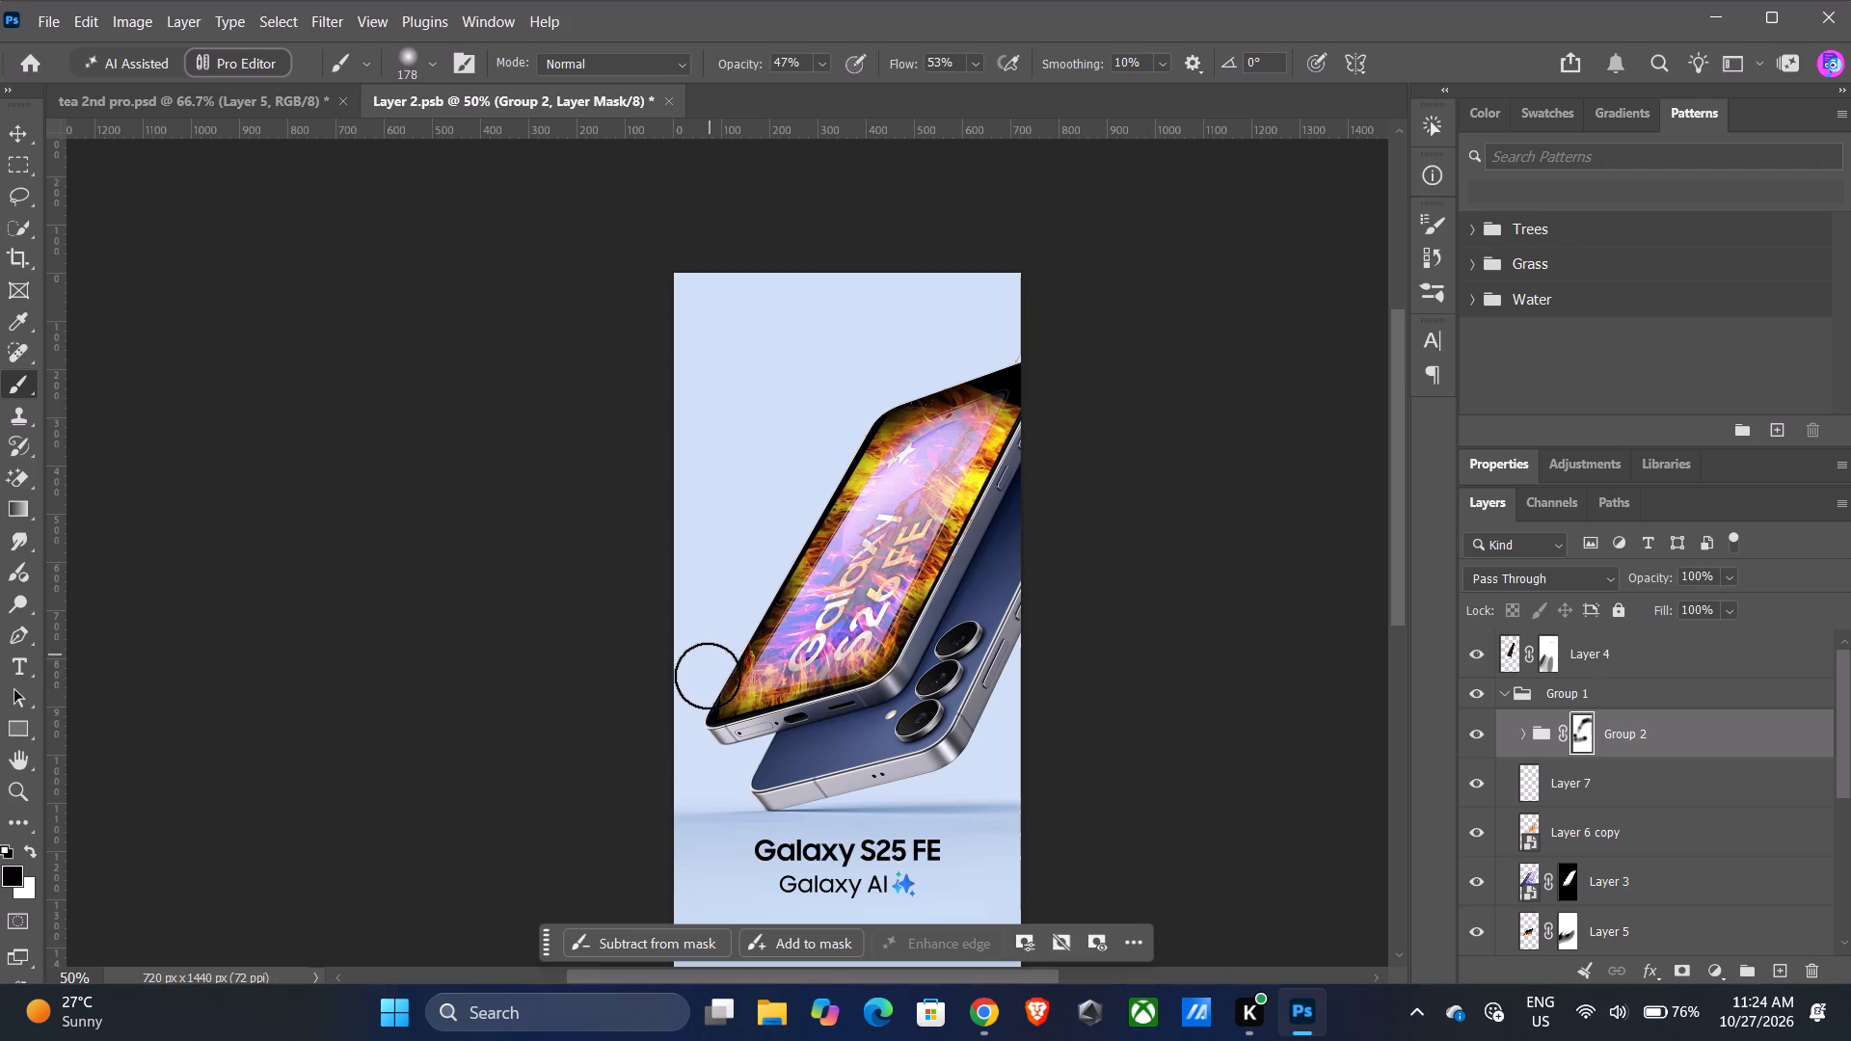
pyautogui.moveTo(708, 676); pyautogui.dragTo(721, 630)
pyautogui.click(715, 640)
# Brush the group mask again along the outside of the phone's left edge, up to the upper-left corner.
pyautogui.moveTo(715, 640); pyautogui.dragTo(844, 419)
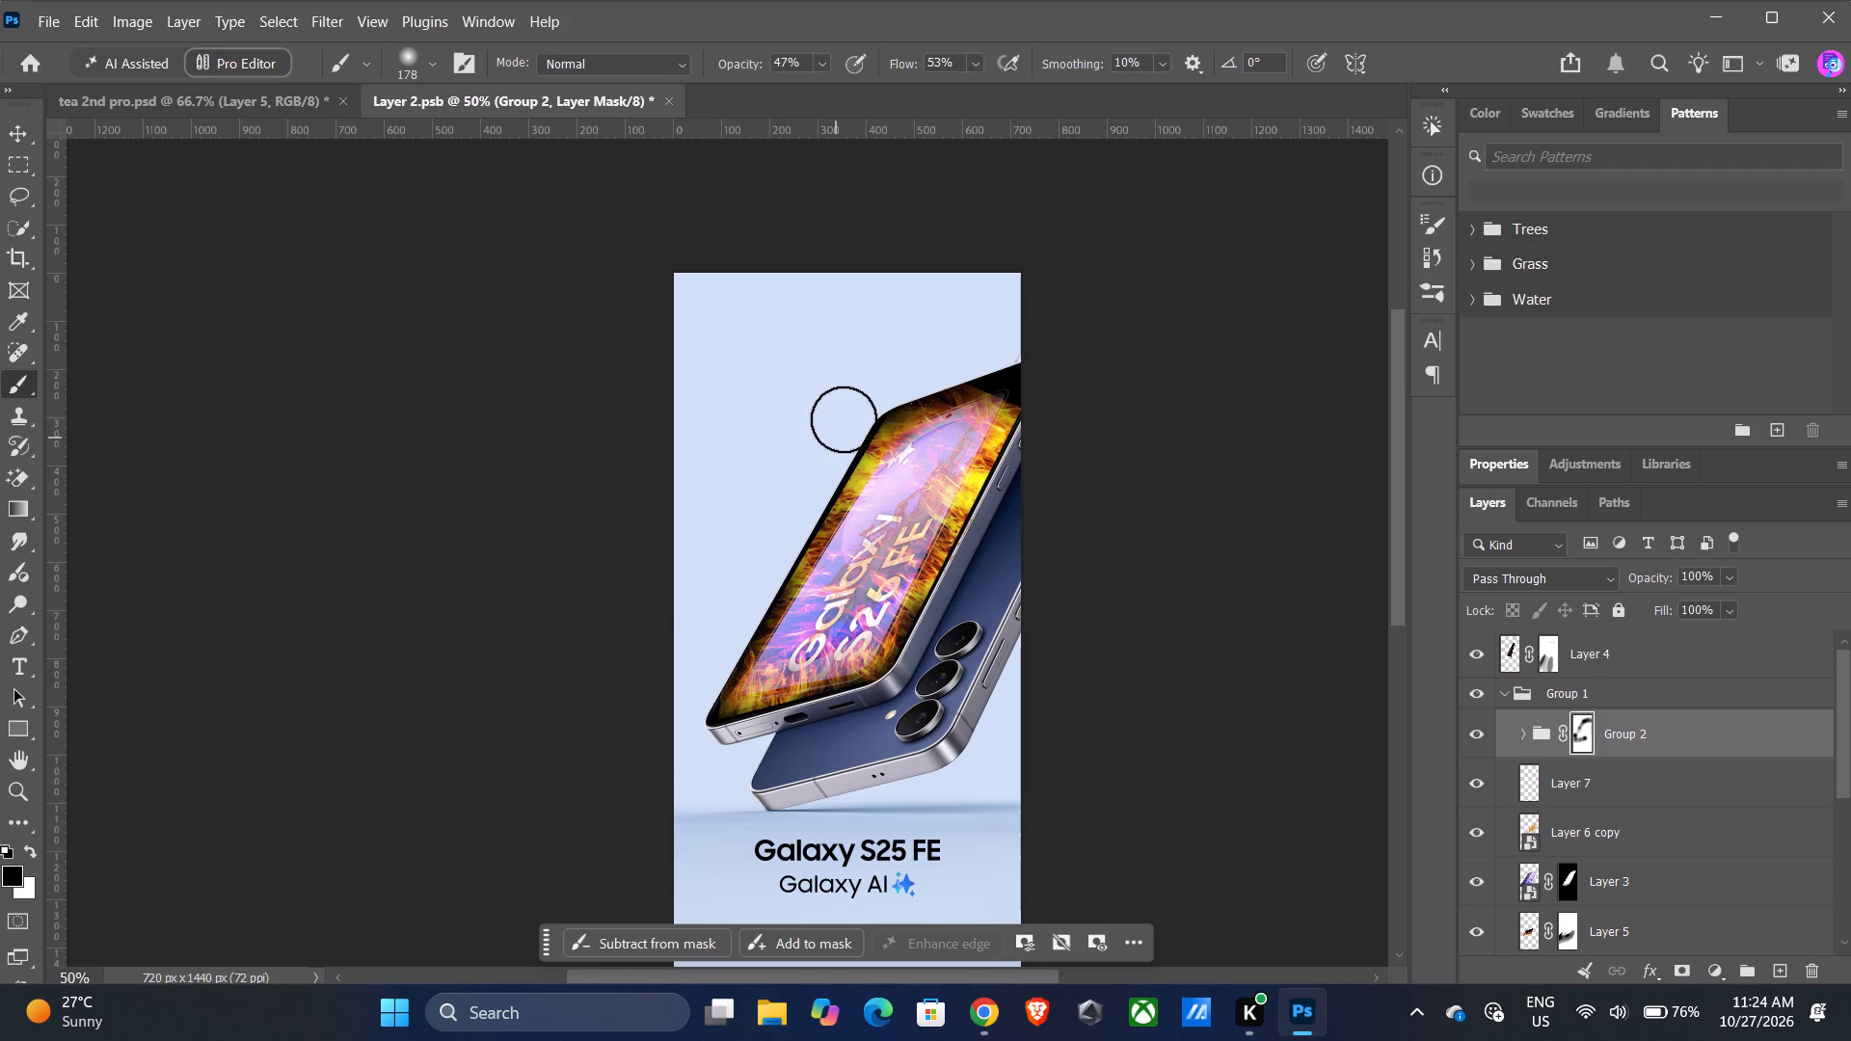
pyautogui.moveTo(844, 419); pyautogui.dragTo(844, 417)
pyautogui.click(853, 403)
pyautogui.moveTo(854, 413); pyautogui.dragTo(853, 433)
pyautogui.moveTo(863, 414); pyautogui.dragTo(778, 510)
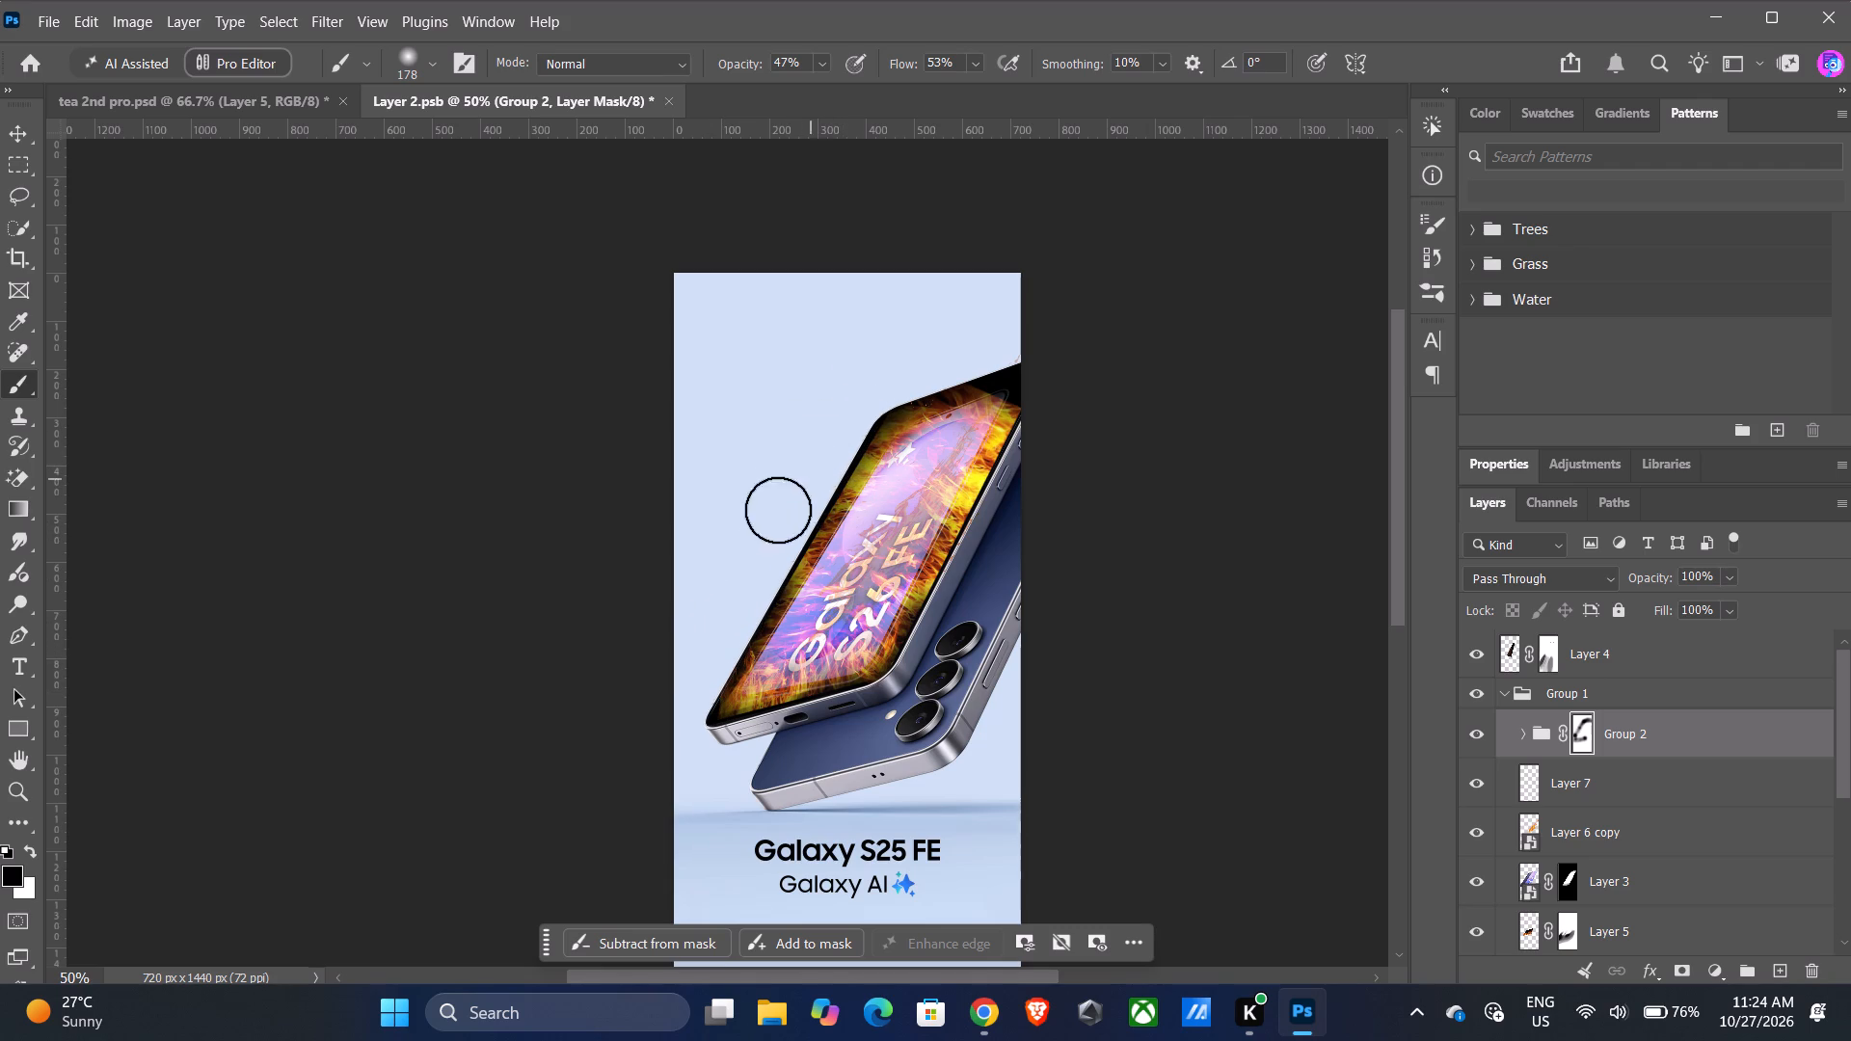
pyautogui.moveTo(778, 510); pyautogui.dragTo(838, 420)
# Mask the flames at the phone's upper-right end, where it meets the canvas edge.
pyautogui.moveTo(994, 374); pyautogui.dragTo(1033, 362)
pyautogui.moveTo(1019, 395); pyautogui.dragTo(1035, 389)
pyautogui.moveTo(1035, 392); pyautogui.dragTo(1039, 409)
pyautogui.doubleClick(1039, 409)
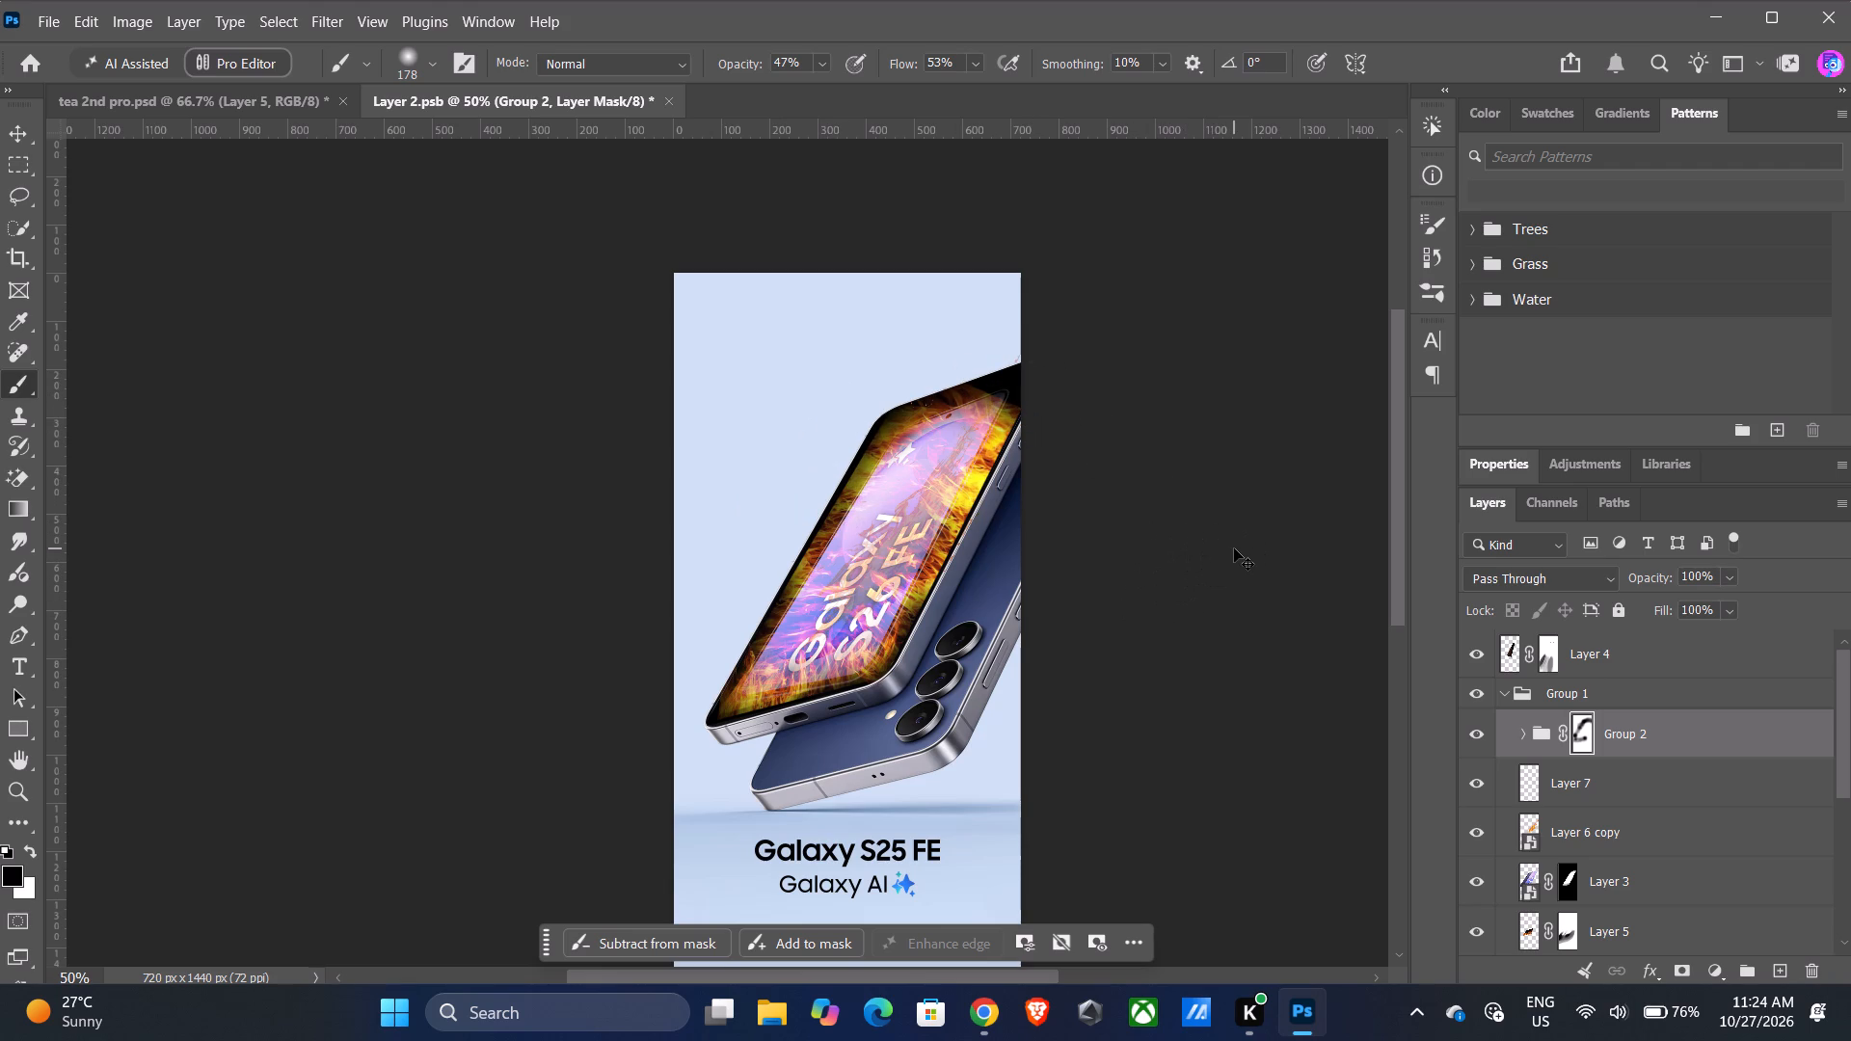
# Brush the group mask over the middle of the phone screen to clear flames from the Galaxy S26 FE lettering and wallpaper.
pyautogui.moveTo(905, 483); pyautogui.dragTo(860, 589)
pyautogui.moveTo(899, 512); pyautogui.dragTo(897, 532)
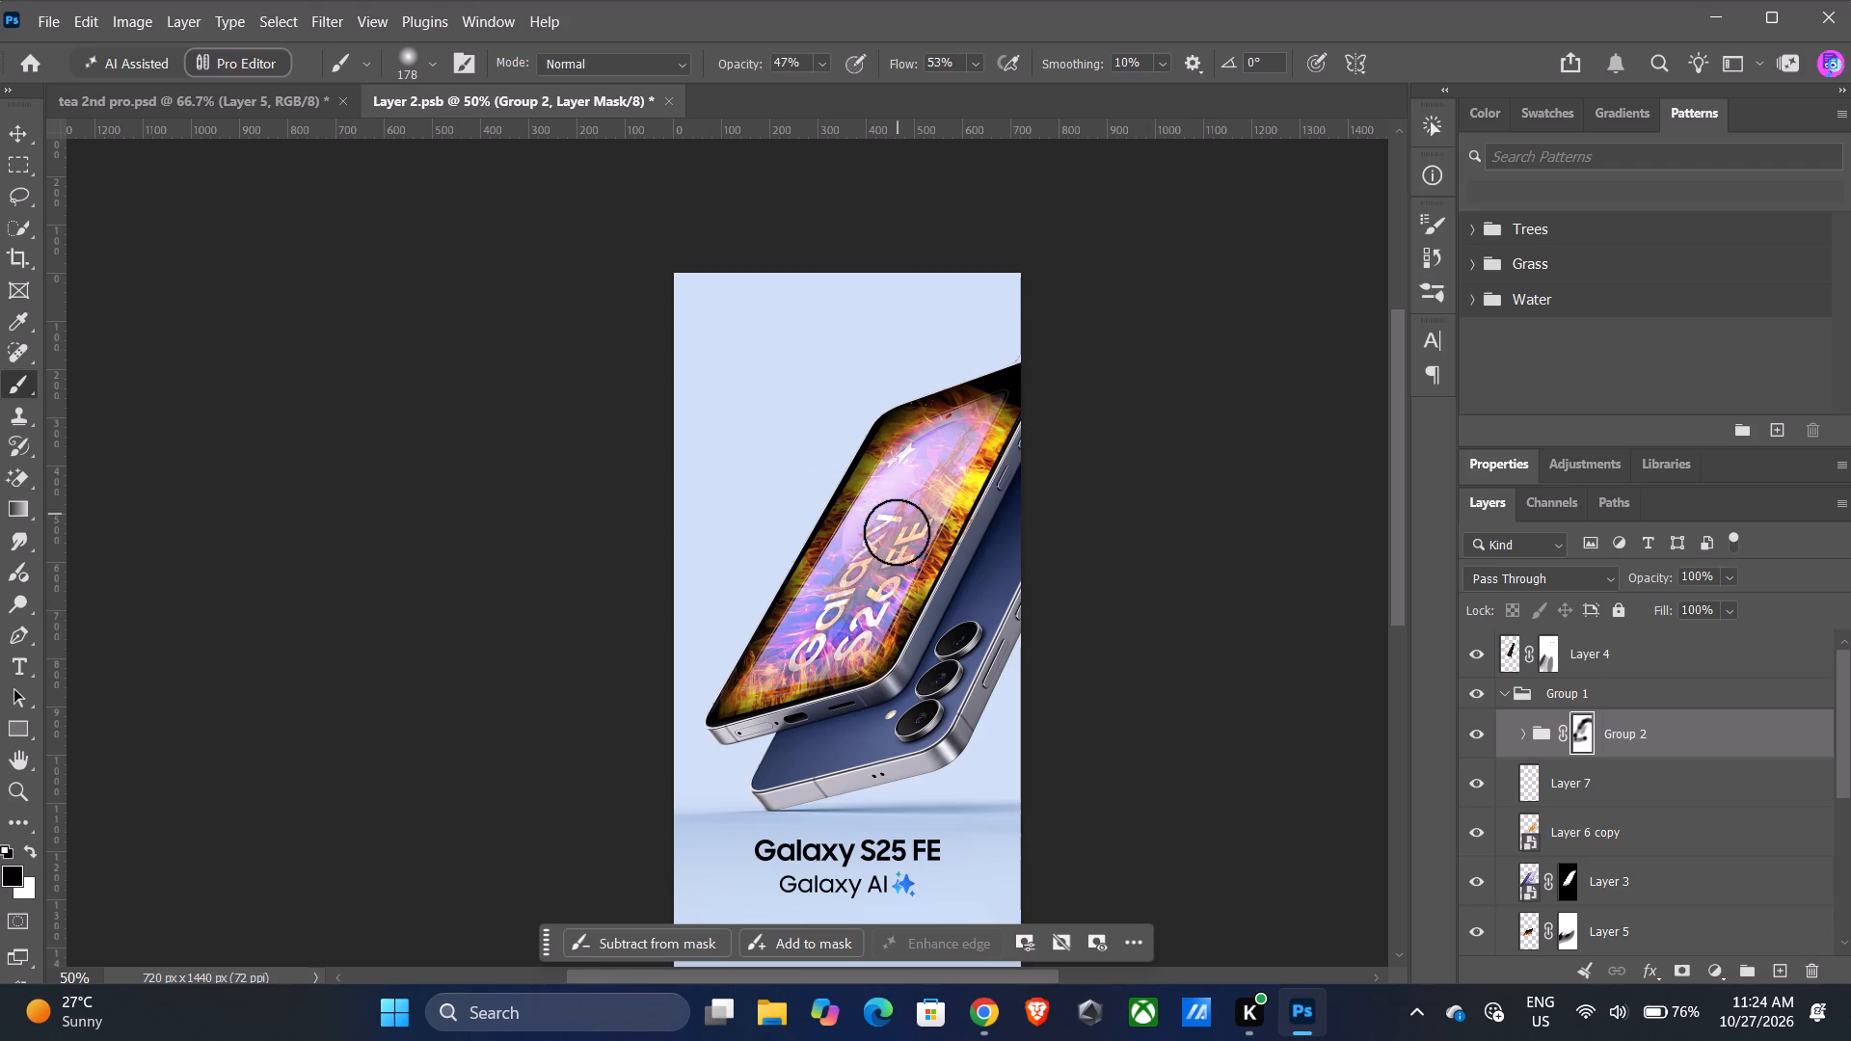
pyautogui.moveTo(897, 532); pyautogui.dragTo(903, 521)
pyautogui.moveTo(928, 494); pyautogui.dragTo(819, 631)
pyautogui.moveTo(801, 665); pyautogui.dragTo(897, 641)
pyautogui.moveTo(874, 636); pyautogui.dragTo(887, 564)
pyautogui.moveTo(946, 498); pyautogui.dragTo(862, 564)
pyautogui.moveTo(952, 471); pyautogui.dragTo(897, 554)
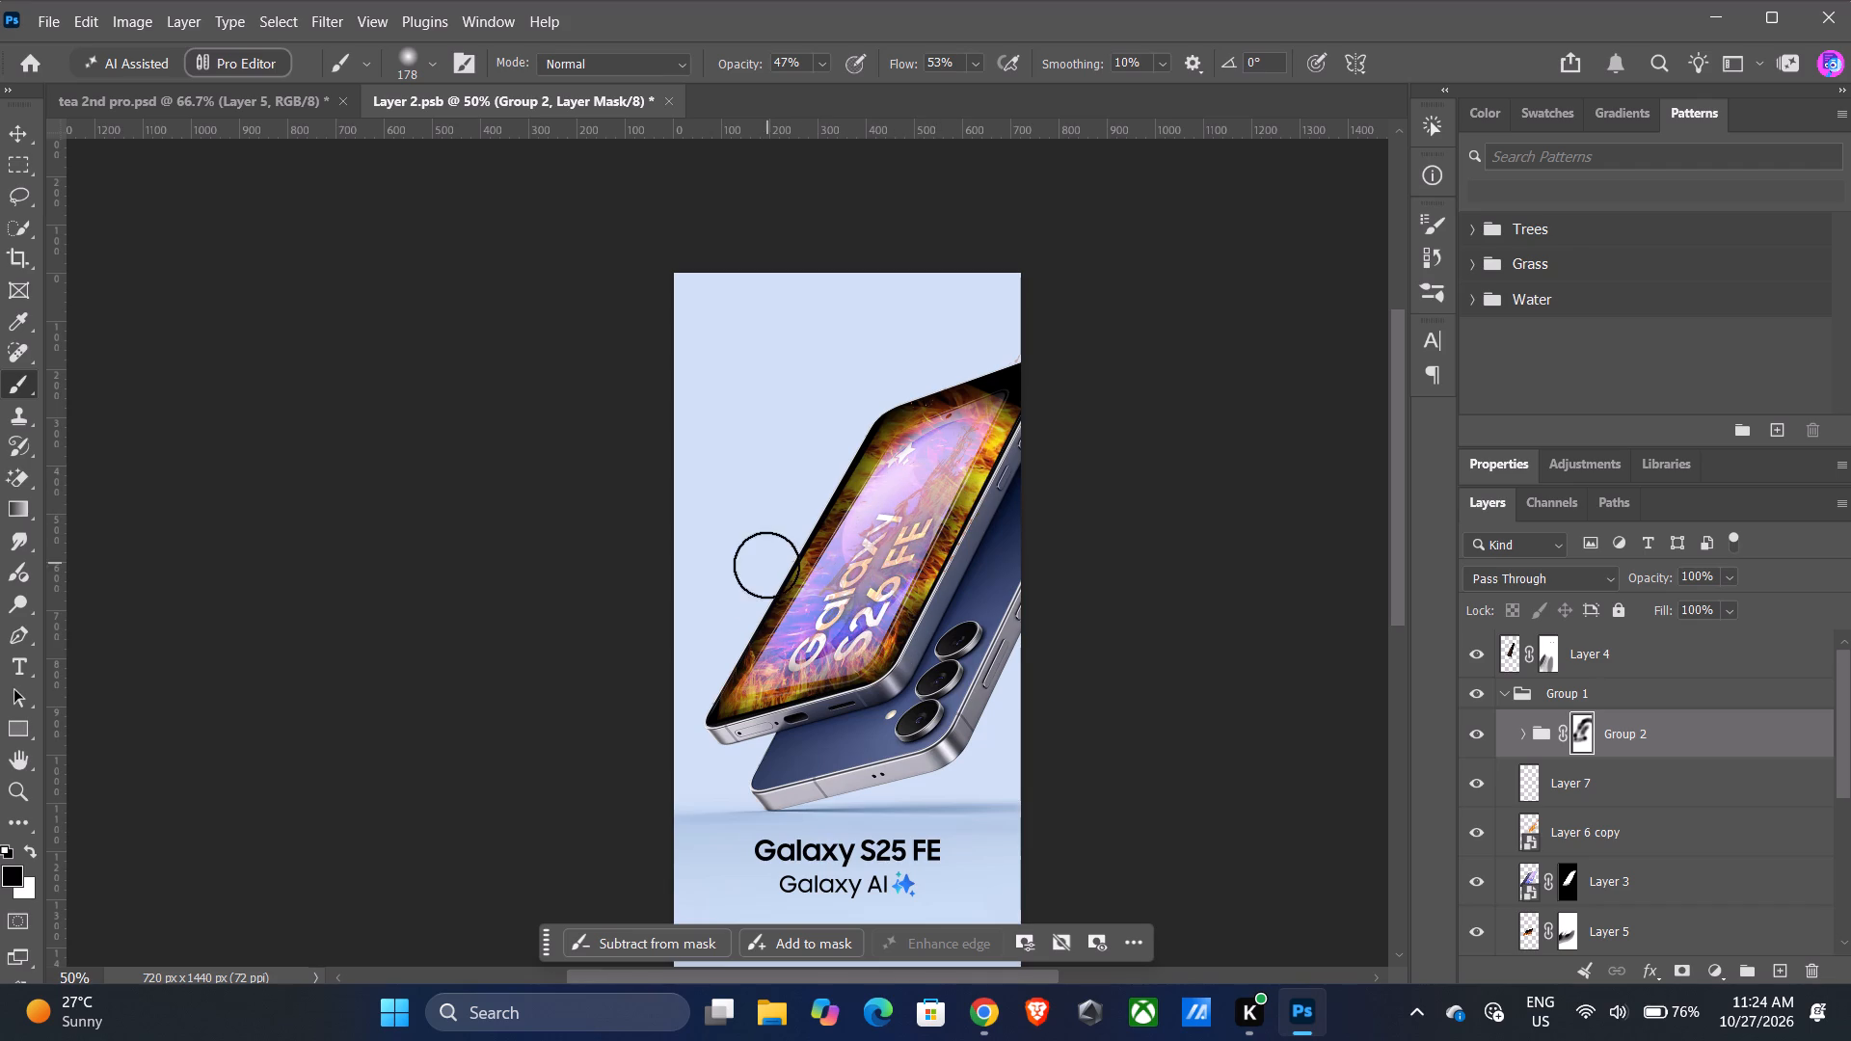
pyautogui.moveTo(757, 657); pyautogui.dragTo(859, 639)
pyautogui.moveTo(793, 652); pyautogui.dragTo(848, 603)
pyautogui.moveTo(881, 519); pyautogui.dragTo(832, 613)
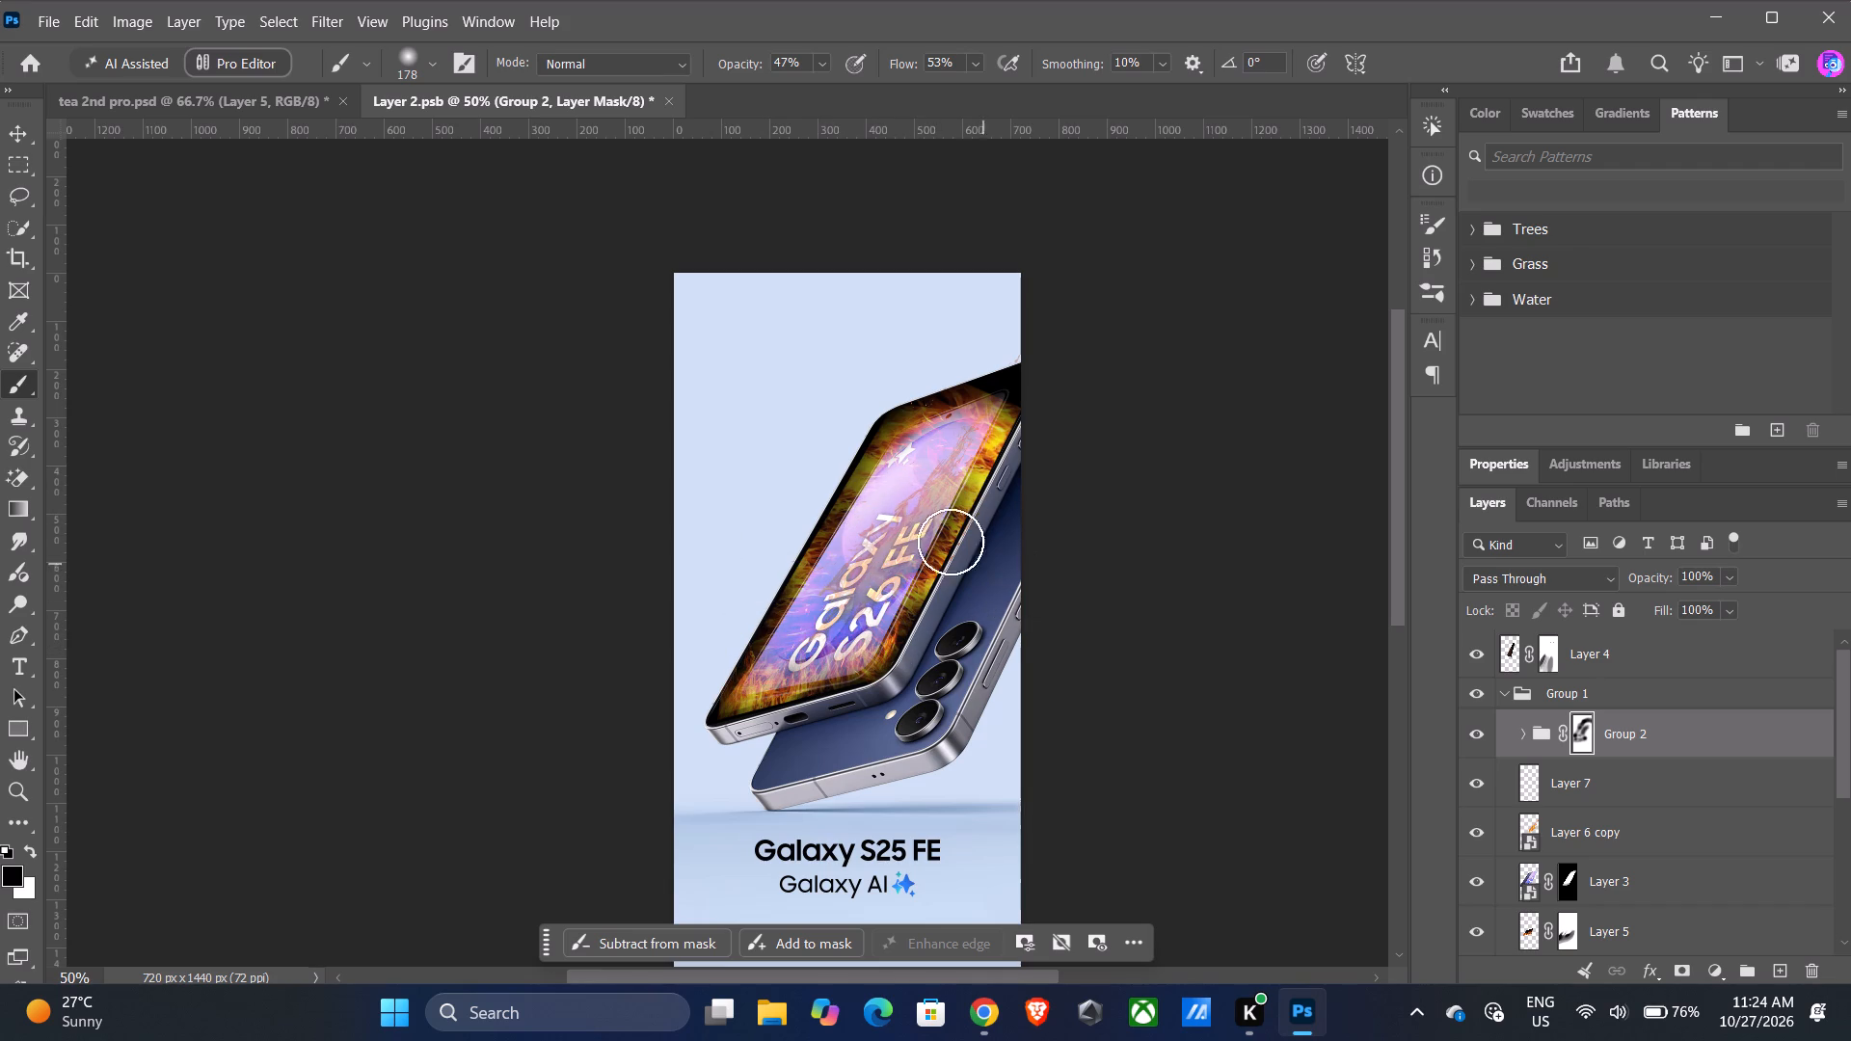
pyautogui.moveTo(917, 509); pyautogui.dragTo(865, 590)
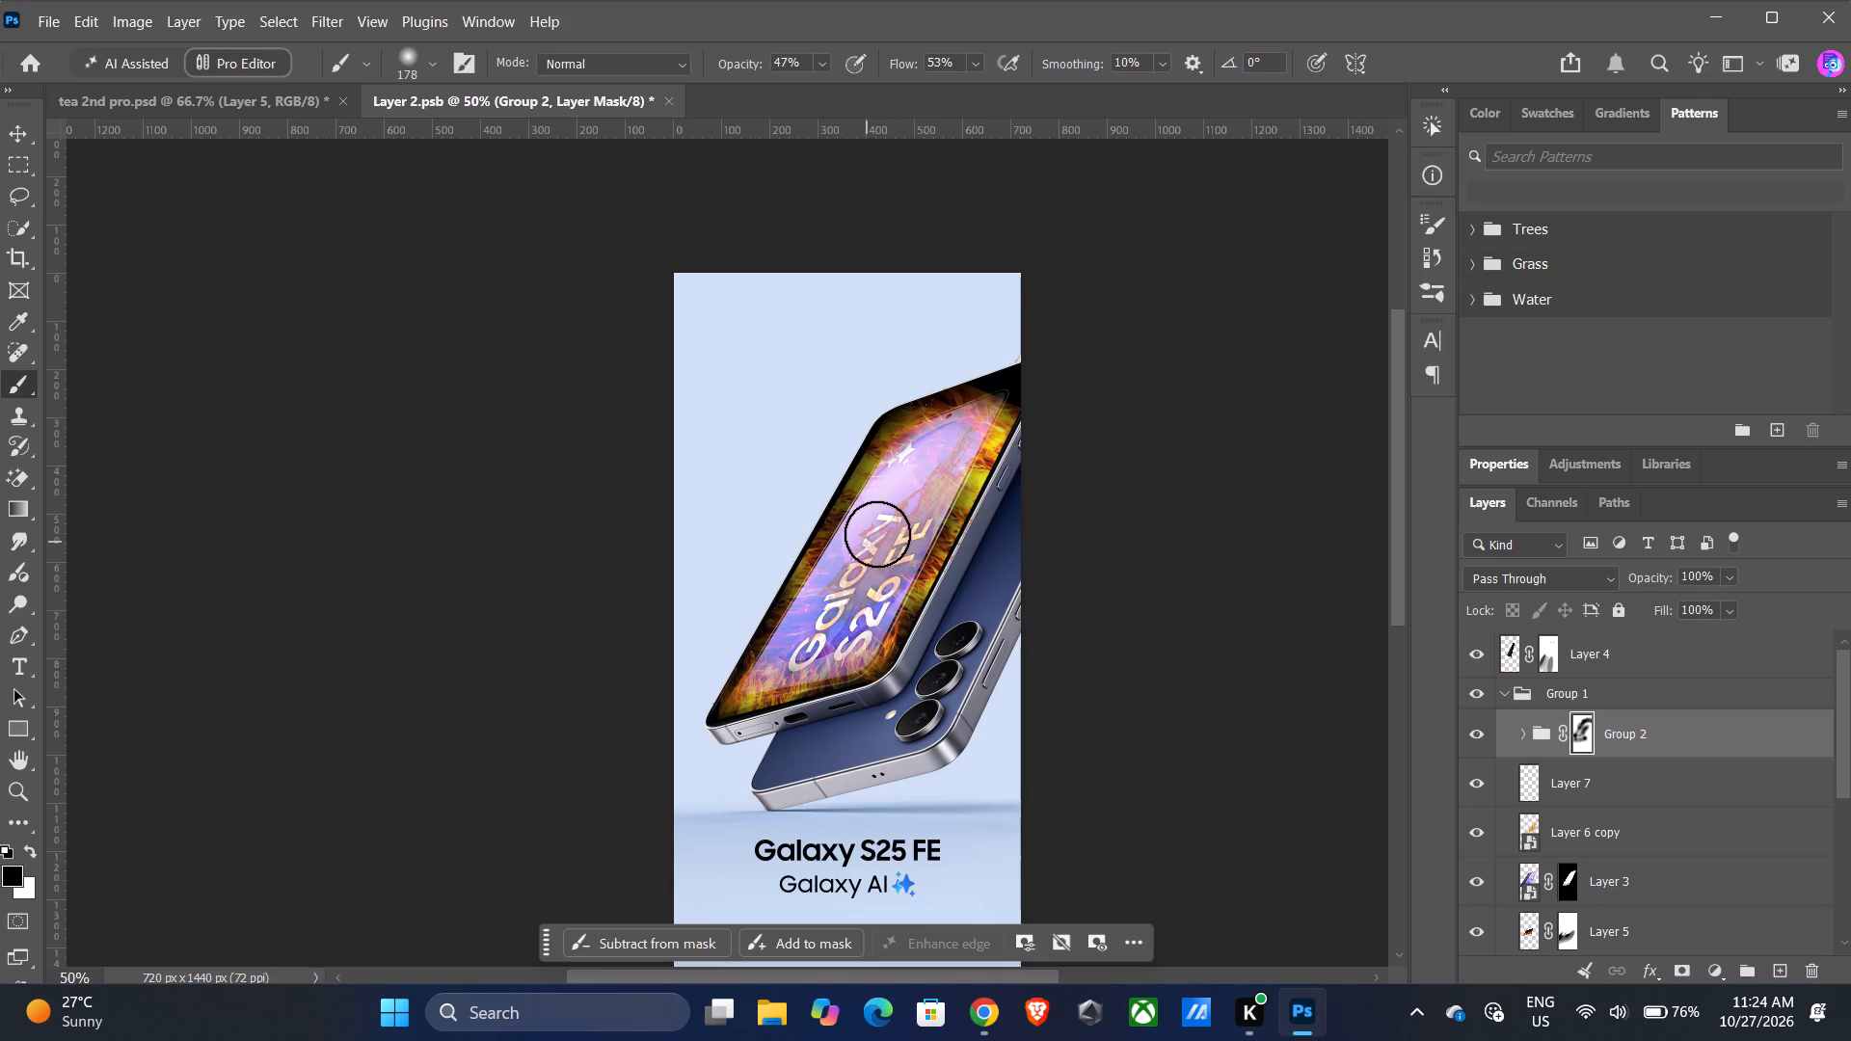
# Brush the Group 2 mask again over the Galaxy lettering and the wallpaper above it to clear remaining flames.
pyautogui.click(884, 527)
pyautogui.moveTo(885, 527); pyautogui.dragTo(876, 560)
pyautogui.moveTo(873, 564); pyautogui.dragTo(893, 529)
pyautogui.doubleClick(925, 493)
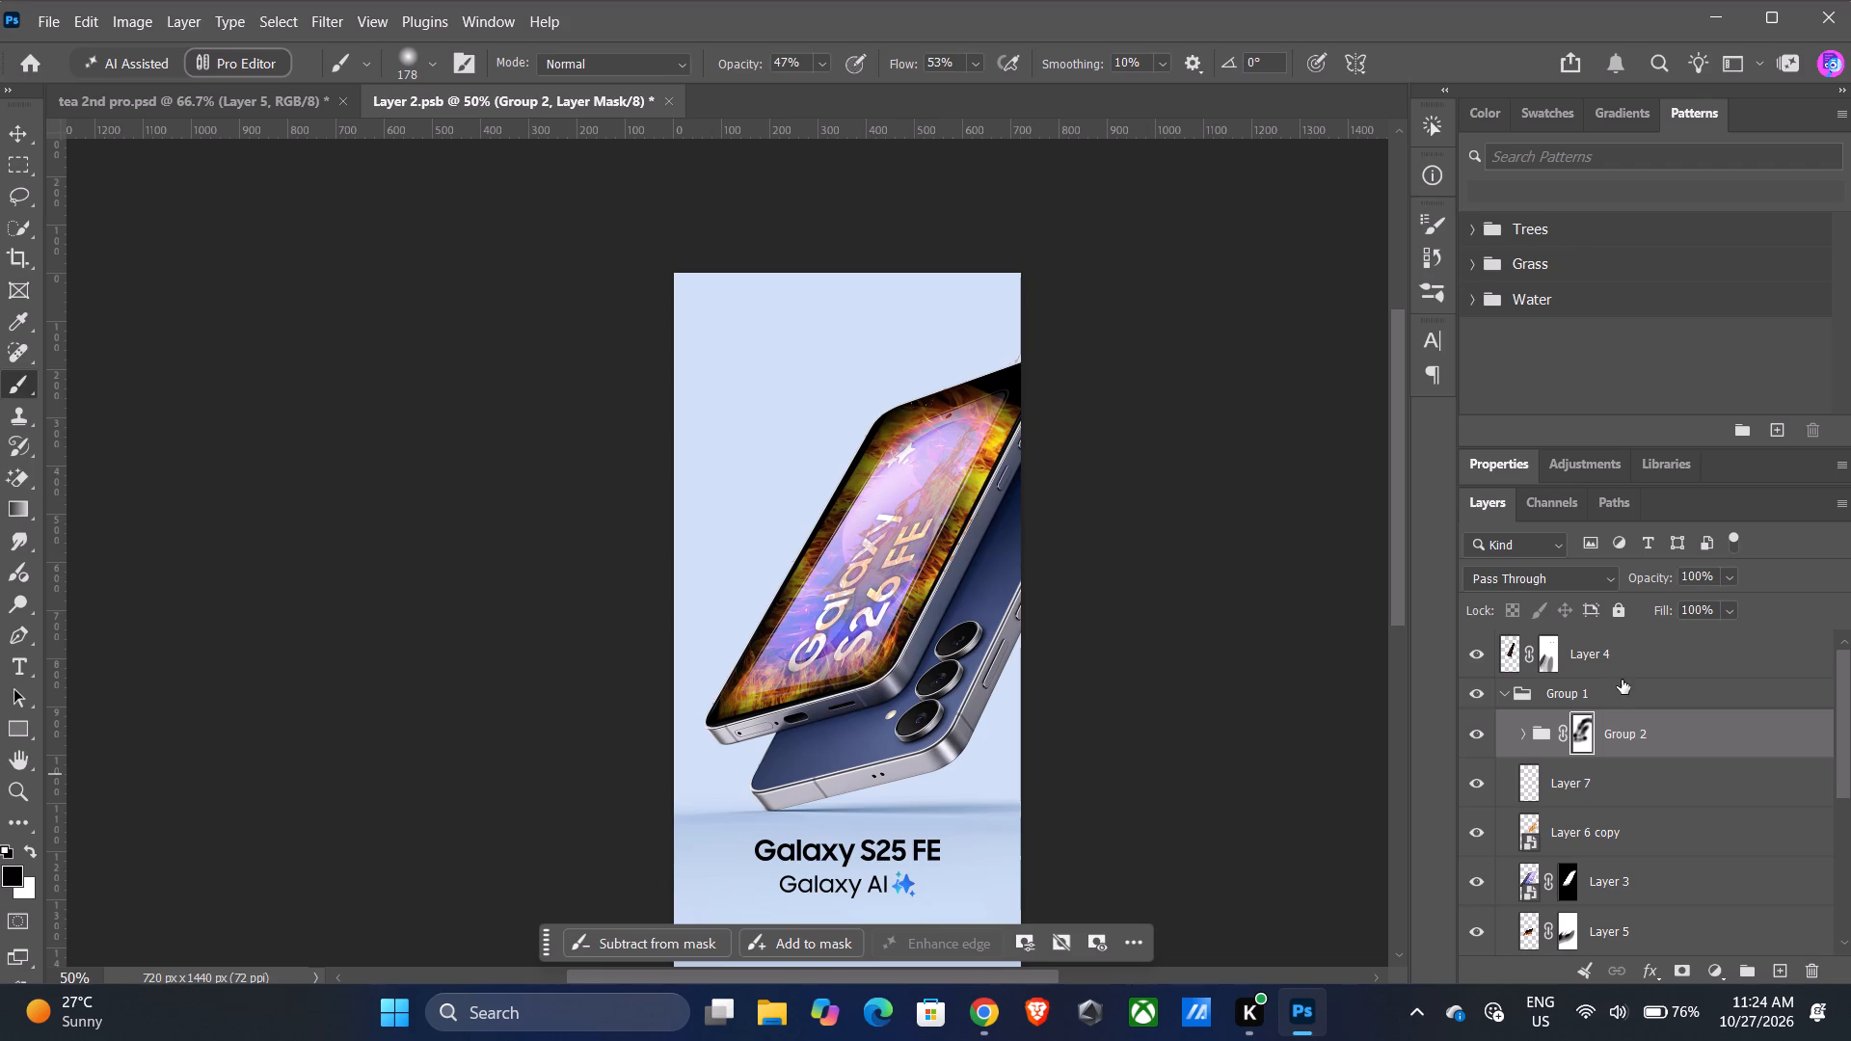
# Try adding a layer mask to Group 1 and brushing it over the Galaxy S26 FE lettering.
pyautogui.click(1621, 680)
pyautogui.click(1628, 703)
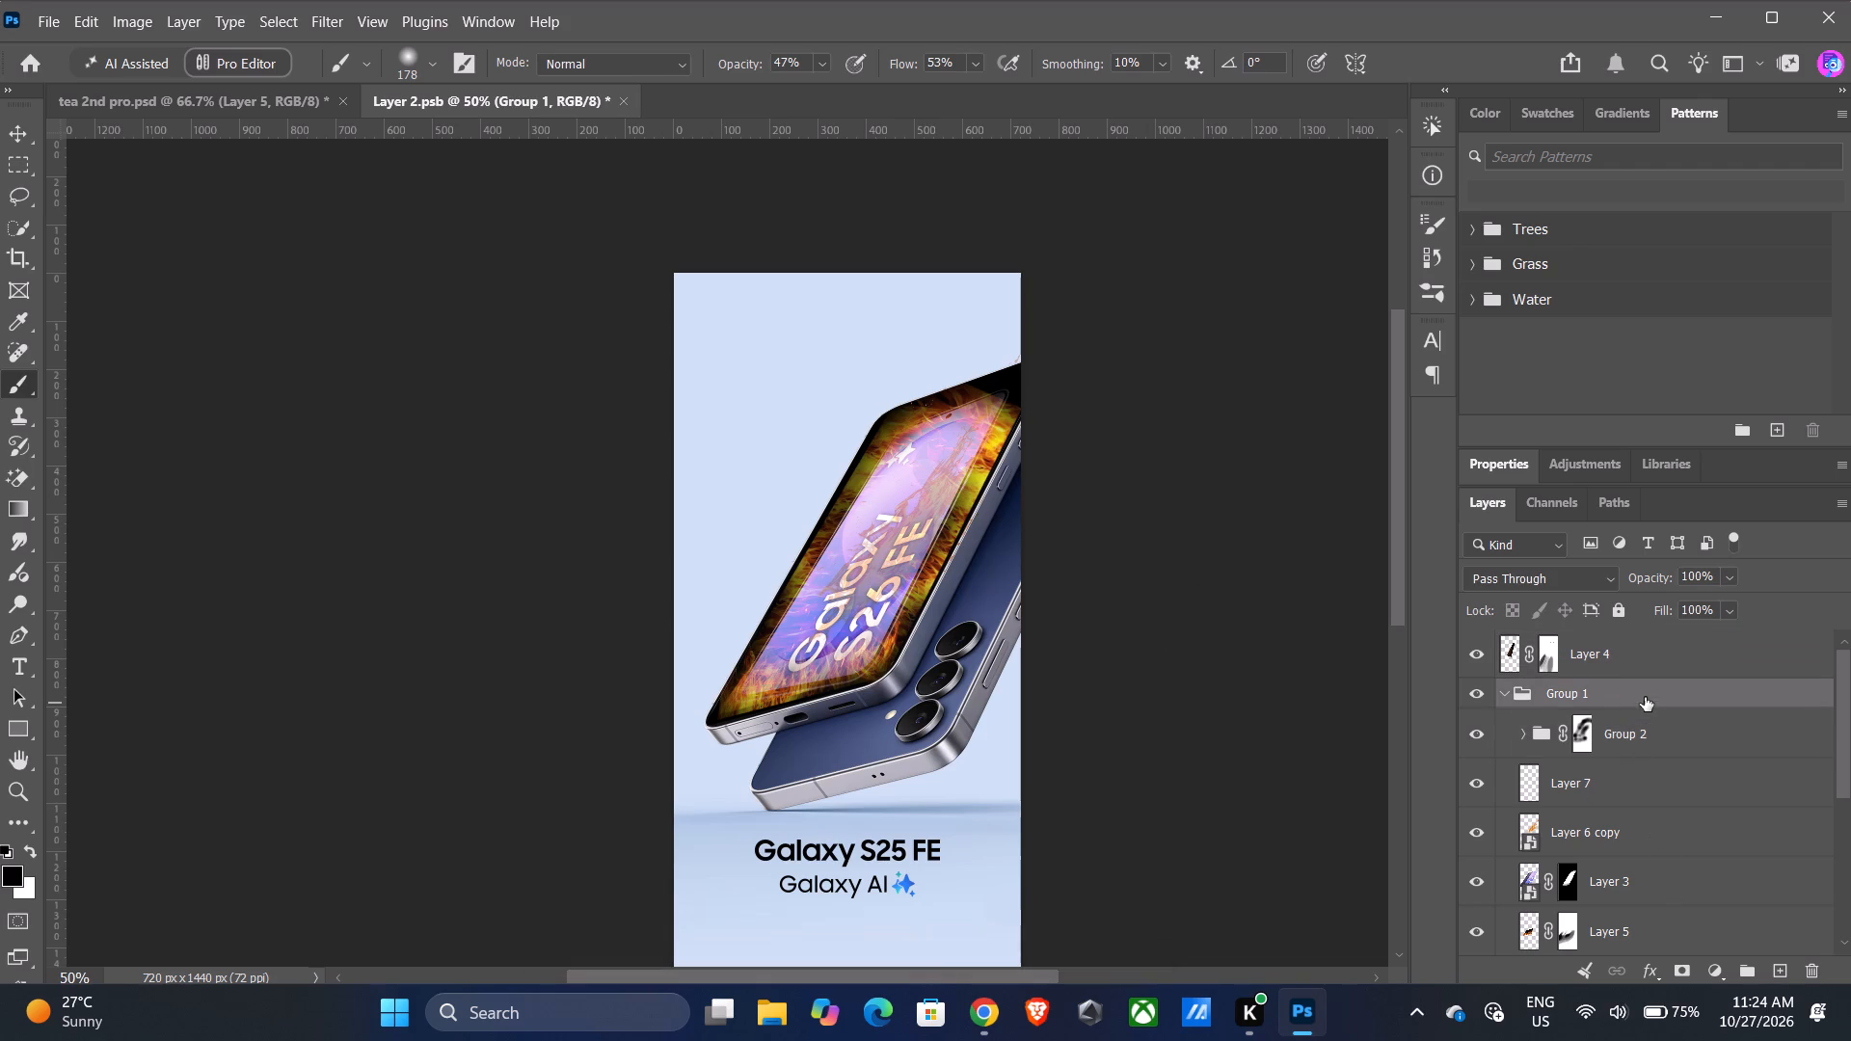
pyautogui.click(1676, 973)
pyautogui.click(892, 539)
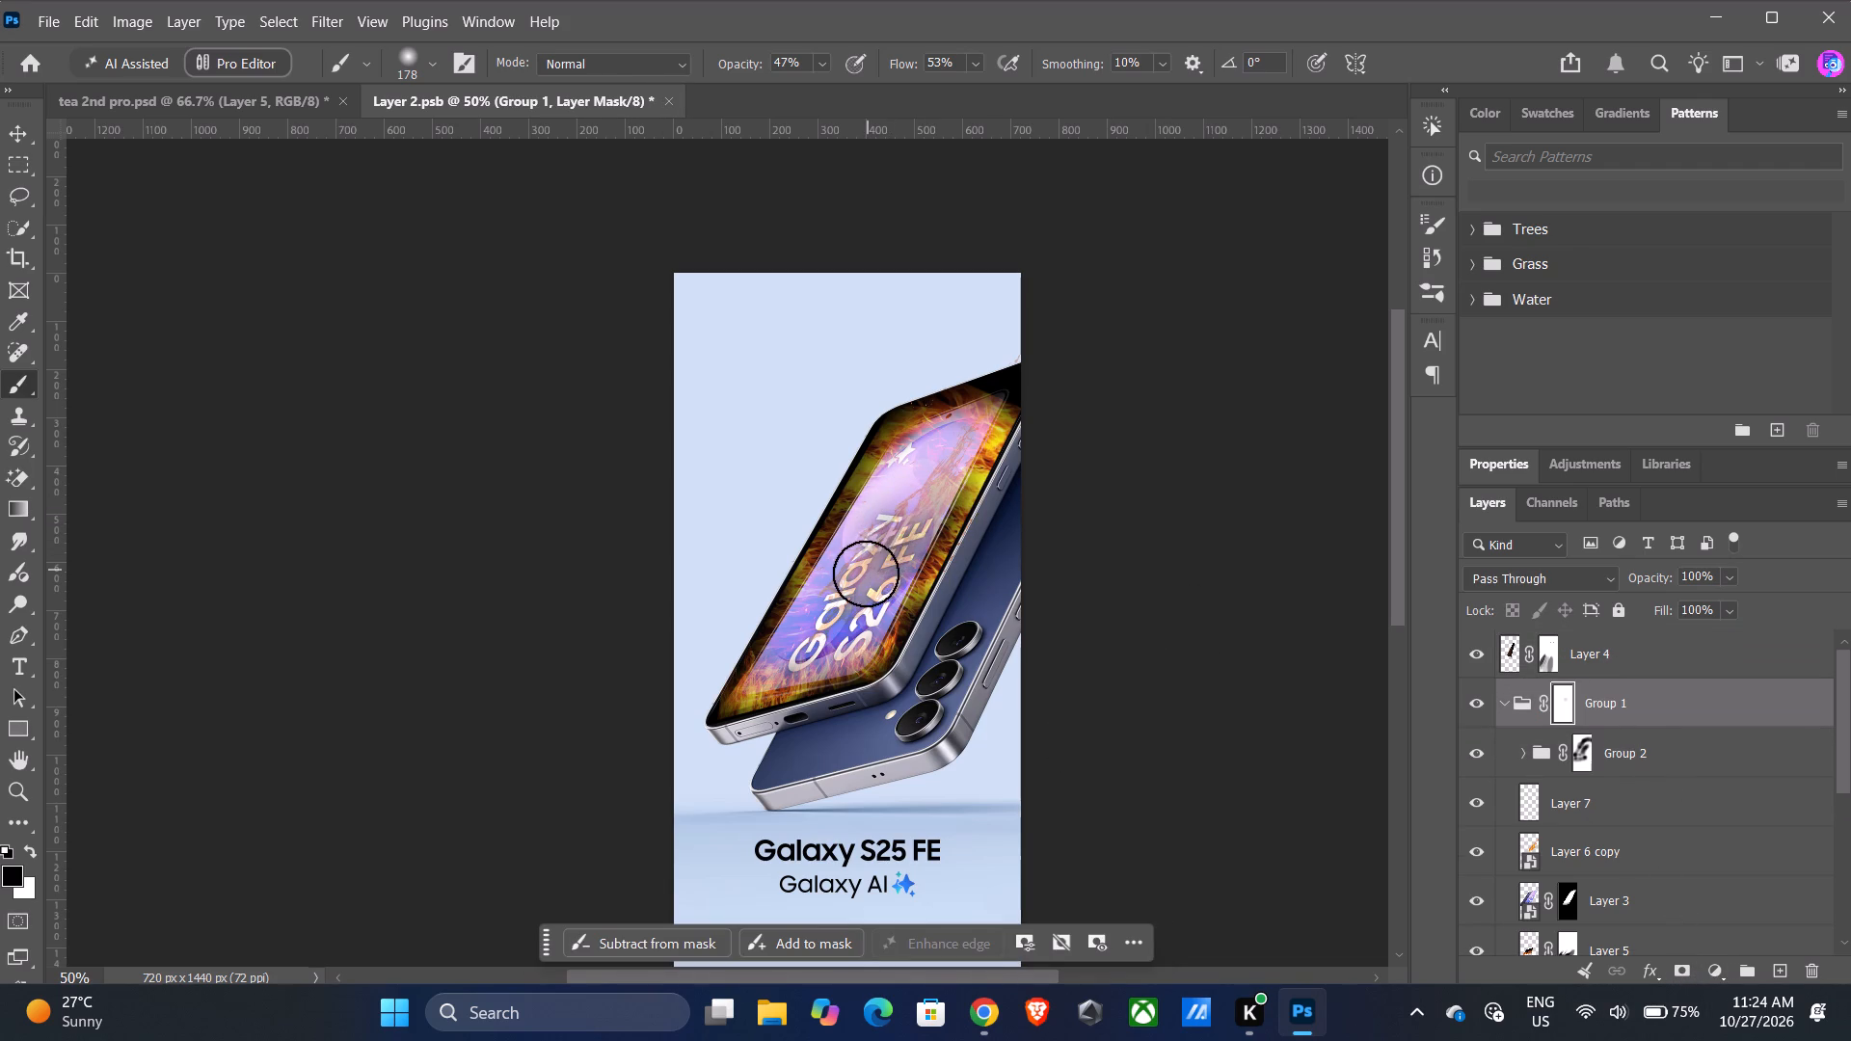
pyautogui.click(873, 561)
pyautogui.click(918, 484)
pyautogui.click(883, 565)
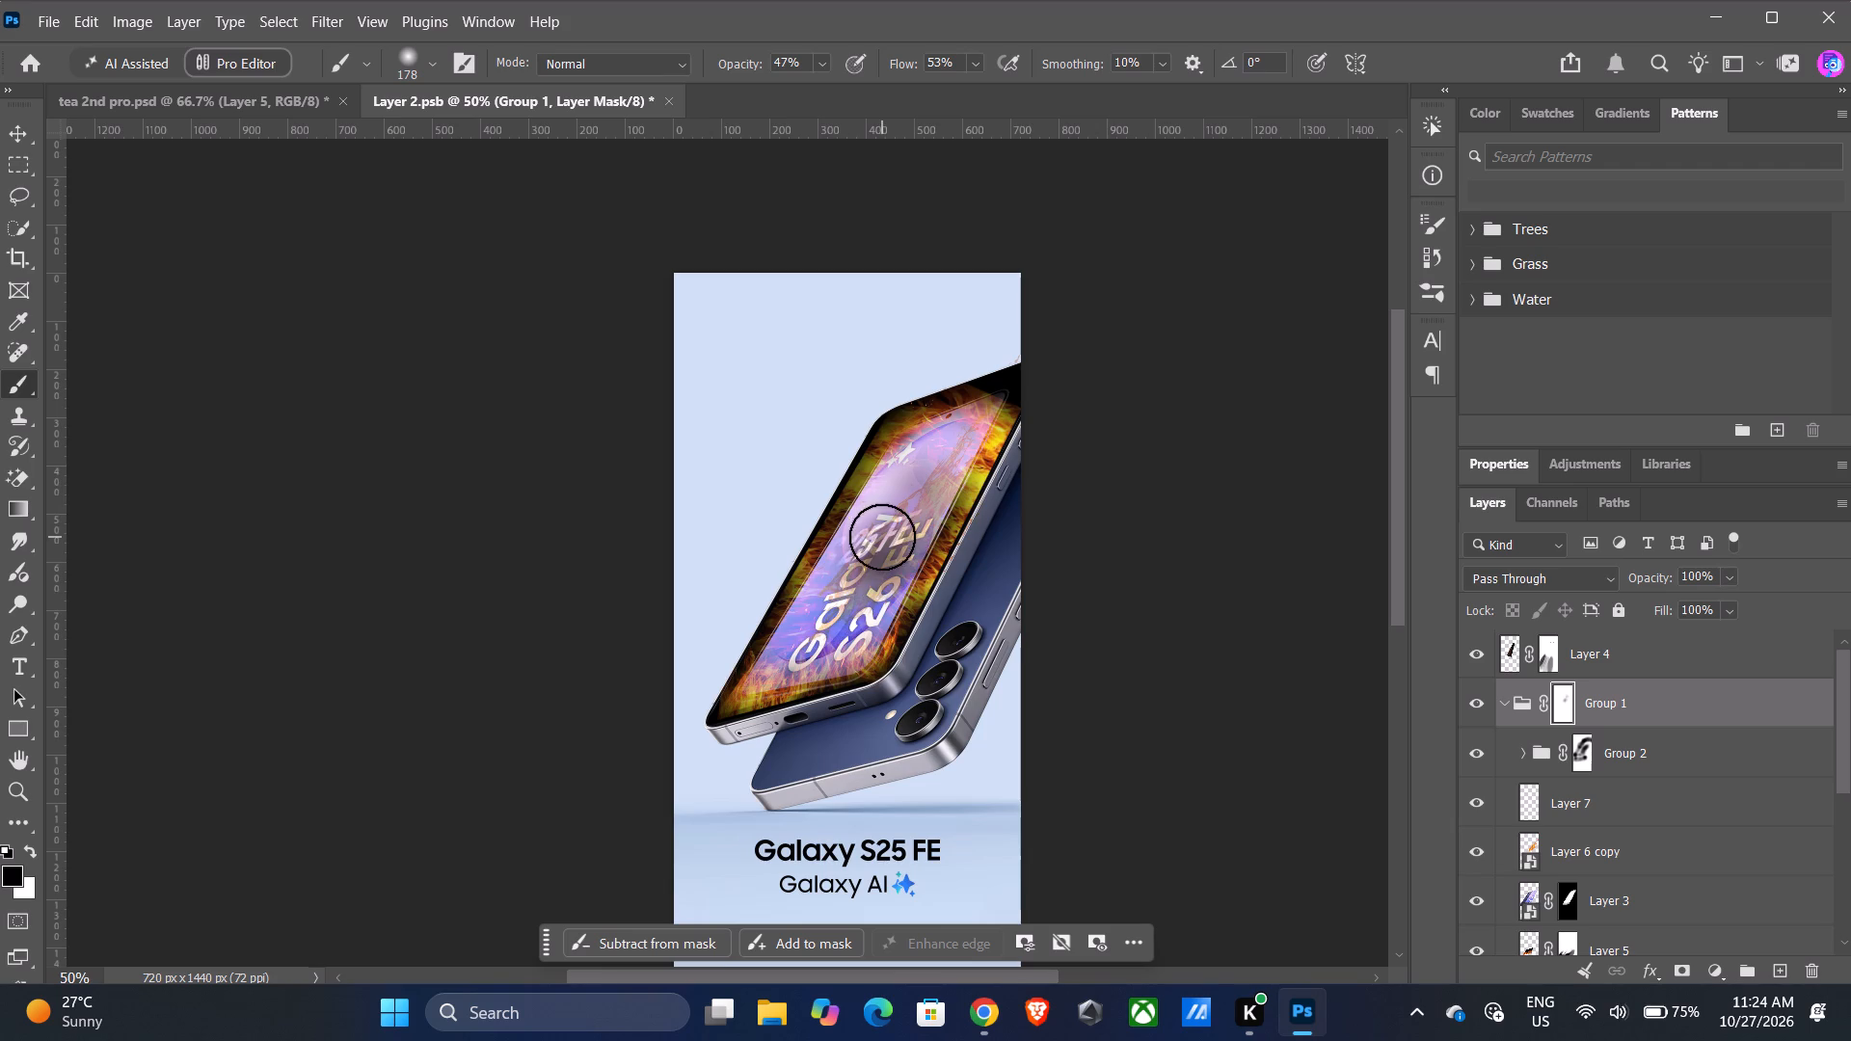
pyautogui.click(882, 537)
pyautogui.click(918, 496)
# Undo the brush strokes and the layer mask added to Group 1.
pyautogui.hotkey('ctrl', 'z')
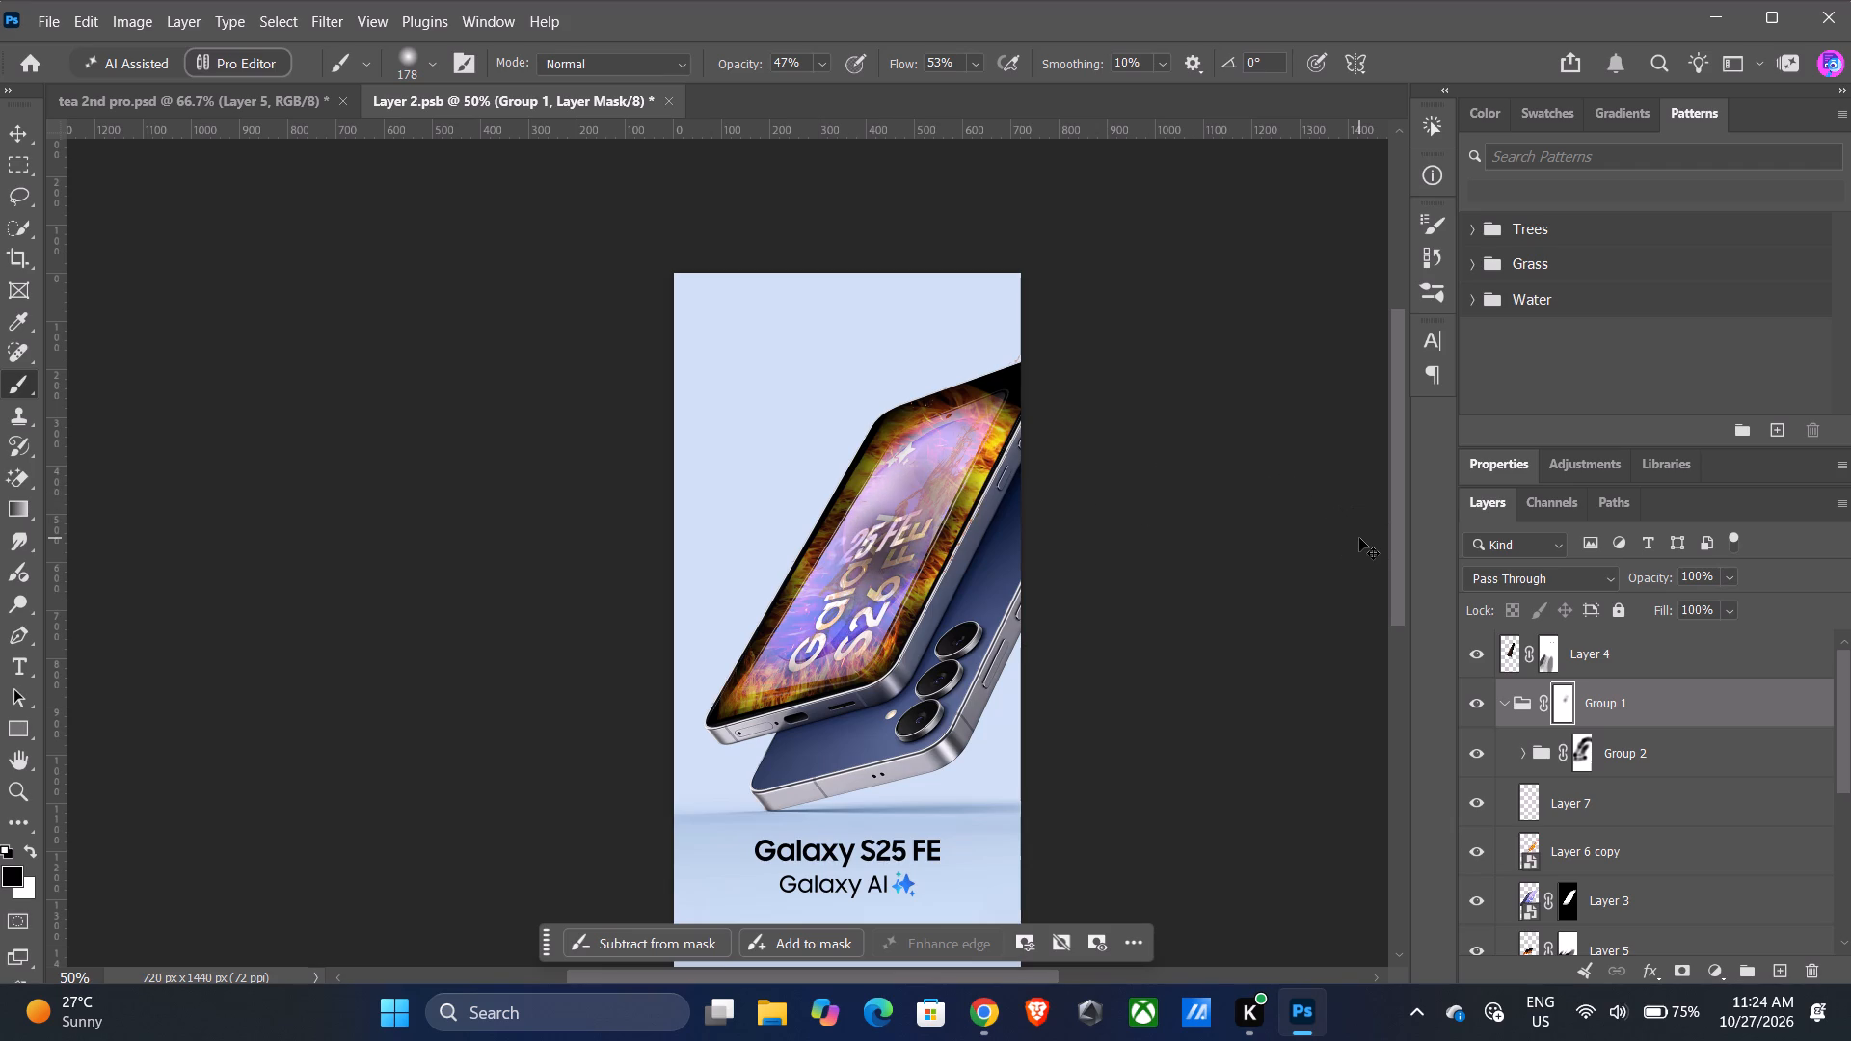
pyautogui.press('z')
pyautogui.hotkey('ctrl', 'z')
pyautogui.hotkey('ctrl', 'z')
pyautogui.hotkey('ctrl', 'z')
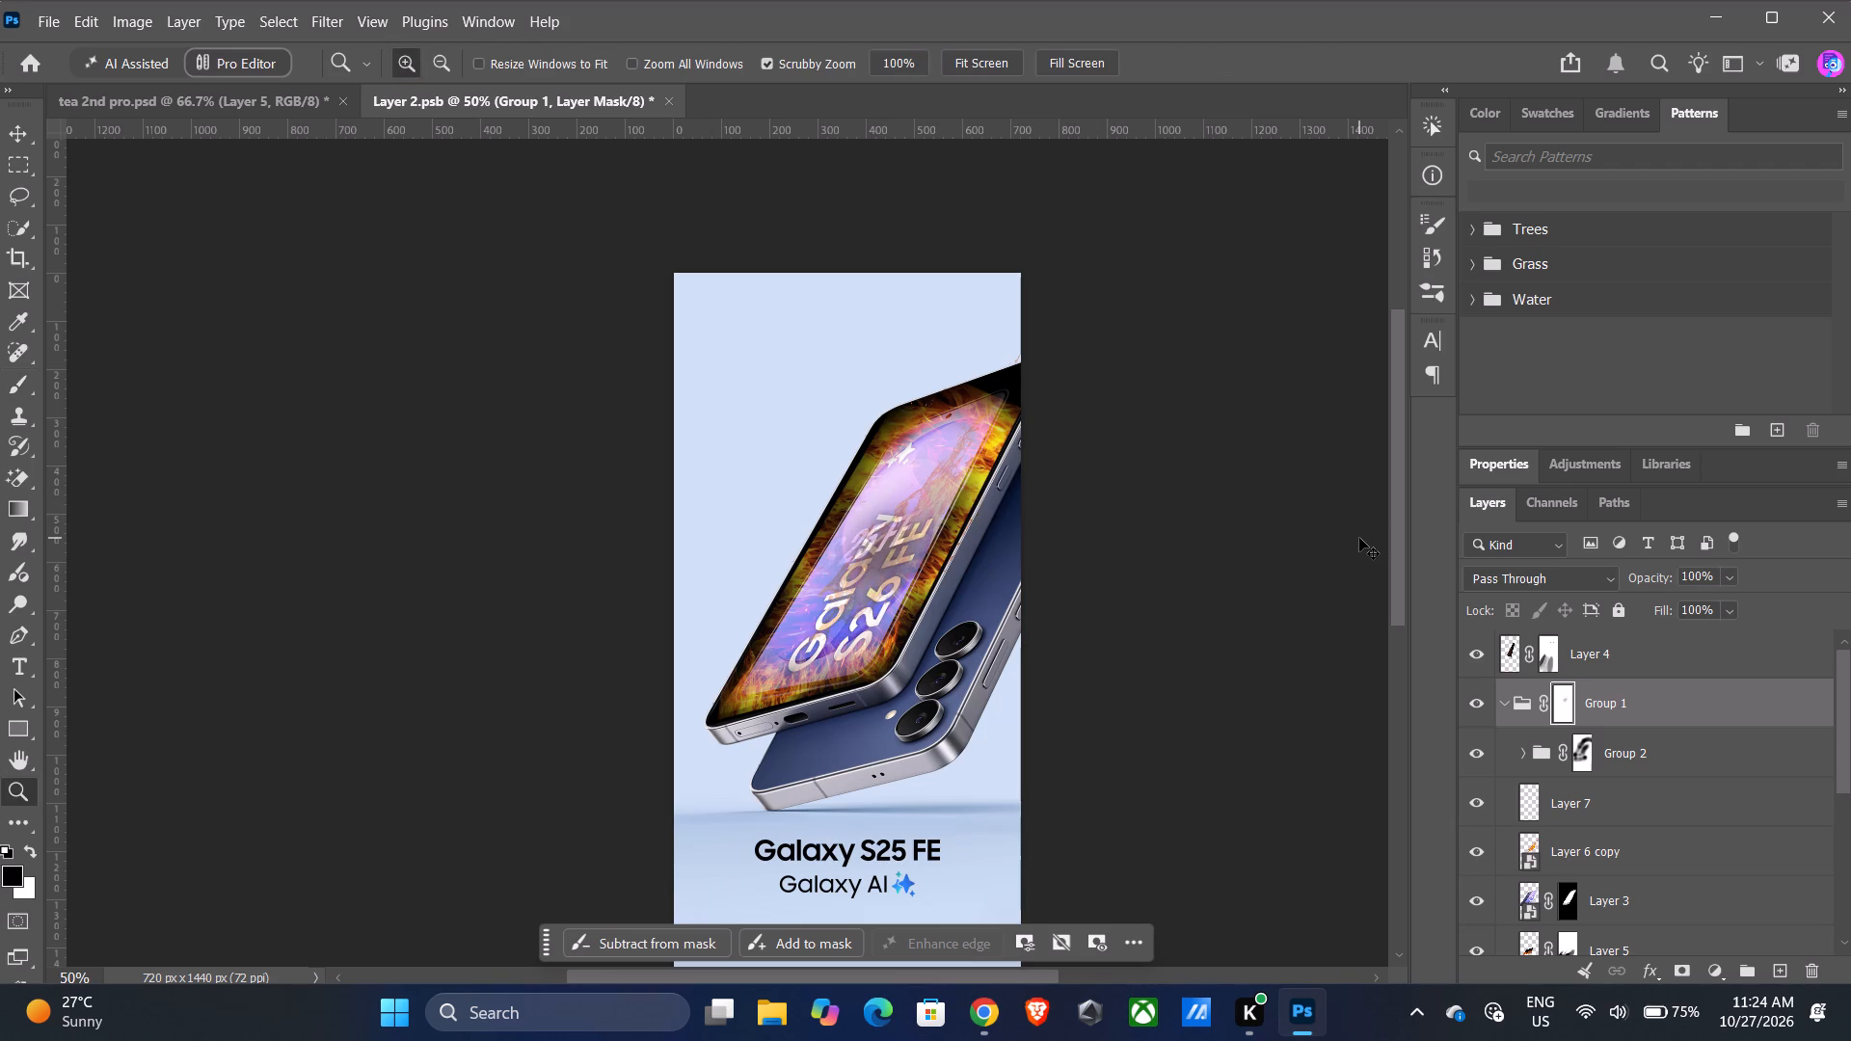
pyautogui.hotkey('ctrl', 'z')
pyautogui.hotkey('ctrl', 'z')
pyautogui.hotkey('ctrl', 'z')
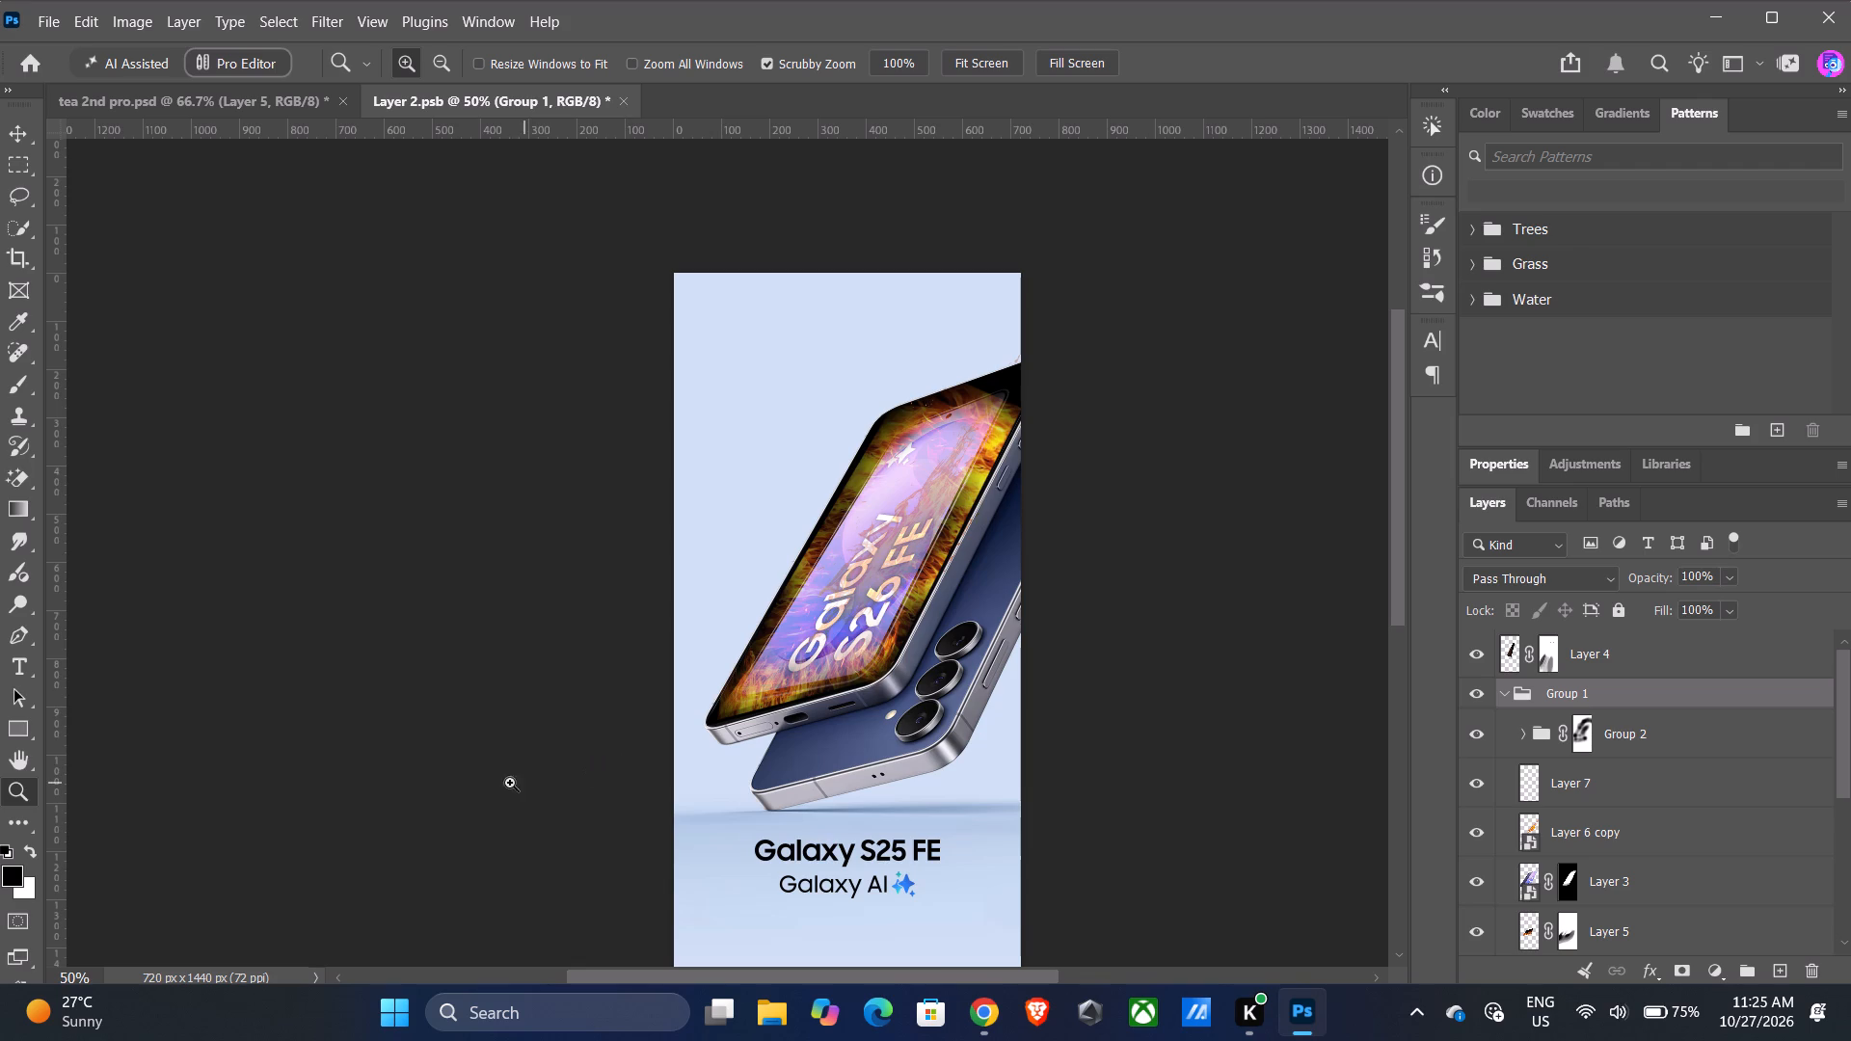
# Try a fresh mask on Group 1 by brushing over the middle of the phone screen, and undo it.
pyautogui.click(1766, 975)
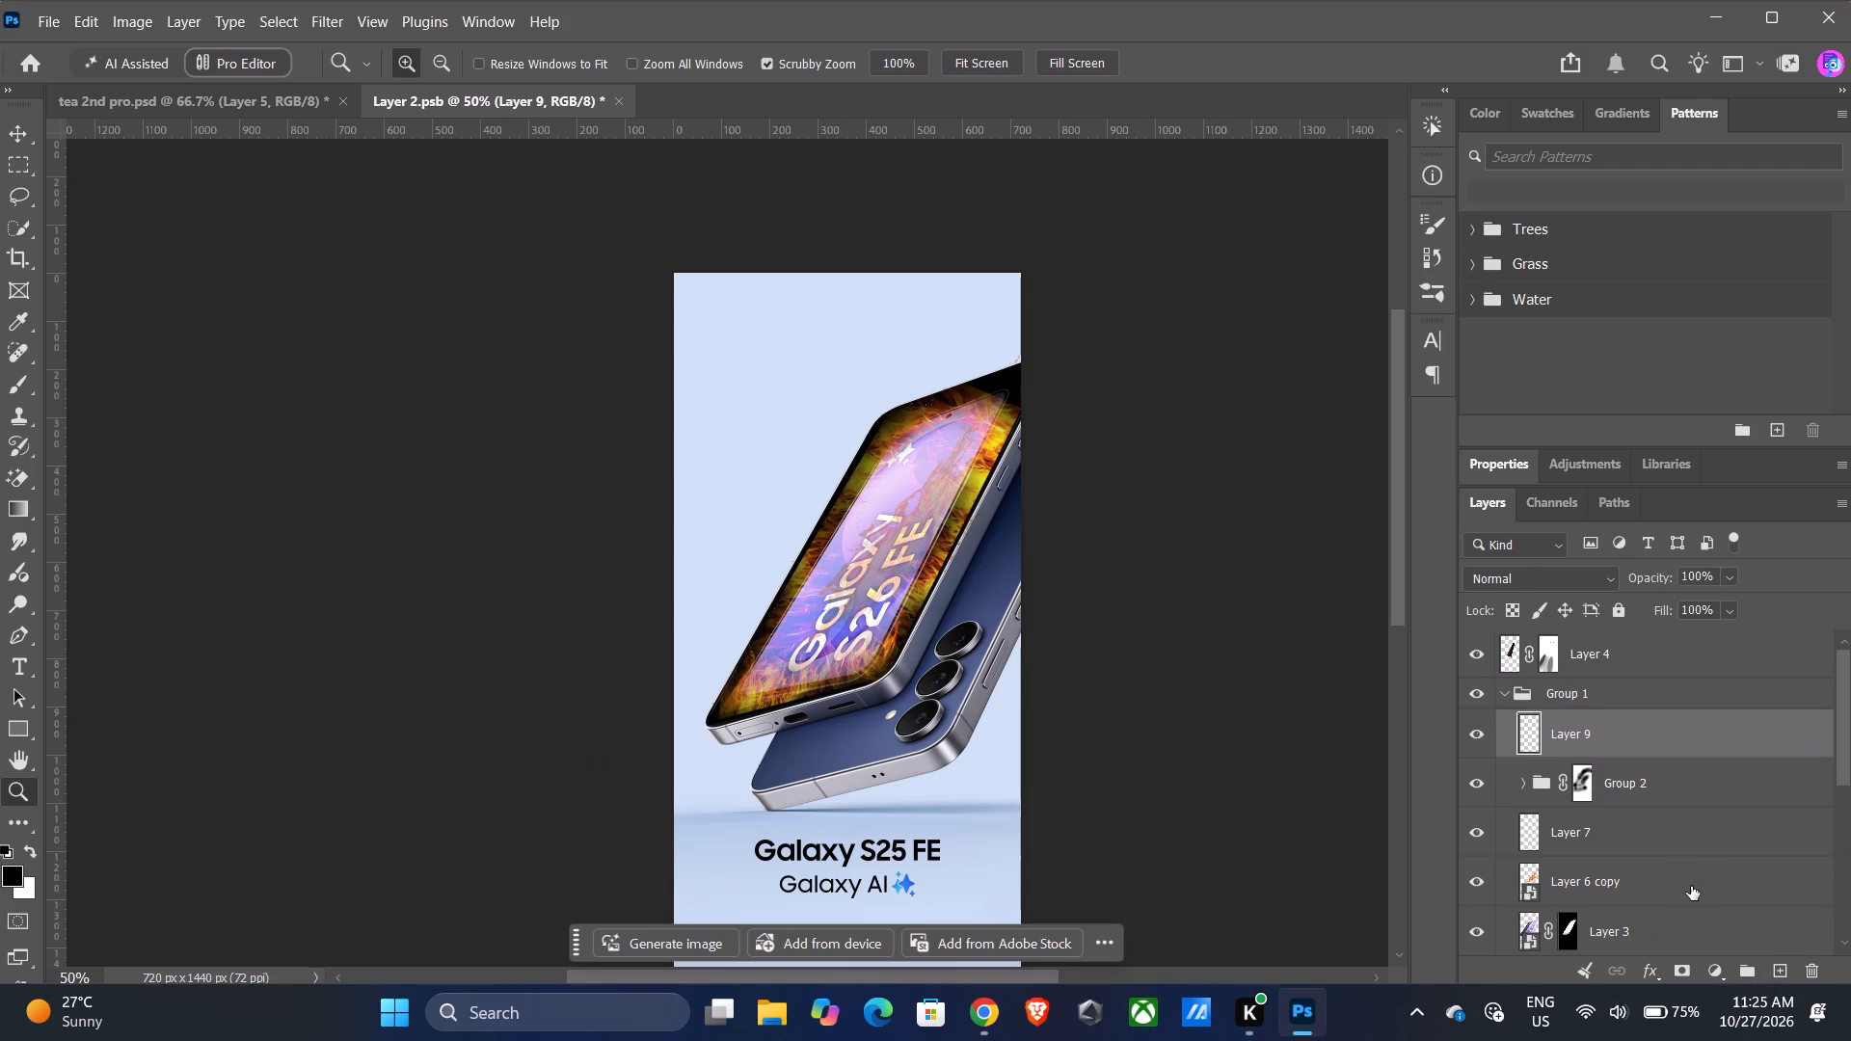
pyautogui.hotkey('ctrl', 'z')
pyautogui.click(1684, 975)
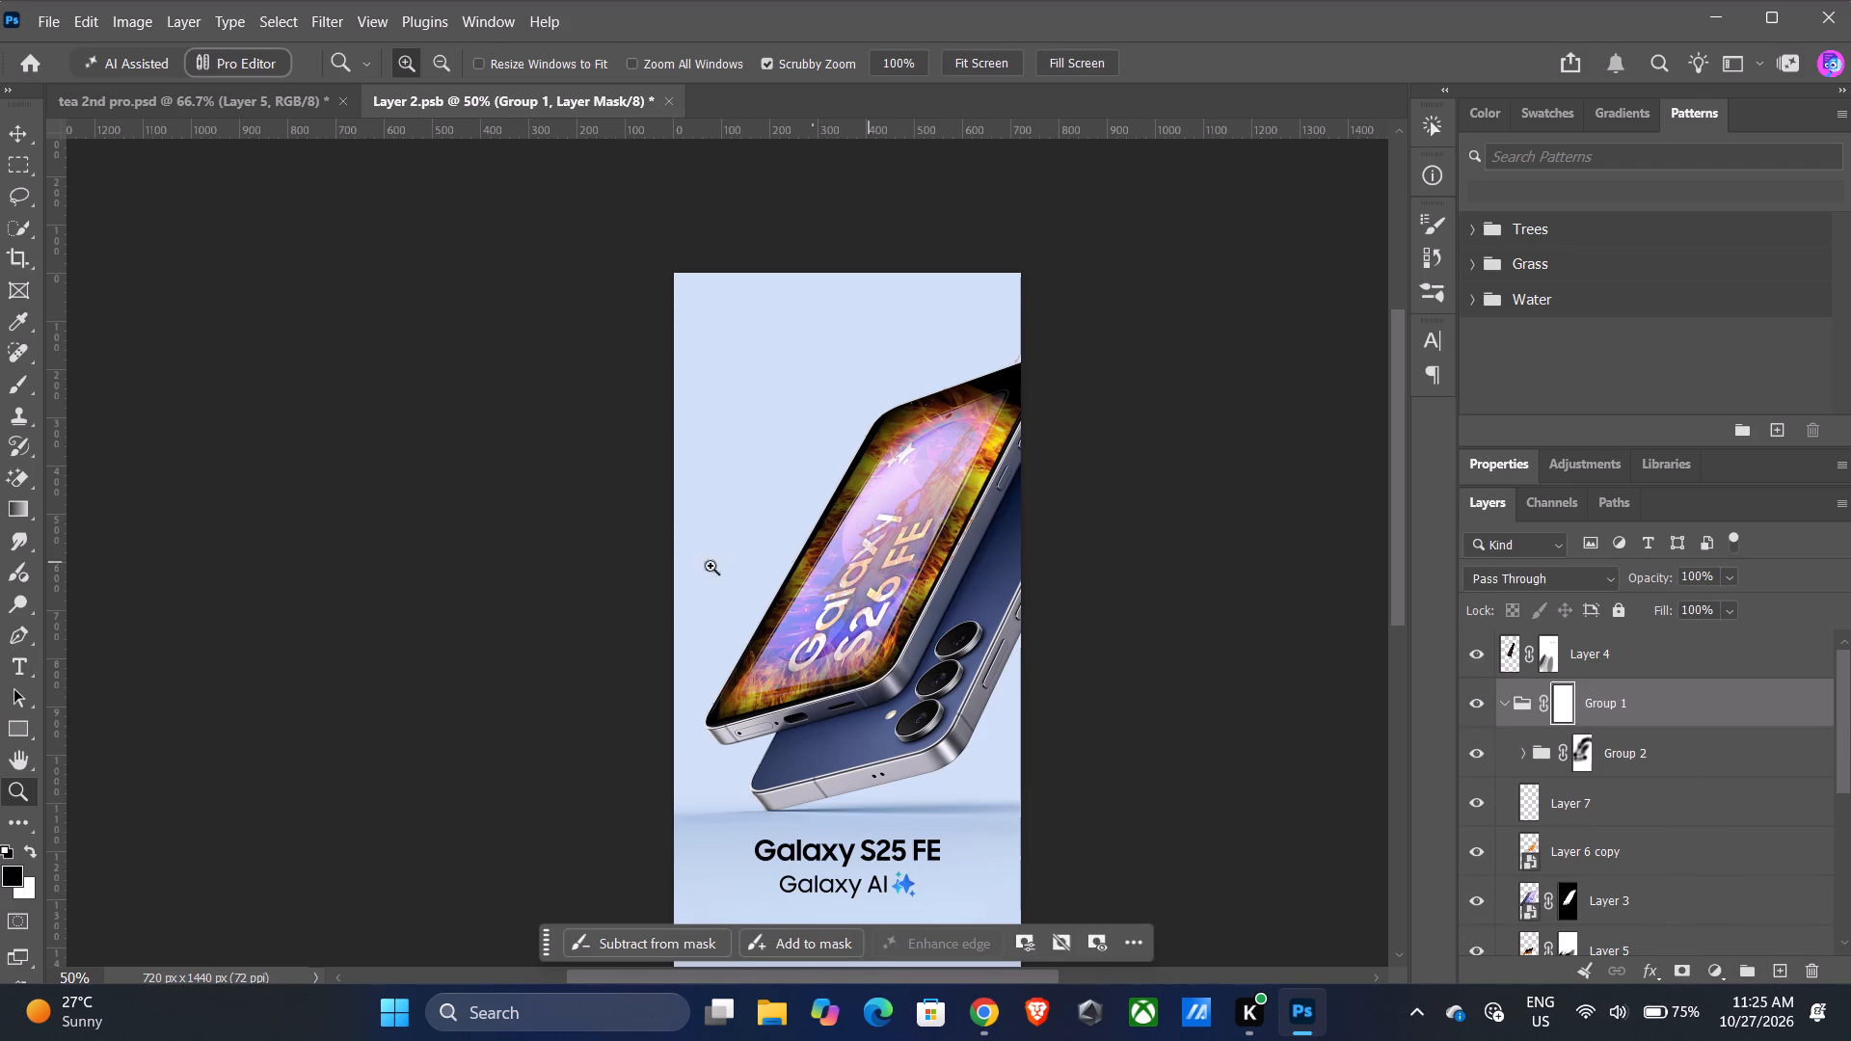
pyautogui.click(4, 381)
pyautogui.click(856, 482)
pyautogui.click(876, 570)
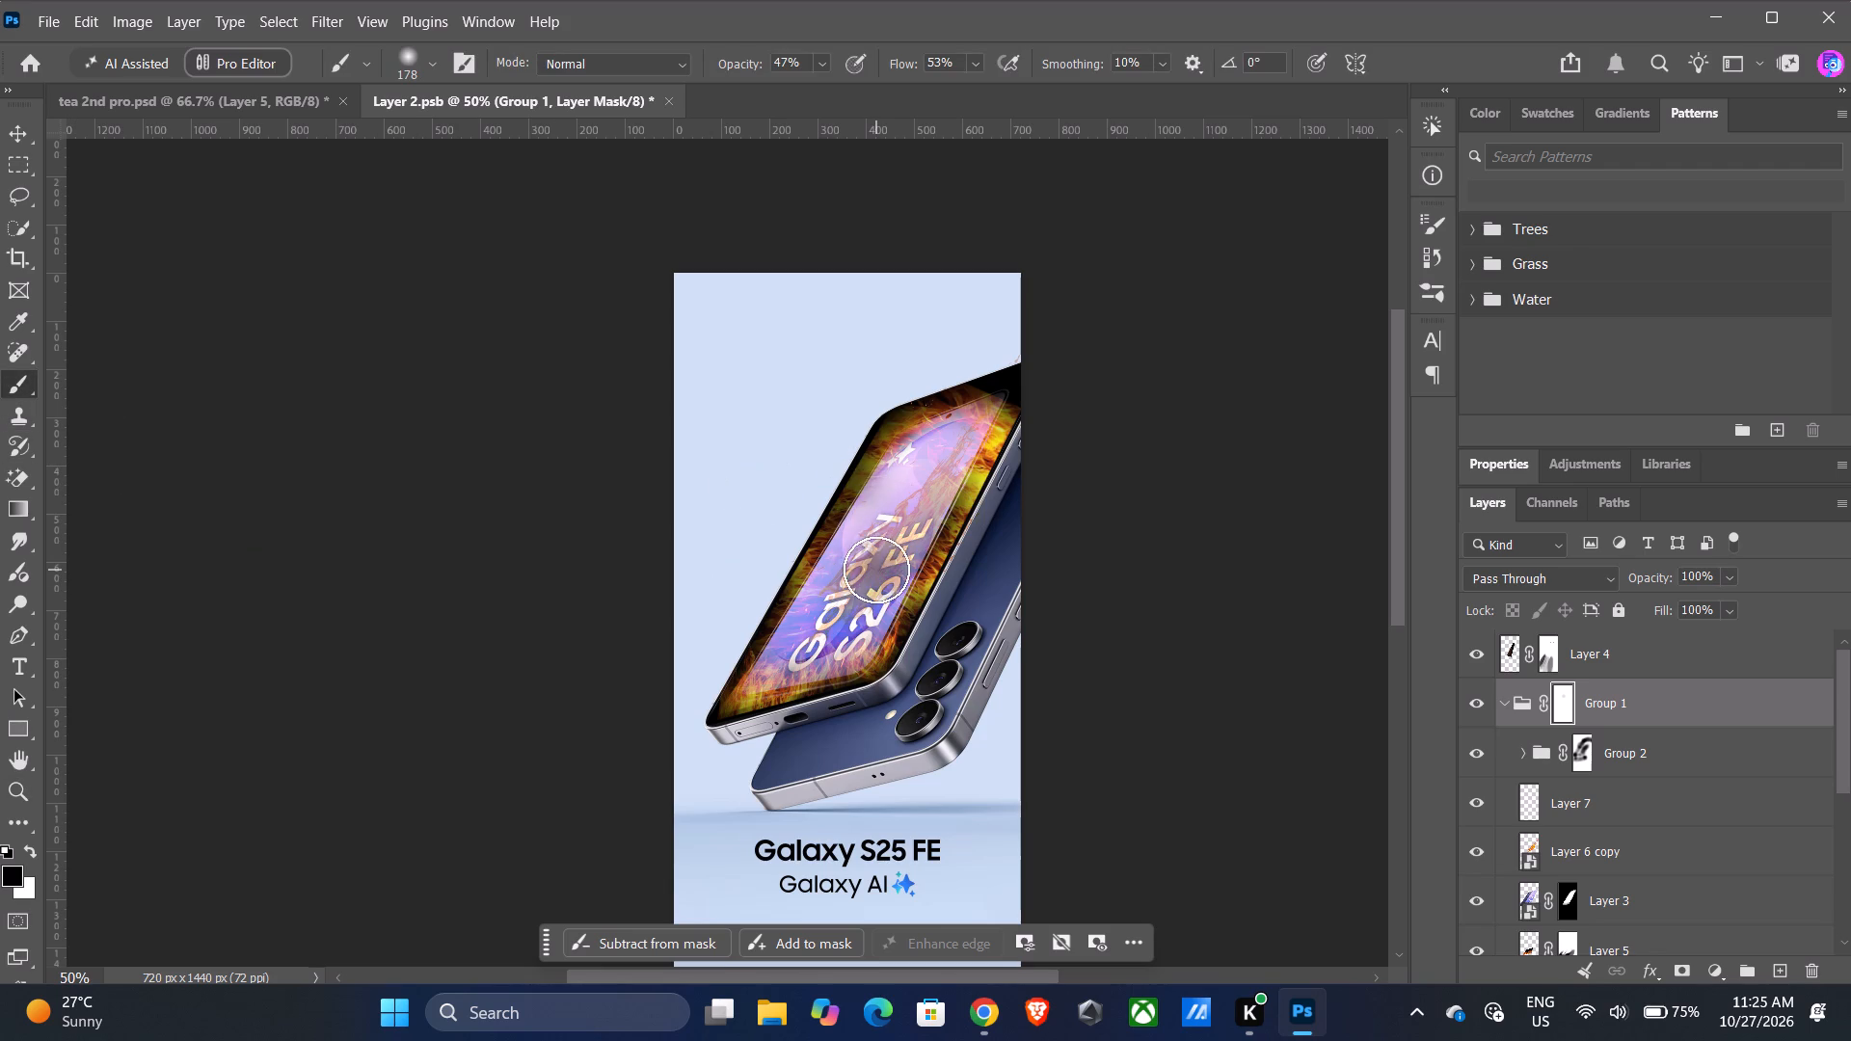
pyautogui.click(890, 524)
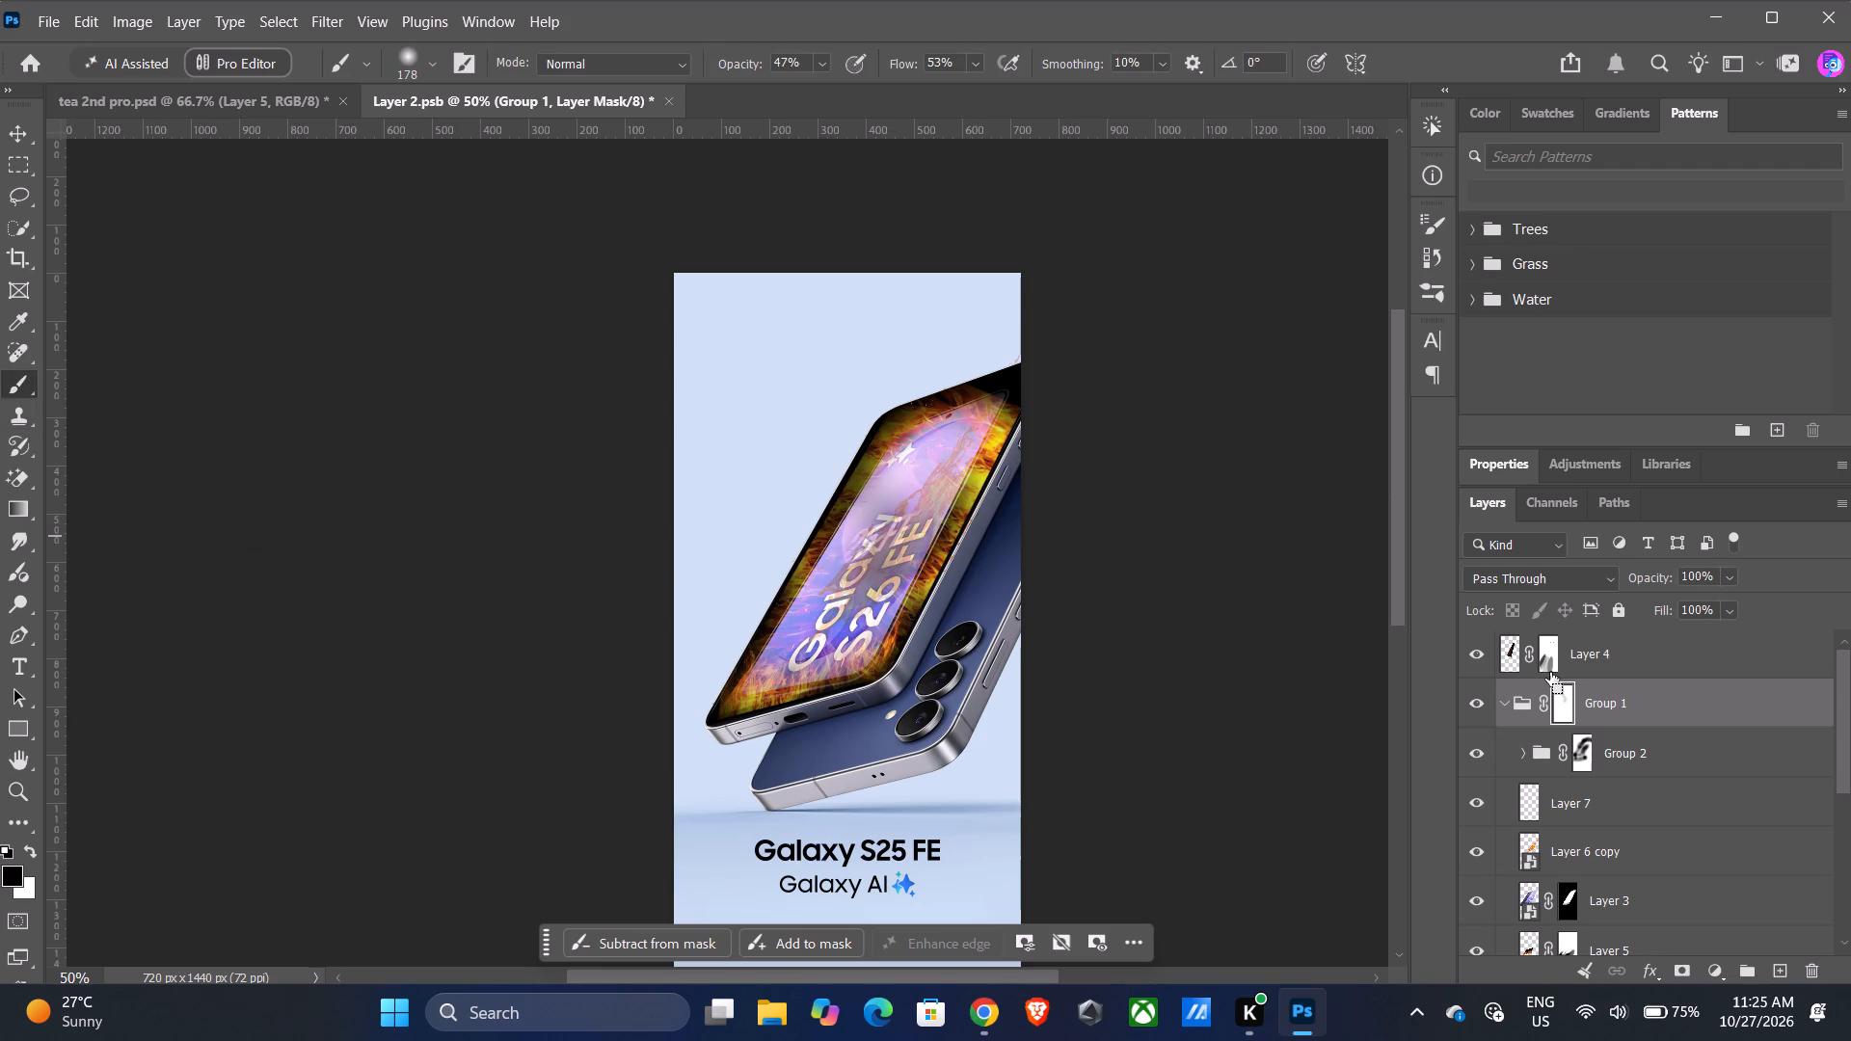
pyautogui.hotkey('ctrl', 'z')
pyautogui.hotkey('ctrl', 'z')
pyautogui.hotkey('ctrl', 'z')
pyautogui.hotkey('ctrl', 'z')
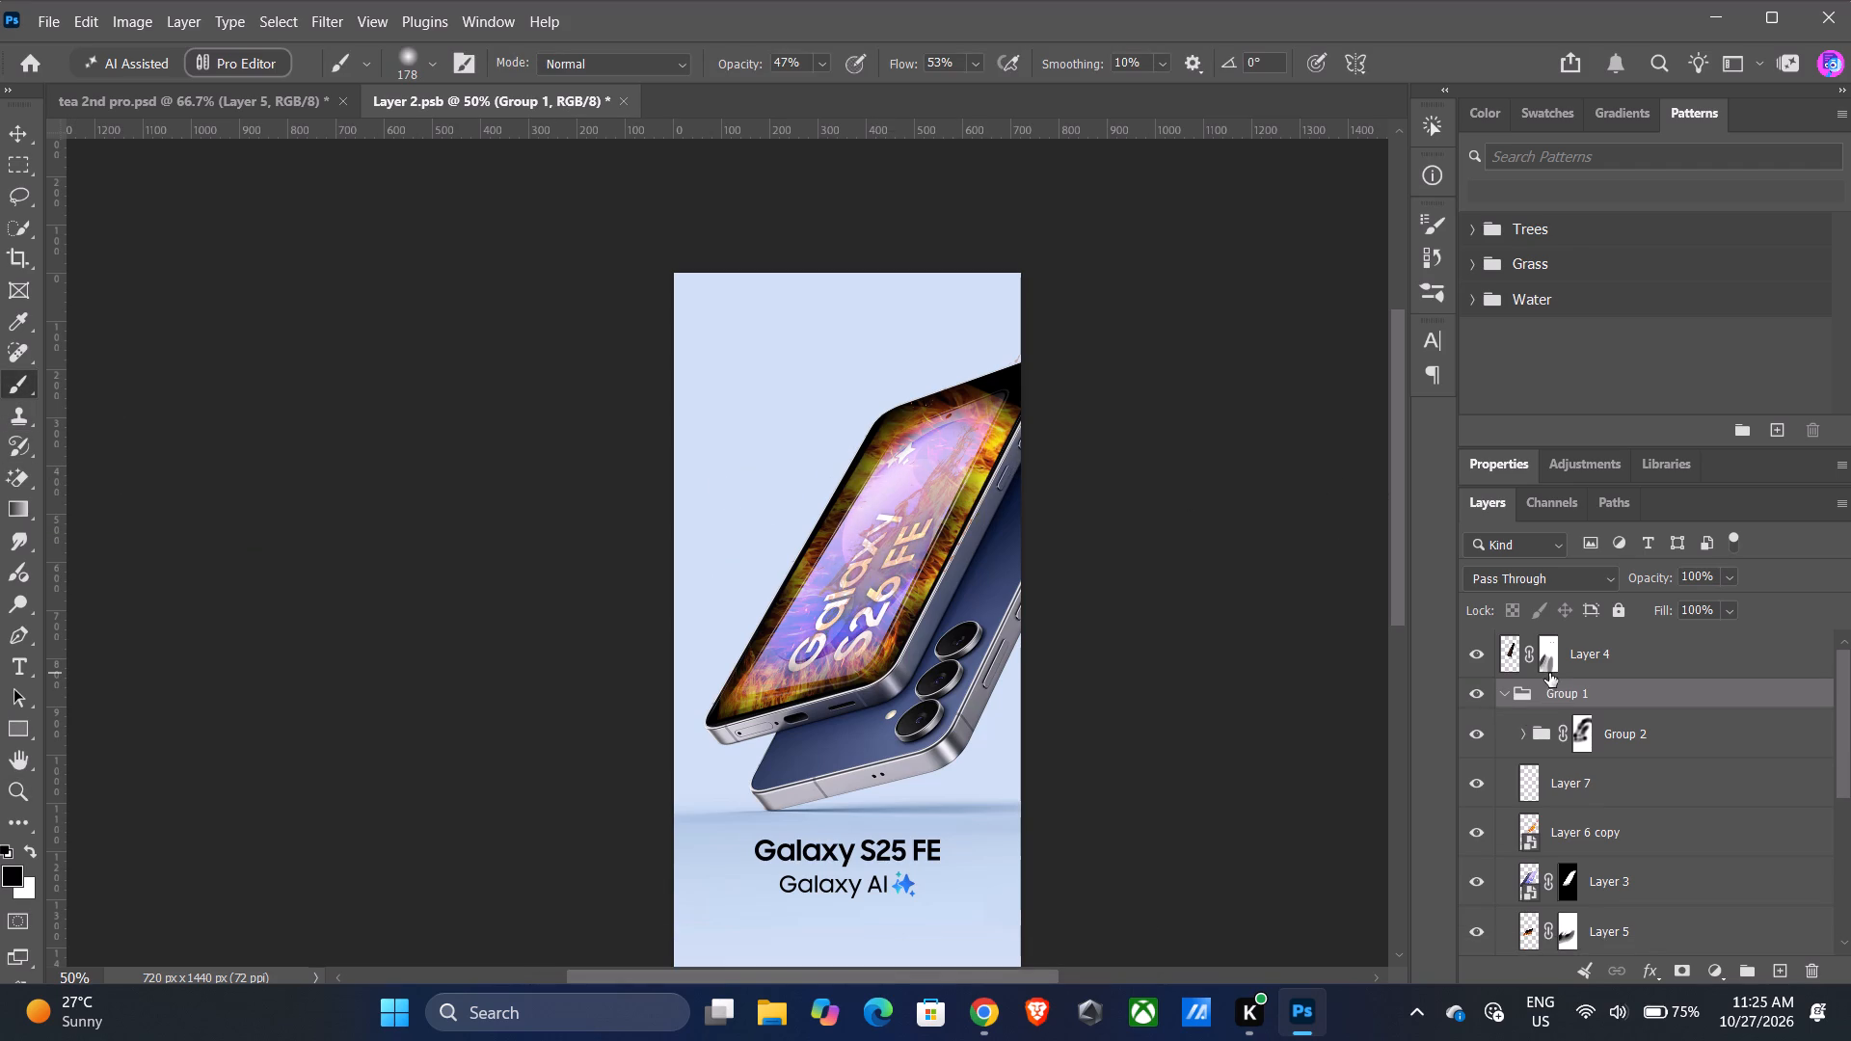
# Save the edited Layer 2.psb contents and return to the tea 2nd pro.psd document.
pyautogui.hotkey('ctrl', 's')
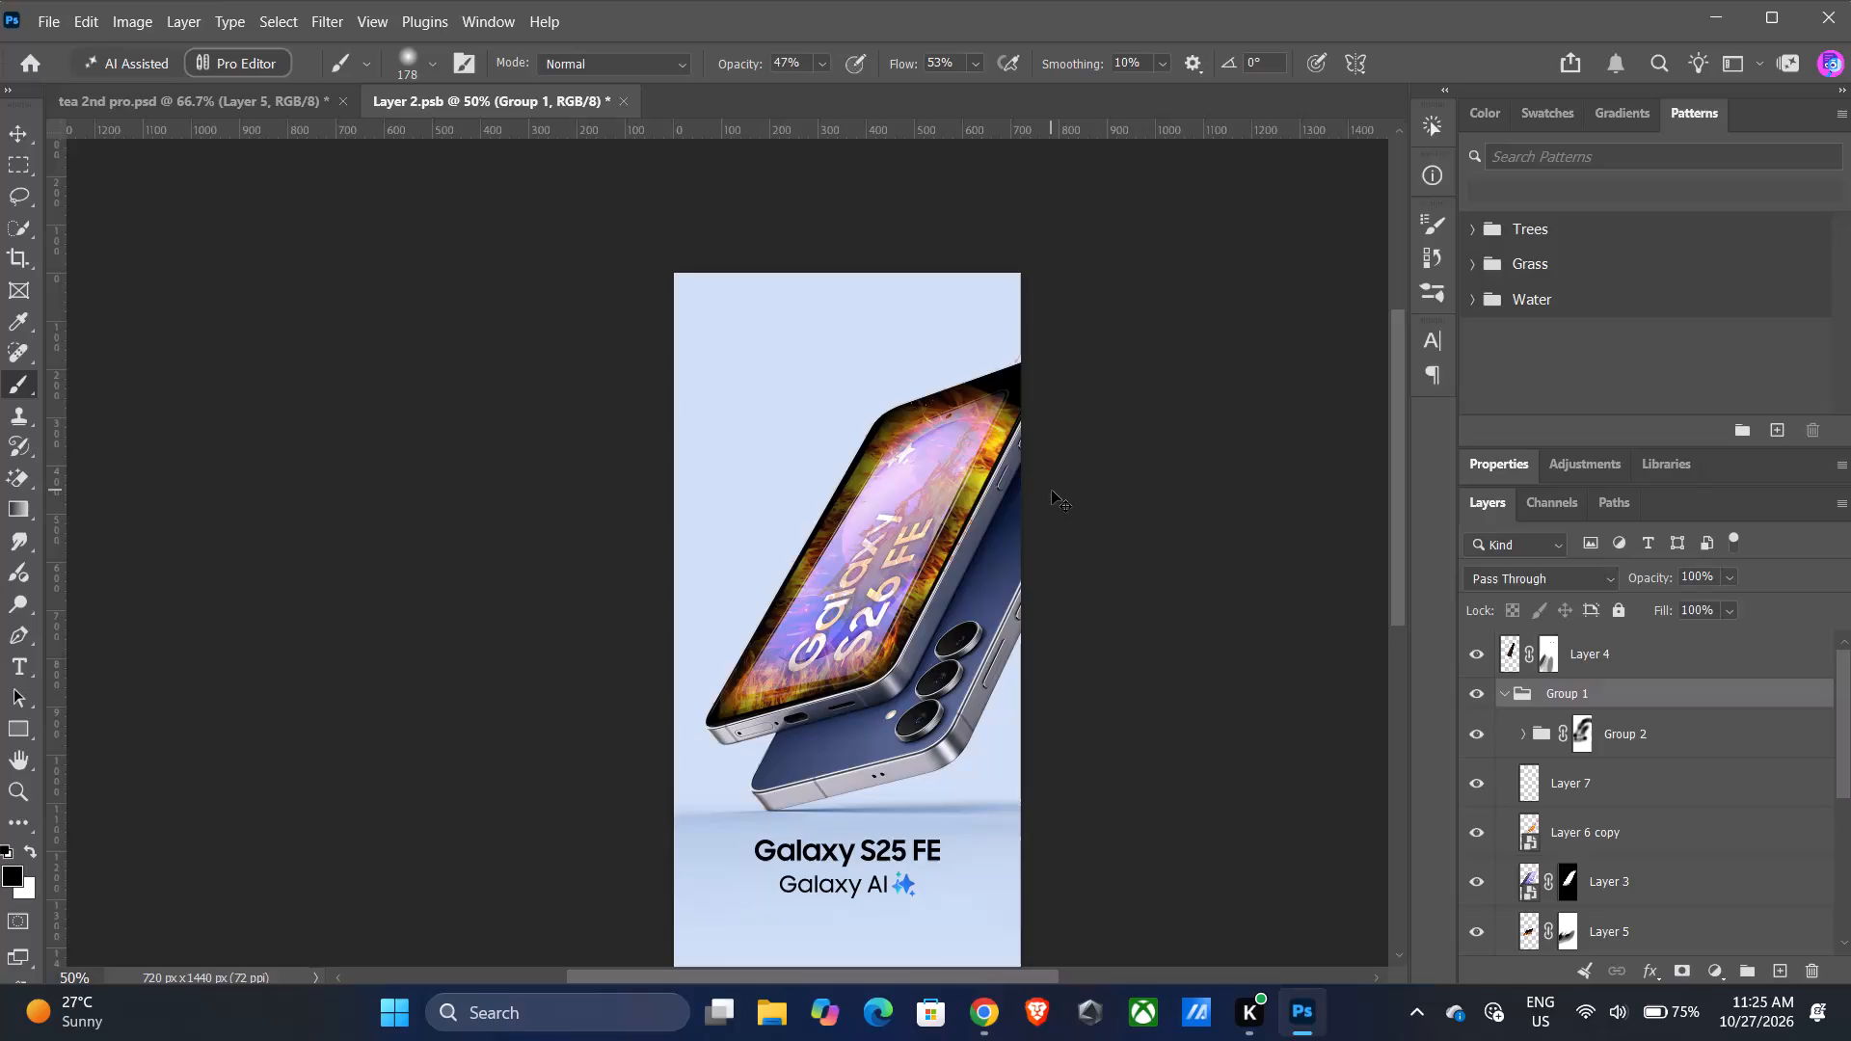
pyautogui.click(296, 86)
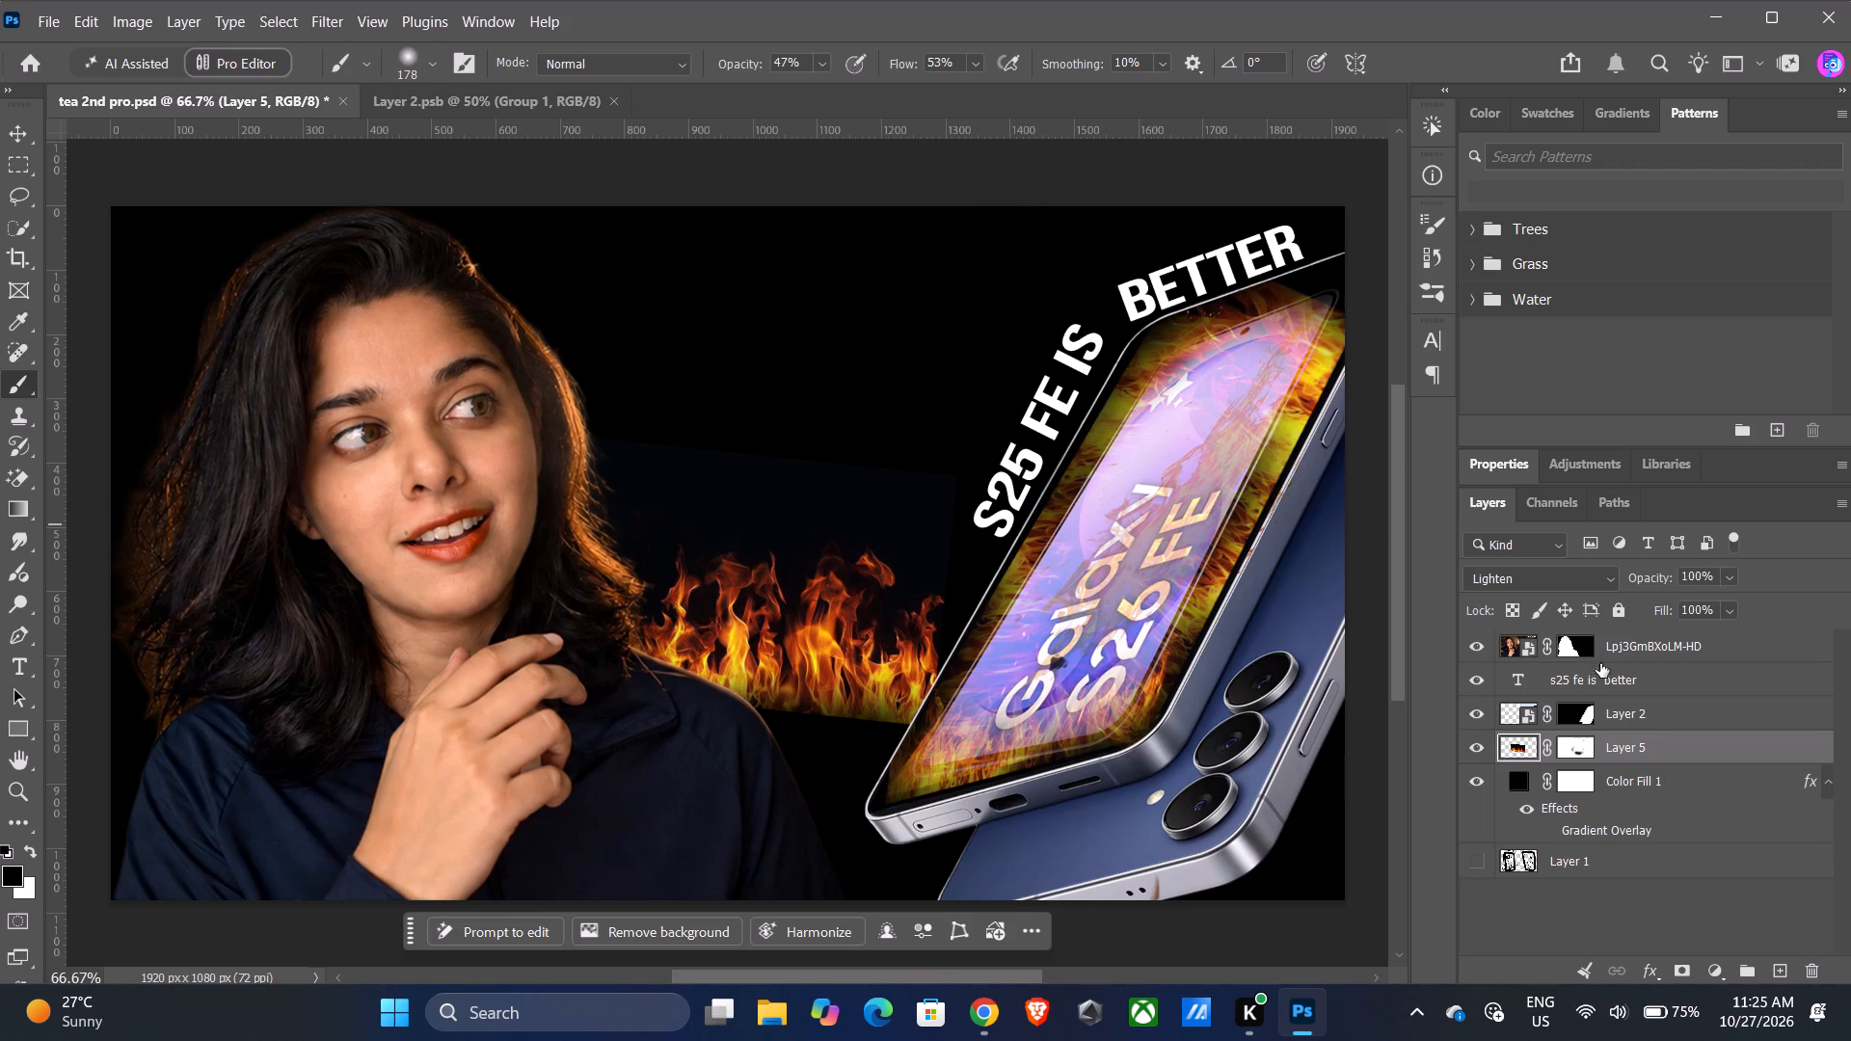
# Turn on Auto-Select for the Move tool and move the Layer 5 flames up toward the phone.
pyautogui.click(2, 123)
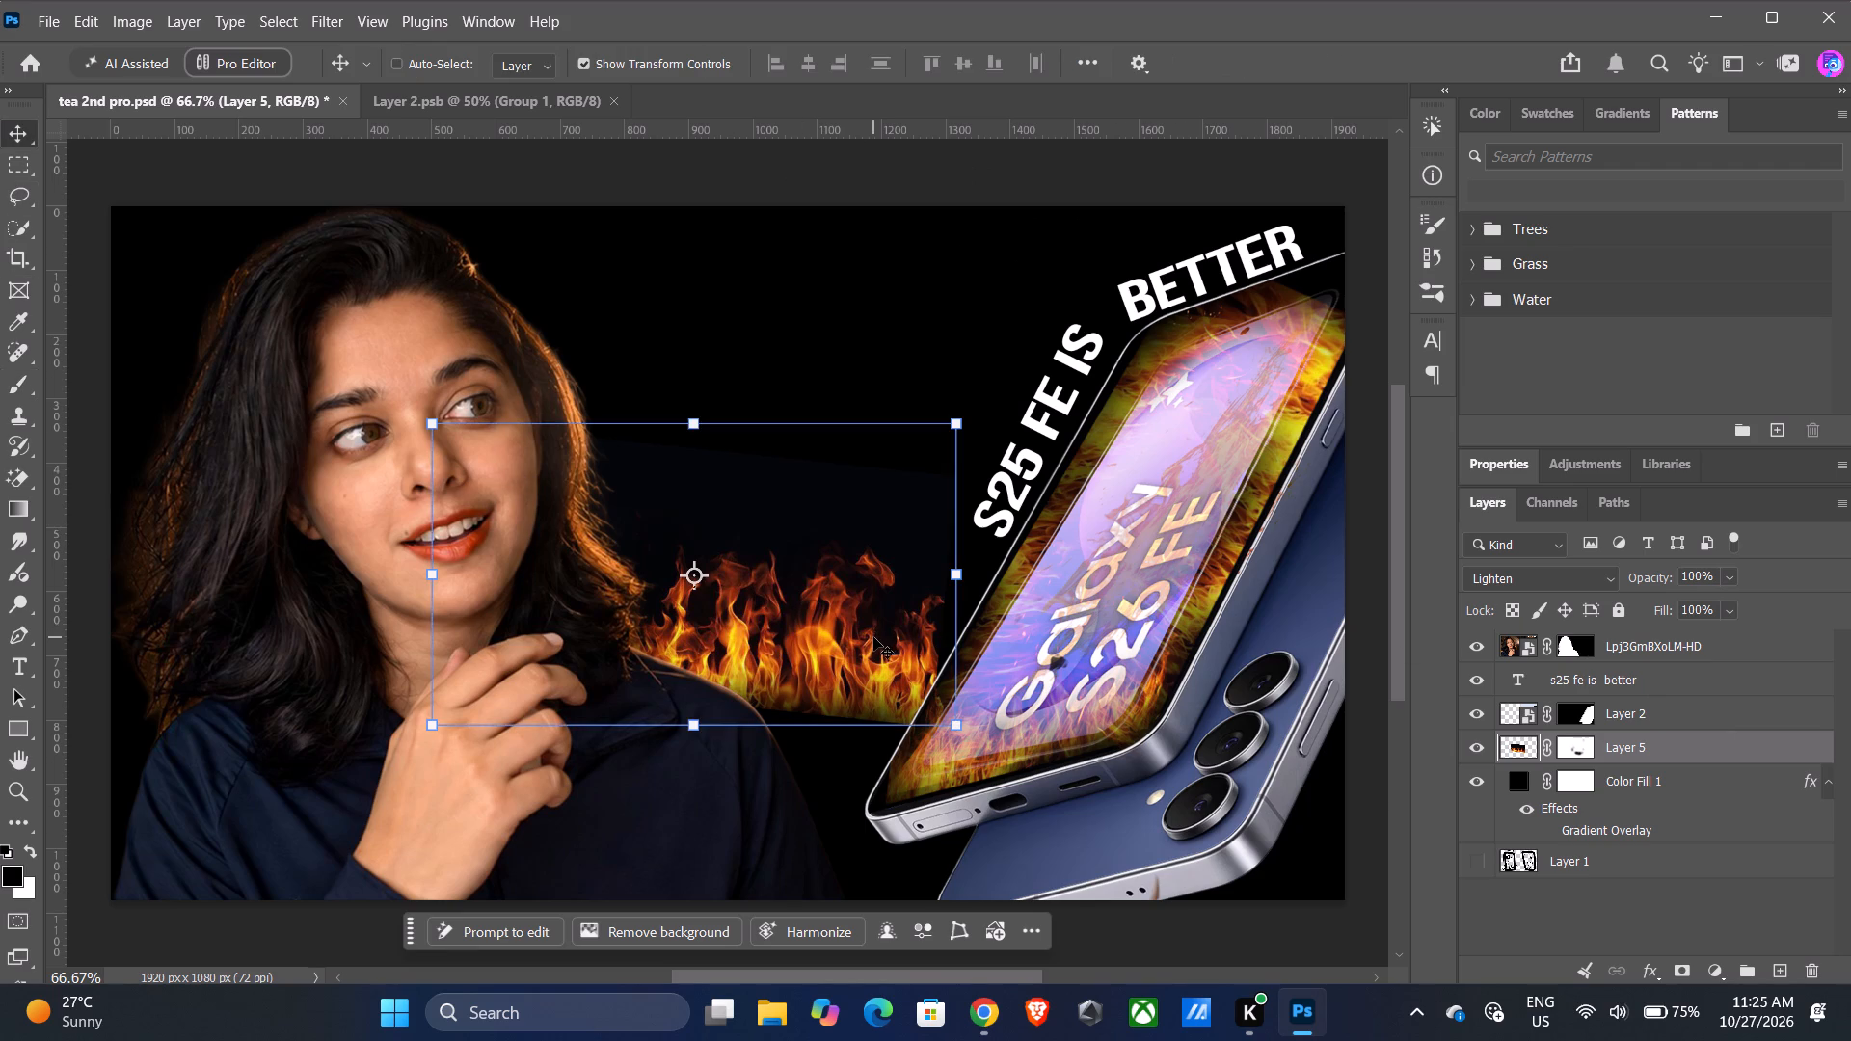
pyautogui.moveTo(873, 637); pyautogui.dragTo(895, 623)
pyautogui.click(396, 59)
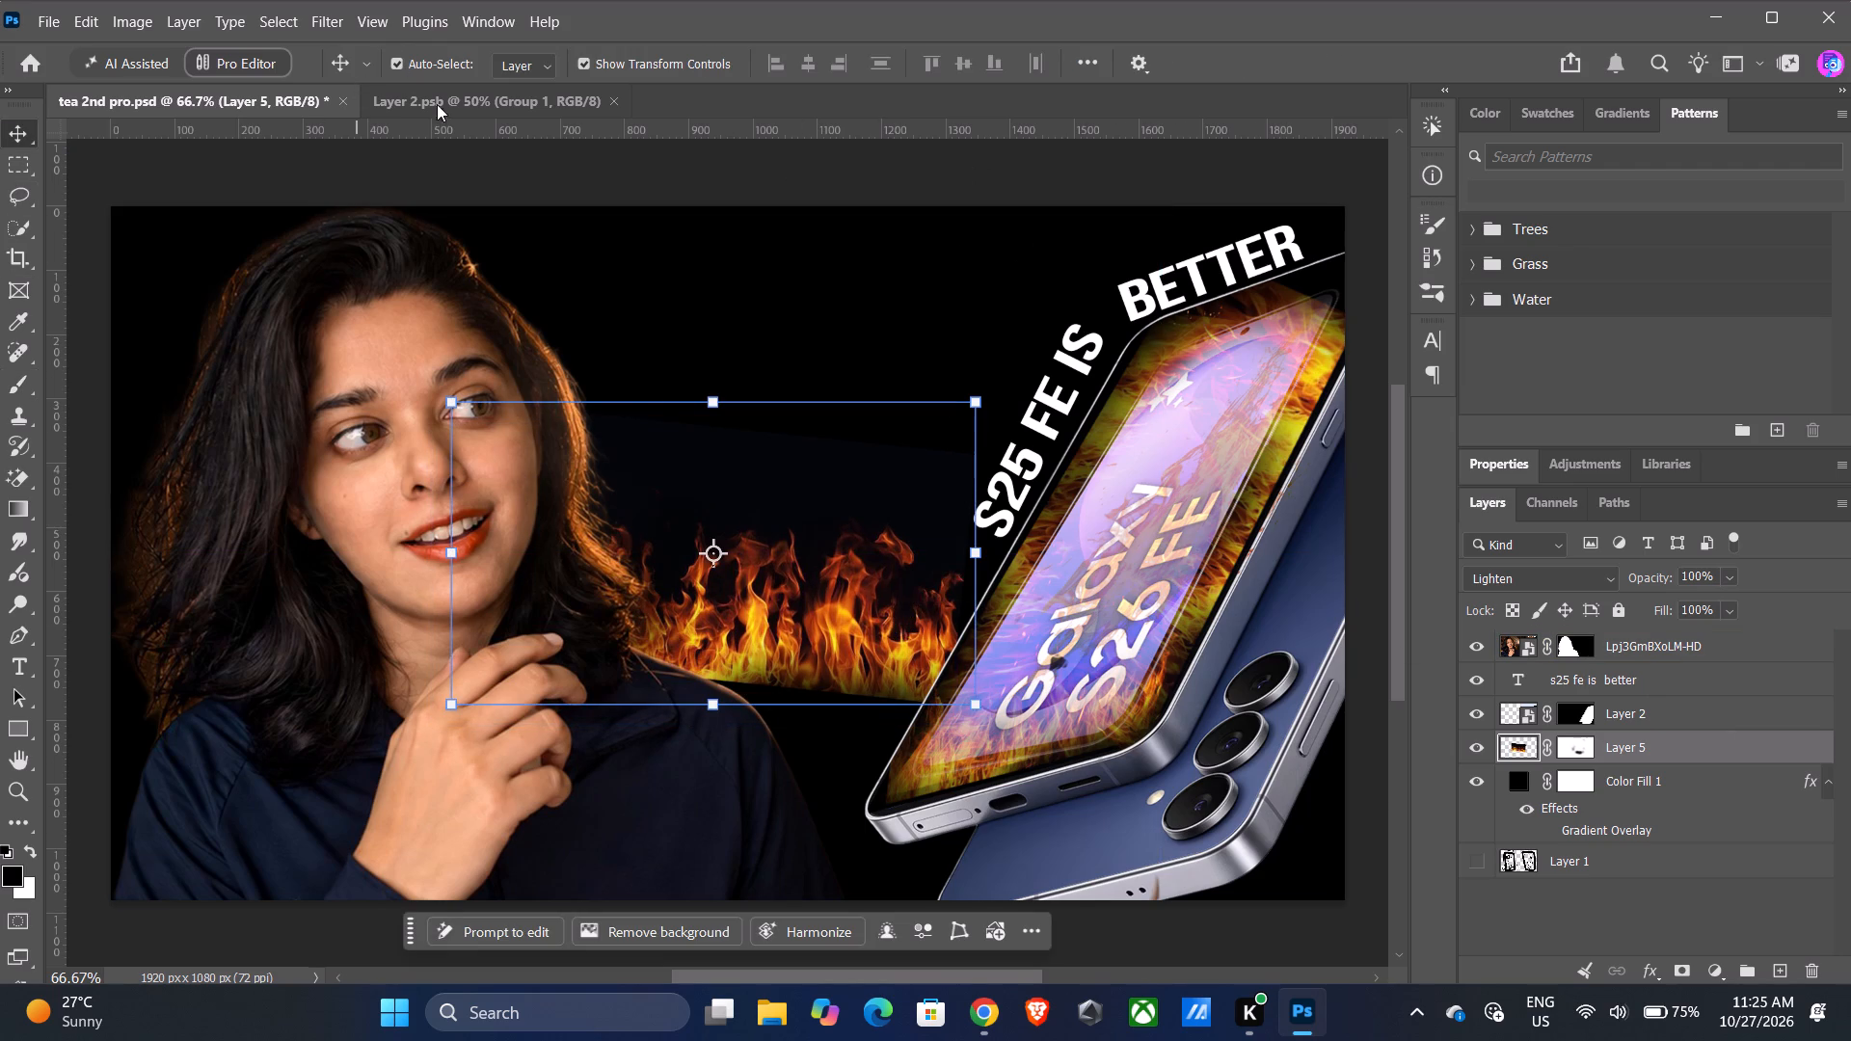
pyautogui.moveTo(779, 631); pyautogui.dragTo(873, 574)
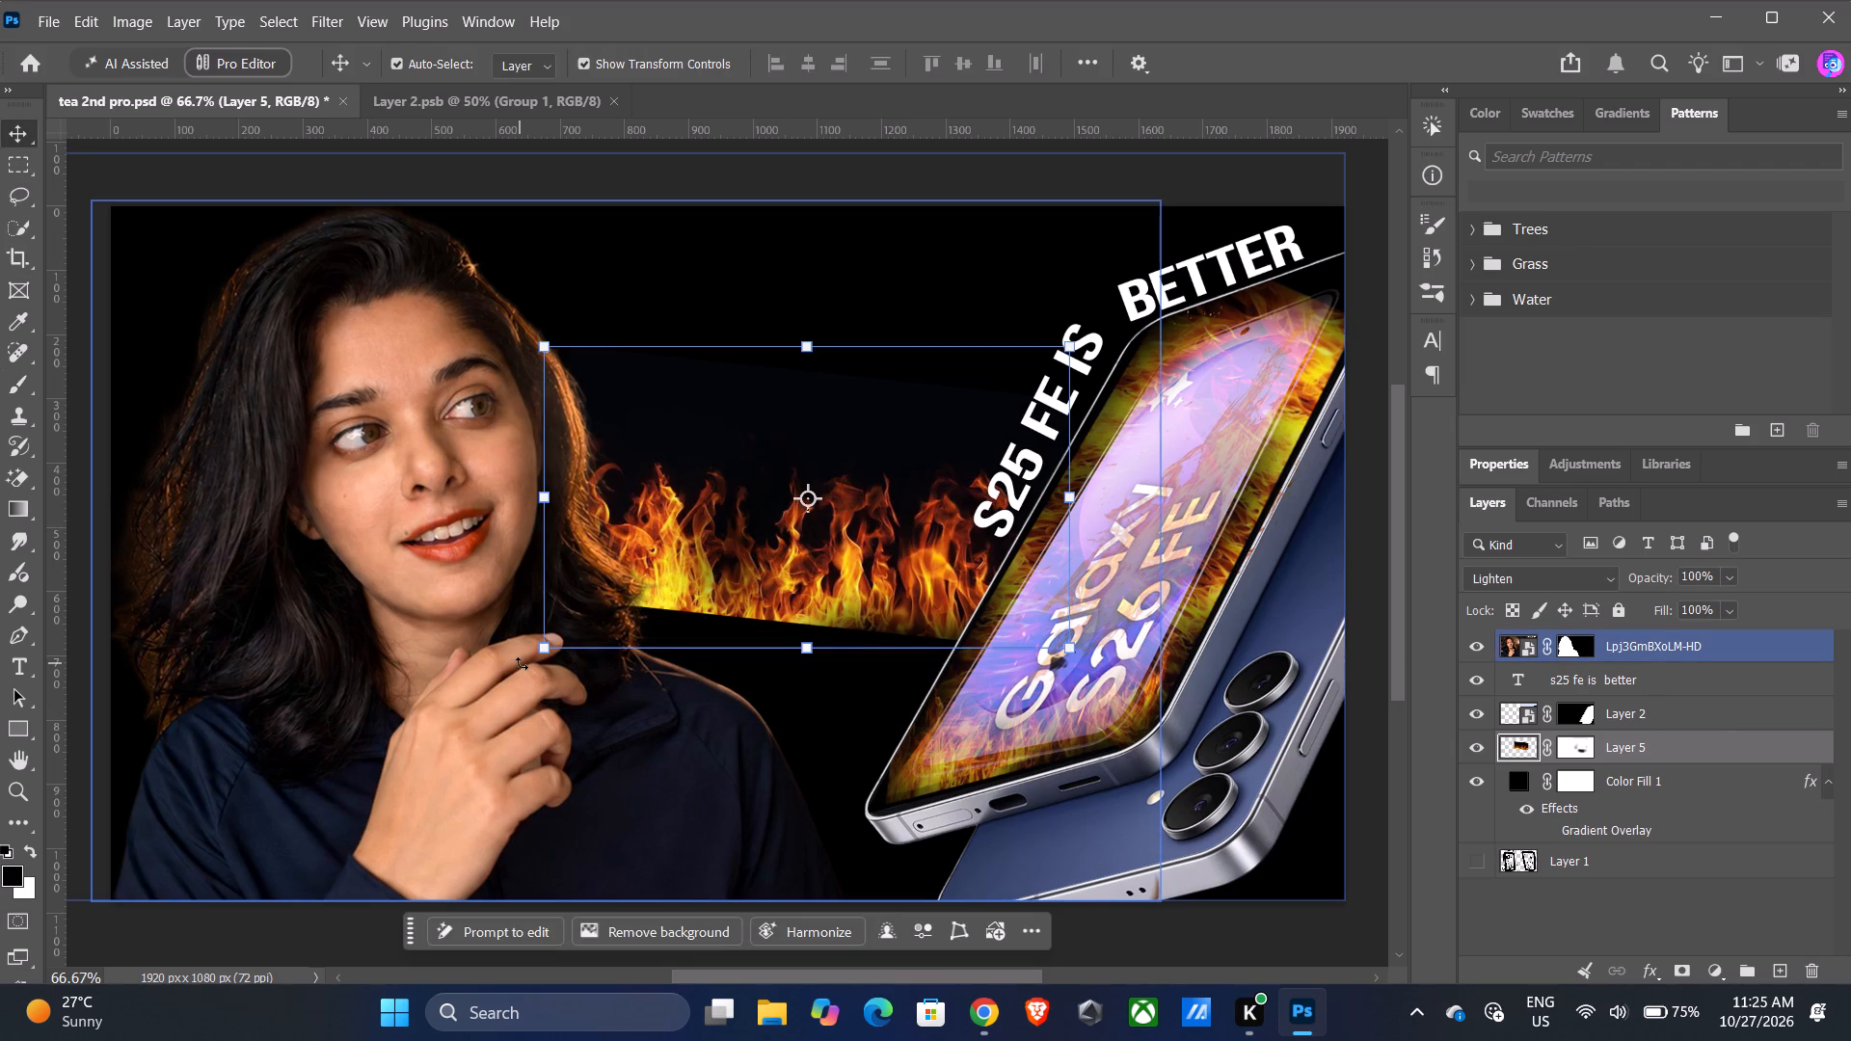
# Rotate the Layer 5 flames about -69° and place them against the phone's left edge, behind the S25 FE IS text.
pyautogui.moveTo(522, 663); pyautogui.dragTo(867, 848)
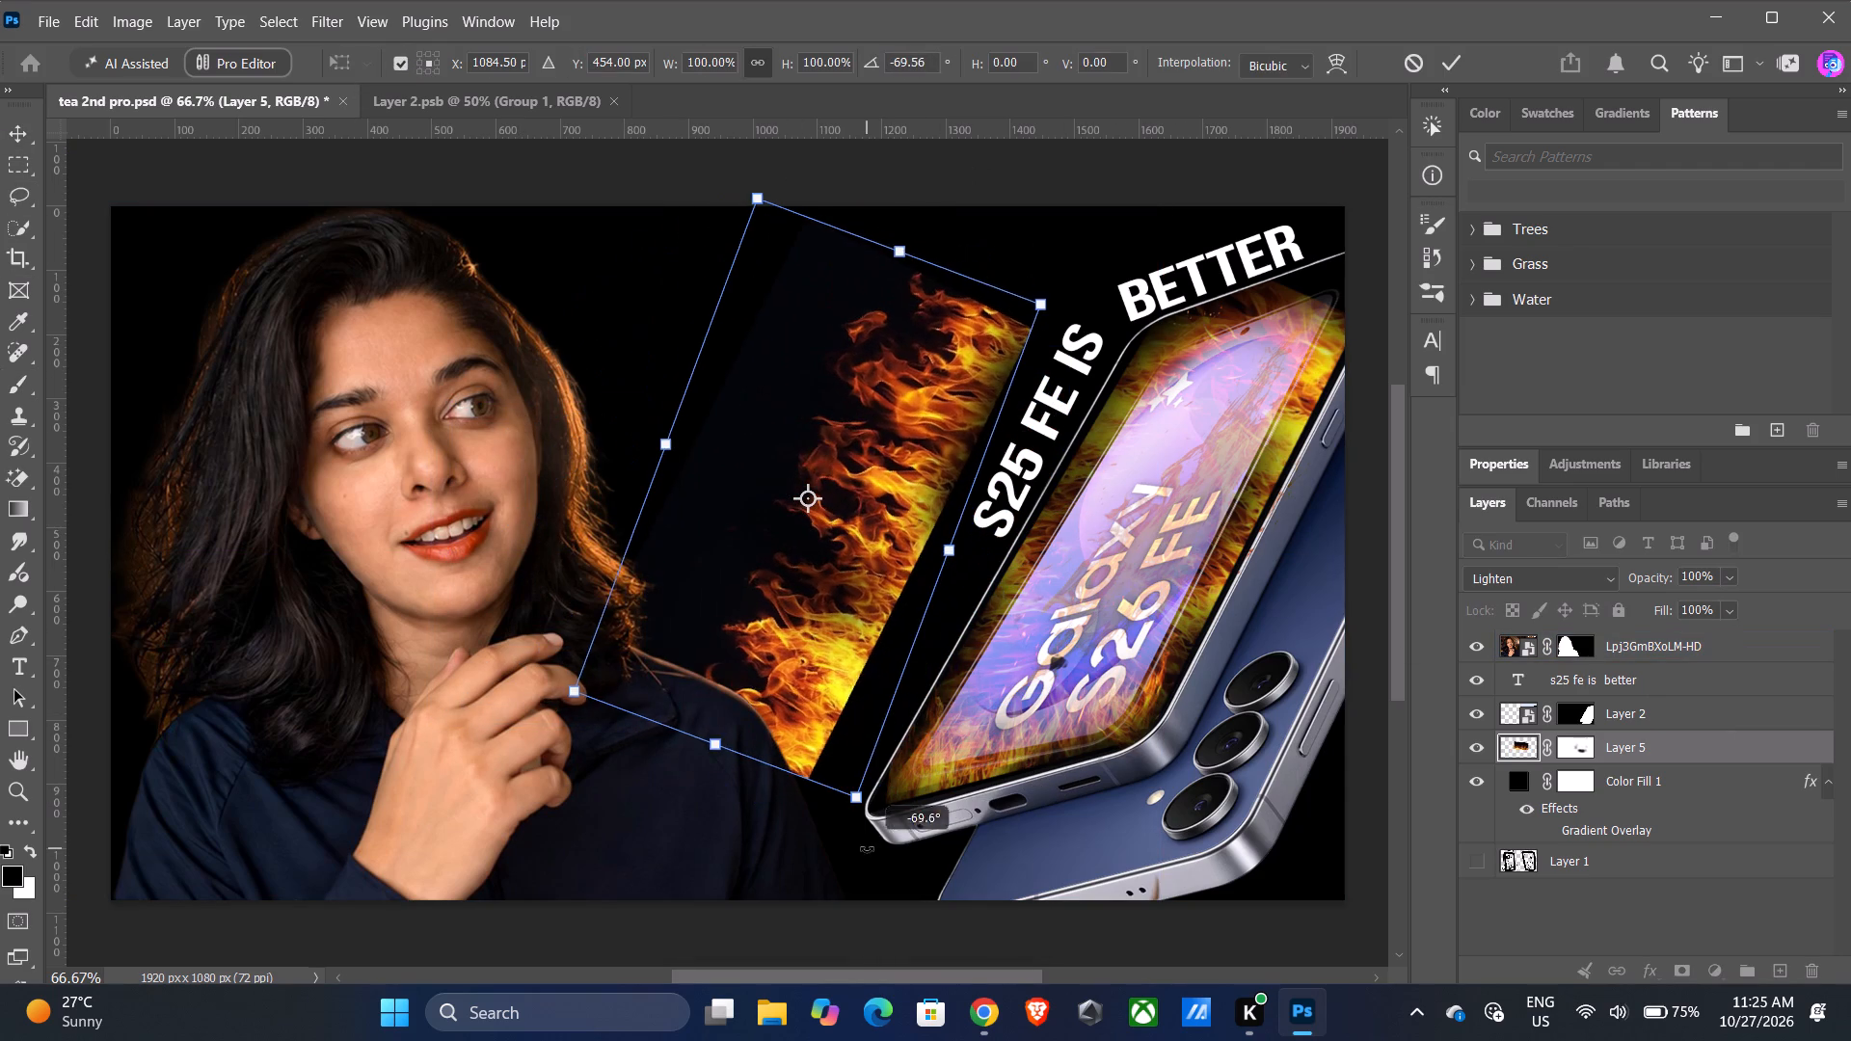
pyautogui.moveTo(867, 848); pyautogui.dragTo(865, 847)
pyautogui.moveTo(919, 420); pyautogui.dragTo(1033, 420)
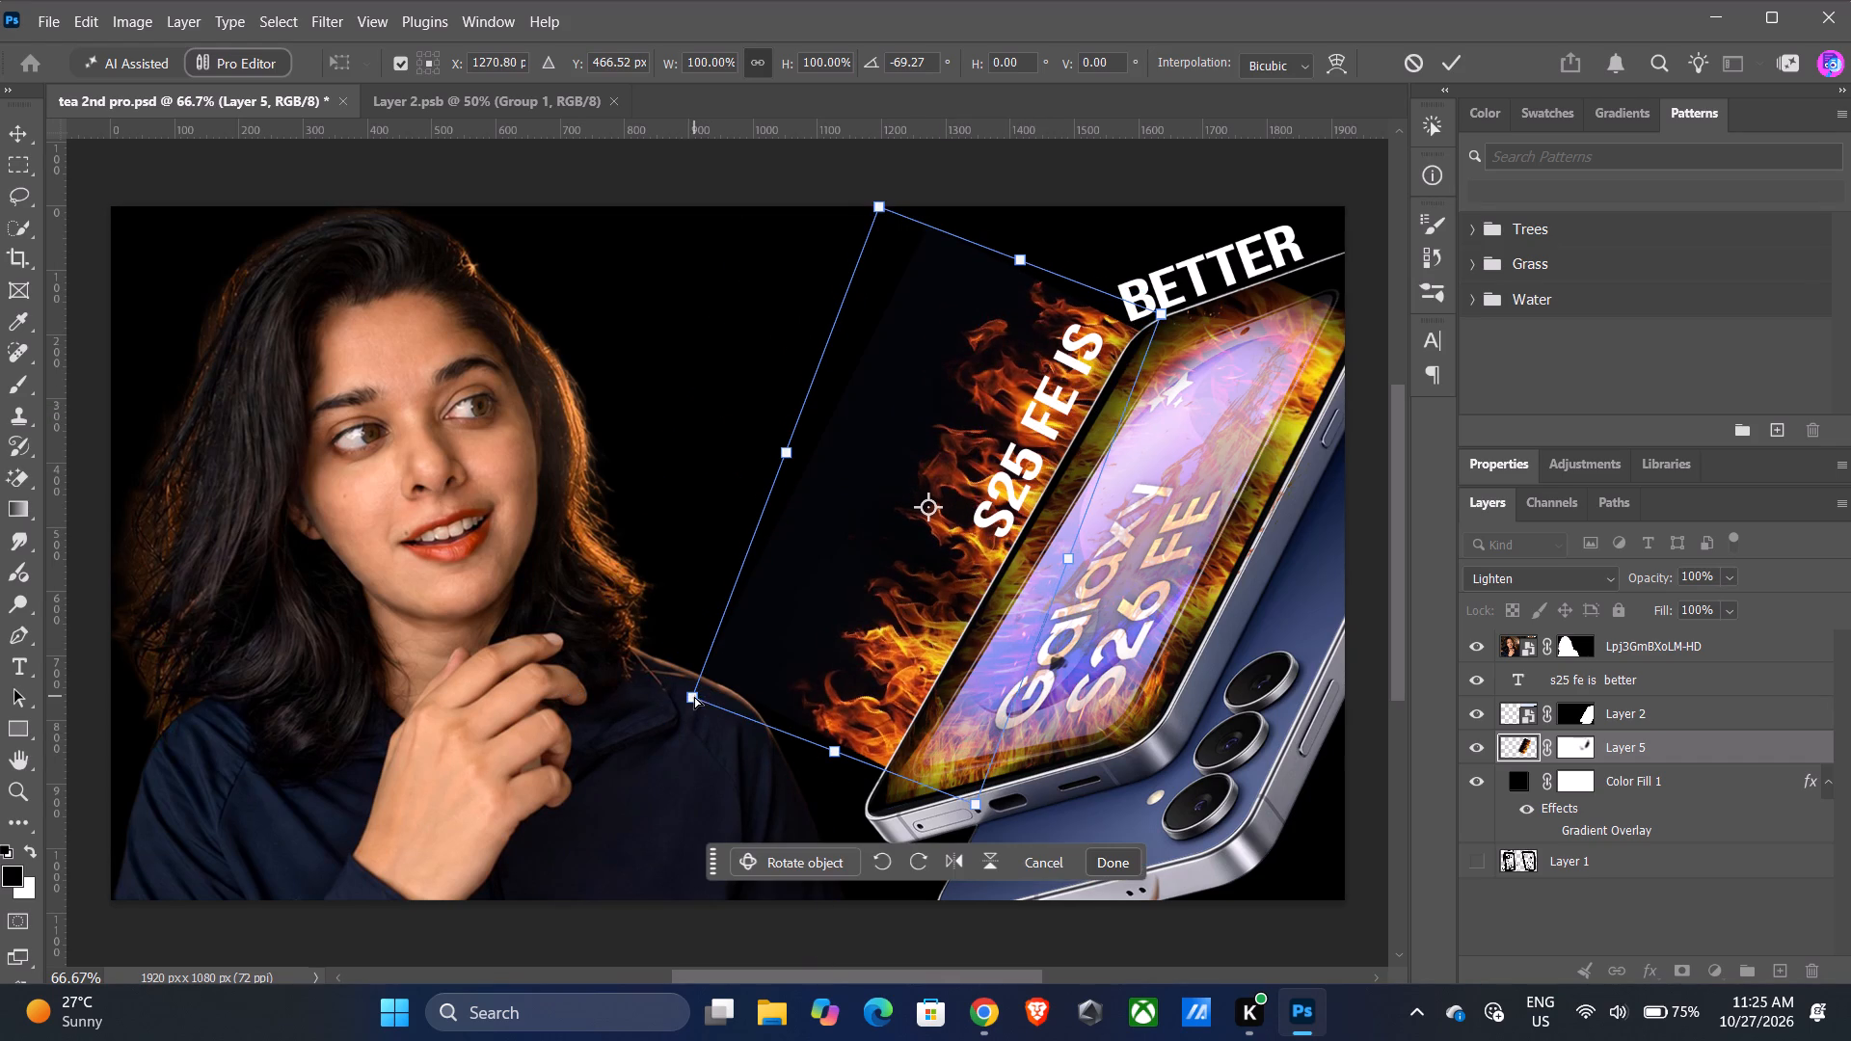
# Distort the lower-left and upper-right corners of the Layer 5 flames to follow the phone's left edge, and apply the transform.
pyautogui.keyDown('ctrl'); pyautogui.moveTo(689, 696); pyautogui.dragTo(660, 826); pyautogui.keyUp('ctrl')
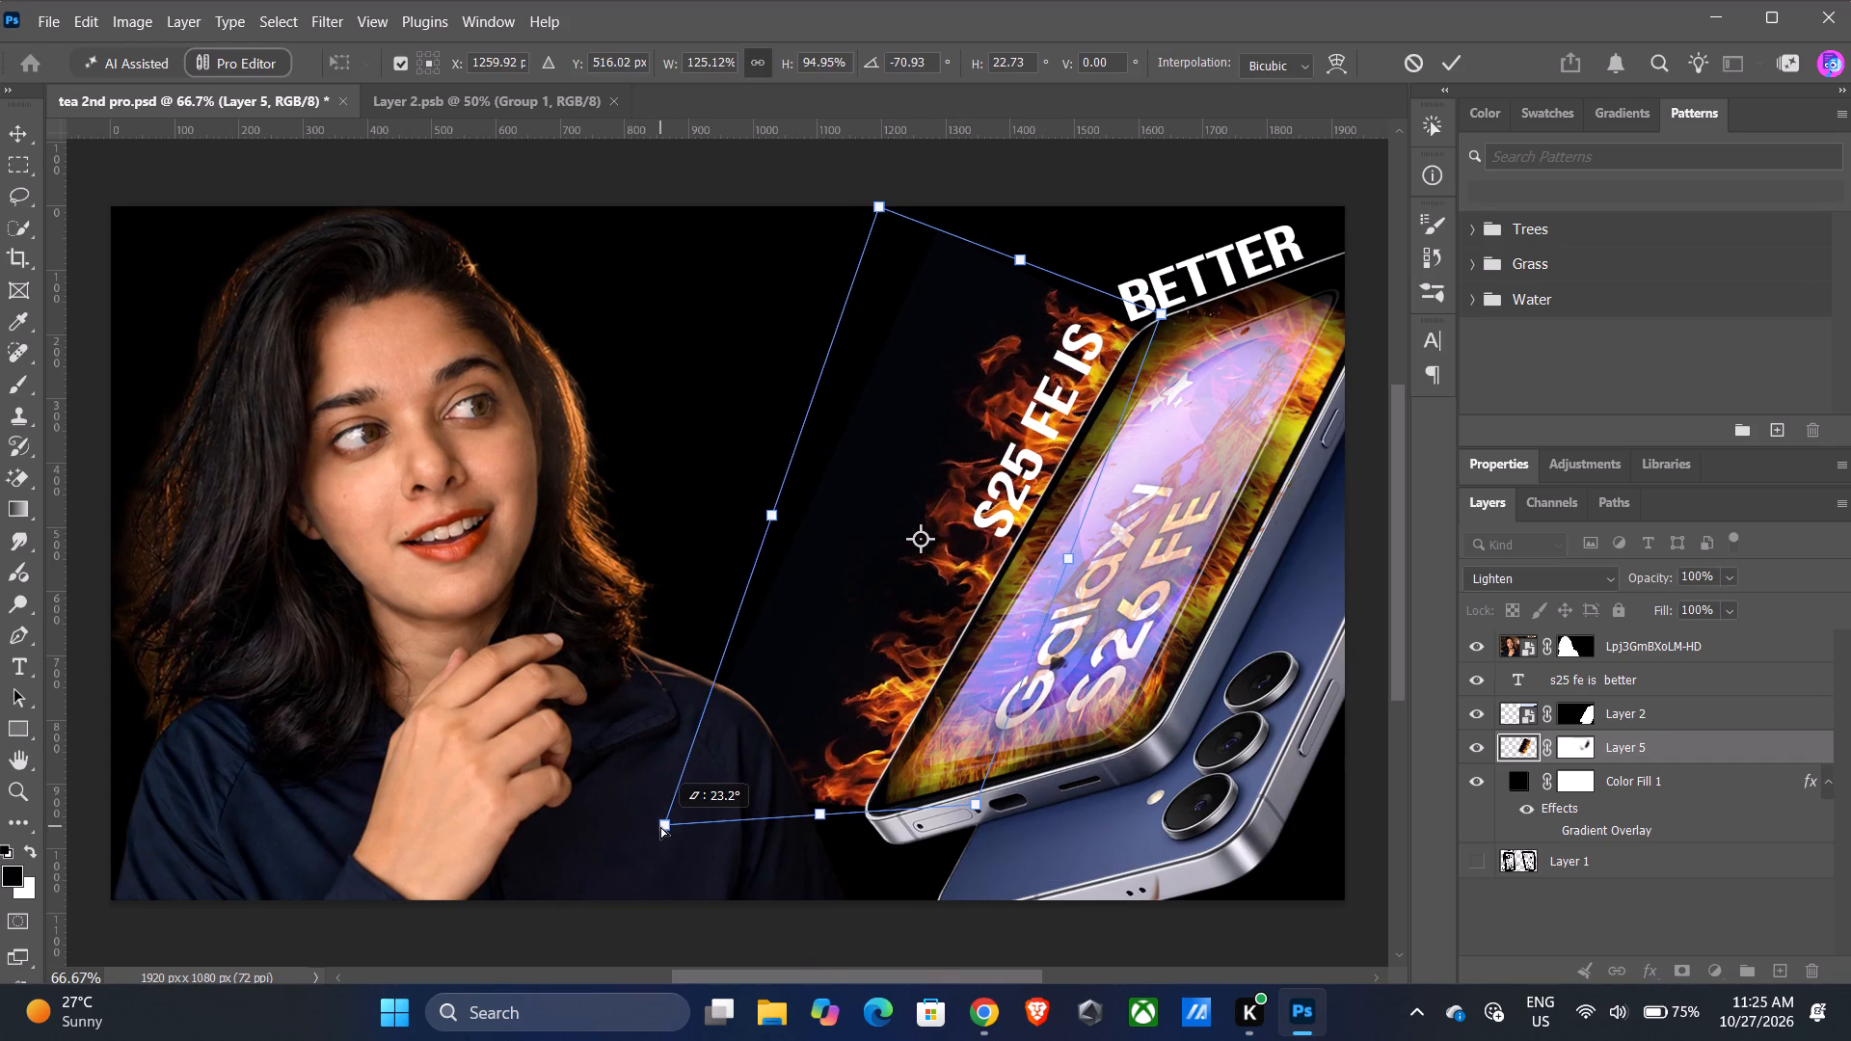
pyautogui.keyDown('ctrl'); pyautogui.moveTo(660, 826); pyautogui.dragTo(657, 833); pyautogui.keyUp('ctrl')
pyautogui.keyDown('ctrl'); pyautogui.moveTo(1161, 315); pyautogui.dragTo(1180, 333); pyautogui.keyUp('ctrl')
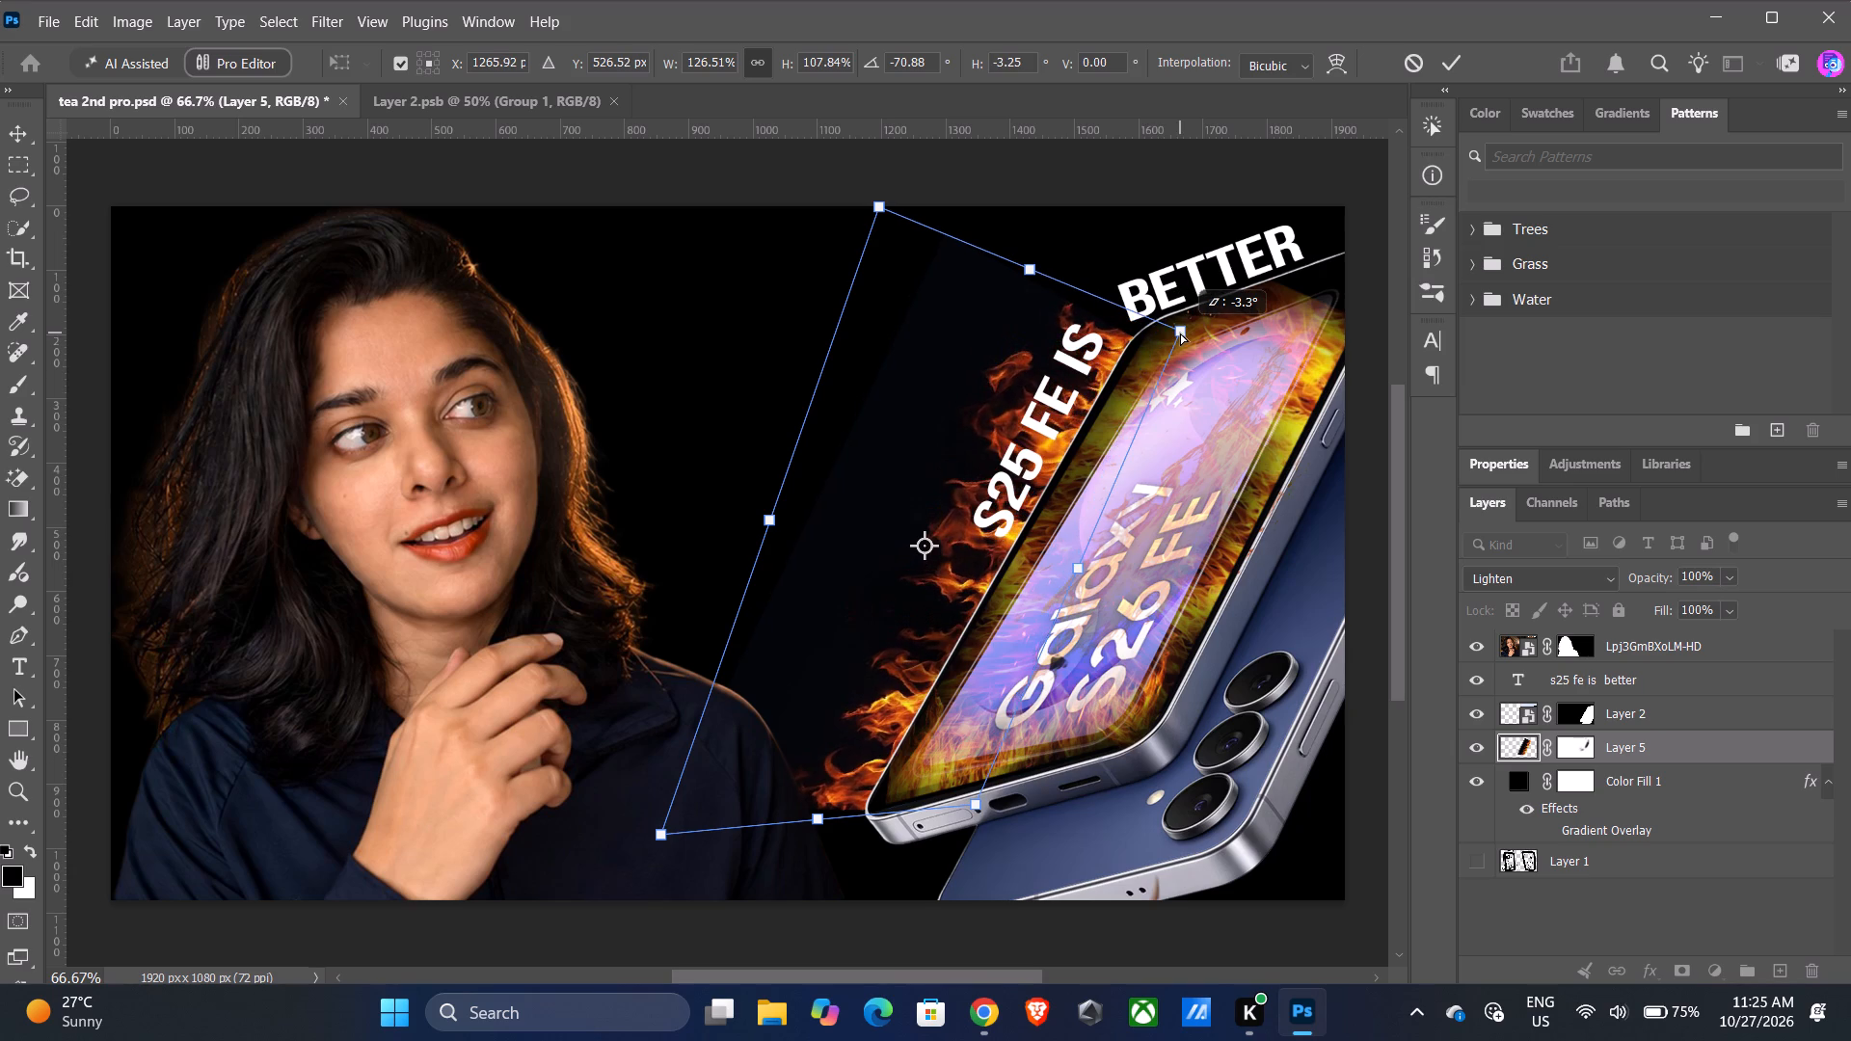
pyautogui.keyDown('ctrl'); pyautogui.moveTo(1180, 333); pyautogui.dragTo(1175, 323); pyautogui.keyUp('ctrl')
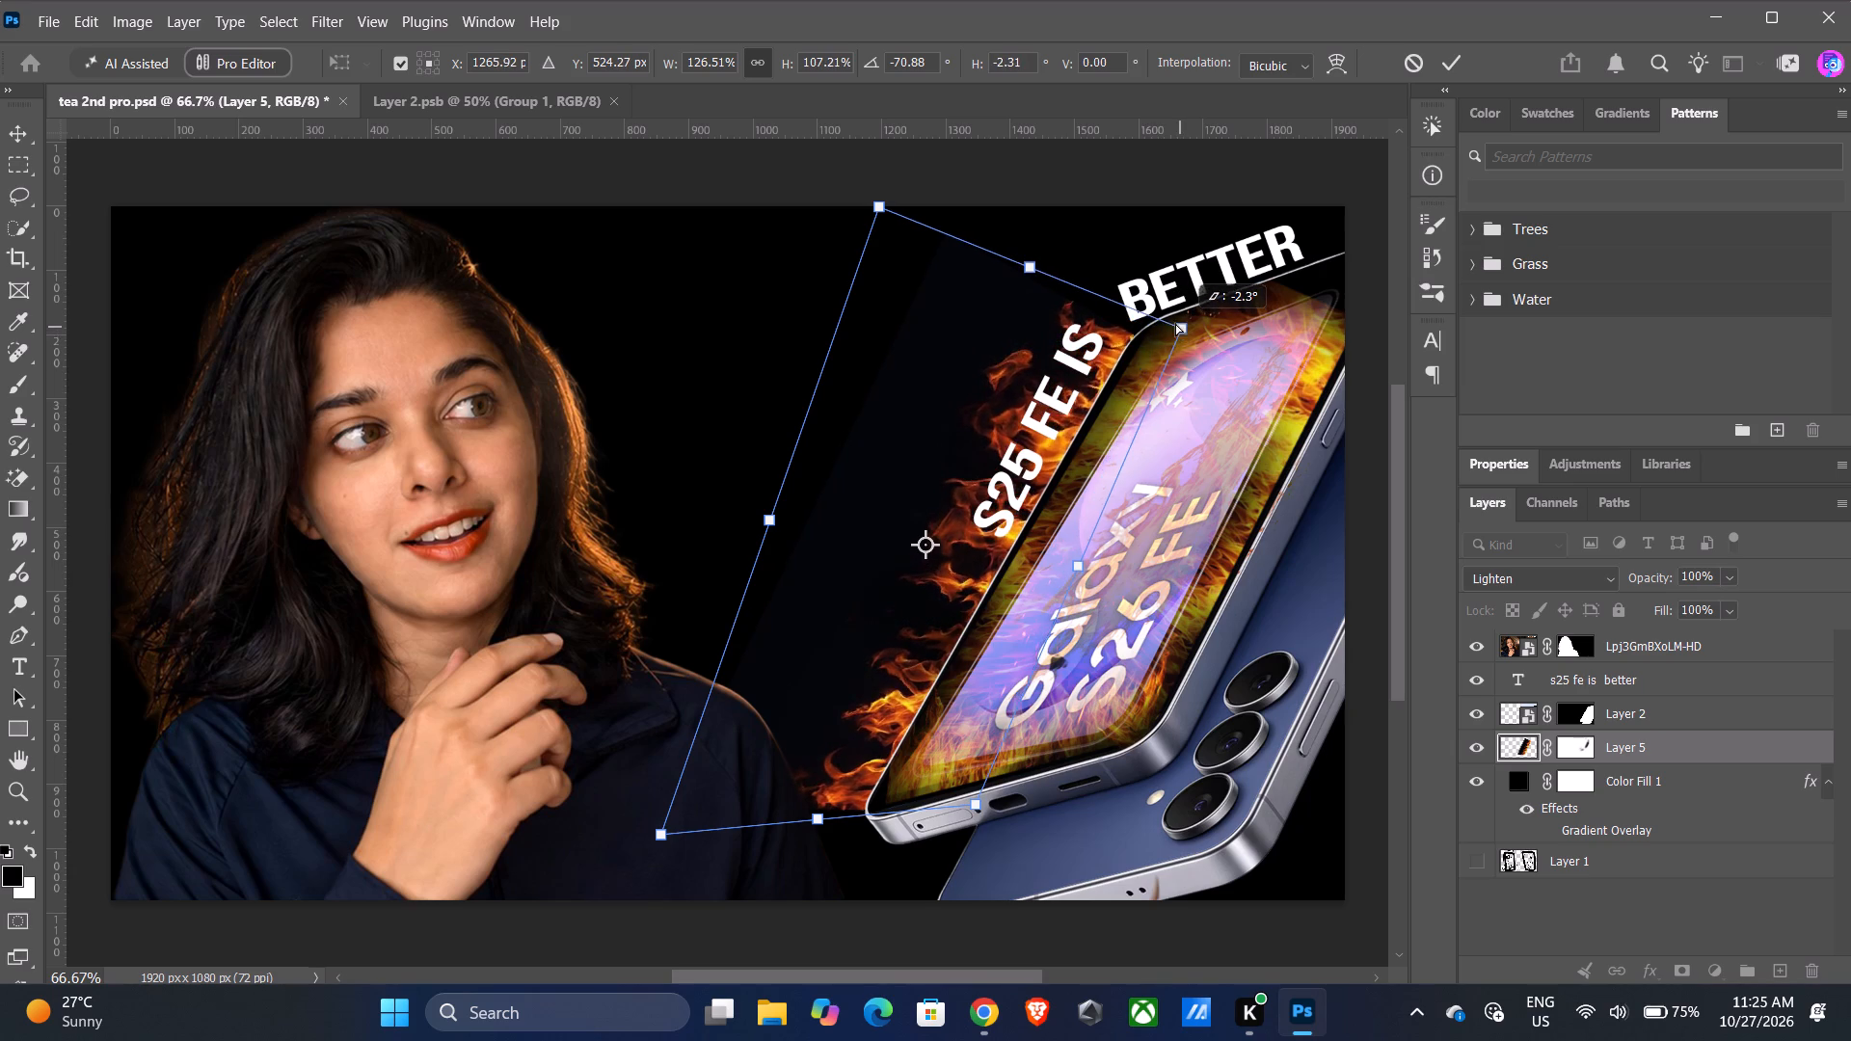
pyautogui.keyDown('ctrl'); pyautogui.moveTo(1175, 323); pyautogui.dragTo(1170, 315); pyautogui.keyUp('ctrl')
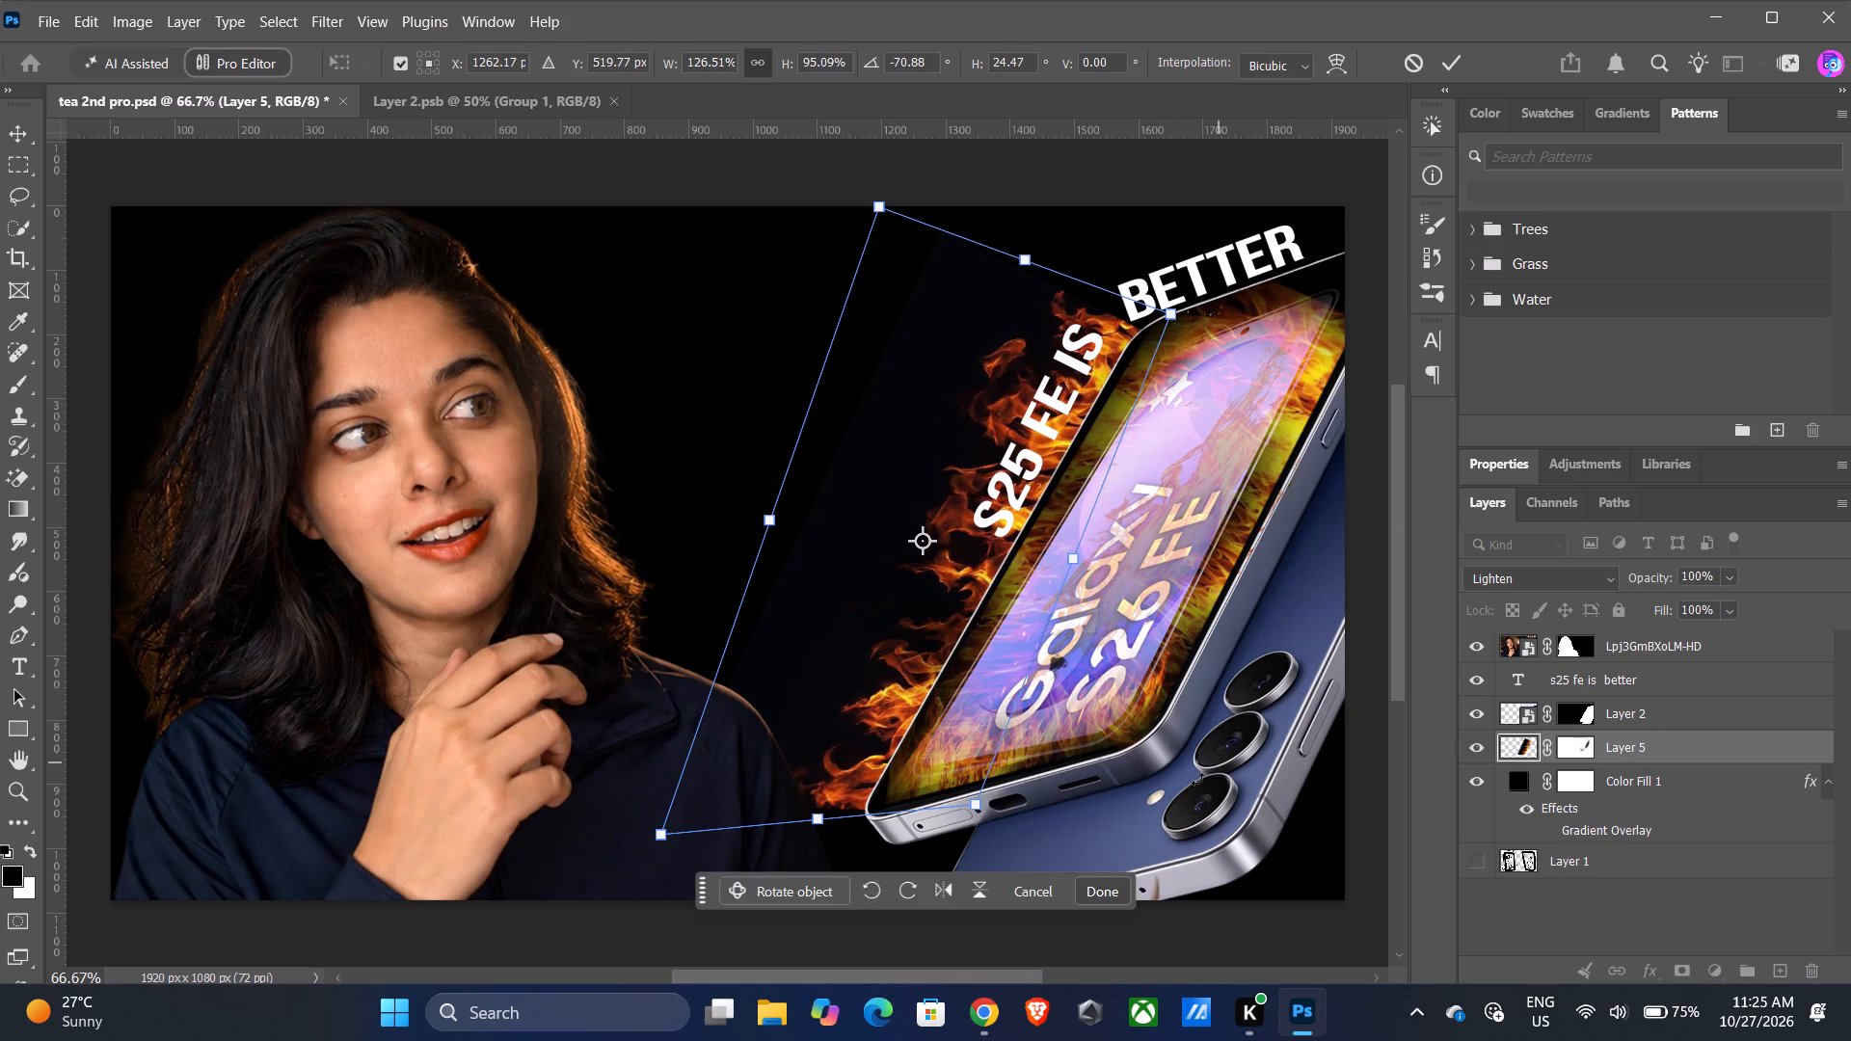
pyautogui.click(1101, 885)
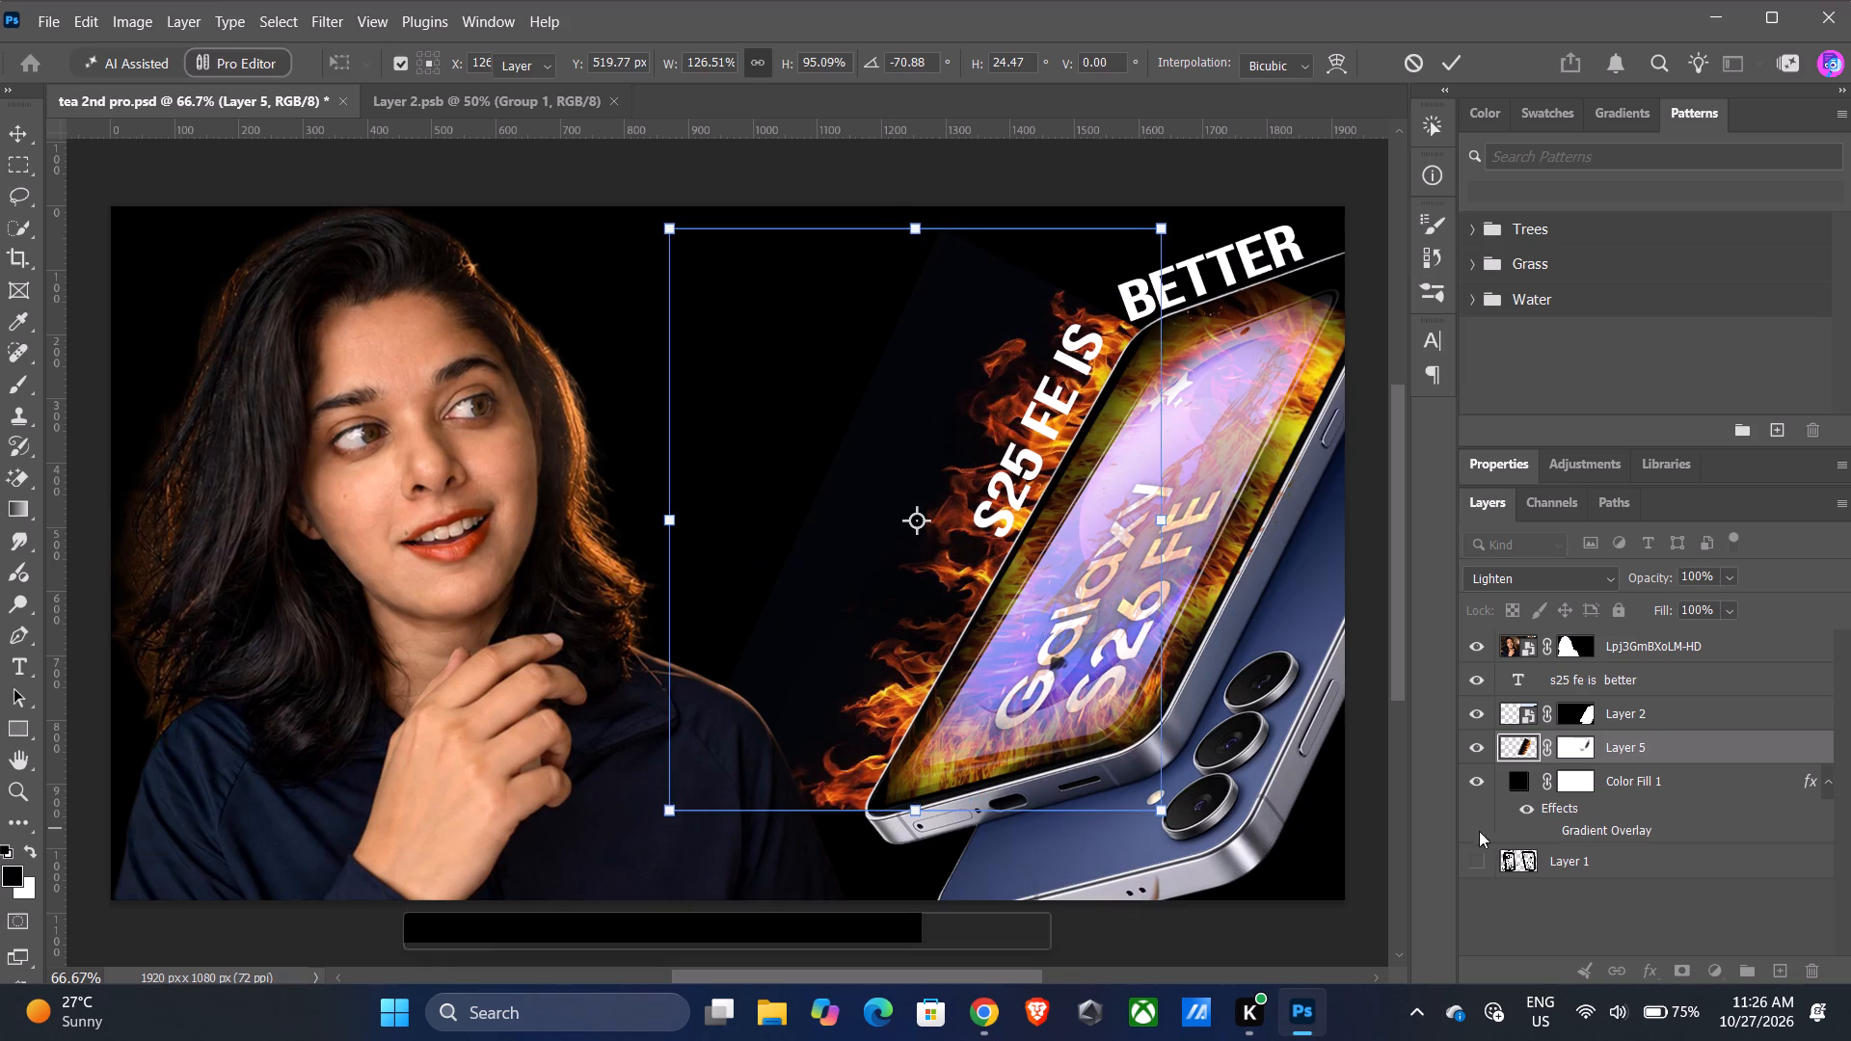
pyautogui.click(1373, 936)
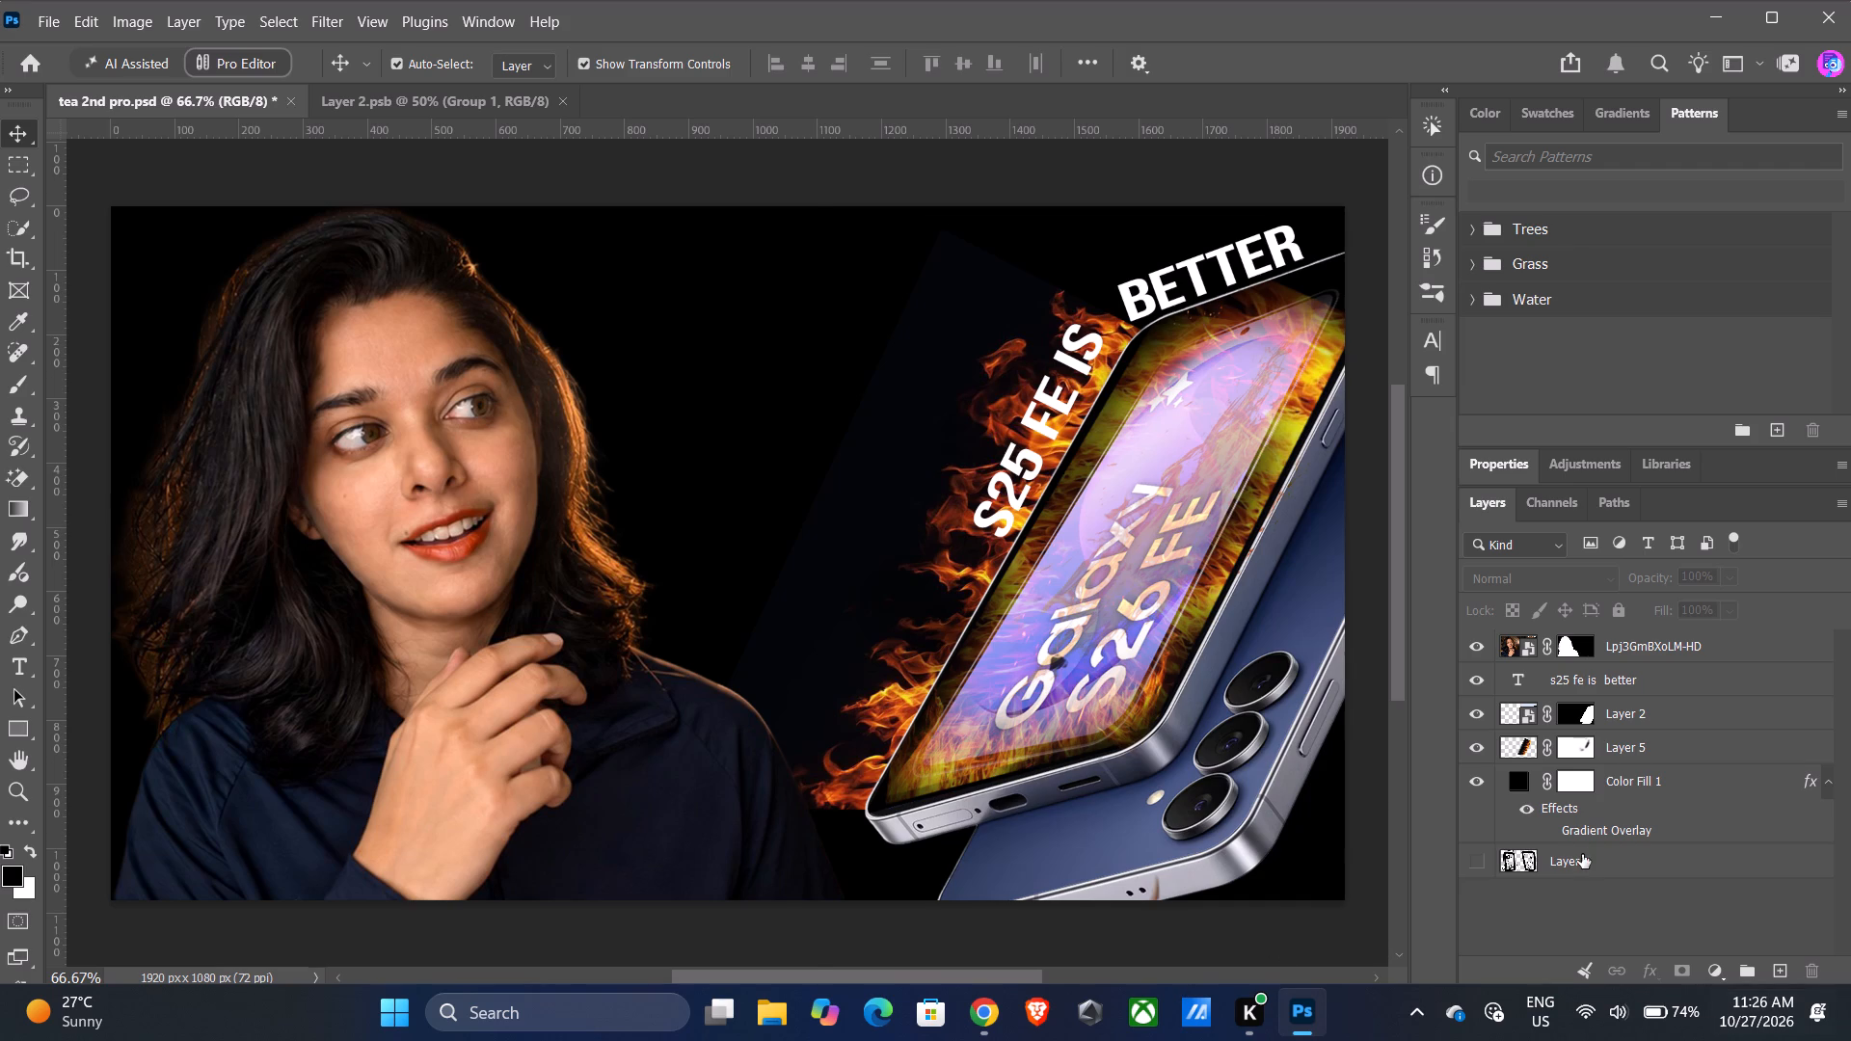
# Duplicate Layer 5, rotate the copy about -27°, and position its flames behind the BETTER text above the phone.
pyautogui.click(1661, 752)
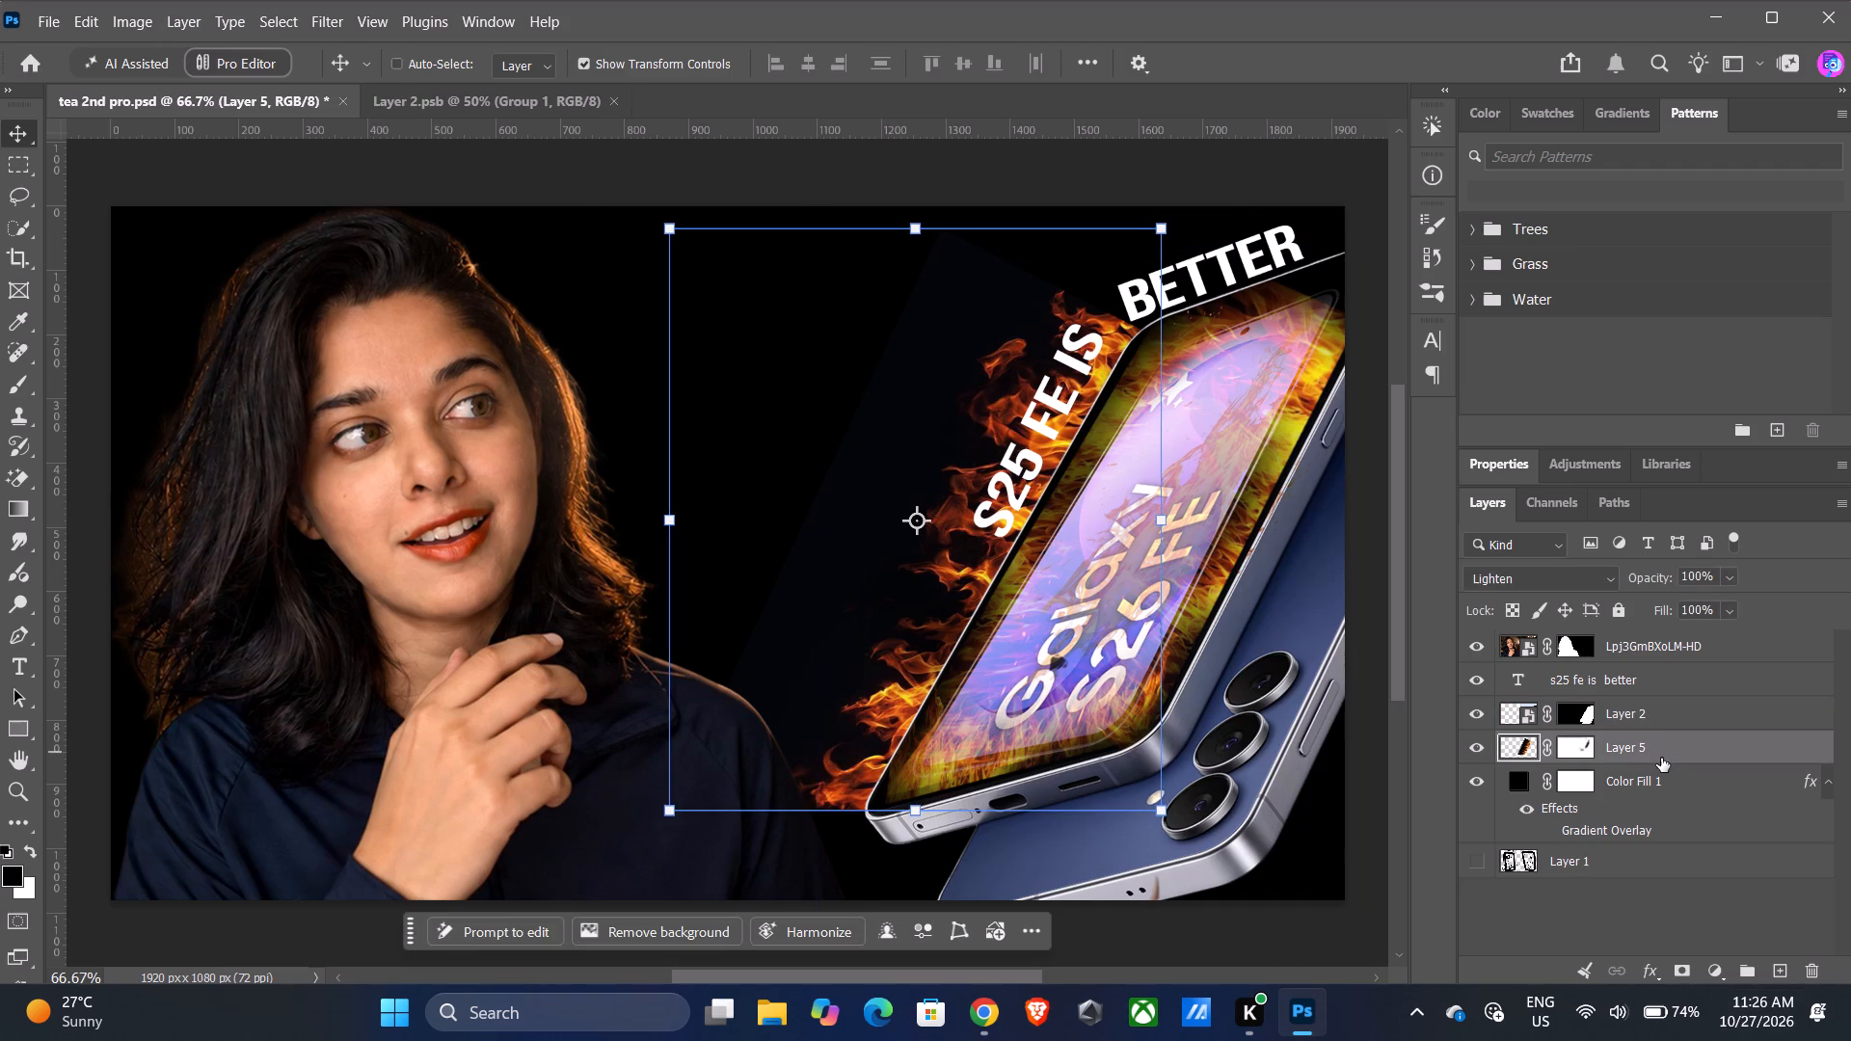
pyautogui.hotkey('ctrl', 'j')
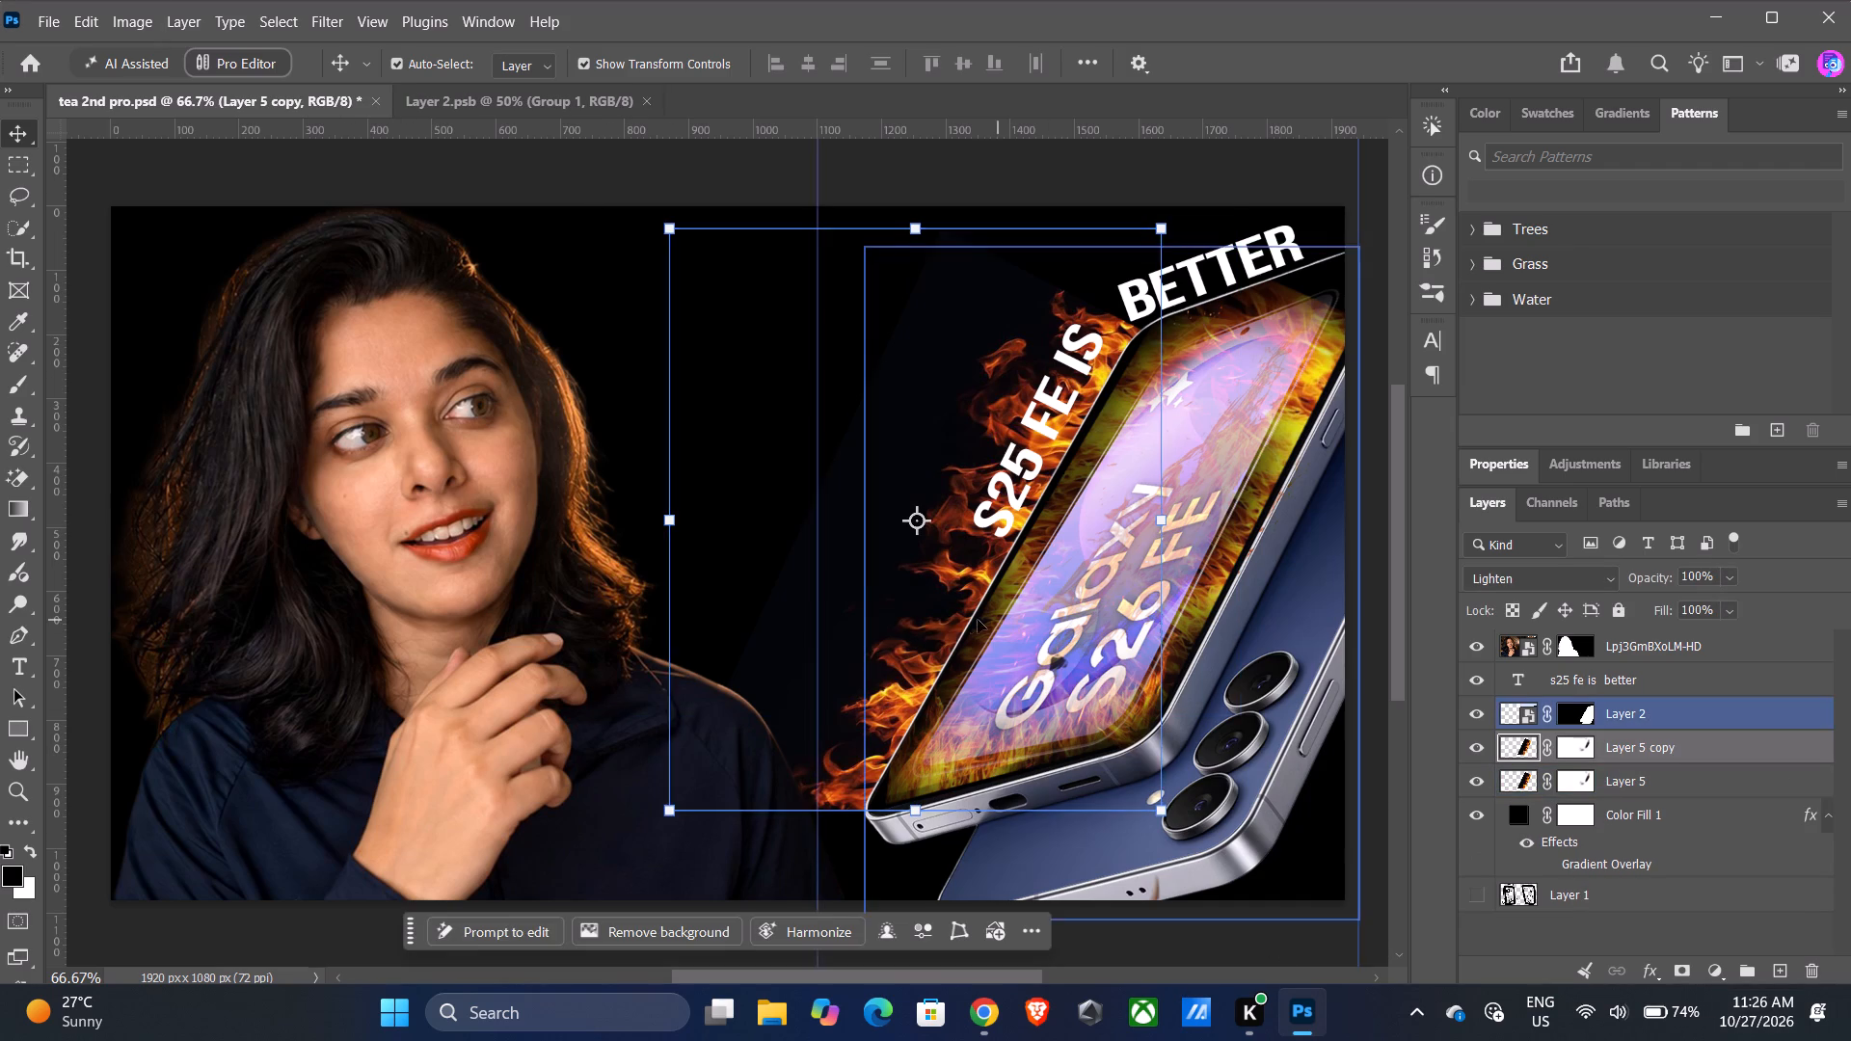
pyautogui.moveTo(967, 617); pyautogui.dragTo(801, 579)
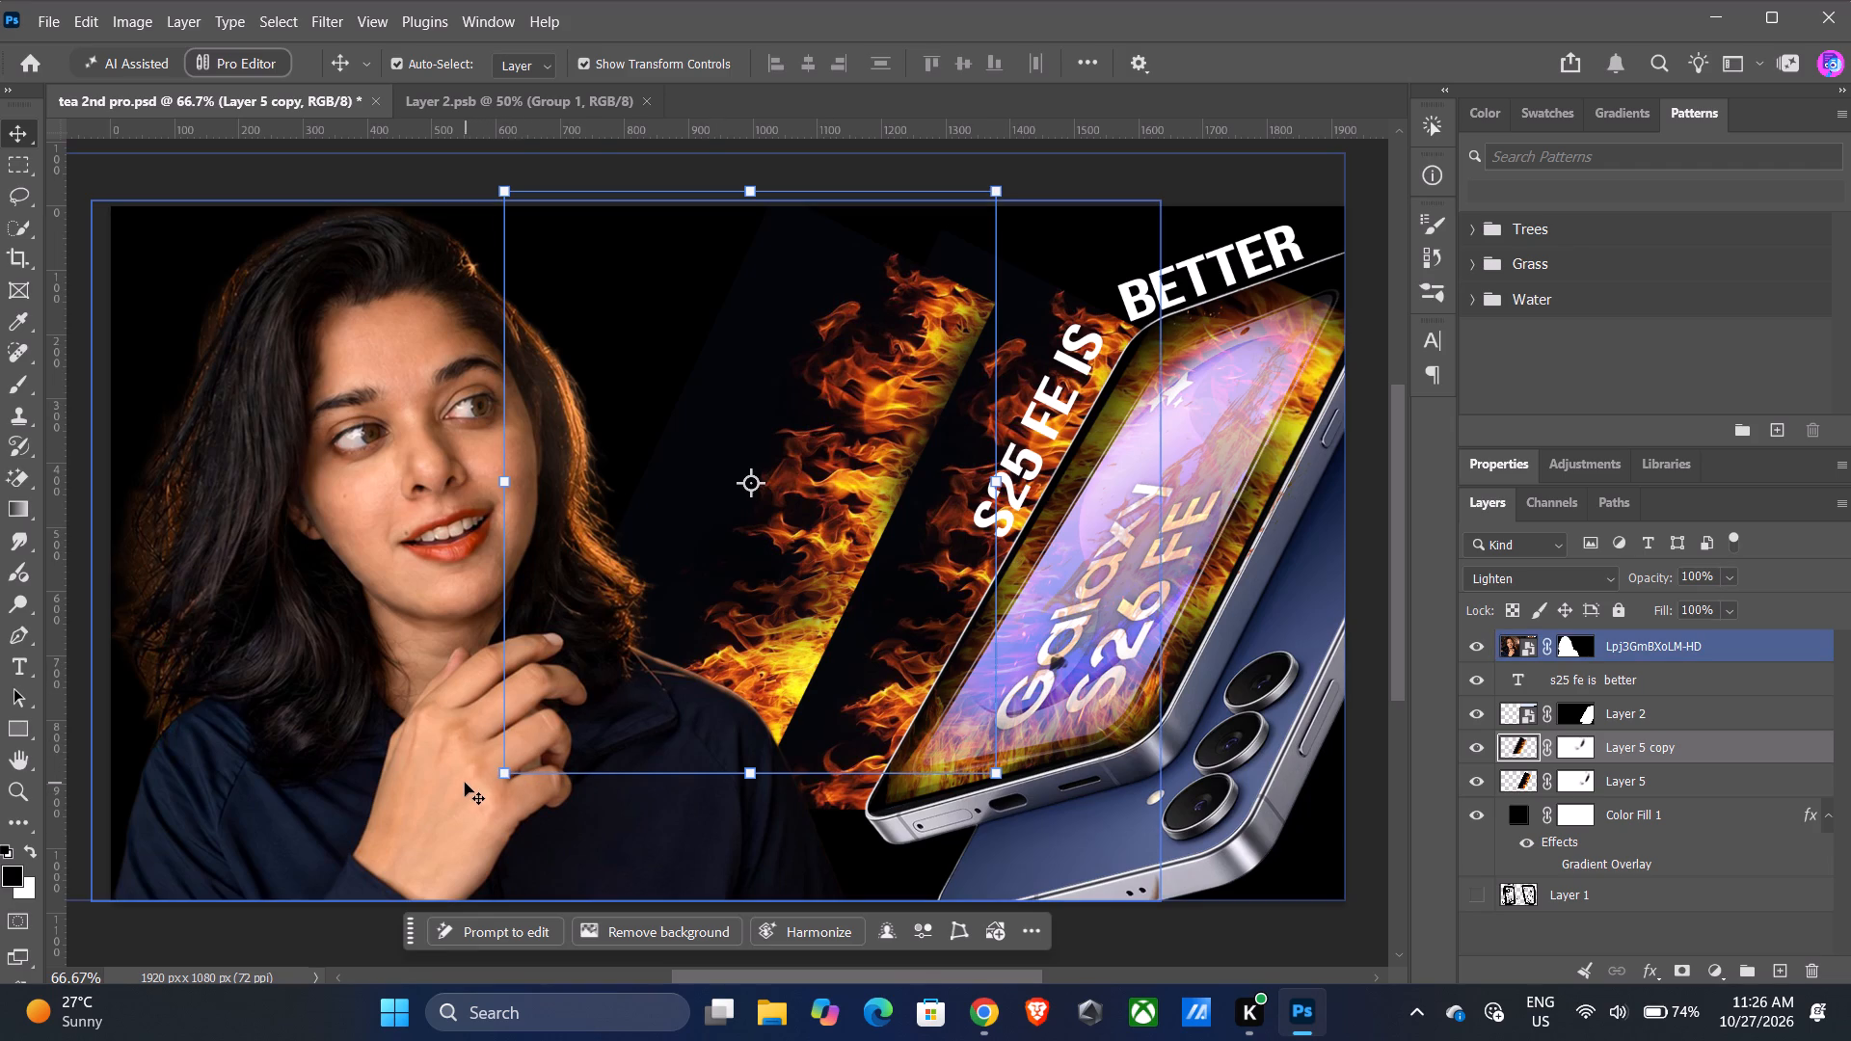
pyautogui.moveTo(482, 783); pyautogui.dragTo(569, 817)
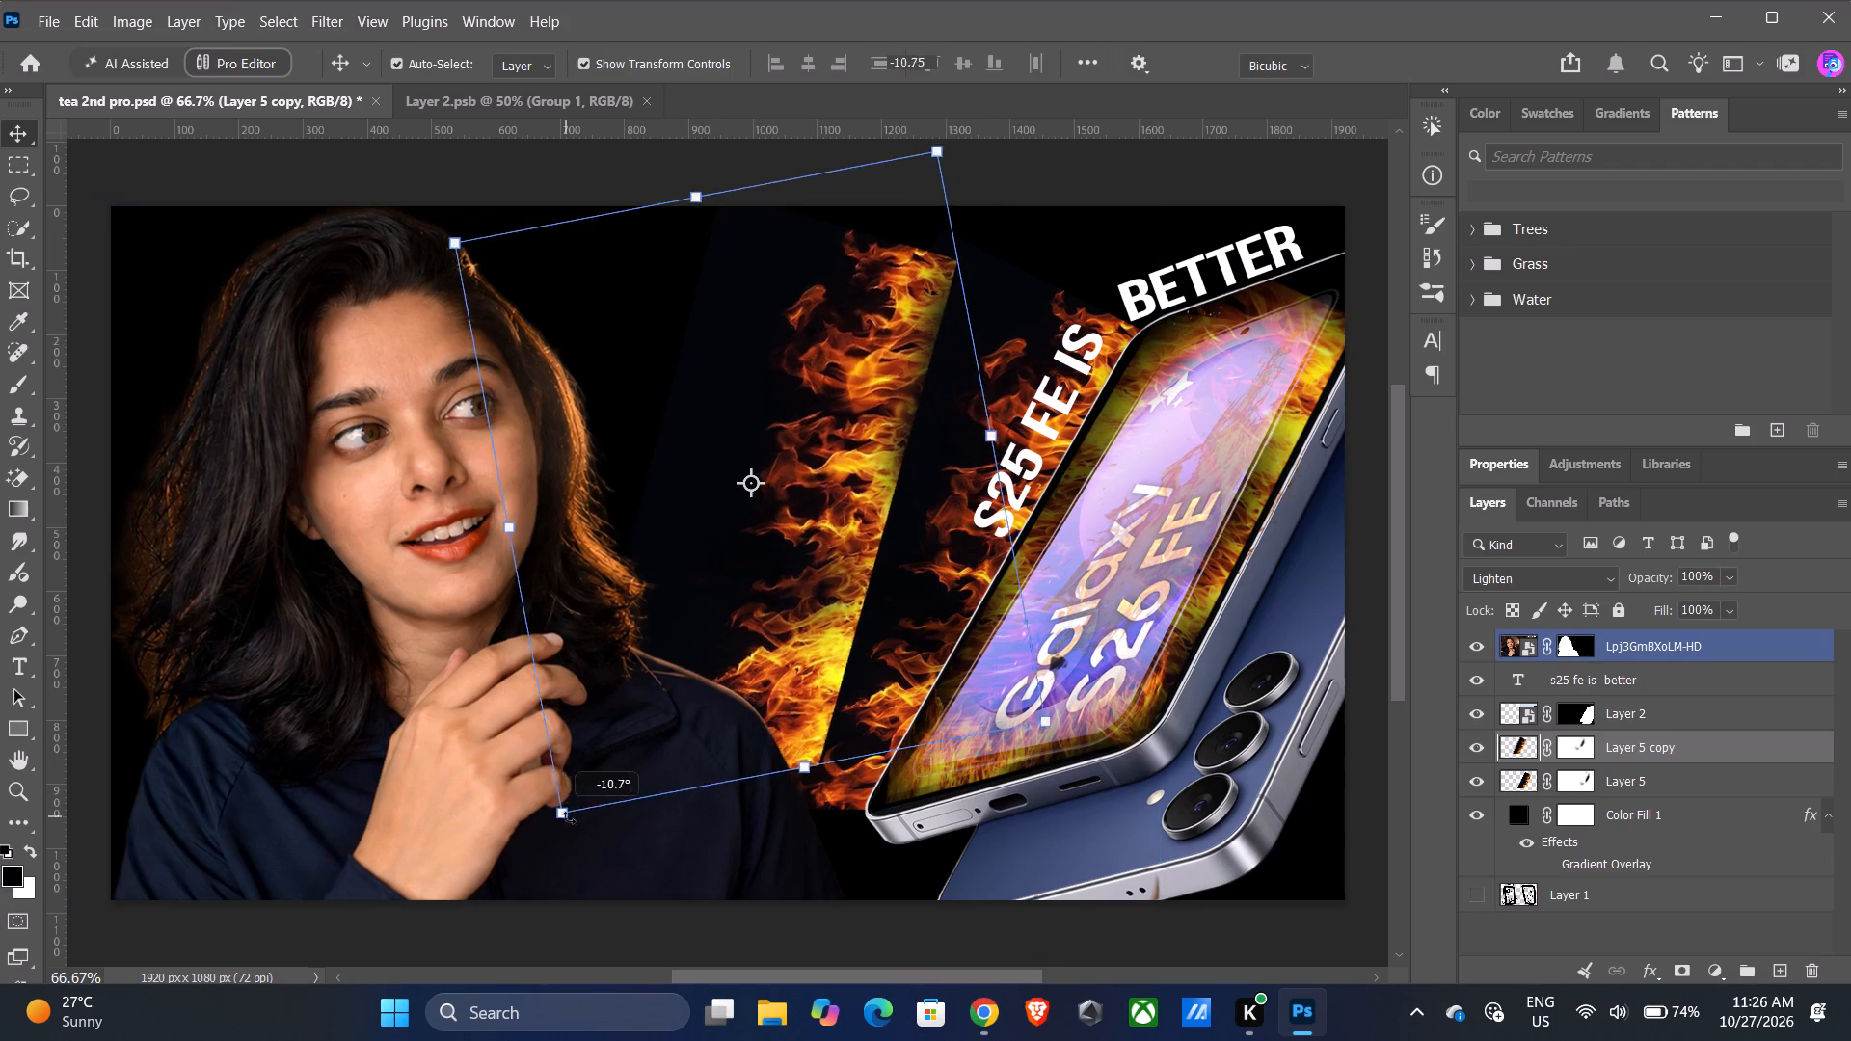
pyautogui.moveTo(569, 817); pyautogui.dragTo(657, 826)
pyautogui.moveTo(807, 640); pyautogui.dragTo(872, 650)
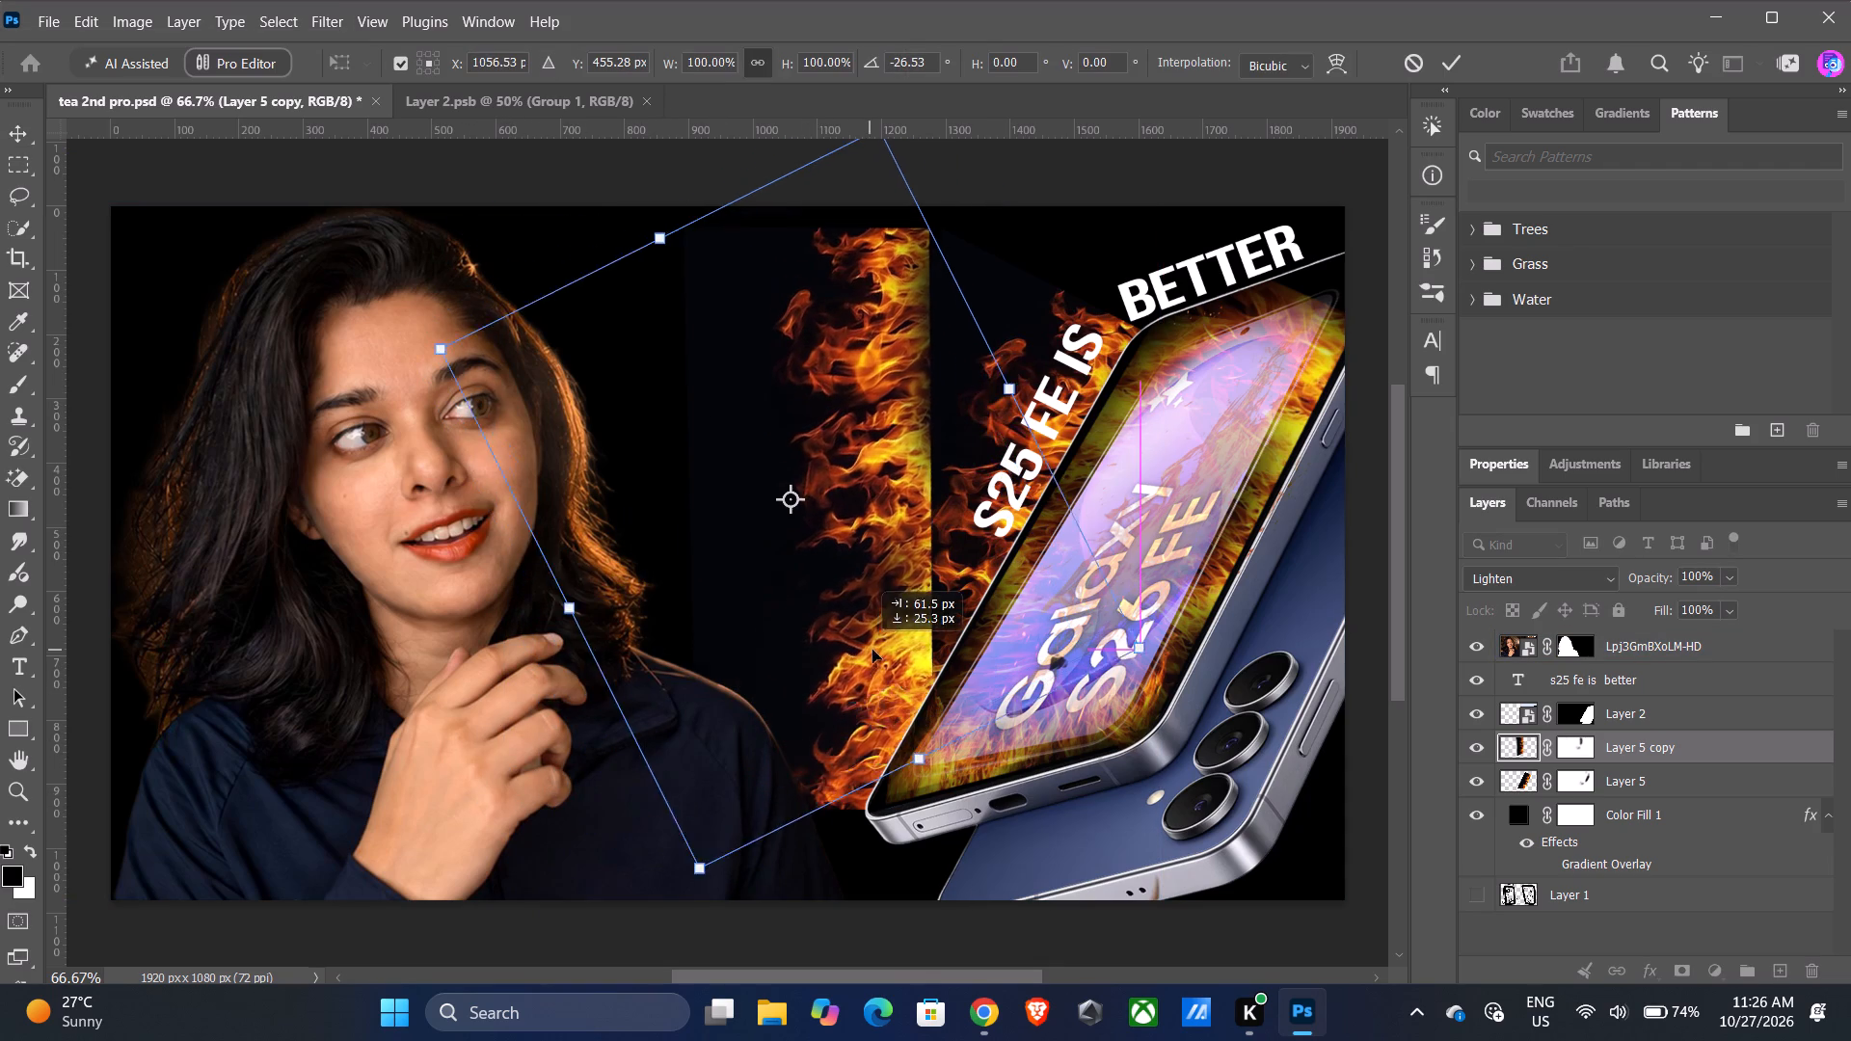
pyautogui.moveTo(872, 650); pyautogui.dragTo(1080, 680)
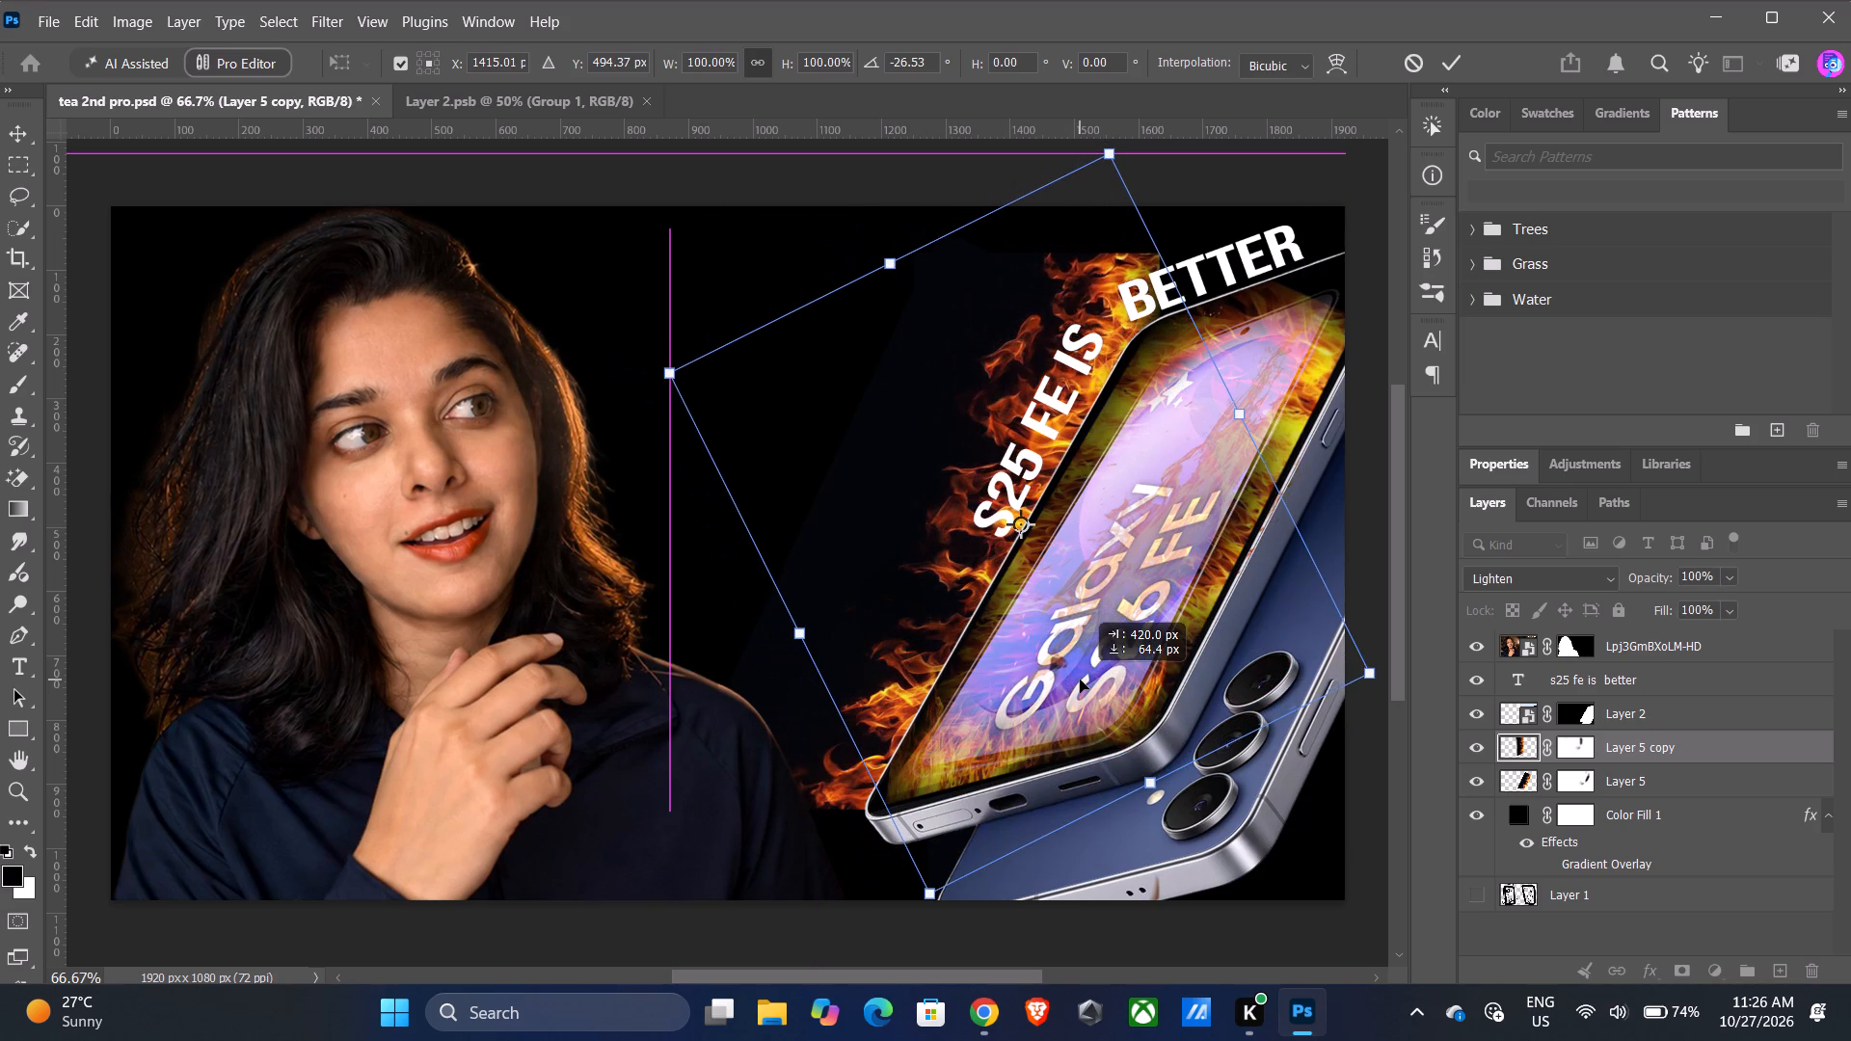
pyautogui.moveTo(1080, 680); pyautogui.dragTo(1174, 645)
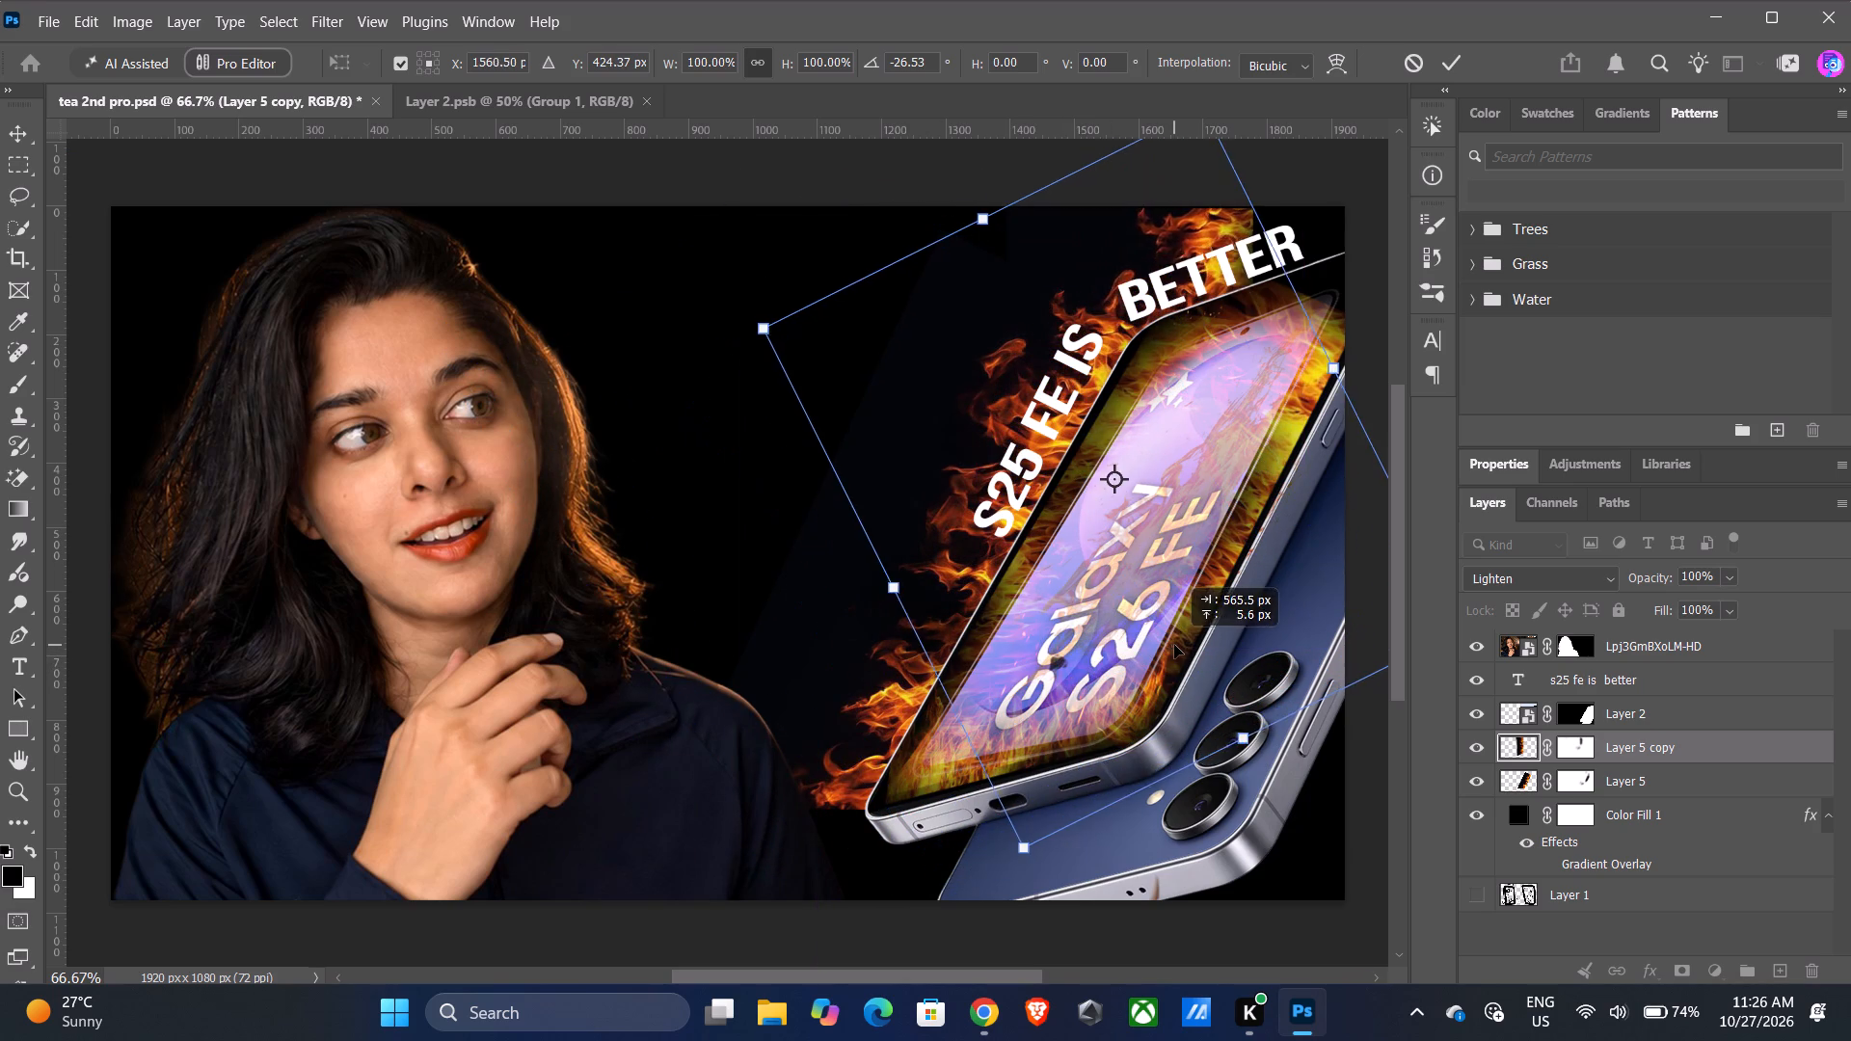
pyautogui.moveTo(1174, 645); pyautogui.dragTo(1205, 641)
# Enlarge the Layer 5 copy flames to about 109% and reposition them behind the BETTER text.
pyautogui.moveTo(796, 334); pyautogui.dragTo(791, 334)
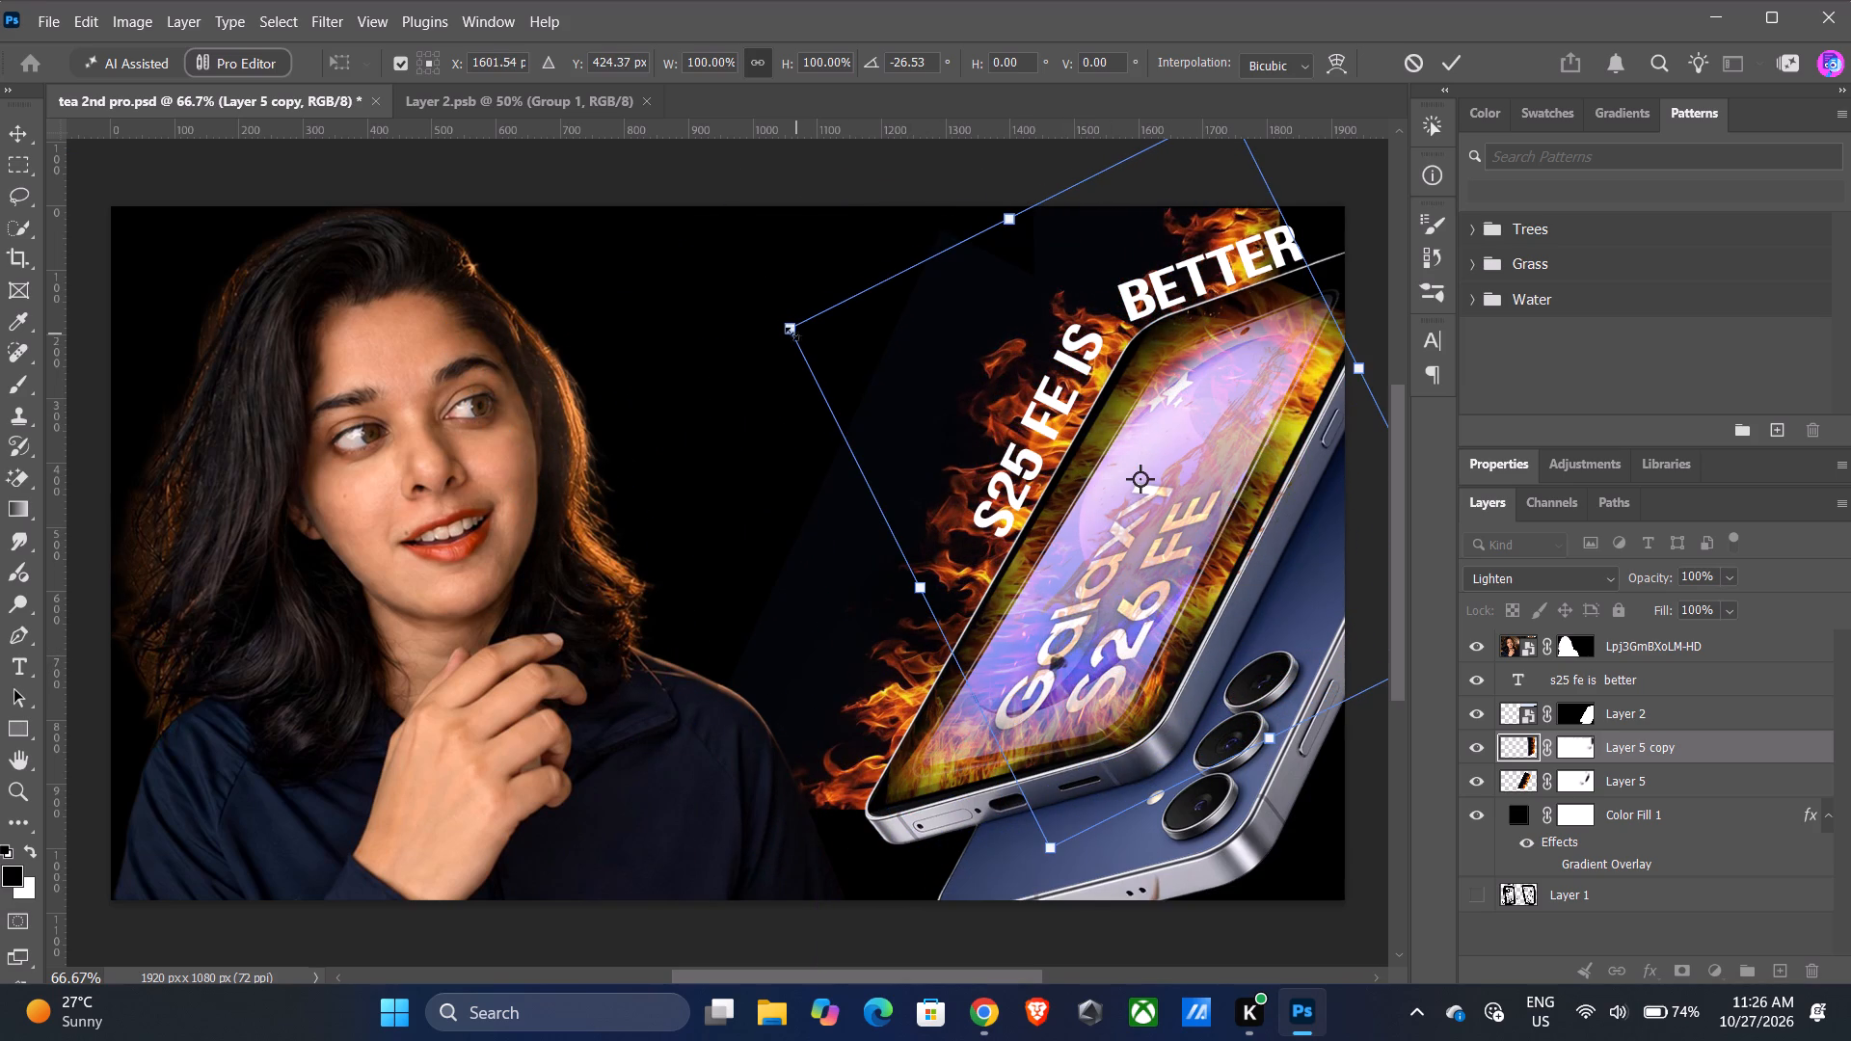
pyautogui.moveTo(791, 334); pyautogui.dragTo(726, 326)
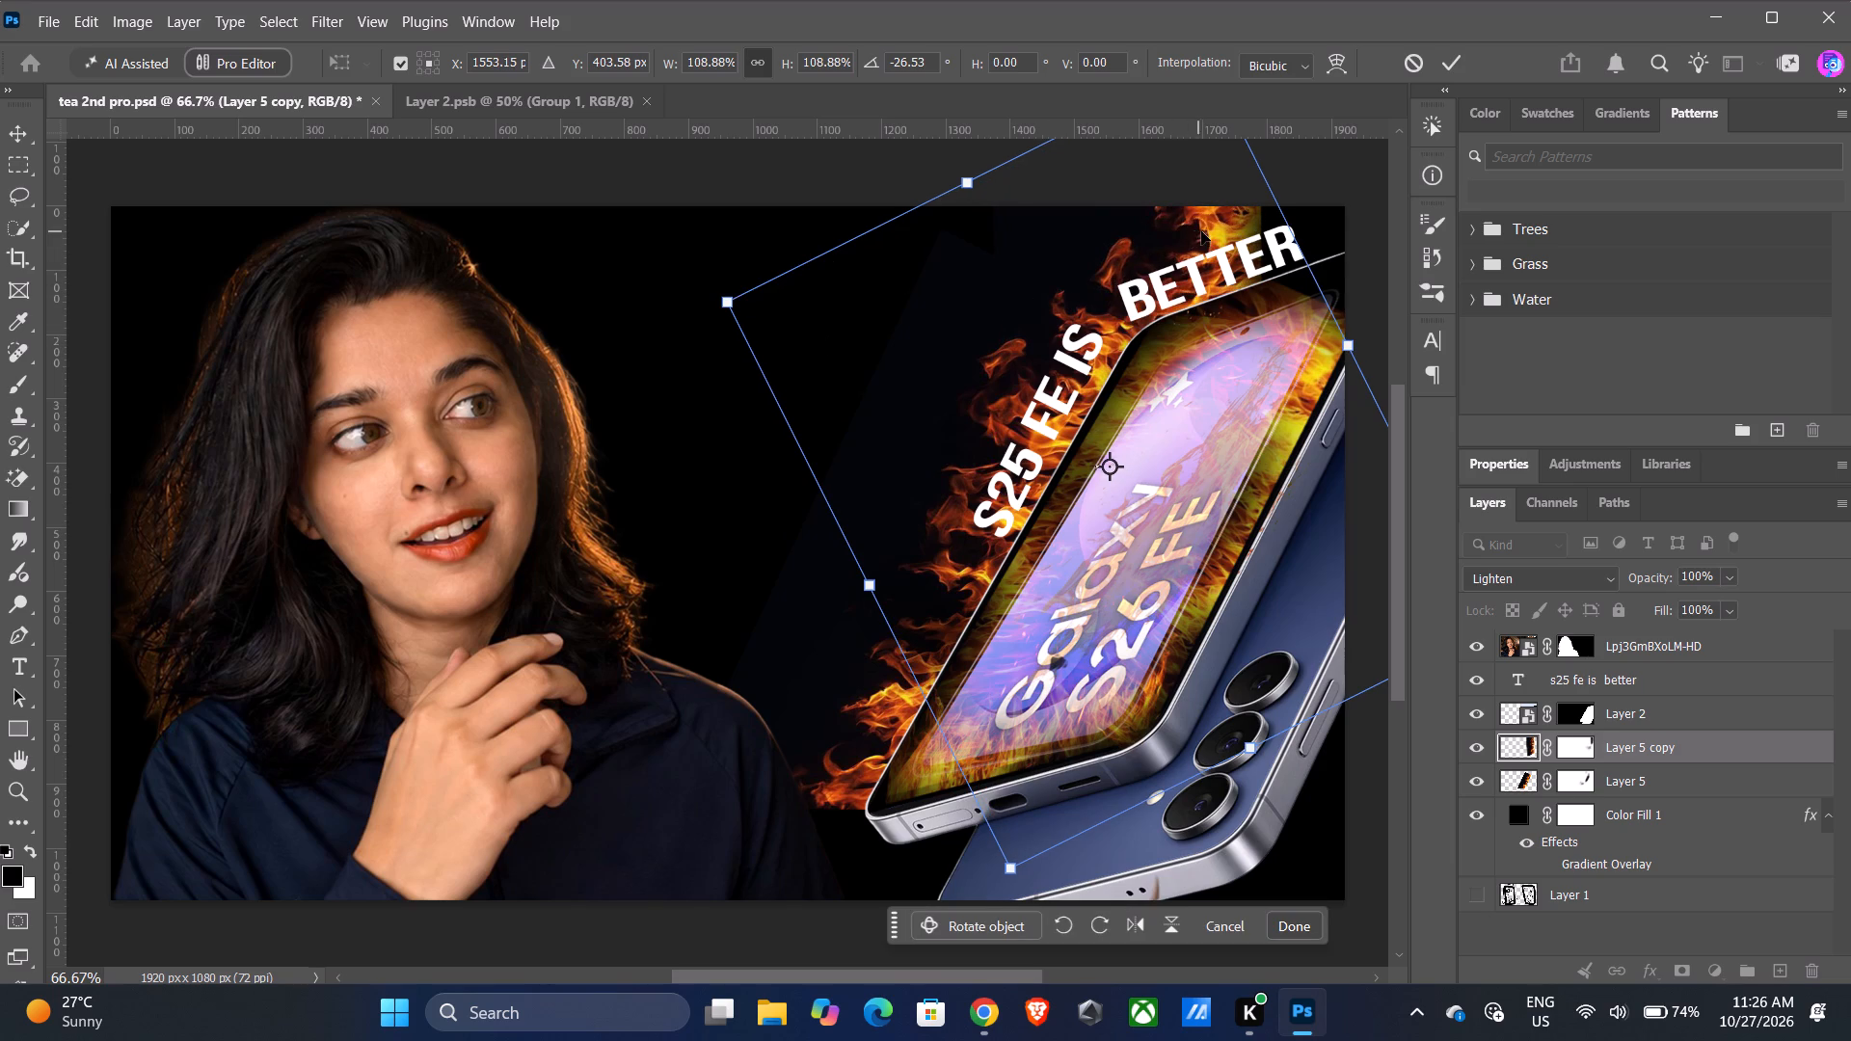
pyautogui.moveTo(1240, 228); pyautogui.dragTo(1277, 227)
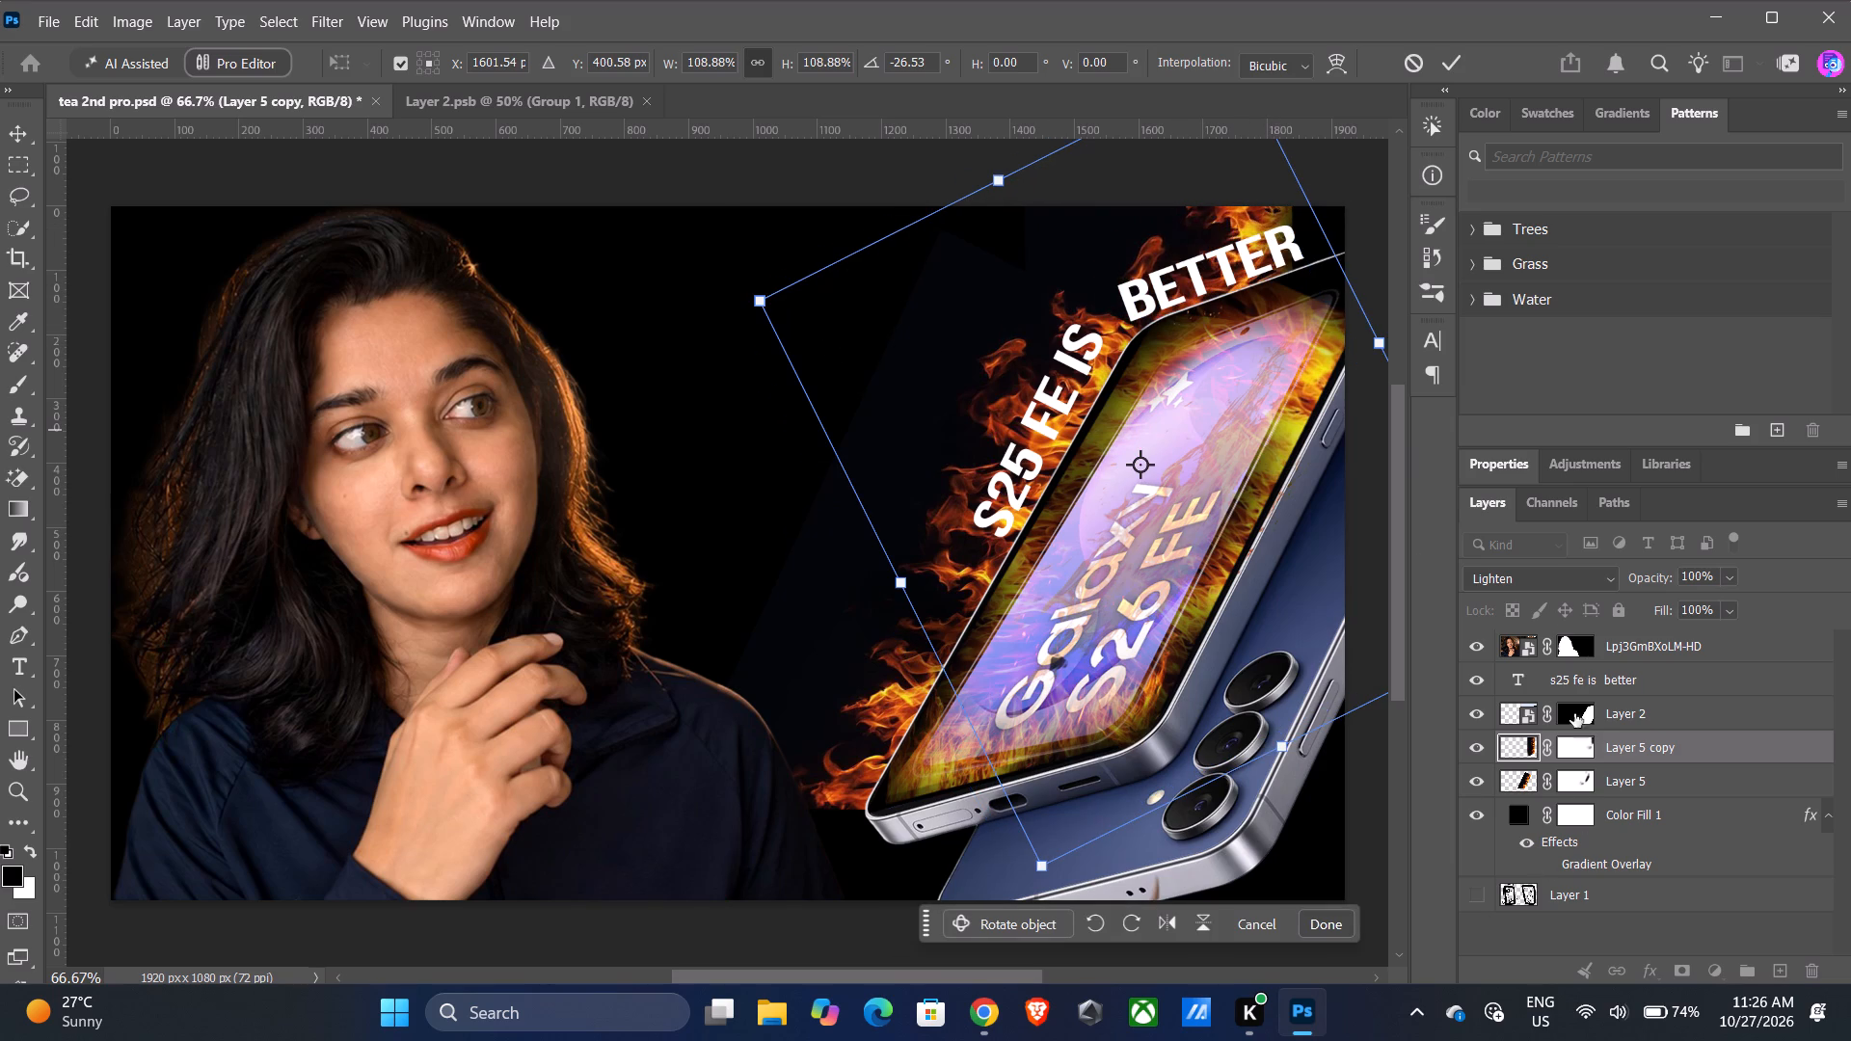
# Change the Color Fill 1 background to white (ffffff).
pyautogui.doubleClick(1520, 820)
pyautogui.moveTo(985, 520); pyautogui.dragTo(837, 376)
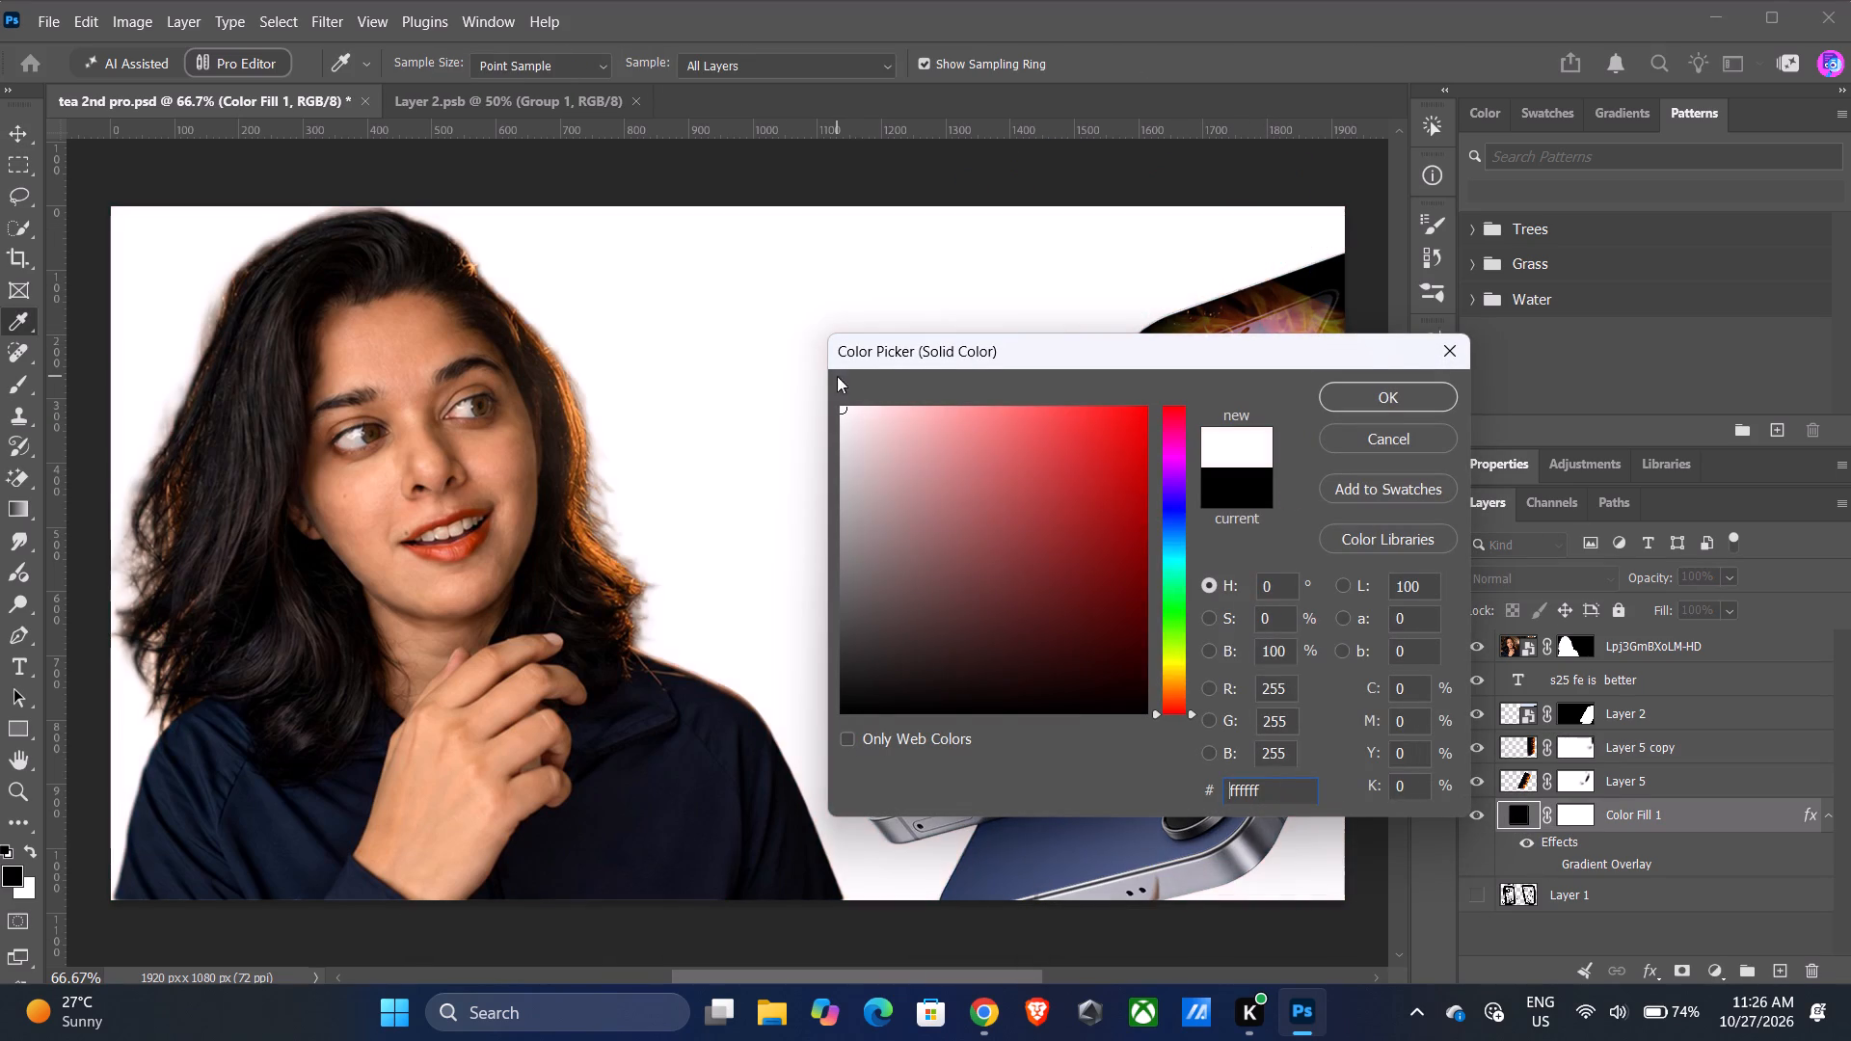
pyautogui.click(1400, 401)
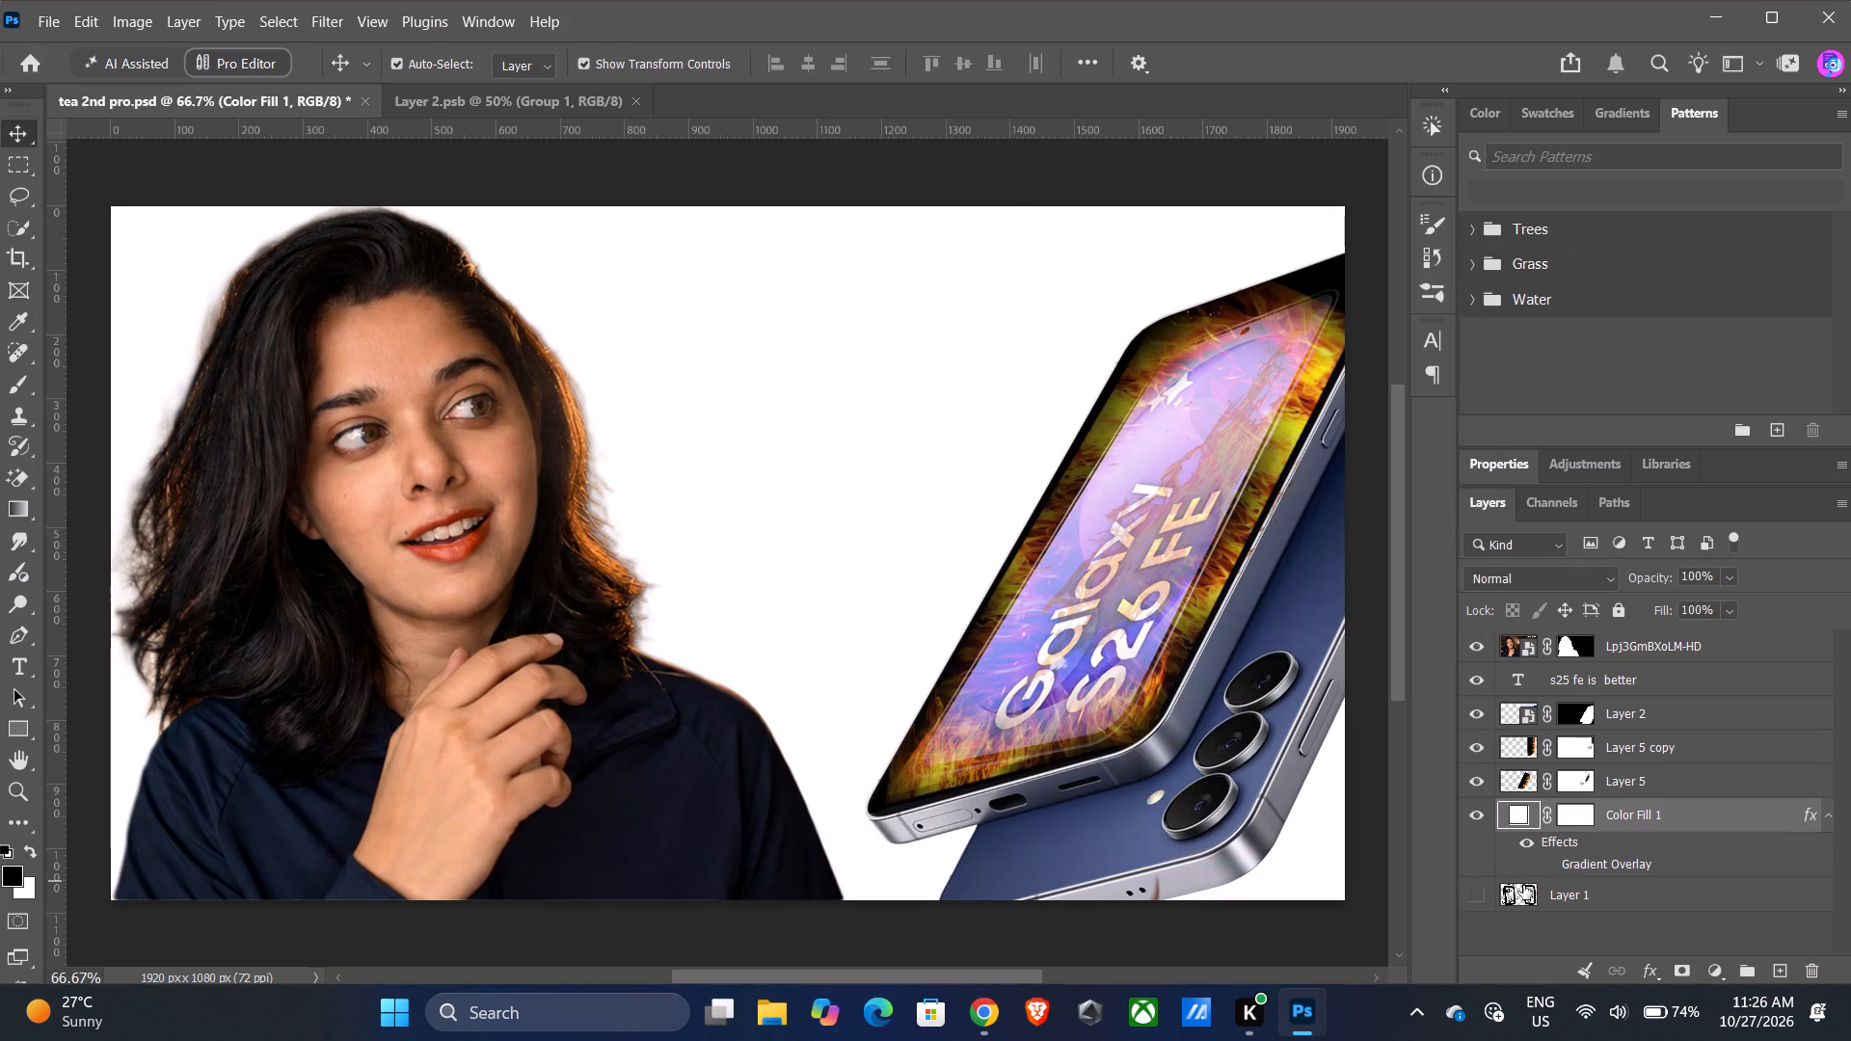
# Hide Color Fill 1 and erase the black backdrop around the Layer 5 flames with the Magic Eraser at tolerance 32.
pyautogui.click(1643, 787)
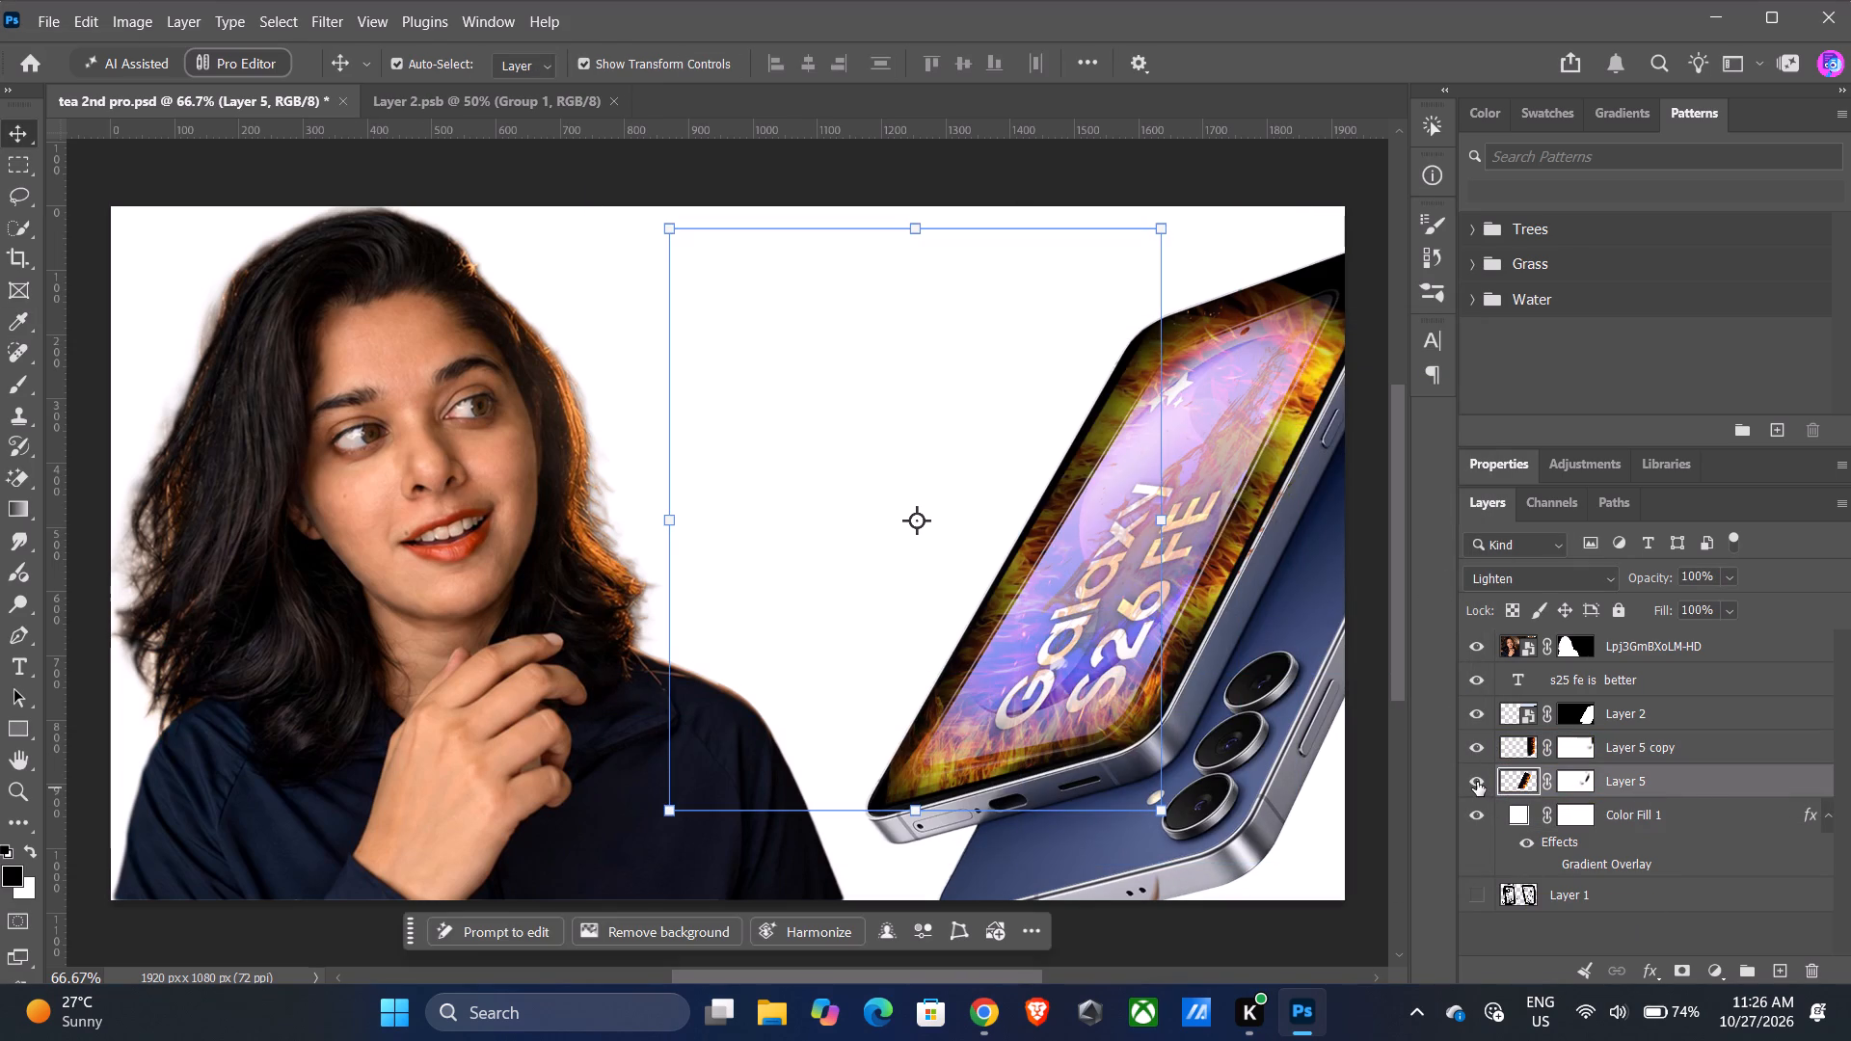
pyautogui.click(1477, 782)
pyautogui.click(1477, 782)
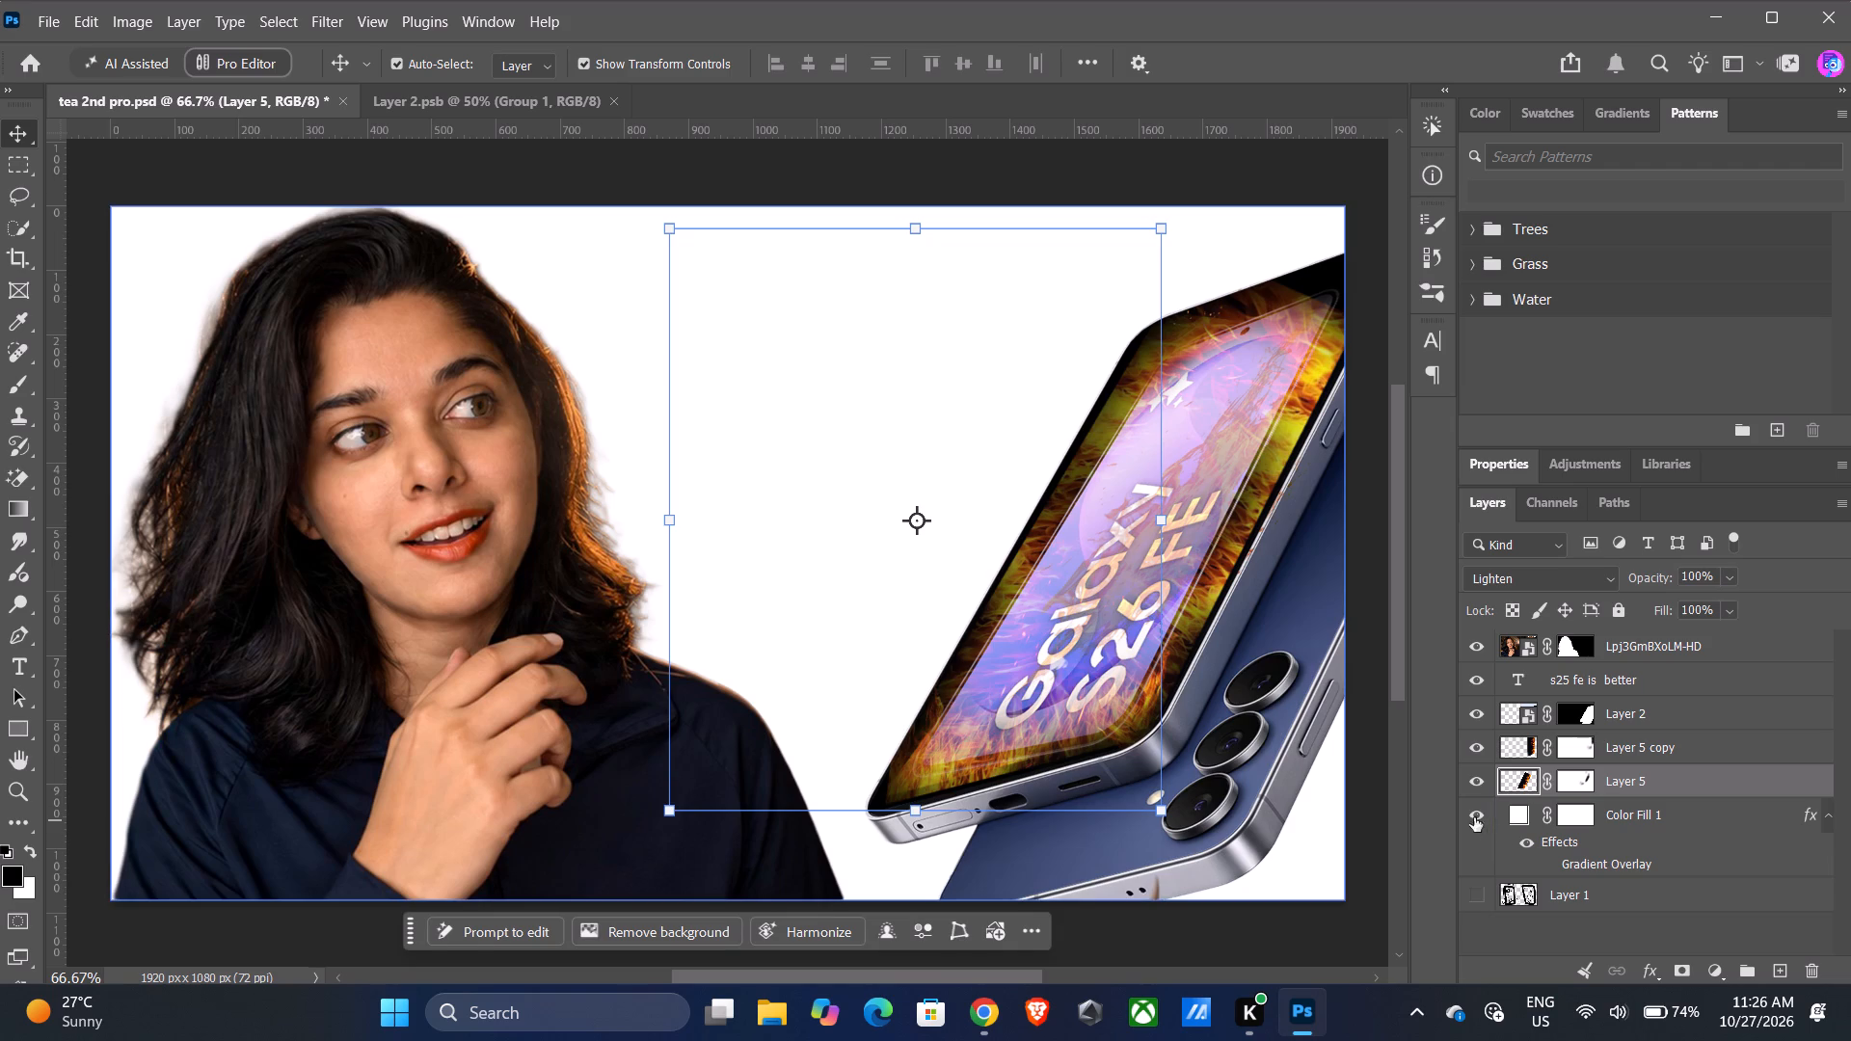
pyautogui.click(1464, 813)
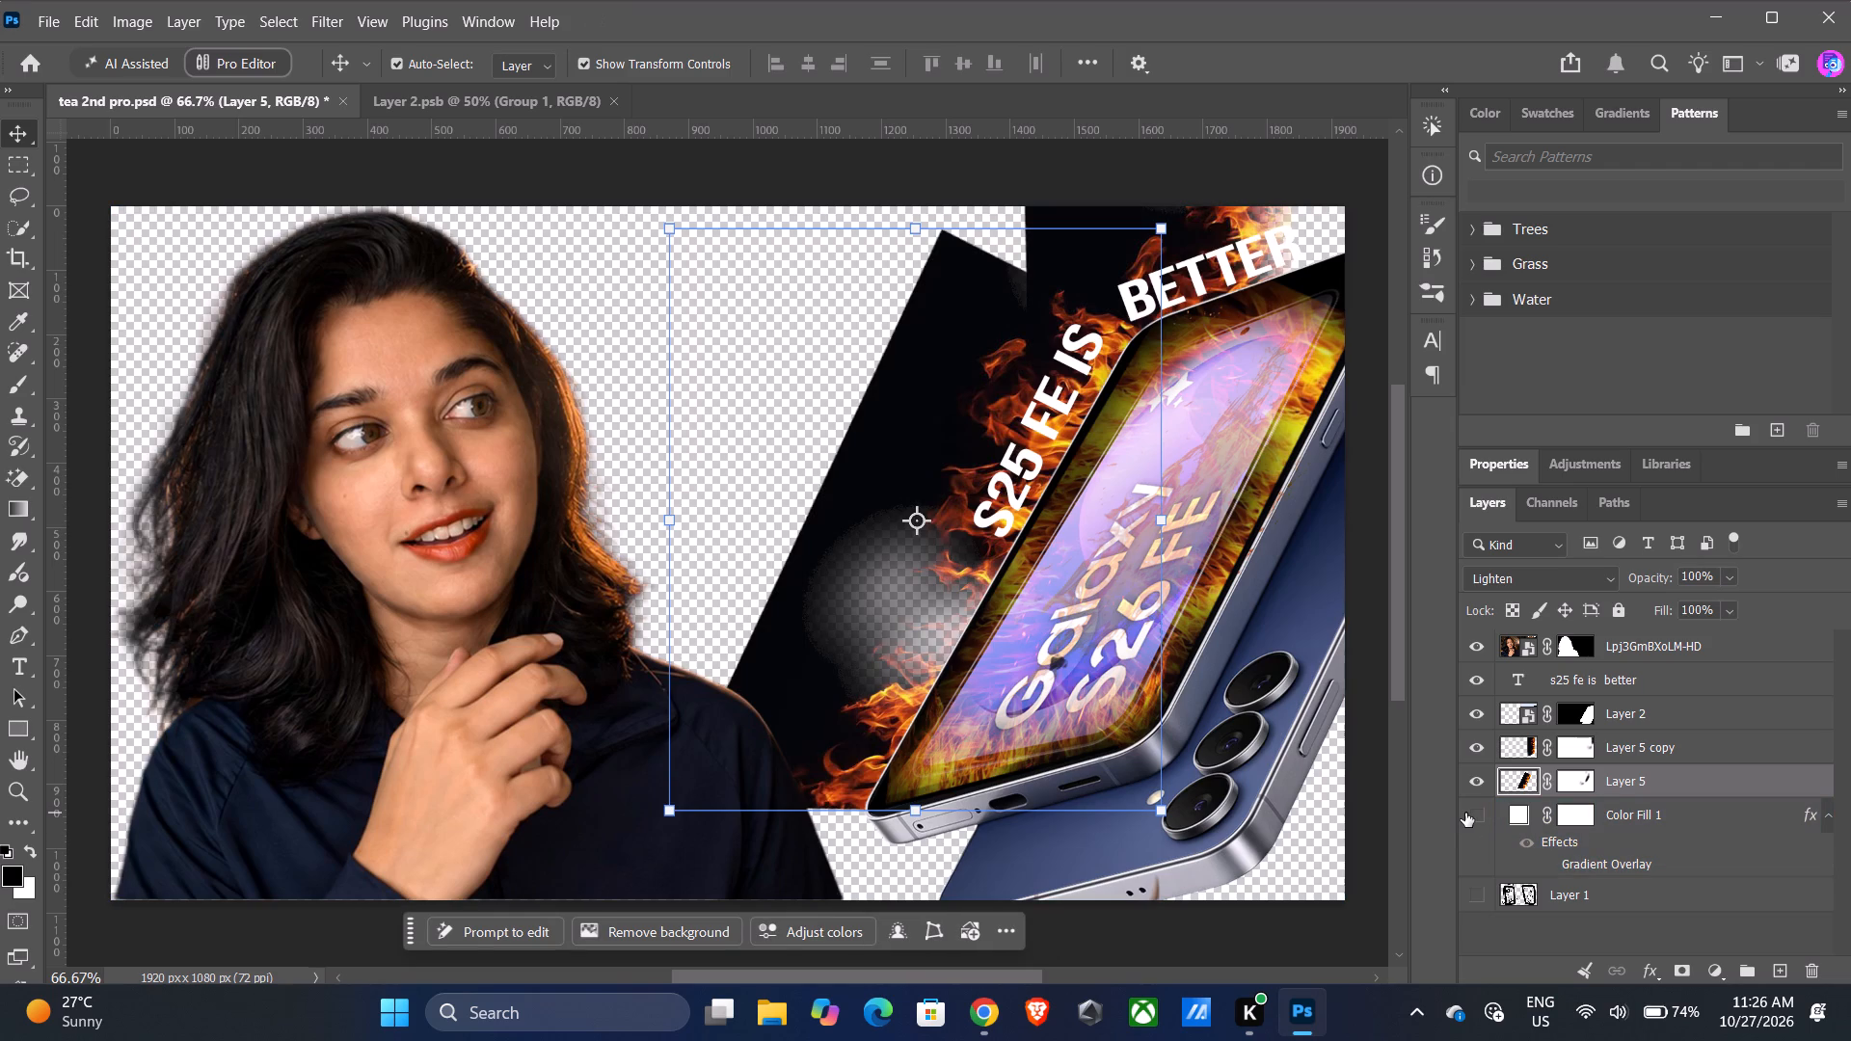
pyautogui.click(1465, 813)
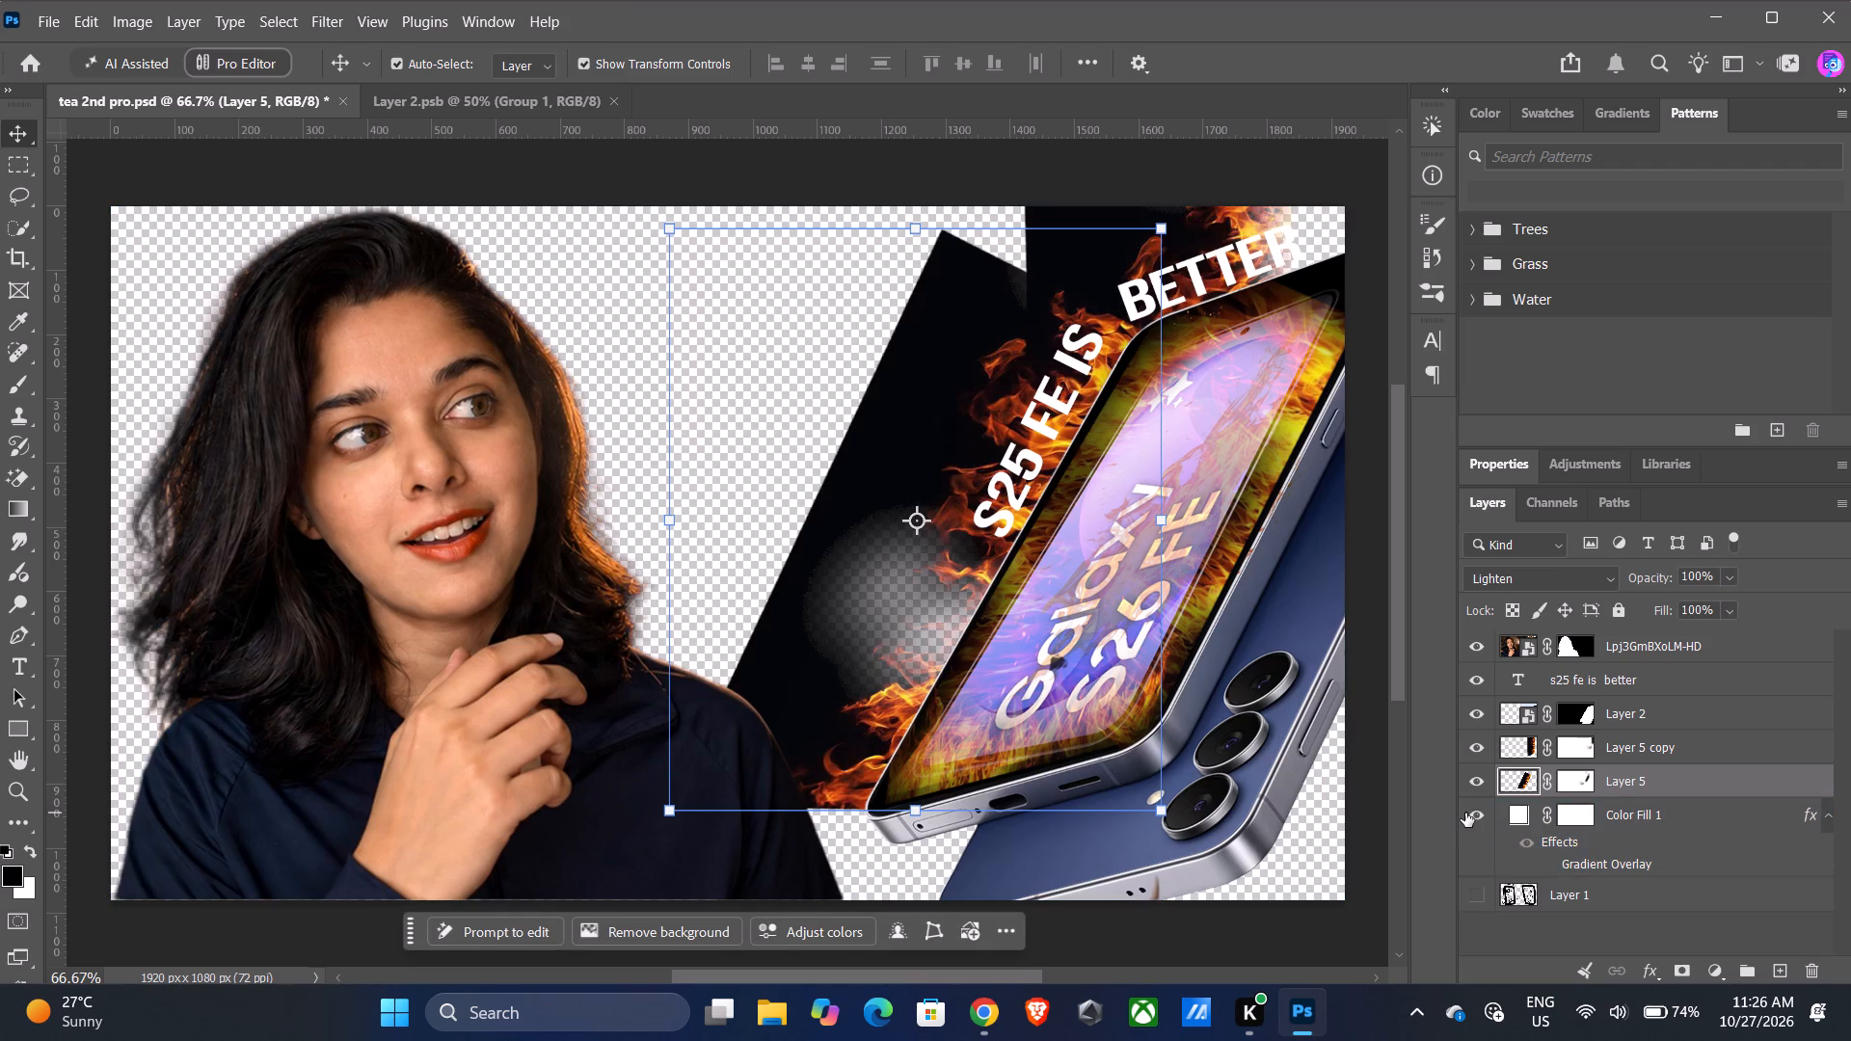
pyautogui.click(1465, 813)
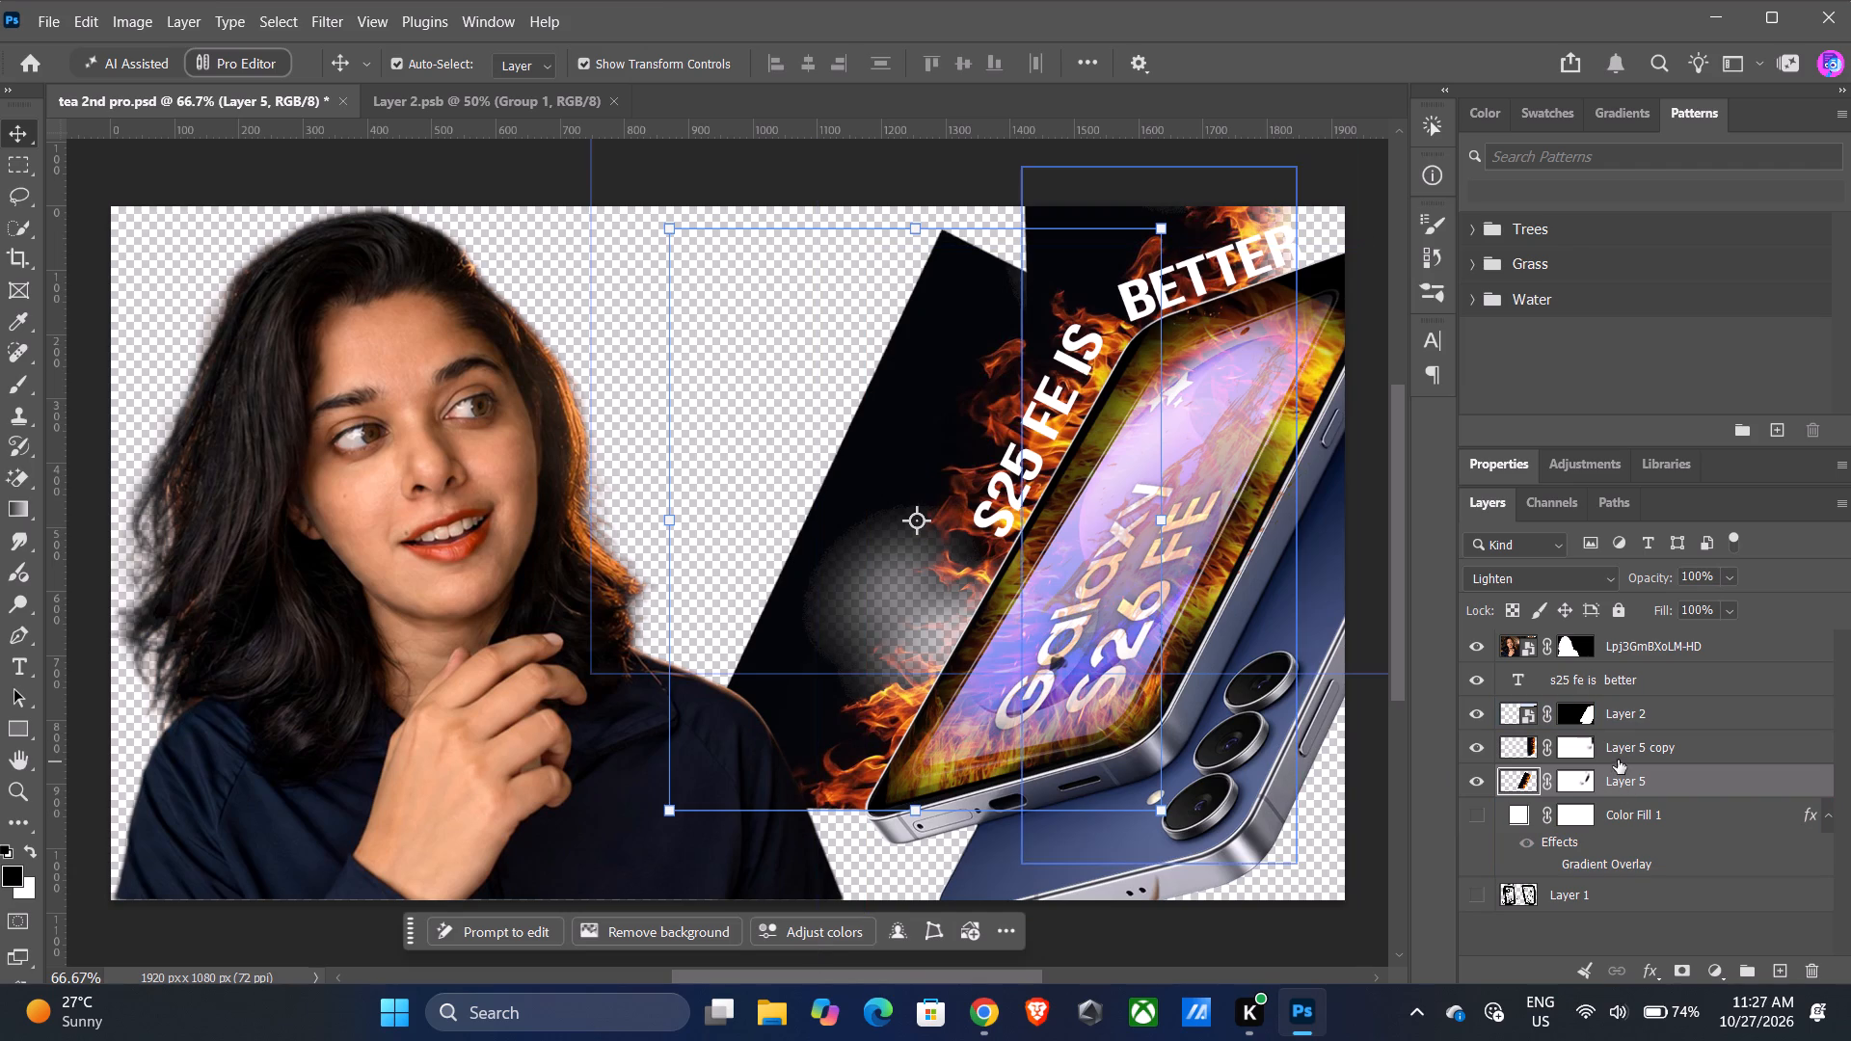
pyautogui.click(17, 476)
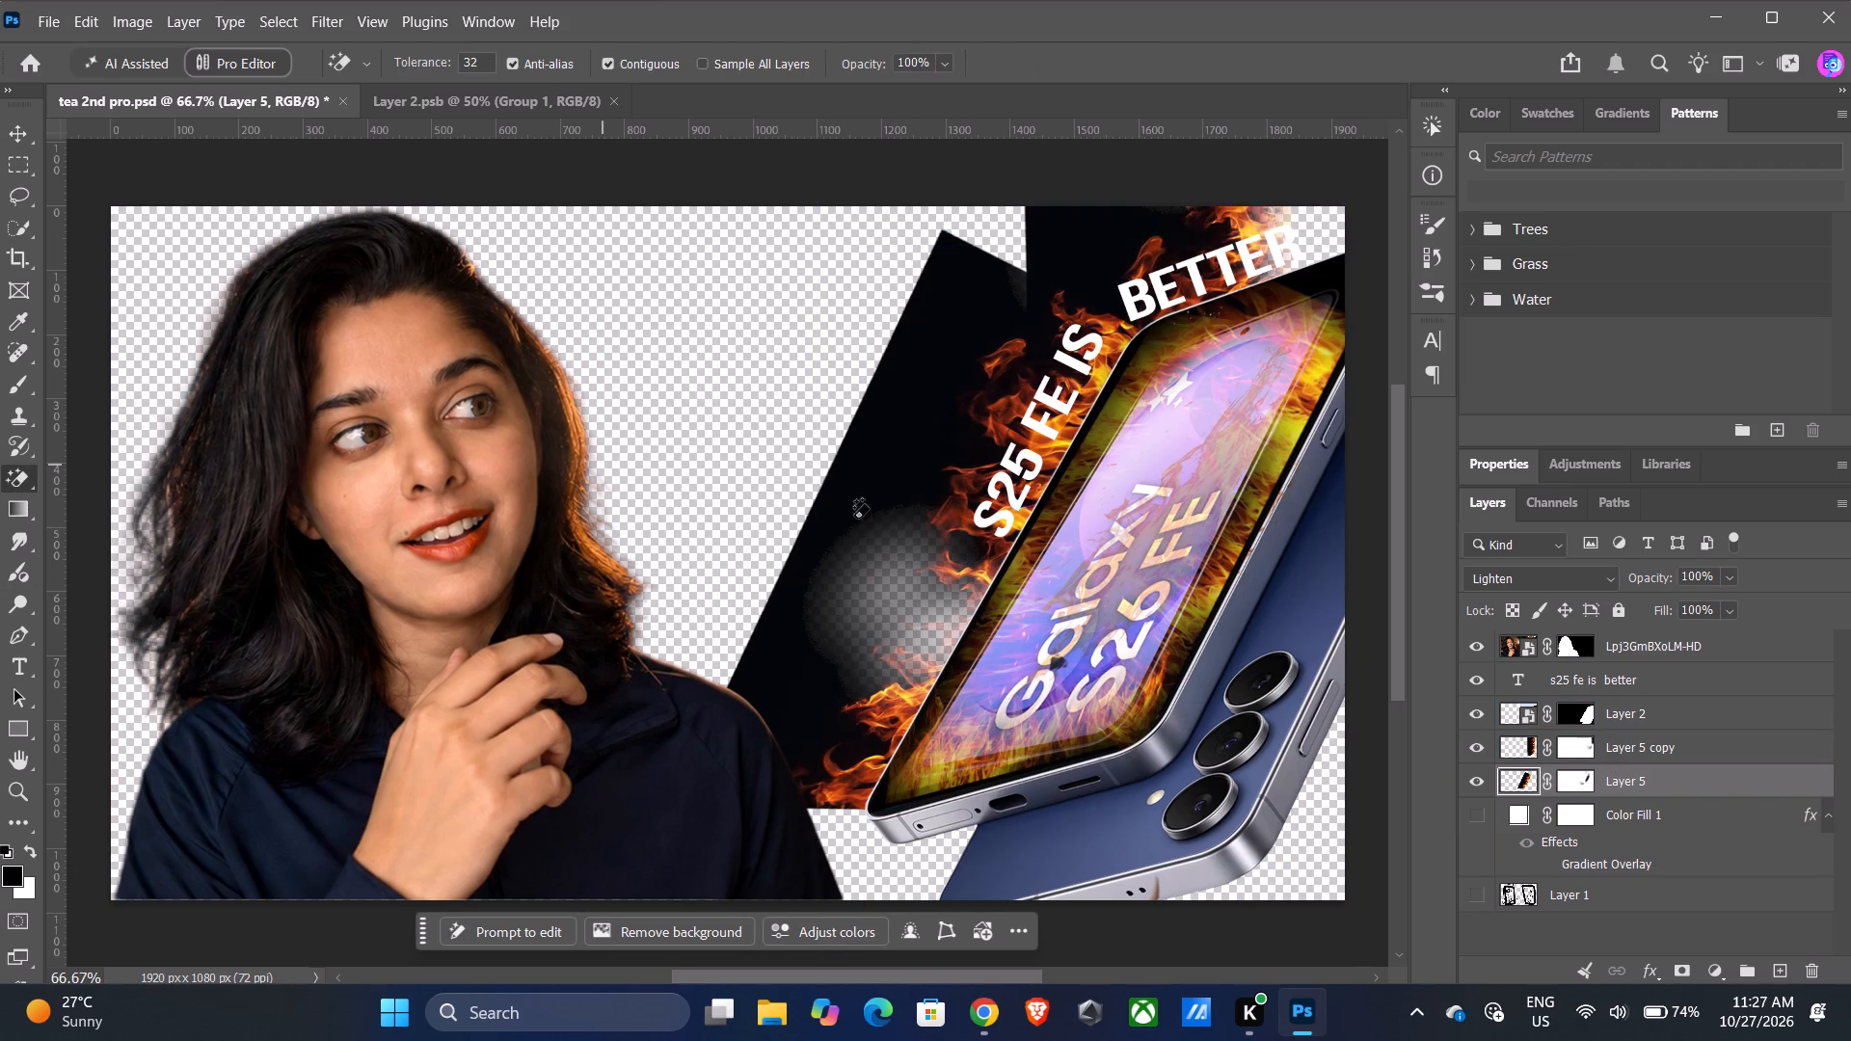
pyautogui.click(894, 481)
# Erase the black backdrop around the Layer 5 copy flames above the phone with the Magic Eraser.
pyautogui.click(1072, 260)
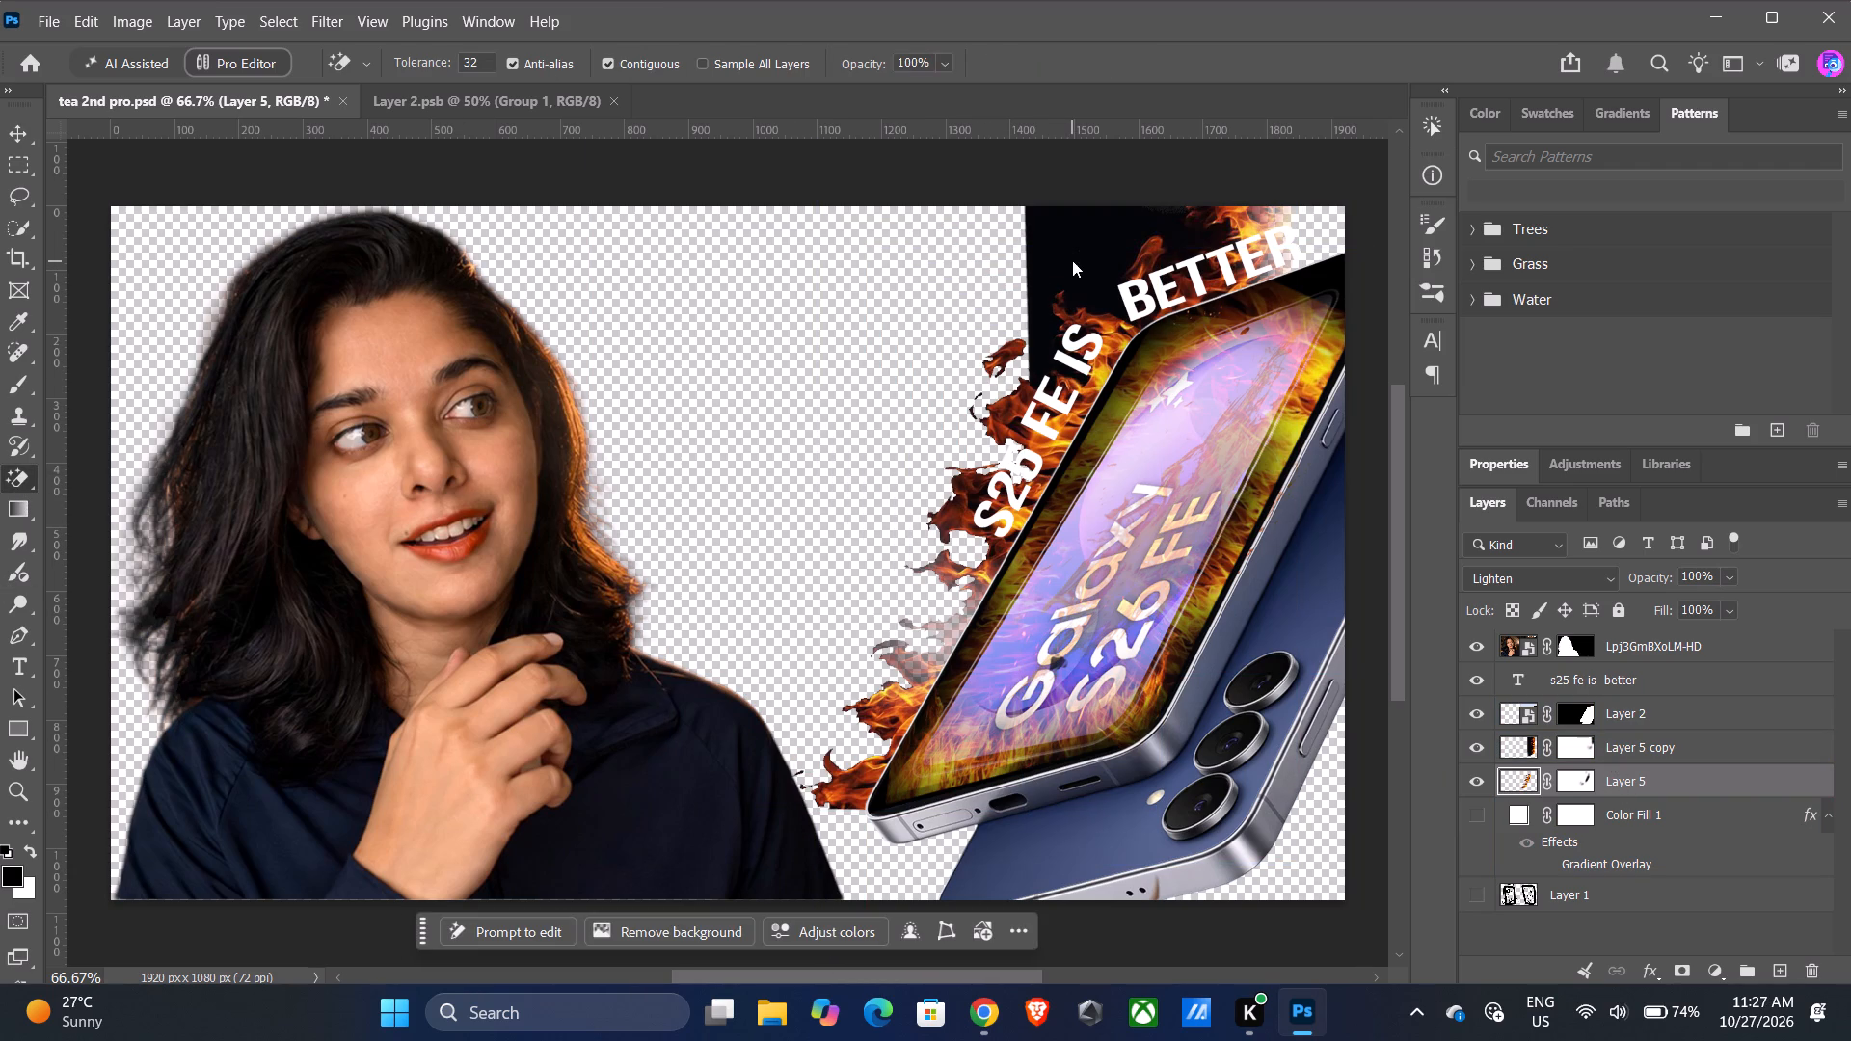
pyautogui.click(1079, 231)
pyautogui.click(1065, 237)
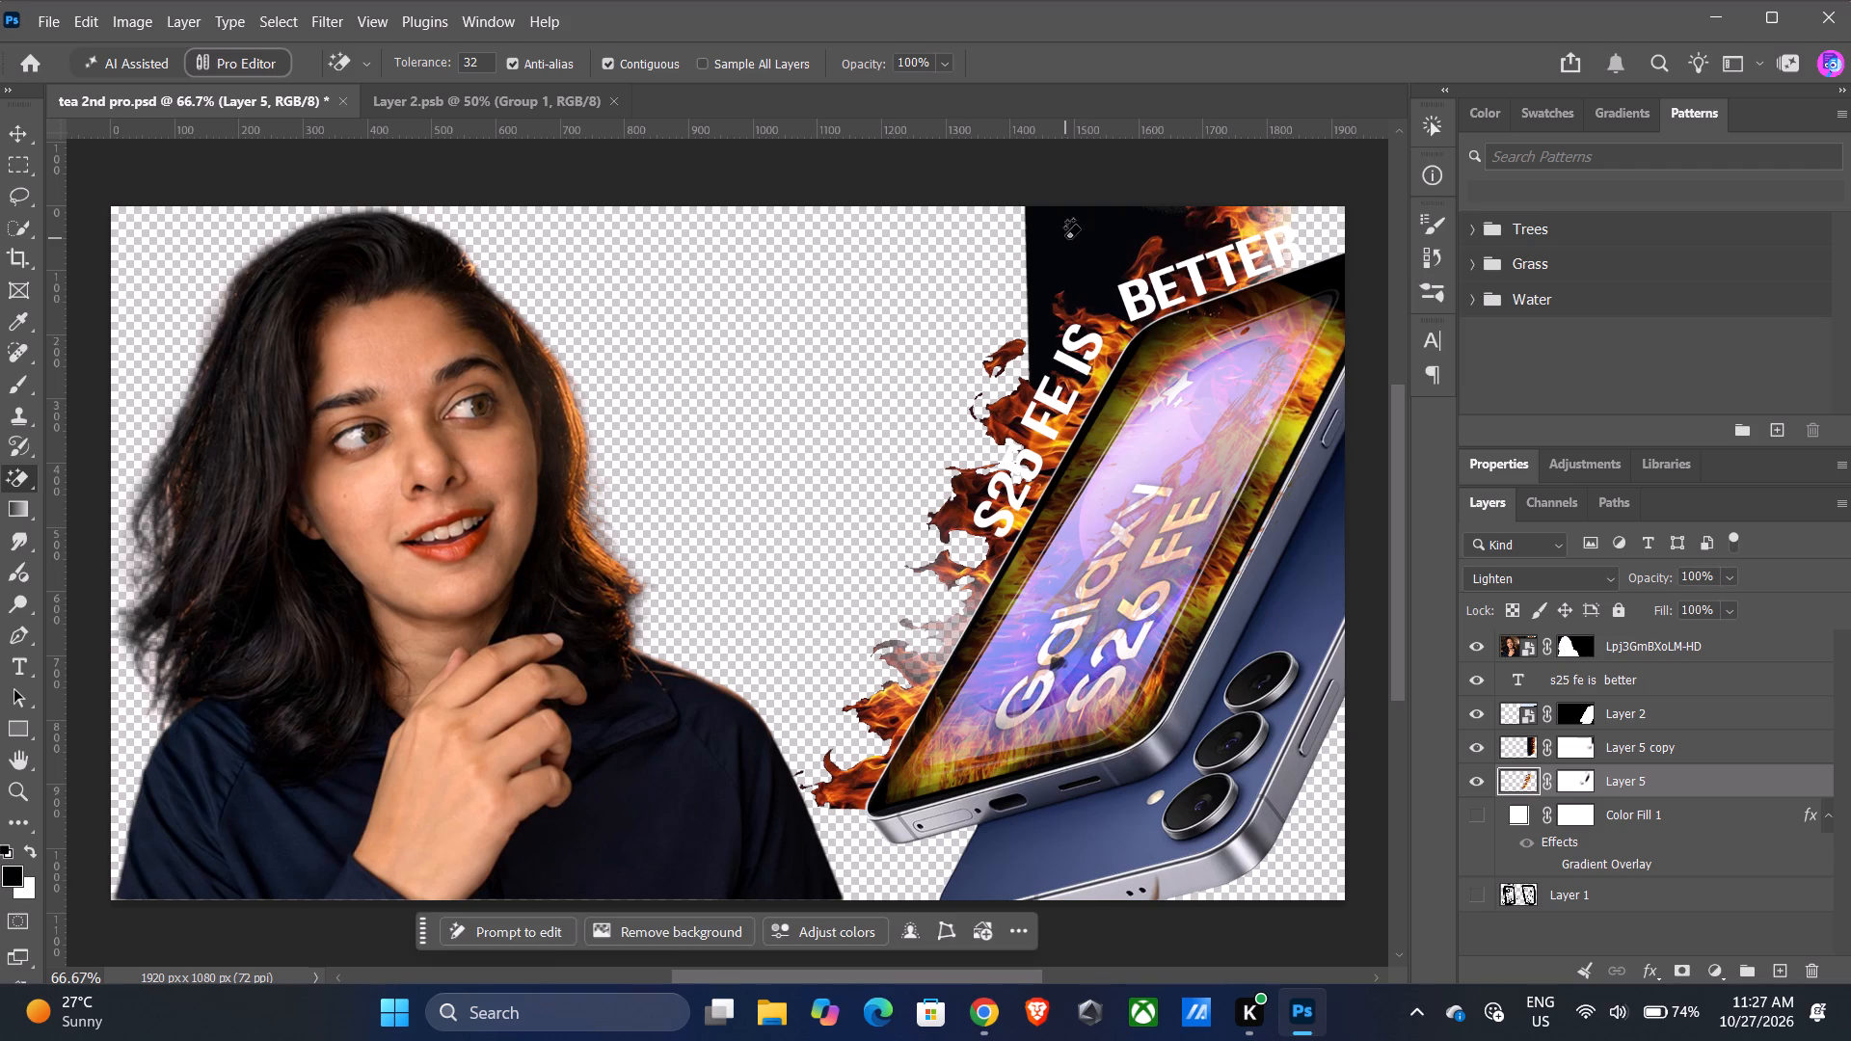
pyautogui.click(1065, 238)
pyautogui.click(1682, 743)
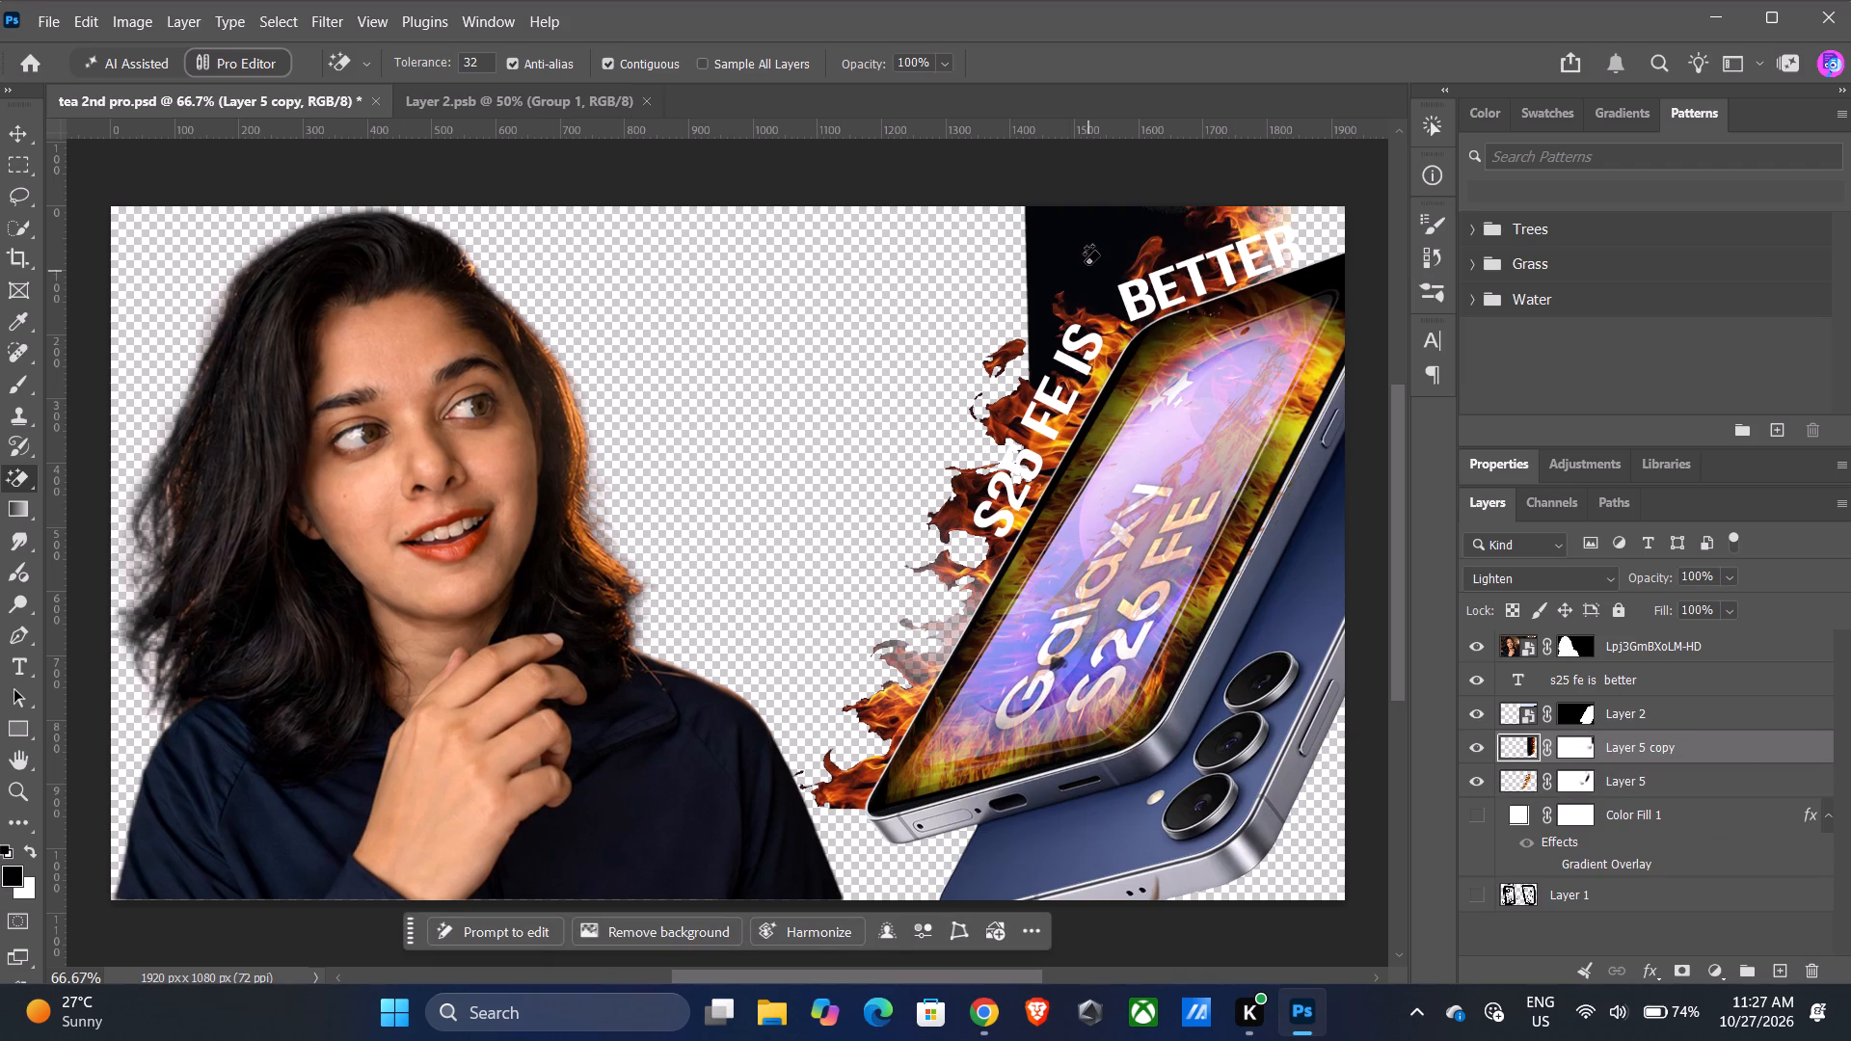
pyautogui.click(1085, 264)
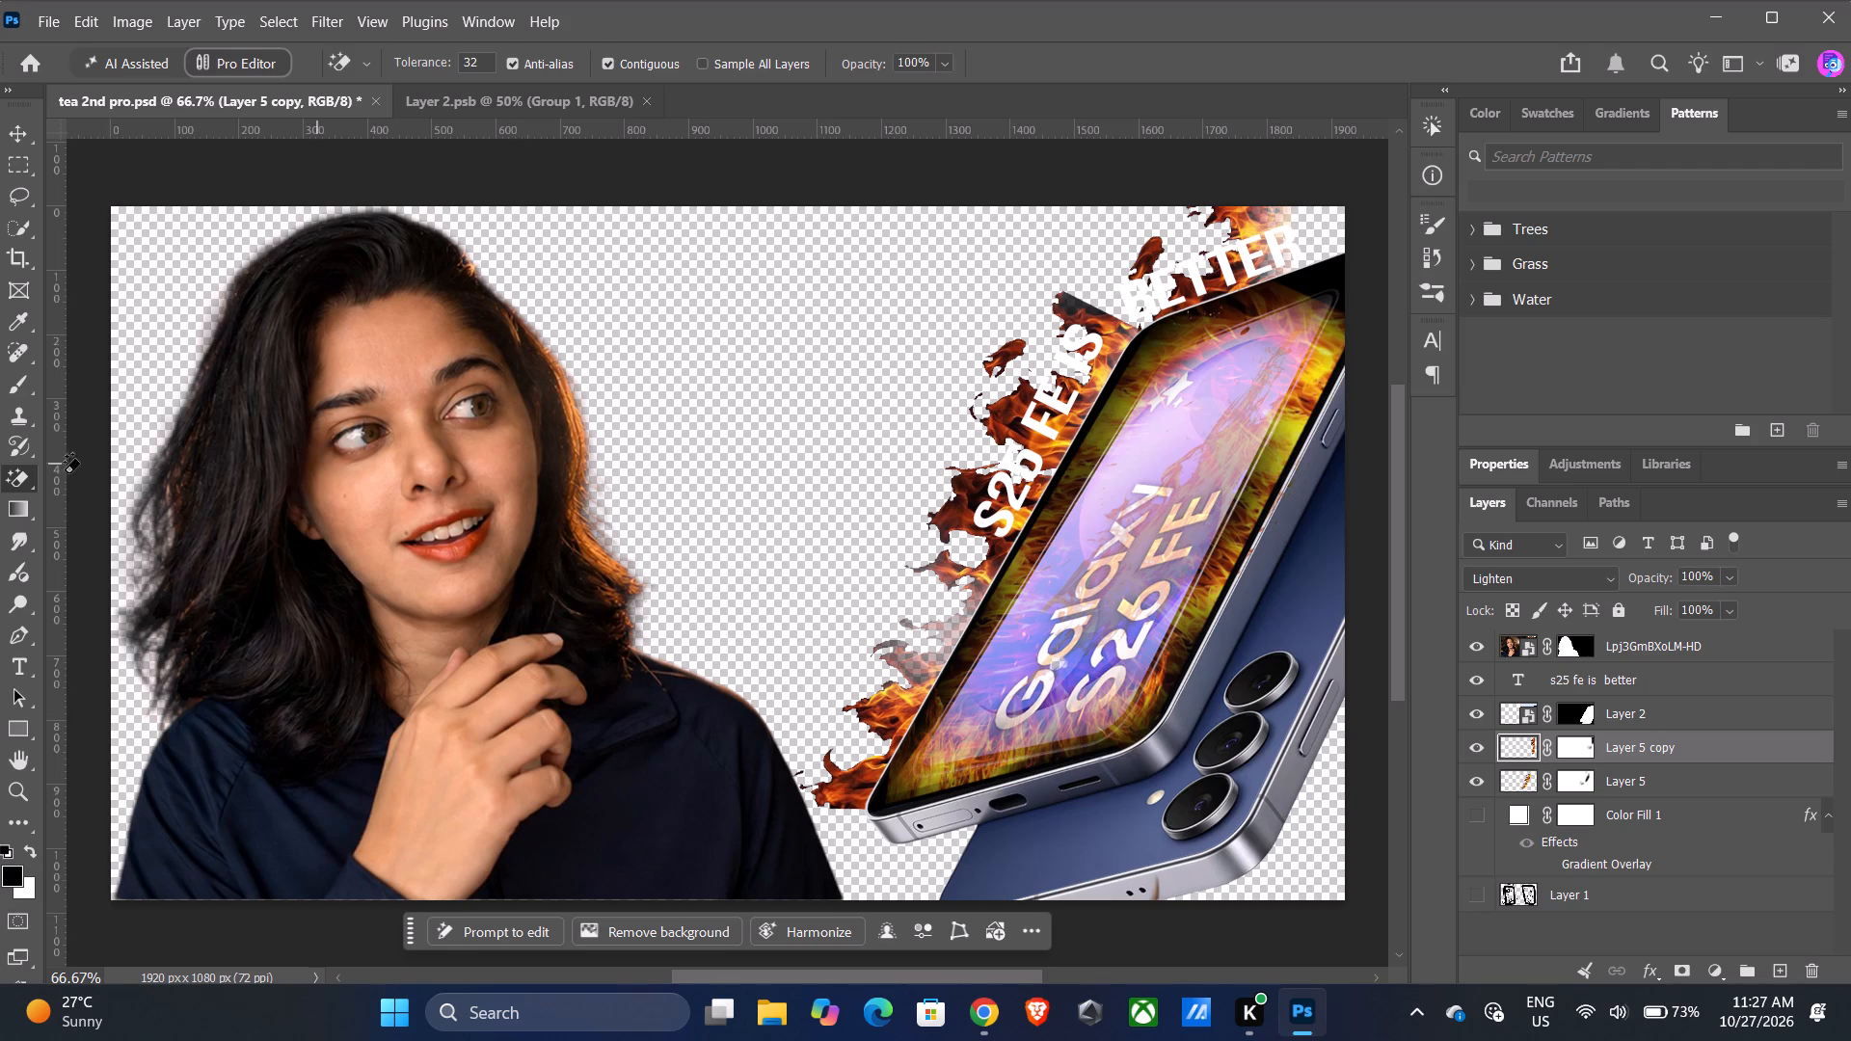
pyautogui.click(11, 132)
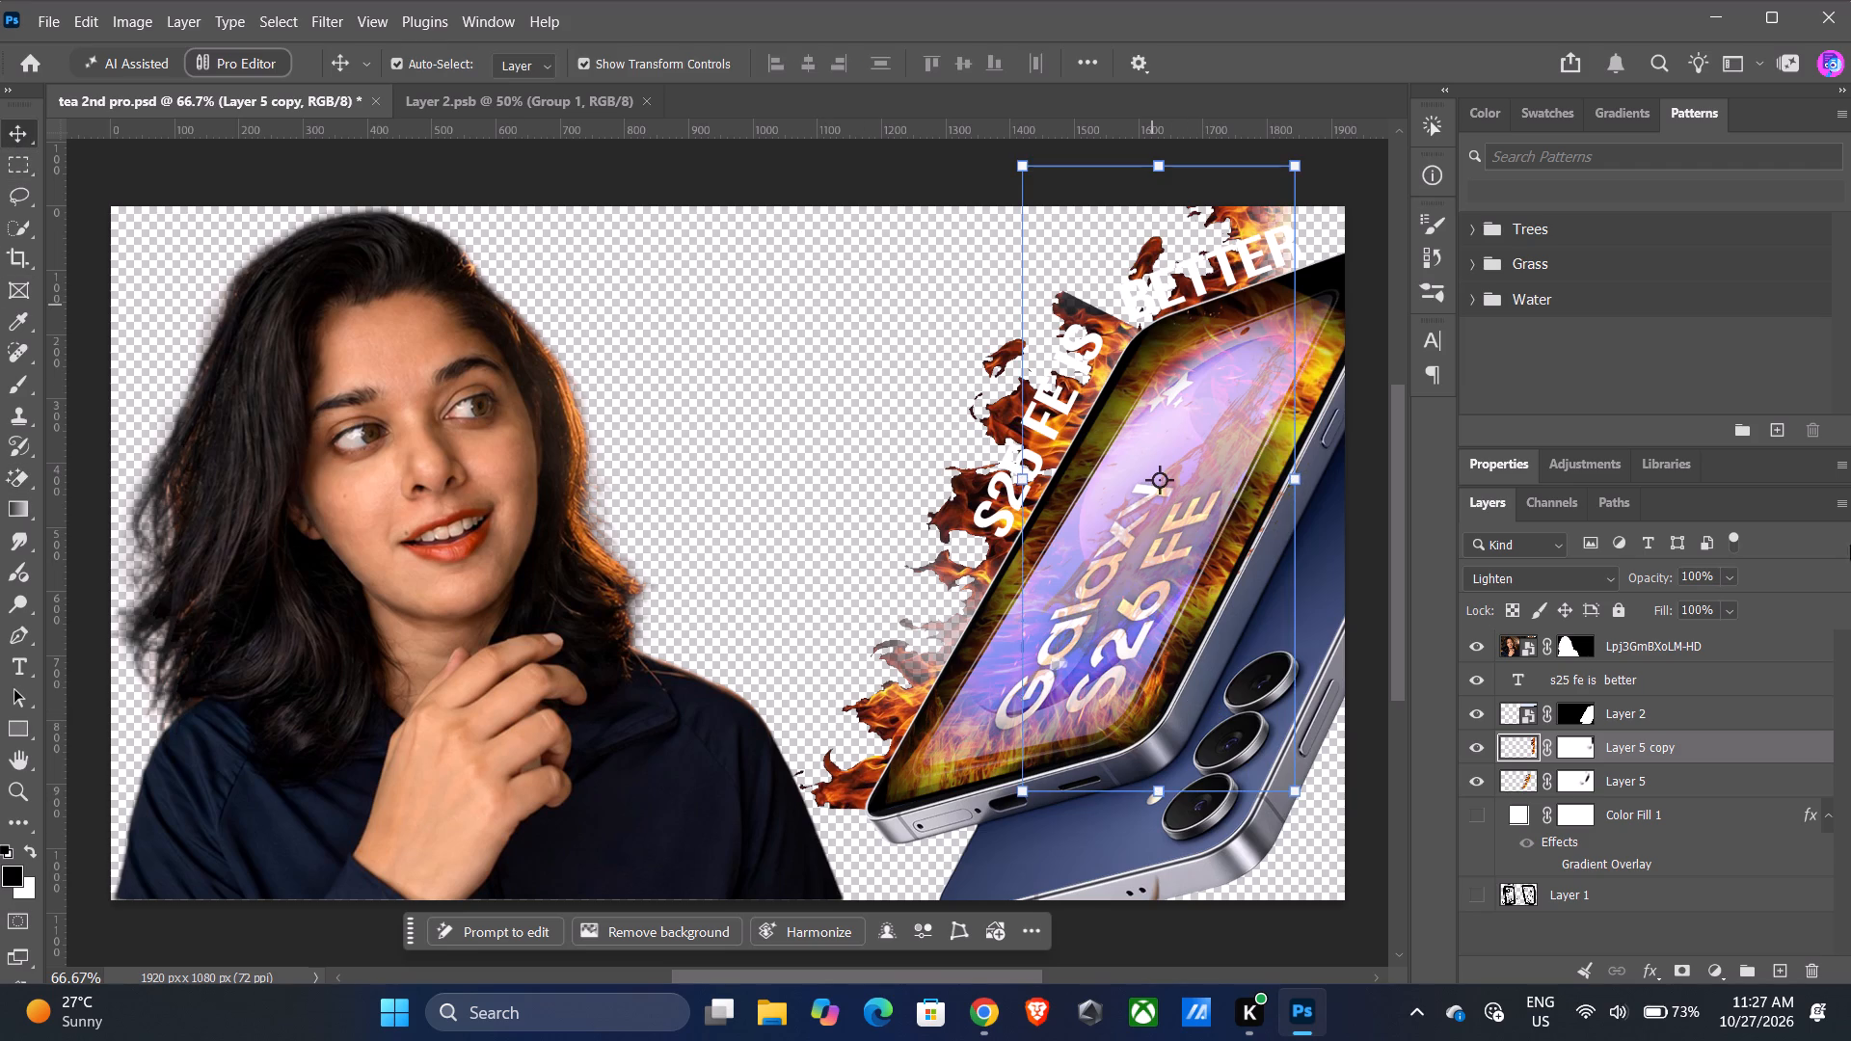
# Set the Color Fill 1 background back to black and make the layer visible.
pyautogui.click(1475, 812)
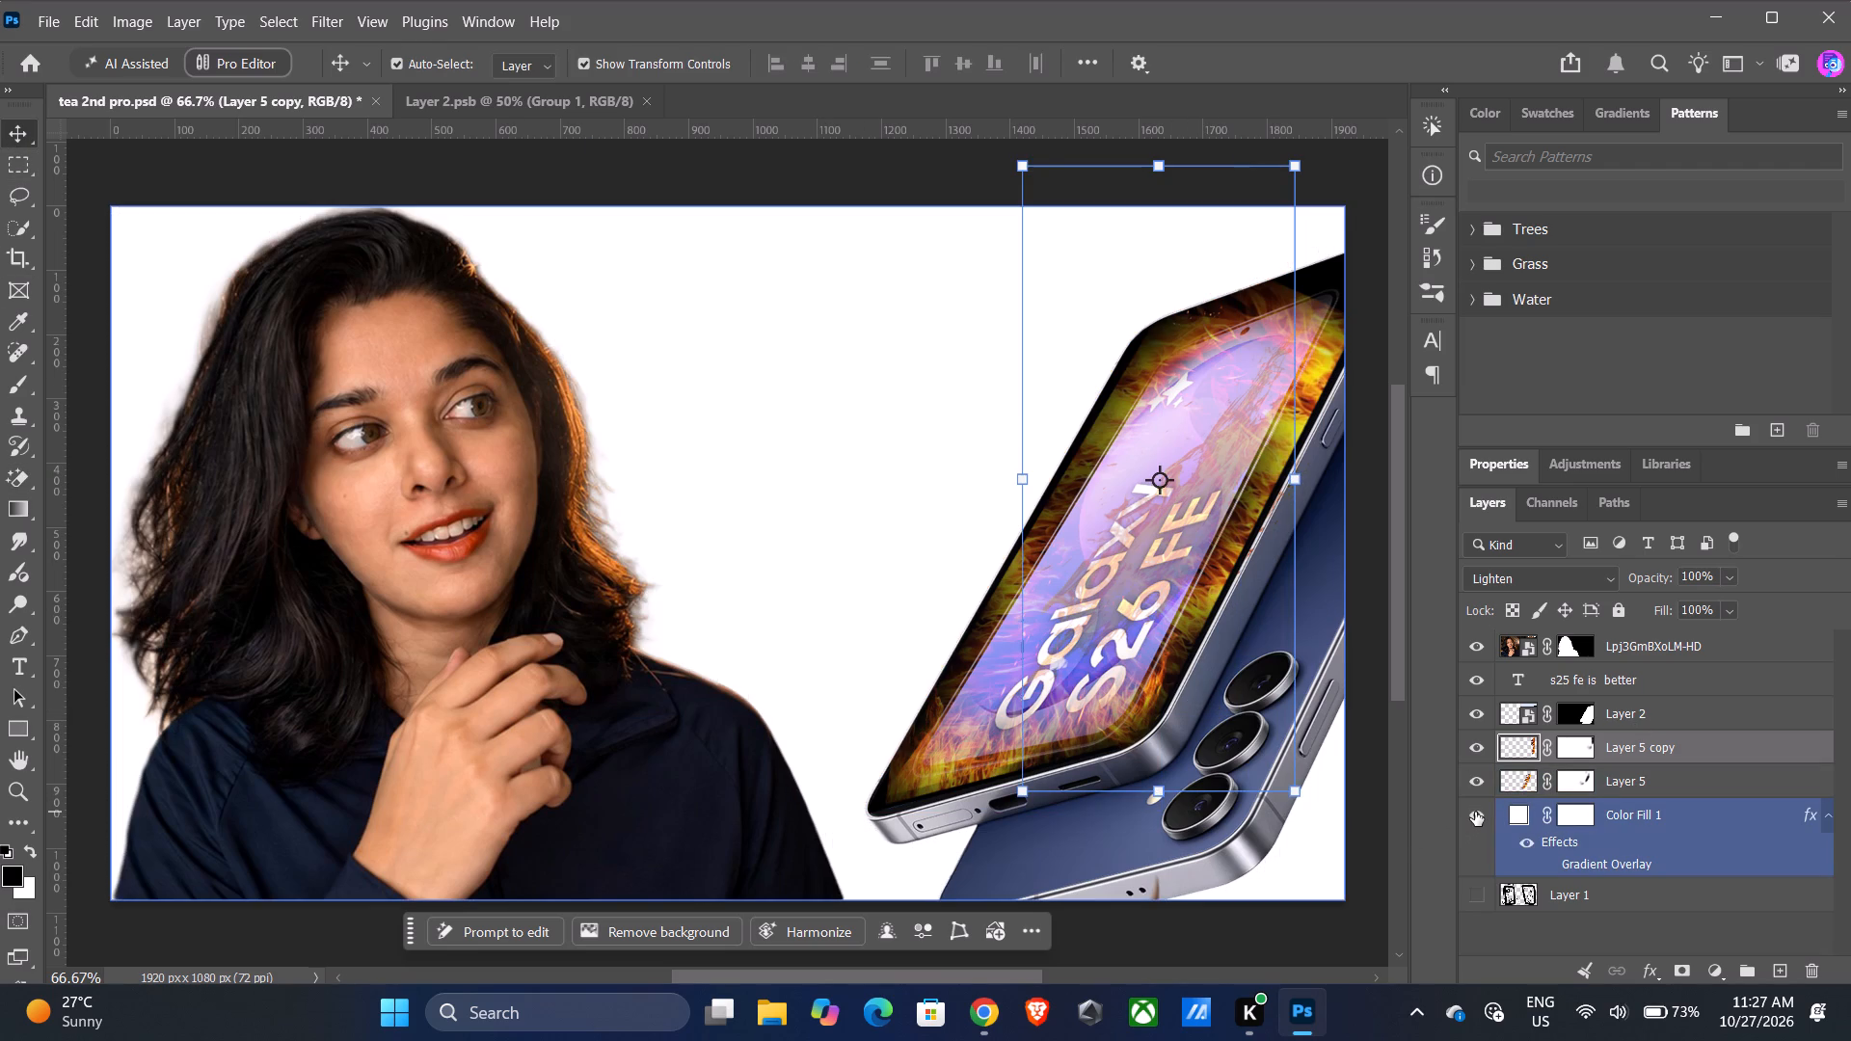
pyautogui.click(1475, 812)
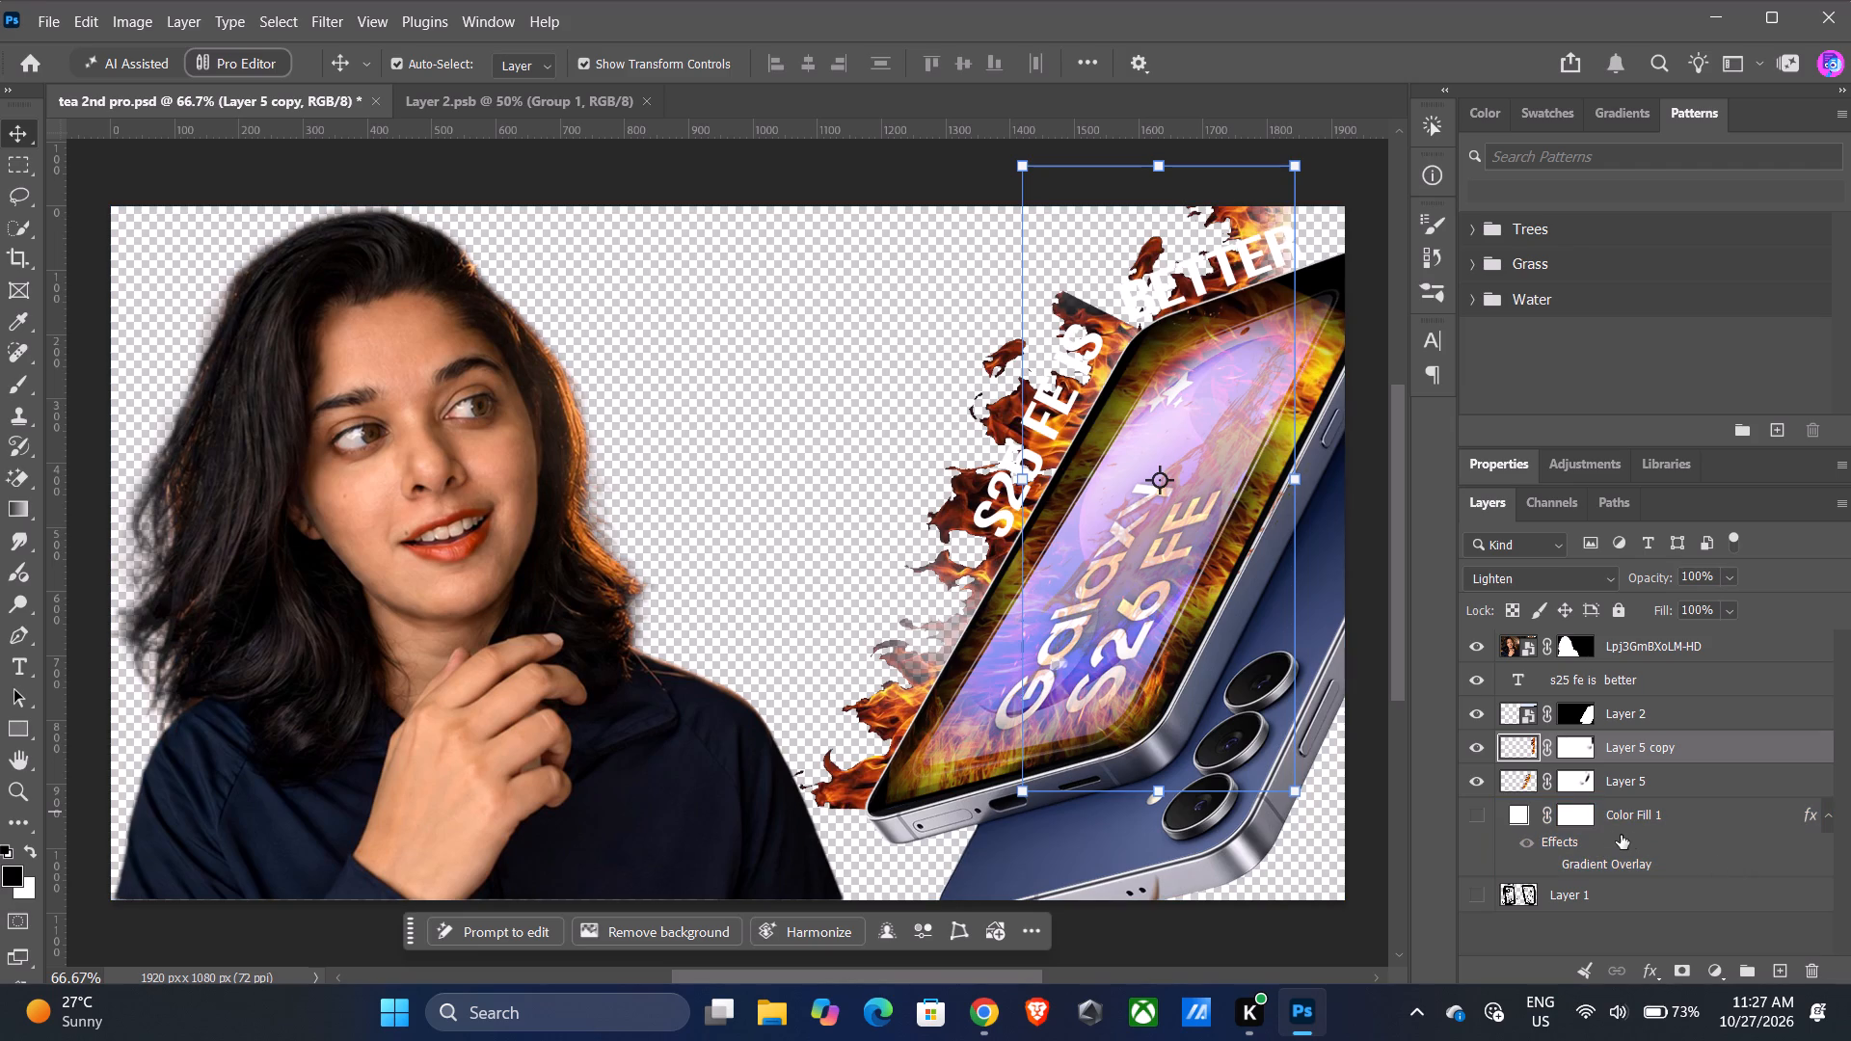
pyautogui.click(1521, 815)
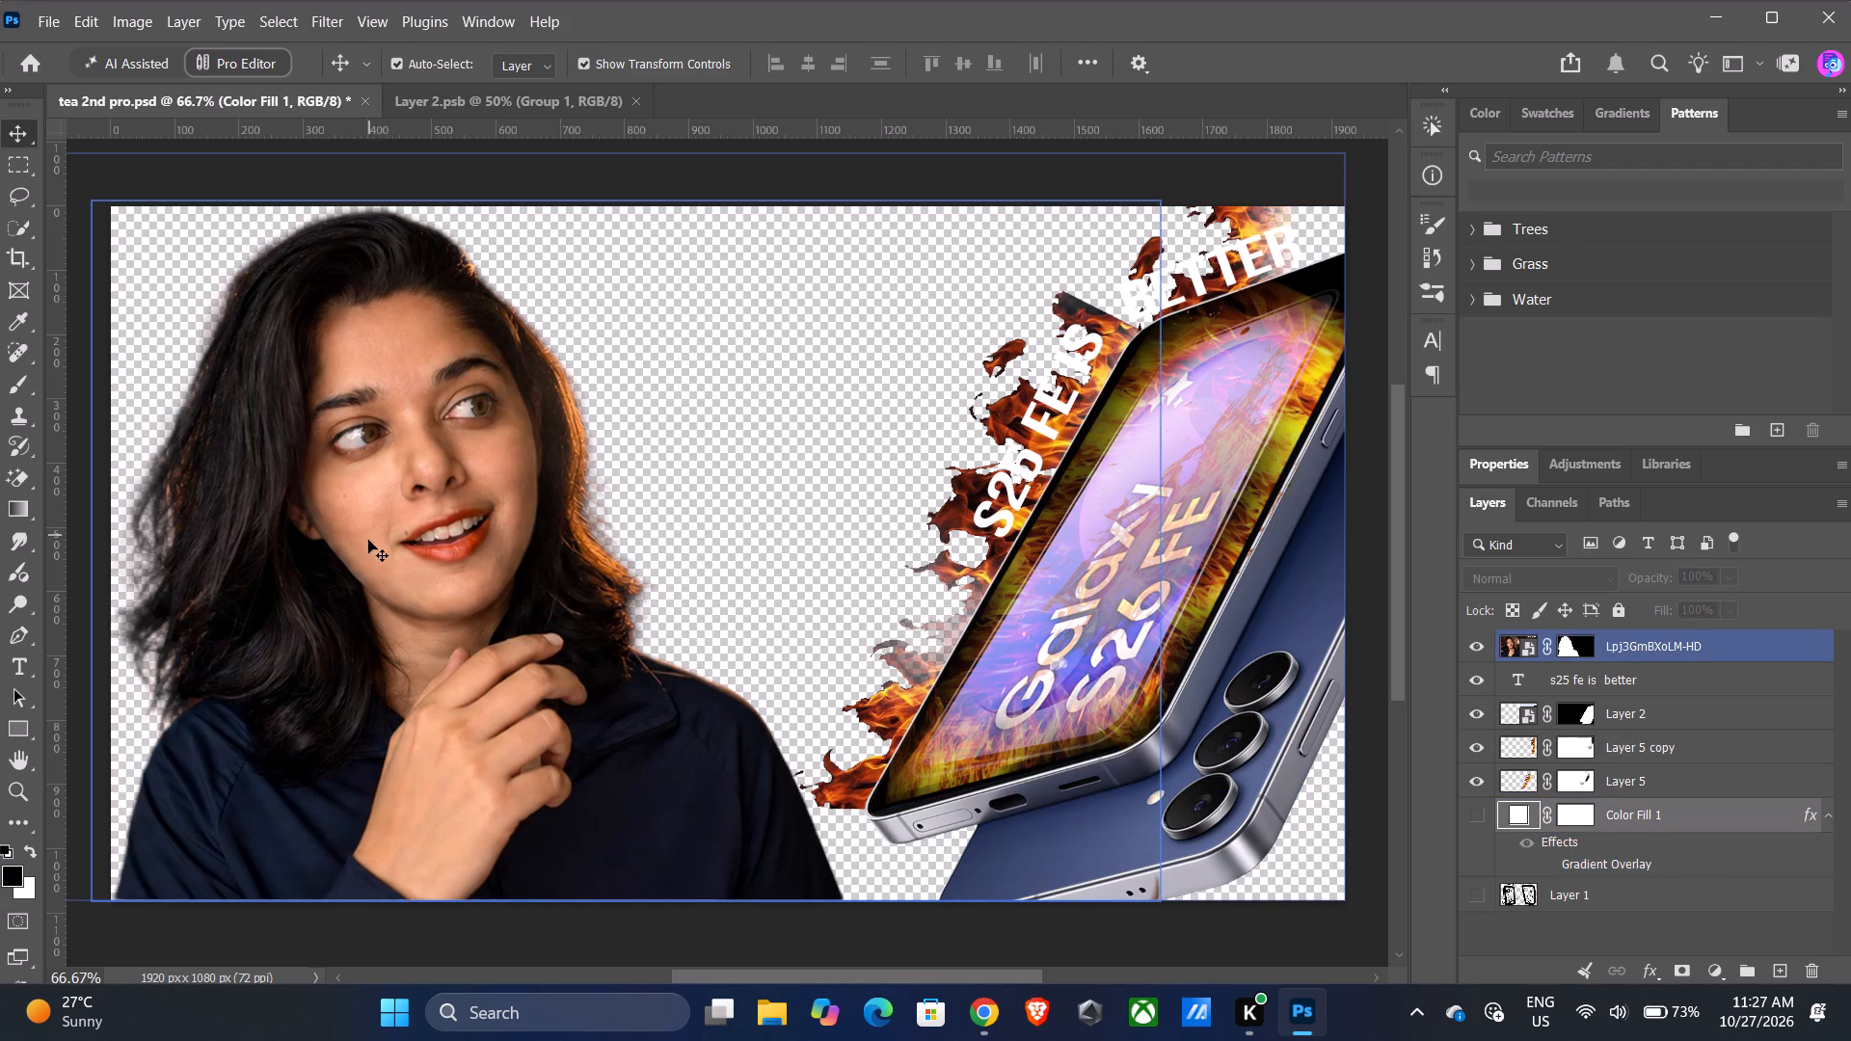
pyautogui.doubleClick(1520, 815)
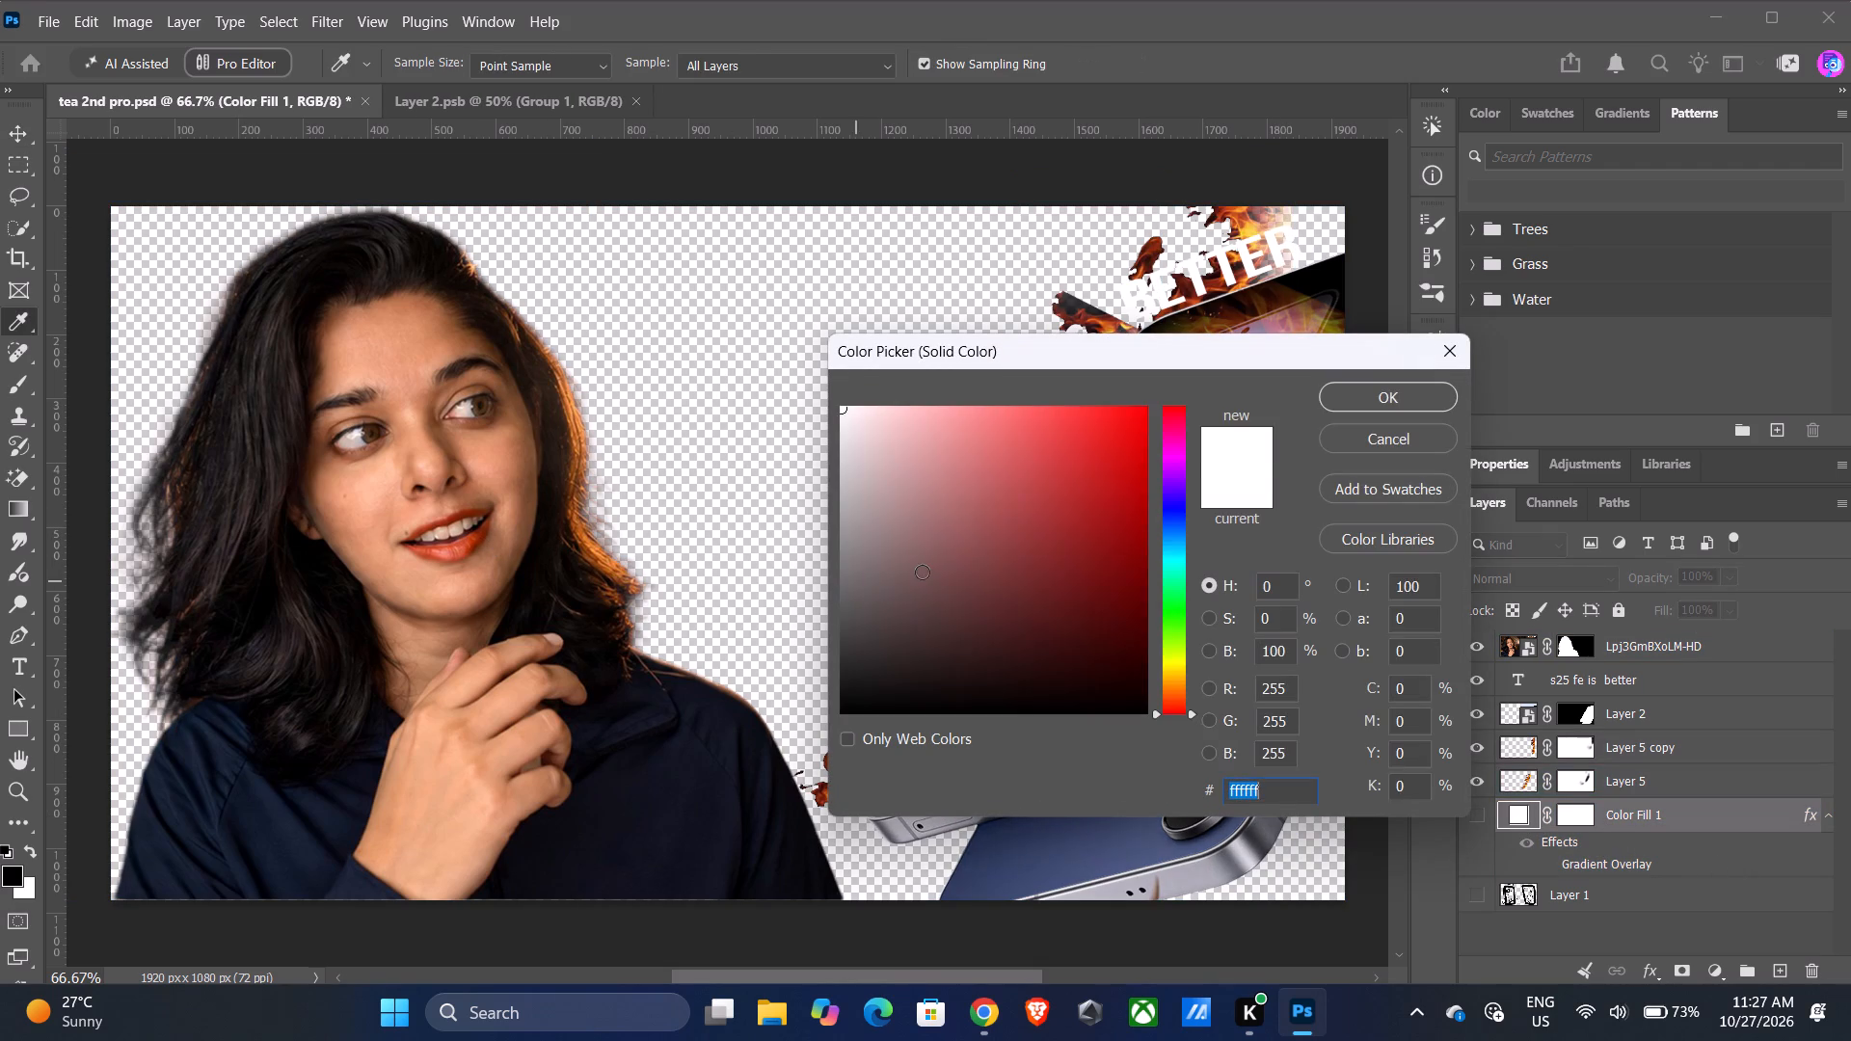
pyautogui.moveTo(922, 572); pyautogui.dragTo(775, 789)
pyautogui.click(1411, 389)
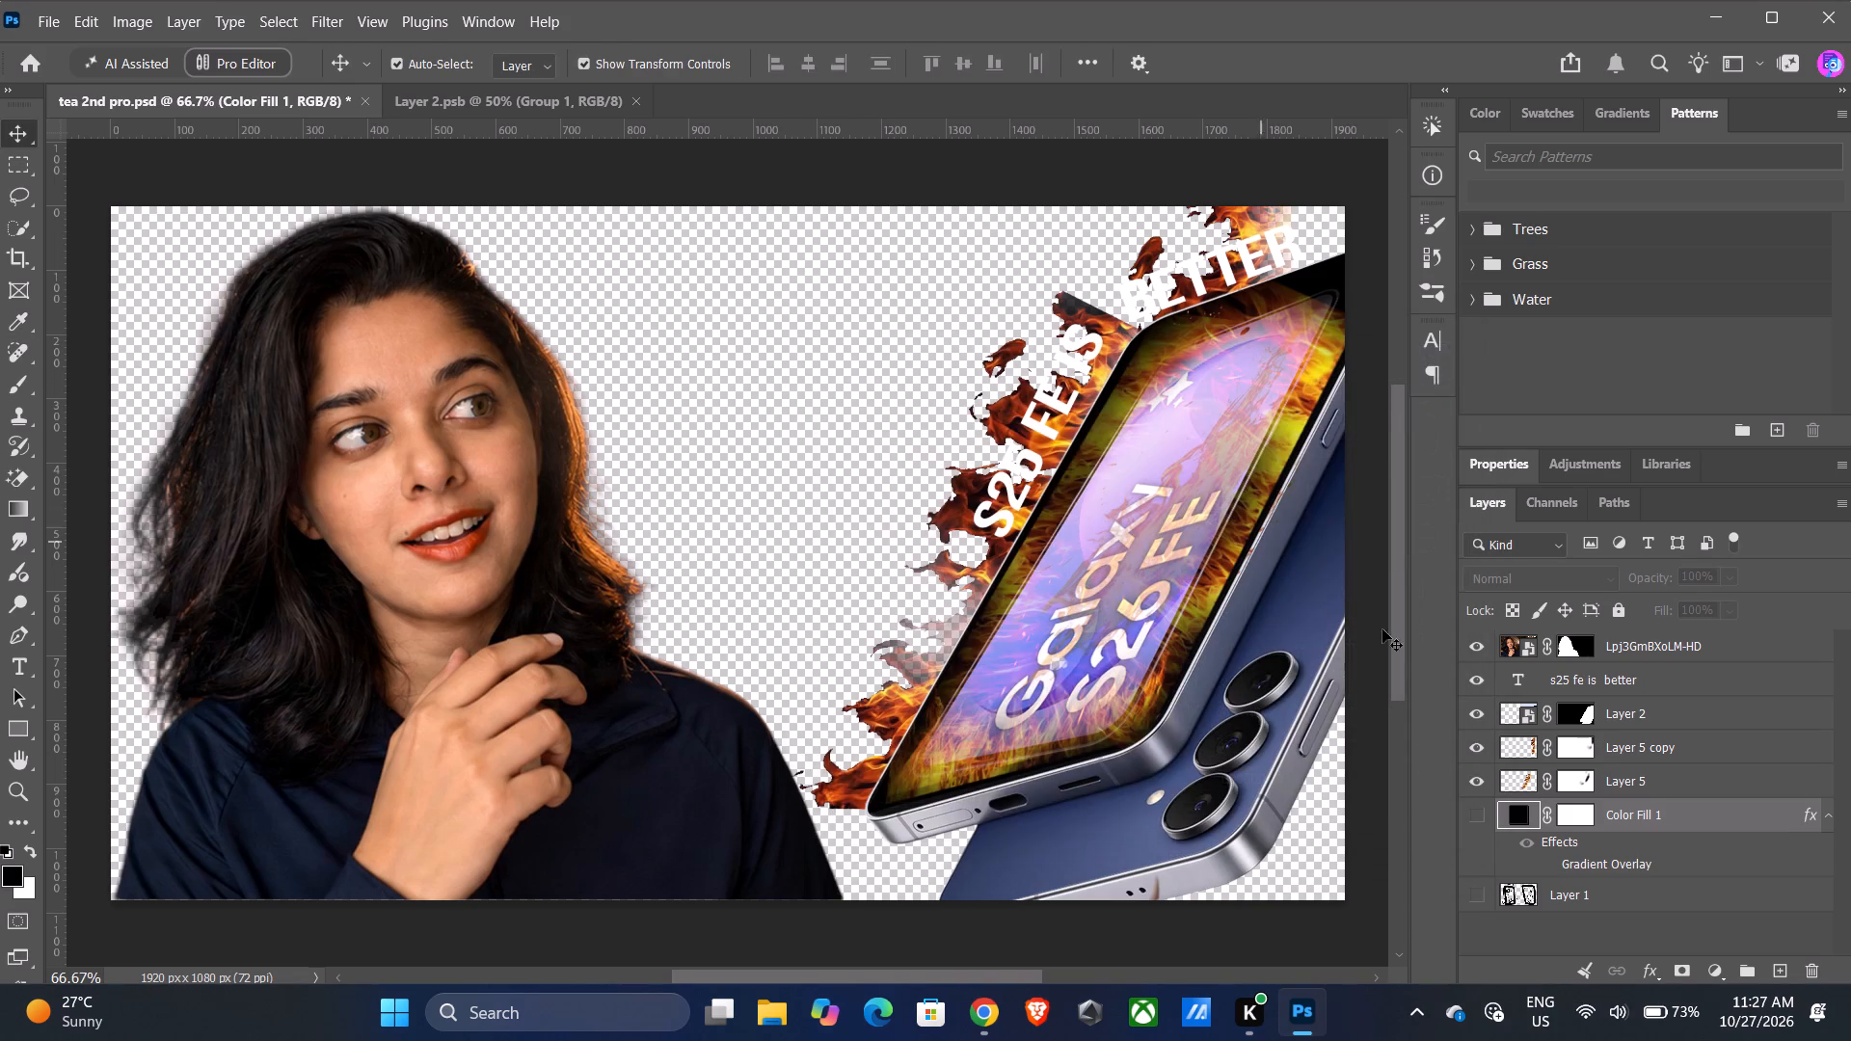
pyautogui.click(1481, 812)
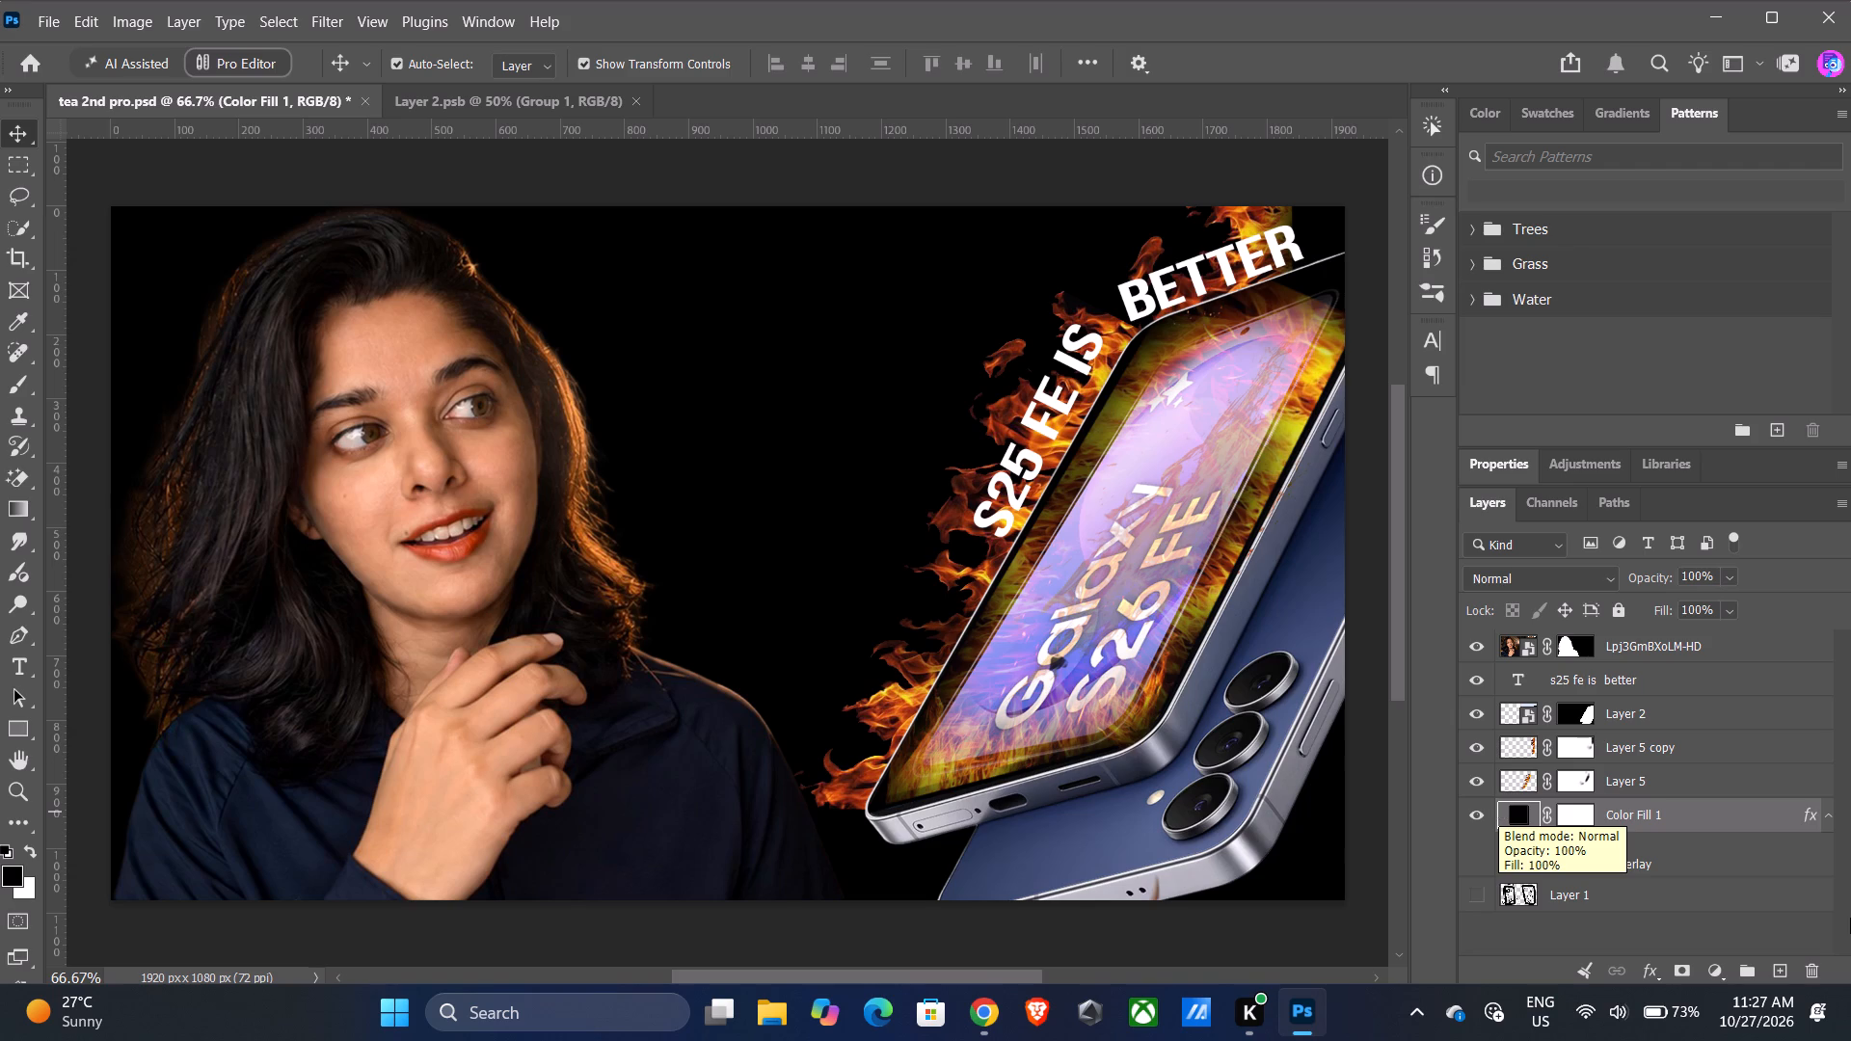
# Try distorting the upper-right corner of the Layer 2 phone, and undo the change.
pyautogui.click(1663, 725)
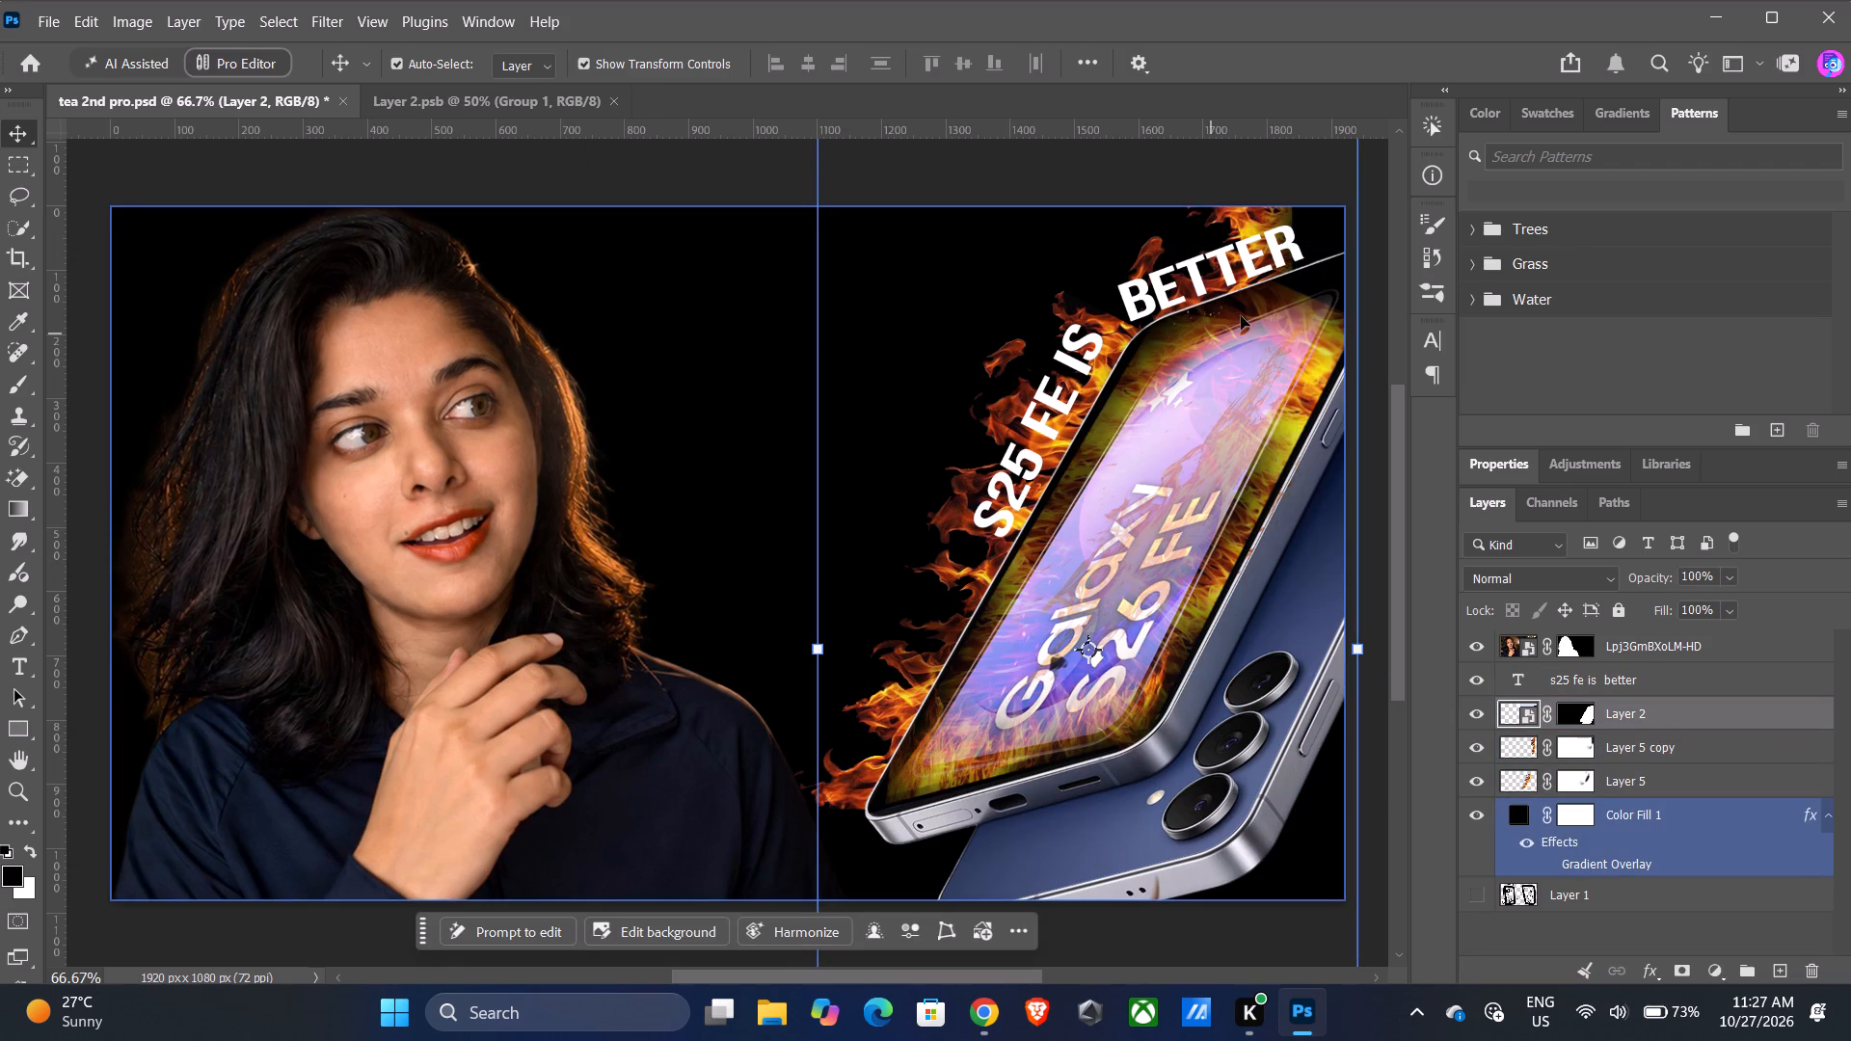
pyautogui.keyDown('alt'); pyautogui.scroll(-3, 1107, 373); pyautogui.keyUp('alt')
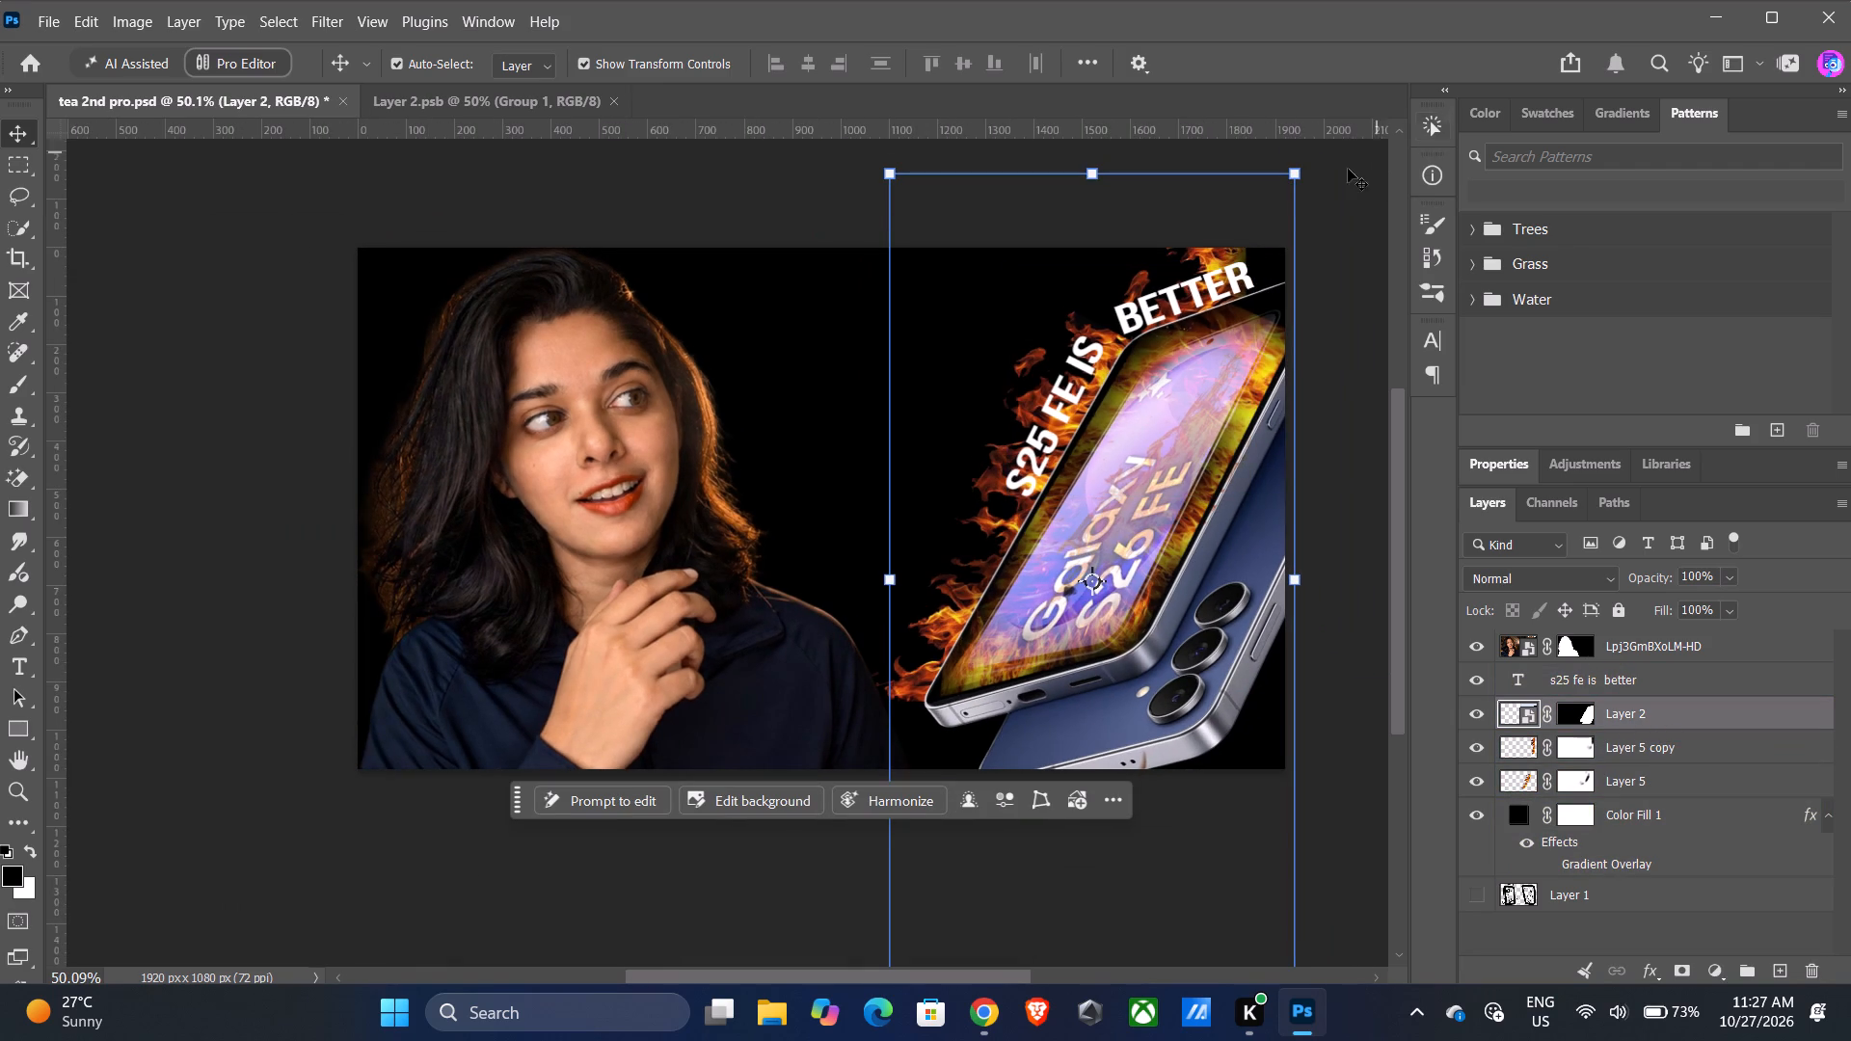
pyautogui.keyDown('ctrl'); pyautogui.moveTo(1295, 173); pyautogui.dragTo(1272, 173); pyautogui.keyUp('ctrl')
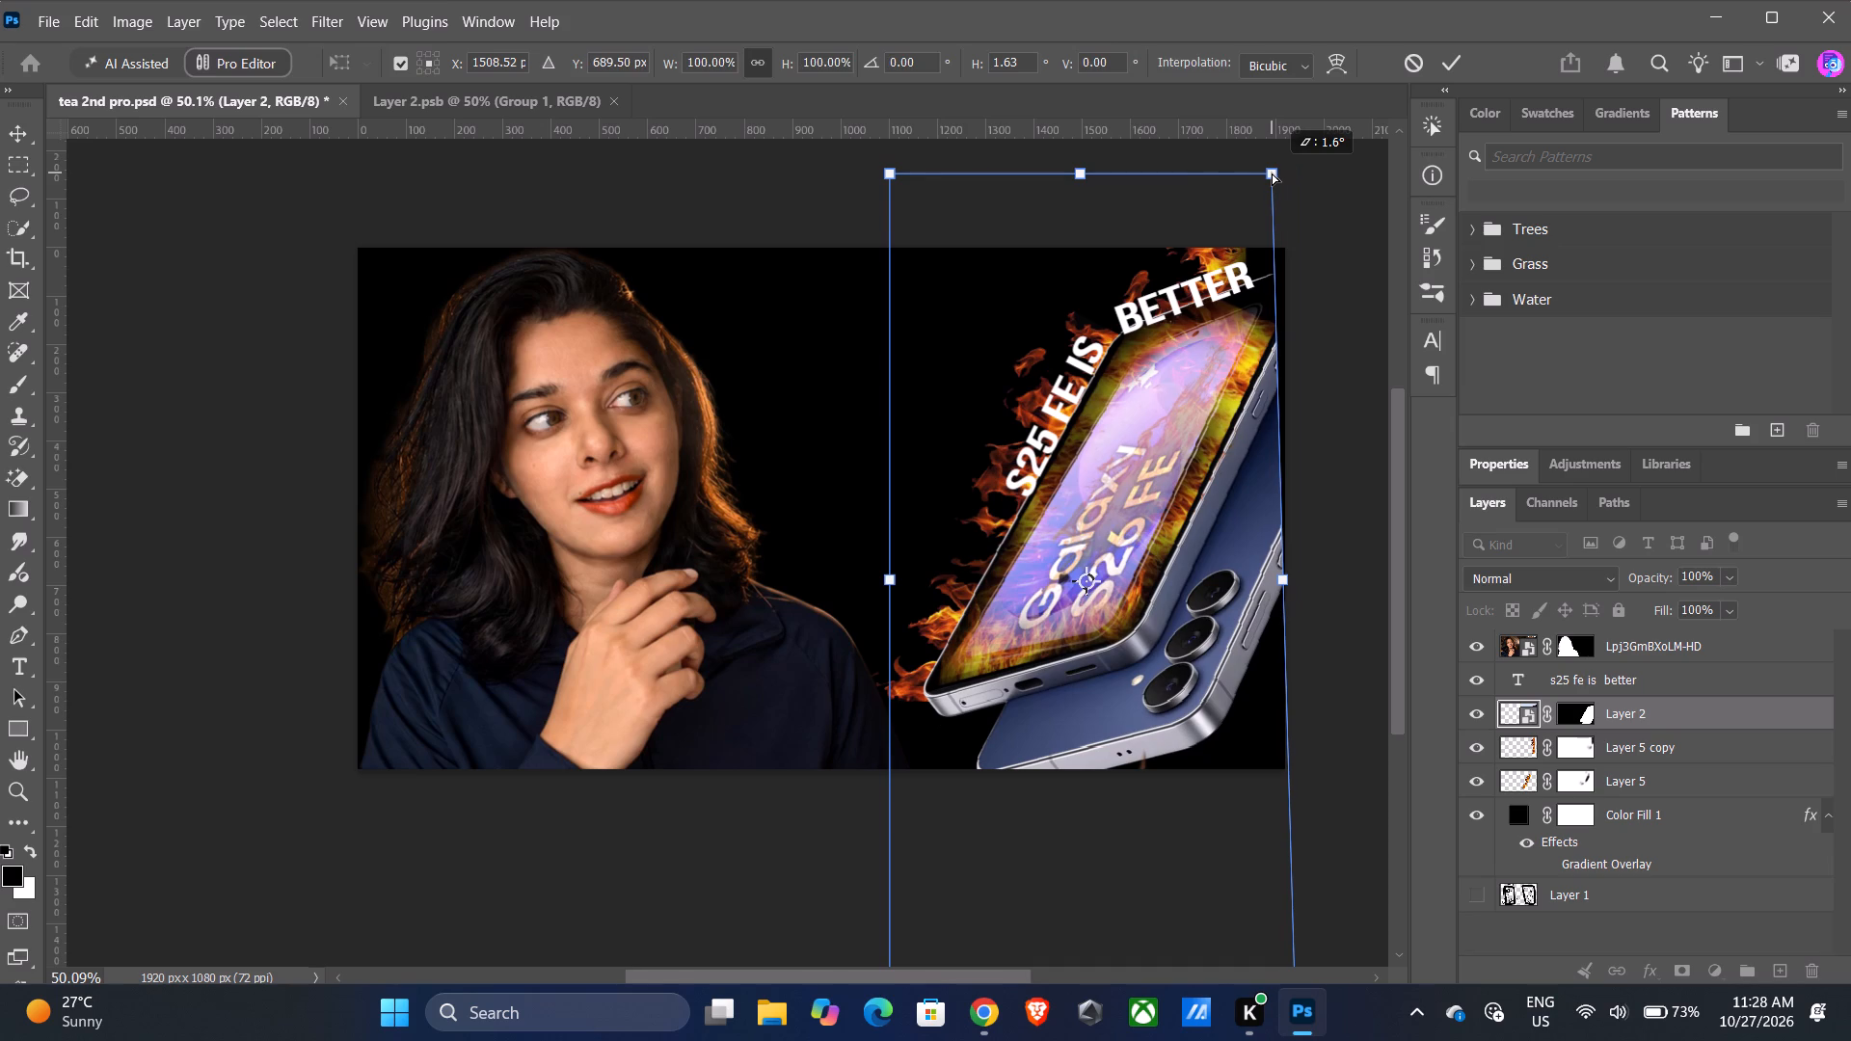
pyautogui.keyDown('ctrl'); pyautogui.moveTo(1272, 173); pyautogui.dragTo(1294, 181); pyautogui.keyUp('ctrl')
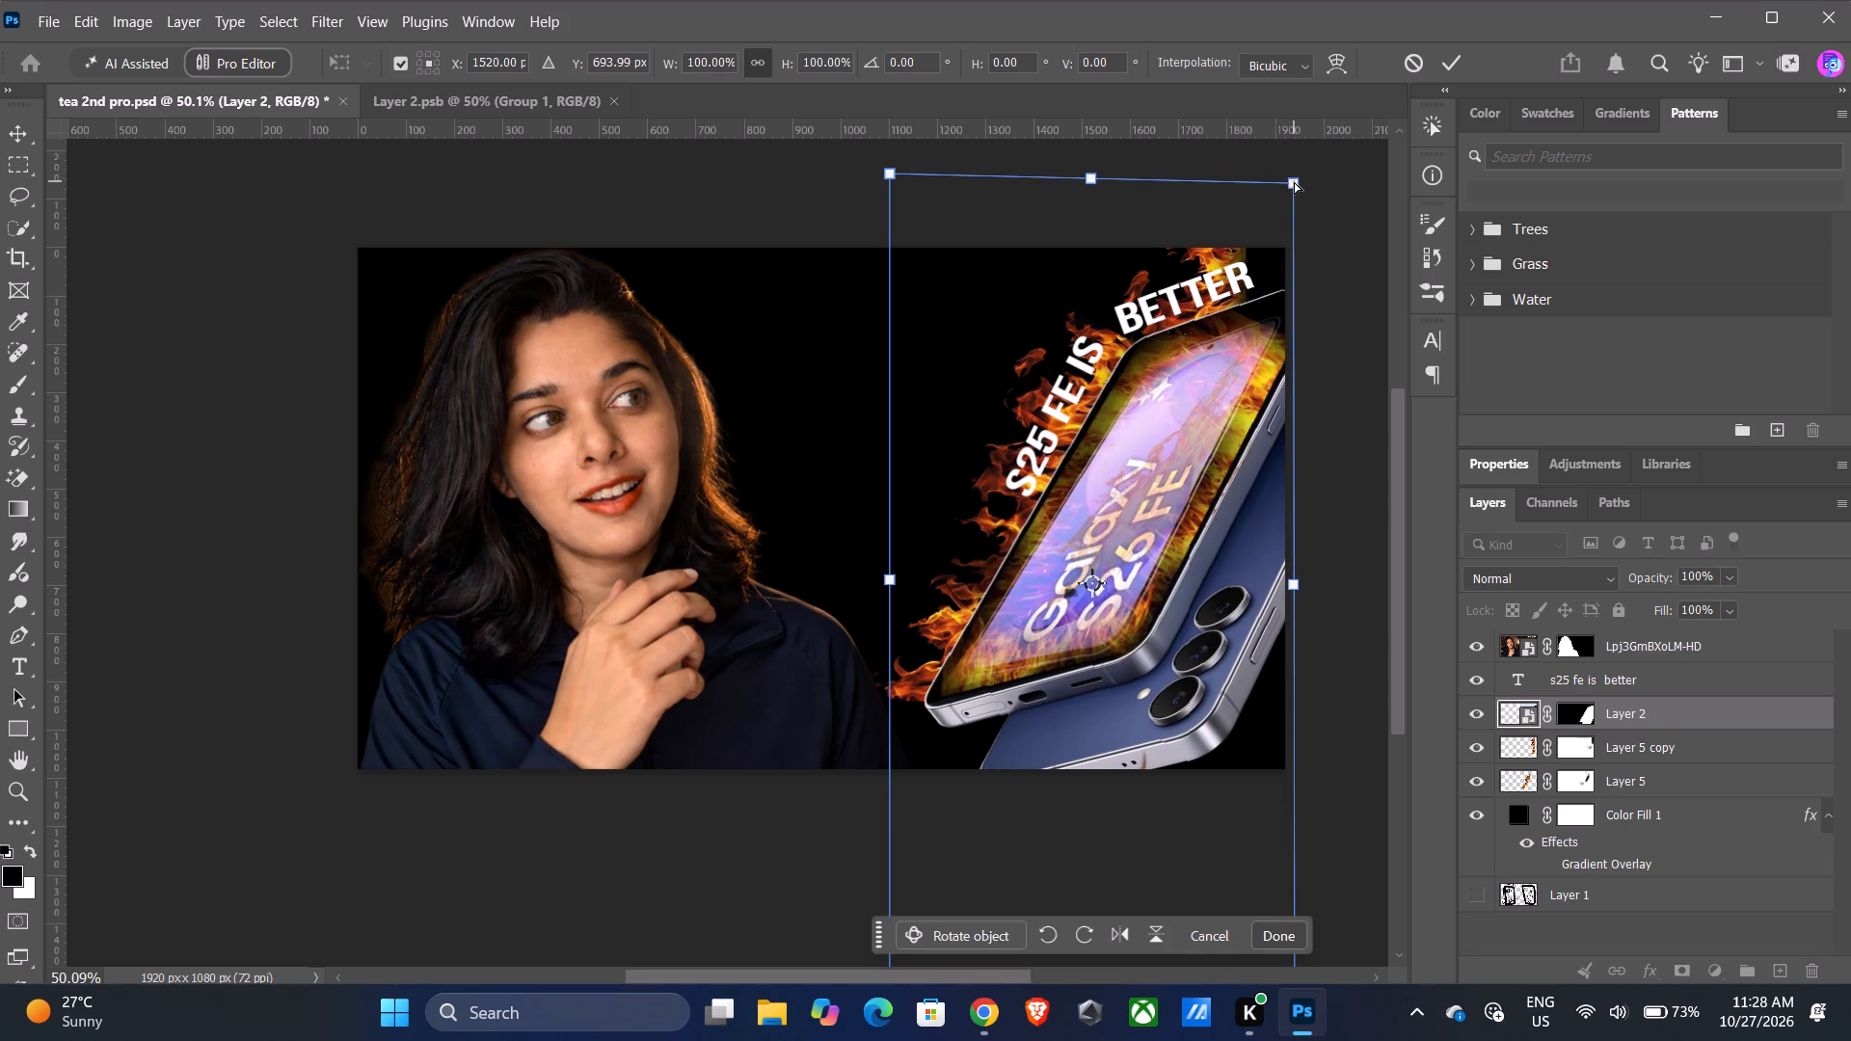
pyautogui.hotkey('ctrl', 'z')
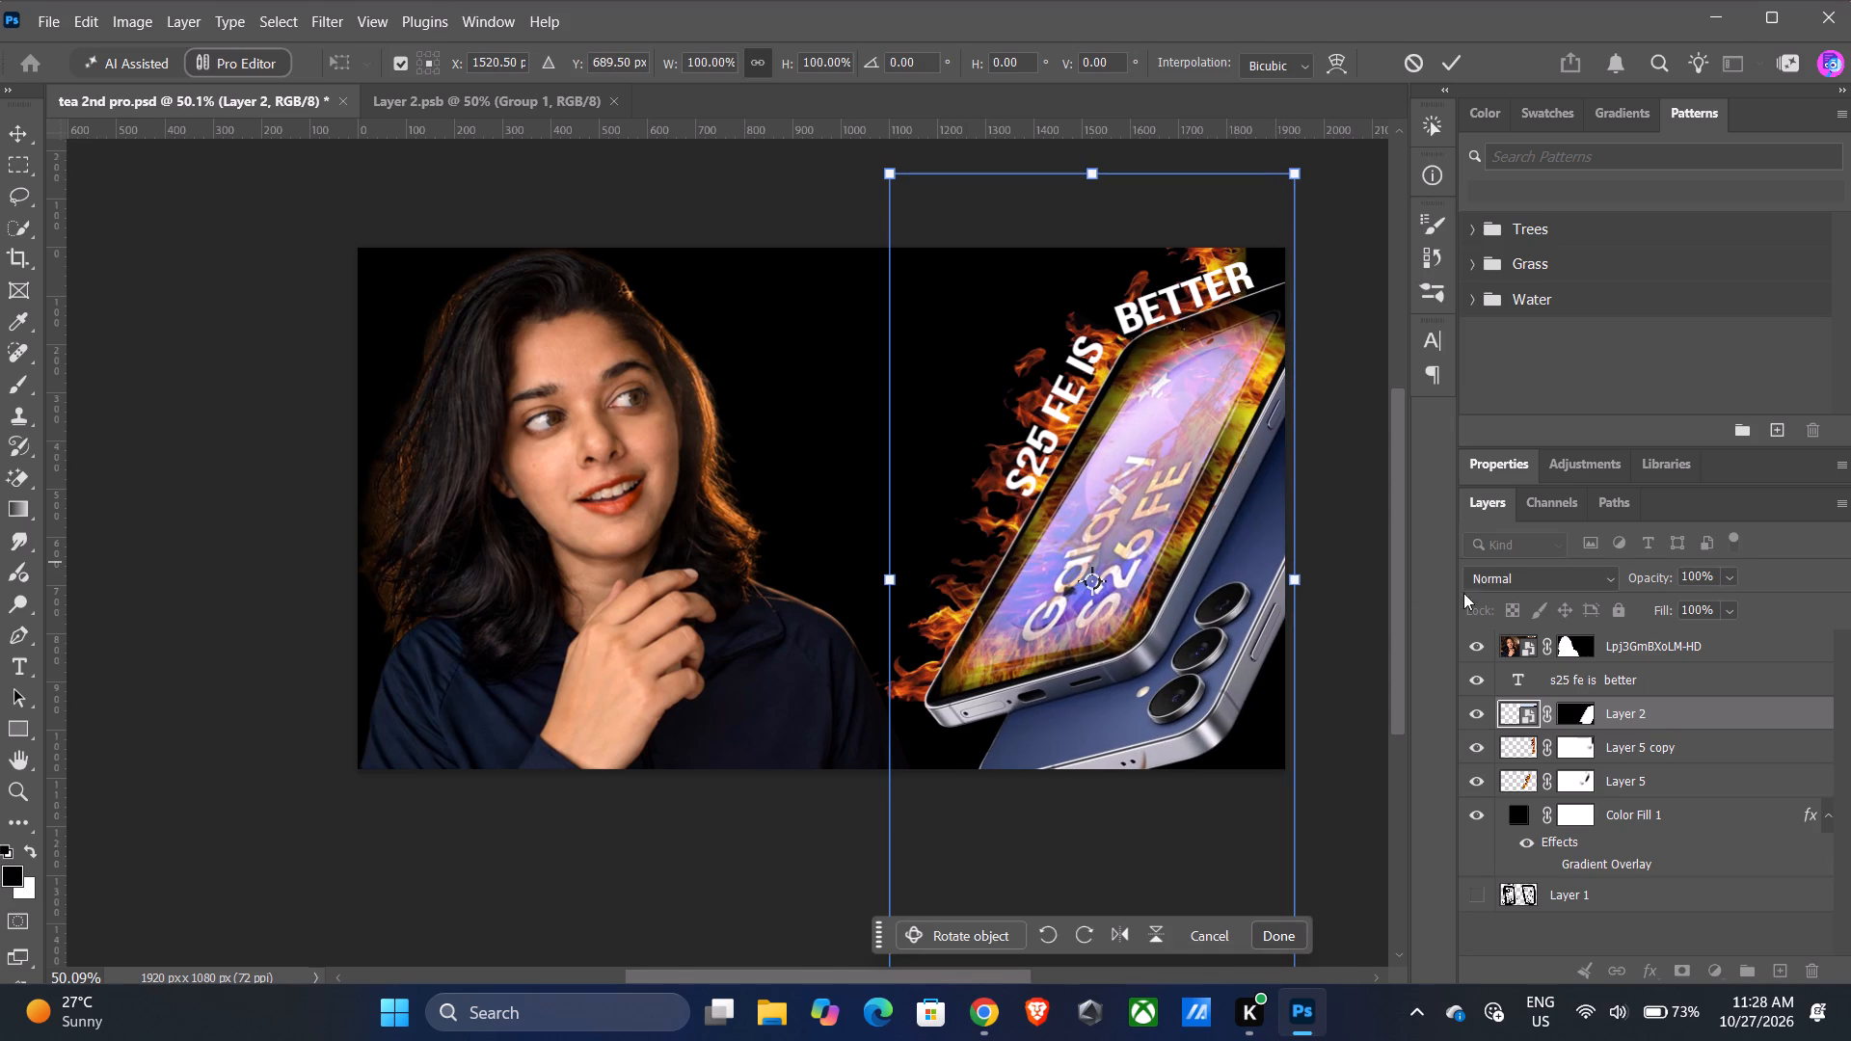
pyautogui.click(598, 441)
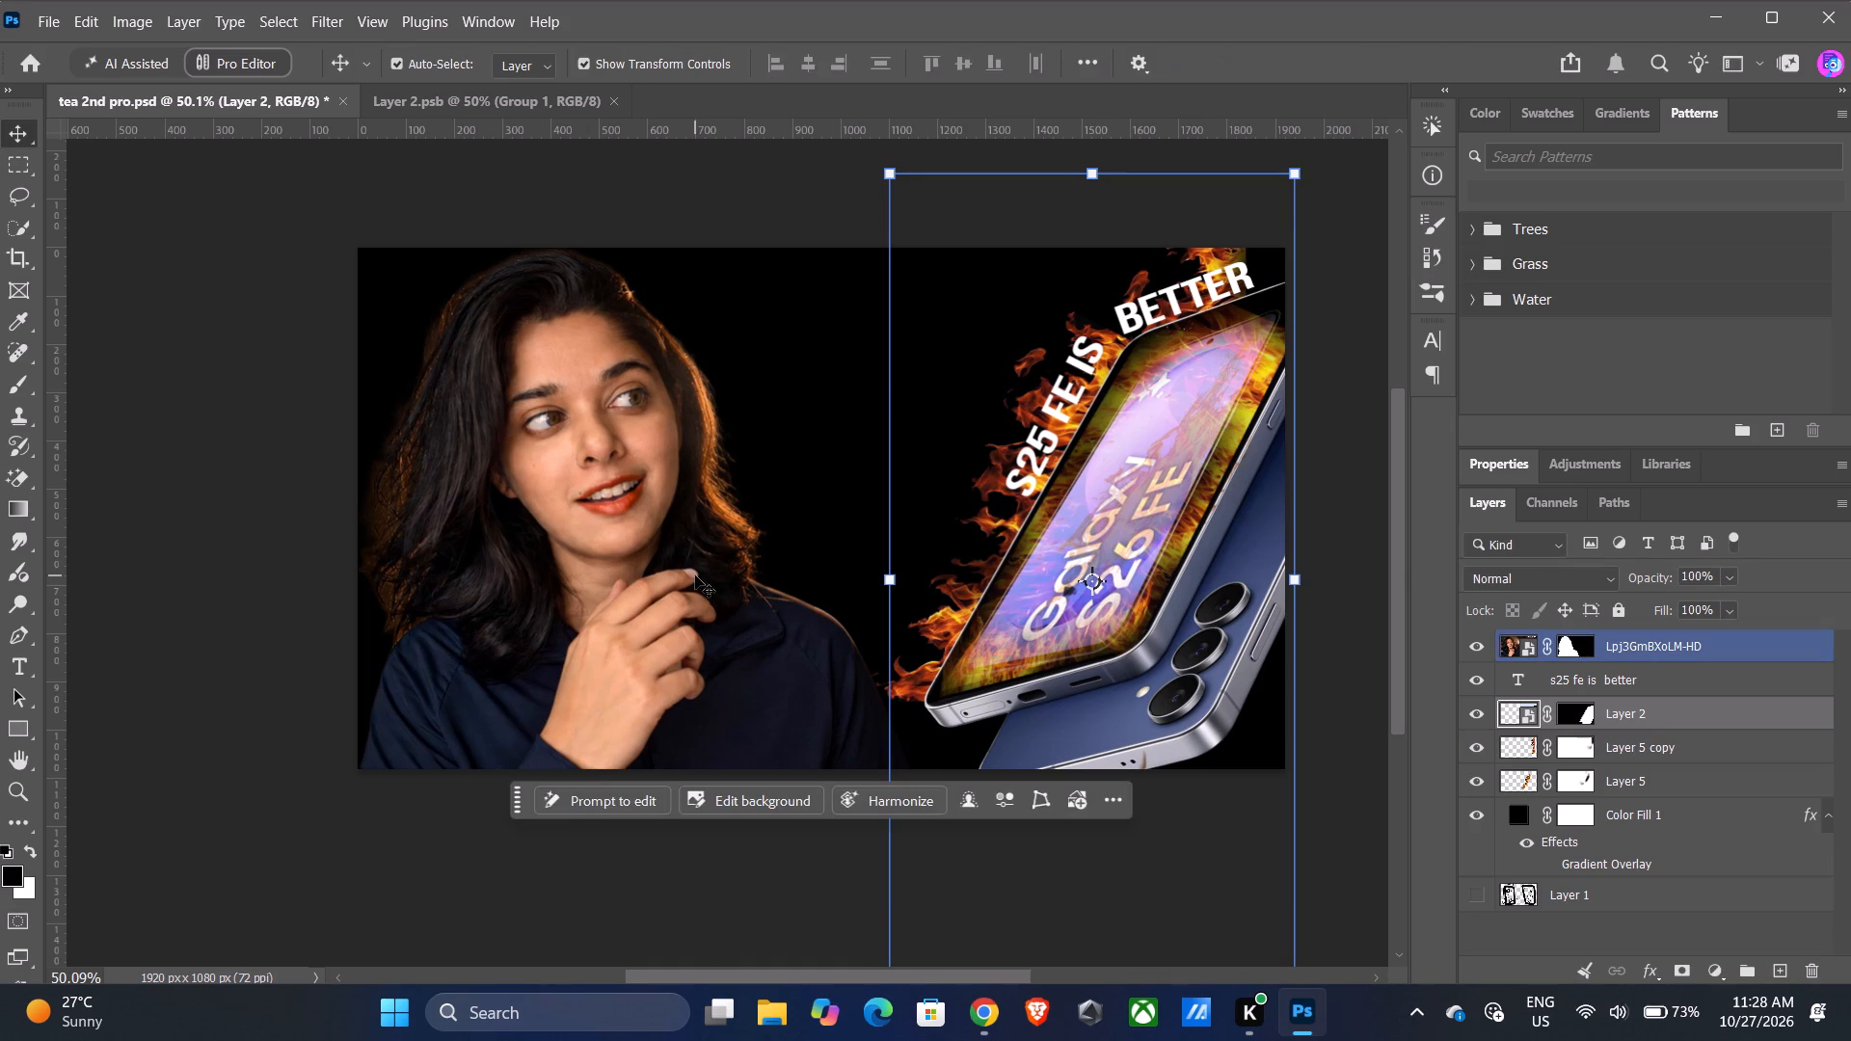
# Rotate the woman's portrait layer about 10.6° clockwise and shift it slightly right and down.
pyautogui.doubleClick(695, 575)
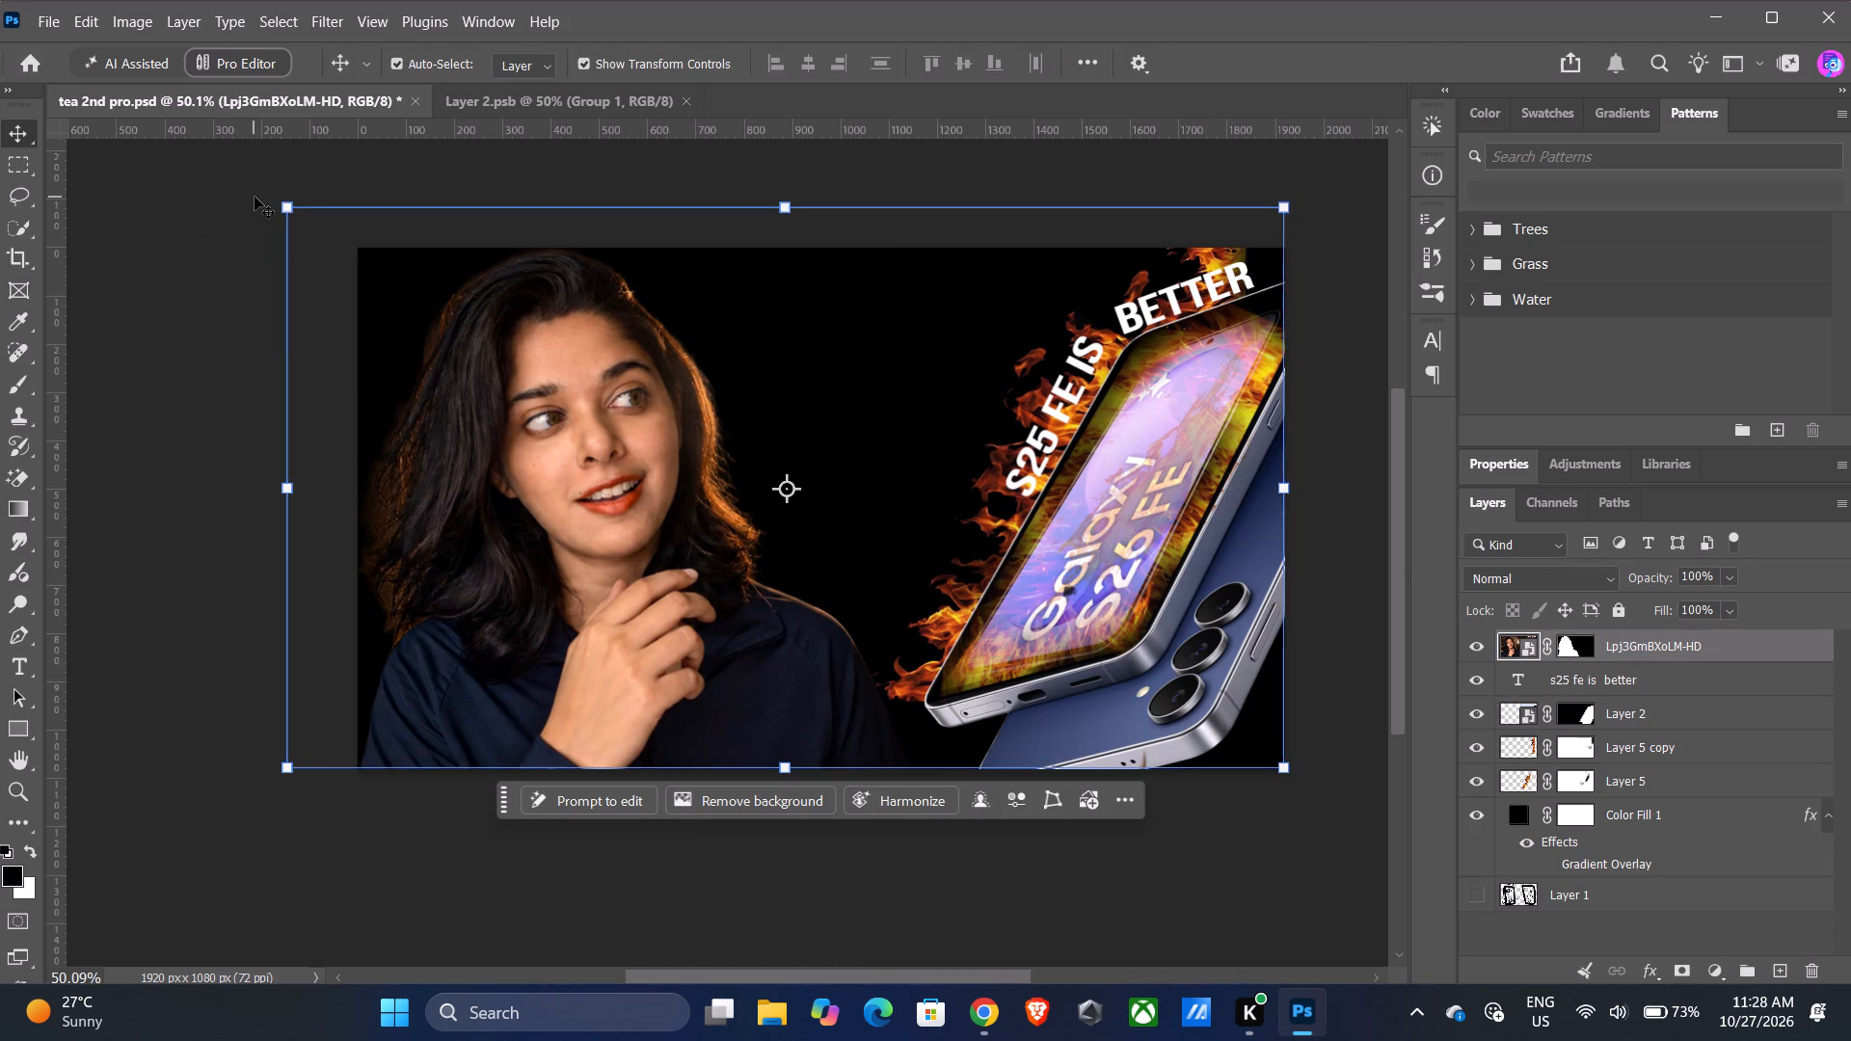
pyautogui.moveTo(267, 200); pyautogui.dragTo(277, 192)
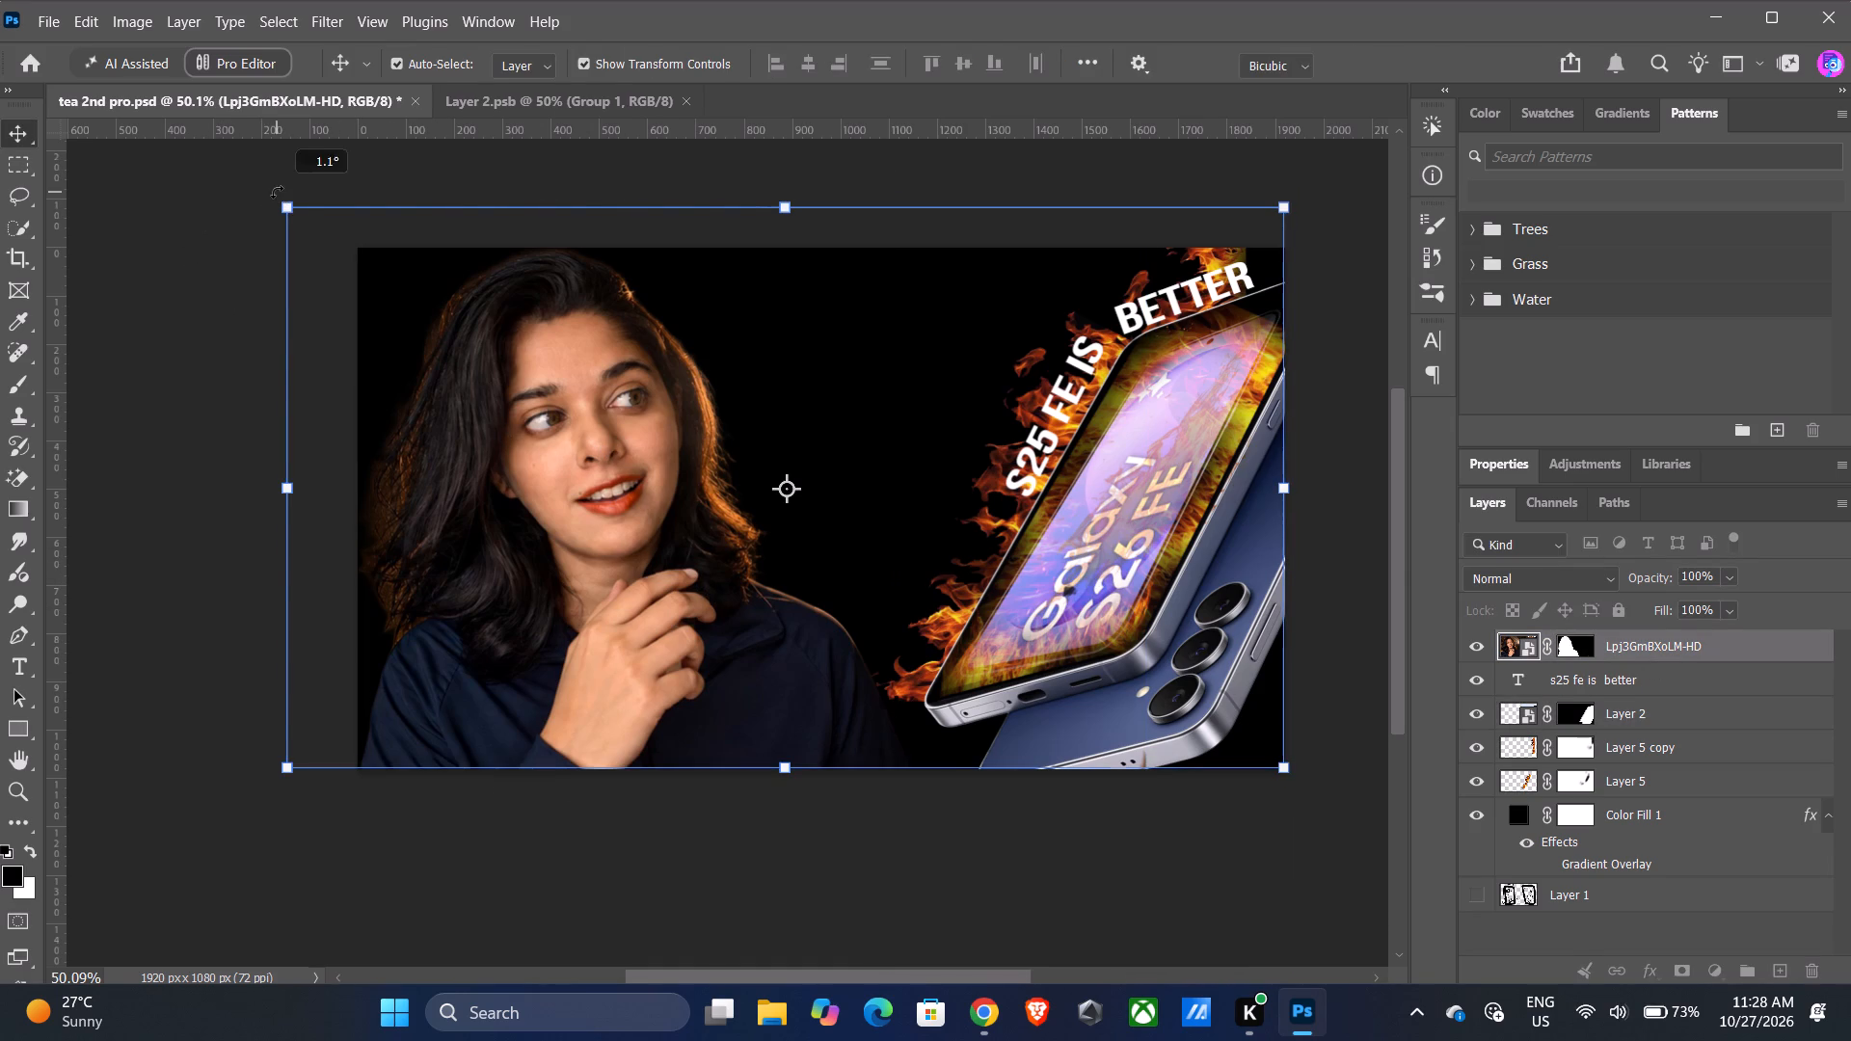
pyautogui.moveTo(277, 192); pyautogui.dragTo(300, 168)
pyautogui.moveTo(632, 533); pyautogui.dragTo(644, 548)
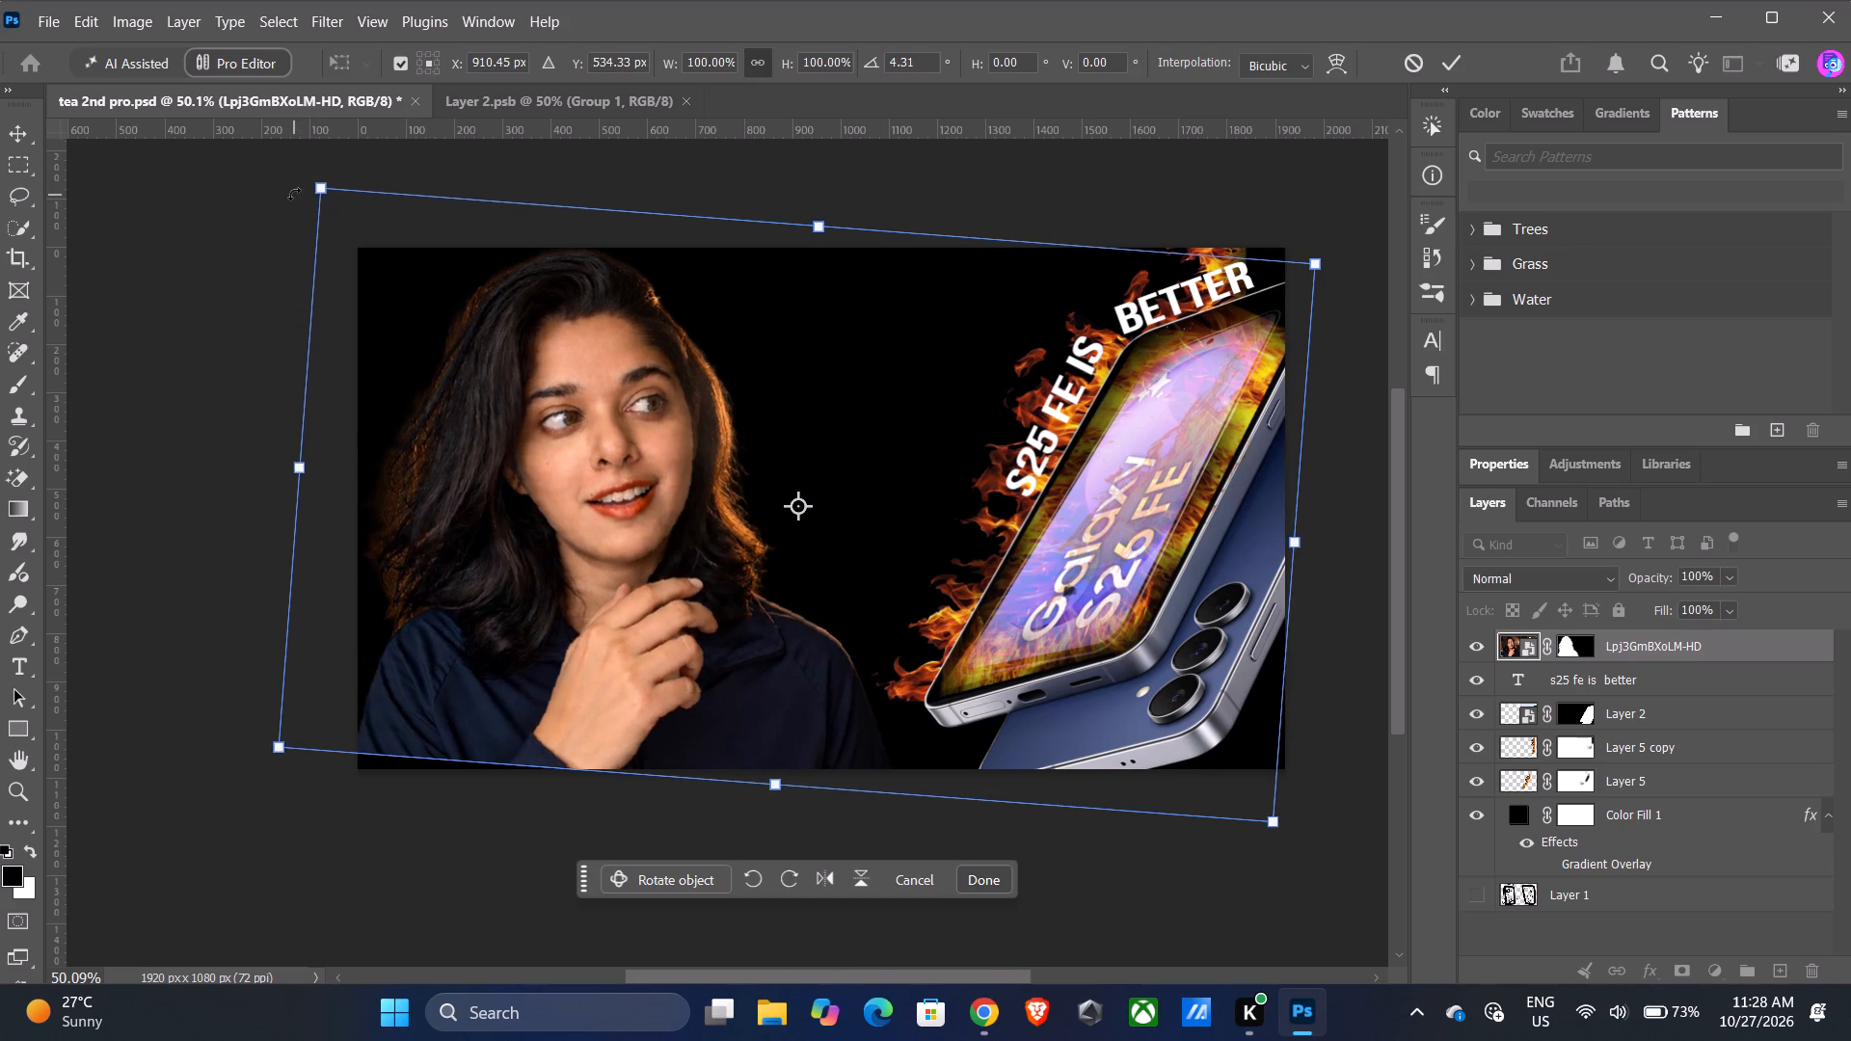
pyautogui.moveTo(294, 194); pyautogui.dragTo(335, 143)
pyautogui.moveTo(517, 489); pyautogui.dragTo(524, 506)
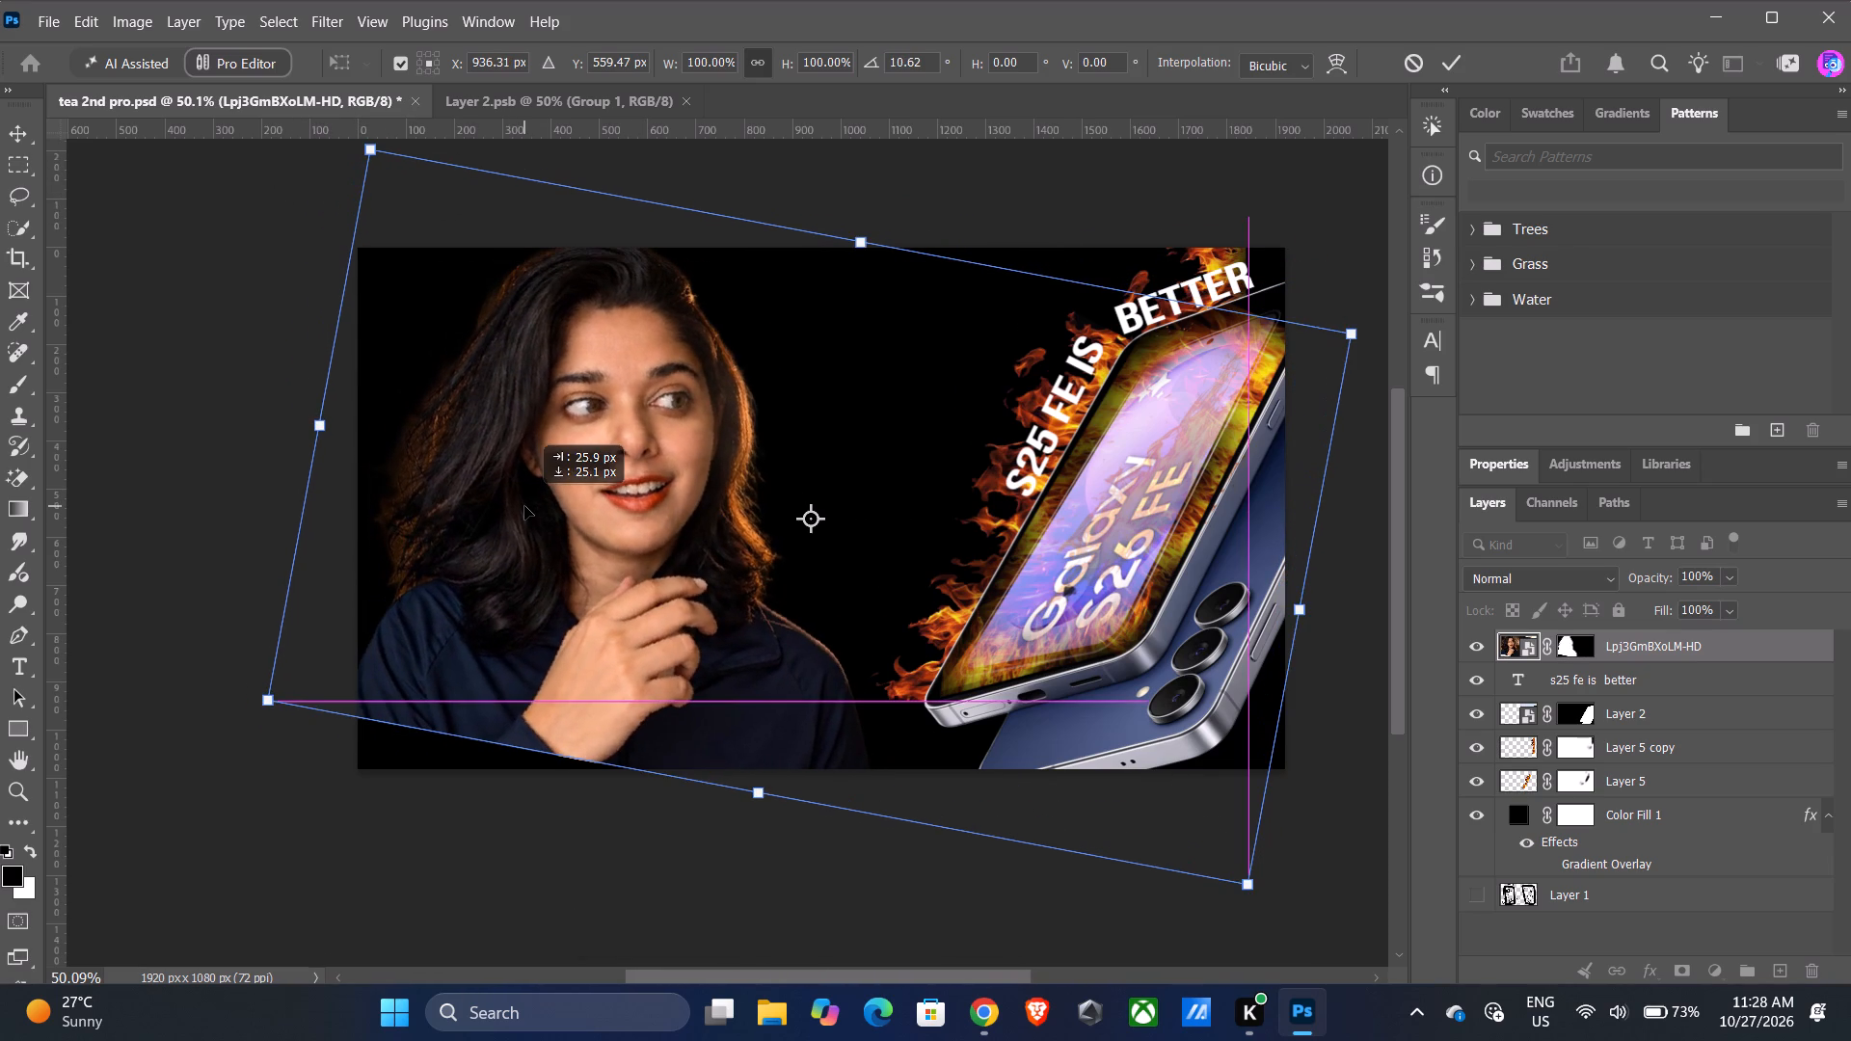
pyautogui.moveTo(524, 506); pyautogui.dragTo(526, 510)
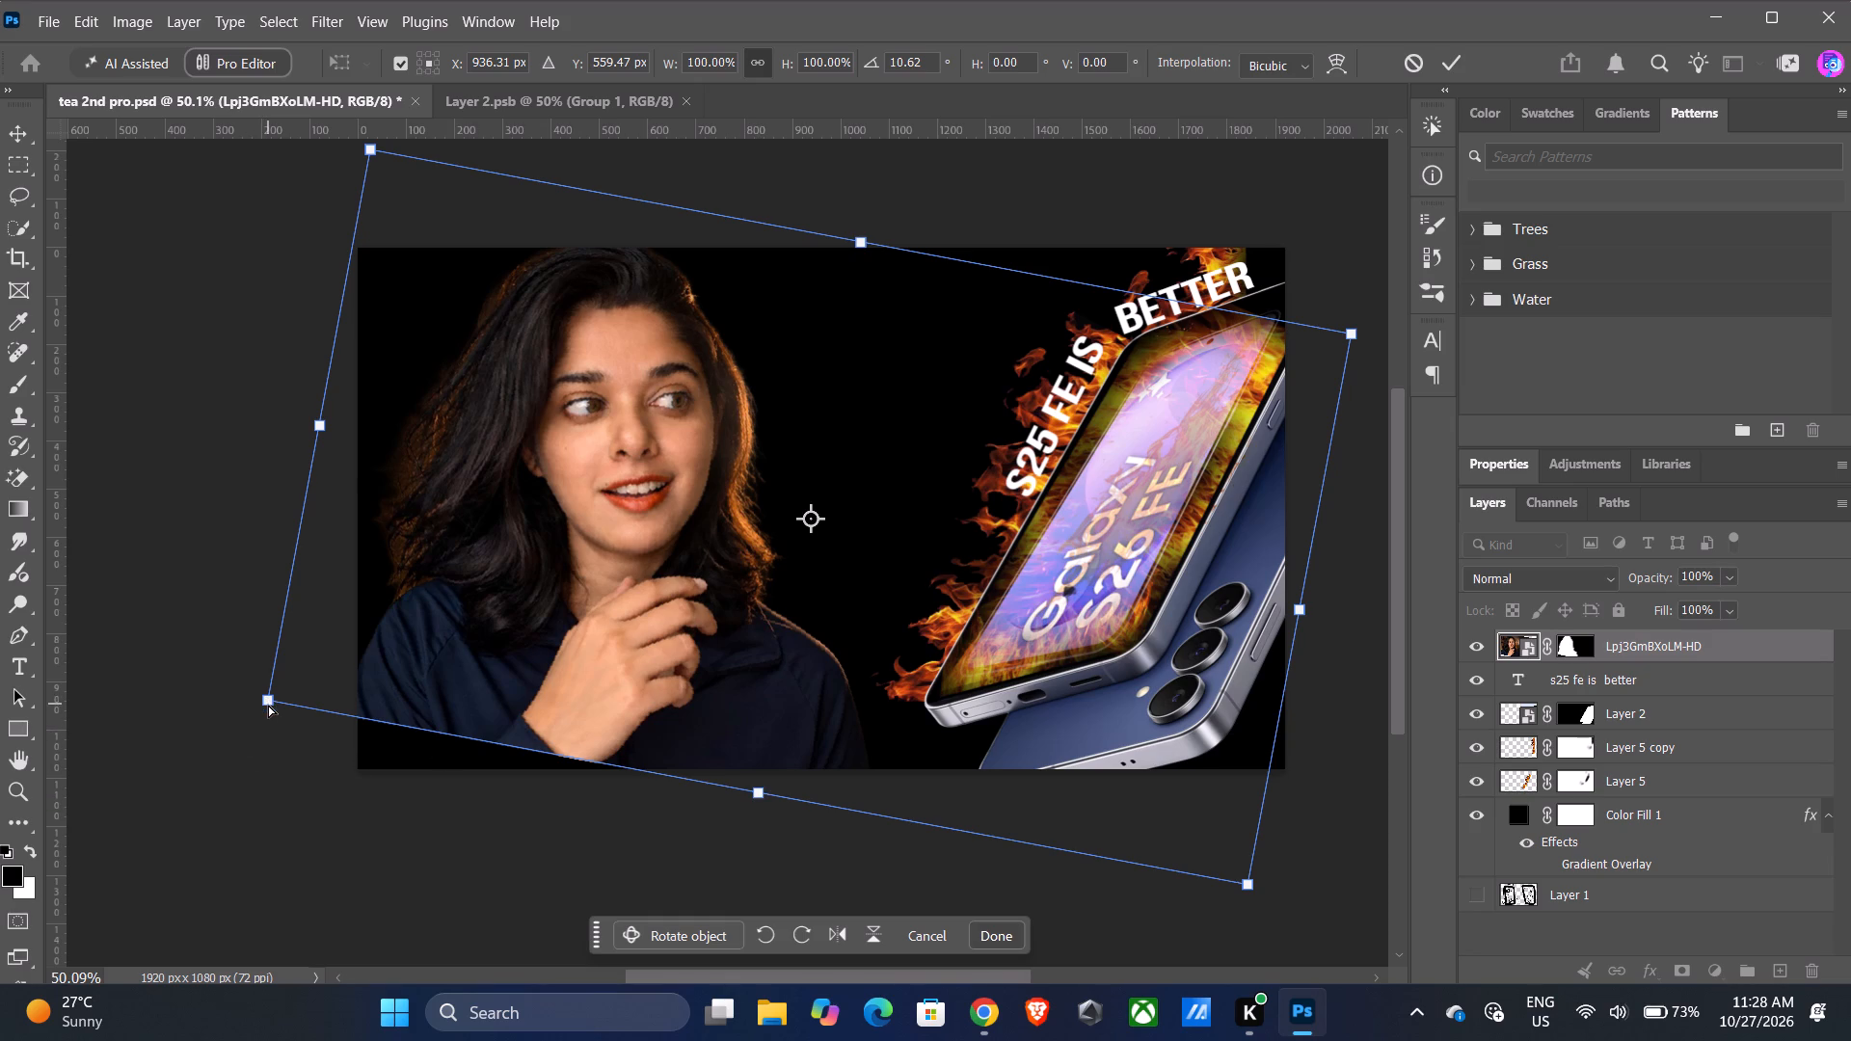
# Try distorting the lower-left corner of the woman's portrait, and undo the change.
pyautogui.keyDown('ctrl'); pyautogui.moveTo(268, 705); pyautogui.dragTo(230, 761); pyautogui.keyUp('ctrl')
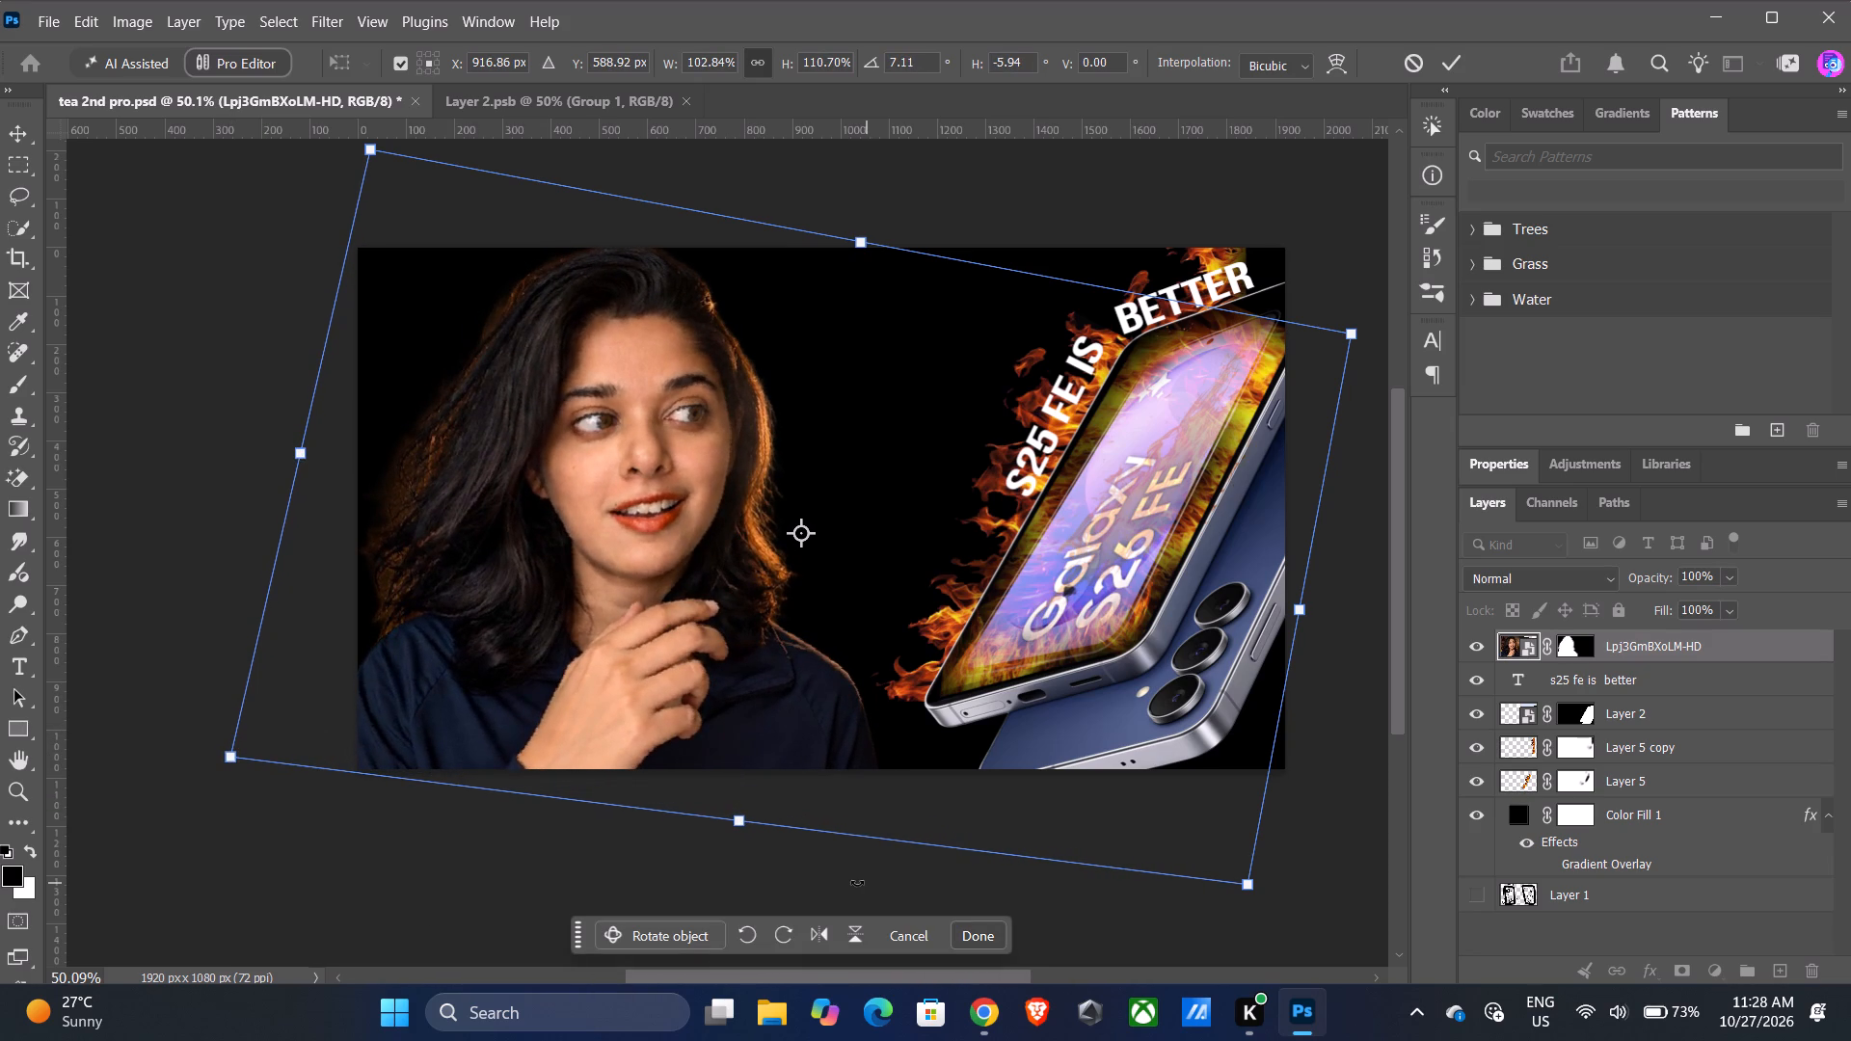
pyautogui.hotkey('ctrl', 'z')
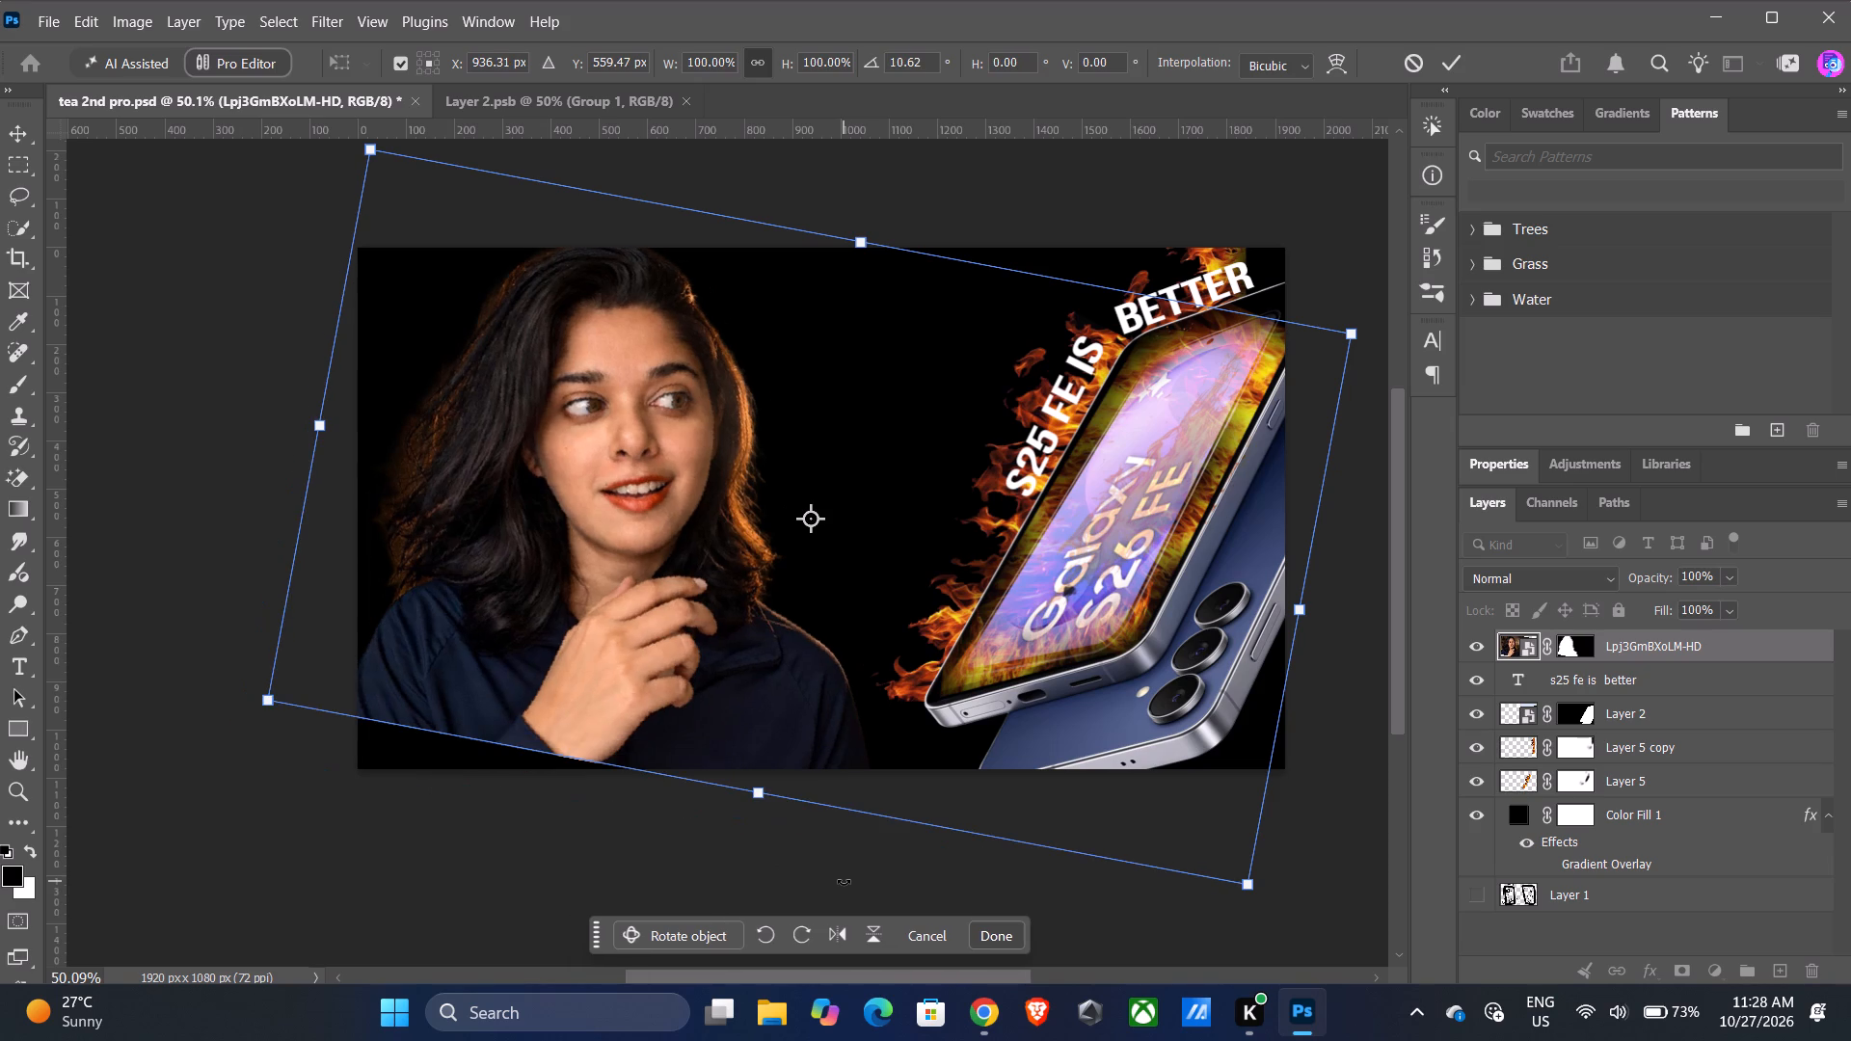
# Scale the woman's portrait layer up to about 109.4% and shift it right so it fills the canvas's left edge.
pyautogui.moveTo(756, 797); pyautogui.dragTo(748, 835)
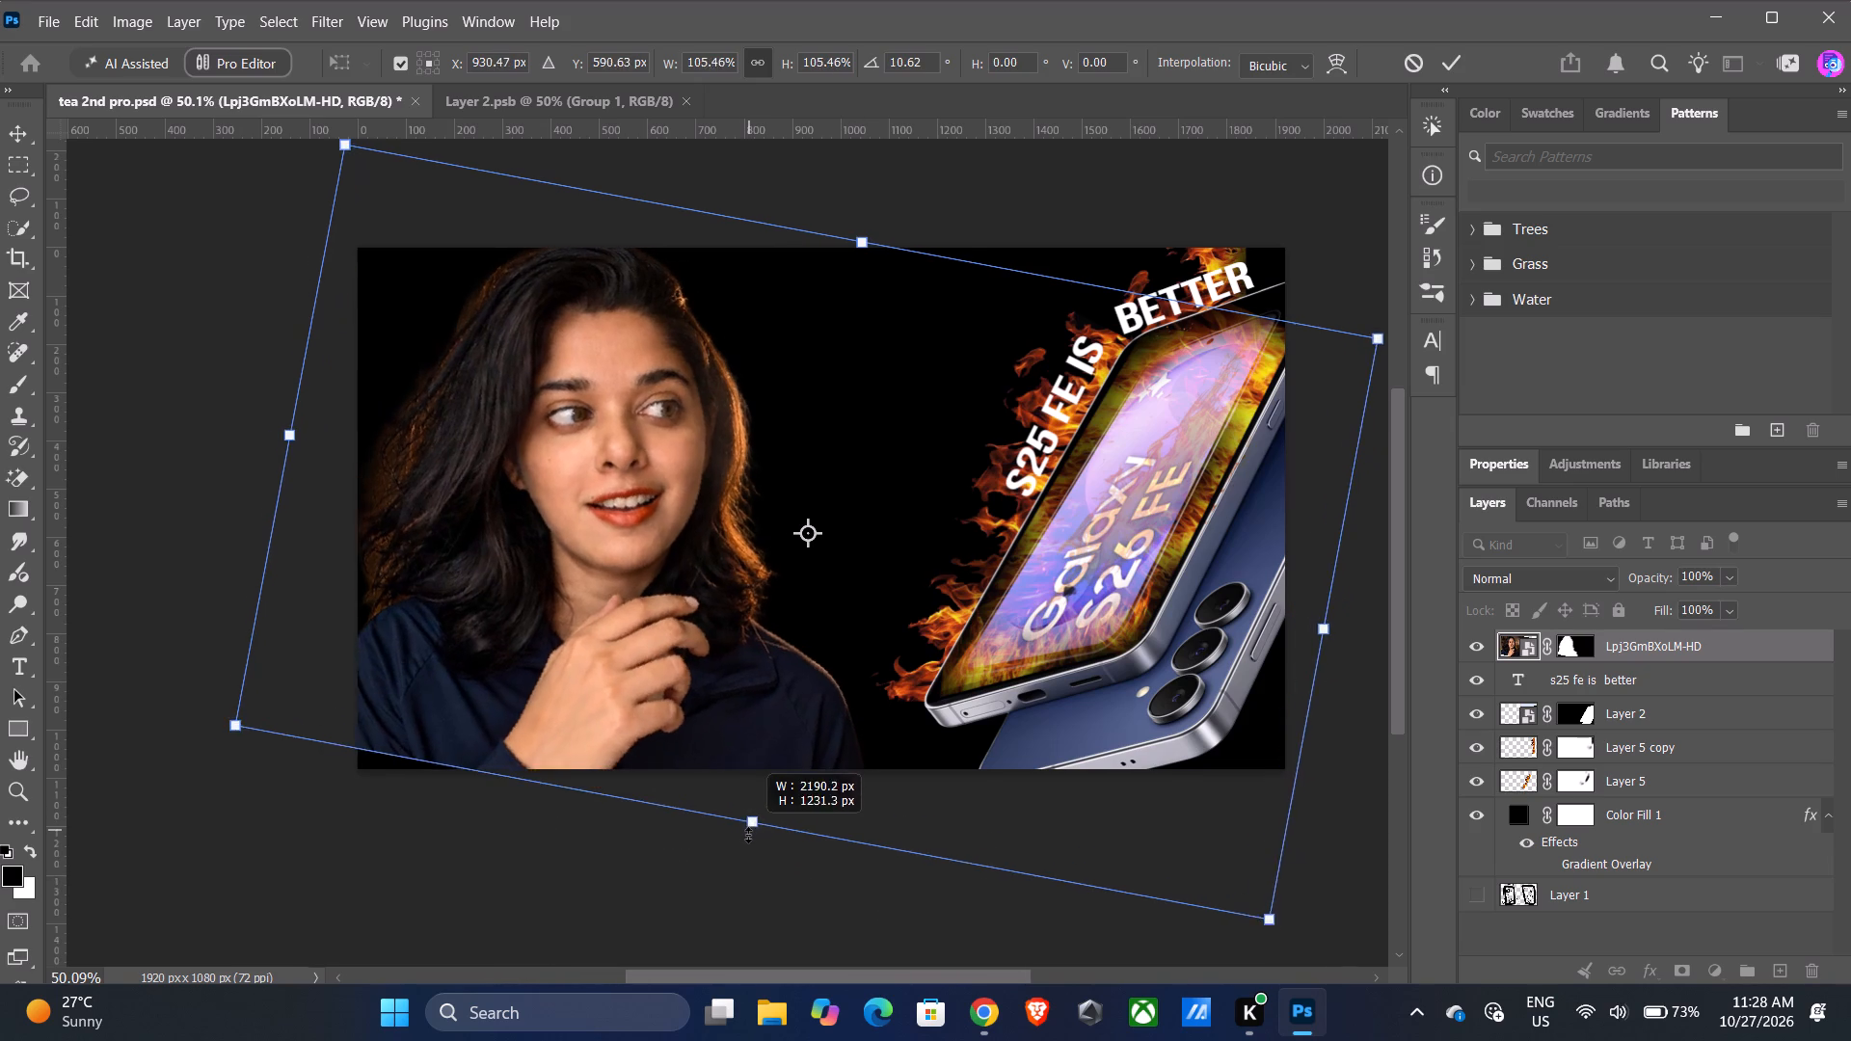
pyautogui.moveTo(748, 835); pyautogui.dragTo(747, 849)
pyautogui.moveTo(666, 712); pyautogui.dragTo(698, 712)
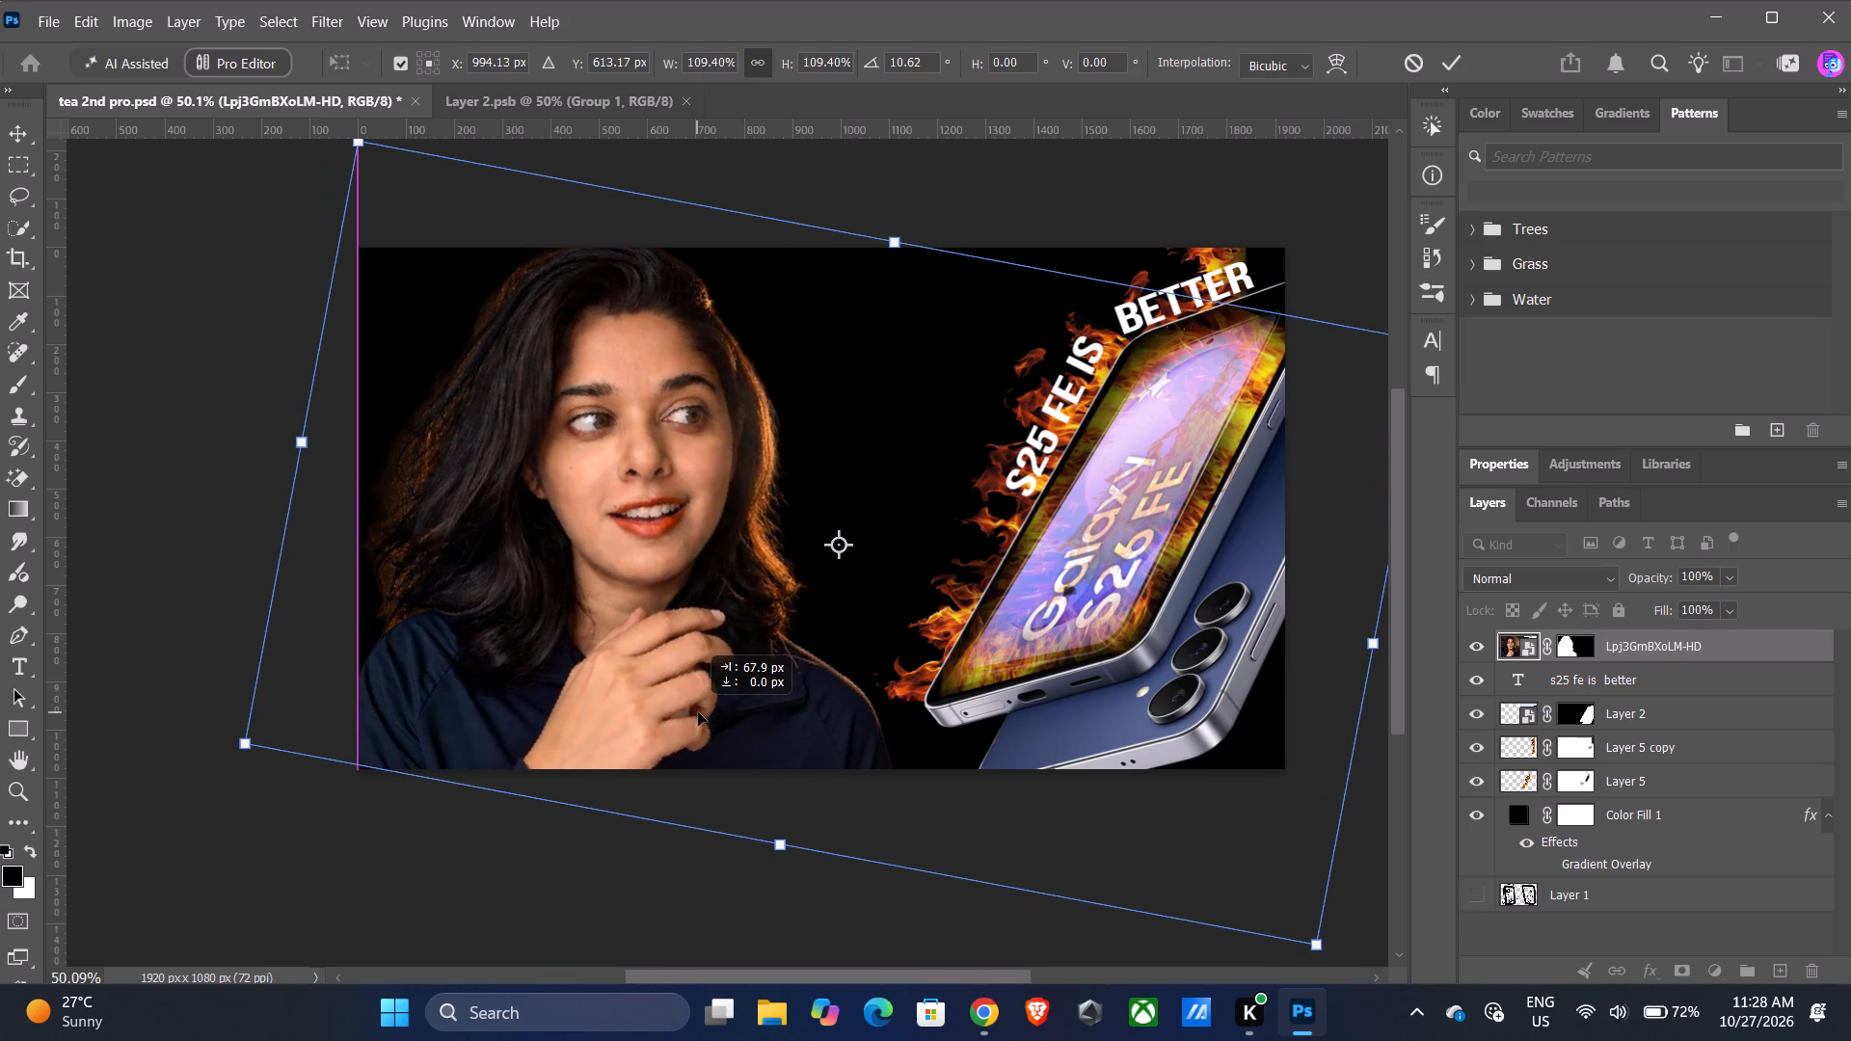
pyautogui.moveTo(698, 712); pyautogui.dragTo(707, 712)
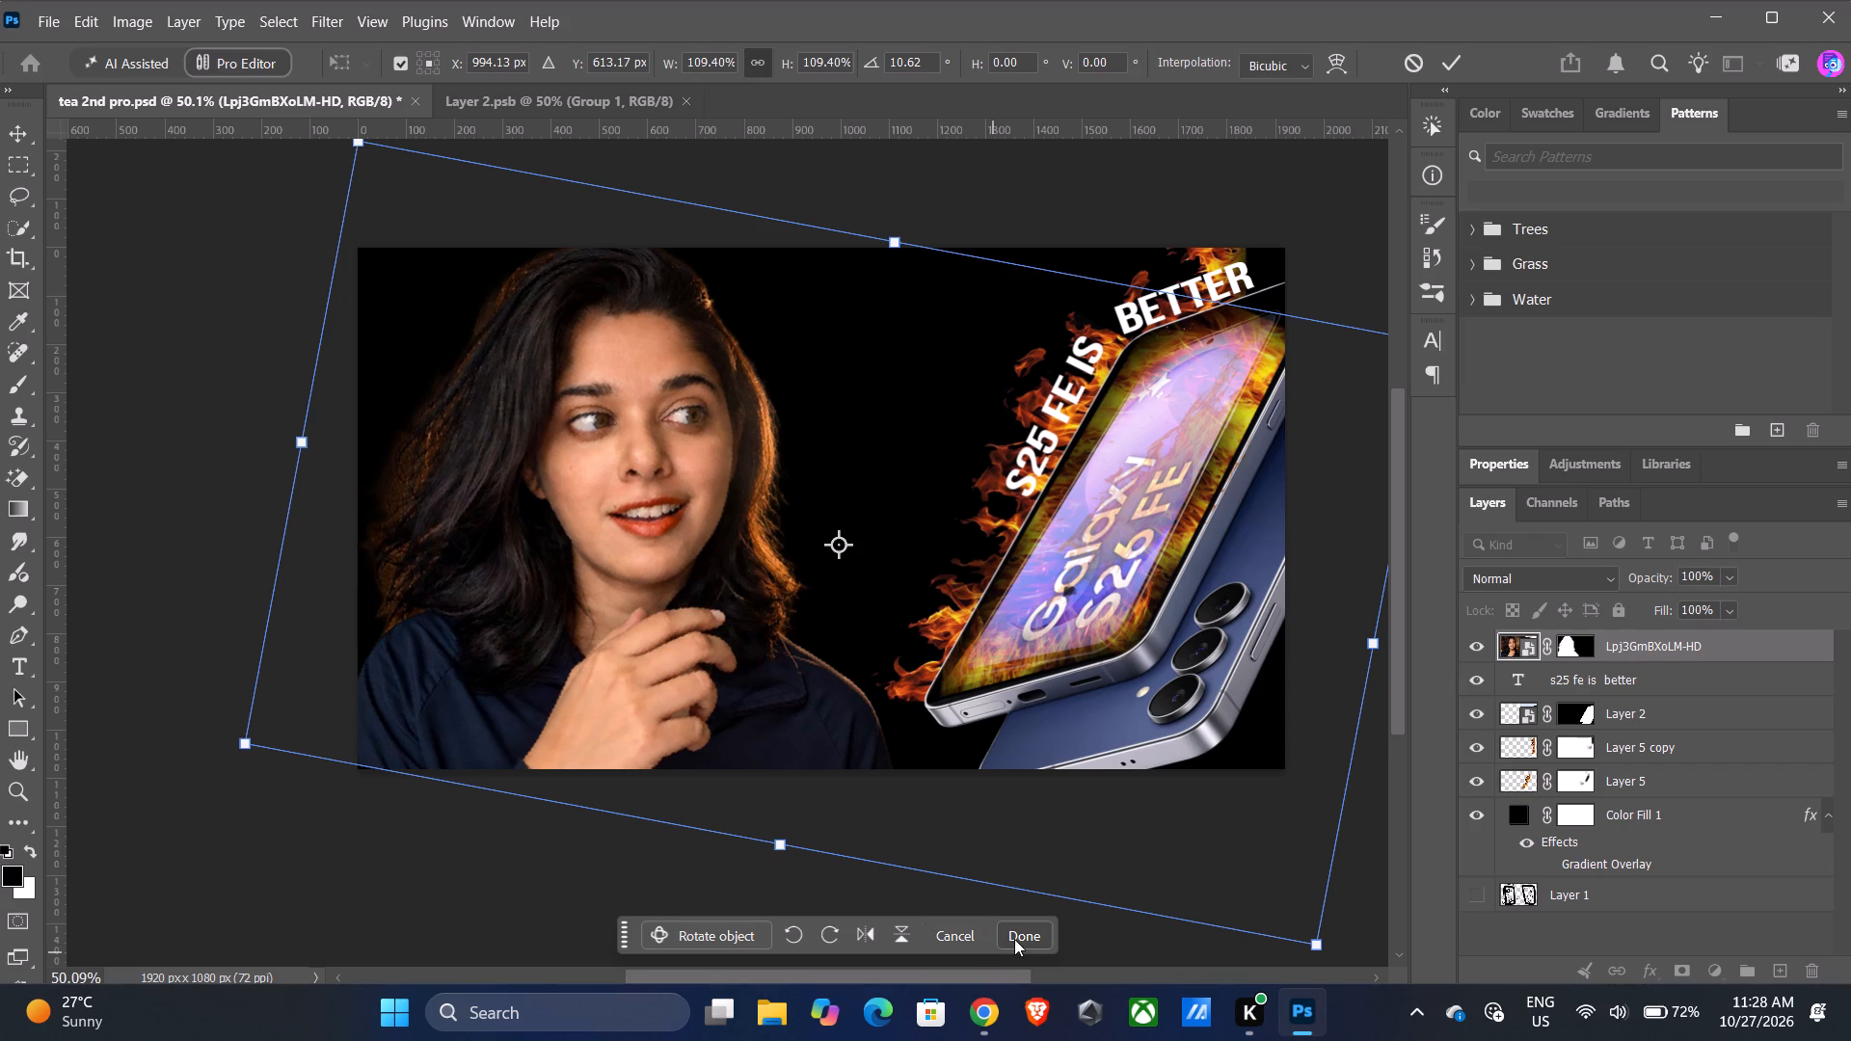
pyautogui.click(1037, 936)
pyautogui.click(558, 857)
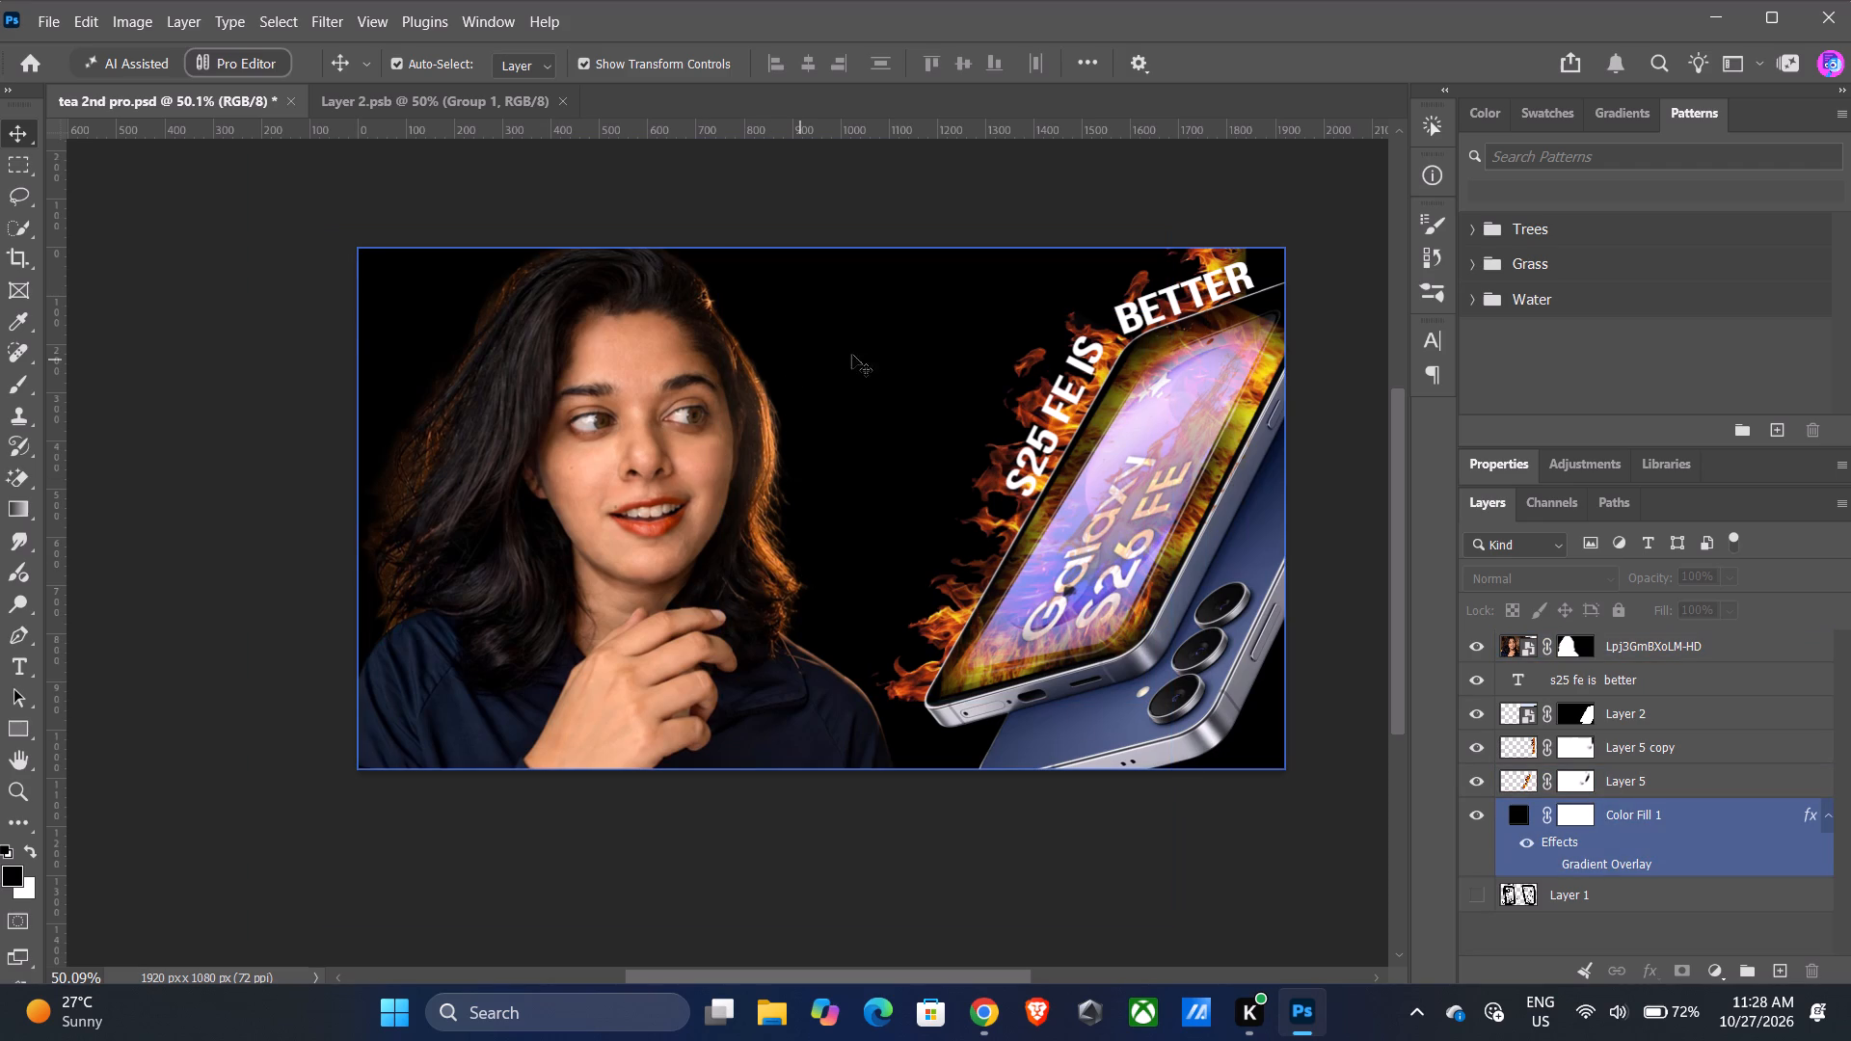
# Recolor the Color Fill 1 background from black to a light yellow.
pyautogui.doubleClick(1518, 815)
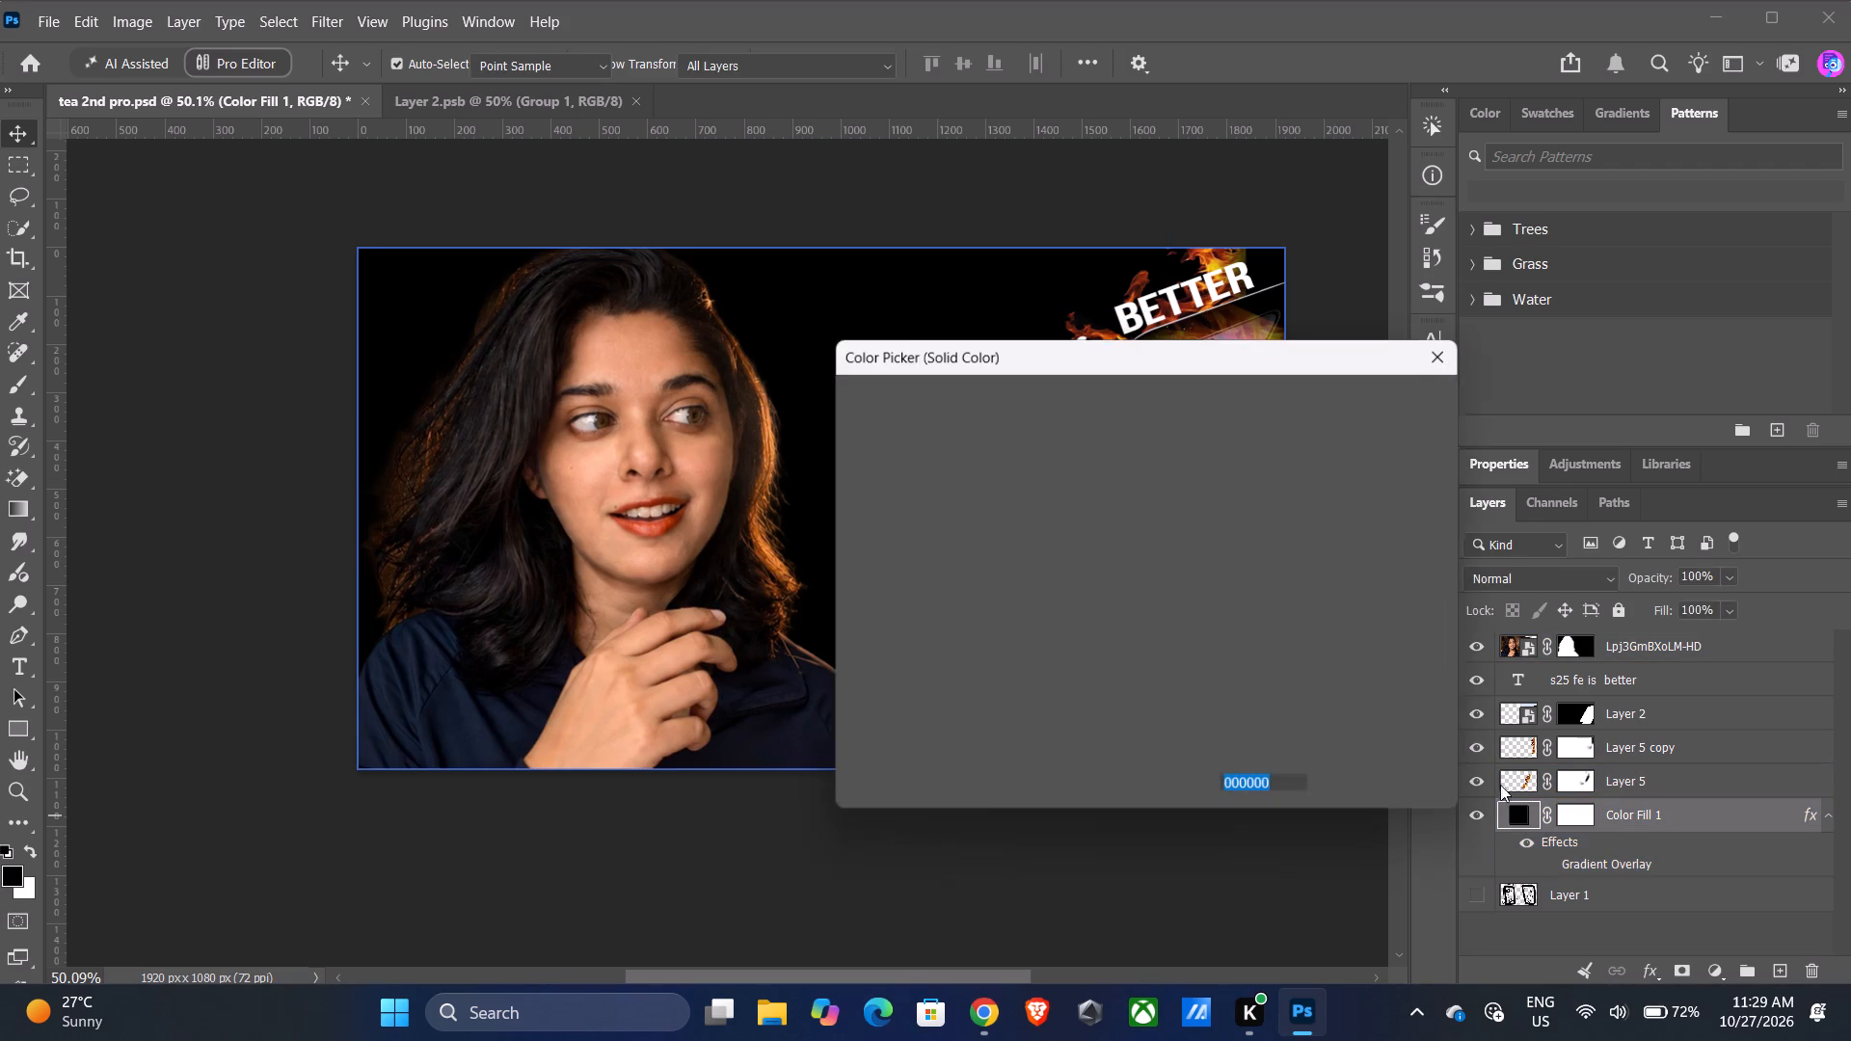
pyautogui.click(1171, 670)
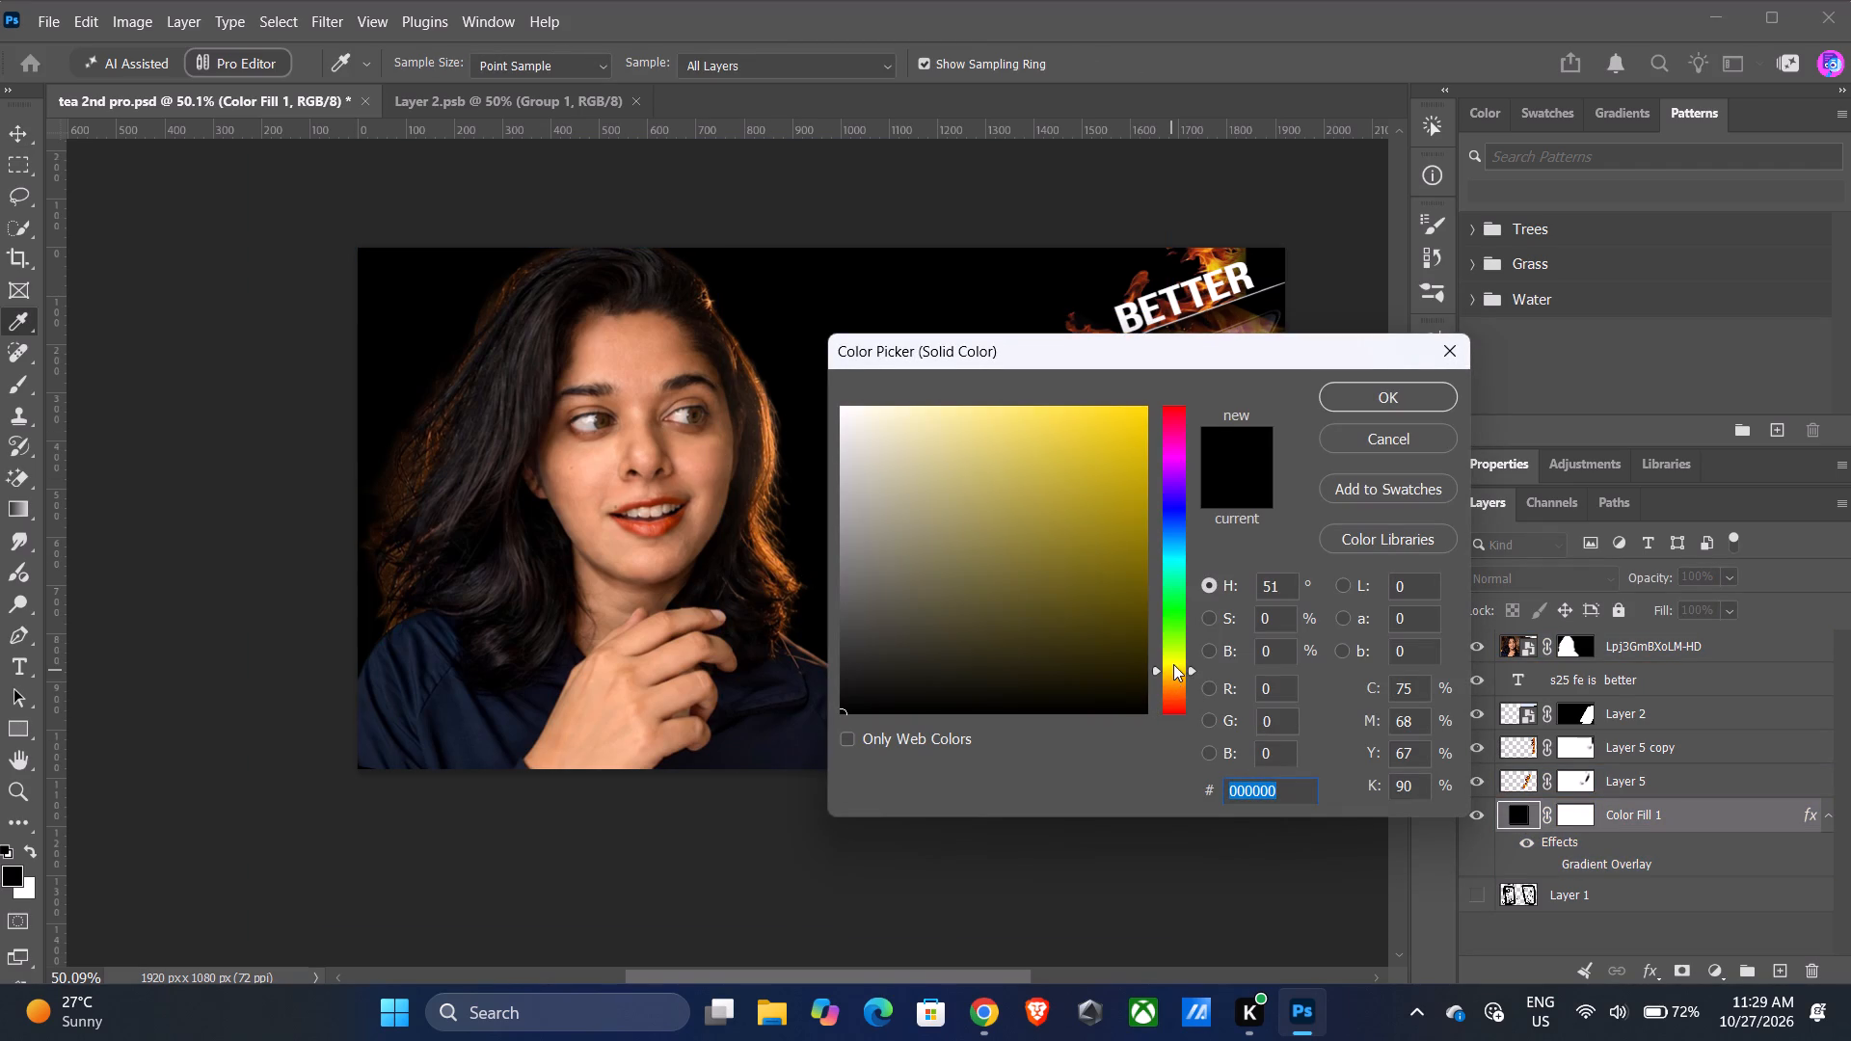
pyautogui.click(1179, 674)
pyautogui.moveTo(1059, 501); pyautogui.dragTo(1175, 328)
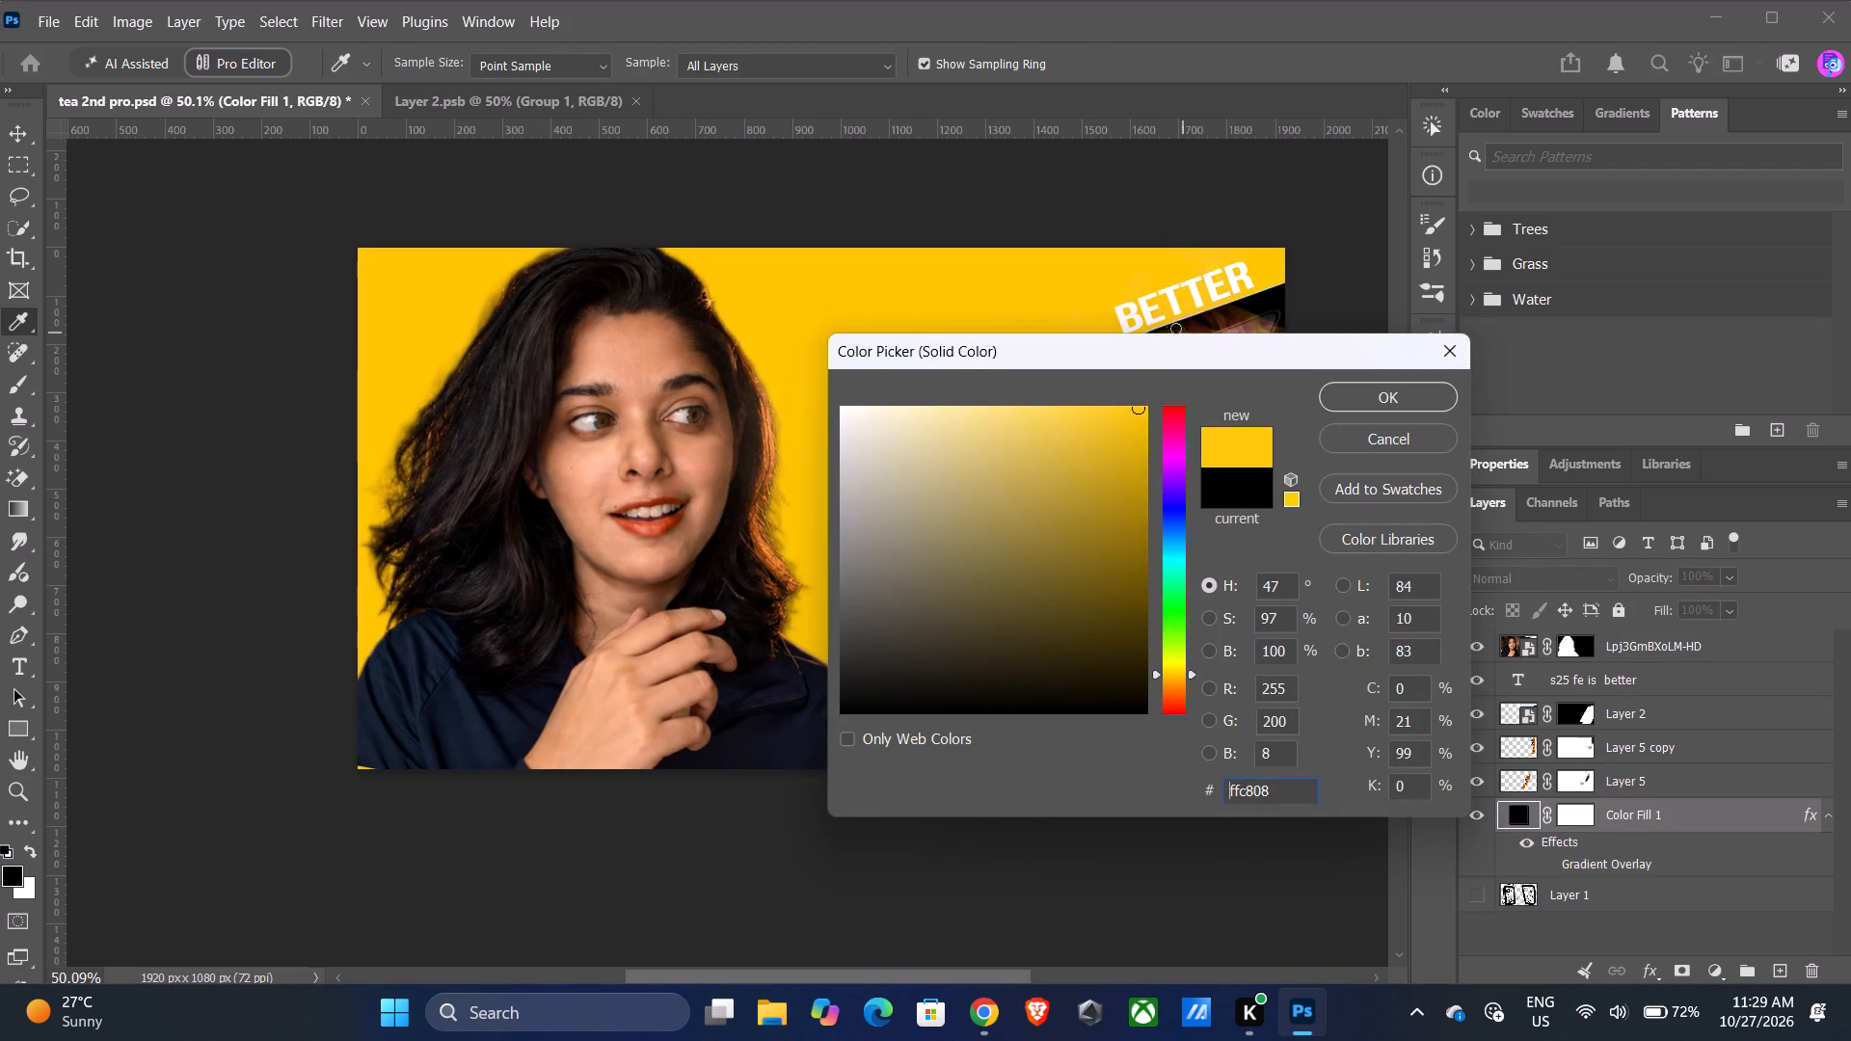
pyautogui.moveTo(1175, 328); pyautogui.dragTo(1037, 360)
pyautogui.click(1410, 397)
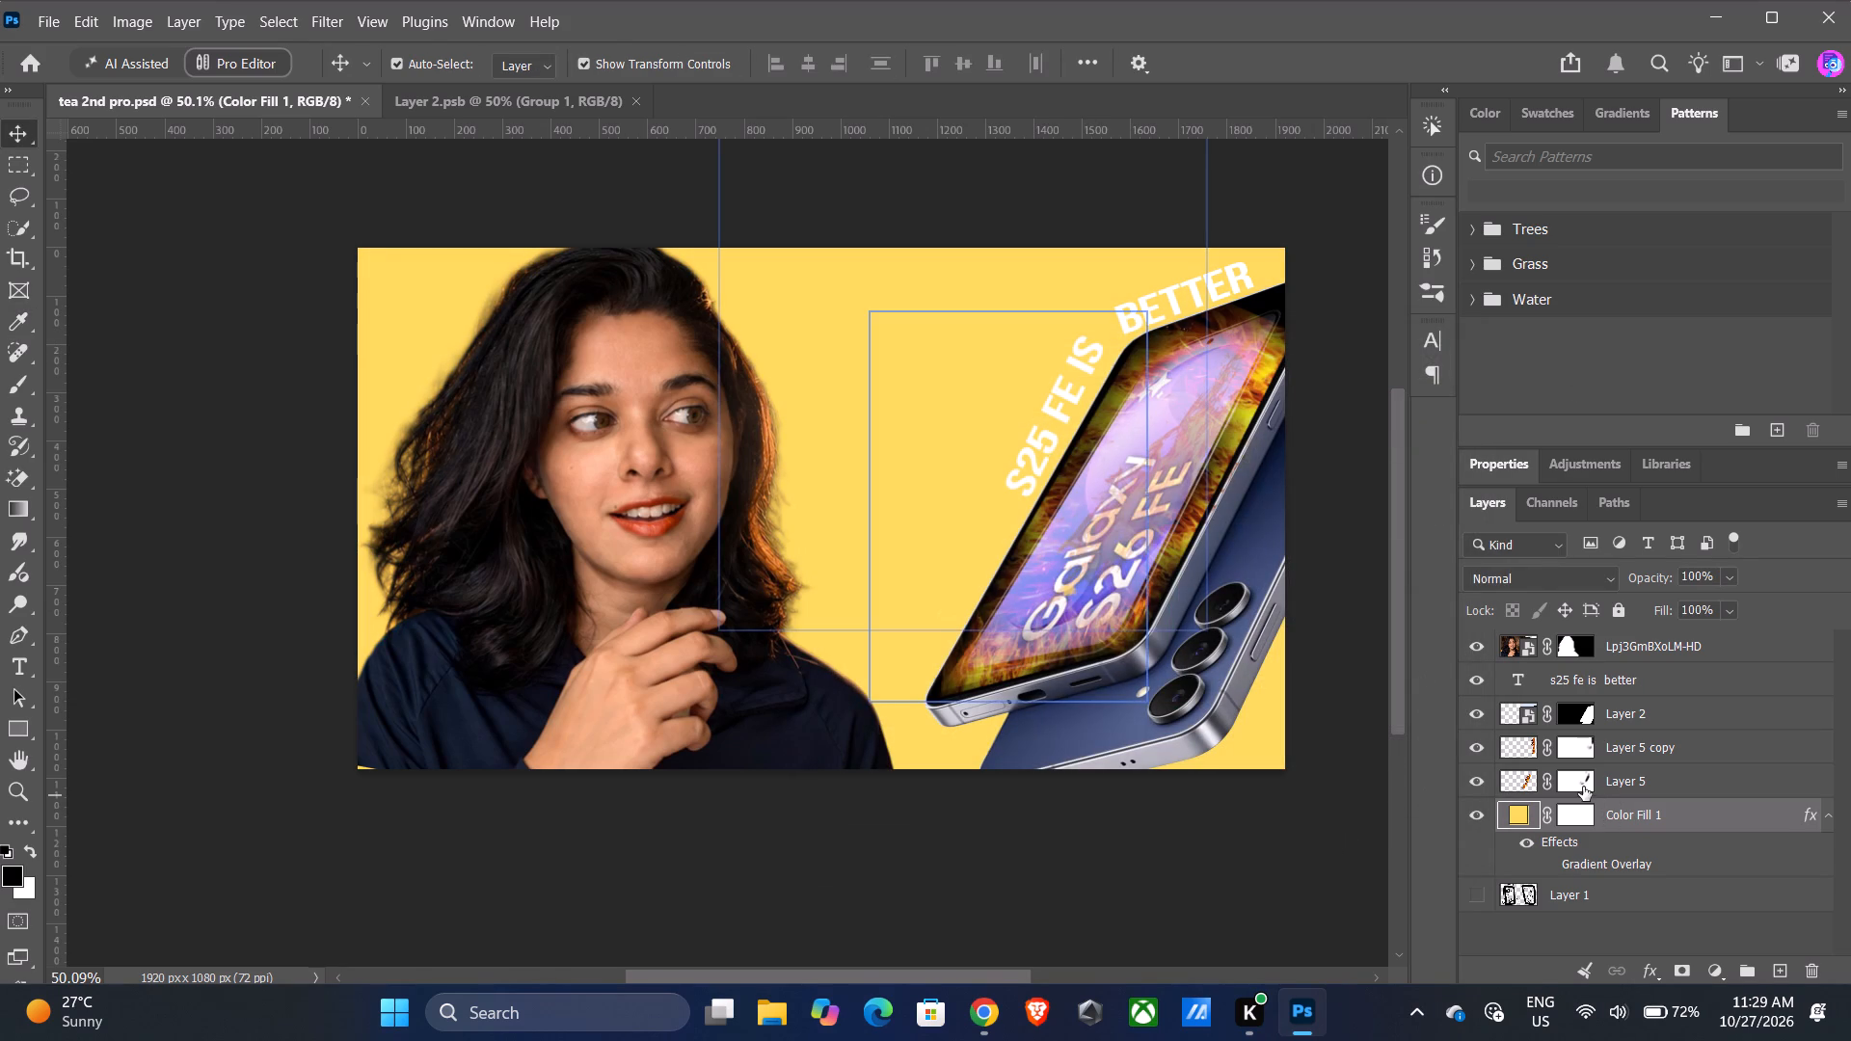
# Toggle the visibility of Layer 5 and Color Fill 1 to check the flames with and without the yellow background.
pyautogui.click(1475, 777)
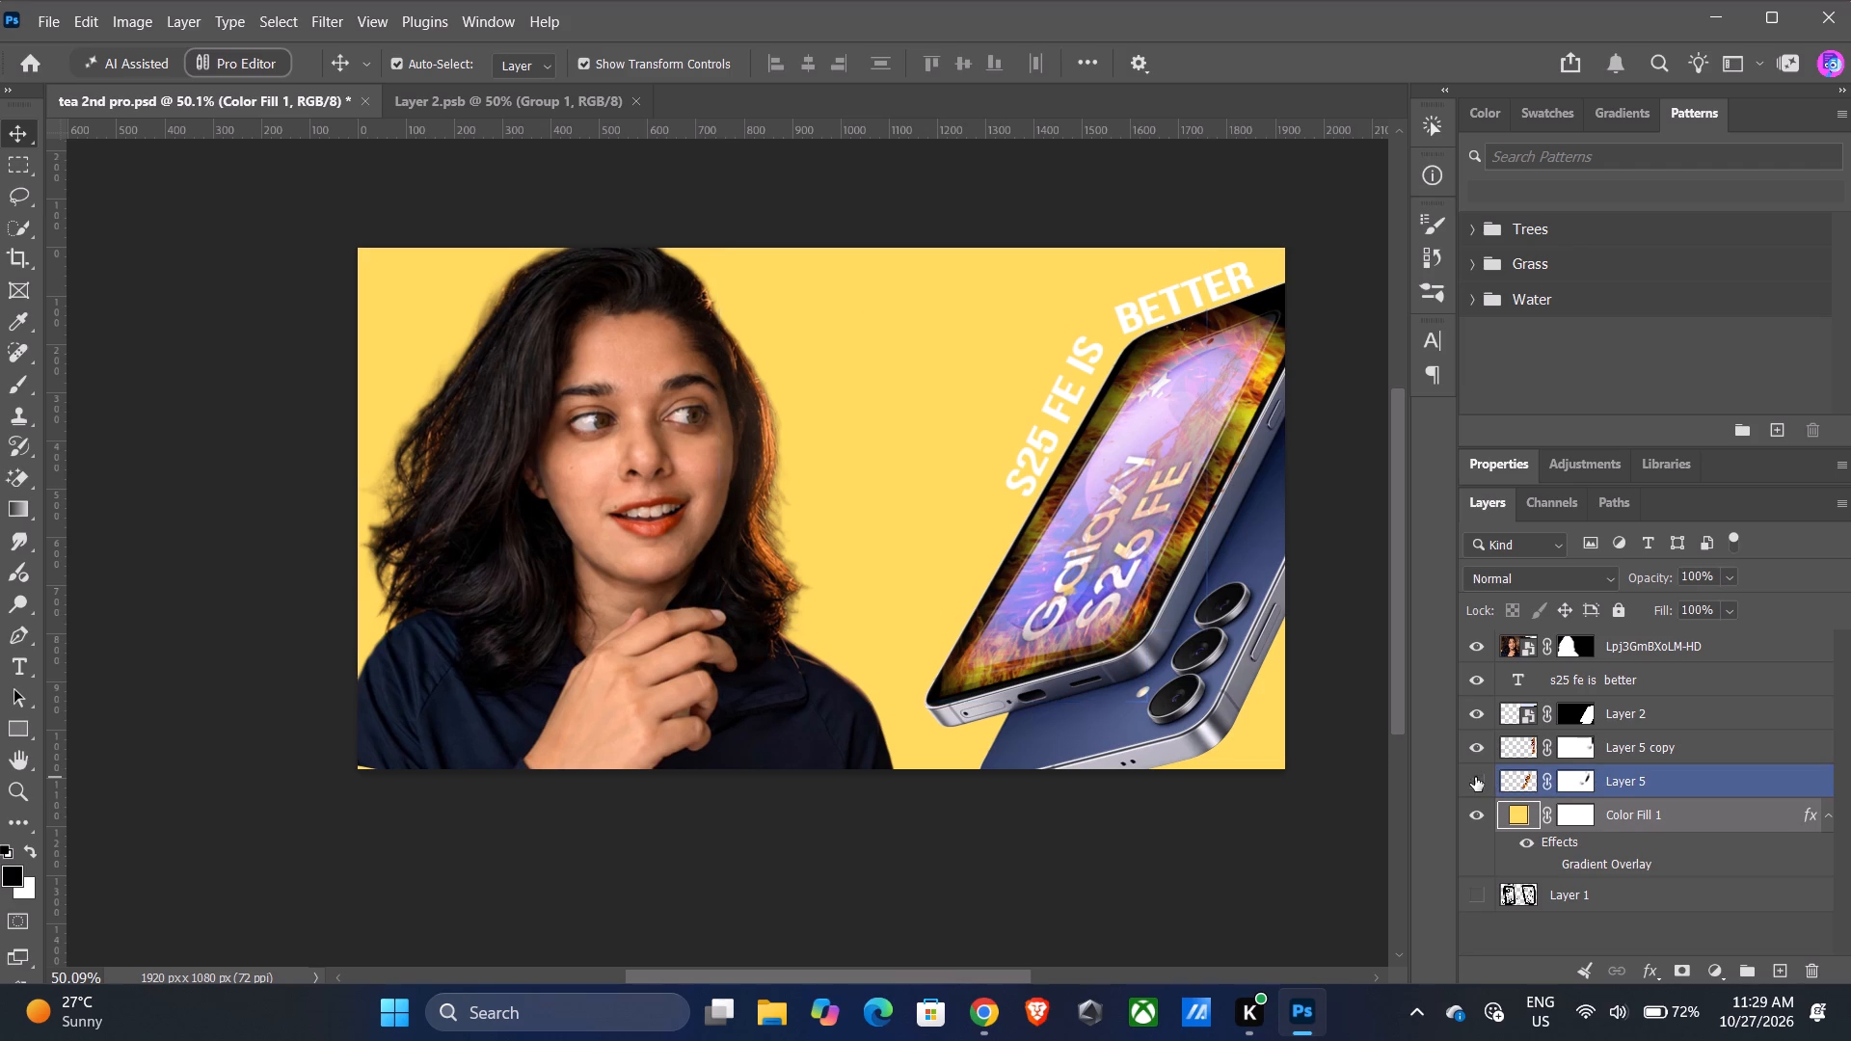
pyautogui.click(1475, 777)
pyautogui.click(1475, 777)
pyautogui.click(1475, 777)
pyautogui.click(1475, 777)
pyautogui.scroll(2, 1610, 786)
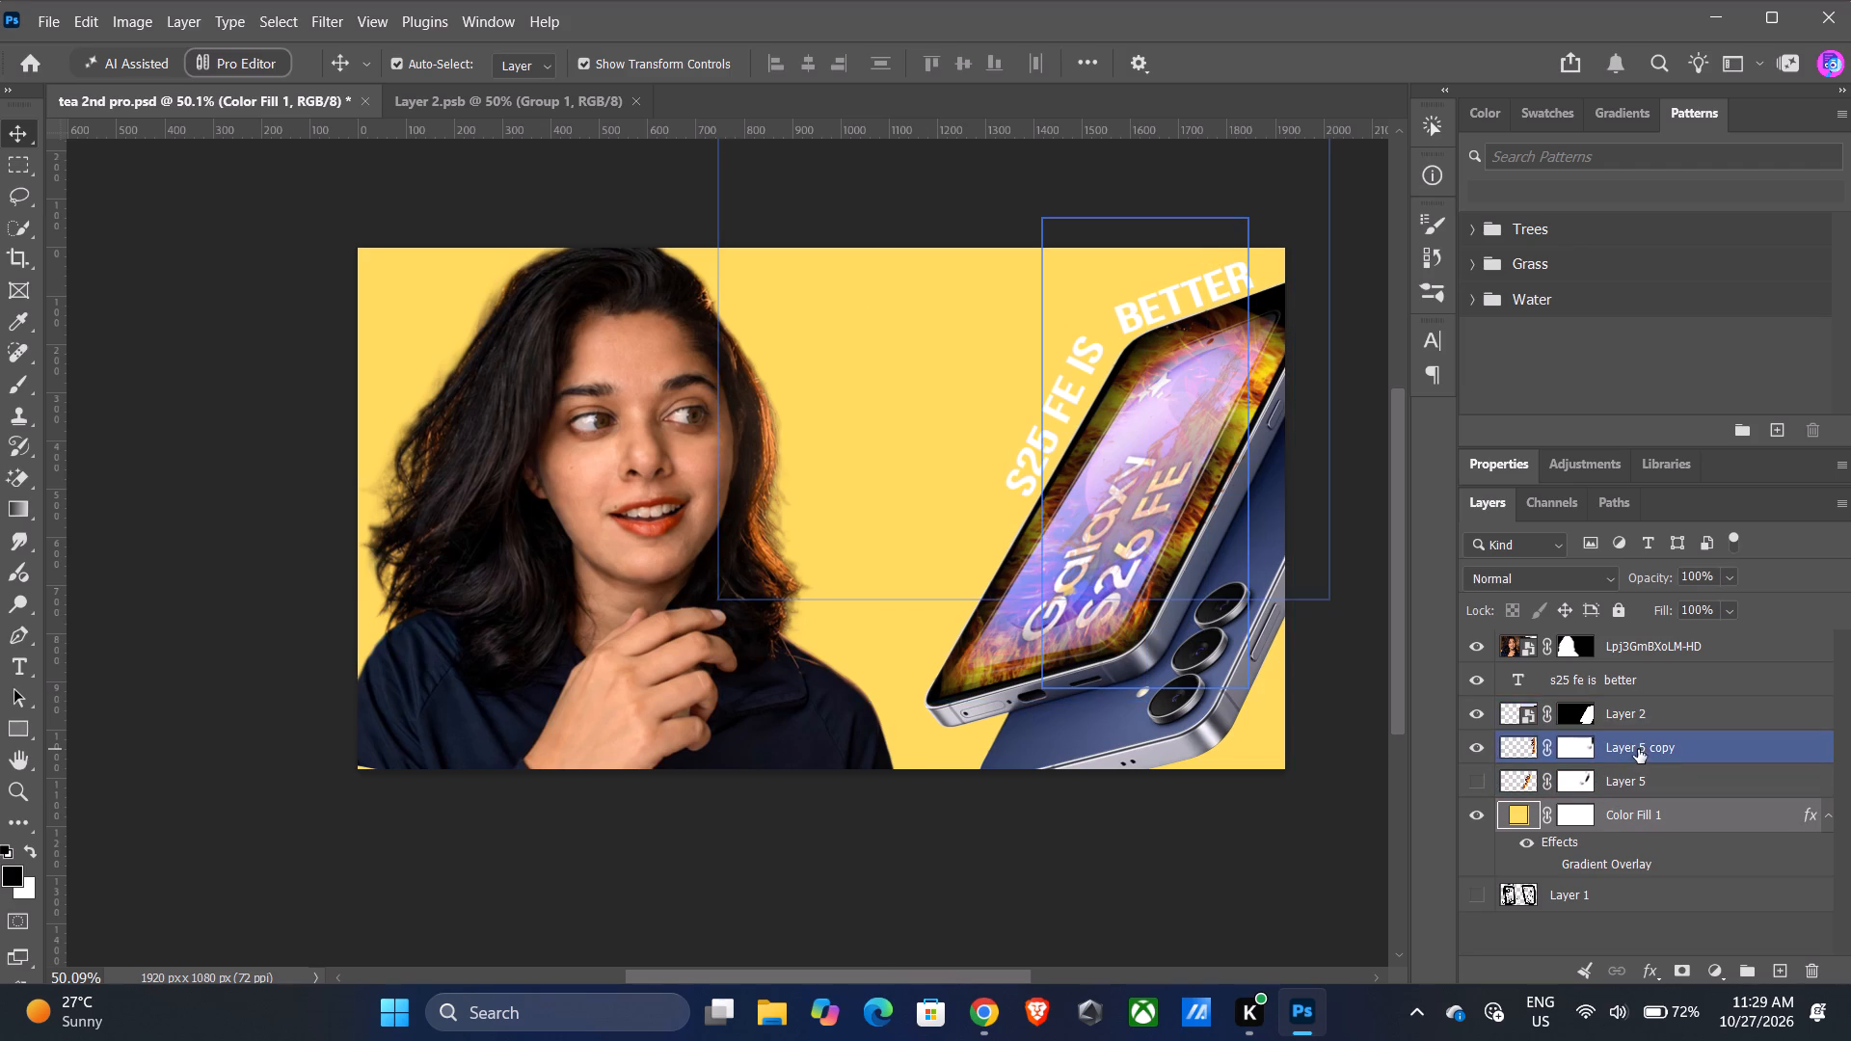
pyautogui.click(1638, 752)
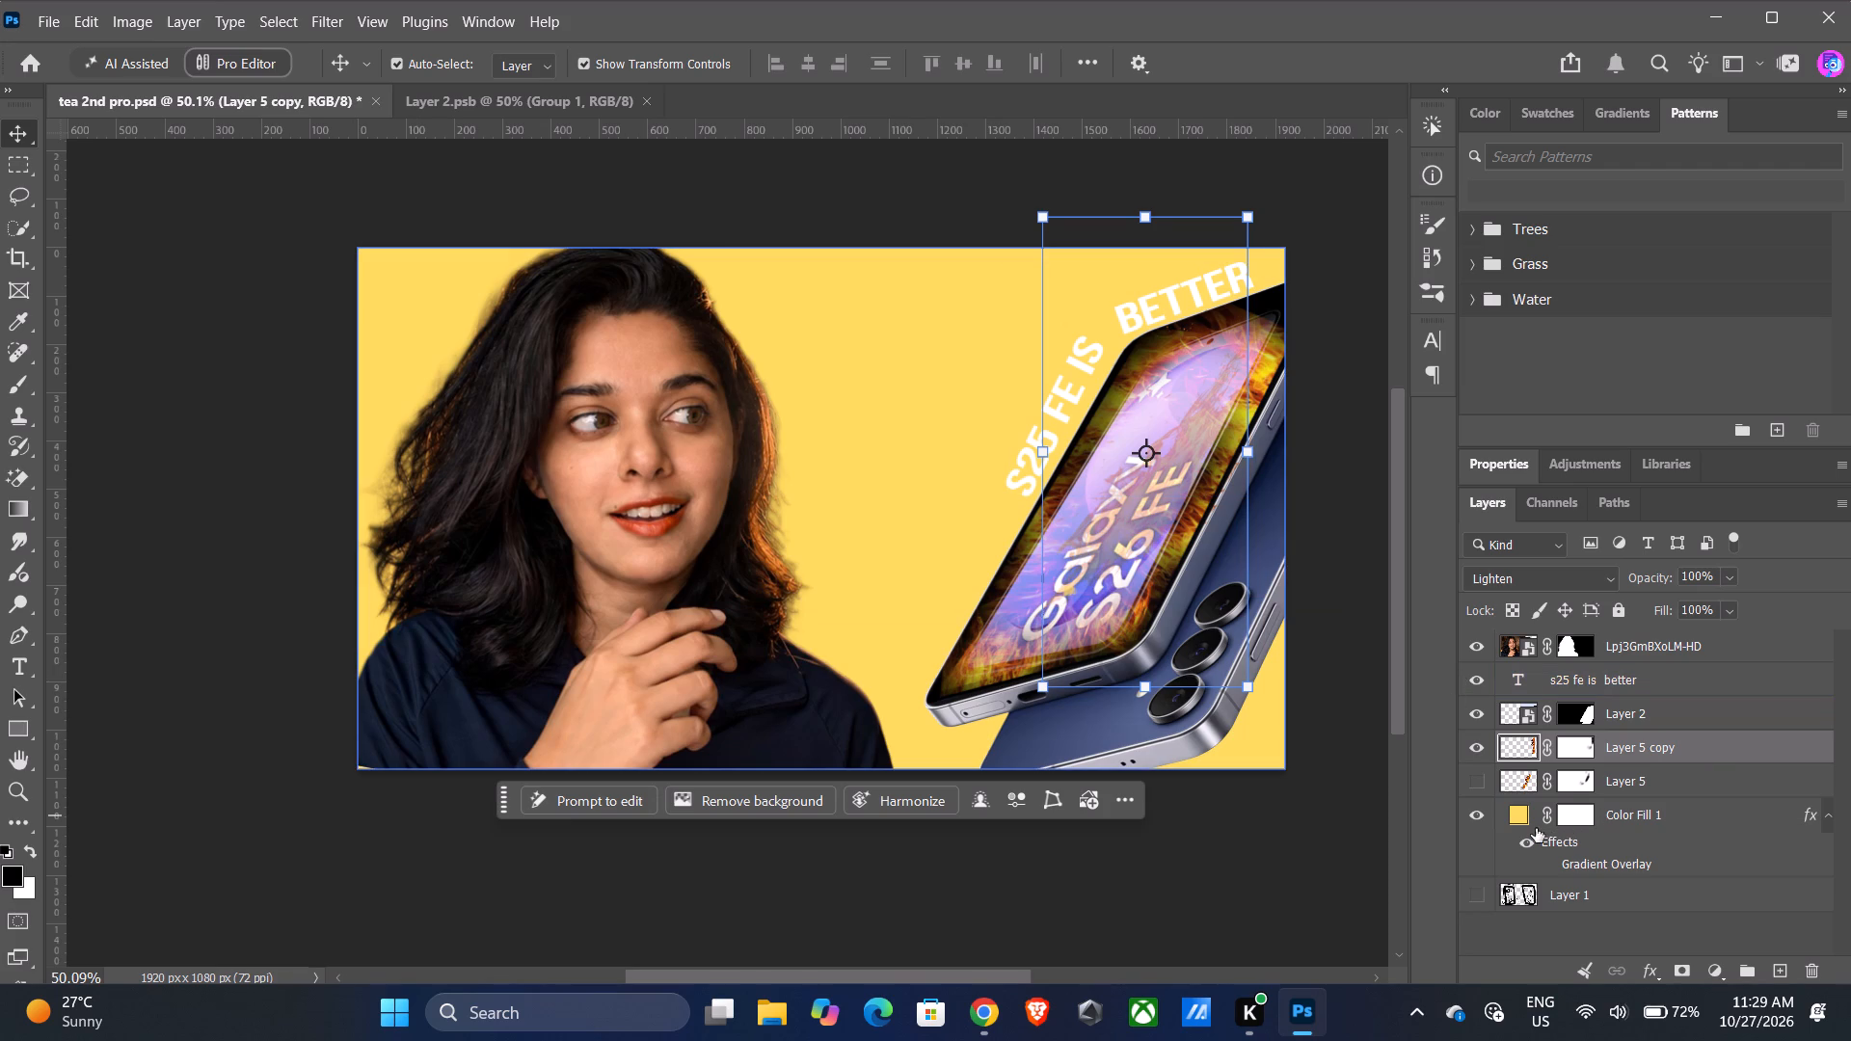
pyautogui.click(1476, 811)
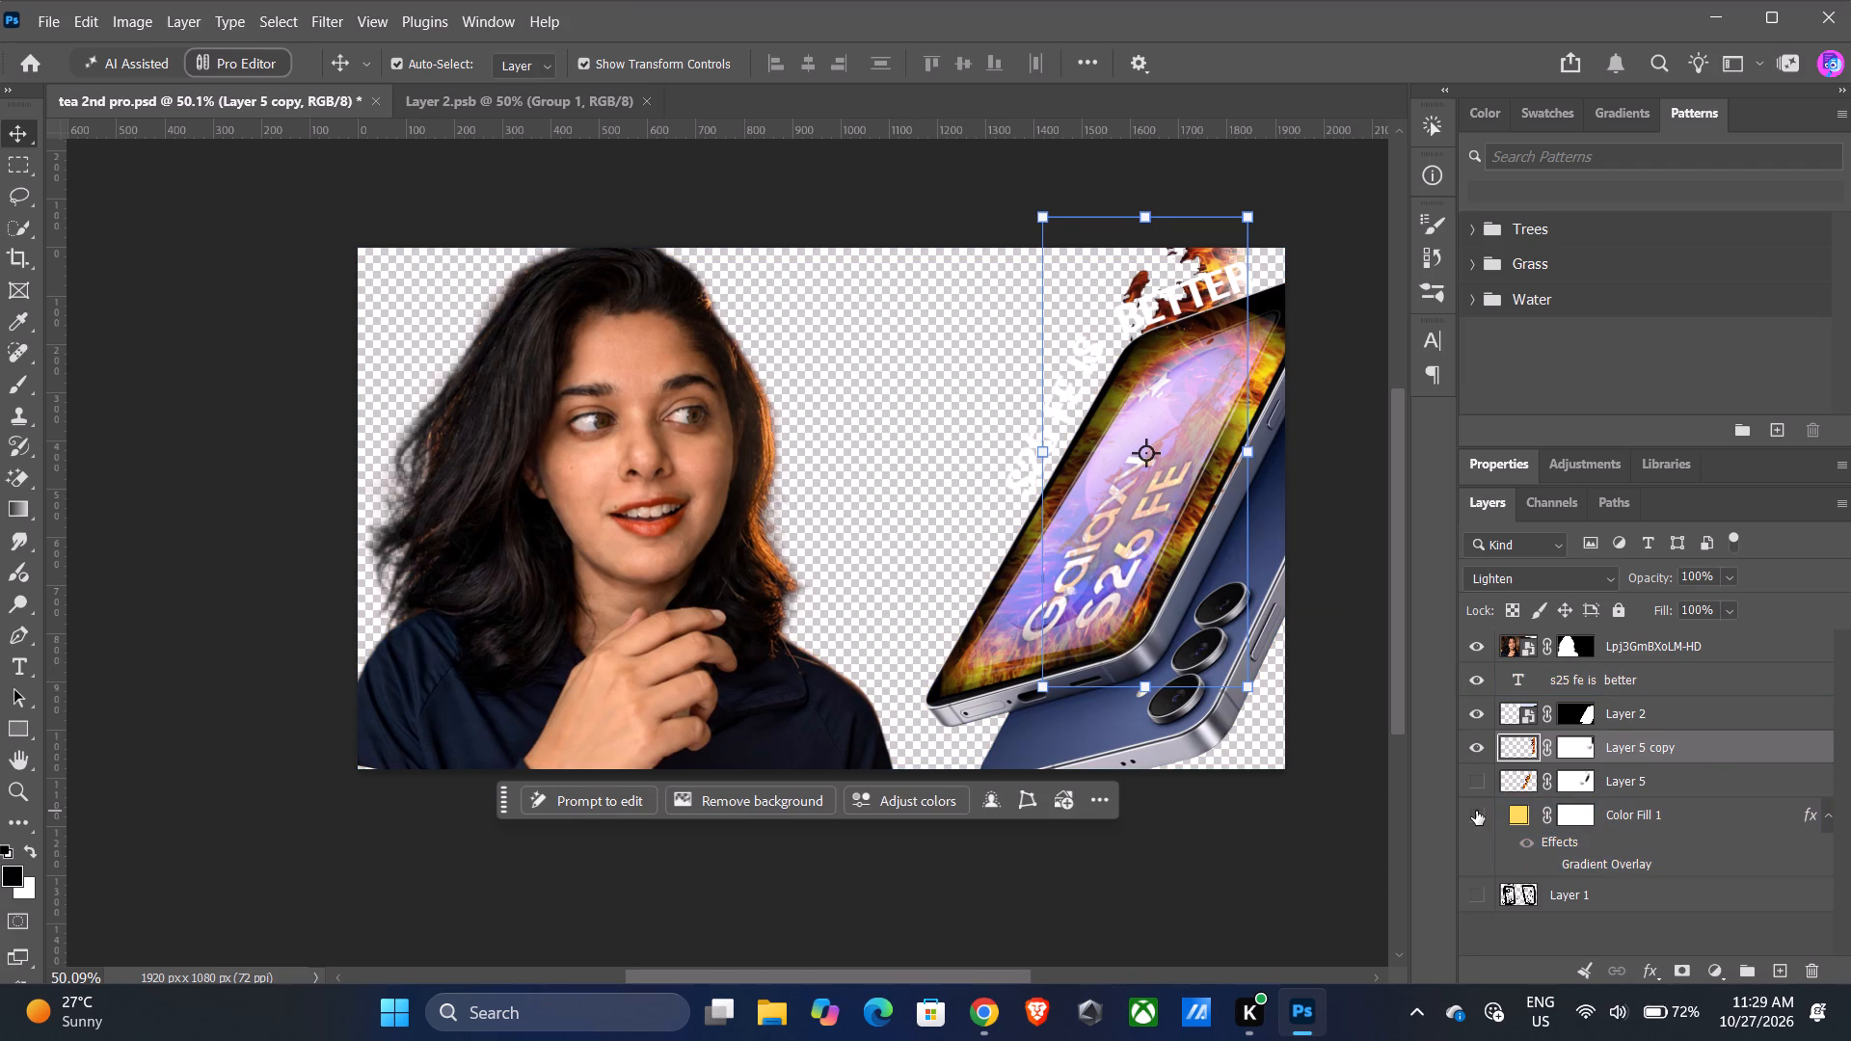
pyautogui.click(1476, 811)
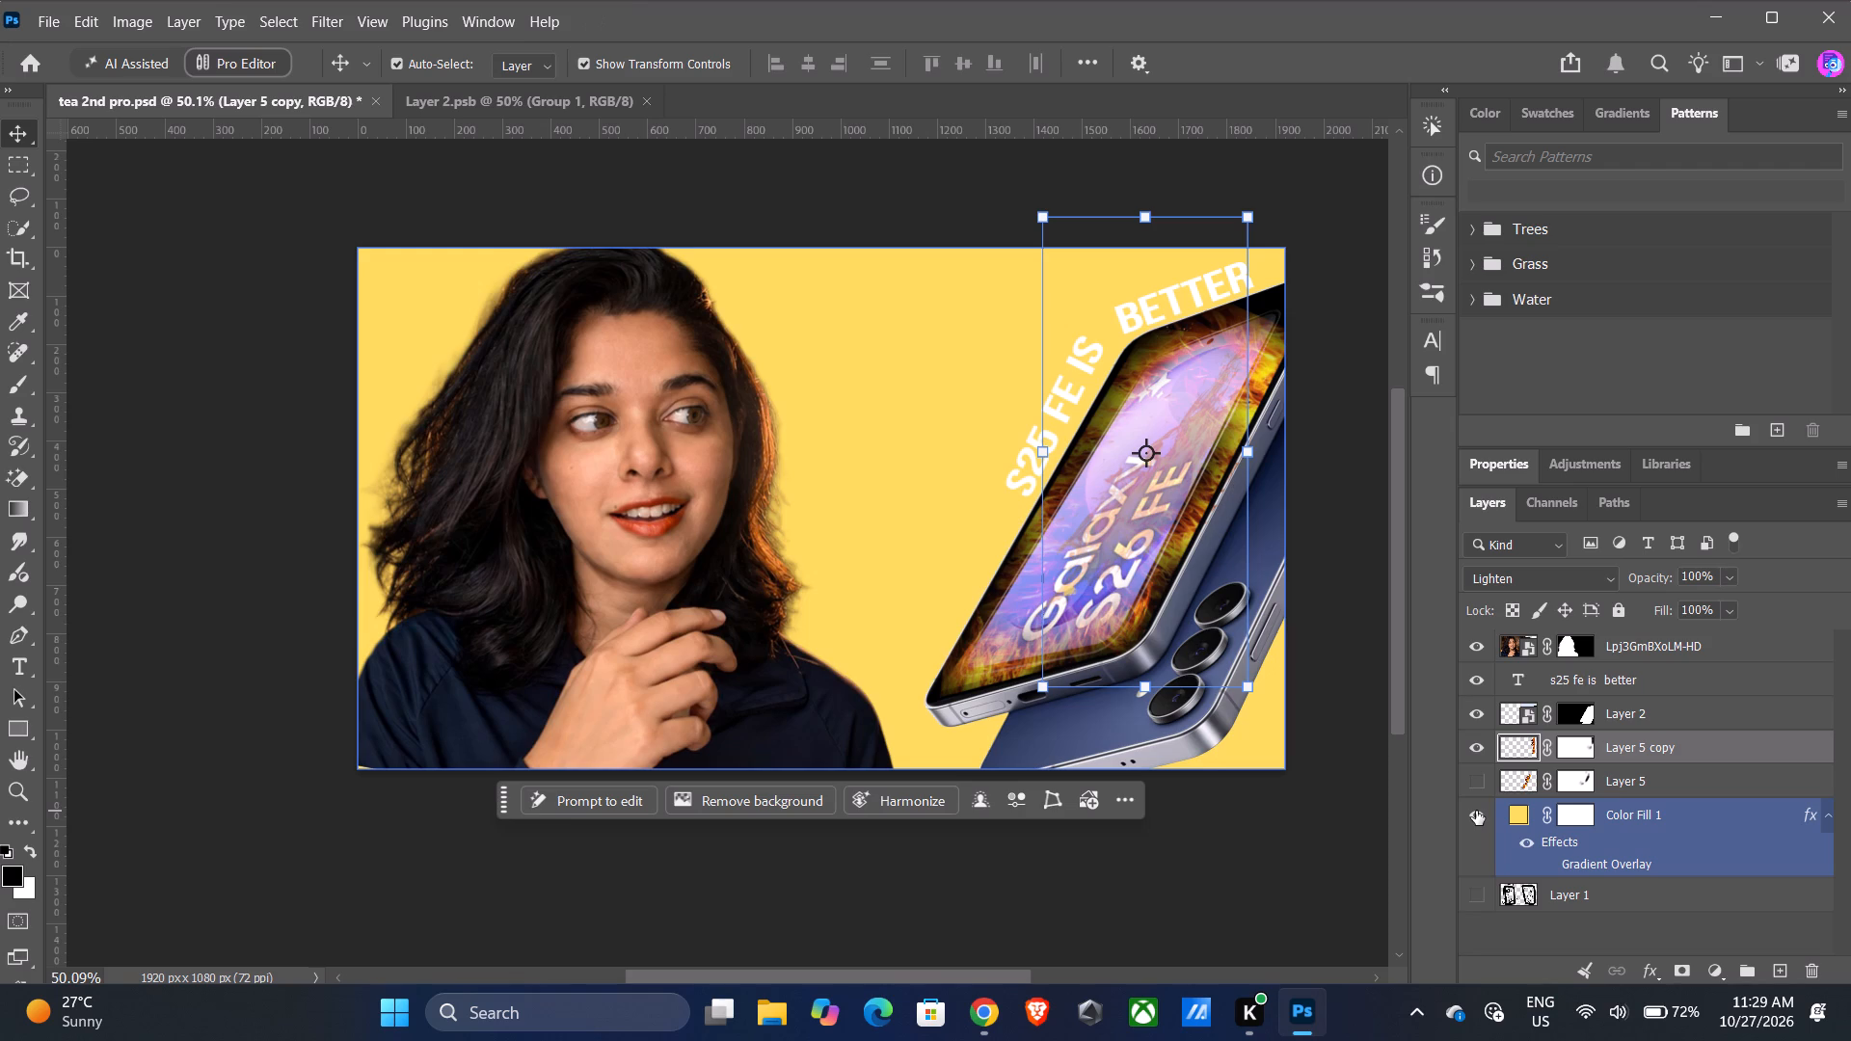
pyautogui.click(1476, 811)
pyautogui.click(1476, 811)
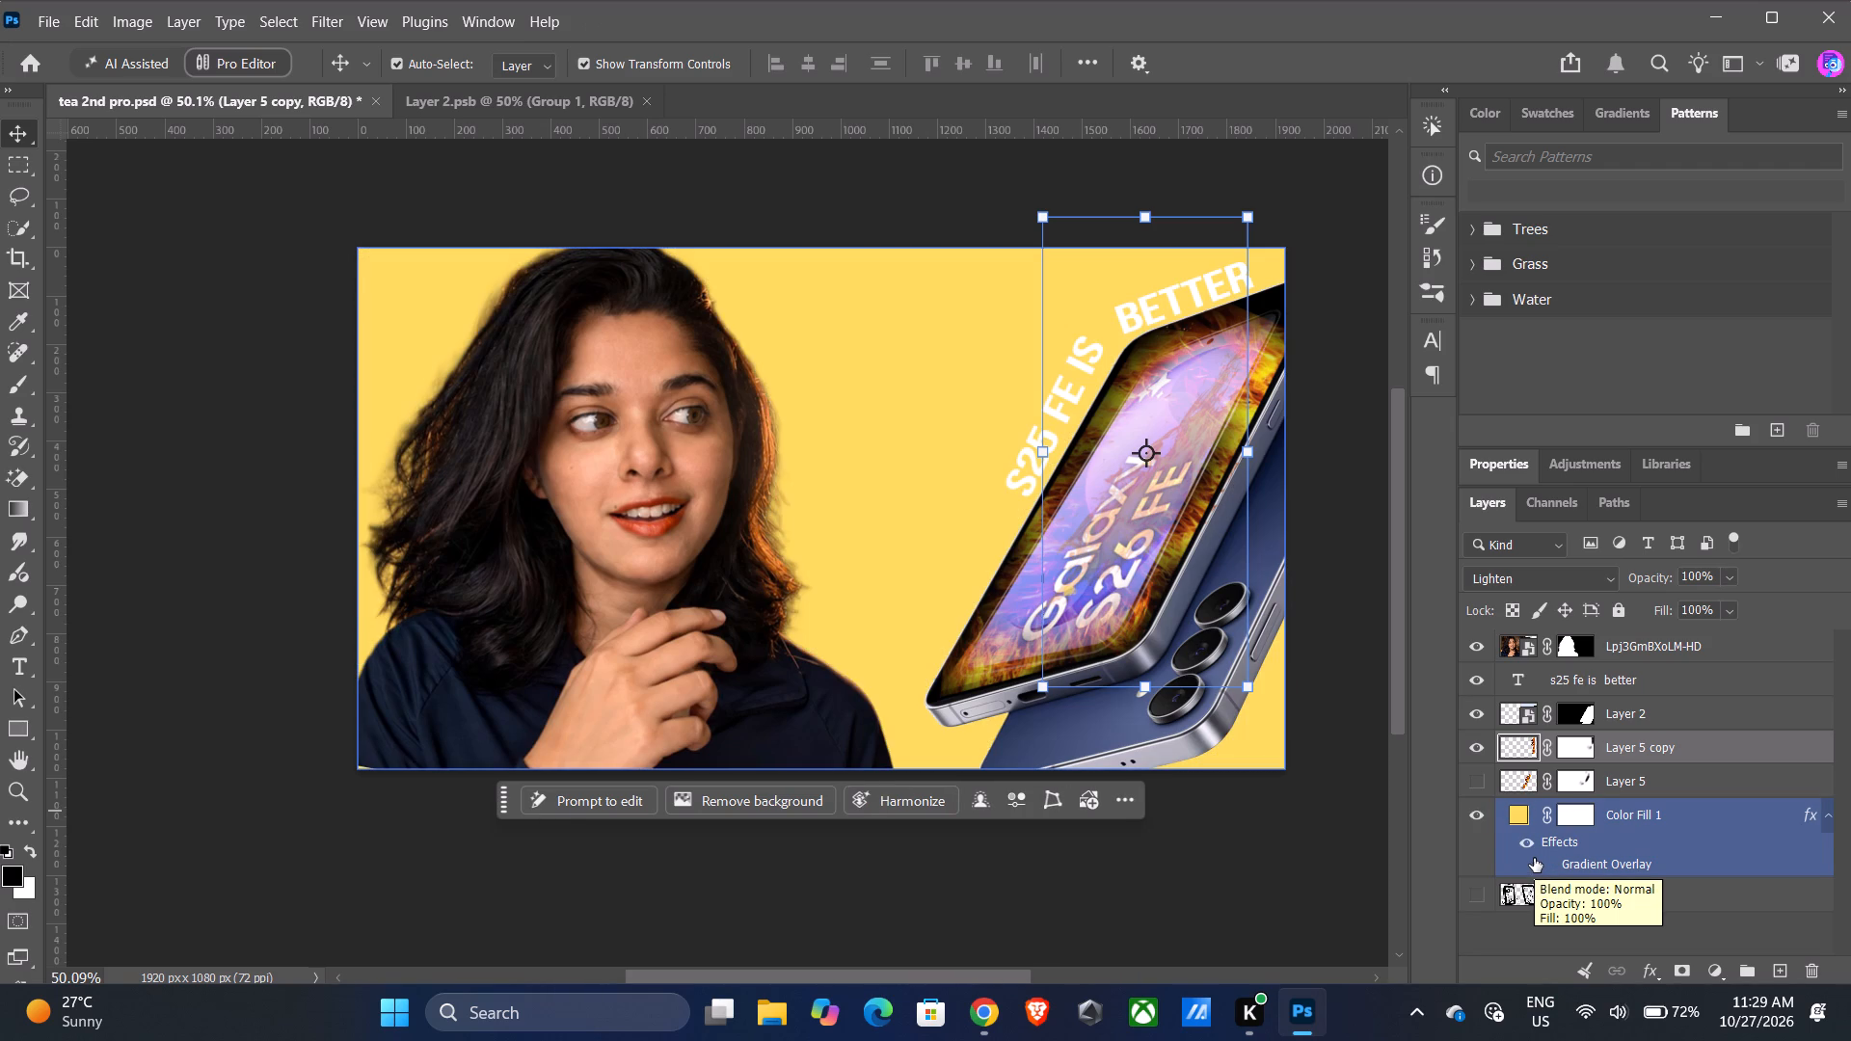
# Make the Layer 5 flames visible again and hide the layer effects on Color Fill 1.
pyautogui.click(1534, 858)
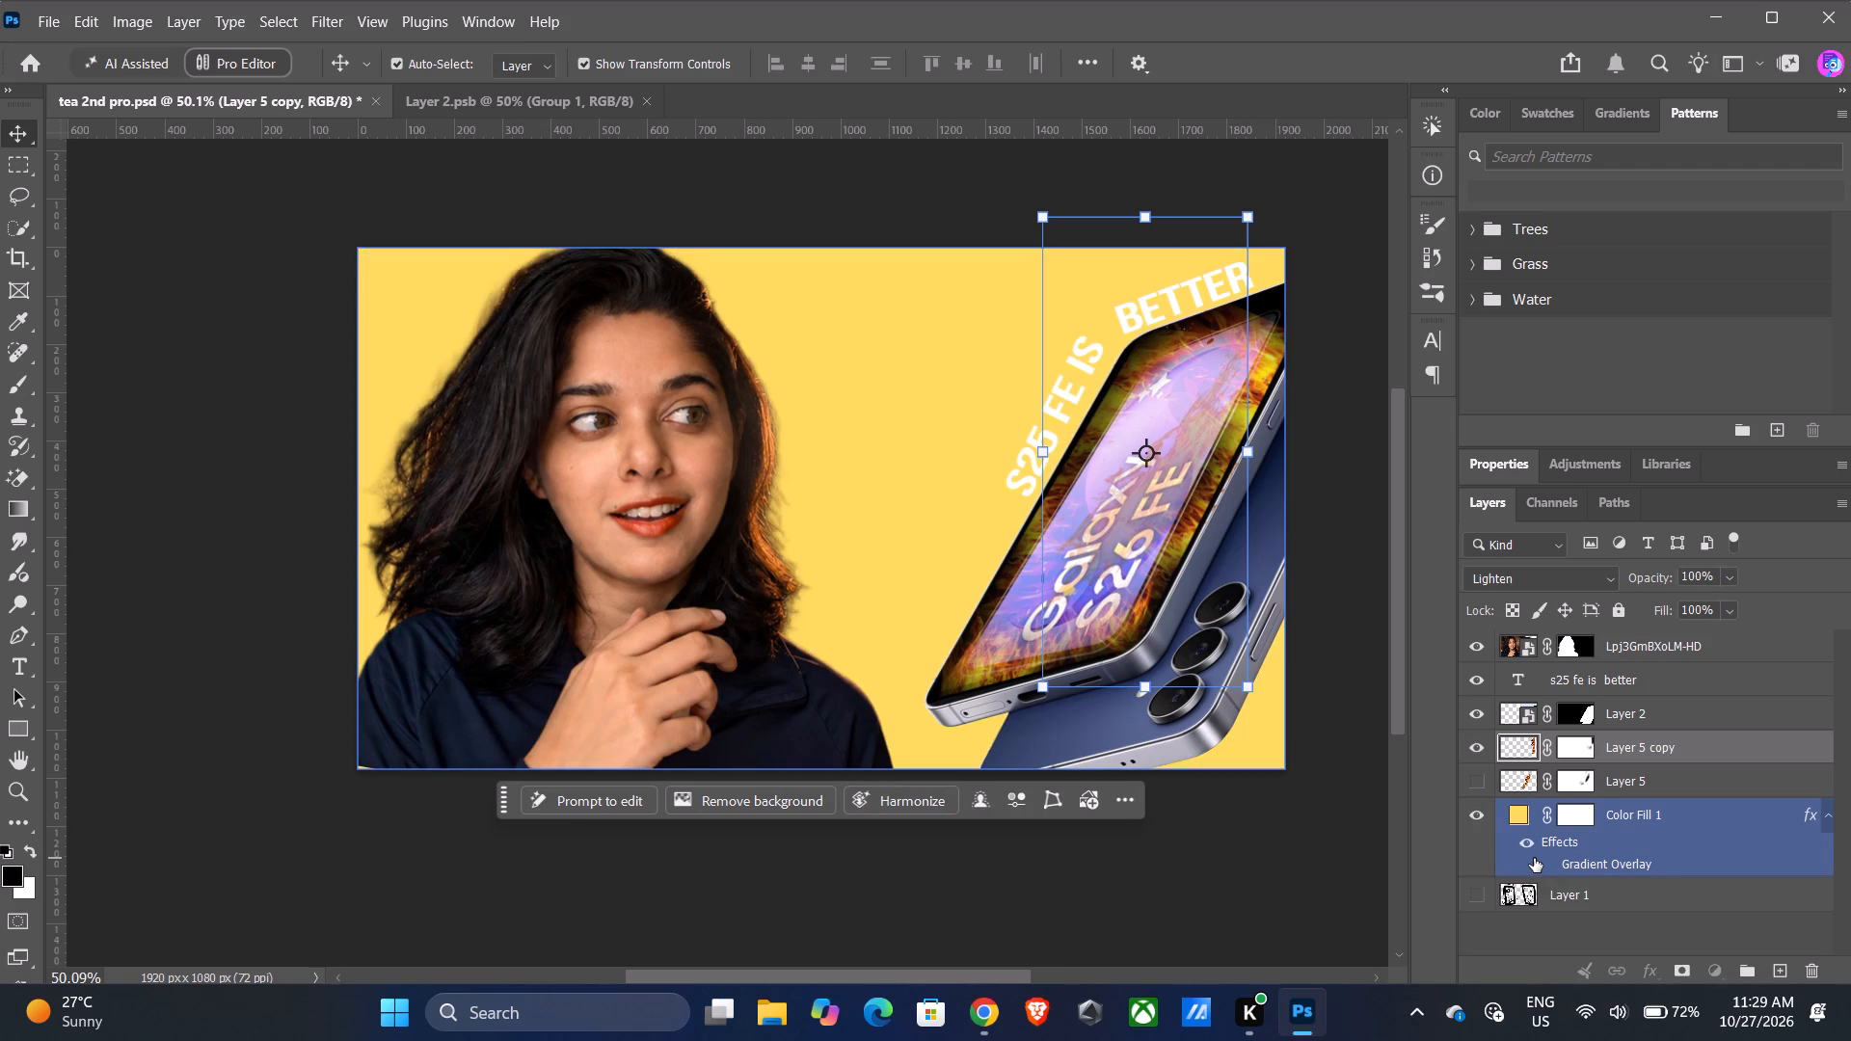
pyautogui.click(1533, 857)
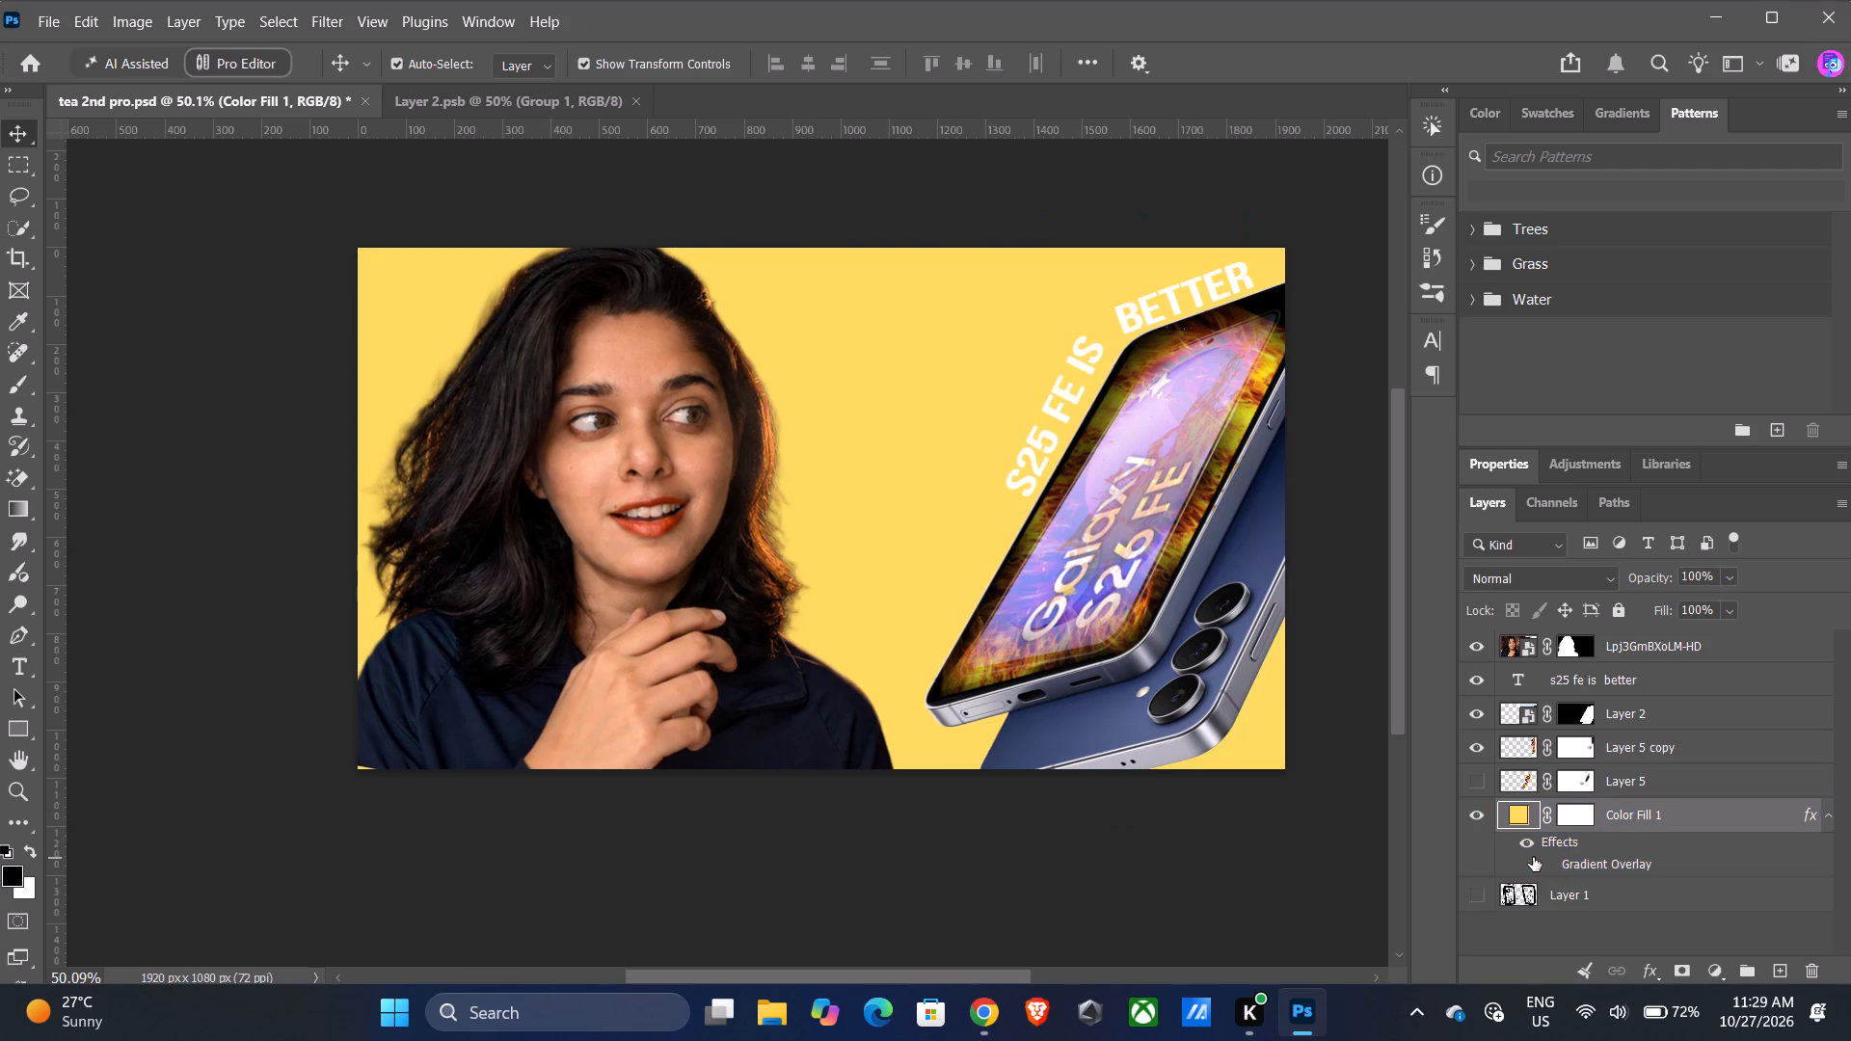
pyautogui.click(1533, 857)
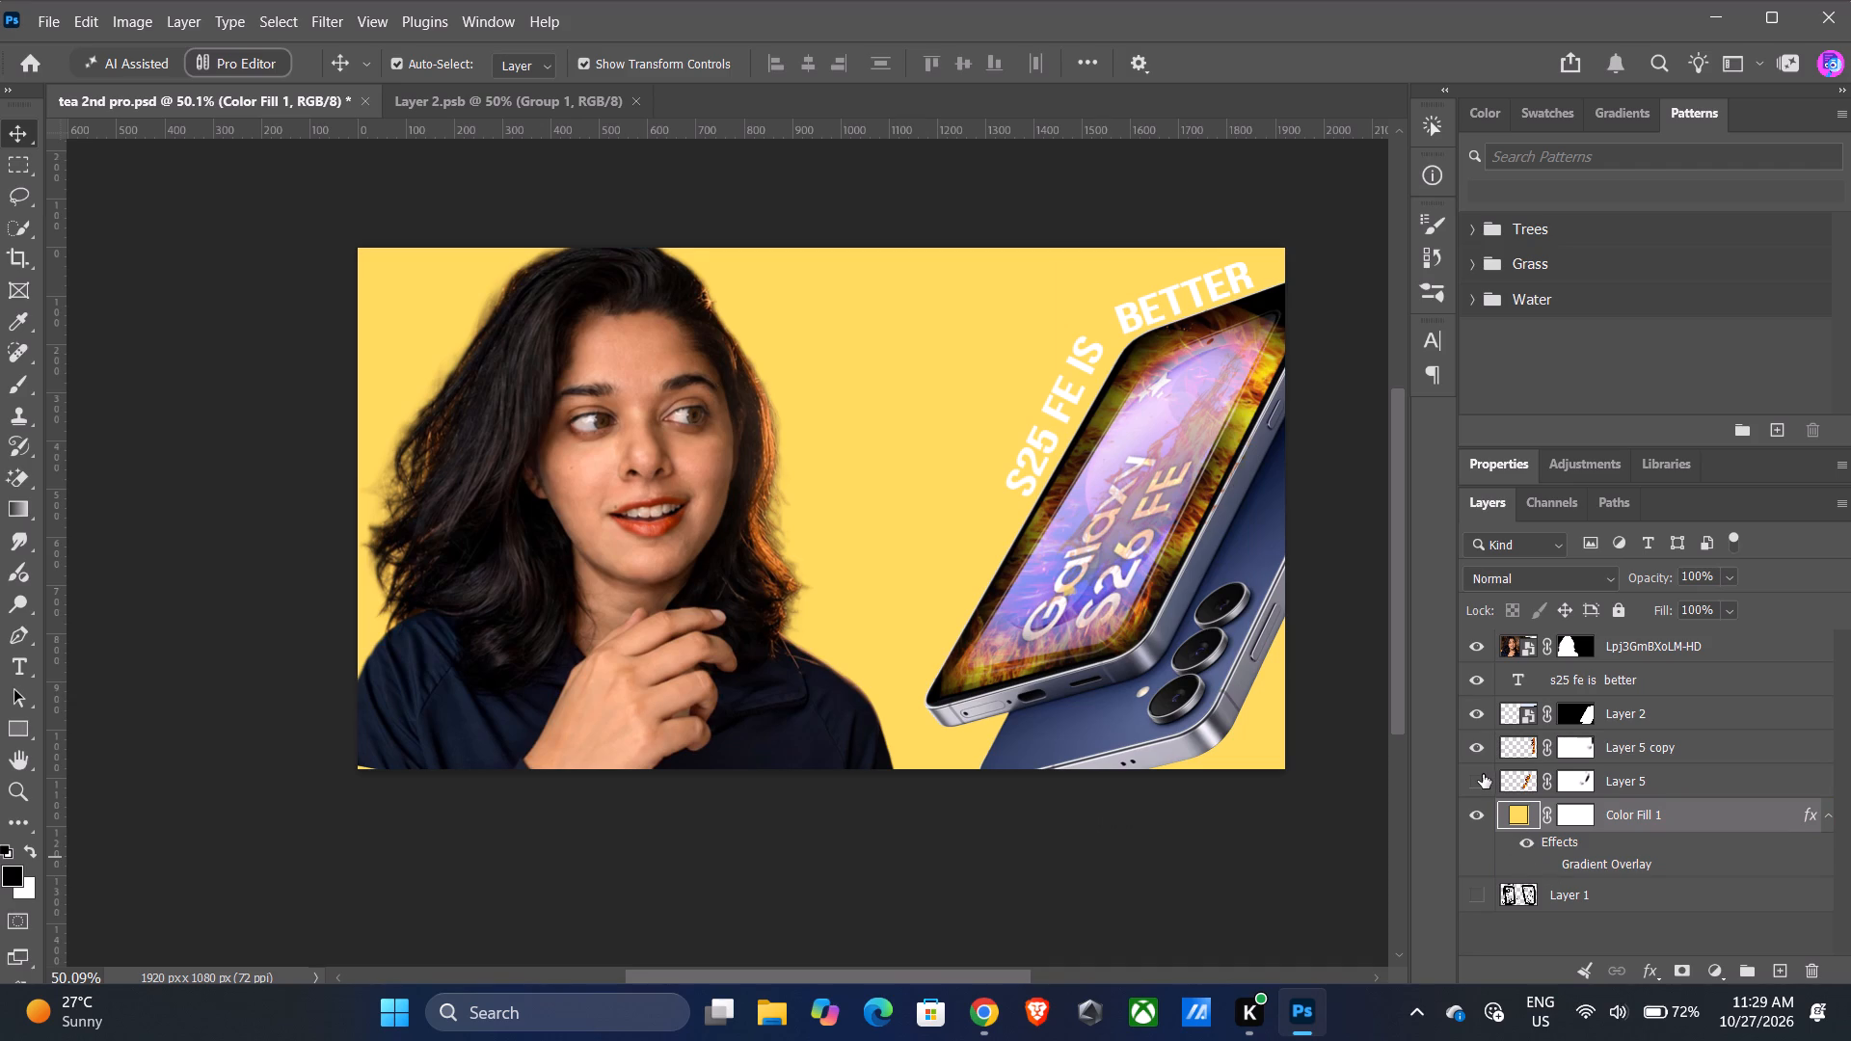
pyautogui.click(1482, 773)
pyautogui.click(1529, 842)
# Hide the Color Fill 1 layer and delete it.
pyautogui.click(1483, 810)
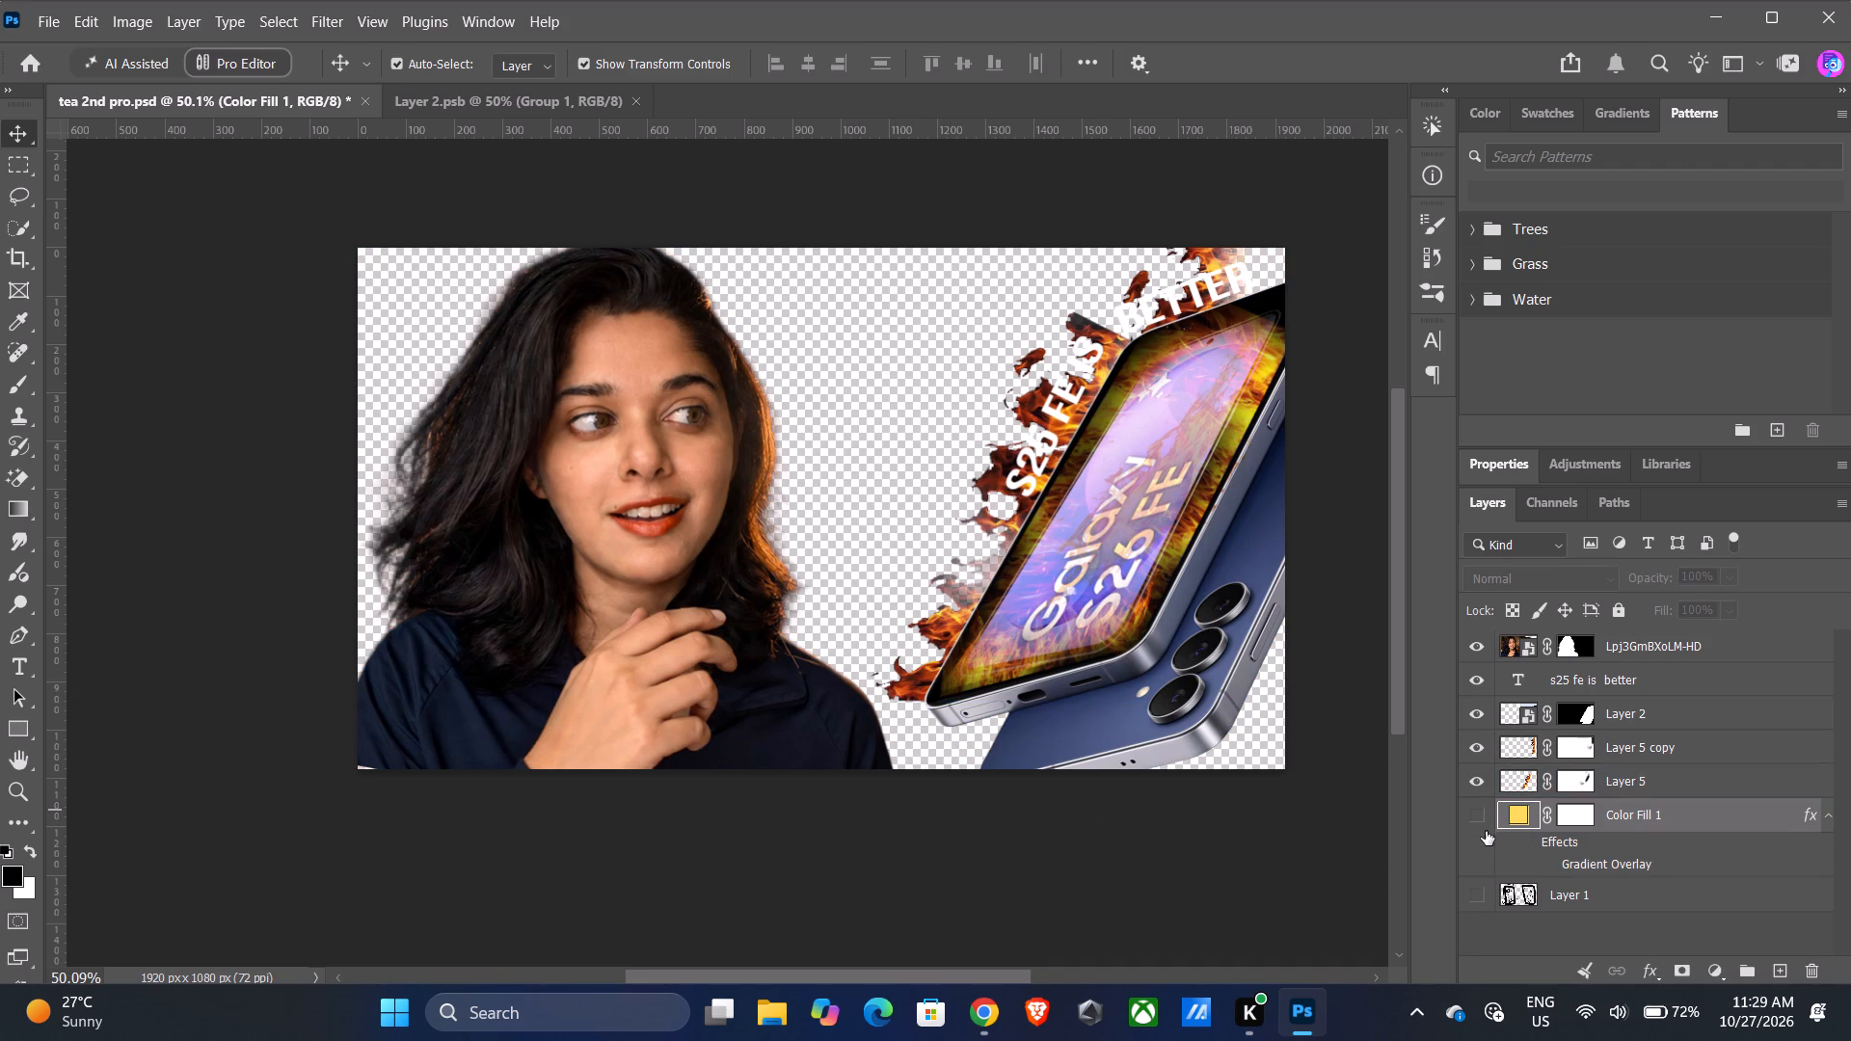
pyautogui.click(1811, 978)
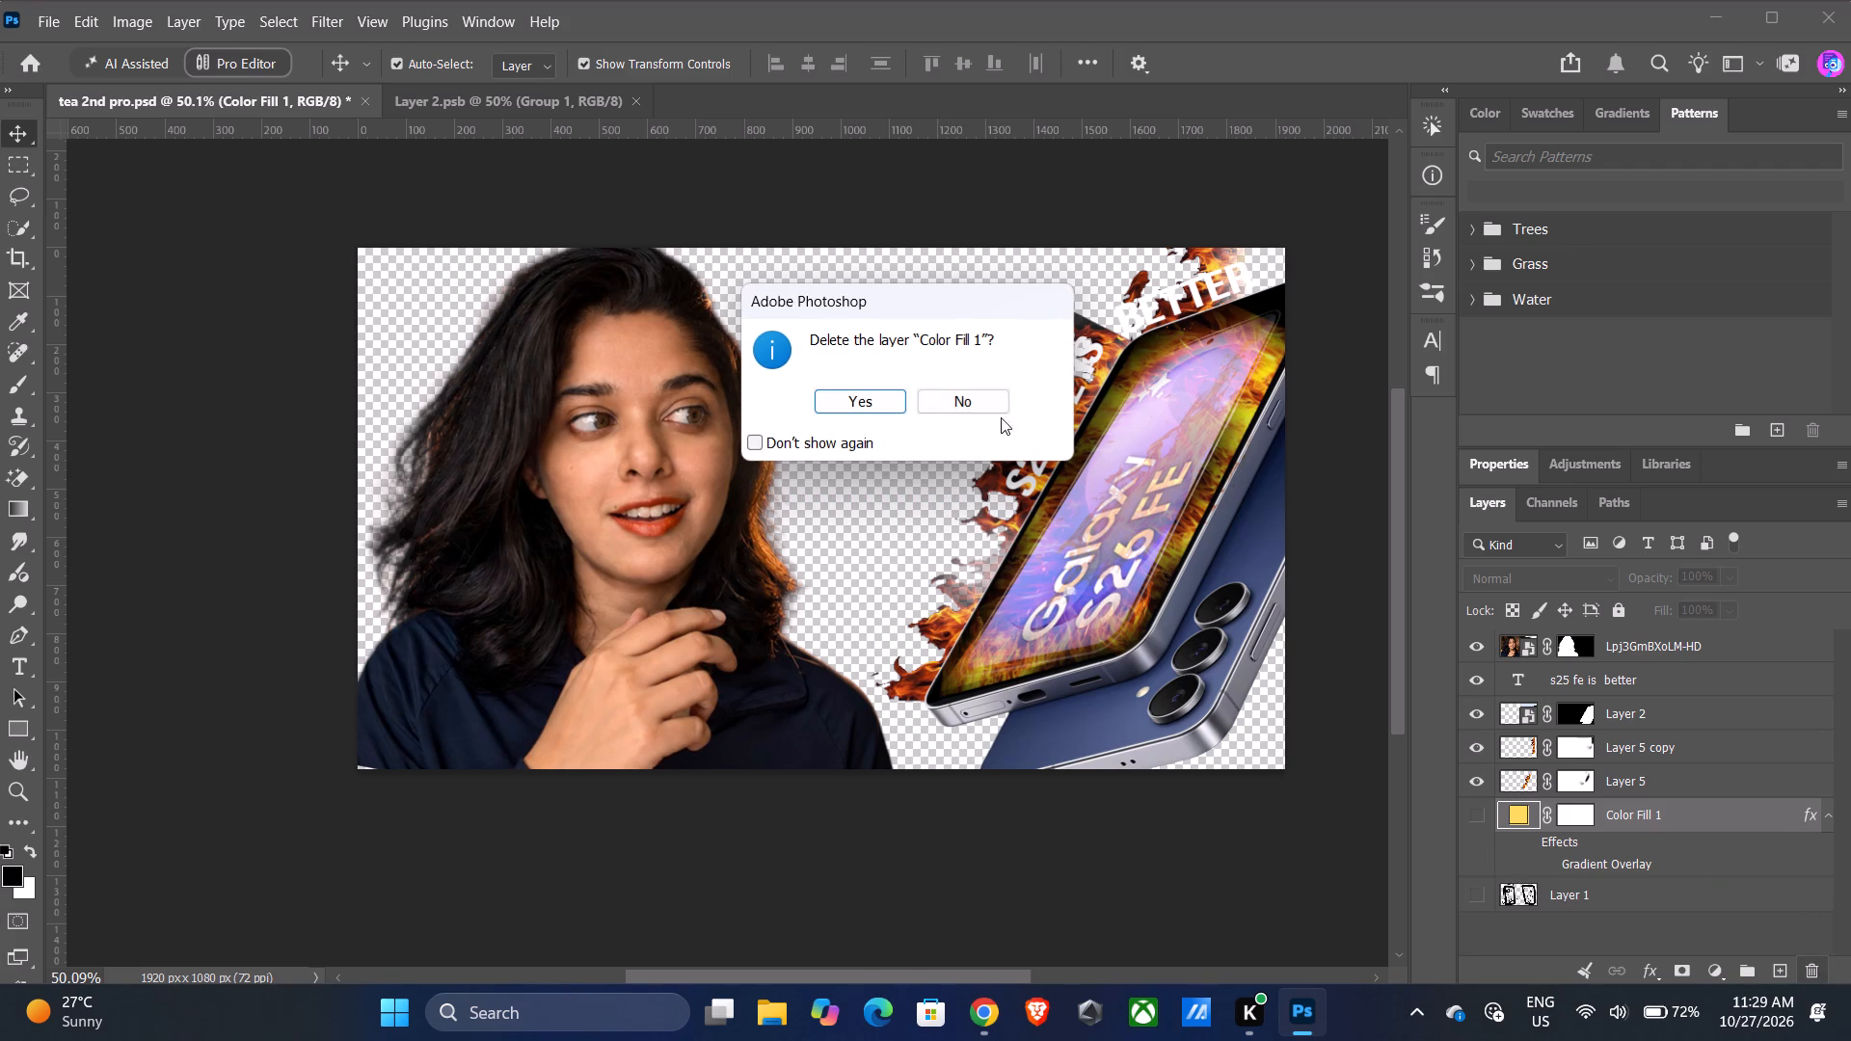
pyautogui.click(862, 408)
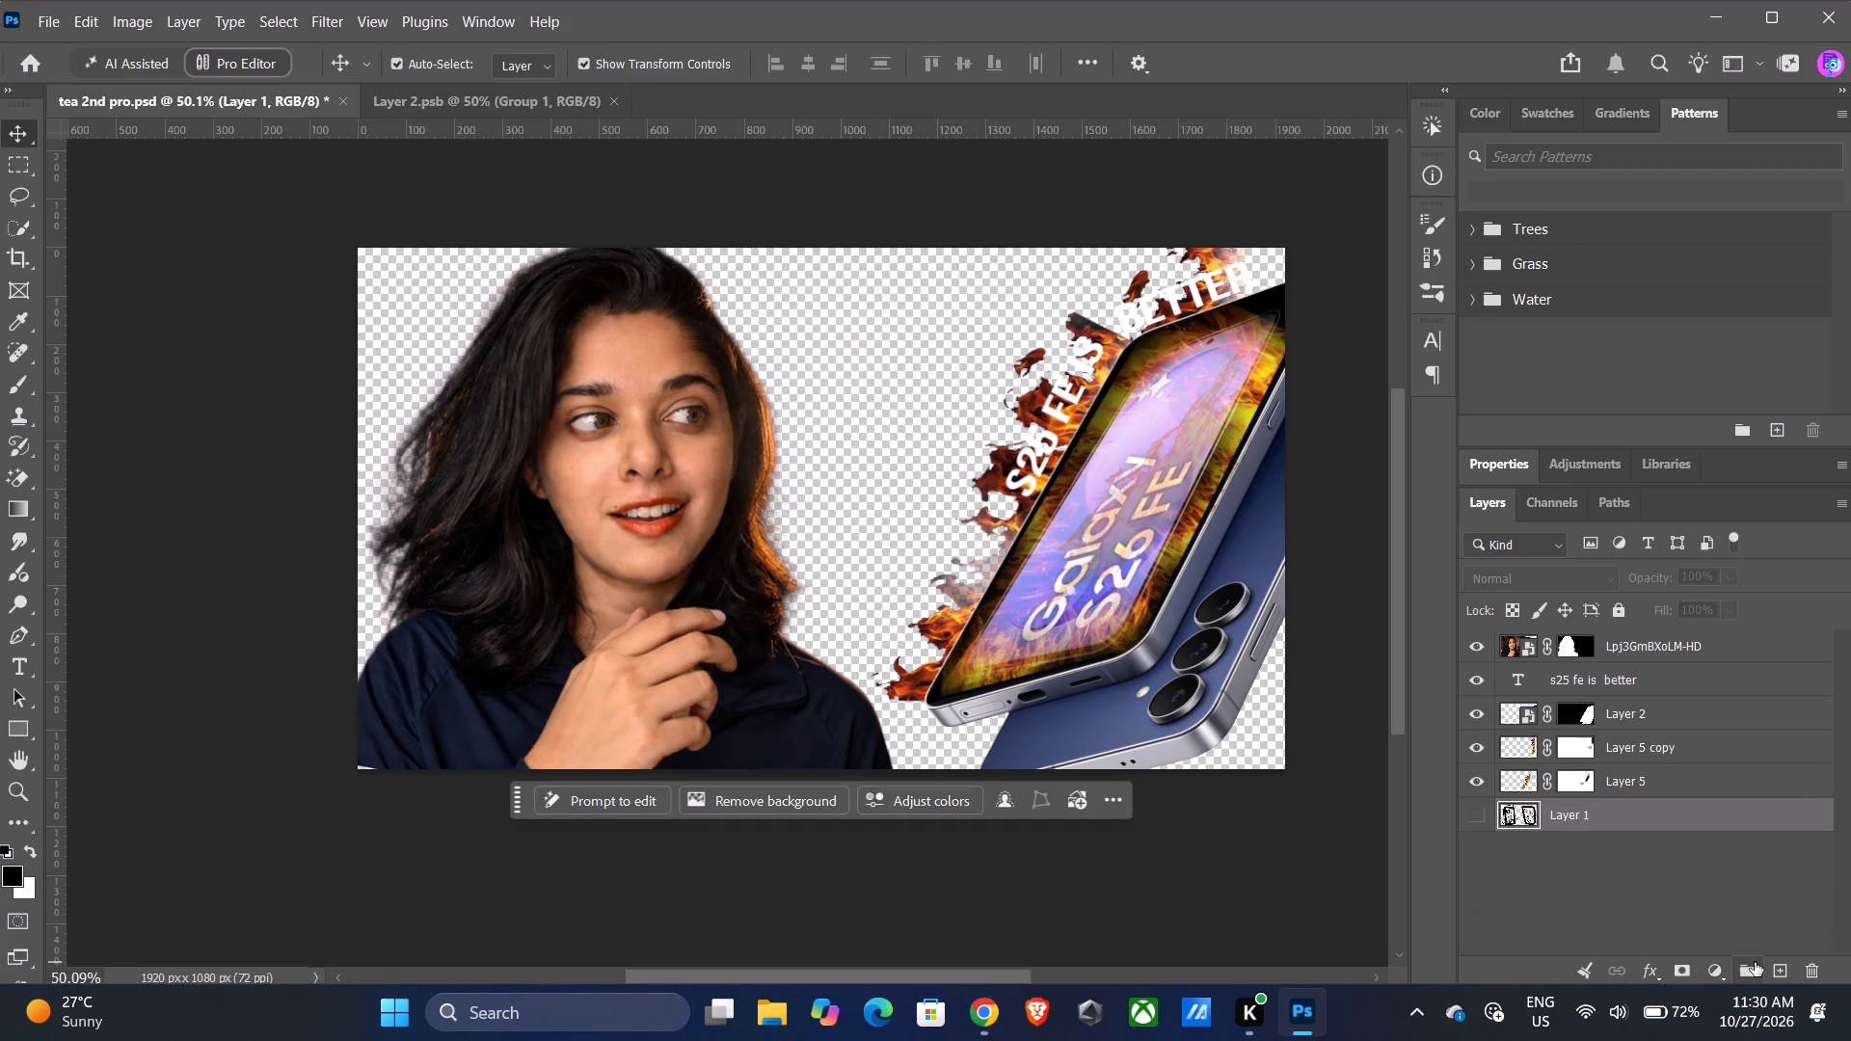
# Add a new solid color fill background in orange-yellow ffba00 between Layer 5 and Layer 1.
pyautogui.click(1773, 966)
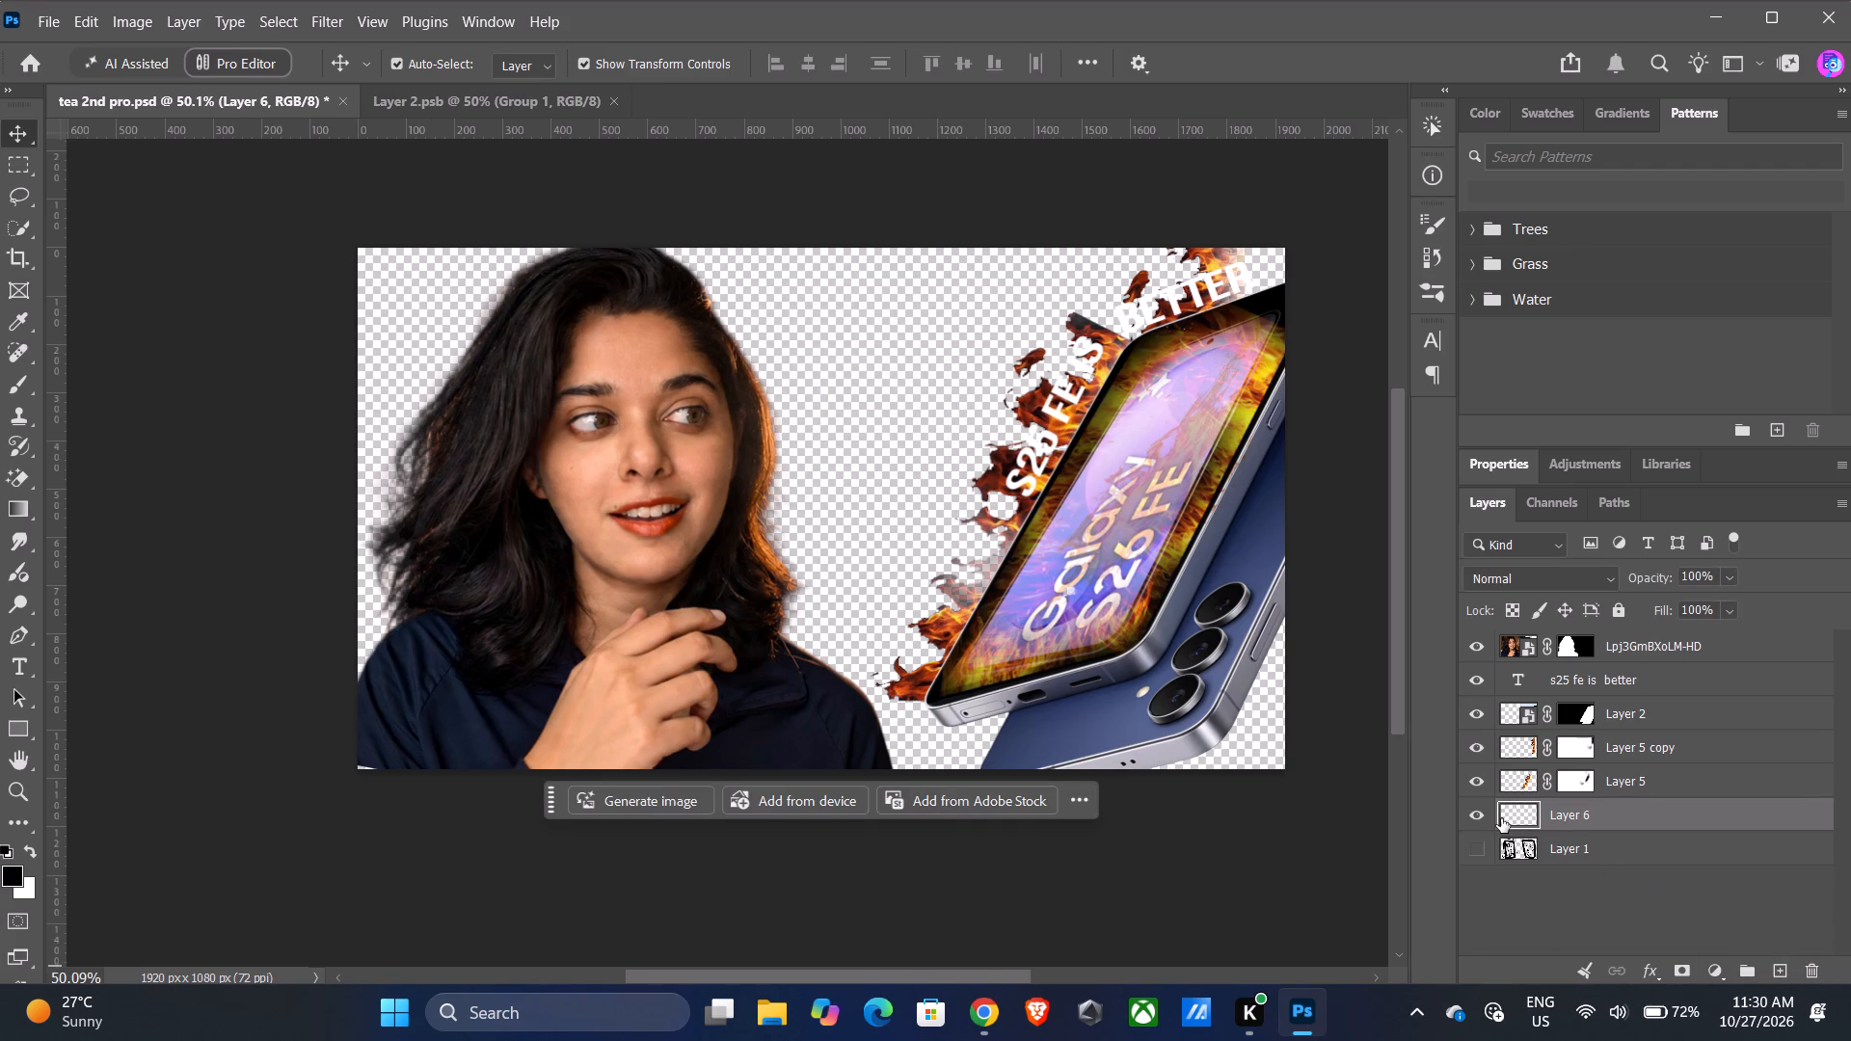
pyautogui.click(1724, 974)
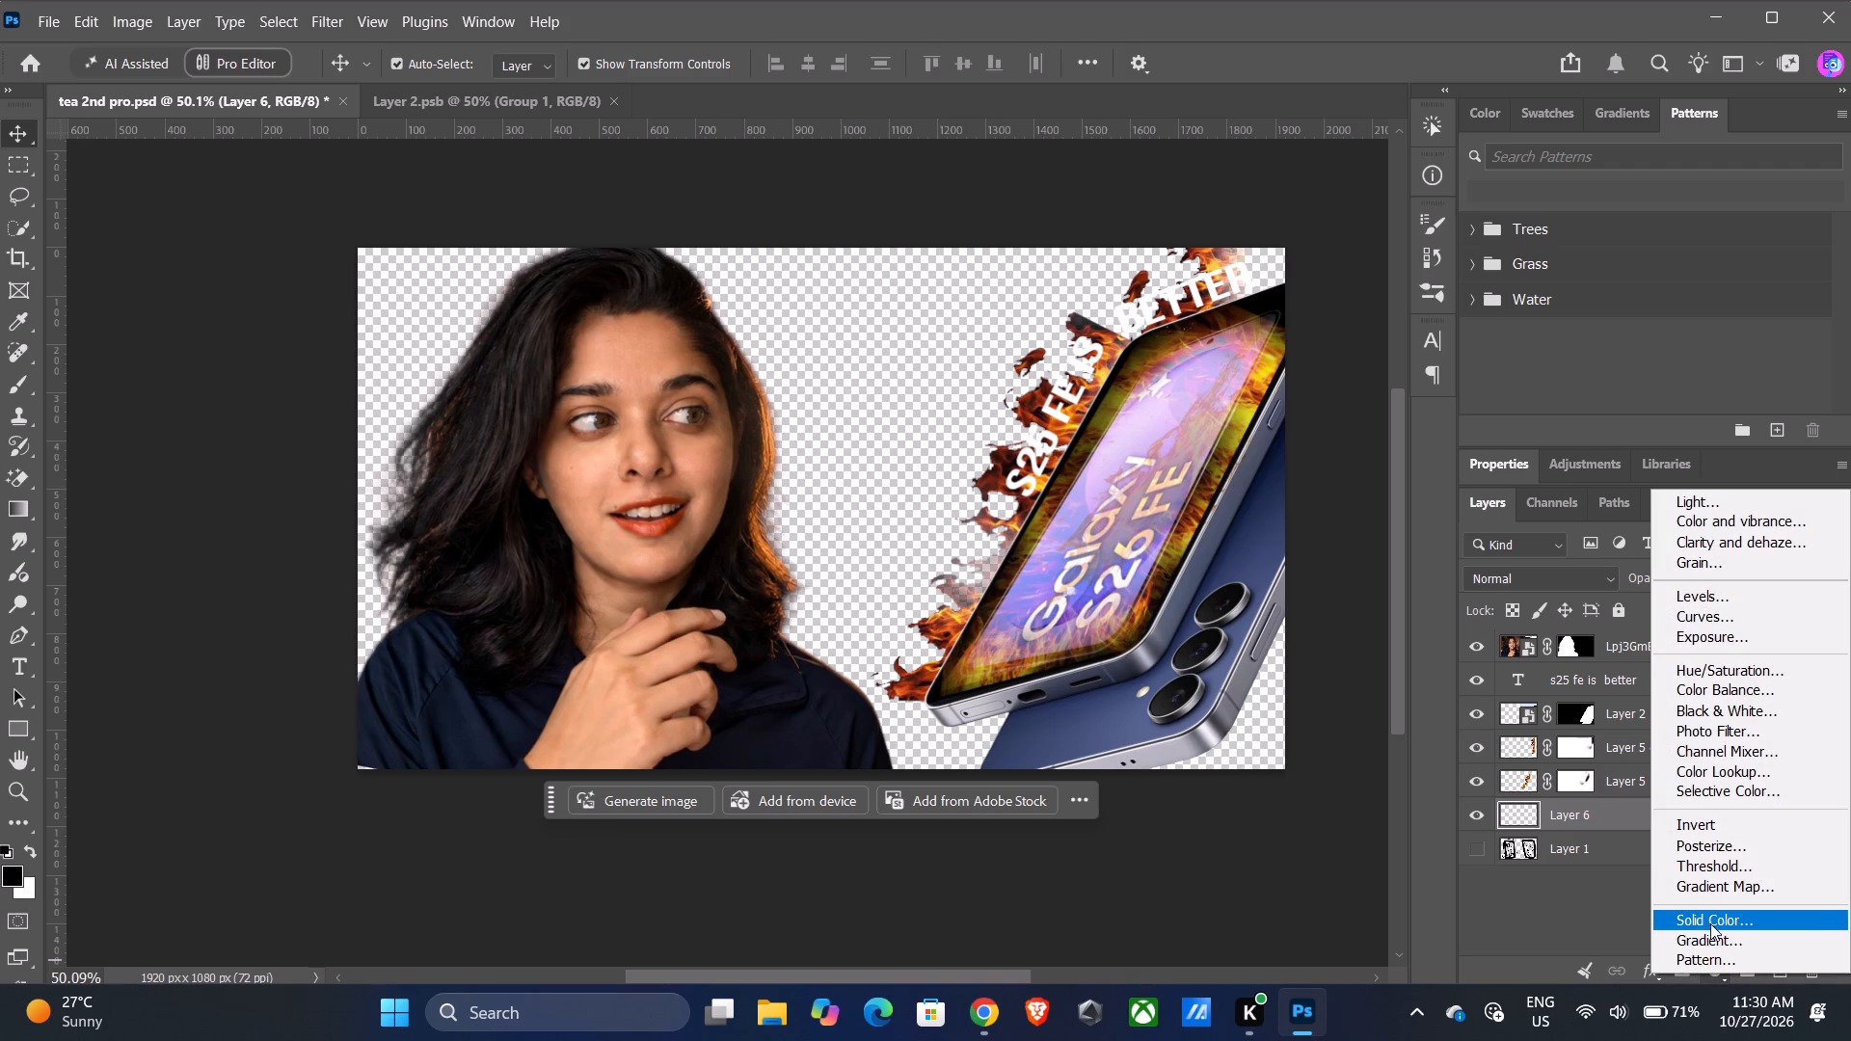
pyautogui.click(1710, 923)
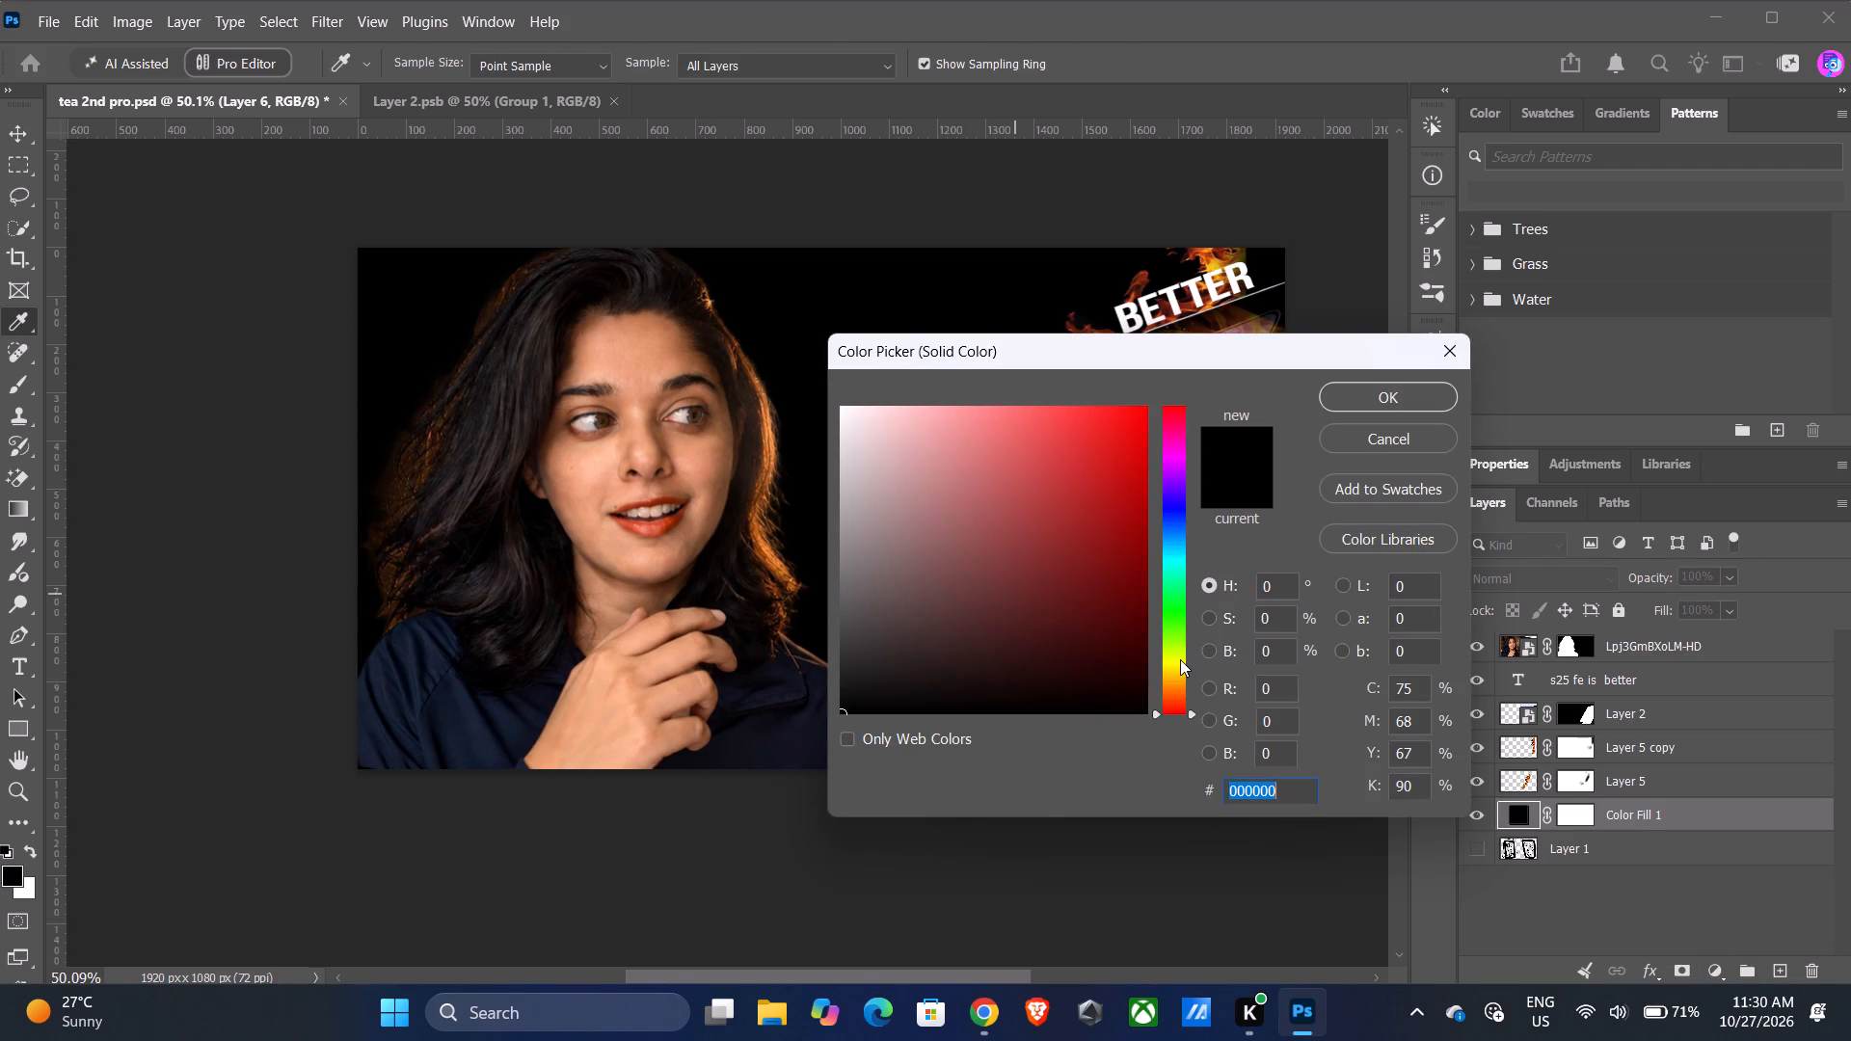
pyautogui.click(1180, 659)
pyautogui.click(1177, 676)
pyautogui.moveTo(1099, 568); pyautogui.dragTo(1164, 302)
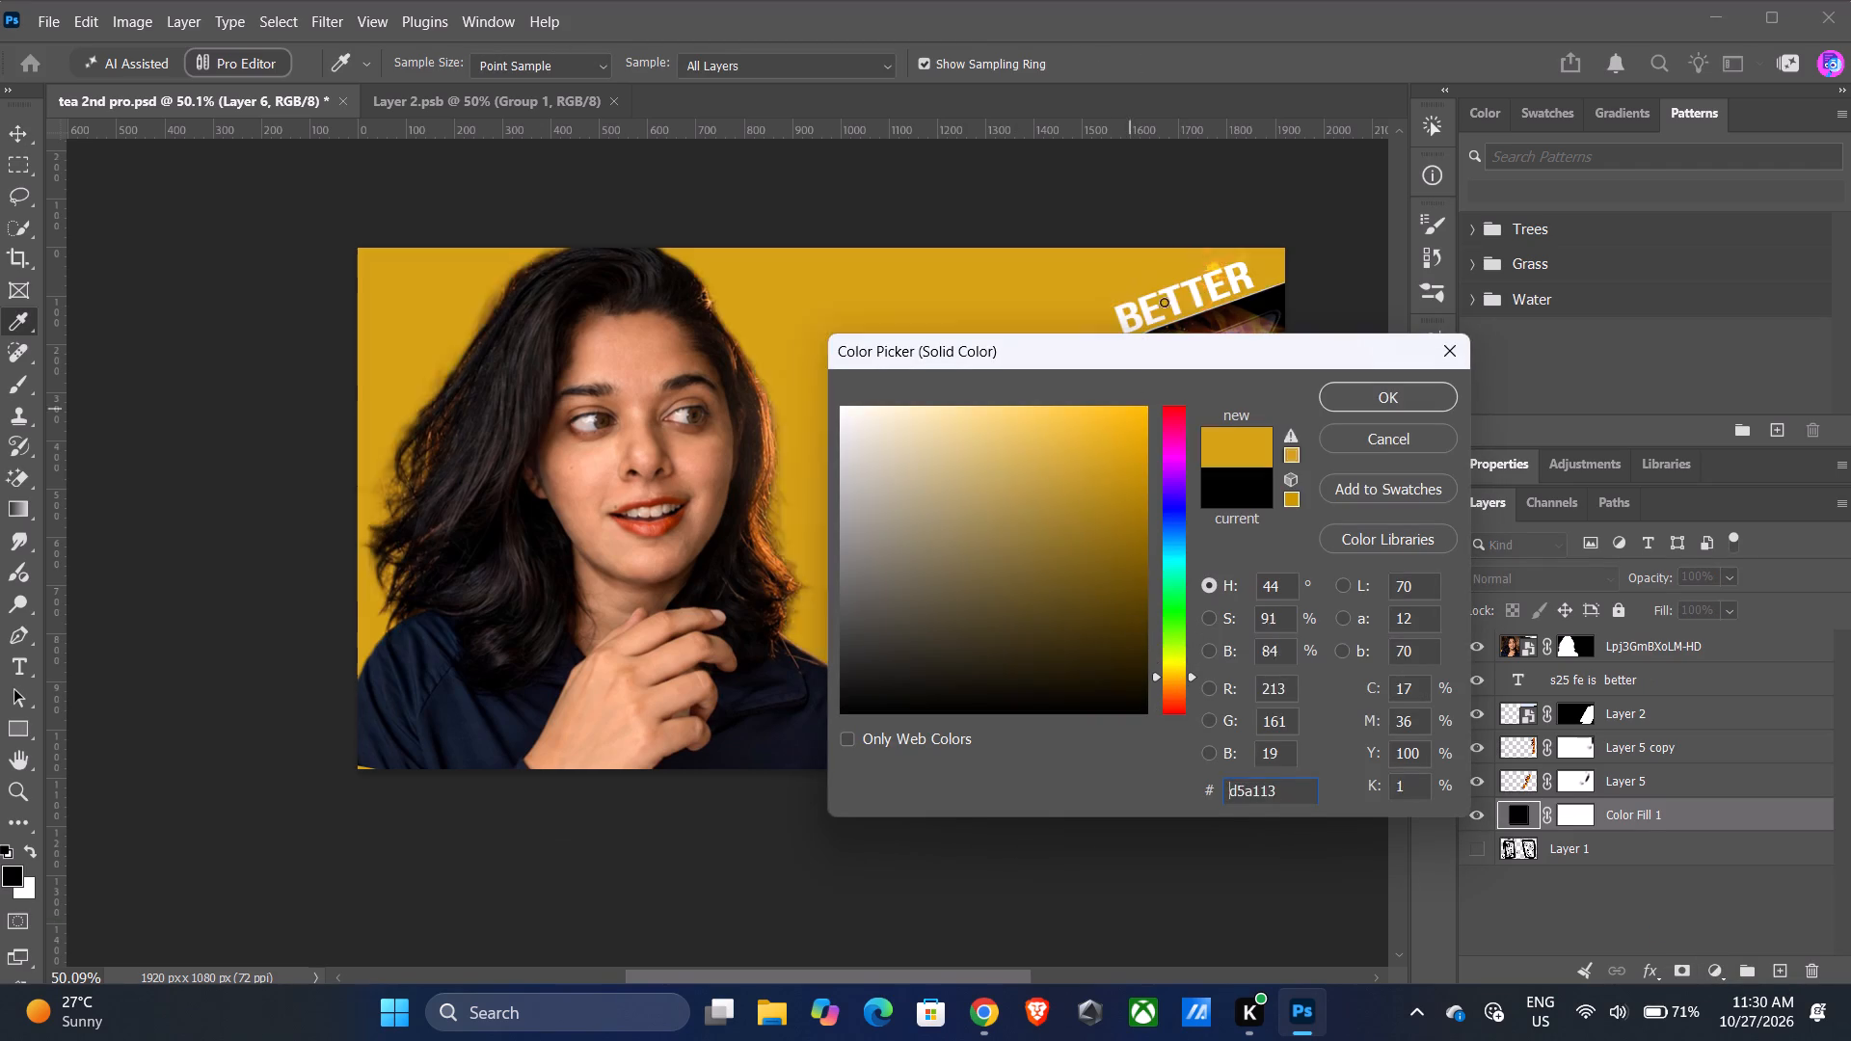
pyautogui.moveTo(1164, 302); pyautogui.dragTo(1224, 200)
pyautogui.click(1376, 392)
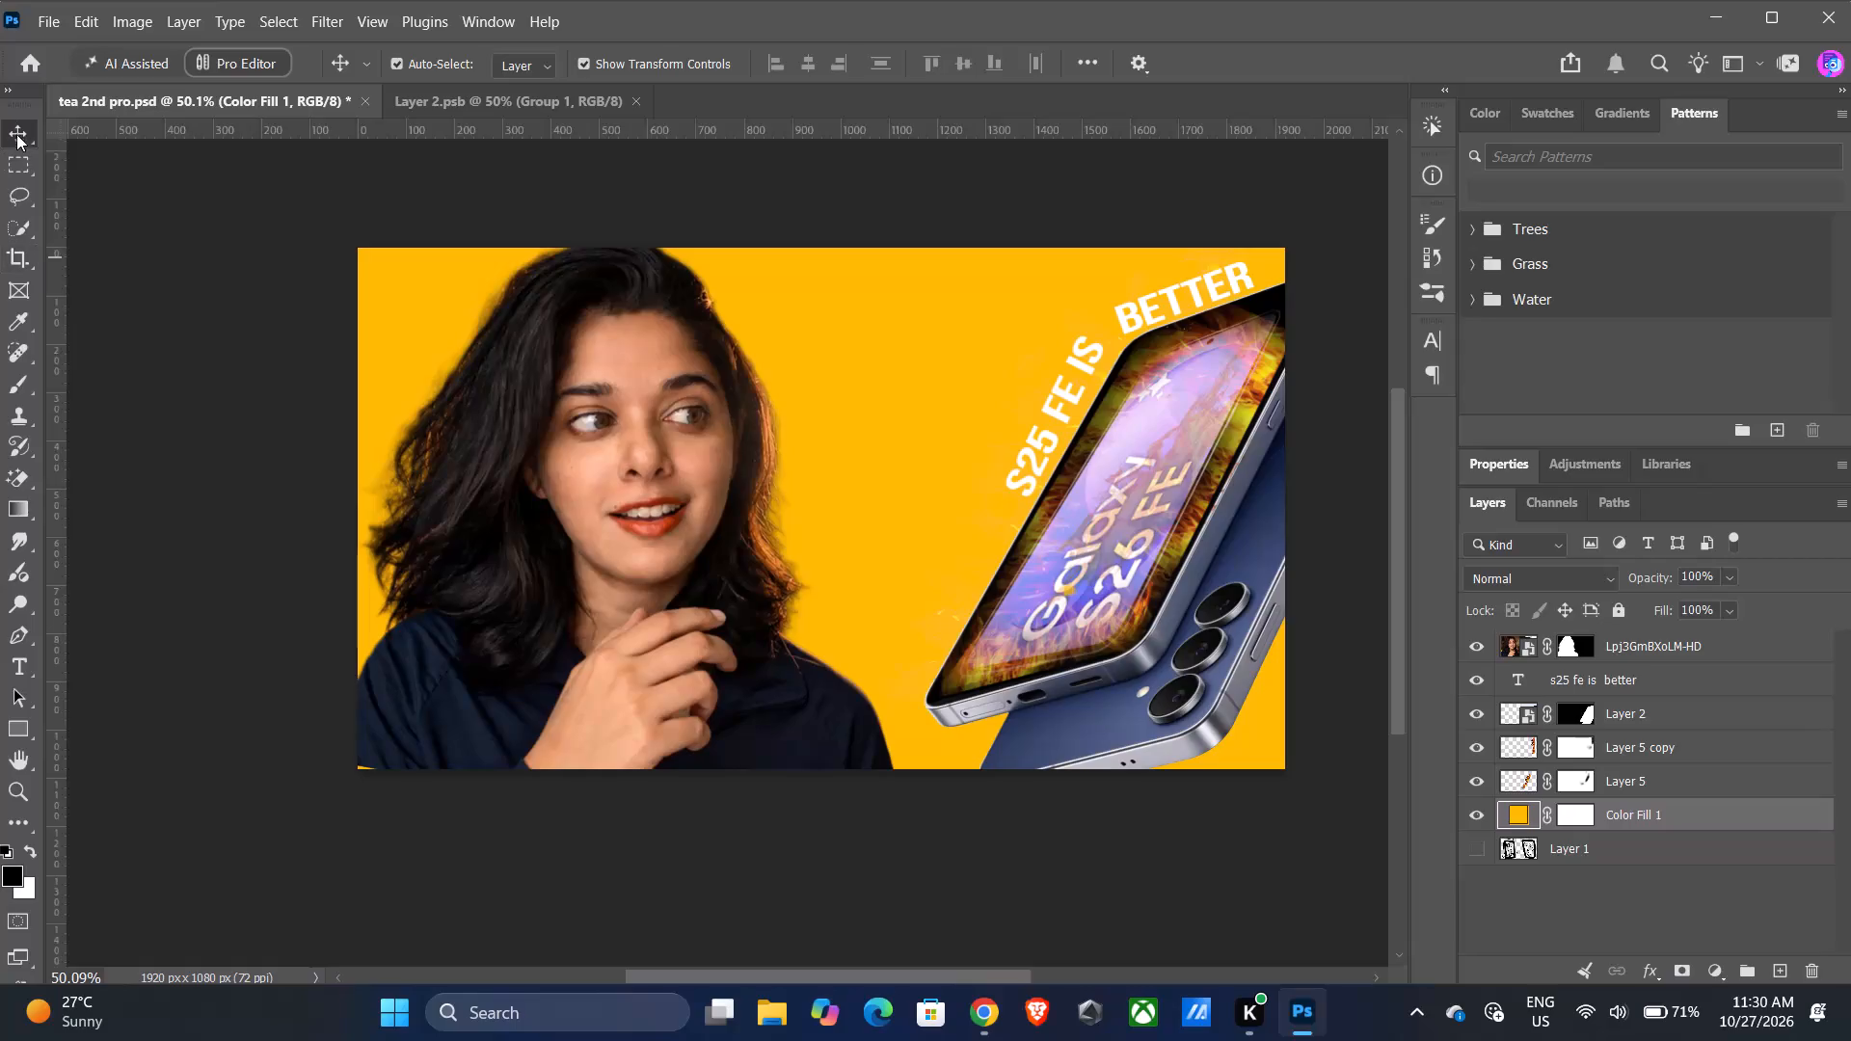
# Choose the Brush tool and add an empty layer directly above Layer 2.
pyautogui.click(18, 388)
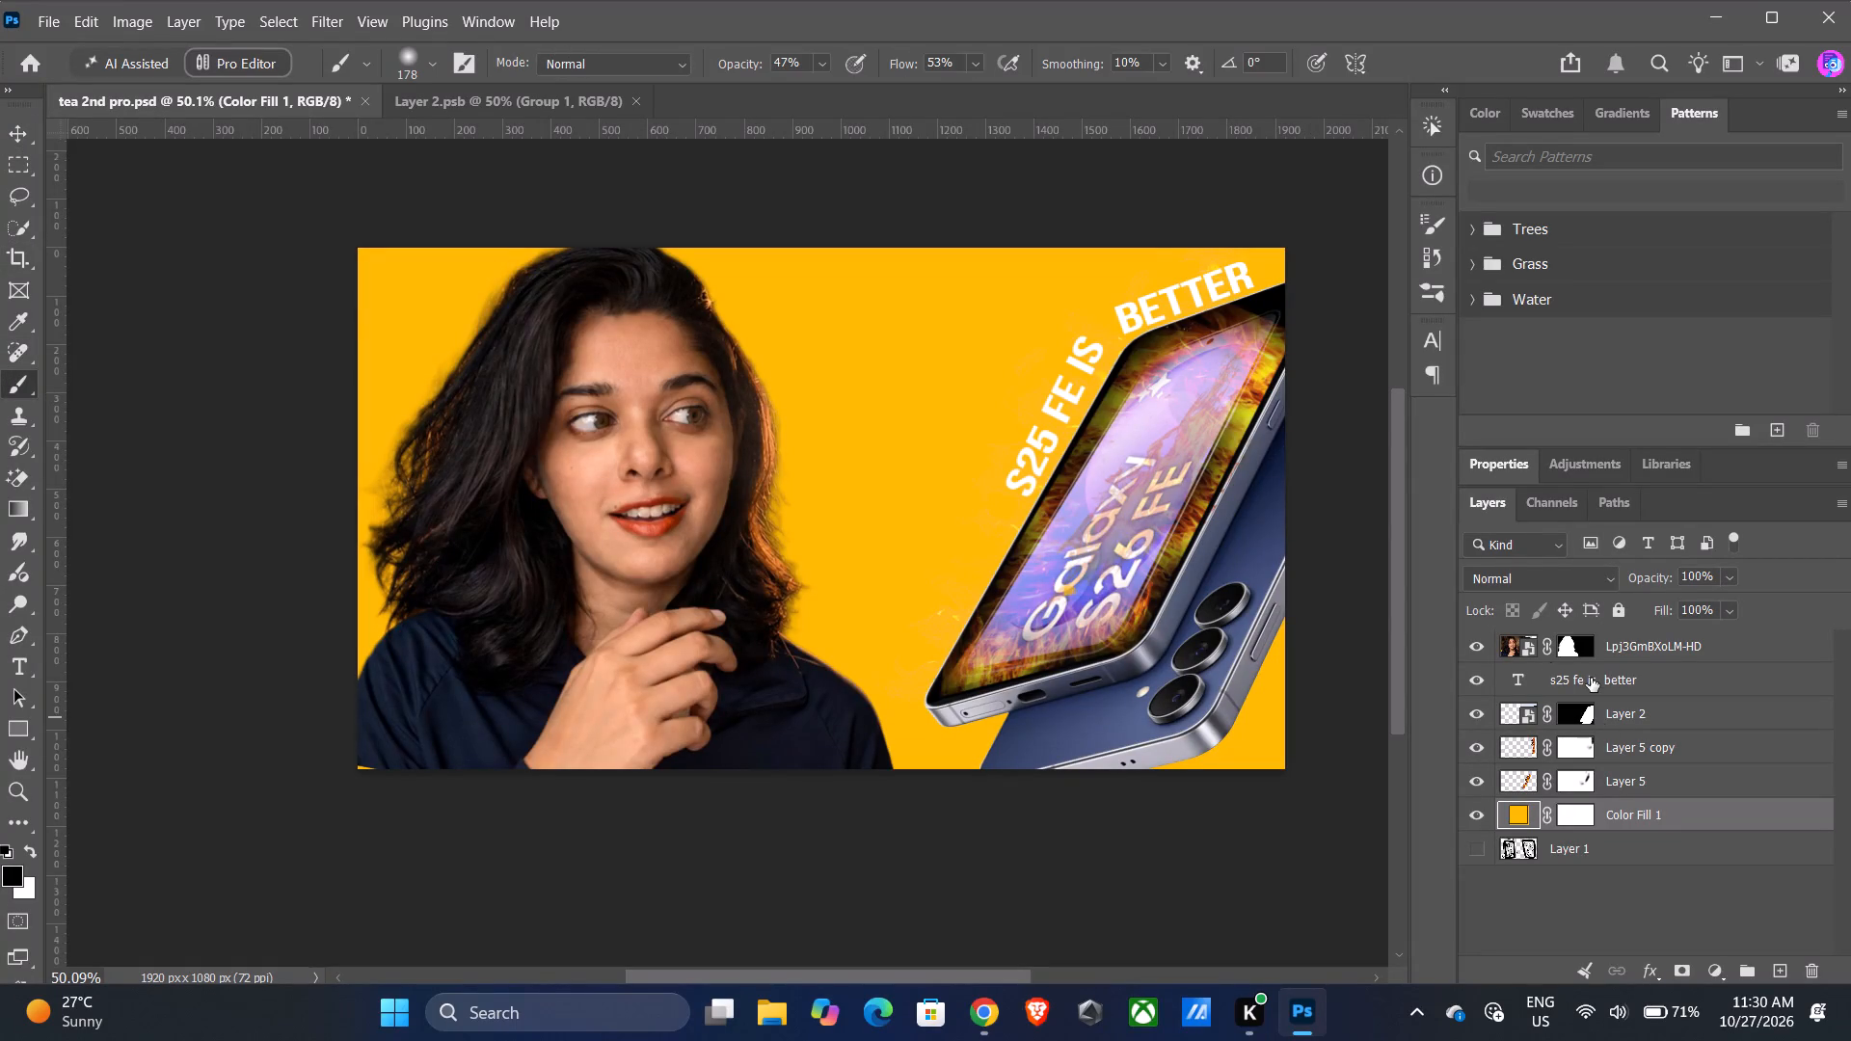
pyautogui.click(1618, 708)
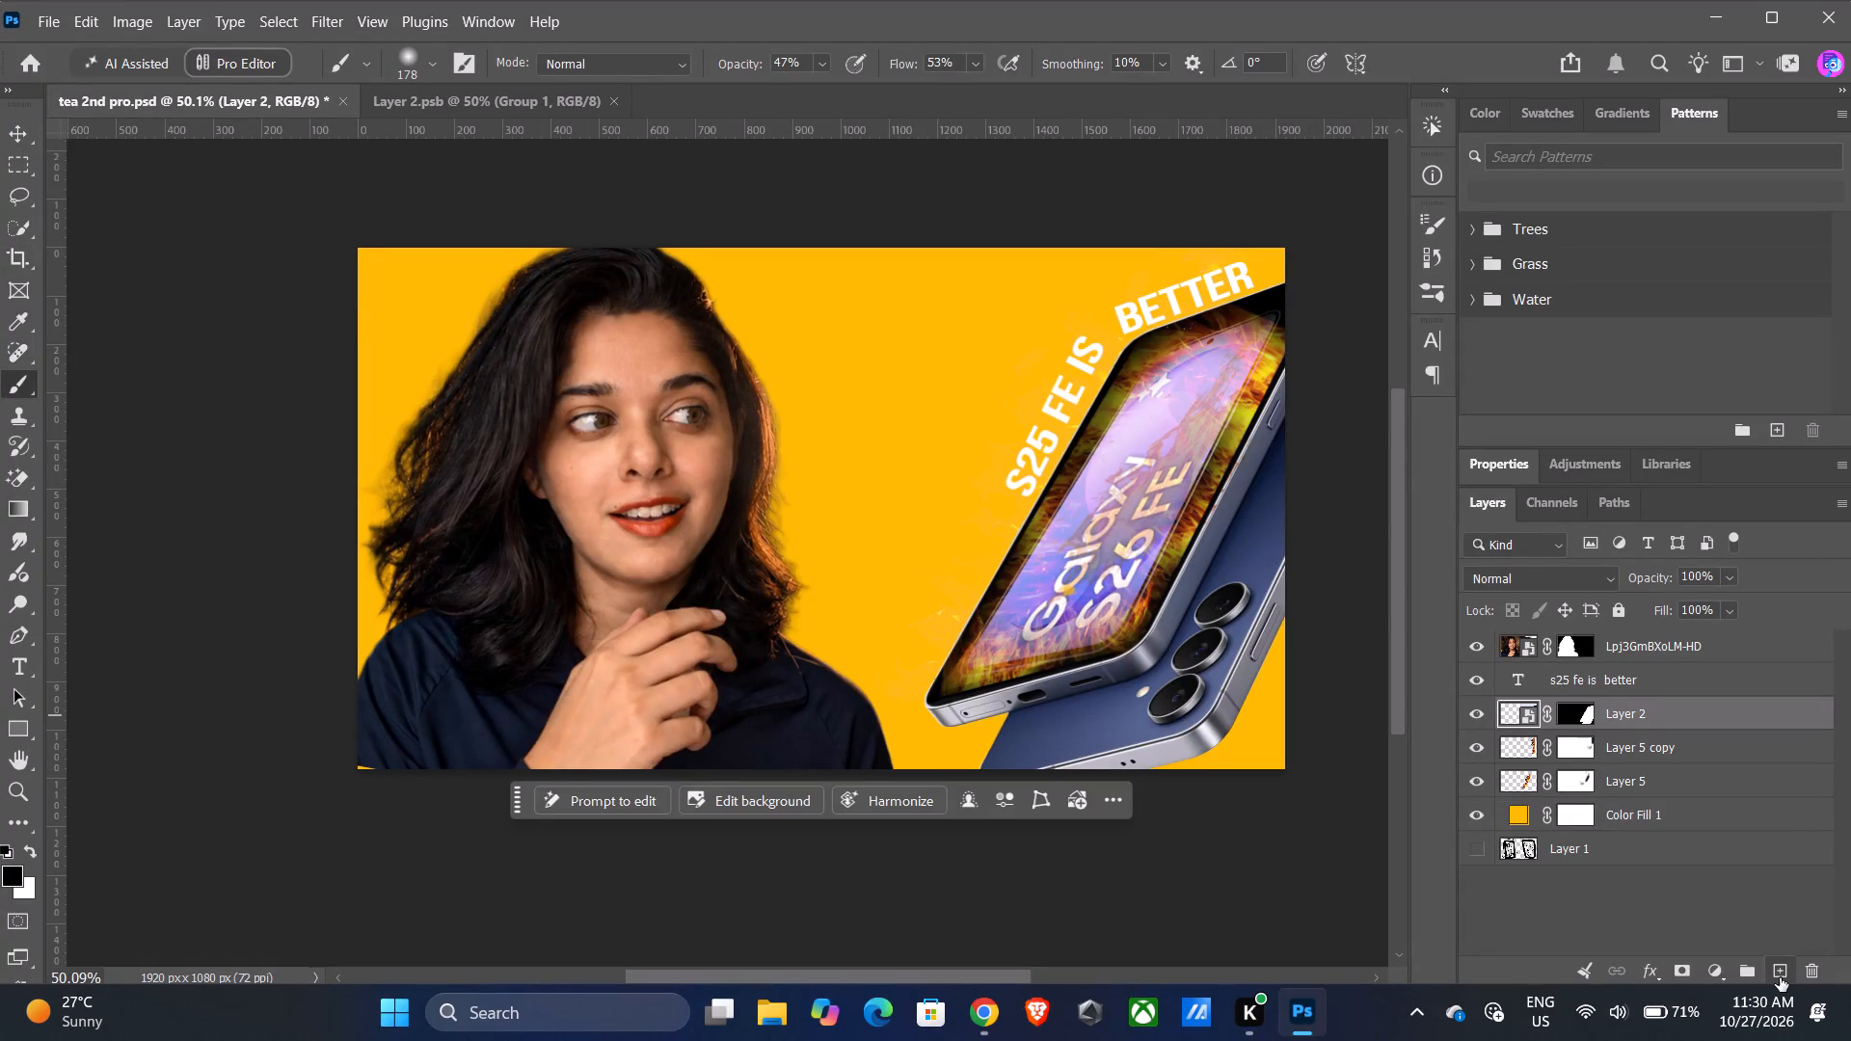
pyautogui.click(1780, 977)
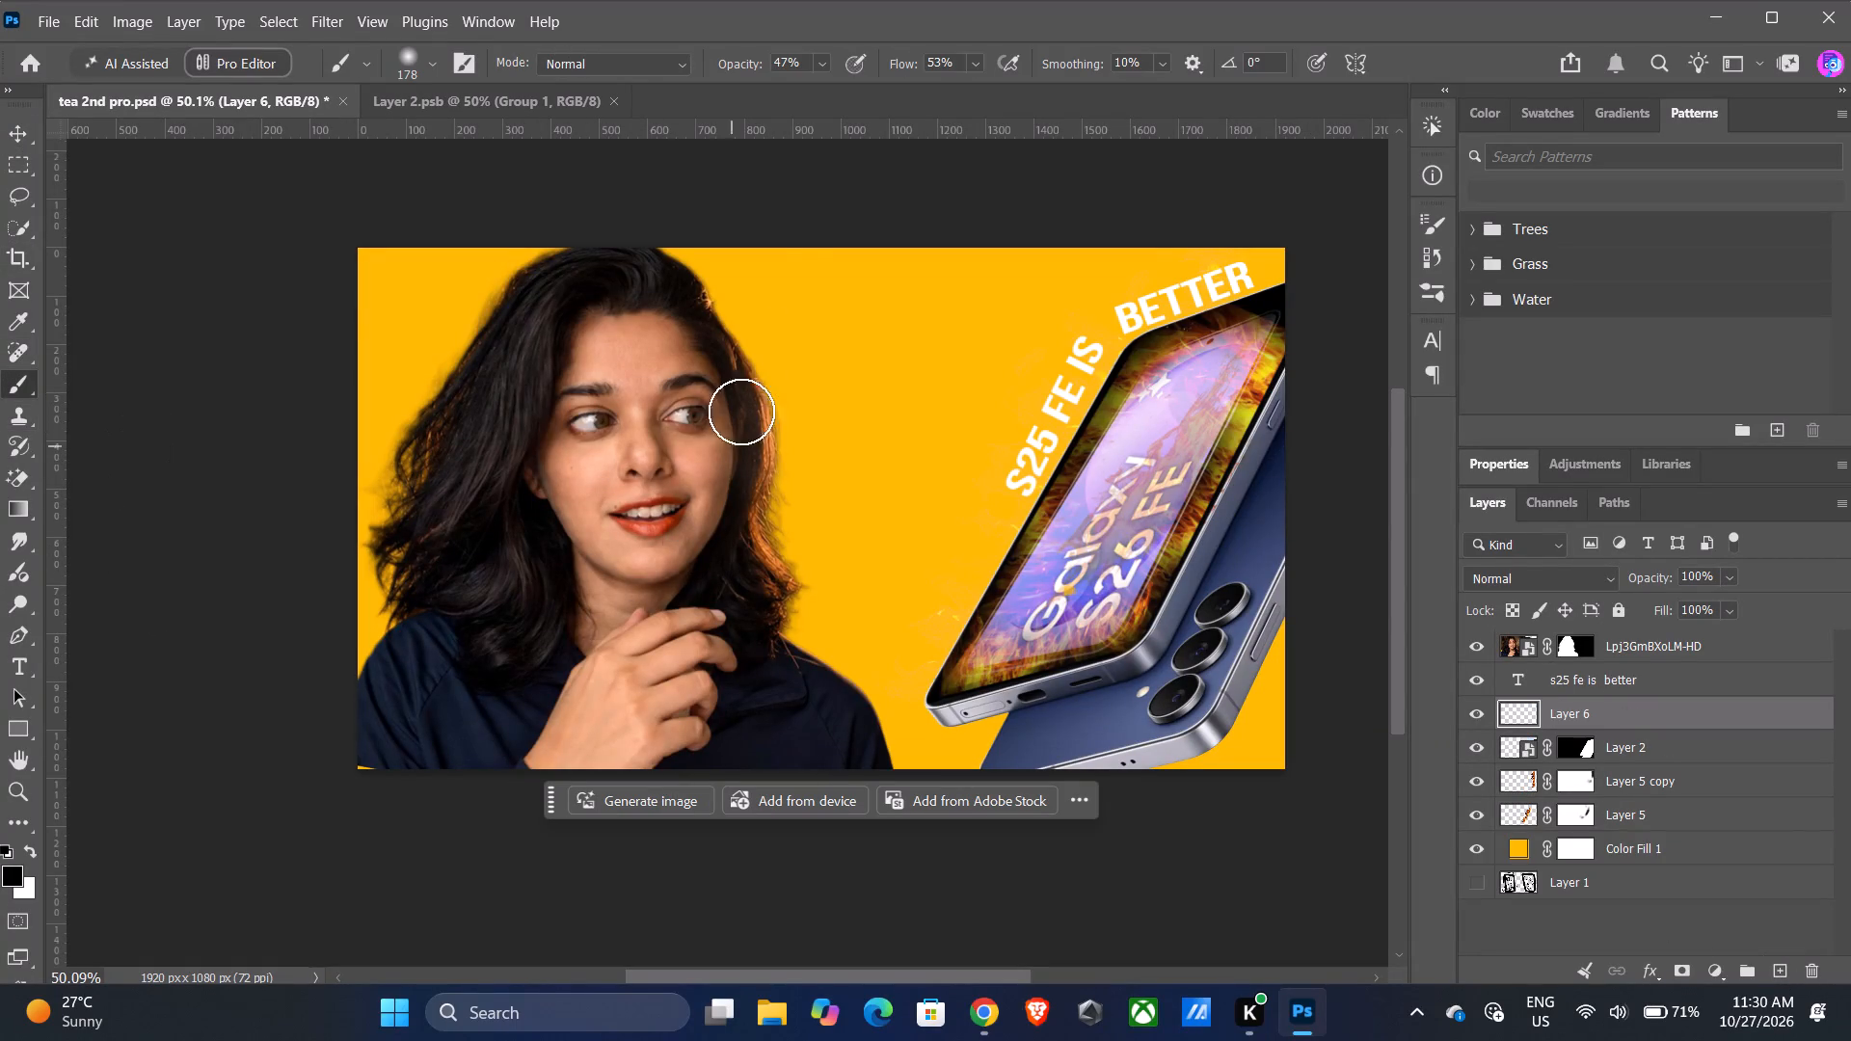
# Enlarge the brush to about 584 px and set the foreground color to light yellow f9d36b.
pyautogui.keyDown('ctrl'); pyautogui.moveTo(836, 416); pyautogui.dragTo(892, 424, button='right'); pyautogui.keyUp('ctrl')
pyautogui.keyDown('alt'); pyautogui.moveTo(921, 424); pyautogui.dragTo(1046, 443, button='right'); pyautogui.keyUp('alt')
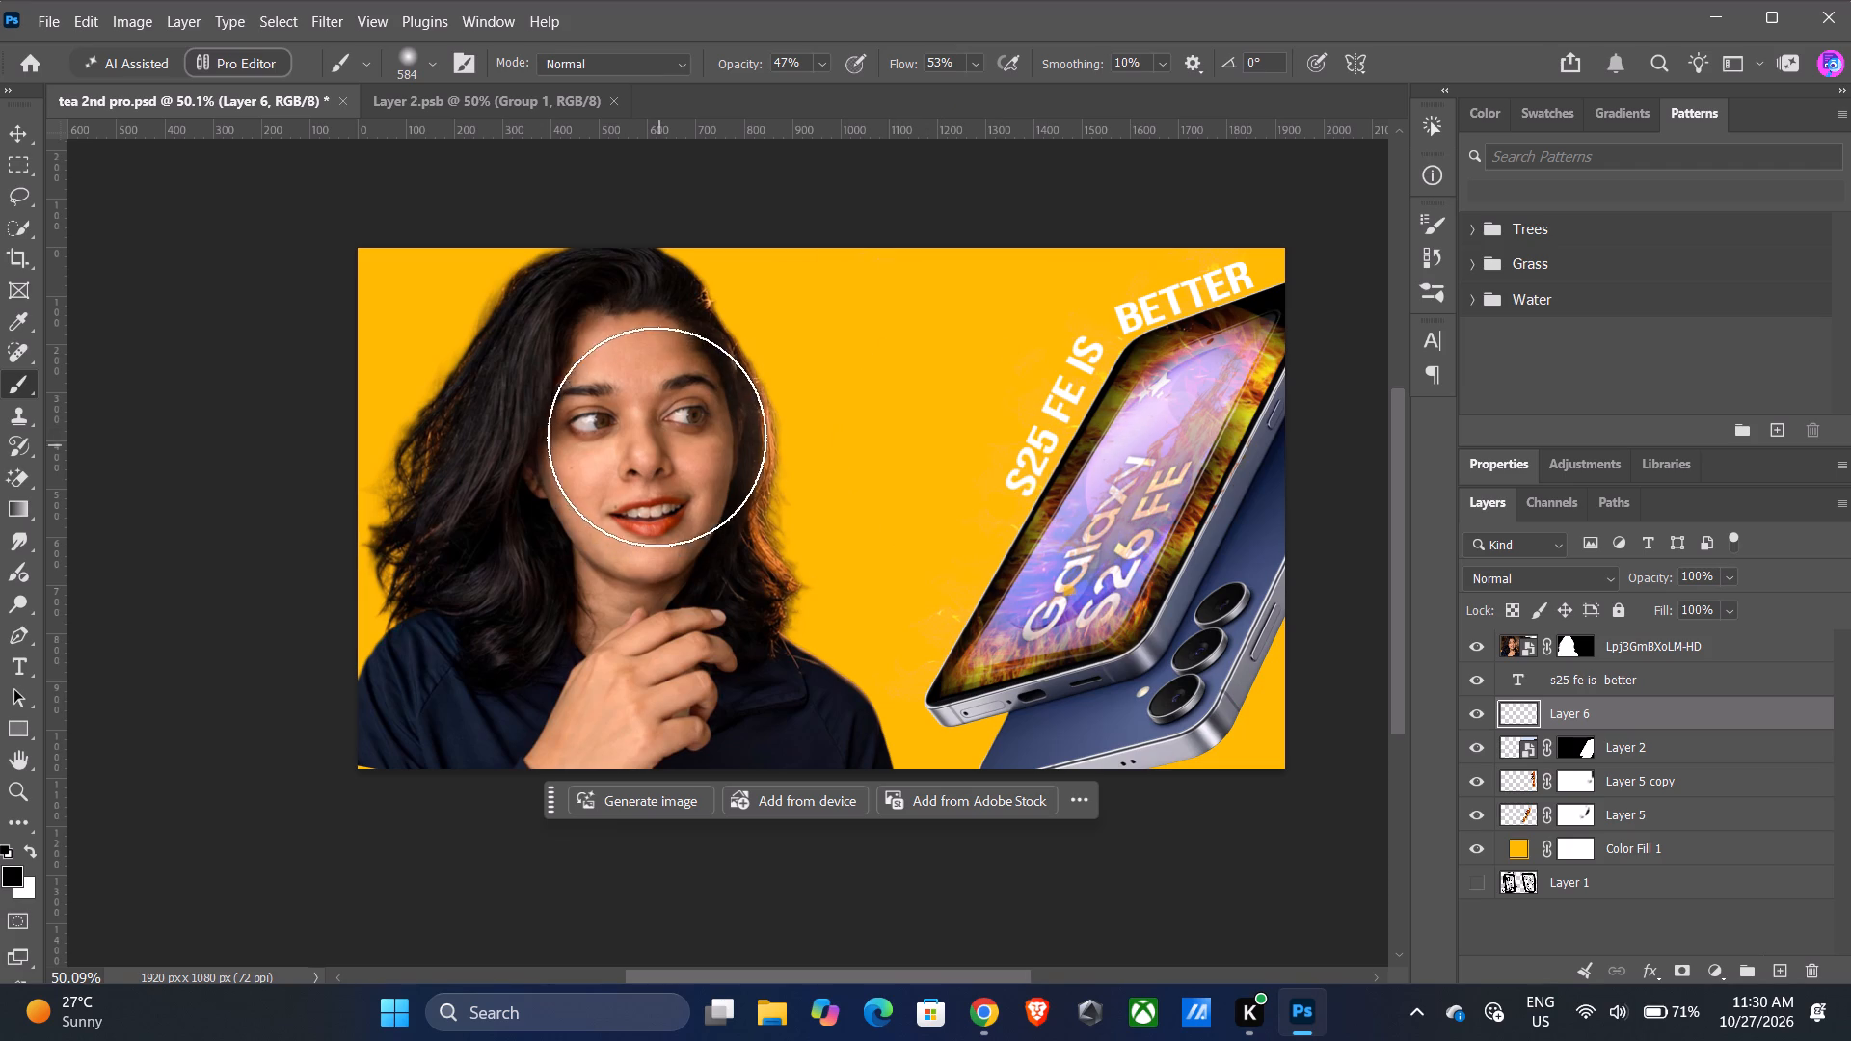
pyautogui.click(13, 872)
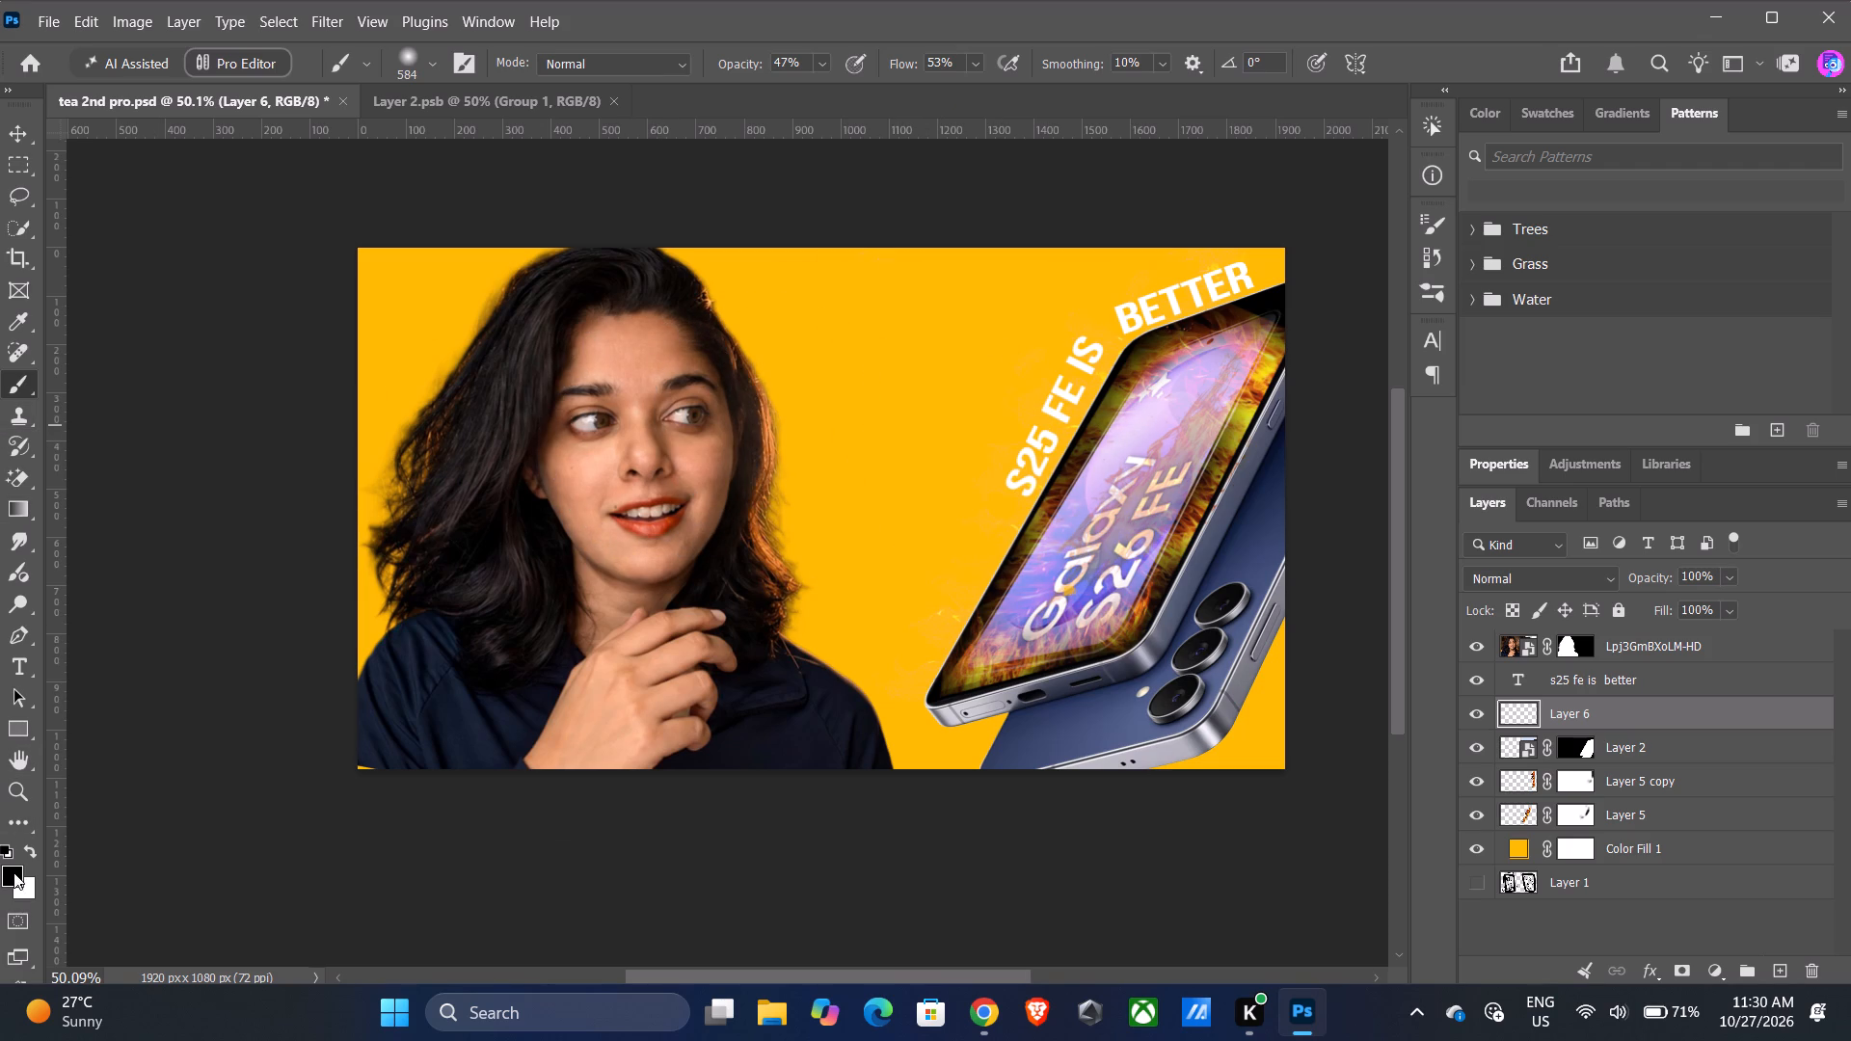
pyautogui.click(764, 298)
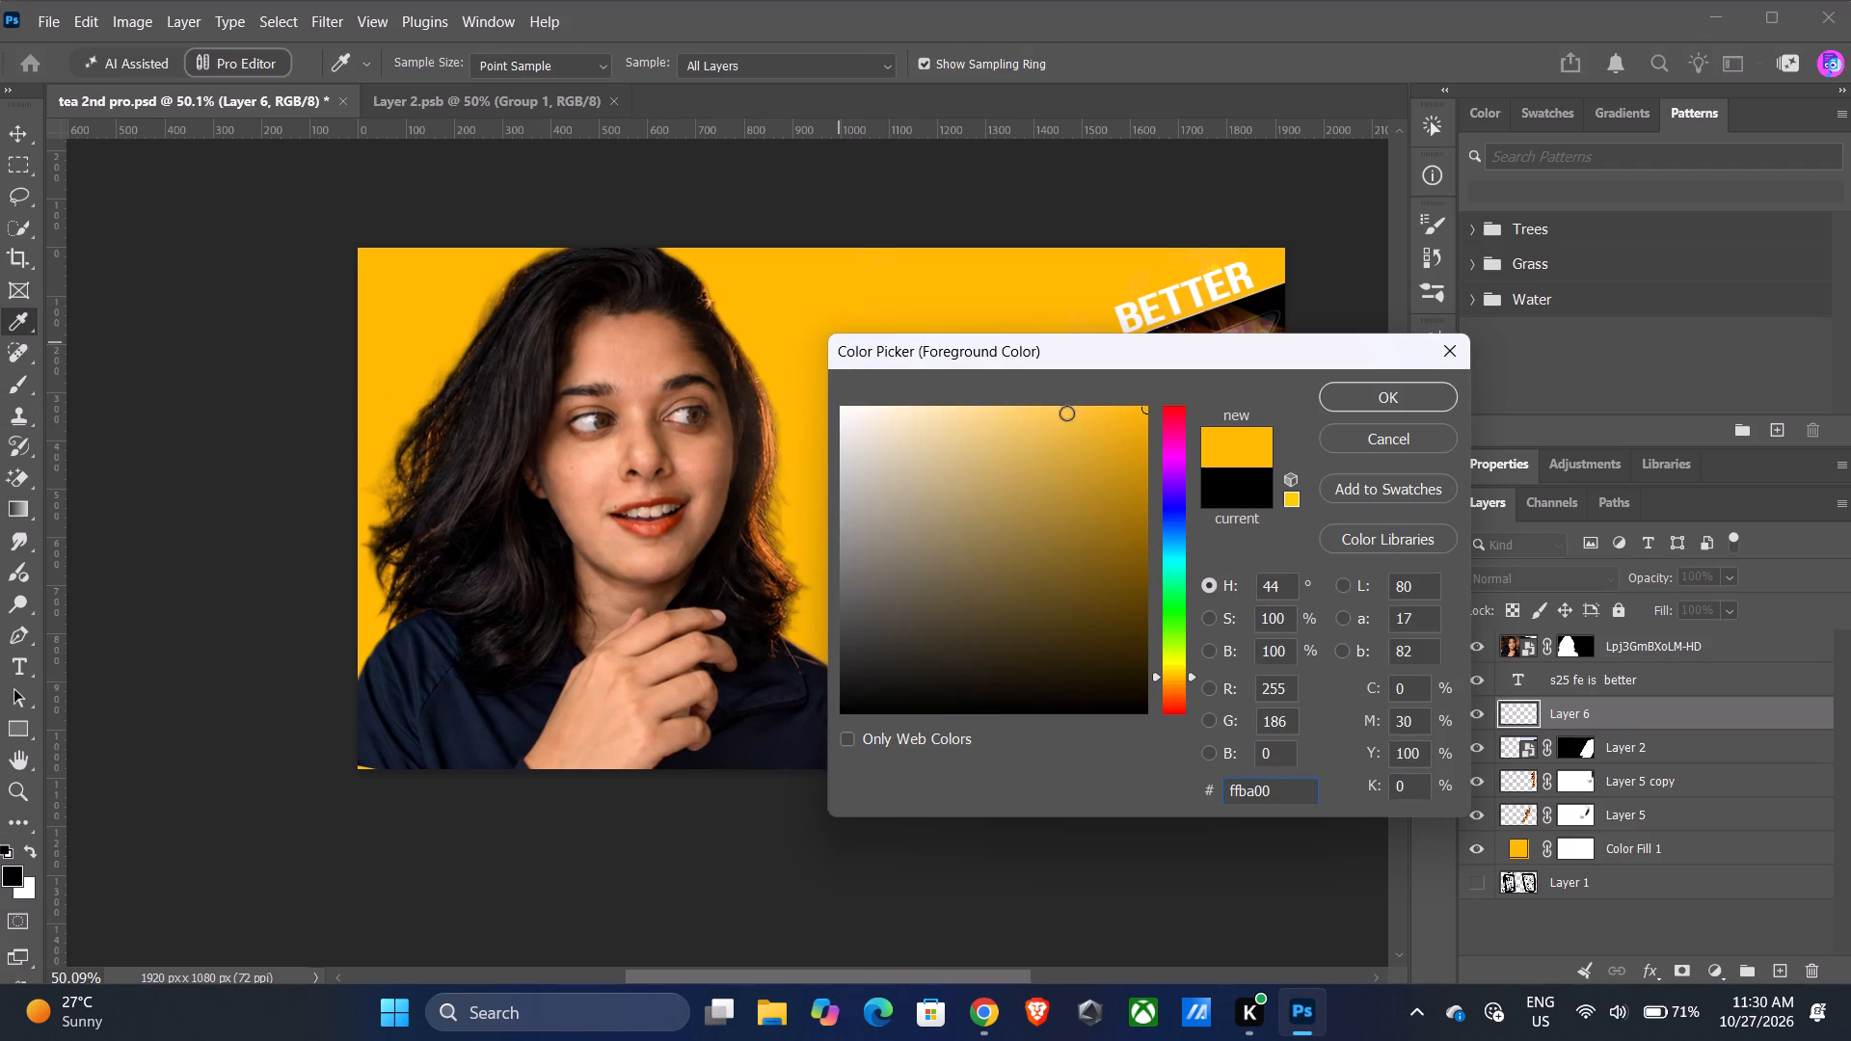
pyautogui.click(1038, 414)
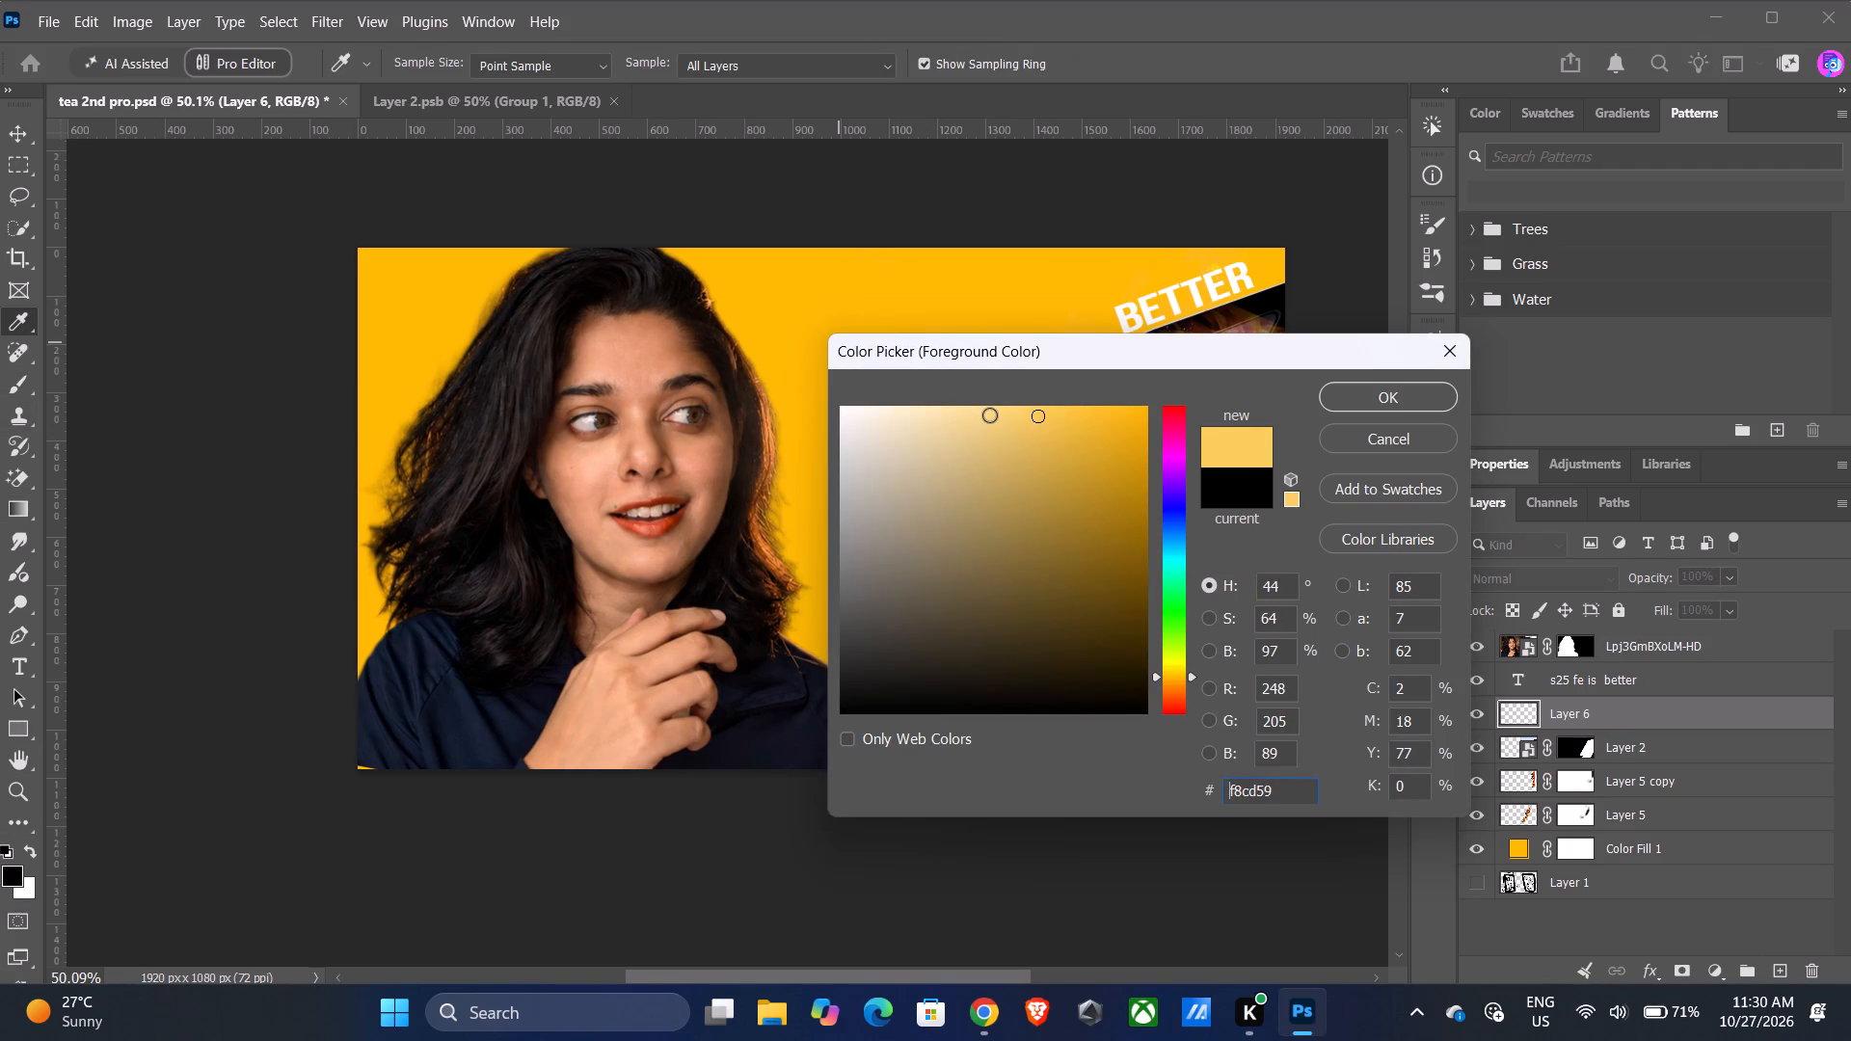
pyautogui.click(1015, 414)
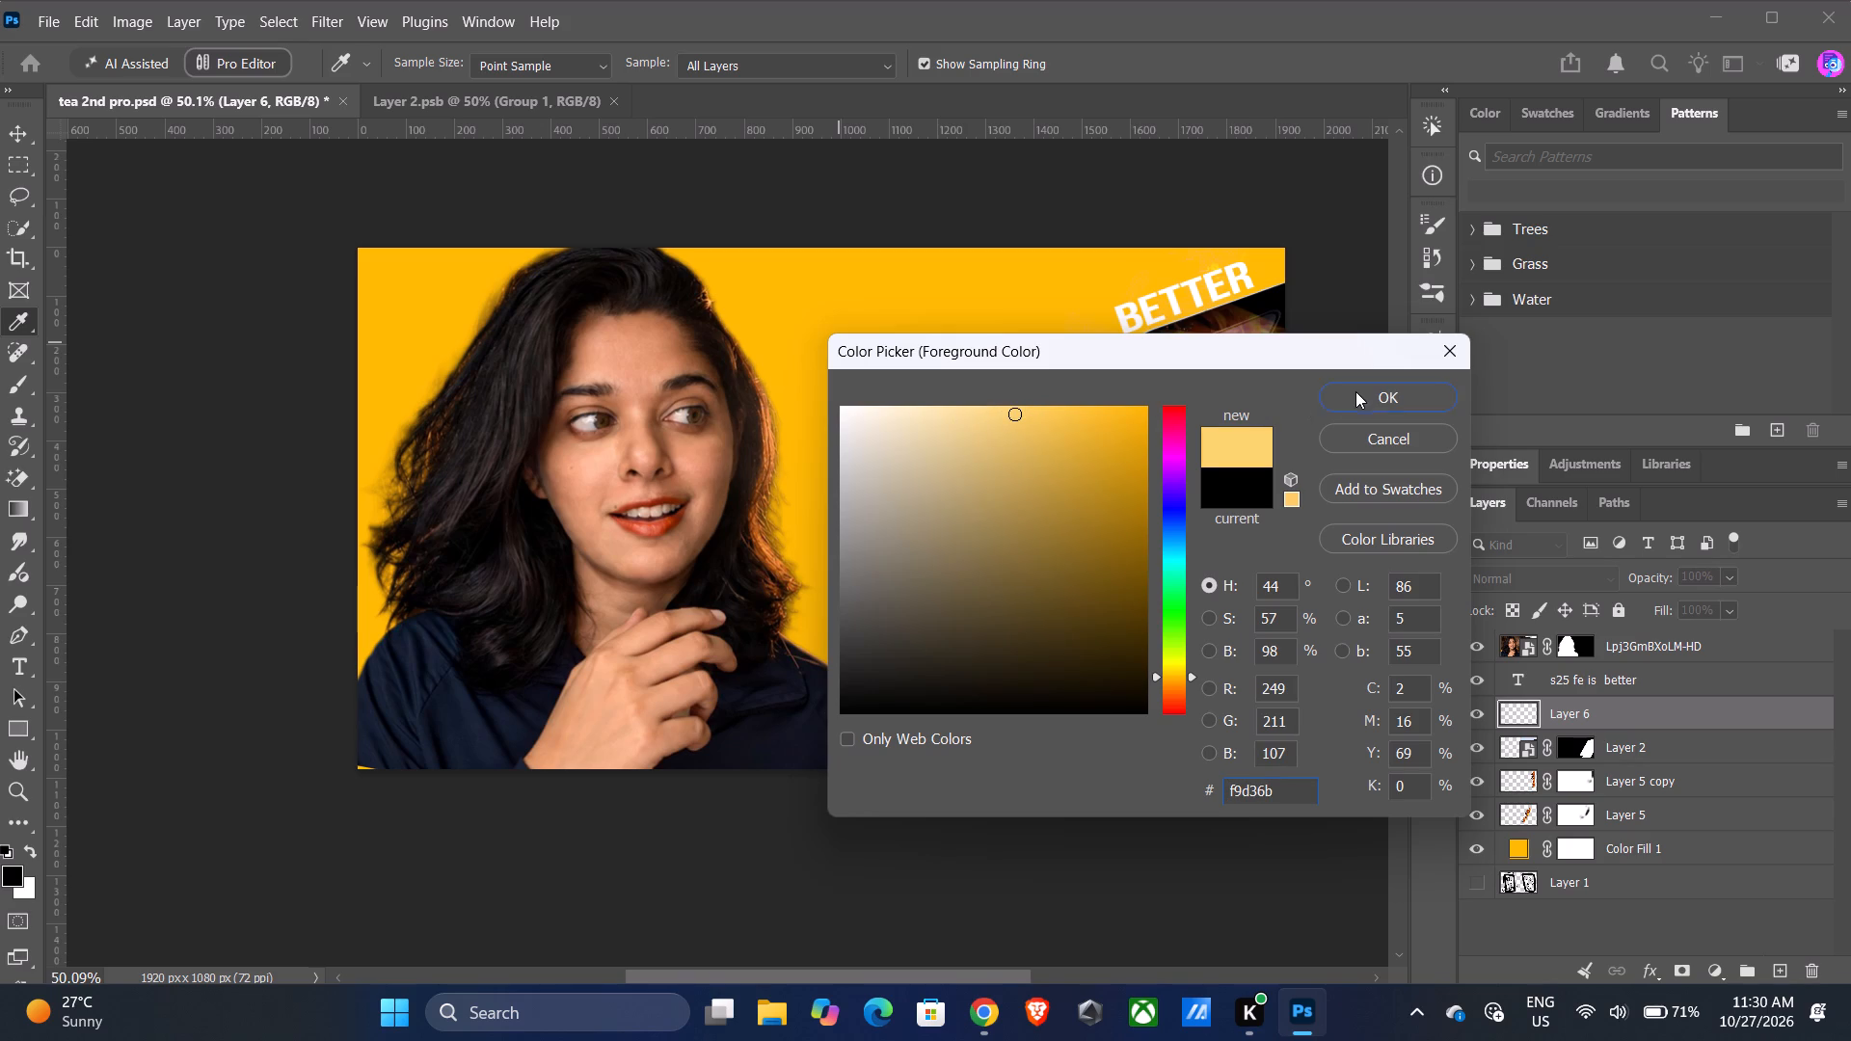
pyautogui.click(1355, 391)
# Brush a light yellow glow on Layer 6 behind the woman's head, enlarging the brush to about 823 px partway.
pyautogui.click(626, 450)
pyautogui.moveTo(623, 410); pyautogui.dragTo(617, 395)
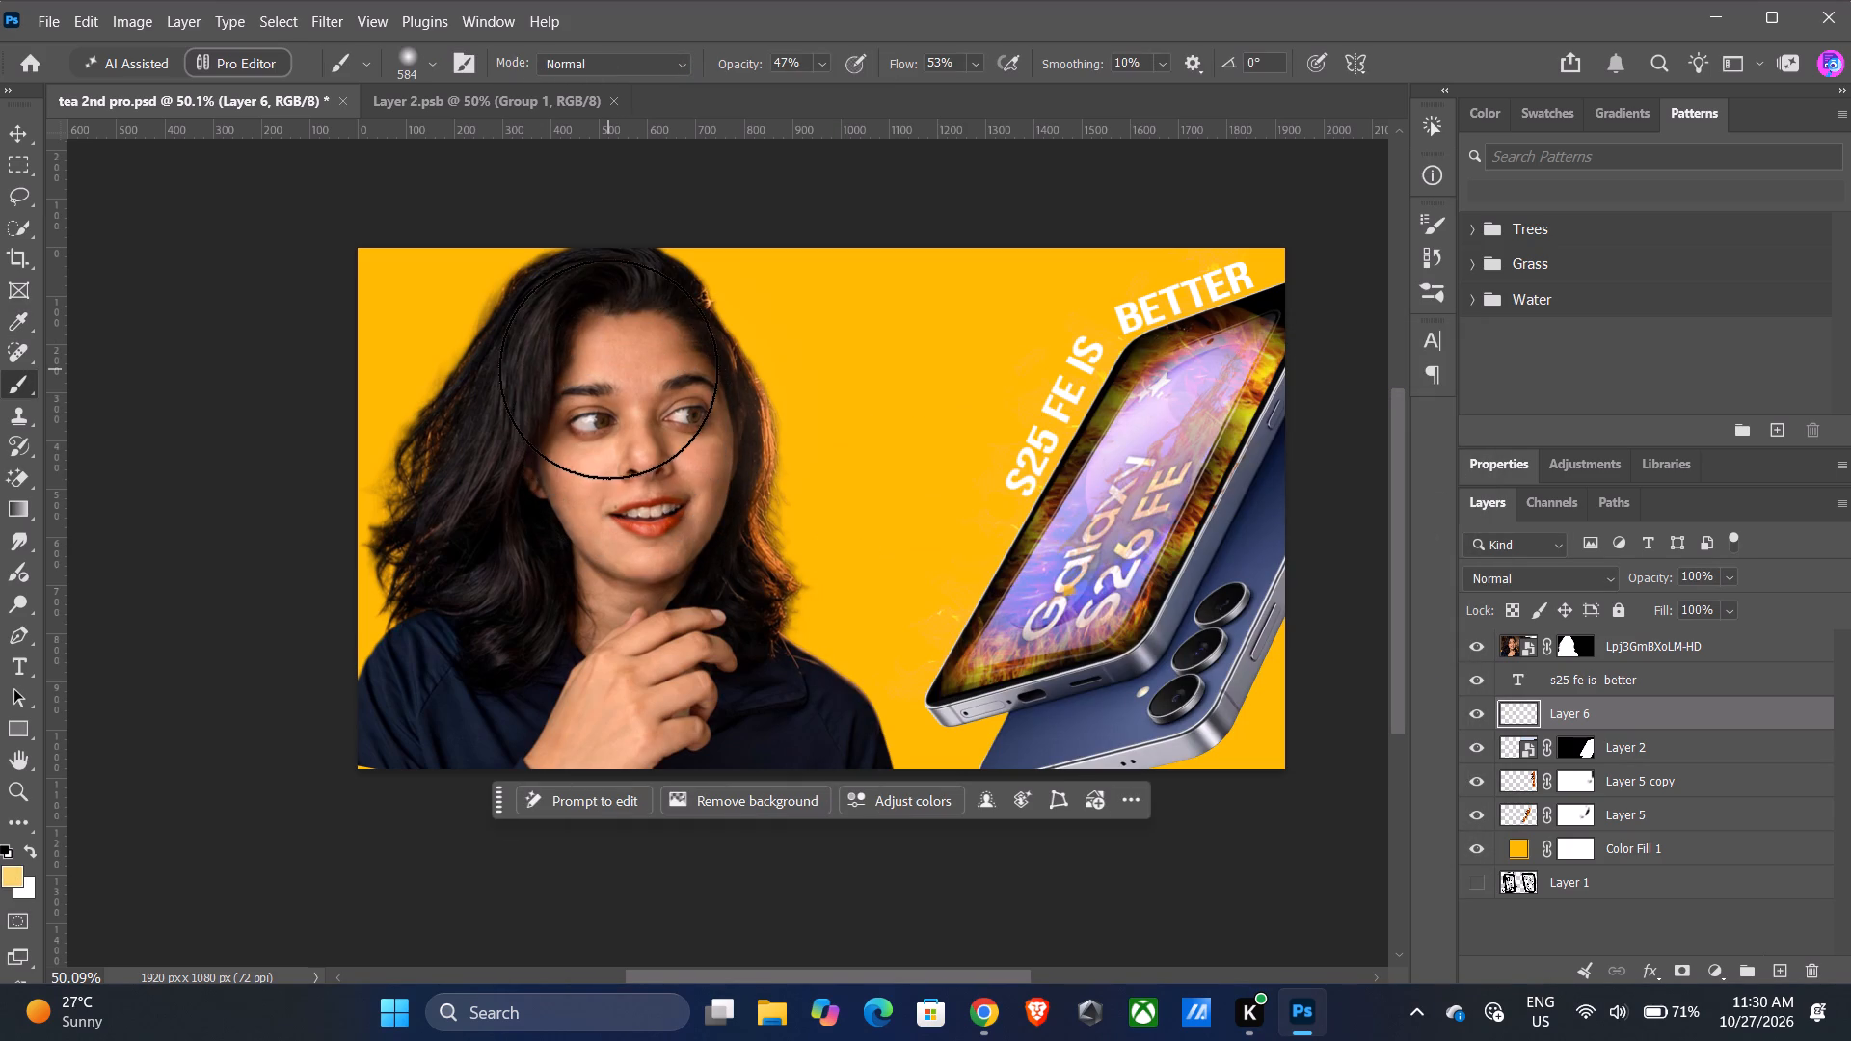
pyautogui.click(608, 369)
pyautogui.keyDown('alt'); pyautogui.moveTo(608, 362); pyautogui.dragTo(683, 368, button='right'); pyautogui.keyUp('alt')
pyautogui.click(640, 443)
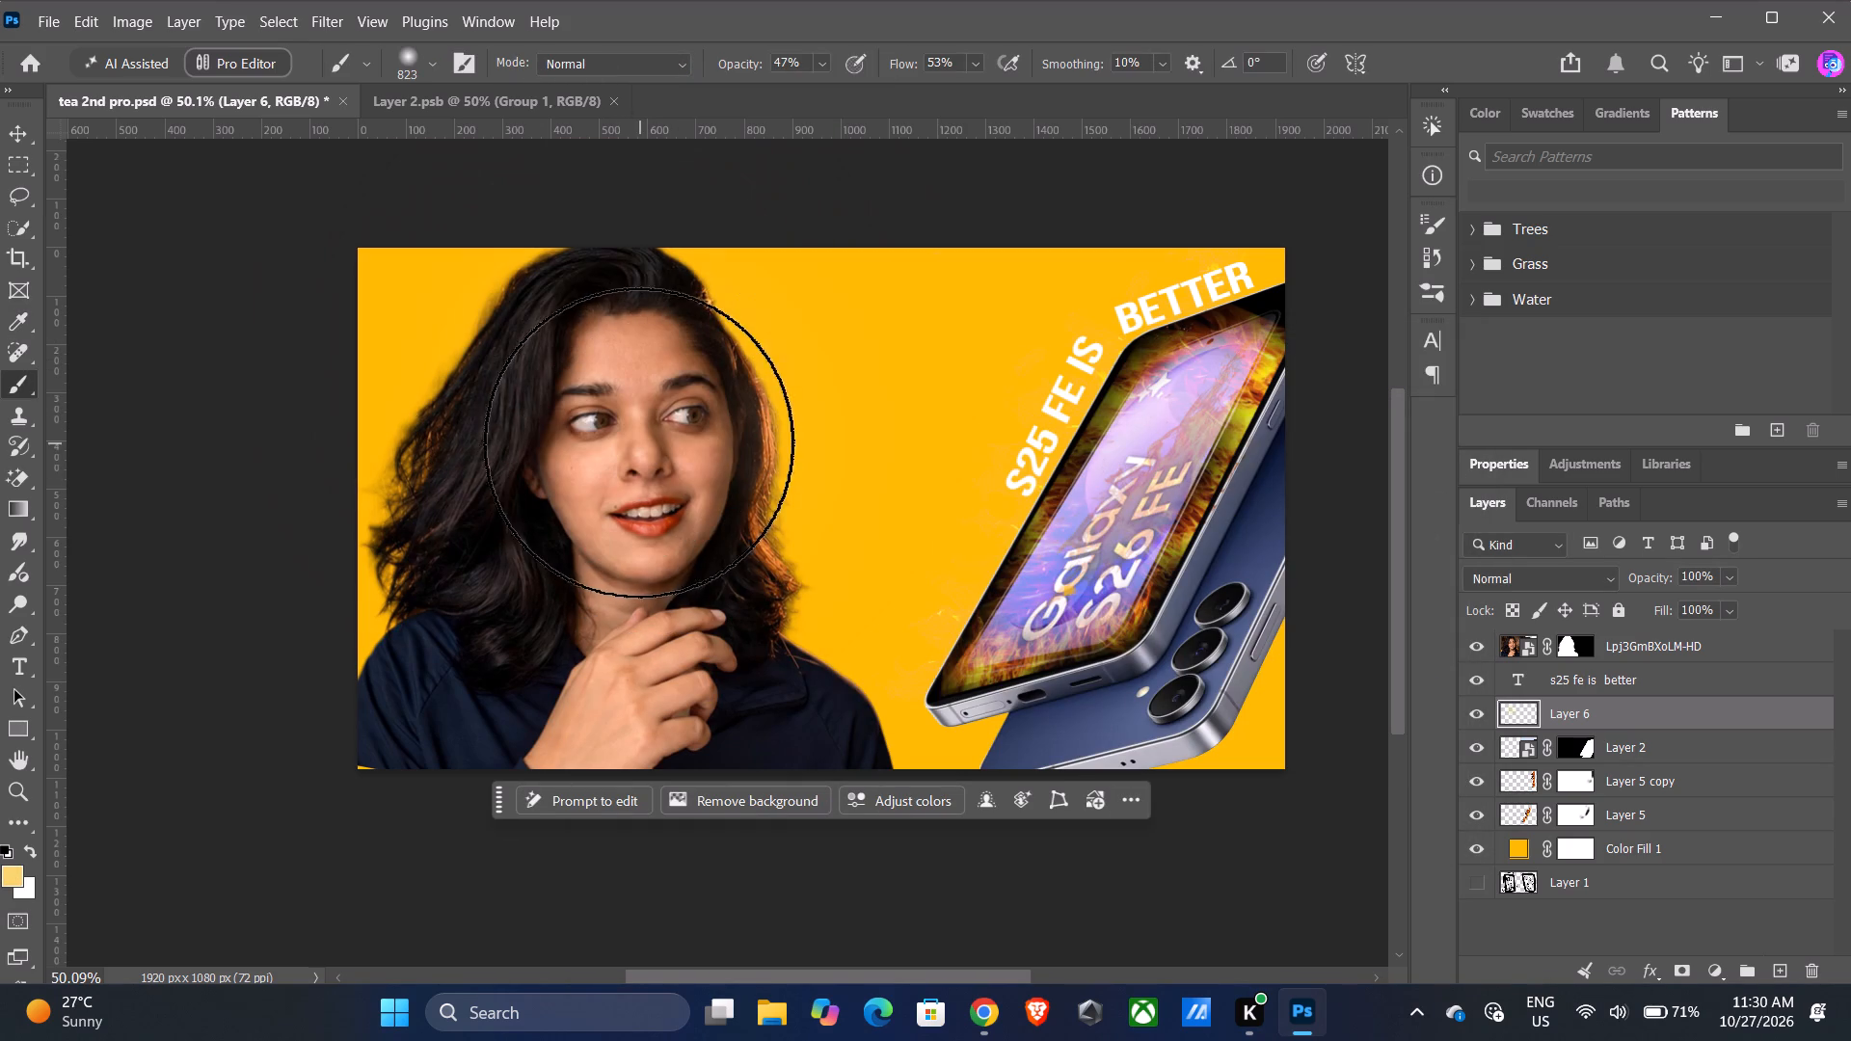
pyautogui.moveTo(621, 423); pyautogui.dragTo(622, 411)
pyautogui.click(632, 383)
pyautogui.click(643, 374)
# Widen the light yellow glow around the woman on Layer 6 with the brush enlarged to about 1670 px.
pyautogui.keyDown('alt'); pyautogui.moveTo(643, 377); pyautogui.dragTo(898, 394, button='right'); pyautogui.keyUp('alt')
pyautogui.tripleClick(596, 470)
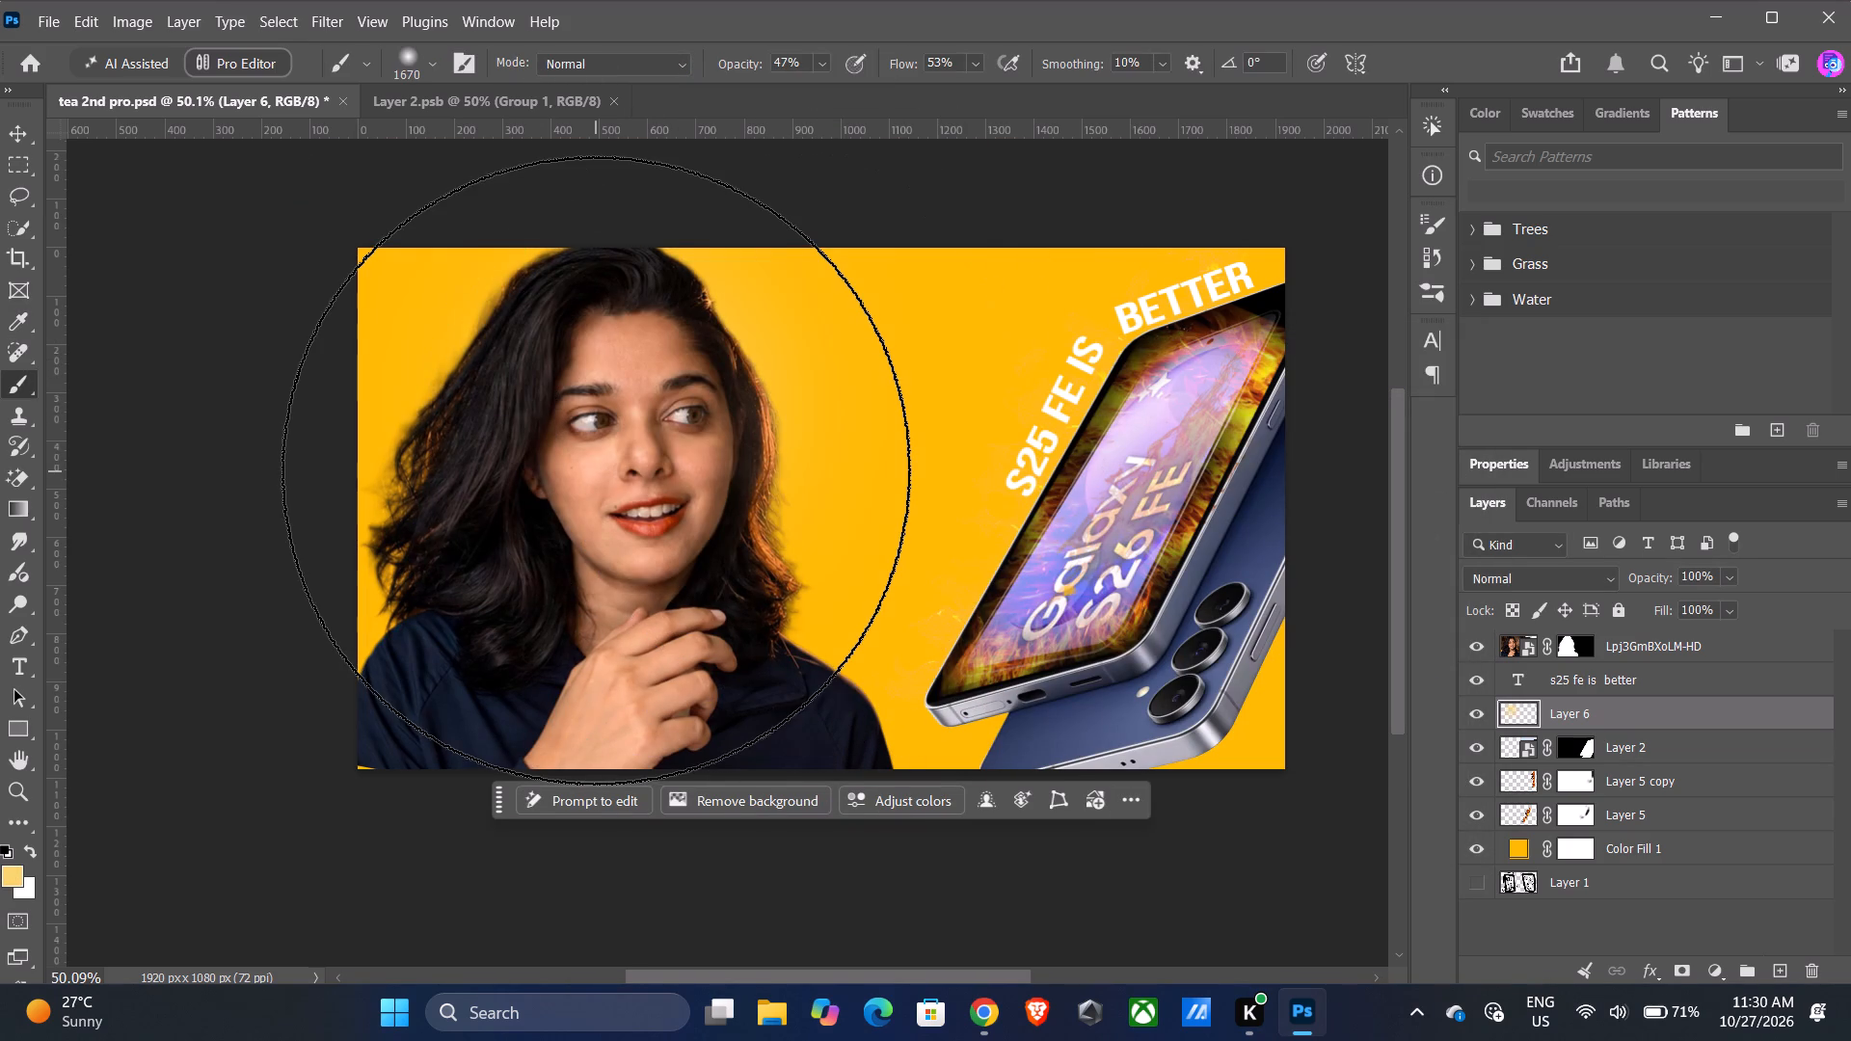
pyautogui.tripleClick(599, 466)
pyautogui.click(599, 463)
pyautogui.tripleClick(604, 441)
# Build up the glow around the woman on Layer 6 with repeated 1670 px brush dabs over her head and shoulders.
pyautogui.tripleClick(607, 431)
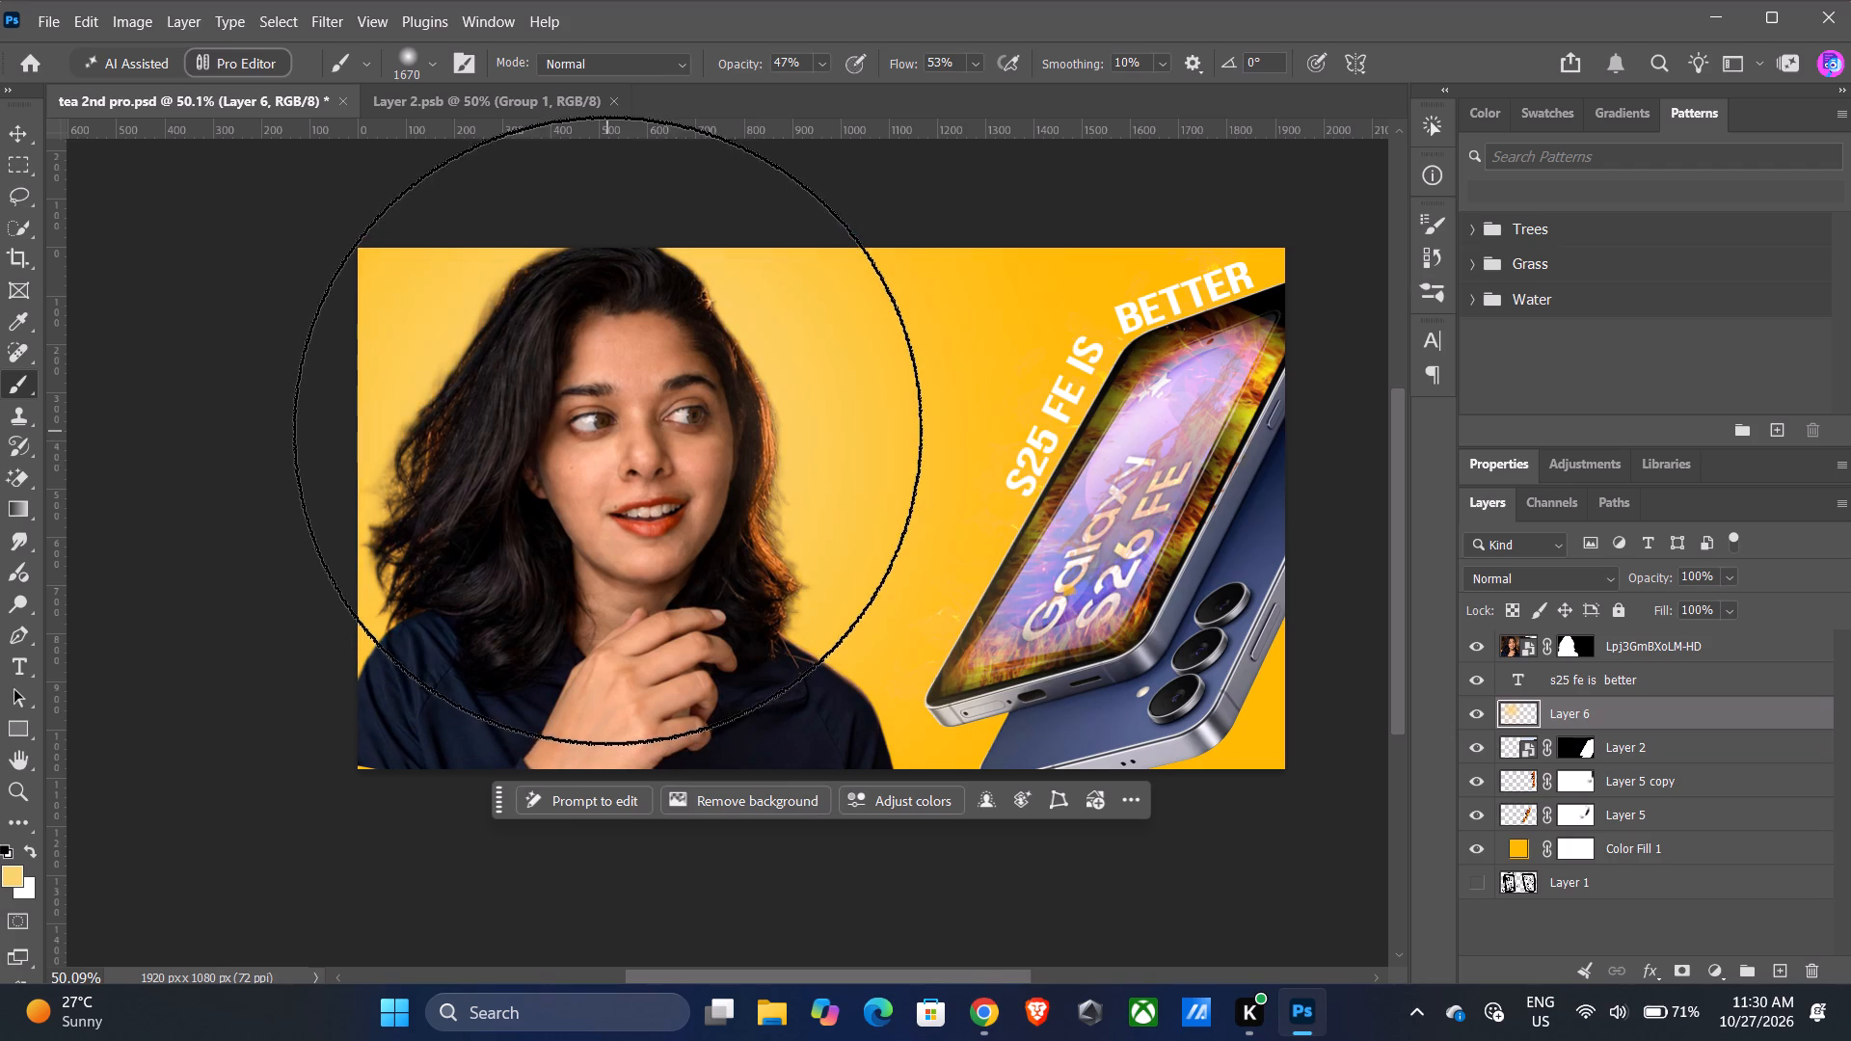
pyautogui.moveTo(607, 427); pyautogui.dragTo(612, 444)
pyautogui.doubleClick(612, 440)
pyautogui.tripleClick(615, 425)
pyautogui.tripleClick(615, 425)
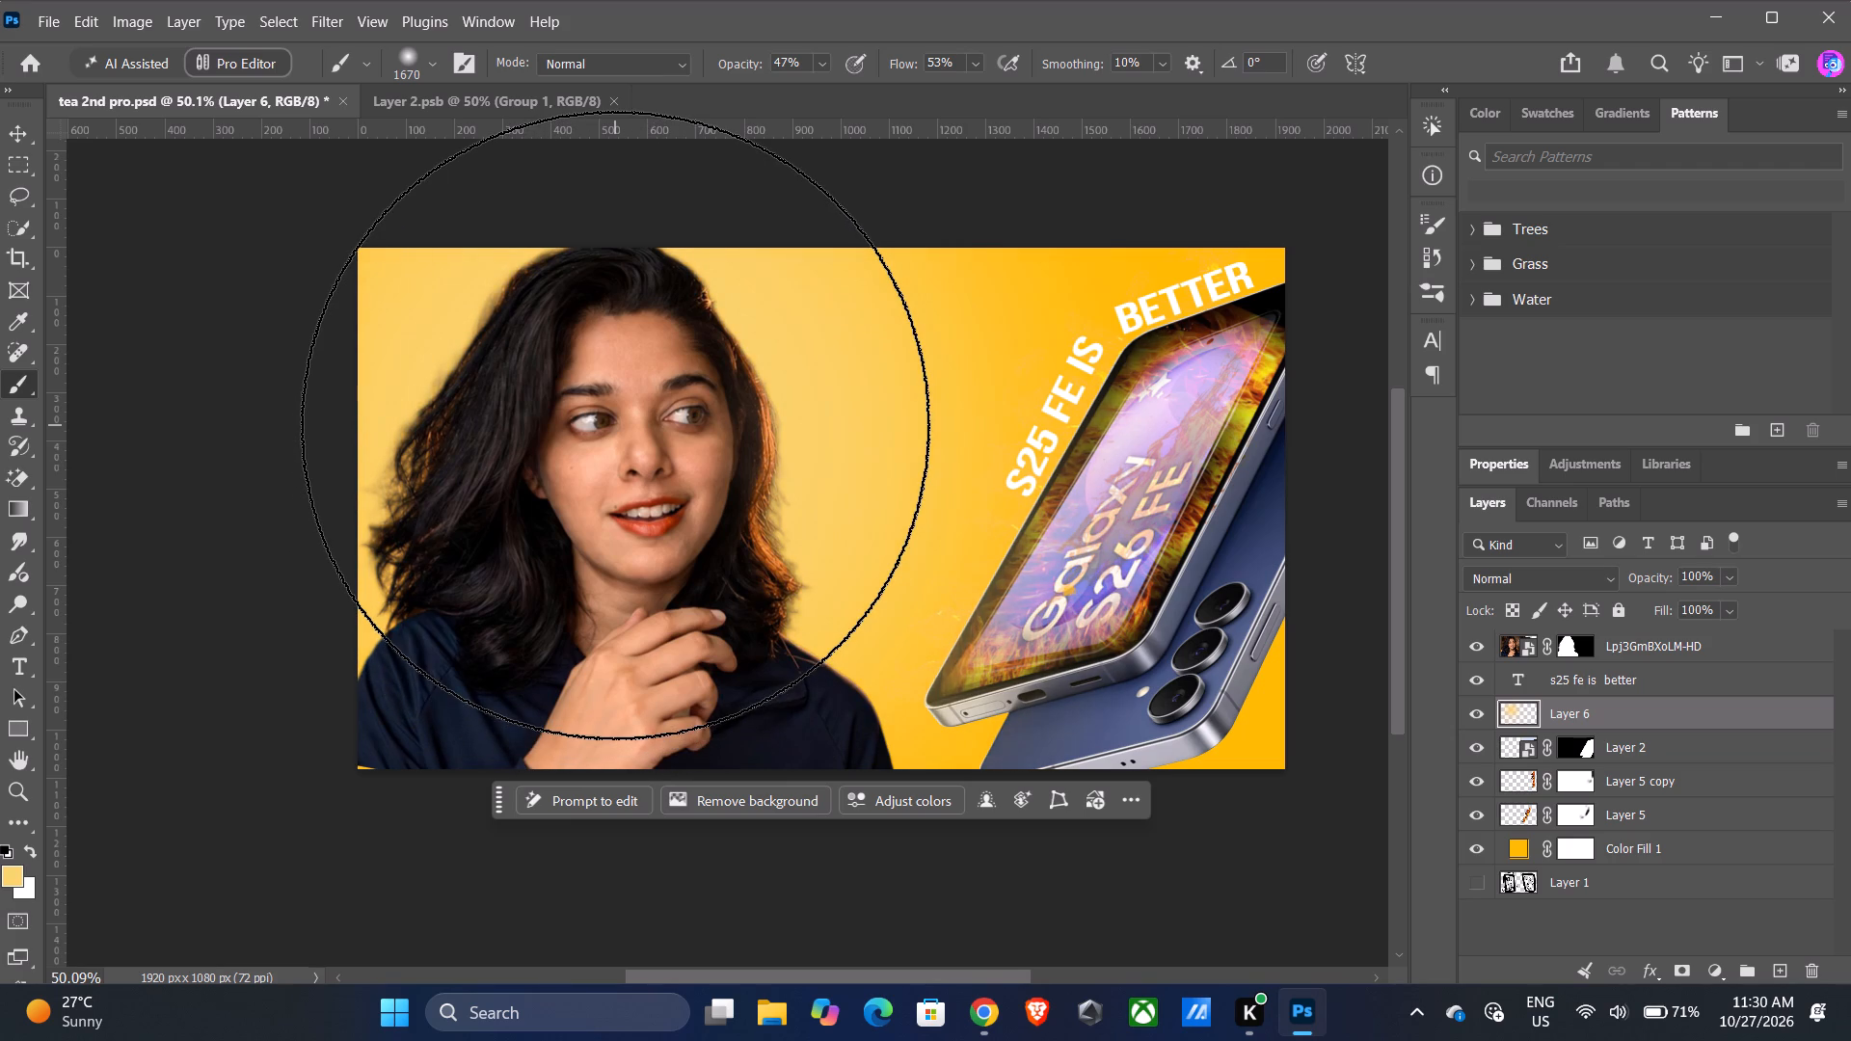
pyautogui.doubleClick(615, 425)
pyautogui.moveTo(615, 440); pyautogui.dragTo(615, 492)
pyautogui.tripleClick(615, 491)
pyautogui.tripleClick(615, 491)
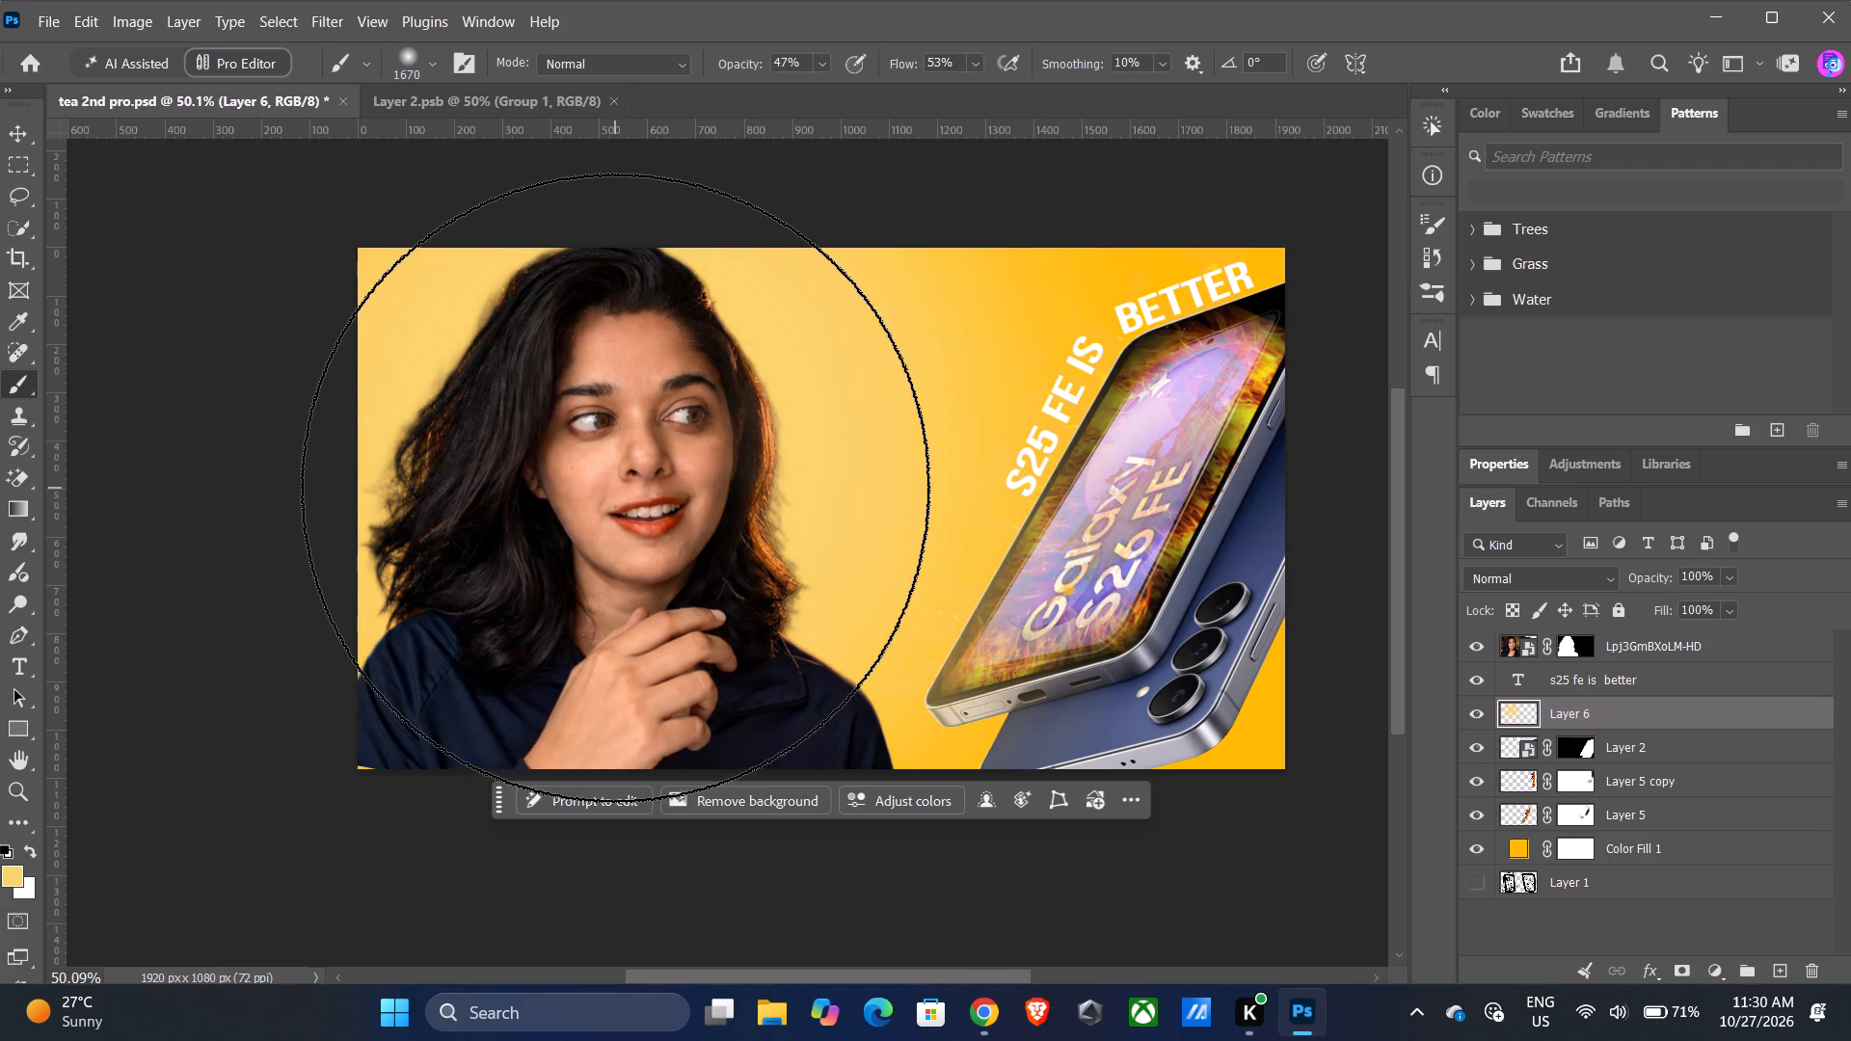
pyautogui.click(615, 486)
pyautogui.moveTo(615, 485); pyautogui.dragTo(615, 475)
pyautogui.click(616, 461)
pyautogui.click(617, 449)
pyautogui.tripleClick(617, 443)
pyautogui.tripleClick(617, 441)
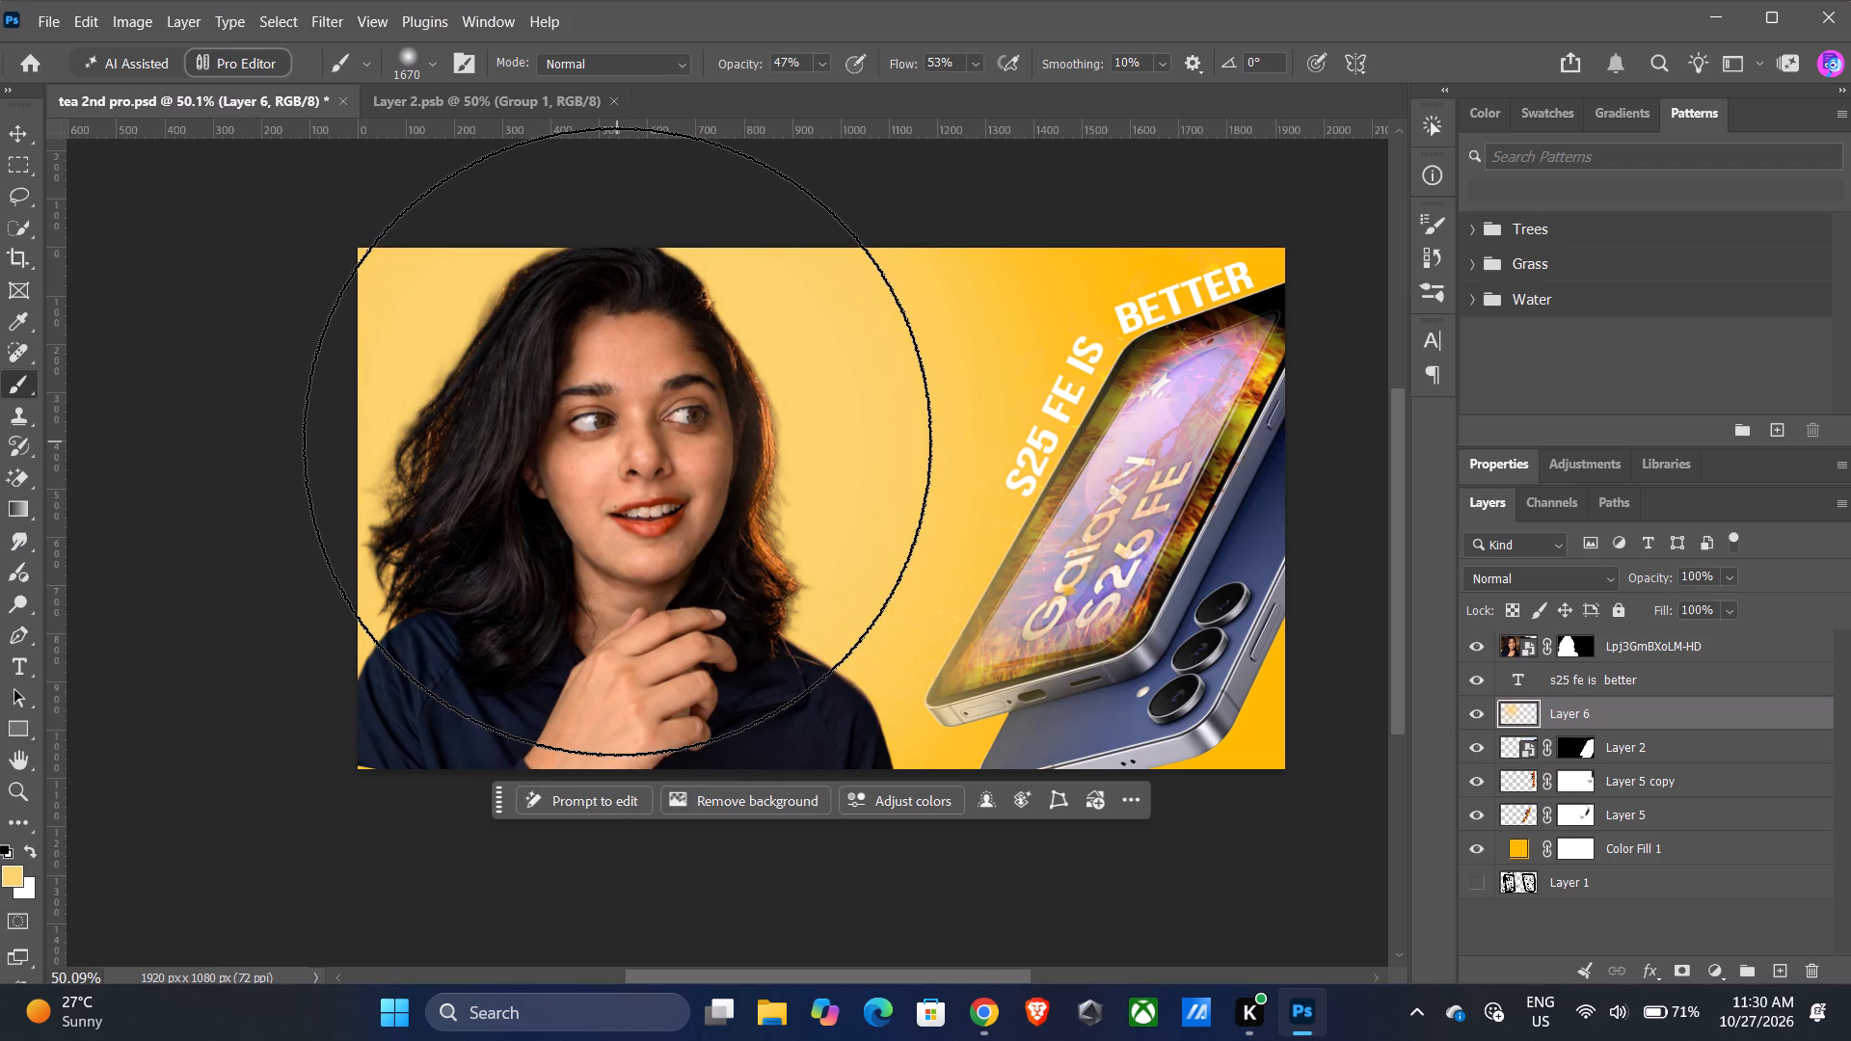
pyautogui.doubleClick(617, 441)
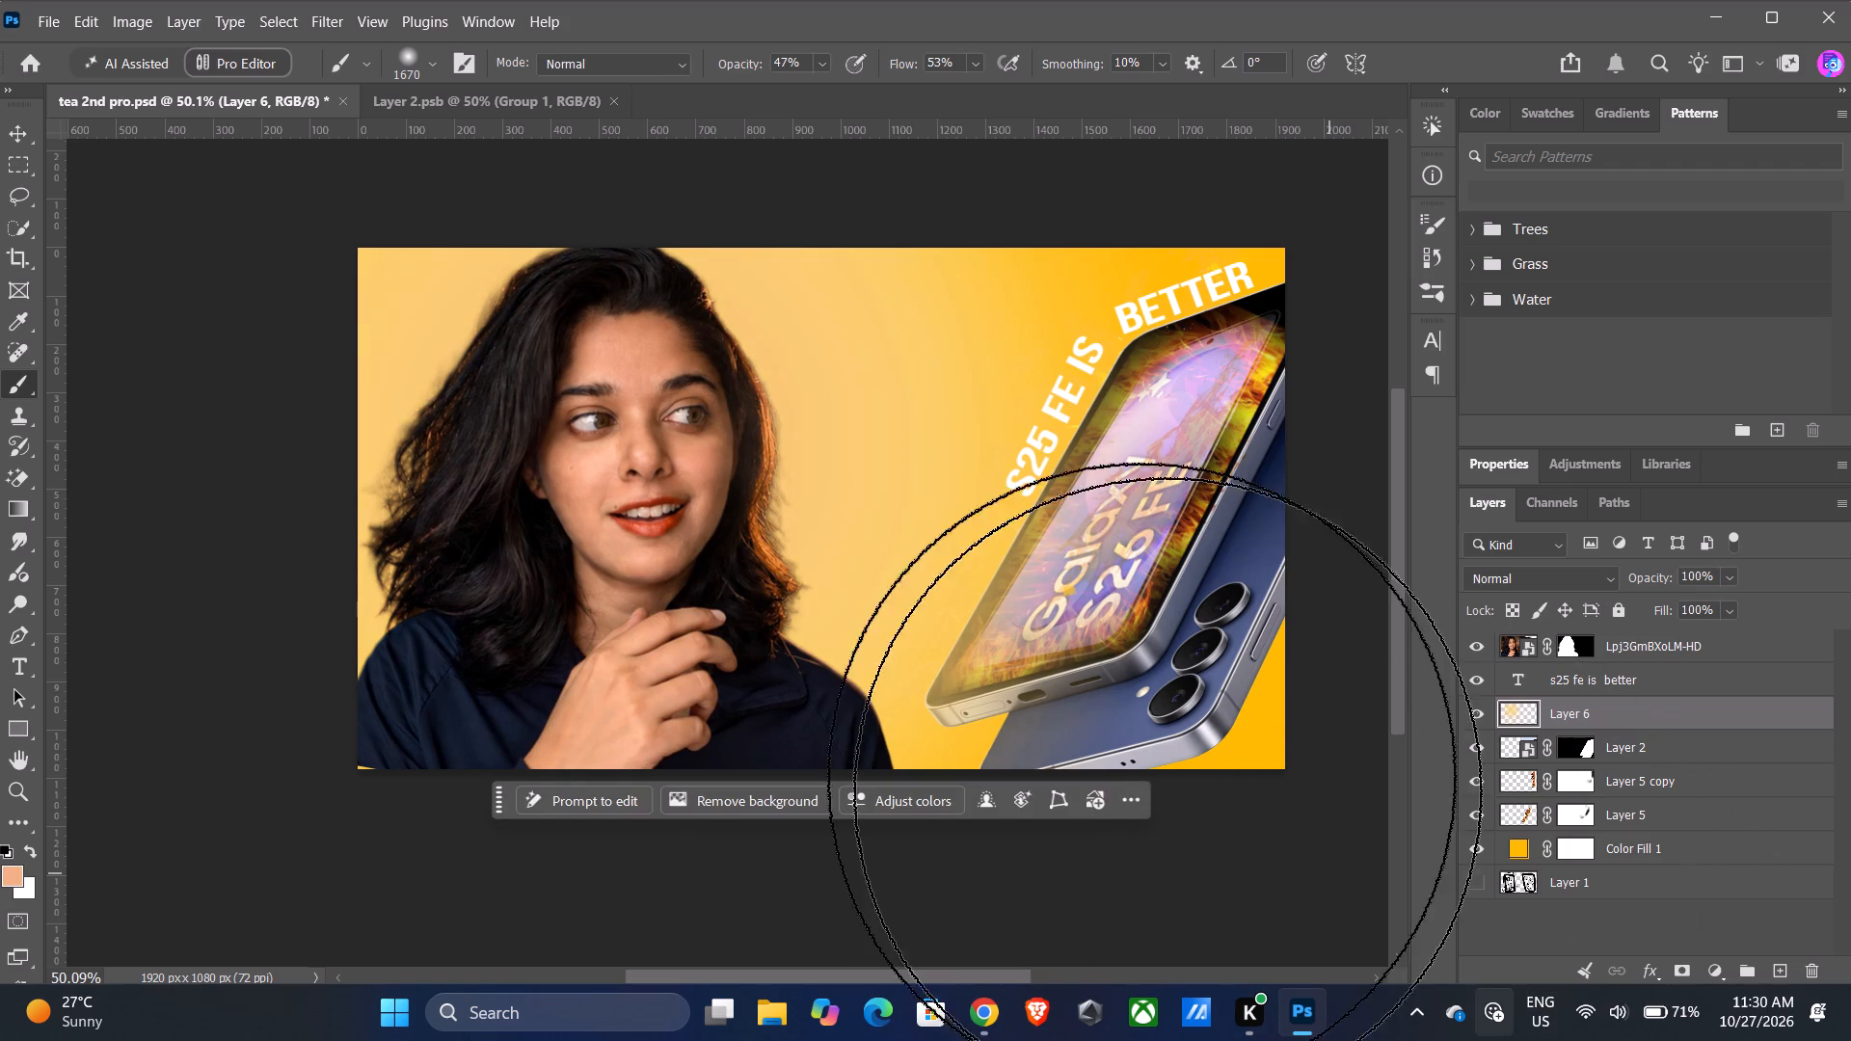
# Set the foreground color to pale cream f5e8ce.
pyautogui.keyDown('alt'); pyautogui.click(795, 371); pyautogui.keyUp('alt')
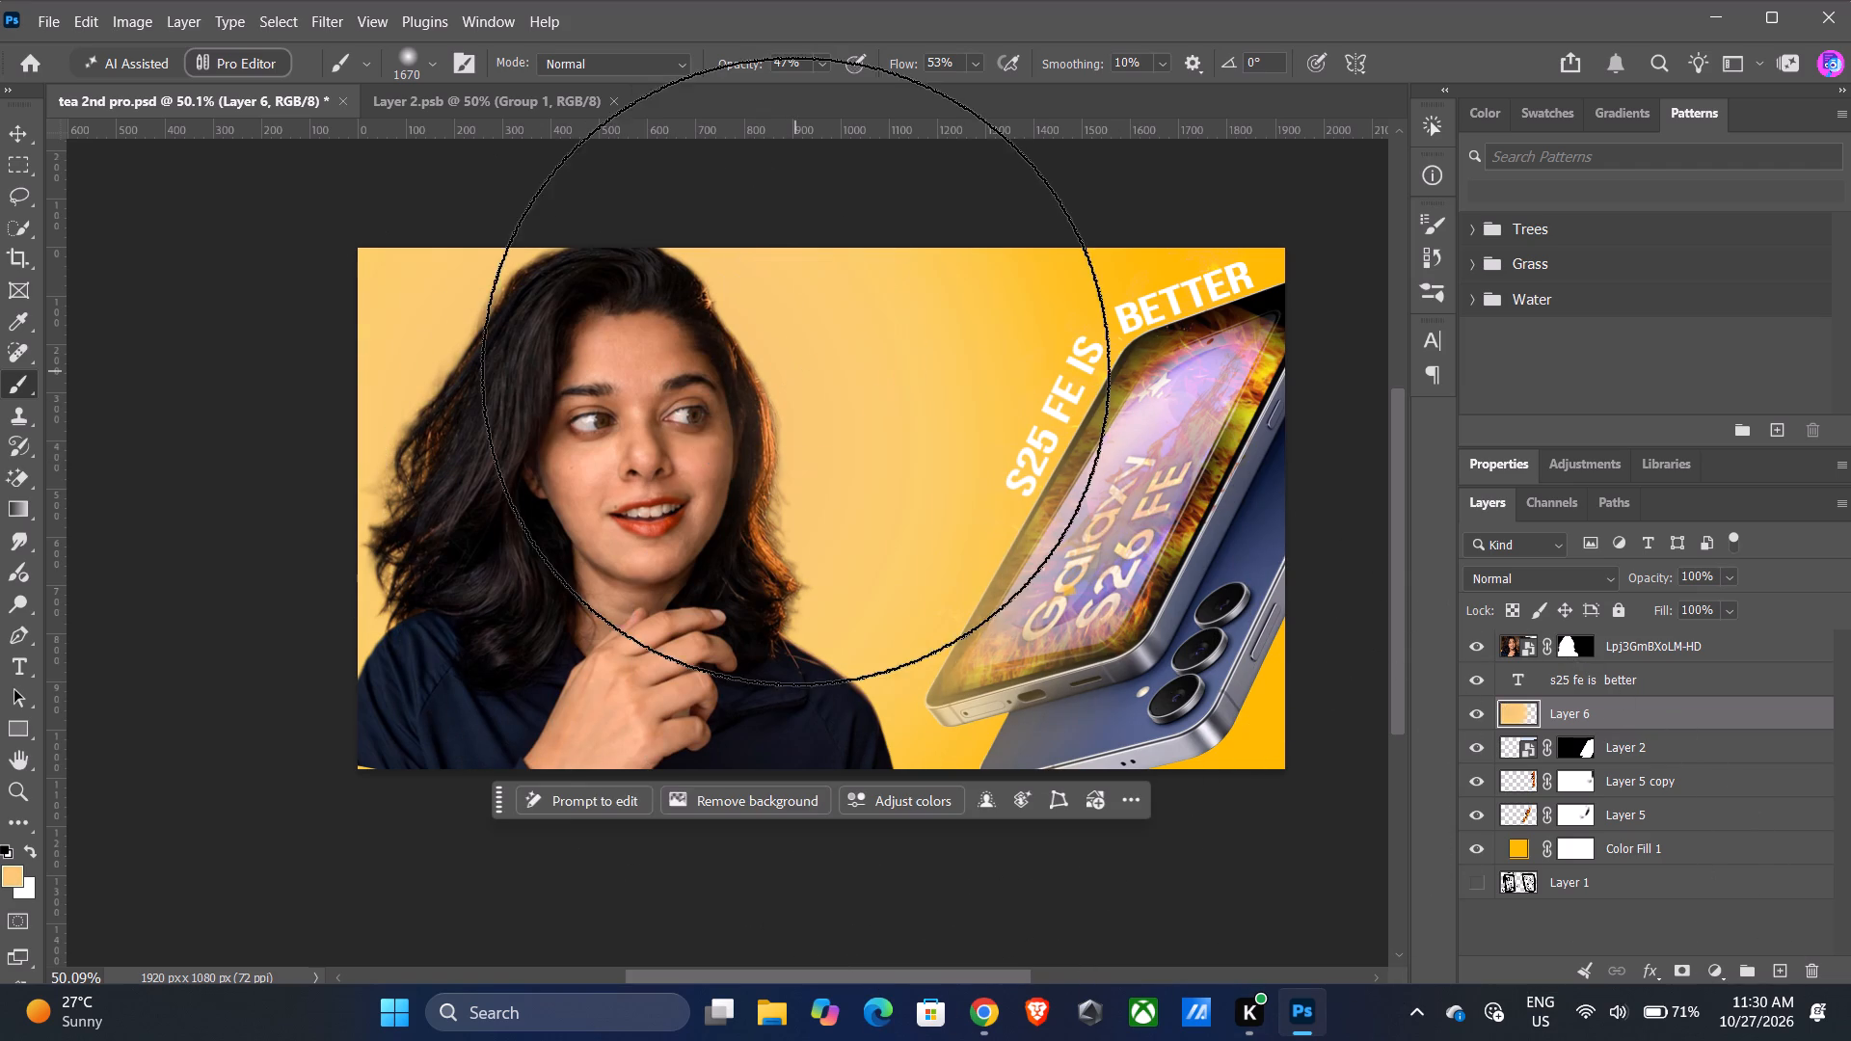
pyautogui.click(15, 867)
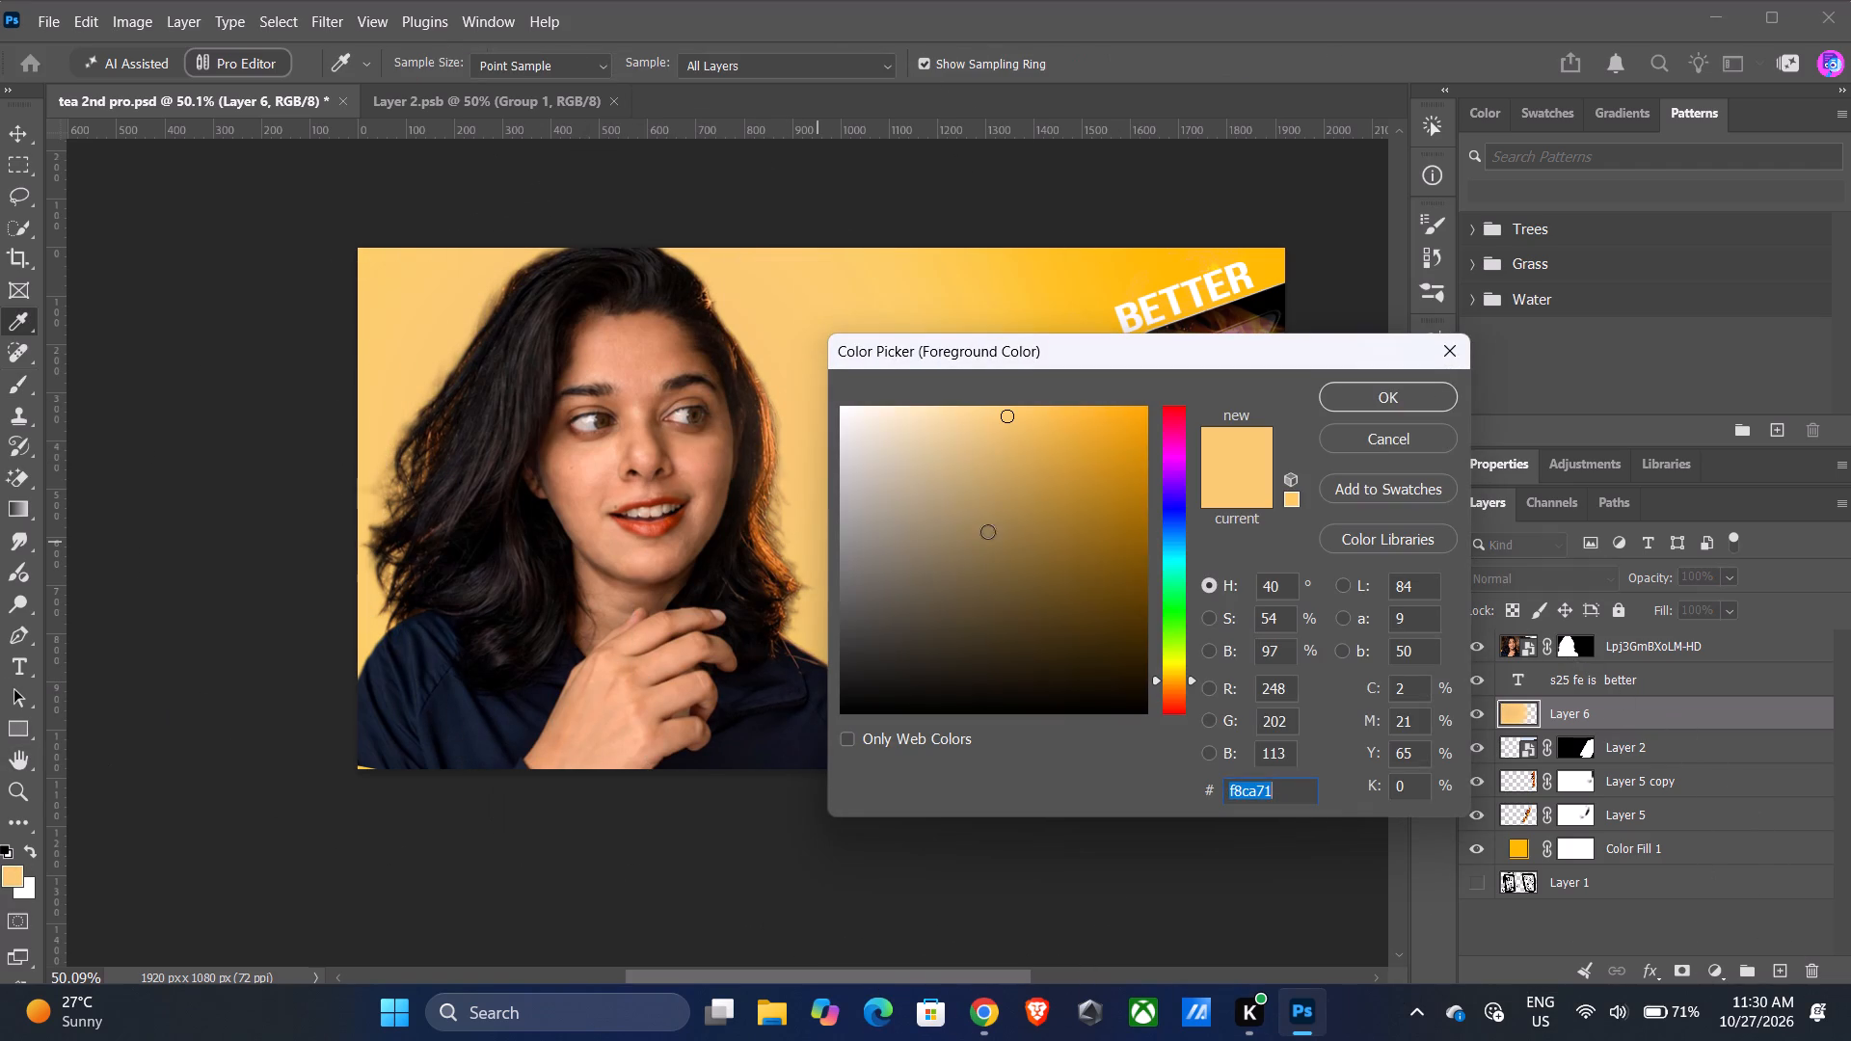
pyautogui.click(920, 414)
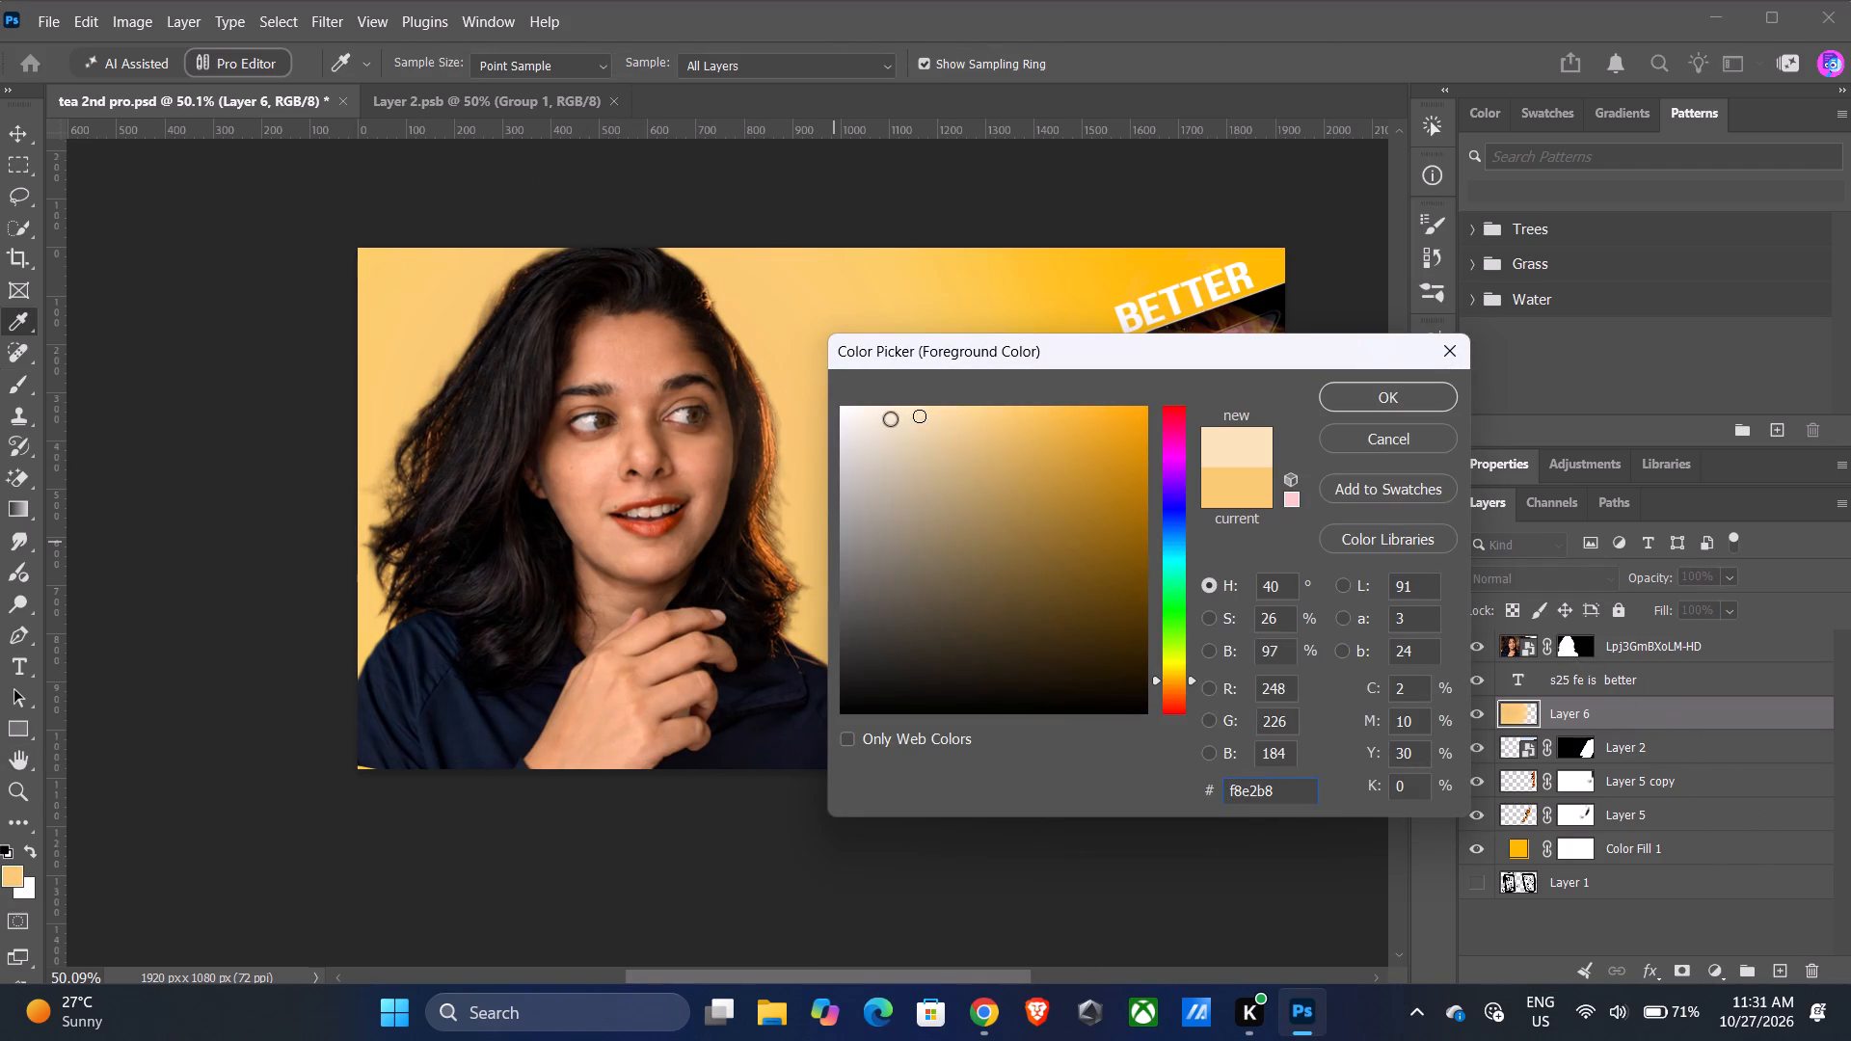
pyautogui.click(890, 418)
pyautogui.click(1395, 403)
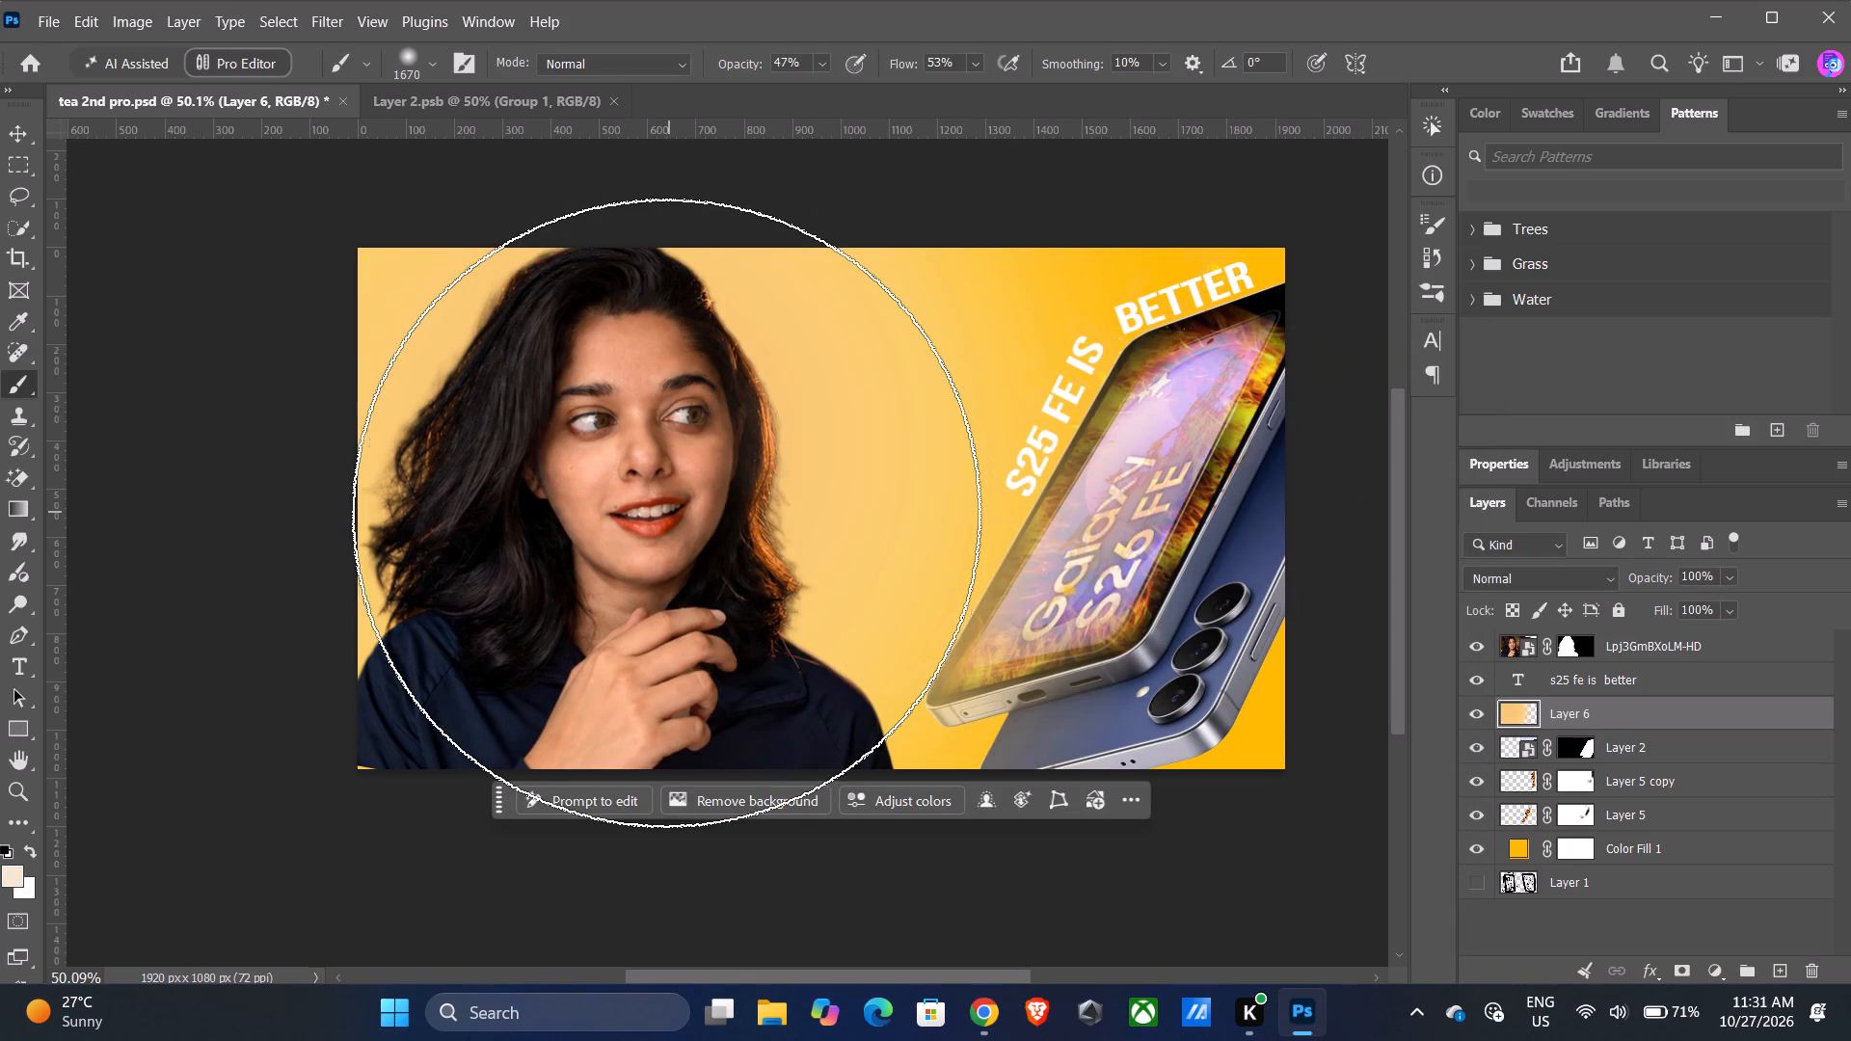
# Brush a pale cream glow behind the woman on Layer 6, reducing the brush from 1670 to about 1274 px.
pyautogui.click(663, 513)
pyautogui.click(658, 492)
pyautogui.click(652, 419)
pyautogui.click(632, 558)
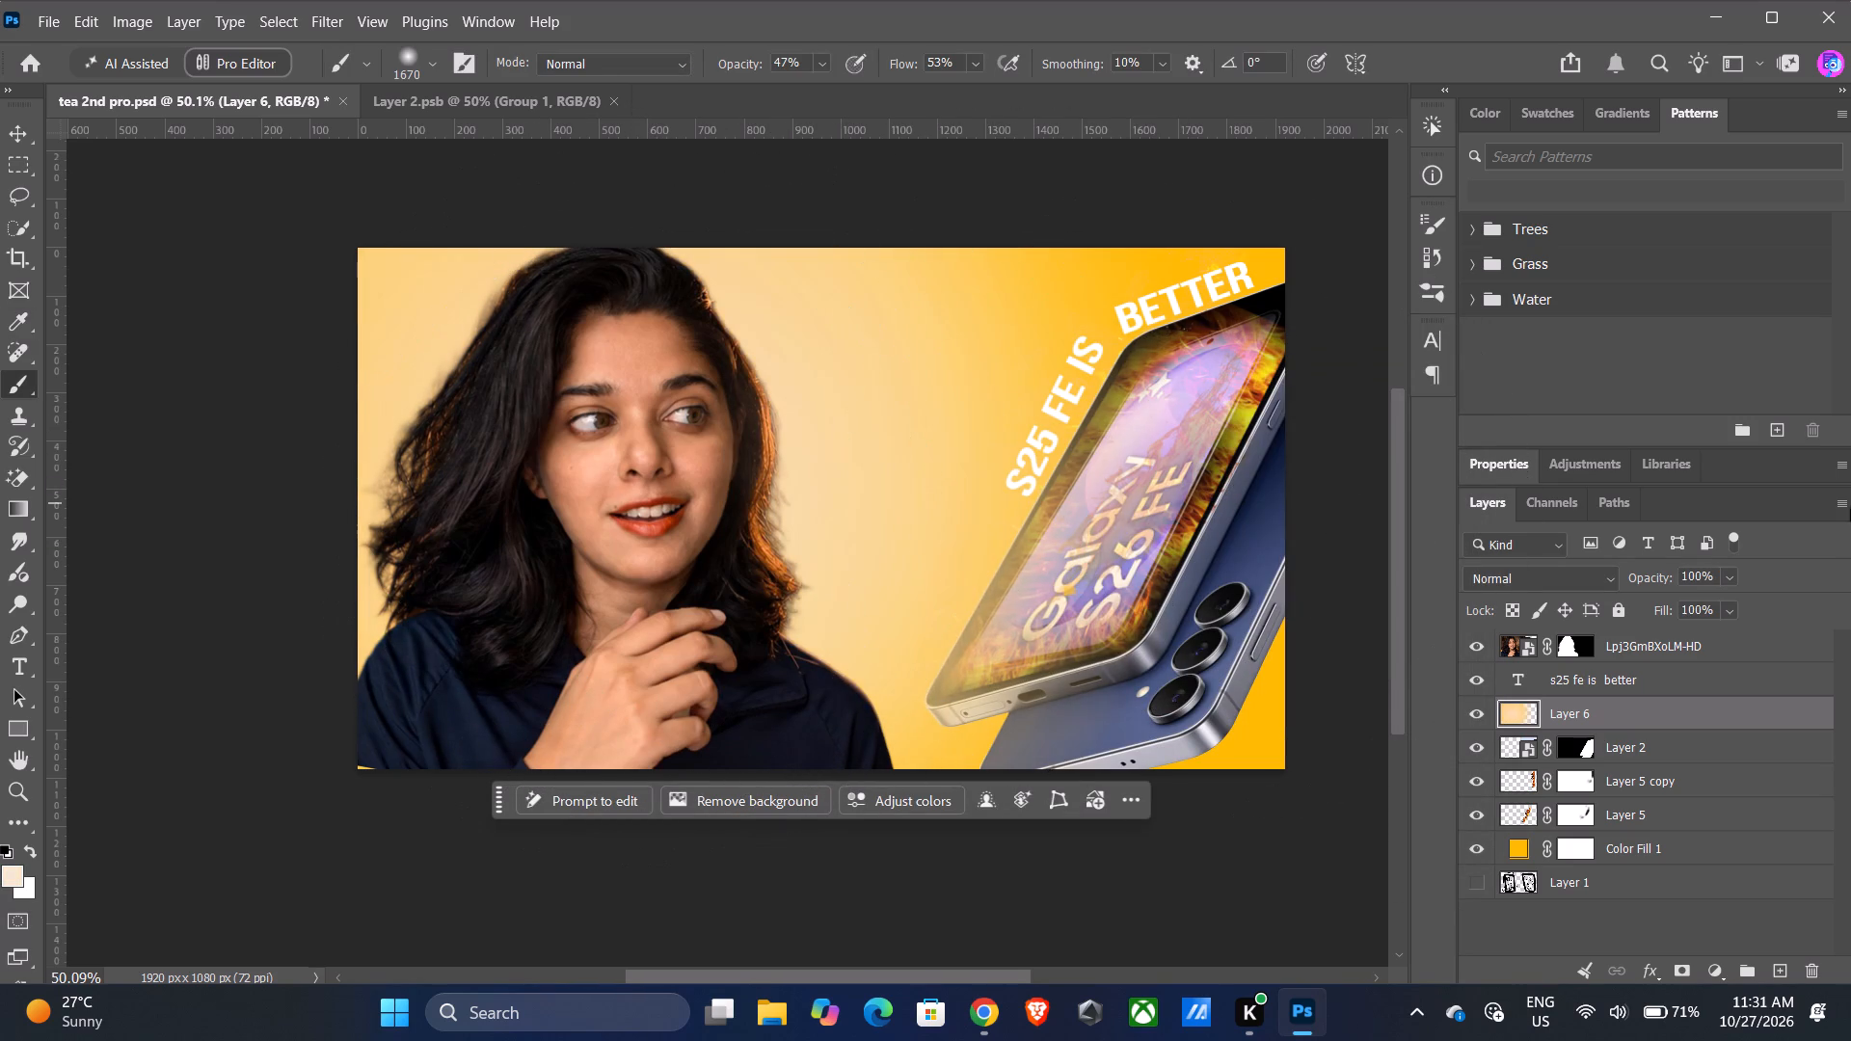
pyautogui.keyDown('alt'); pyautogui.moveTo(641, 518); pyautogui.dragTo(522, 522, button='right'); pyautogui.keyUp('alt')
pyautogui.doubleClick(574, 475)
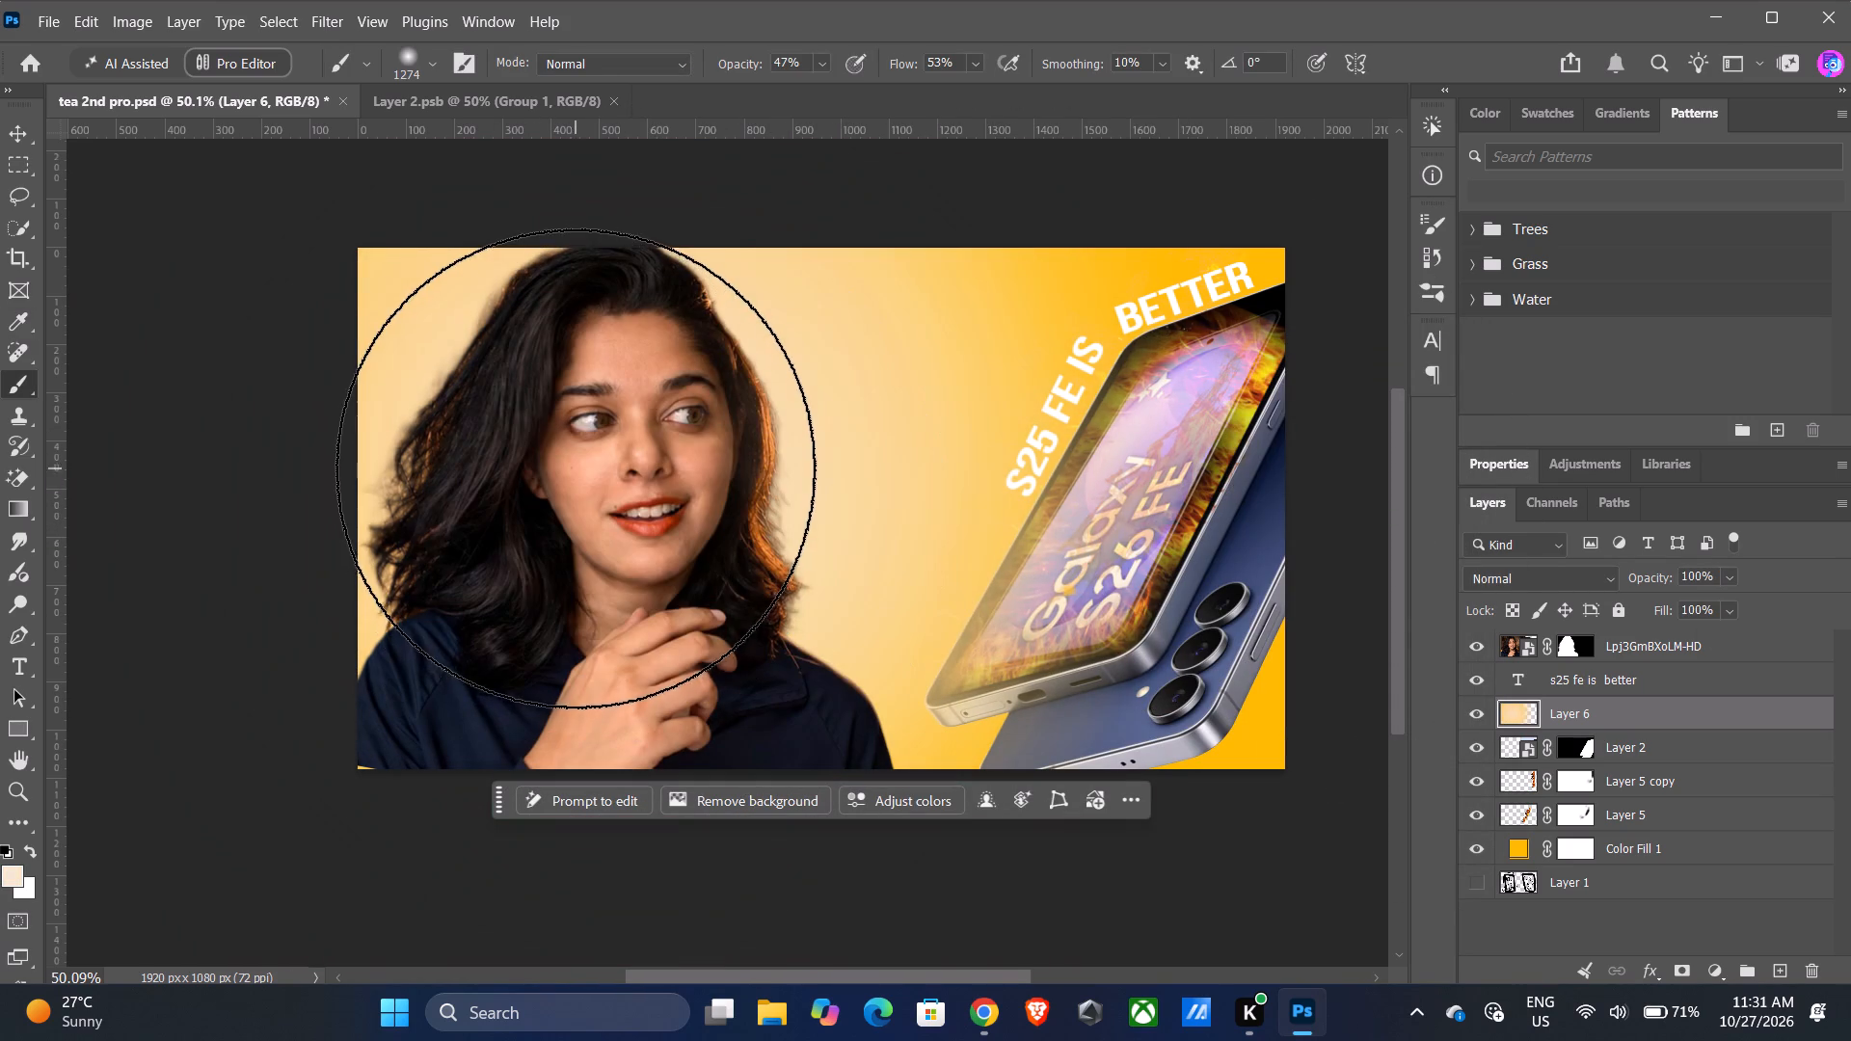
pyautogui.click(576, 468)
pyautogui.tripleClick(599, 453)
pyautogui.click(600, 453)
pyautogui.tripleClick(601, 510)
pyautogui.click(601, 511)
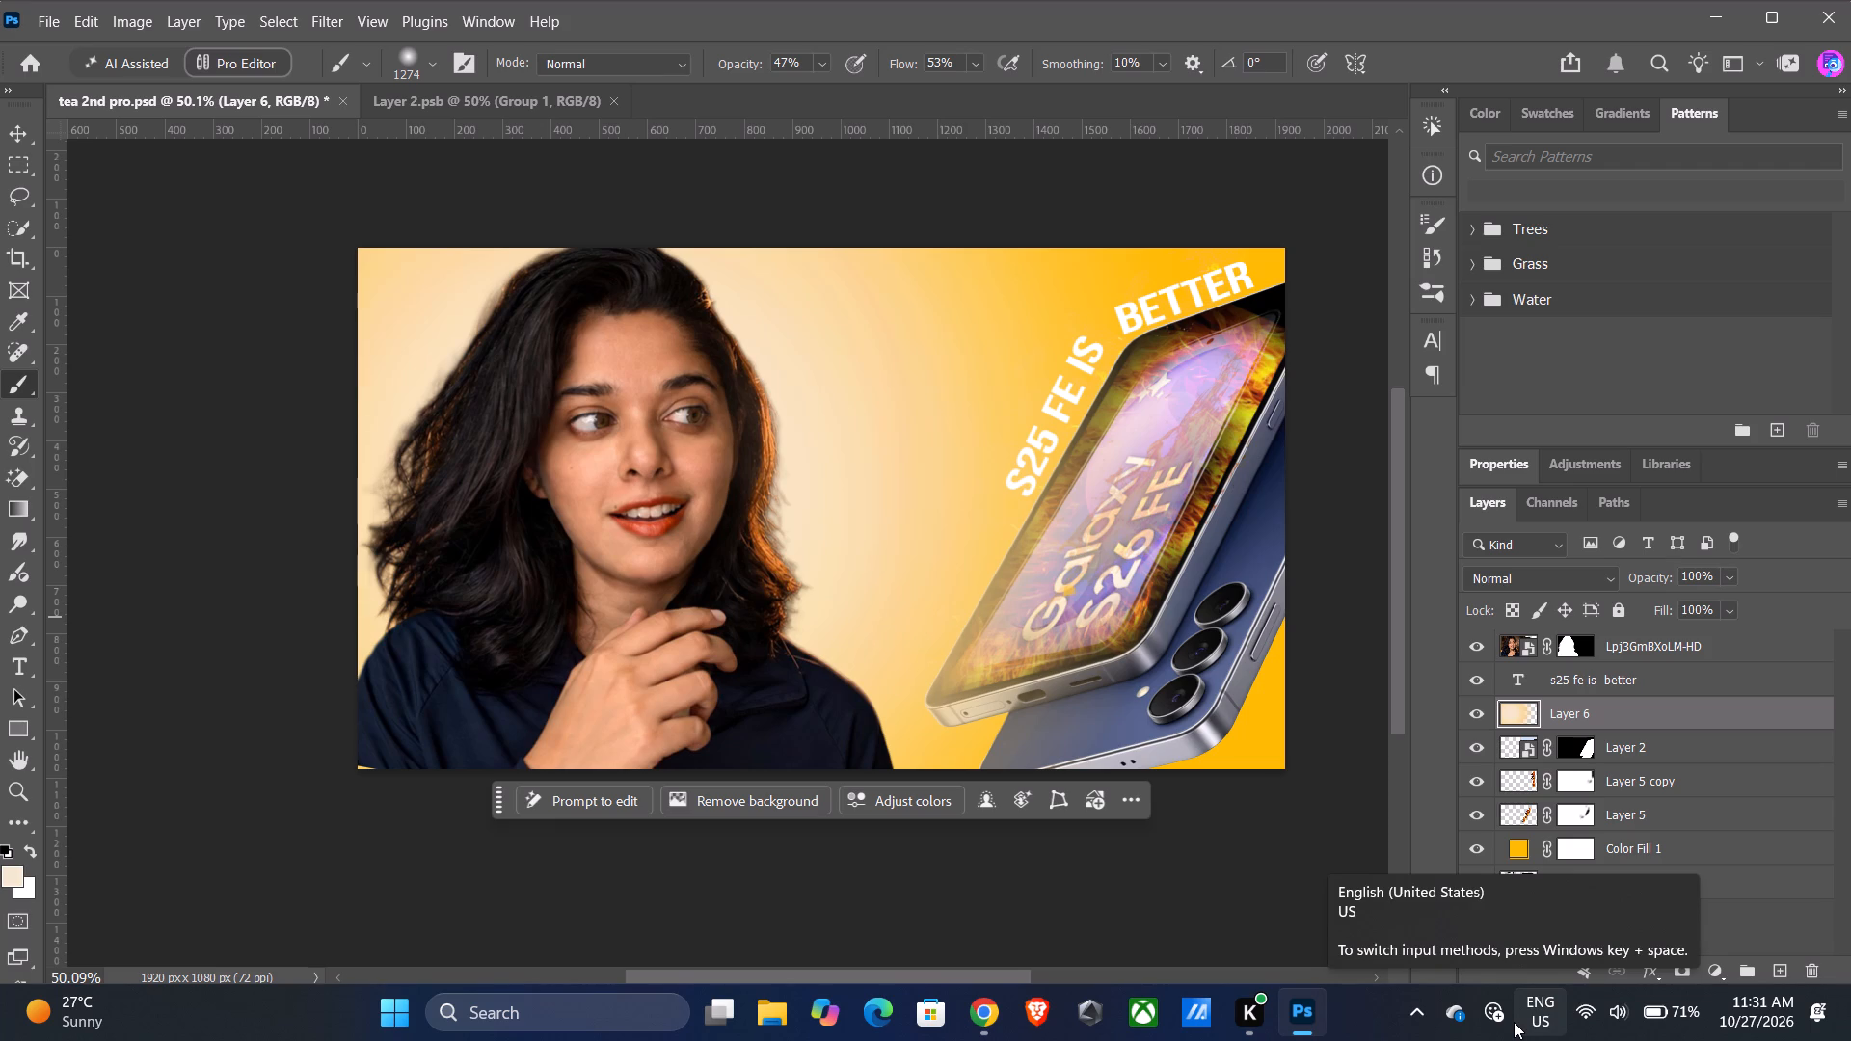
# Set the foreground color to the orange-yellow sampled from the background near the word BETTER.
pyautogui.click(15, 873)
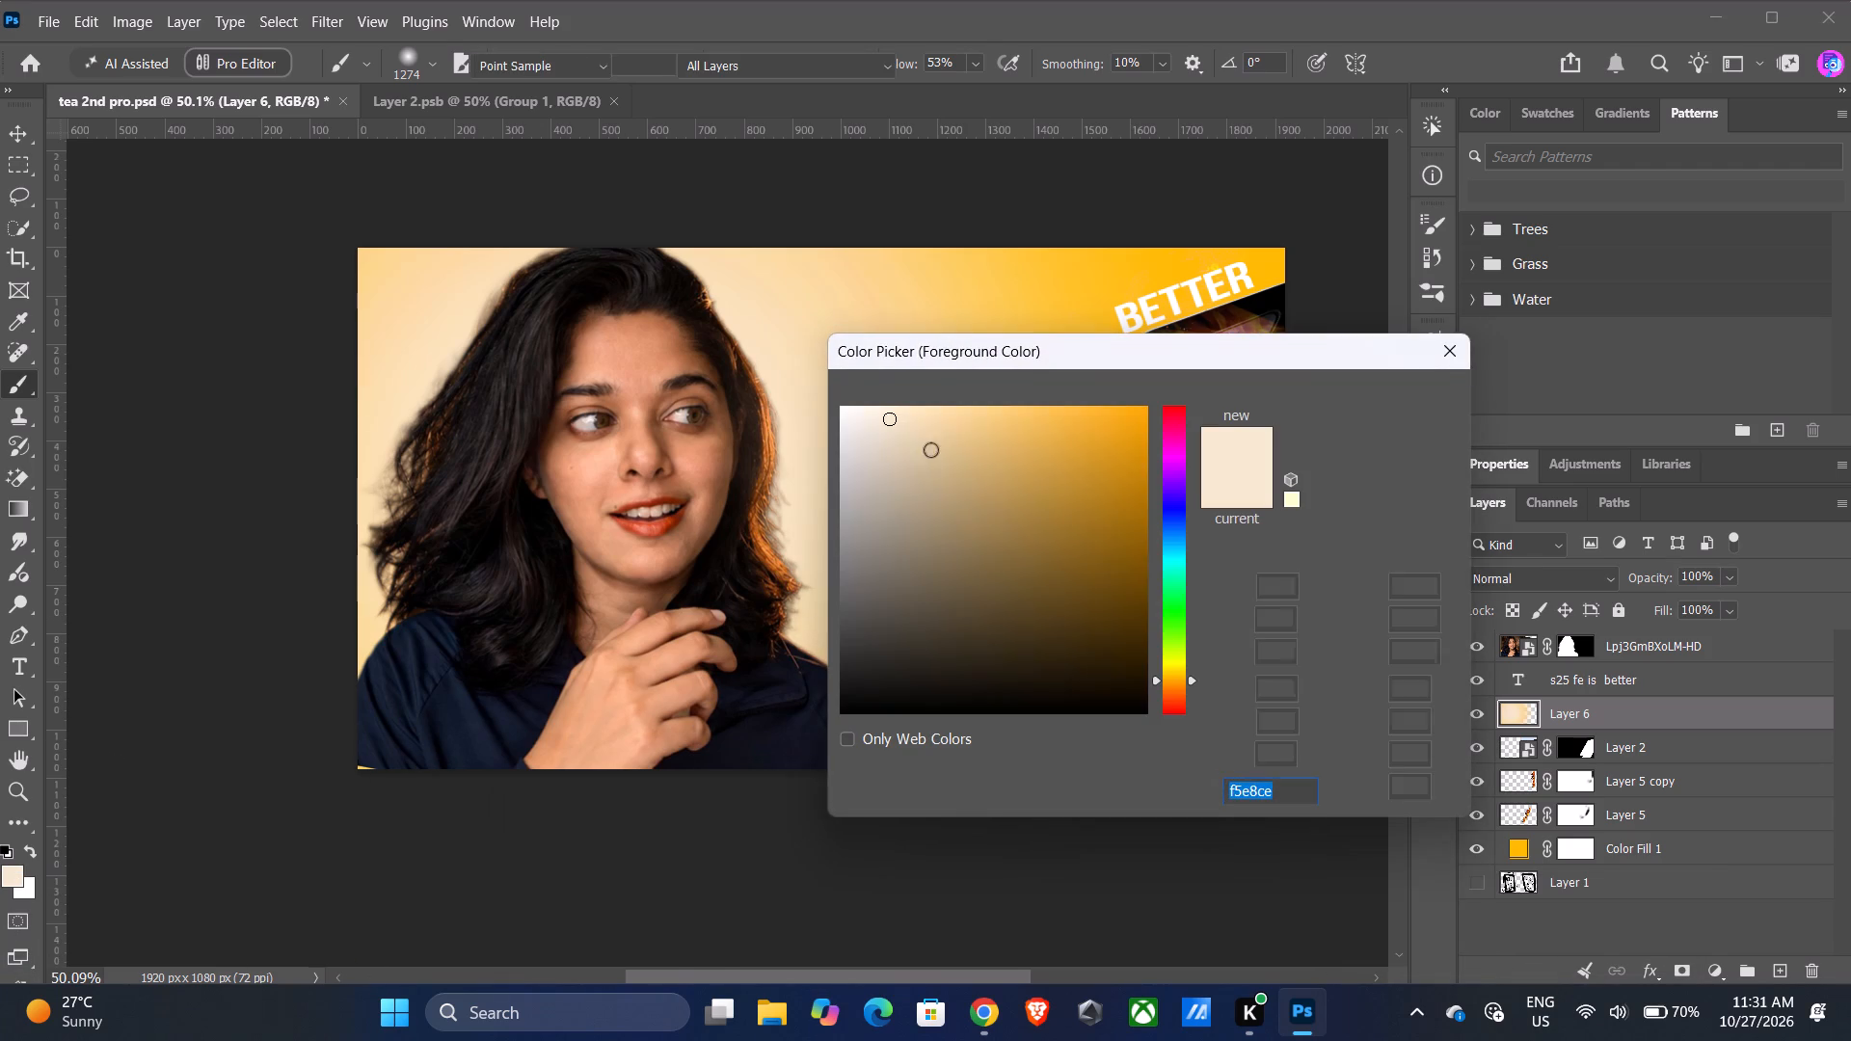
pyautogui.click(1090, 274)
pyautogui.click(1430, 388)
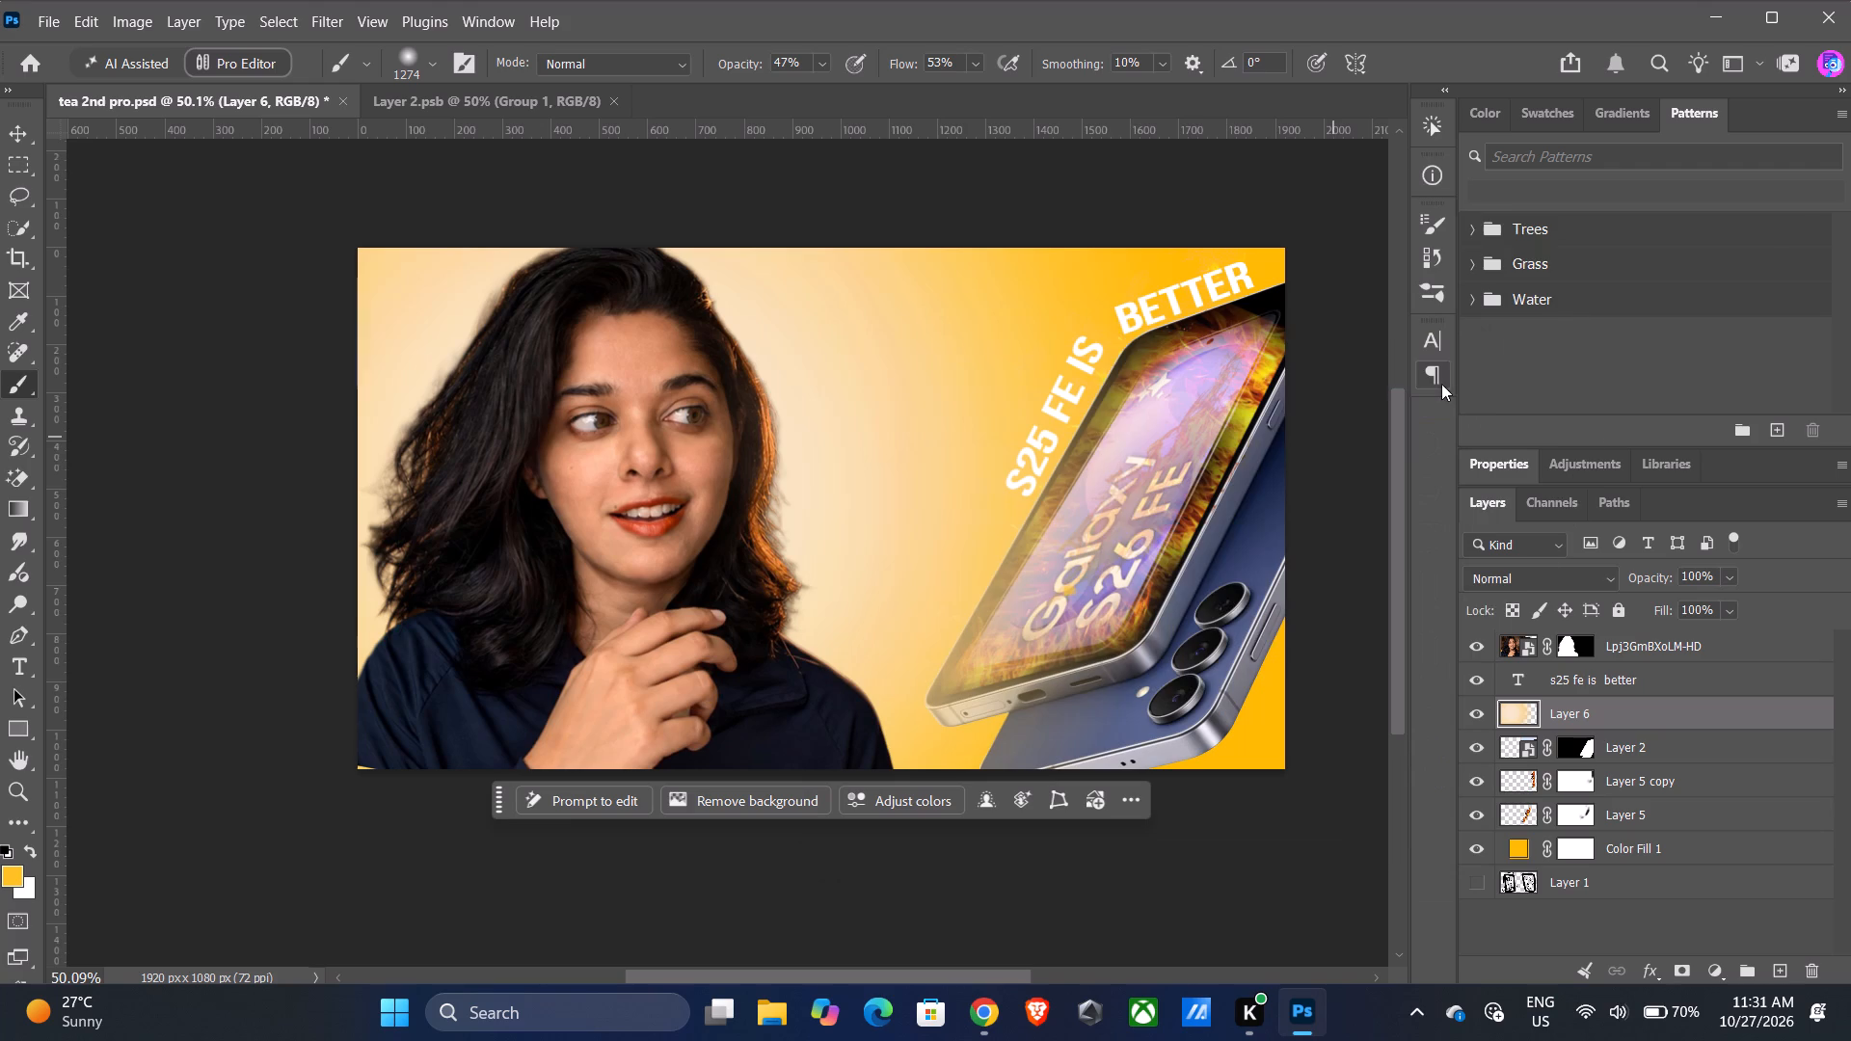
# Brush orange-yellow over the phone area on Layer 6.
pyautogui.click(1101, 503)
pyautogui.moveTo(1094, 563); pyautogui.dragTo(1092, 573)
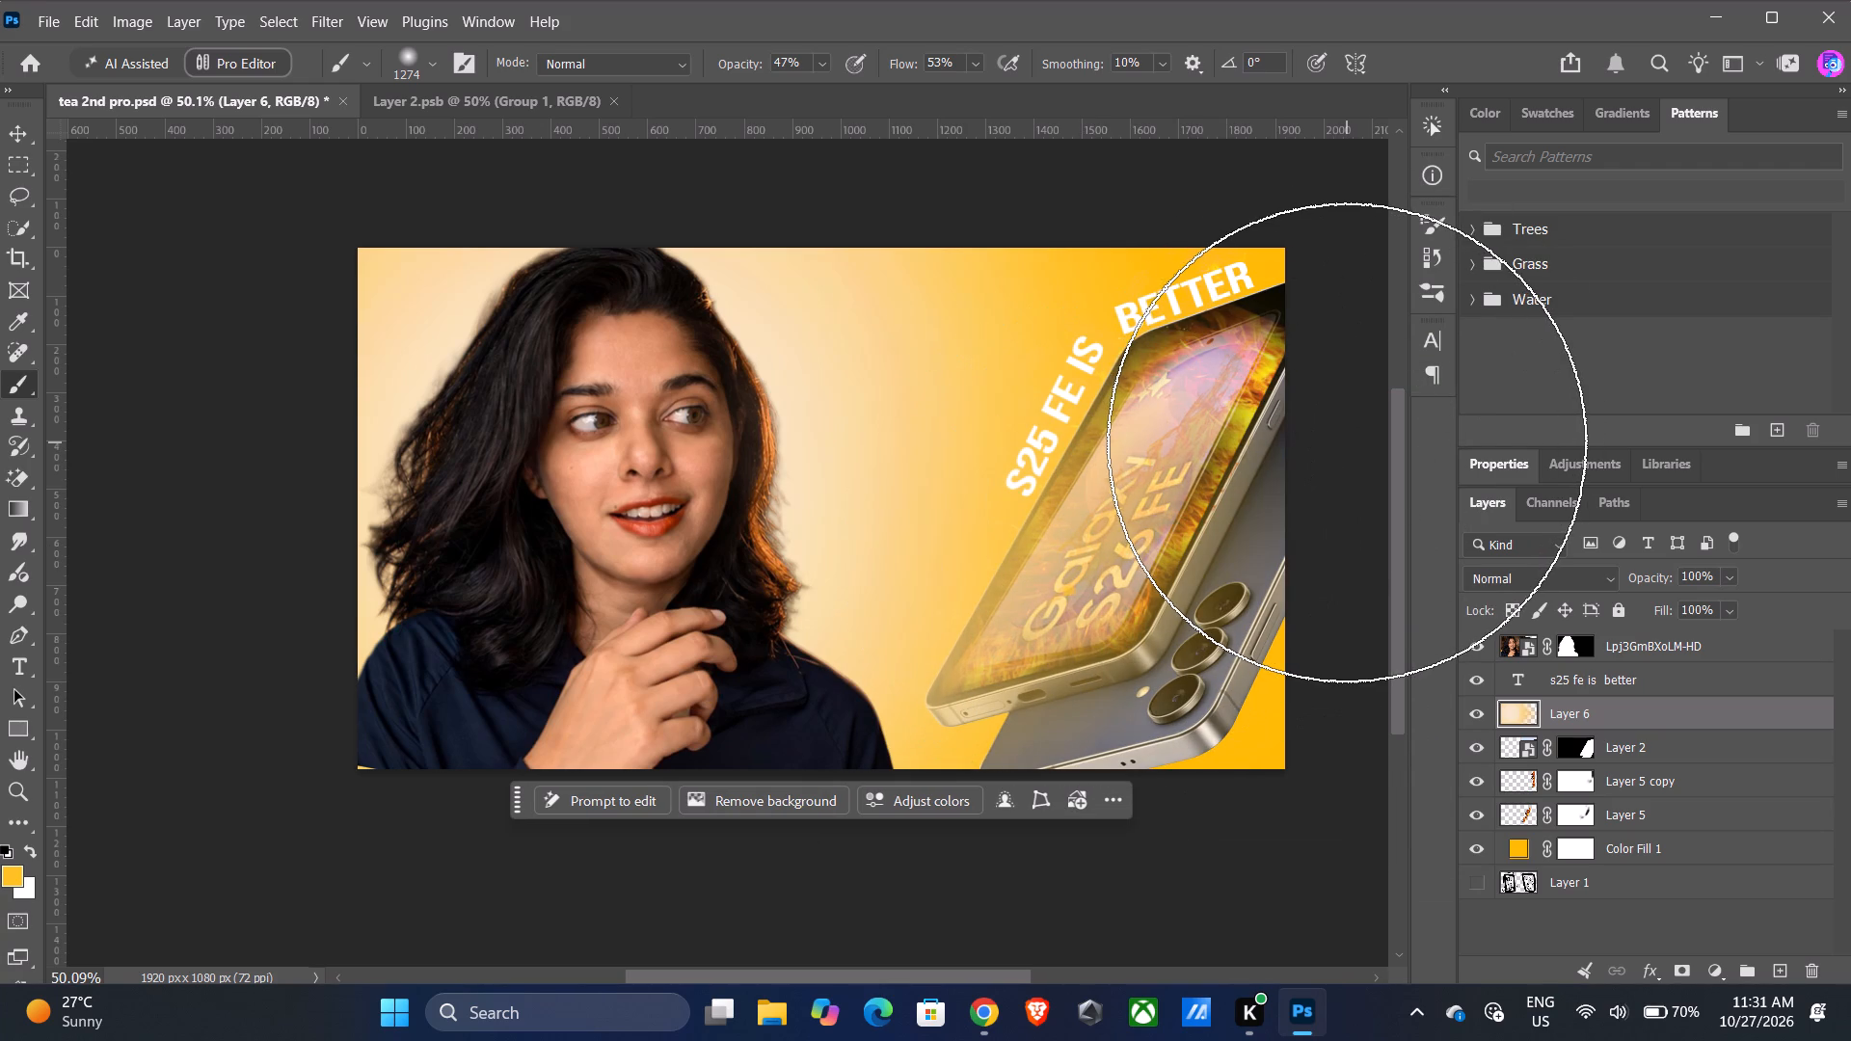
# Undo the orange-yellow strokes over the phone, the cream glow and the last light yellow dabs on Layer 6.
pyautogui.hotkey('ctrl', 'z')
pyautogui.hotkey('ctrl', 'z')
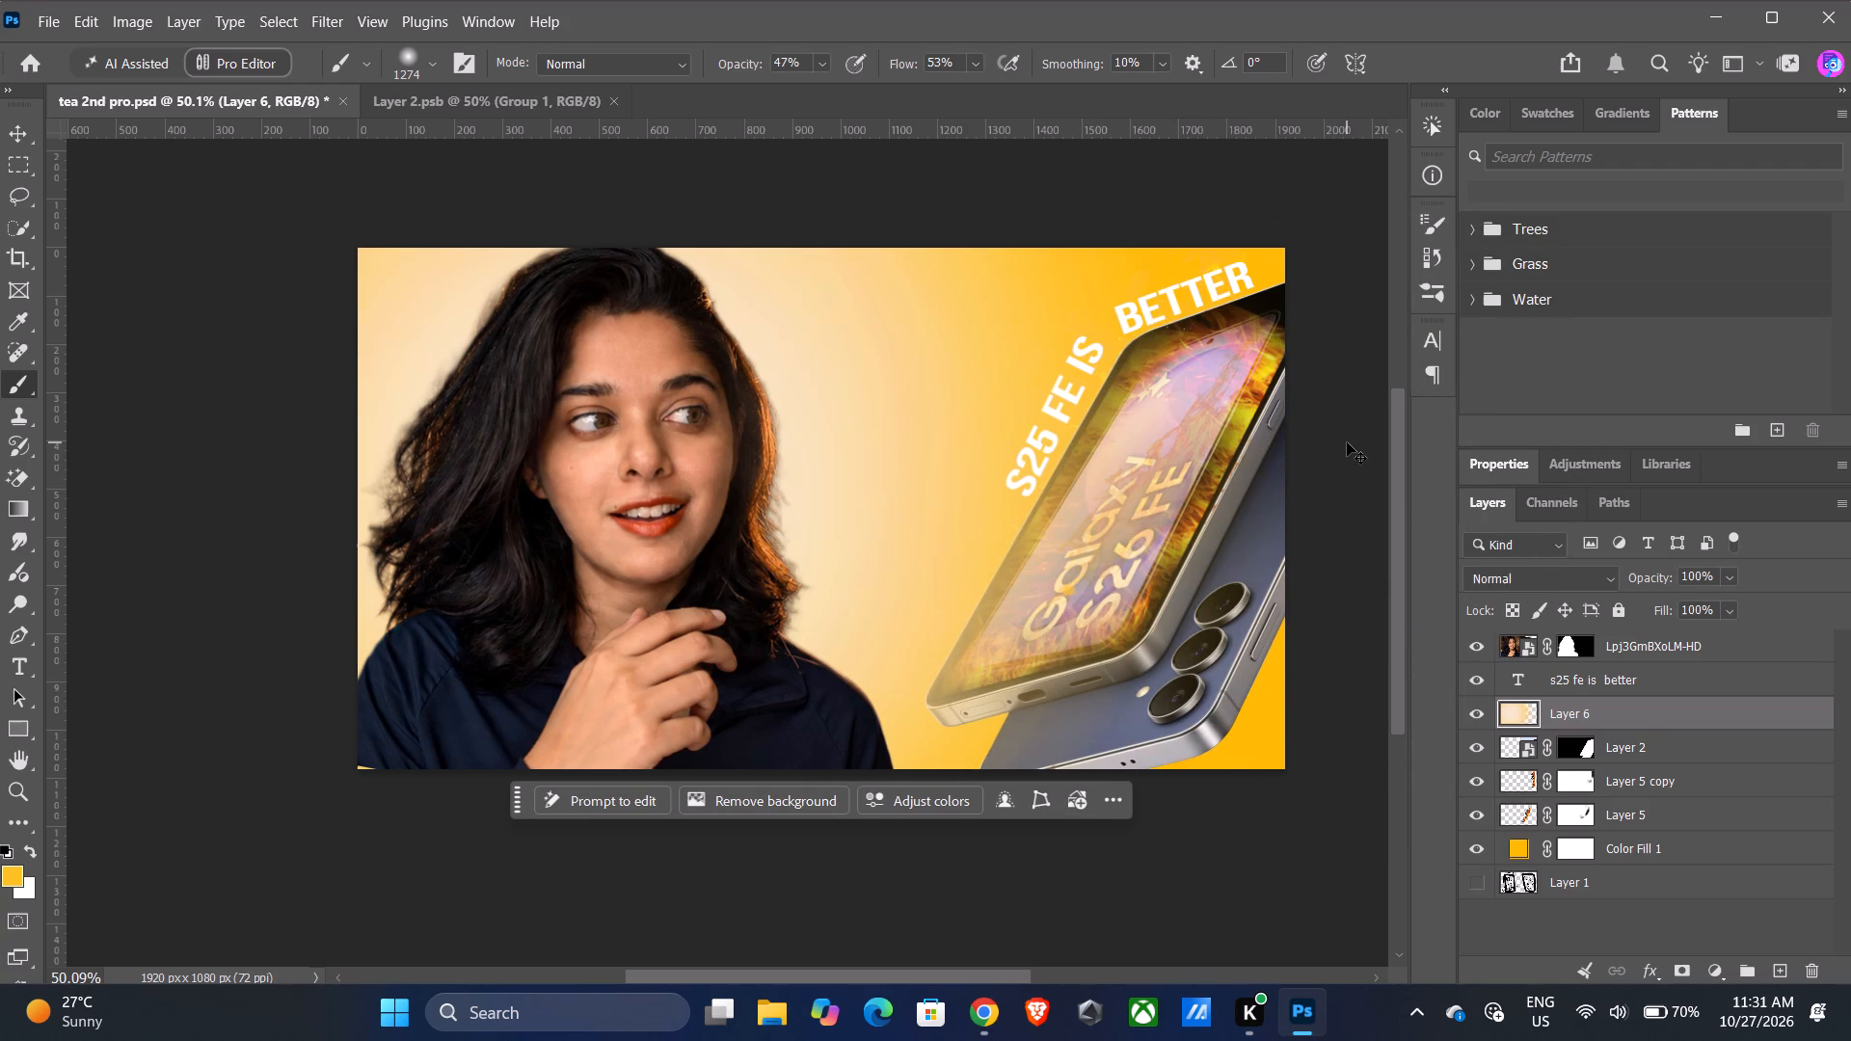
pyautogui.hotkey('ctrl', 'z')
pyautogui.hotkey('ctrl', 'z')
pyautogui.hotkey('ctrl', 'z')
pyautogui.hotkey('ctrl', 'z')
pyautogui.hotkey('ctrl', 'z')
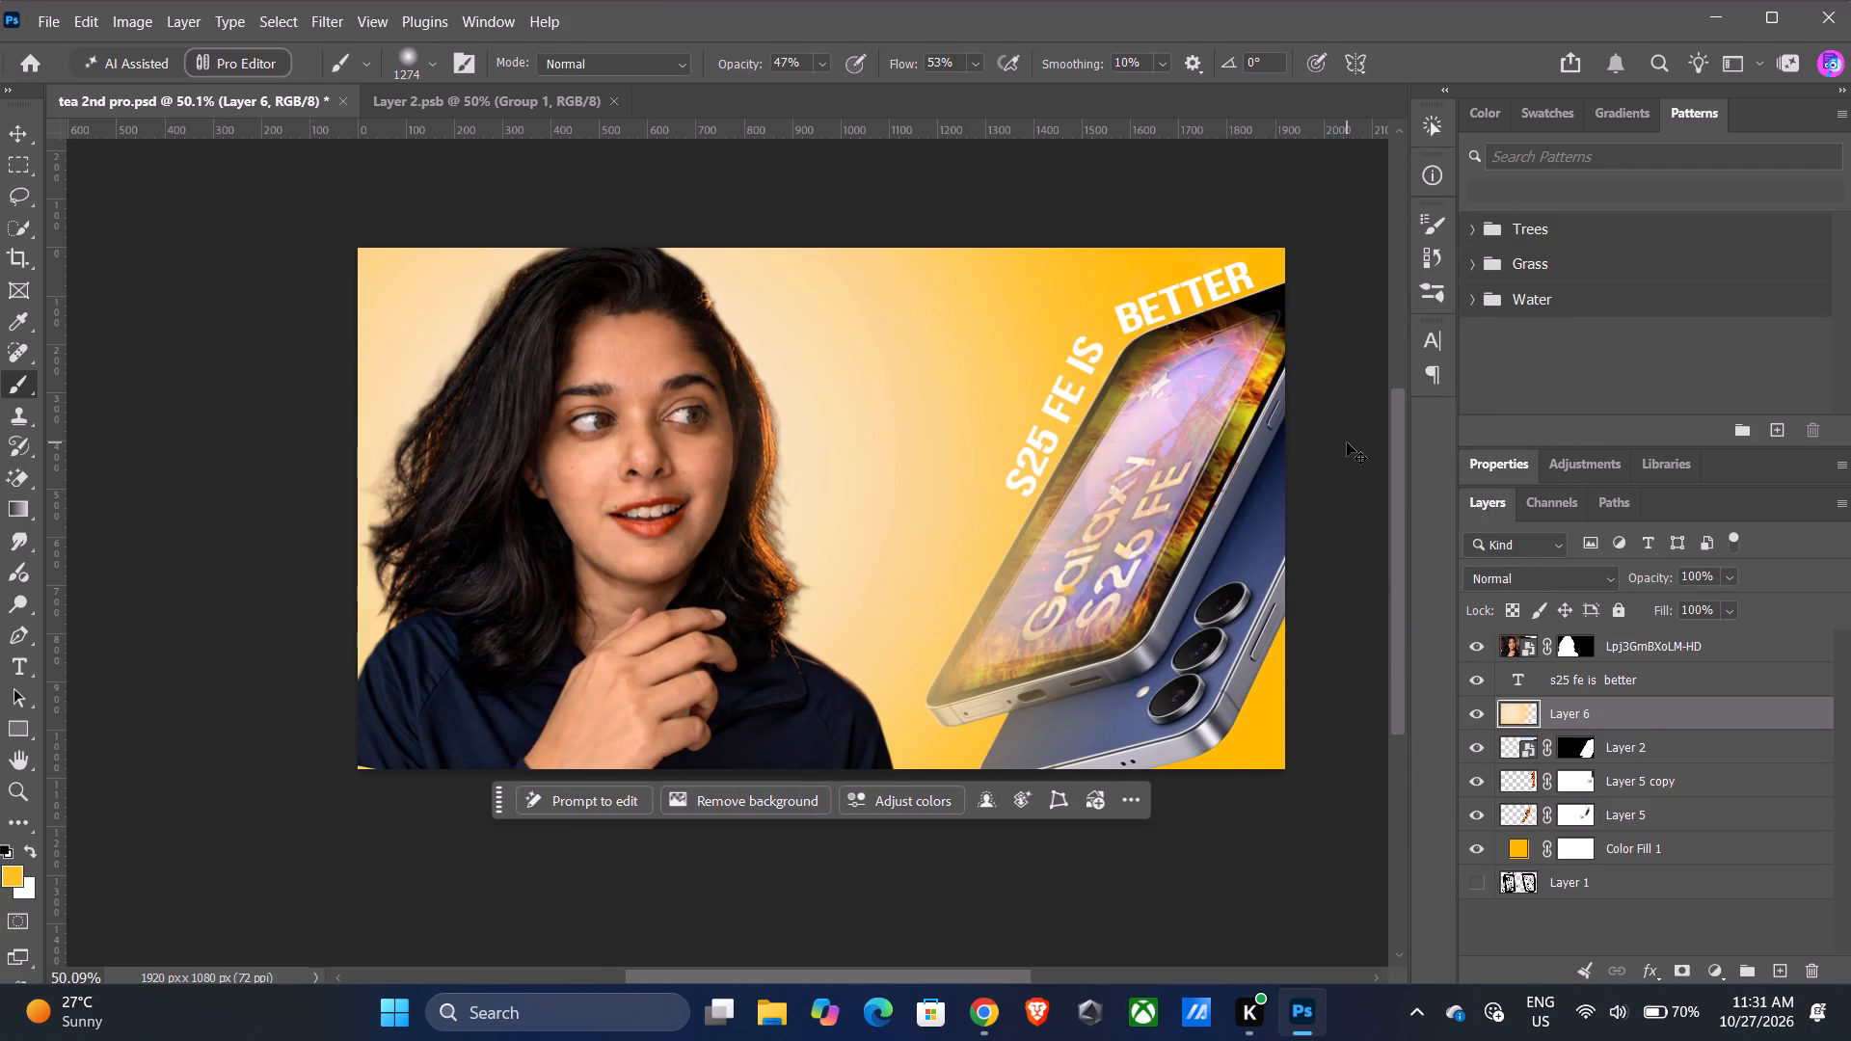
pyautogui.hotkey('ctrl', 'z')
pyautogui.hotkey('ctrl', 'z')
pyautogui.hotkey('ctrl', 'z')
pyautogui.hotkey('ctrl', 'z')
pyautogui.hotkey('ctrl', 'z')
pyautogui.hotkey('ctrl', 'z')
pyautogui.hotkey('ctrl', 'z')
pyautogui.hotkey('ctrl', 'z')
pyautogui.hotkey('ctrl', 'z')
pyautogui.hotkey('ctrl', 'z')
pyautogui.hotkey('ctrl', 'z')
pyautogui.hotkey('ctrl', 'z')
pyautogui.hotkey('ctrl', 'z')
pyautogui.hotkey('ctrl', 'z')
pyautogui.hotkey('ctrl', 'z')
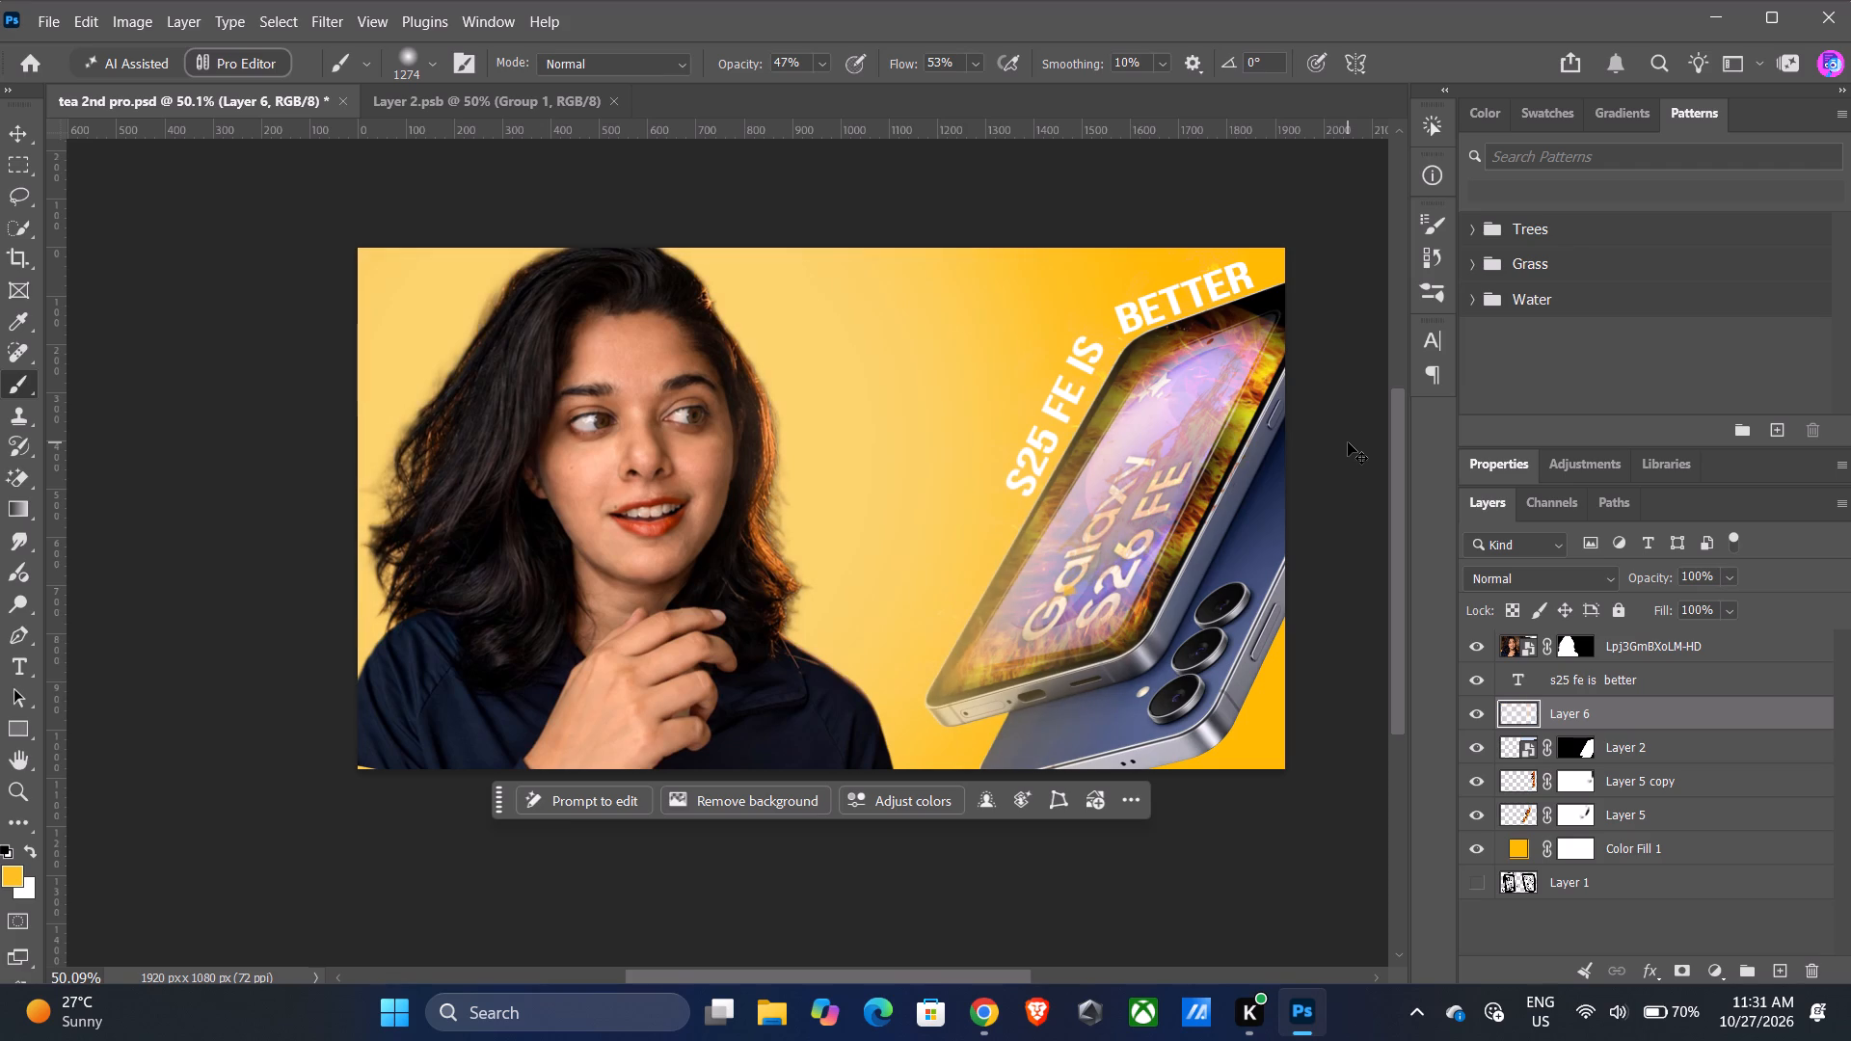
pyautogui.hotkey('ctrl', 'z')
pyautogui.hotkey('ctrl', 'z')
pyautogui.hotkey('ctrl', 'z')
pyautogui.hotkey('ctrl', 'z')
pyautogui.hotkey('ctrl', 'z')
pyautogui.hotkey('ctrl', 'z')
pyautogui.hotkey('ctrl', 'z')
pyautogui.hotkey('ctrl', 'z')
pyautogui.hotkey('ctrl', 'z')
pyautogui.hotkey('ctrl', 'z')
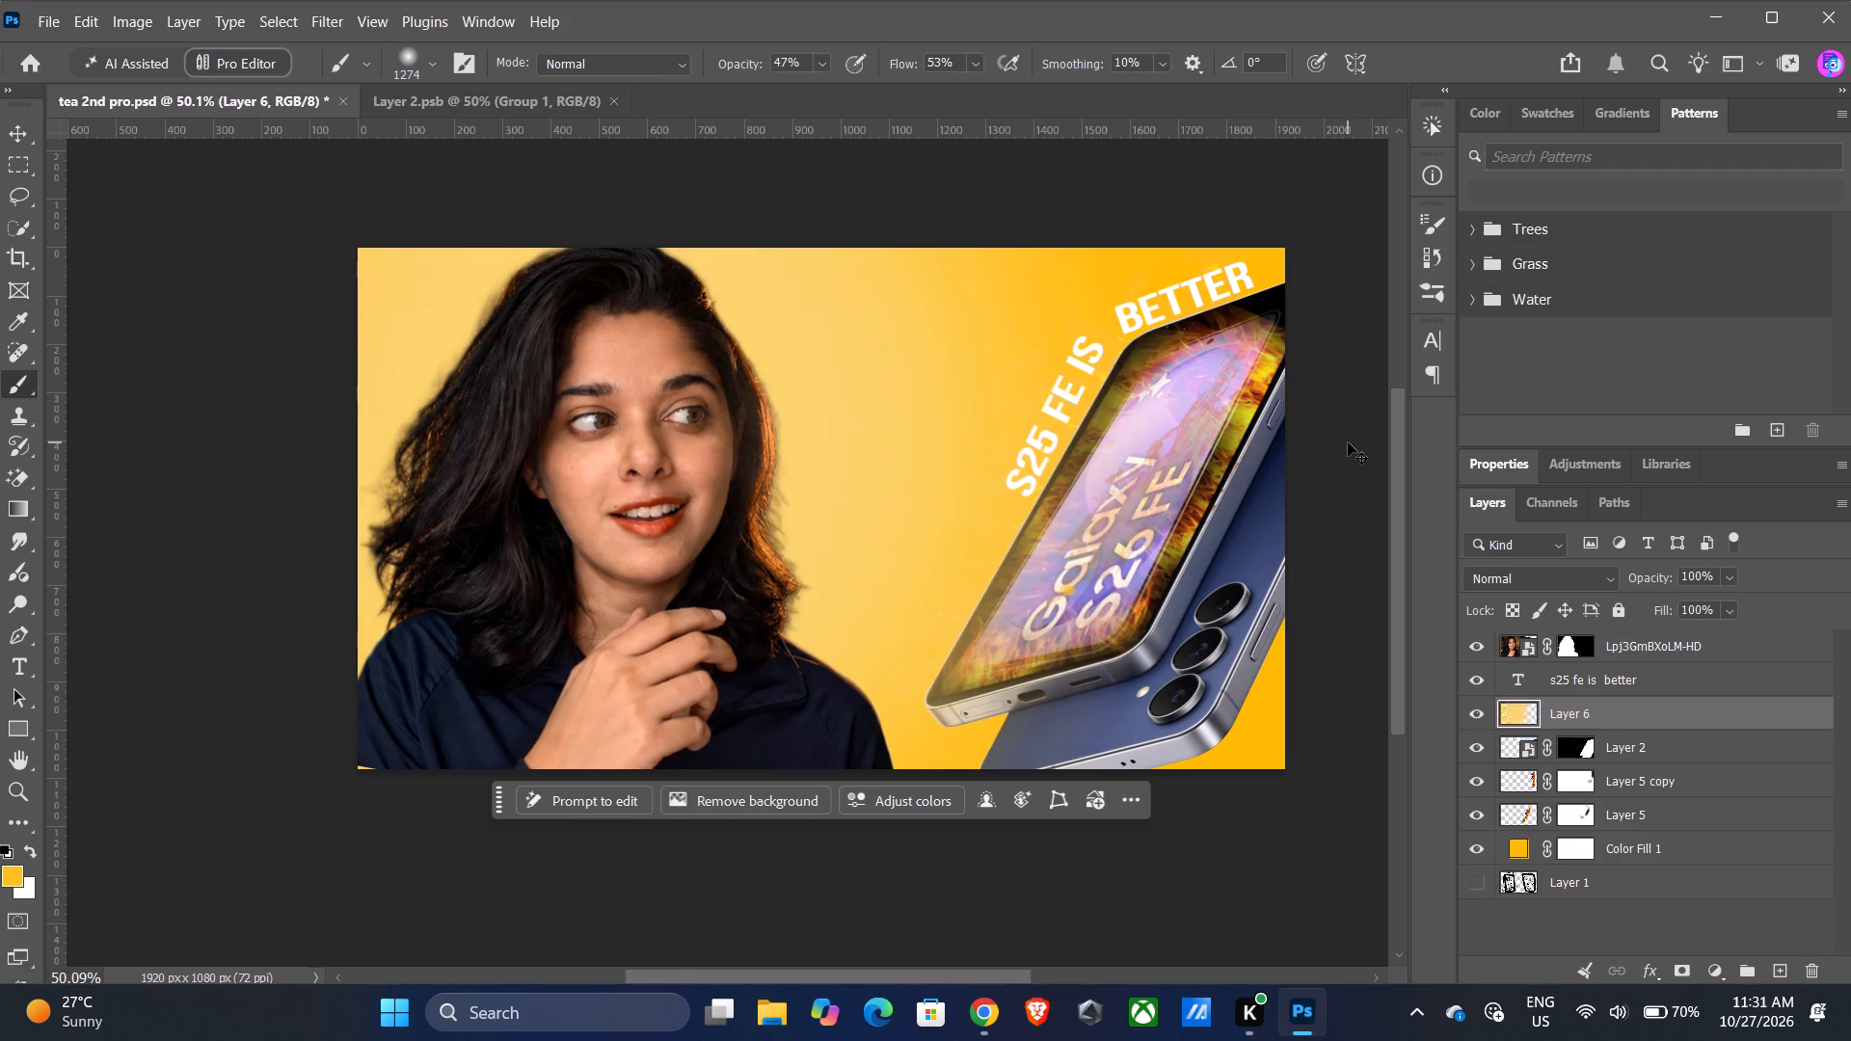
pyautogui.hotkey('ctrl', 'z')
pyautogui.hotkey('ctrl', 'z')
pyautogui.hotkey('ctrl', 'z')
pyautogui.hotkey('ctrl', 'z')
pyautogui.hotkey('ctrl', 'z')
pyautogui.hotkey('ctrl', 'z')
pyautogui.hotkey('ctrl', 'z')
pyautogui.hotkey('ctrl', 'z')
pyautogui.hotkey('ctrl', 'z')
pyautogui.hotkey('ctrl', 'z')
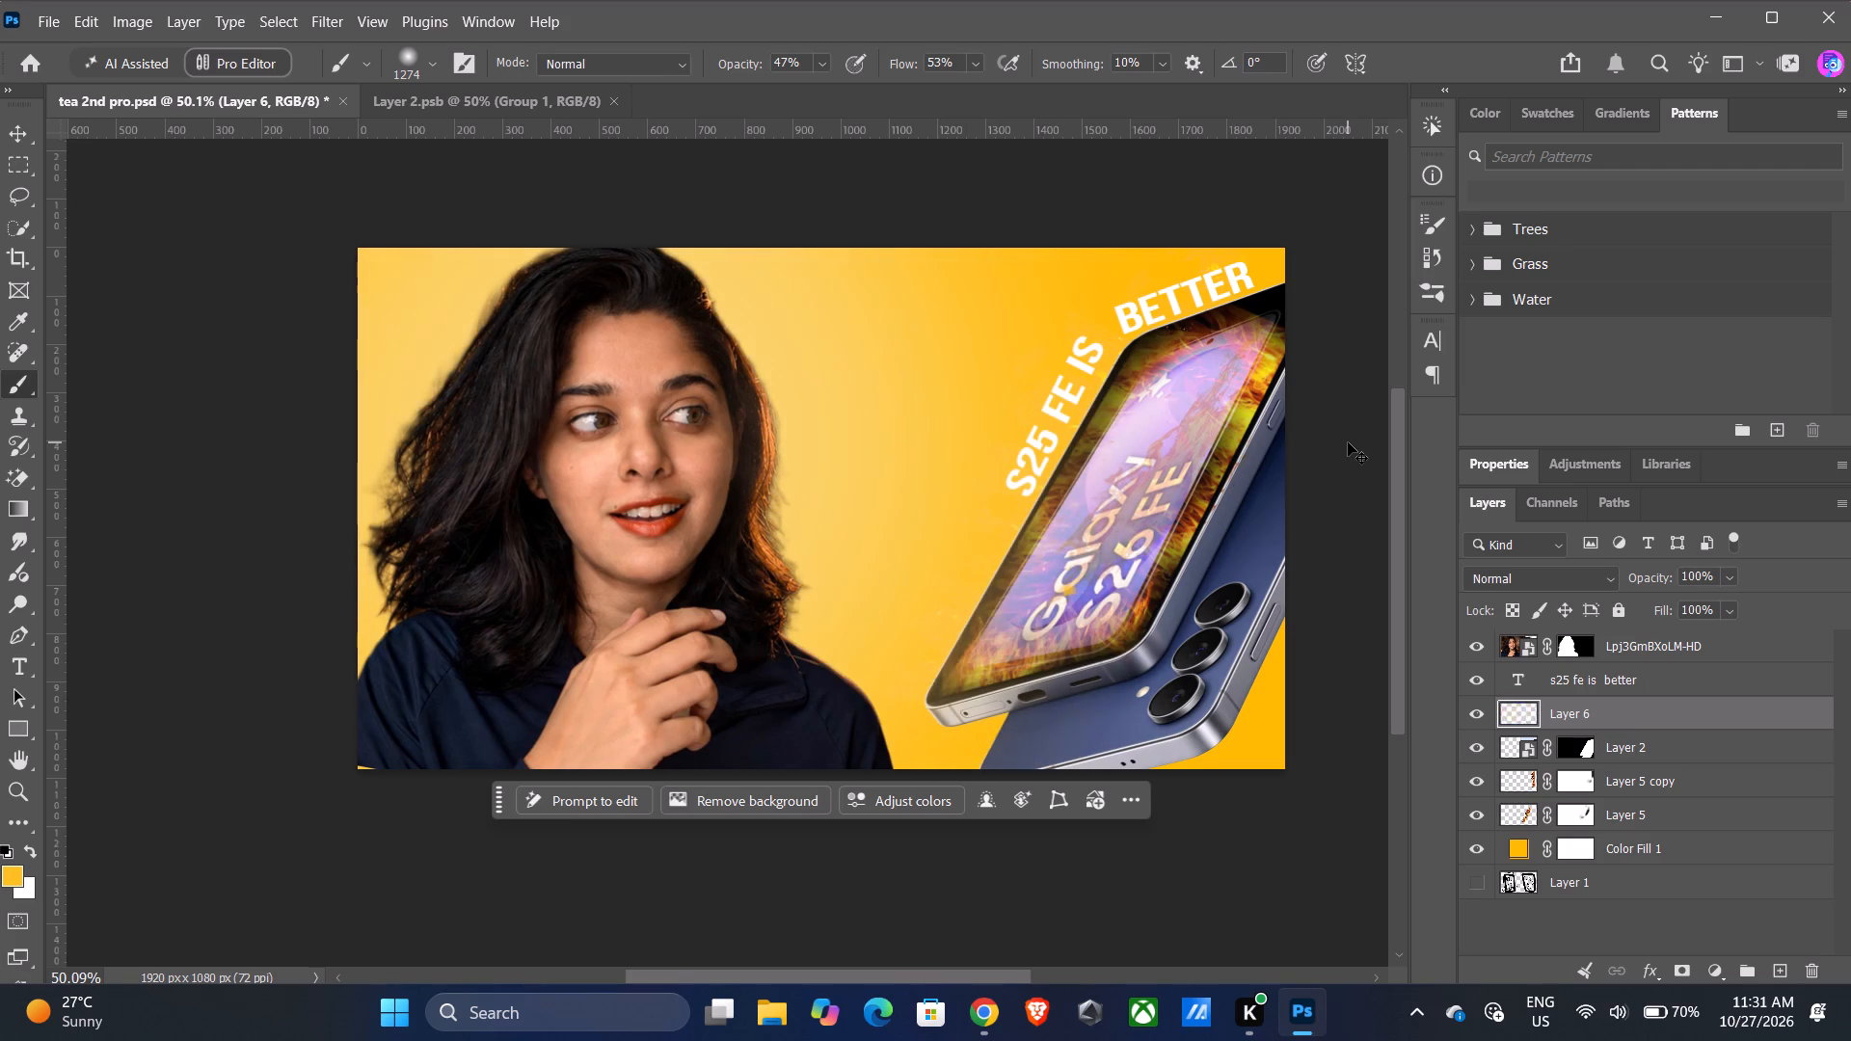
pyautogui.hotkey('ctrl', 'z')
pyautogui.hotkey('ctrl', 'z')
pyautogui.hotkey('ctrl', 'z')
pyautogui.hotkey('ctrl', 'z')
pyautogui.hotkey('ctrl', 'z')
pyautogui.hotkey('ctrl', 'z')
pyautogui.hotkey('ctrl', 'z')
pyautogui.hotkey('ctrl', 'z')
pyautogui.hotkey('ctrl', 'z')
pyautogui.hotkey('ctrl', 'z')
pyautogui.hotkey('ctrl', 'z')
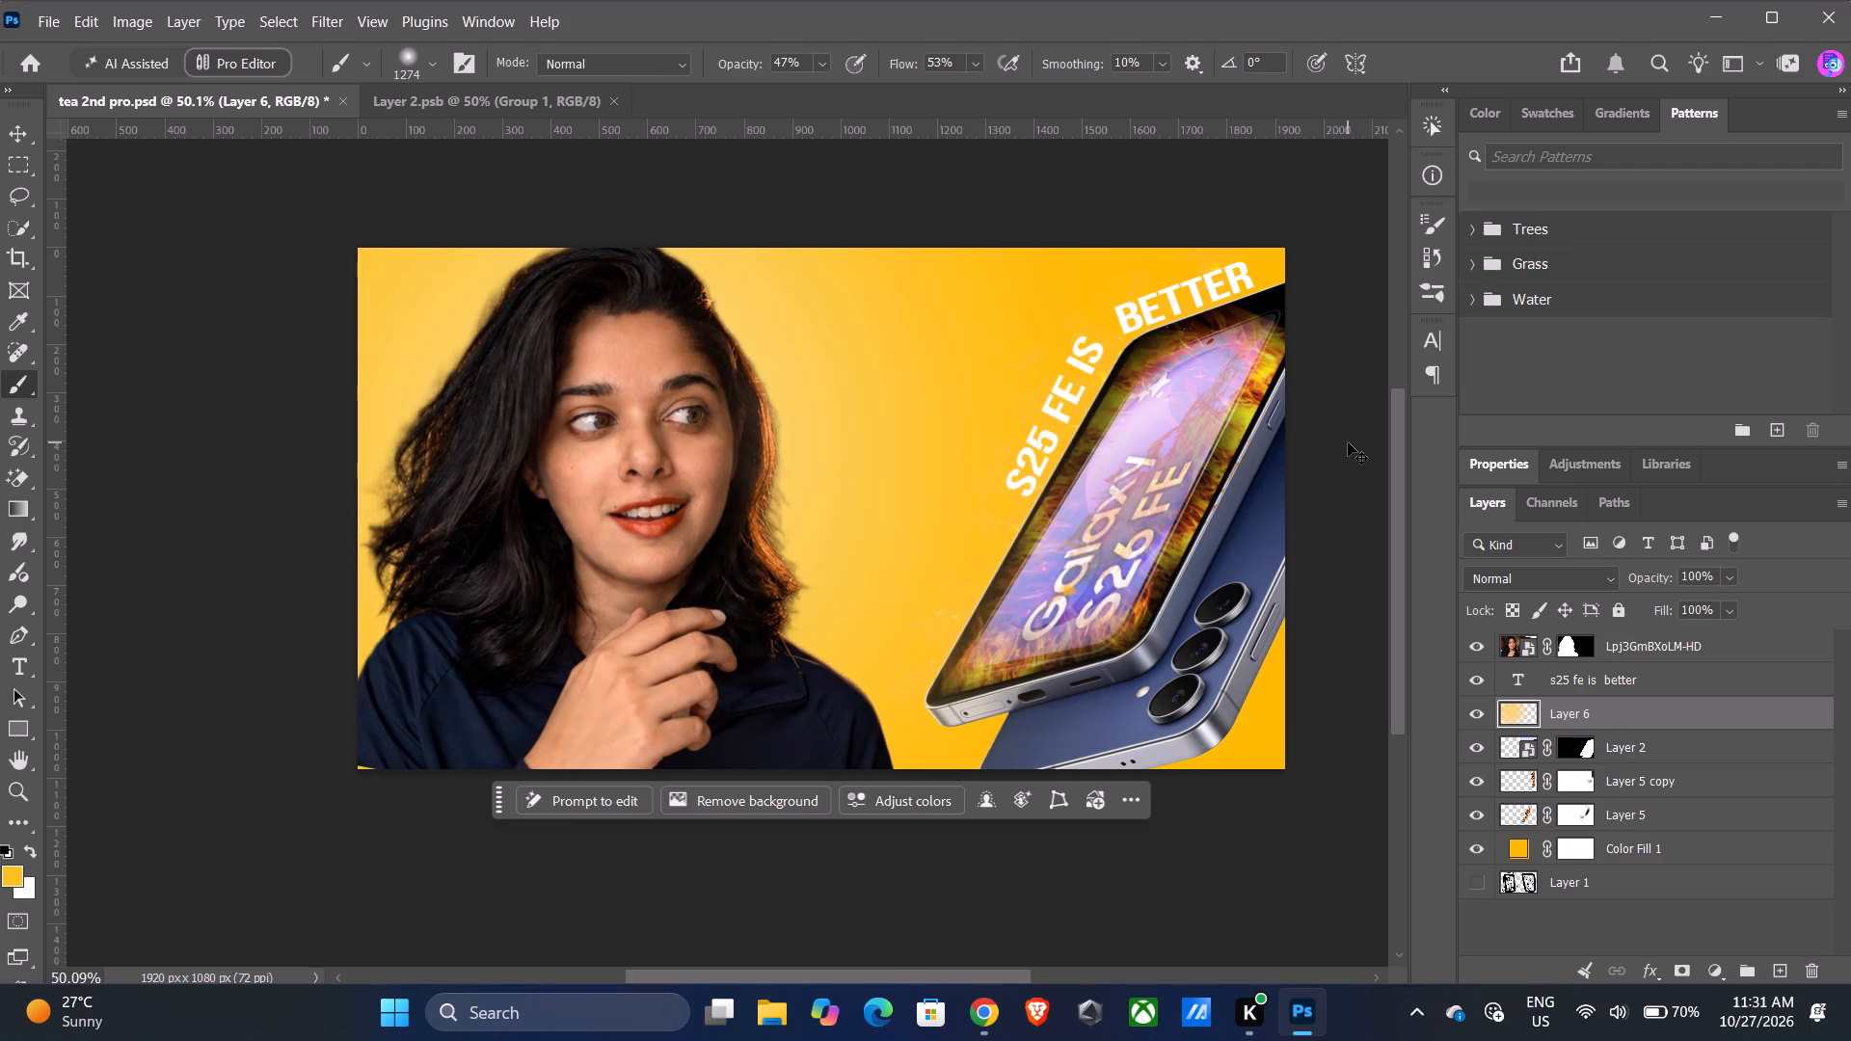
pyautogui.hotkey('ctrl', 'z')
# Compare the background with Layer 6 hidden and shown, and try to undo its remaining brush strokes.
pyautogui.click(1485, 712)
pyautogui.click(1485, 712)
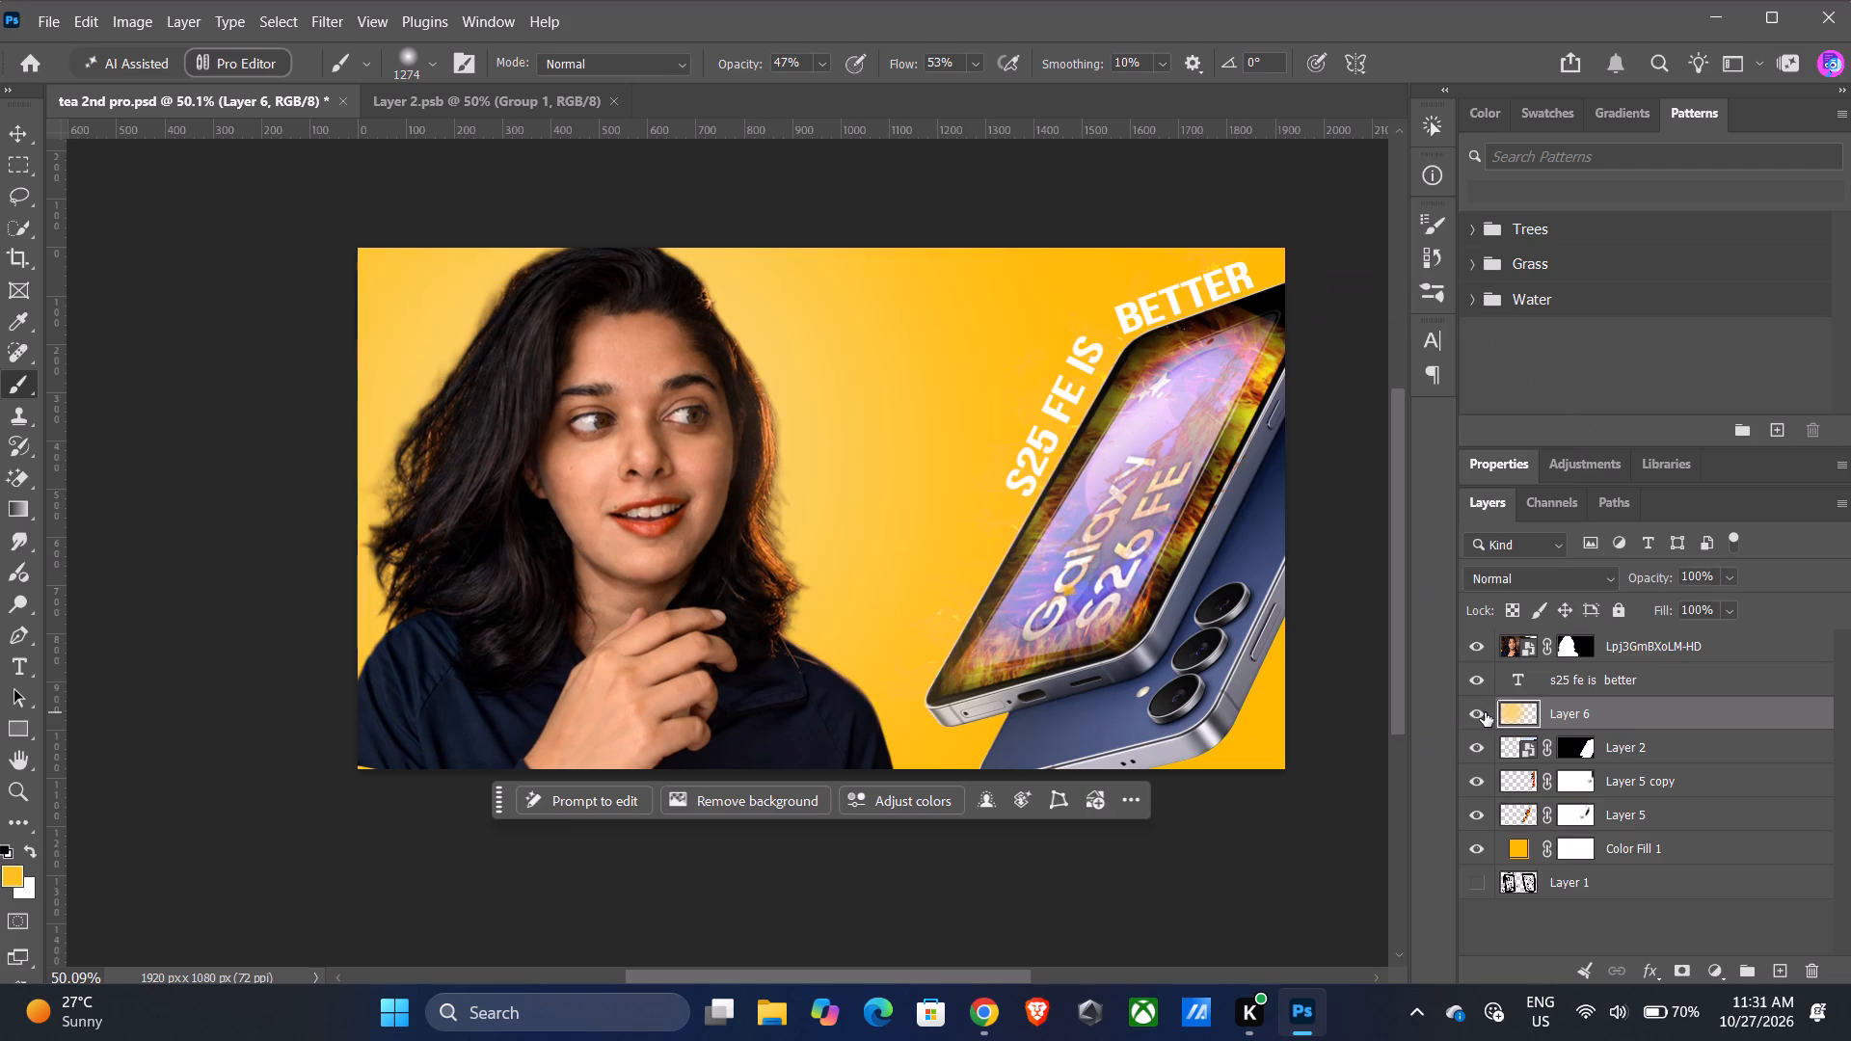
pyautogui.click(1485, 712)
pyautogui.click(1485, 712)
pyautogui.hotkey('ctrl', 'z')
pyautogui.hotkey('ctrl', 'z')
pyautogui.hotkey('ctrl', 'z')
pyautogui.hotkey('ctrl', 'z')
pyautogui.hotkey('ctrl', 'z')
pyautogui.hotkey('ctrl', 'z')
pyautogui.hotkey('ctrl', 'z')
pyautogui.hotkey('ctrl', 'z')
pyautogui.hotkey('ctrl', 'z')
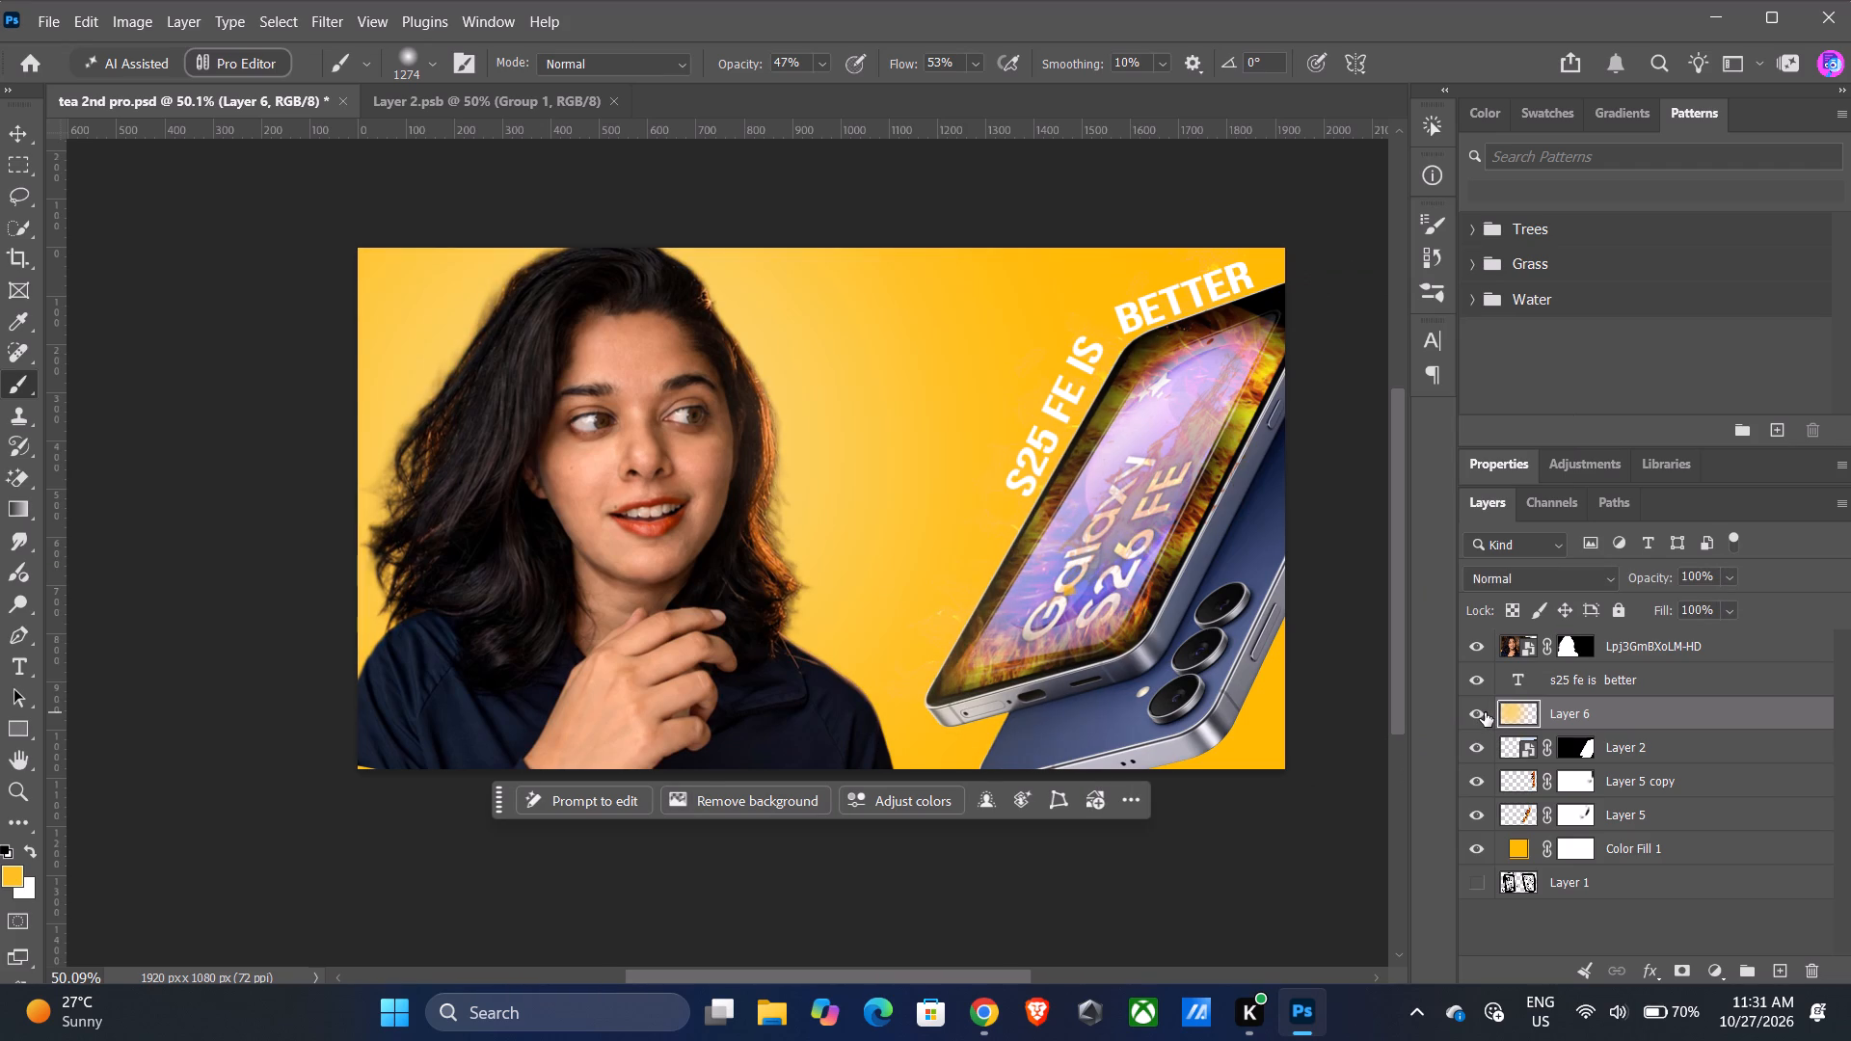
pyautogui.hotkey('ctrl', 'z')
# Hide Layer 6 and add a new empty layer directly above it.
pyautogui.keyDown('ctrl'); pyautogui.click(1485, 712); pyautogui.keyUp('ctrl')
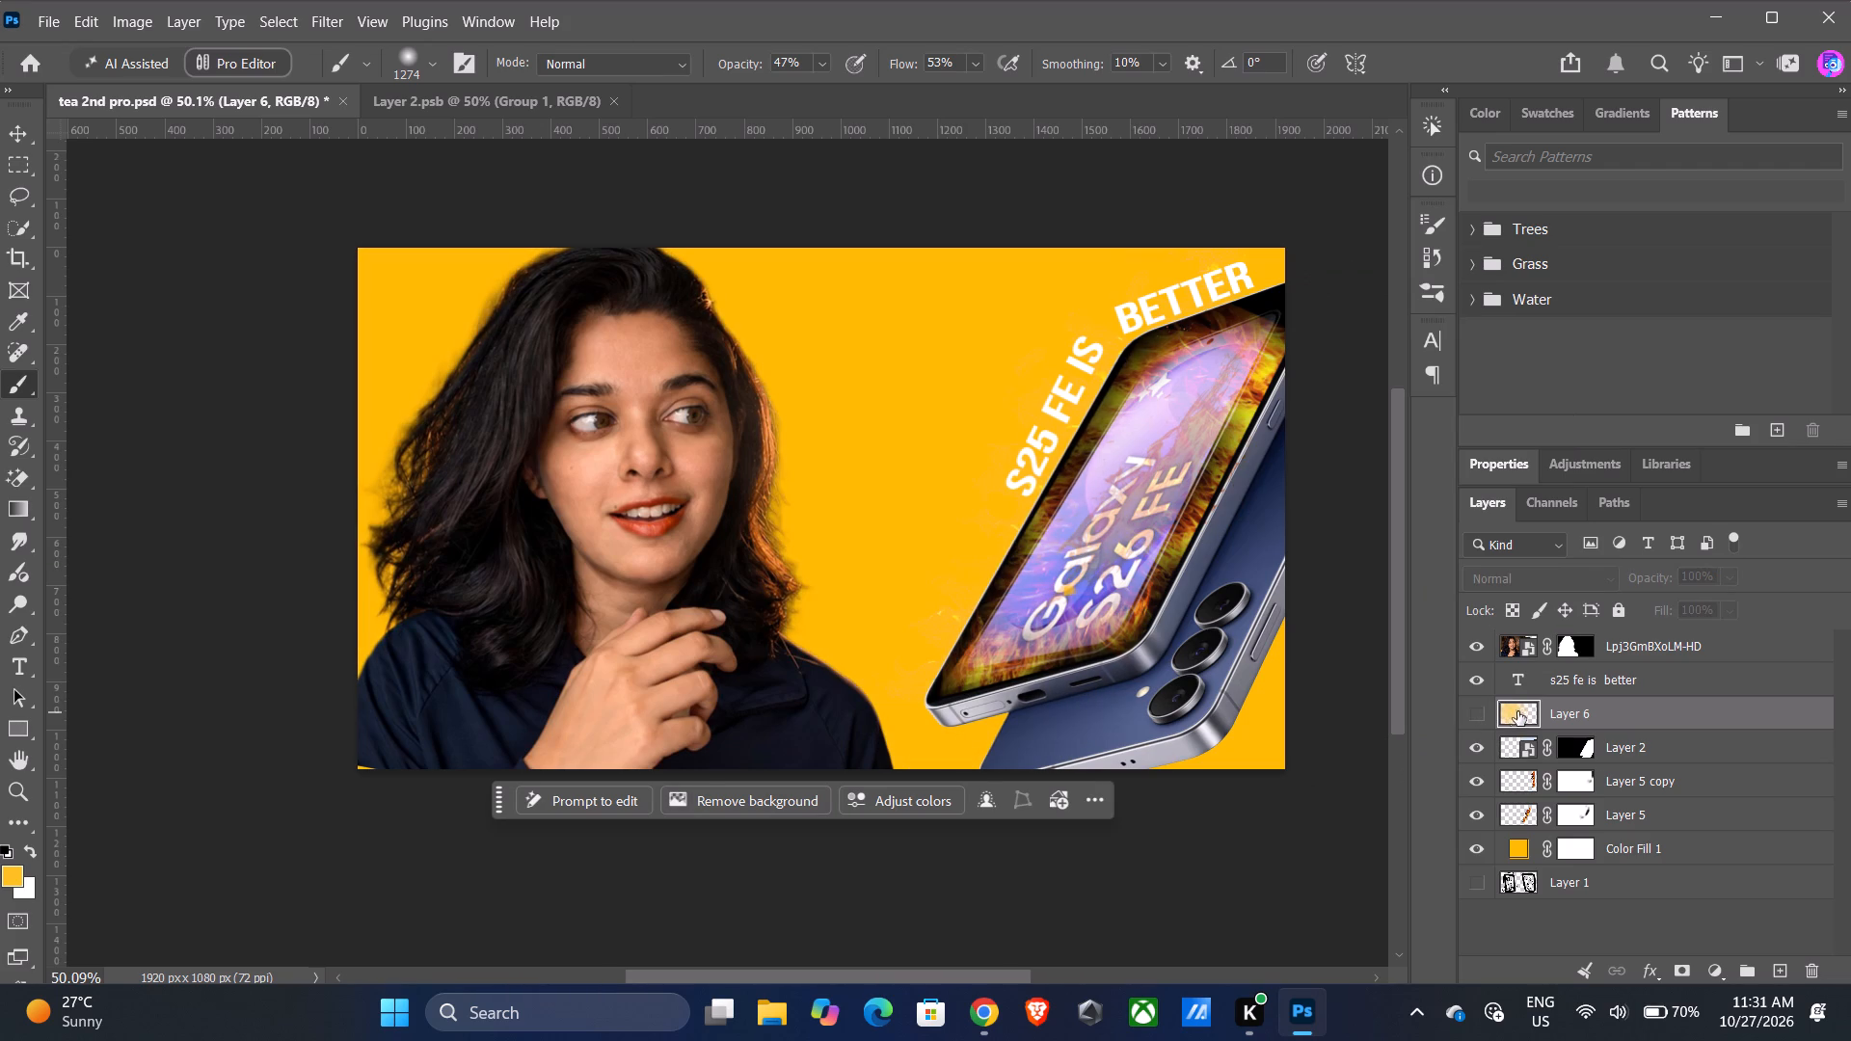
pyautogui.click(1785, 975)
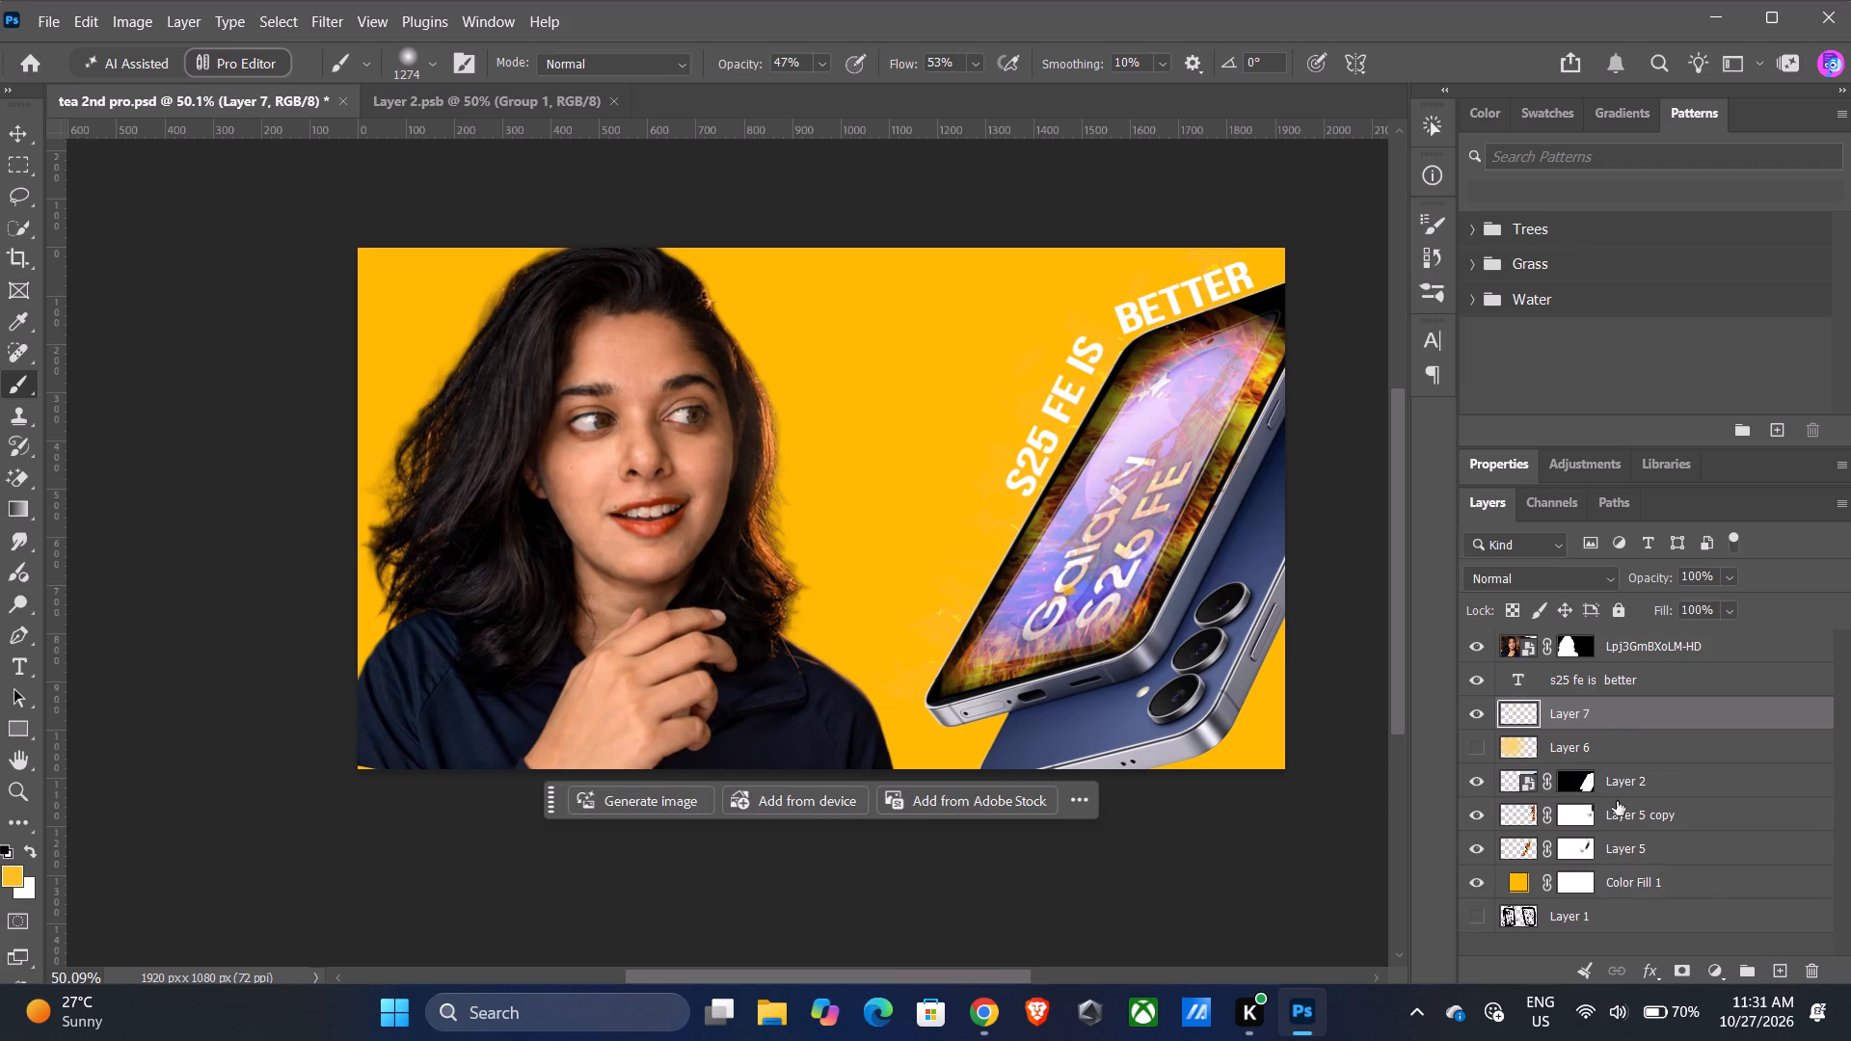
# Brush a soft white glow behind the woman's head and lower body on Layer 7.
pyautogui.click(594, 433)
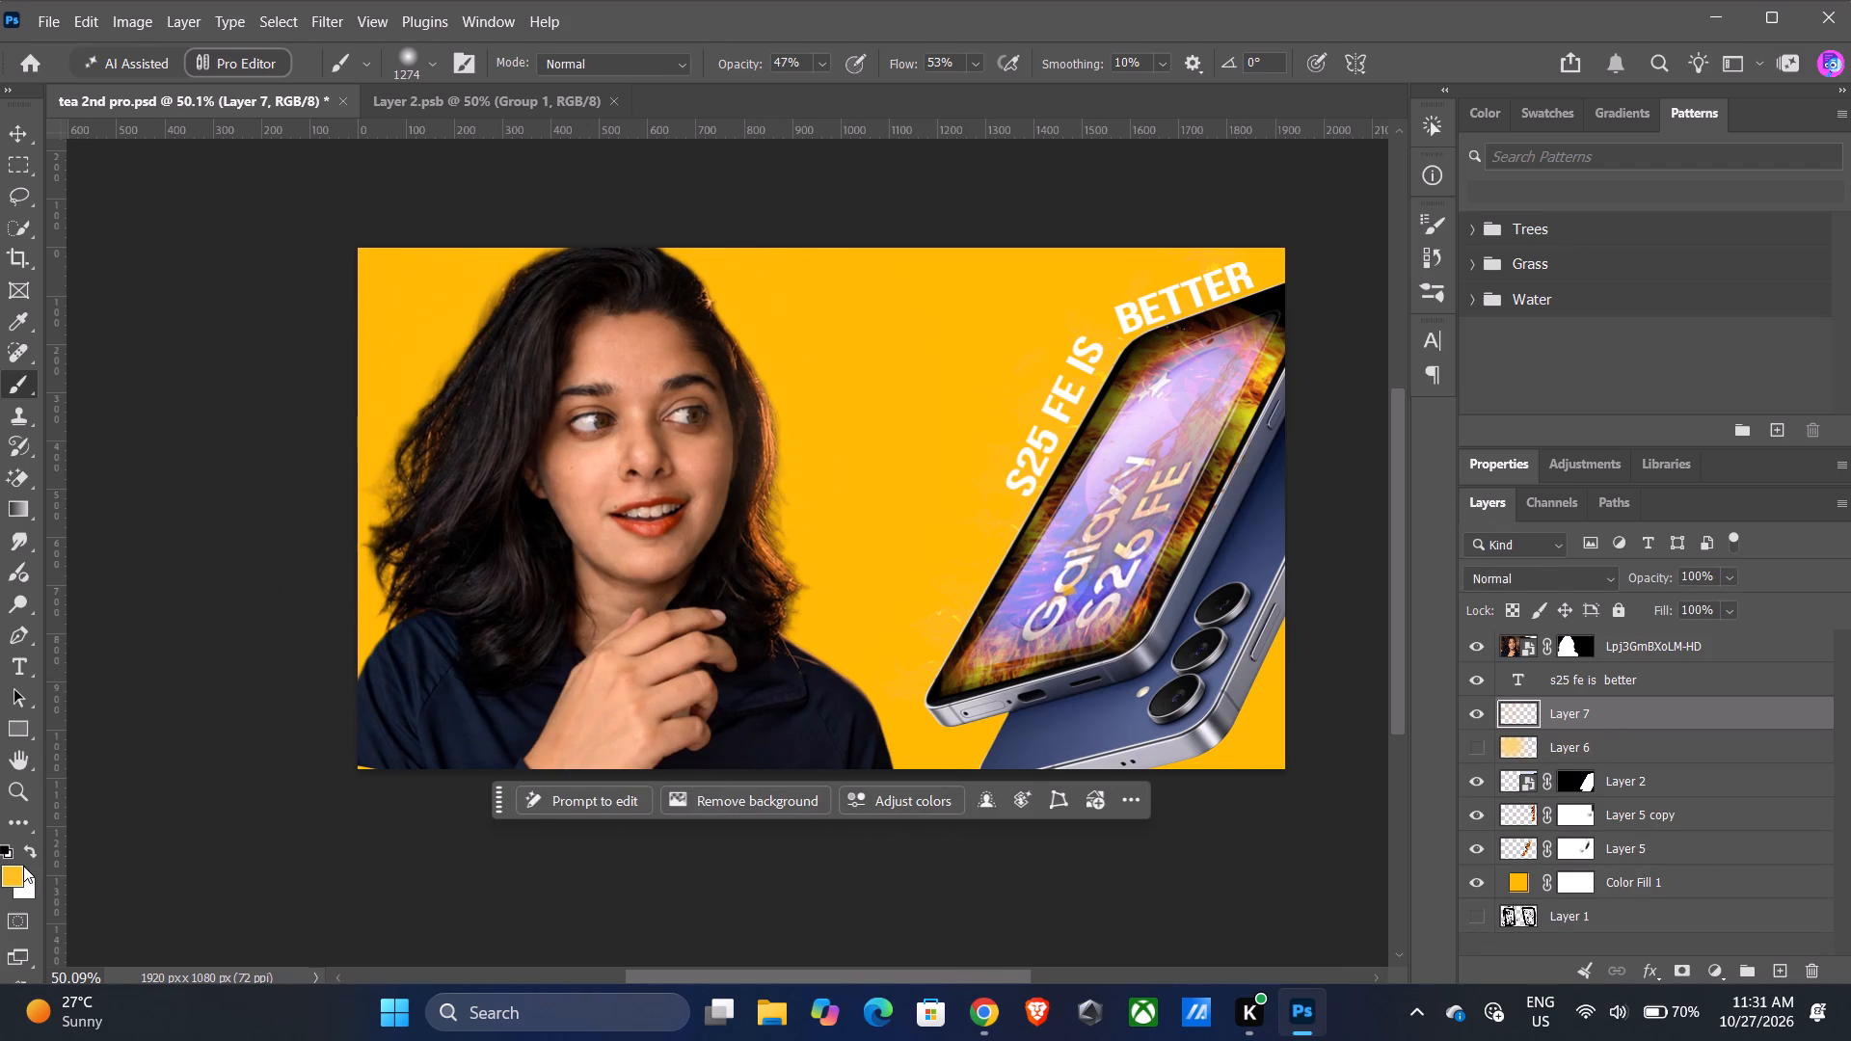
pyautogui.click(36, 853)
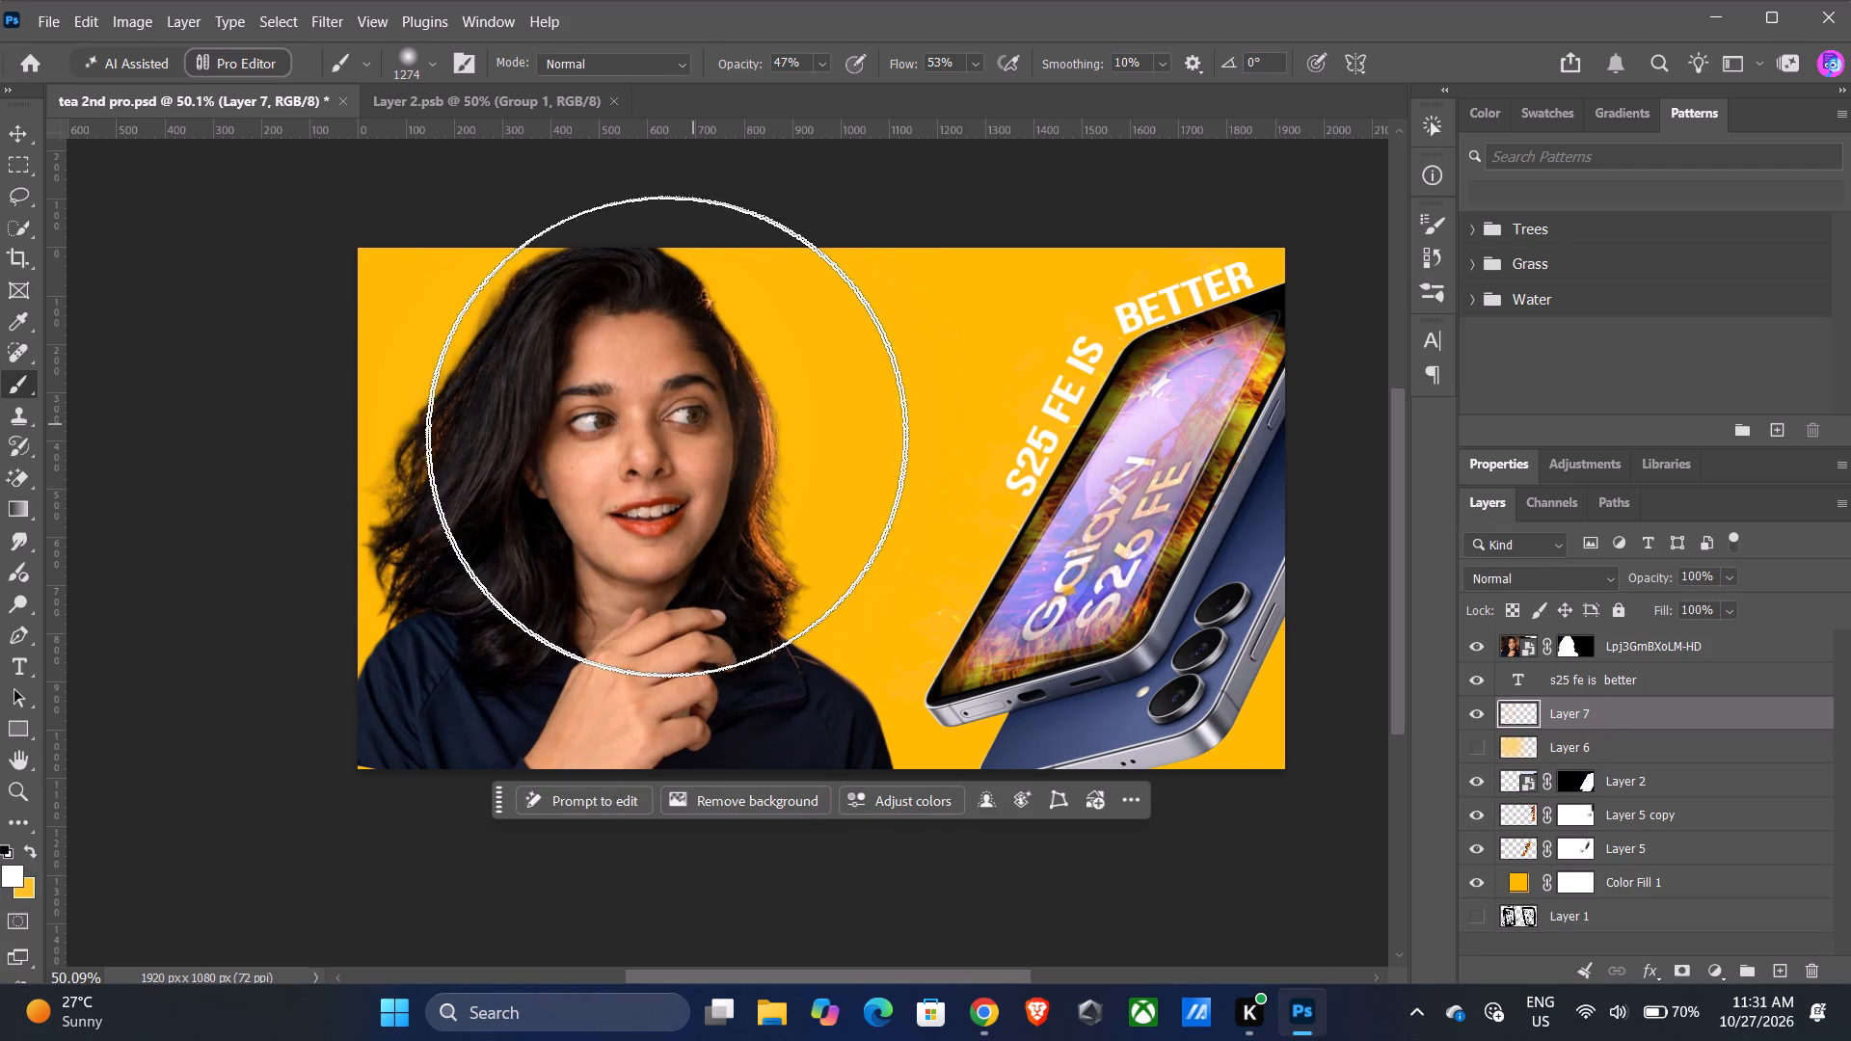
pyautogui.click(602, 460)
pyautogui.tripleClick(616, 442)
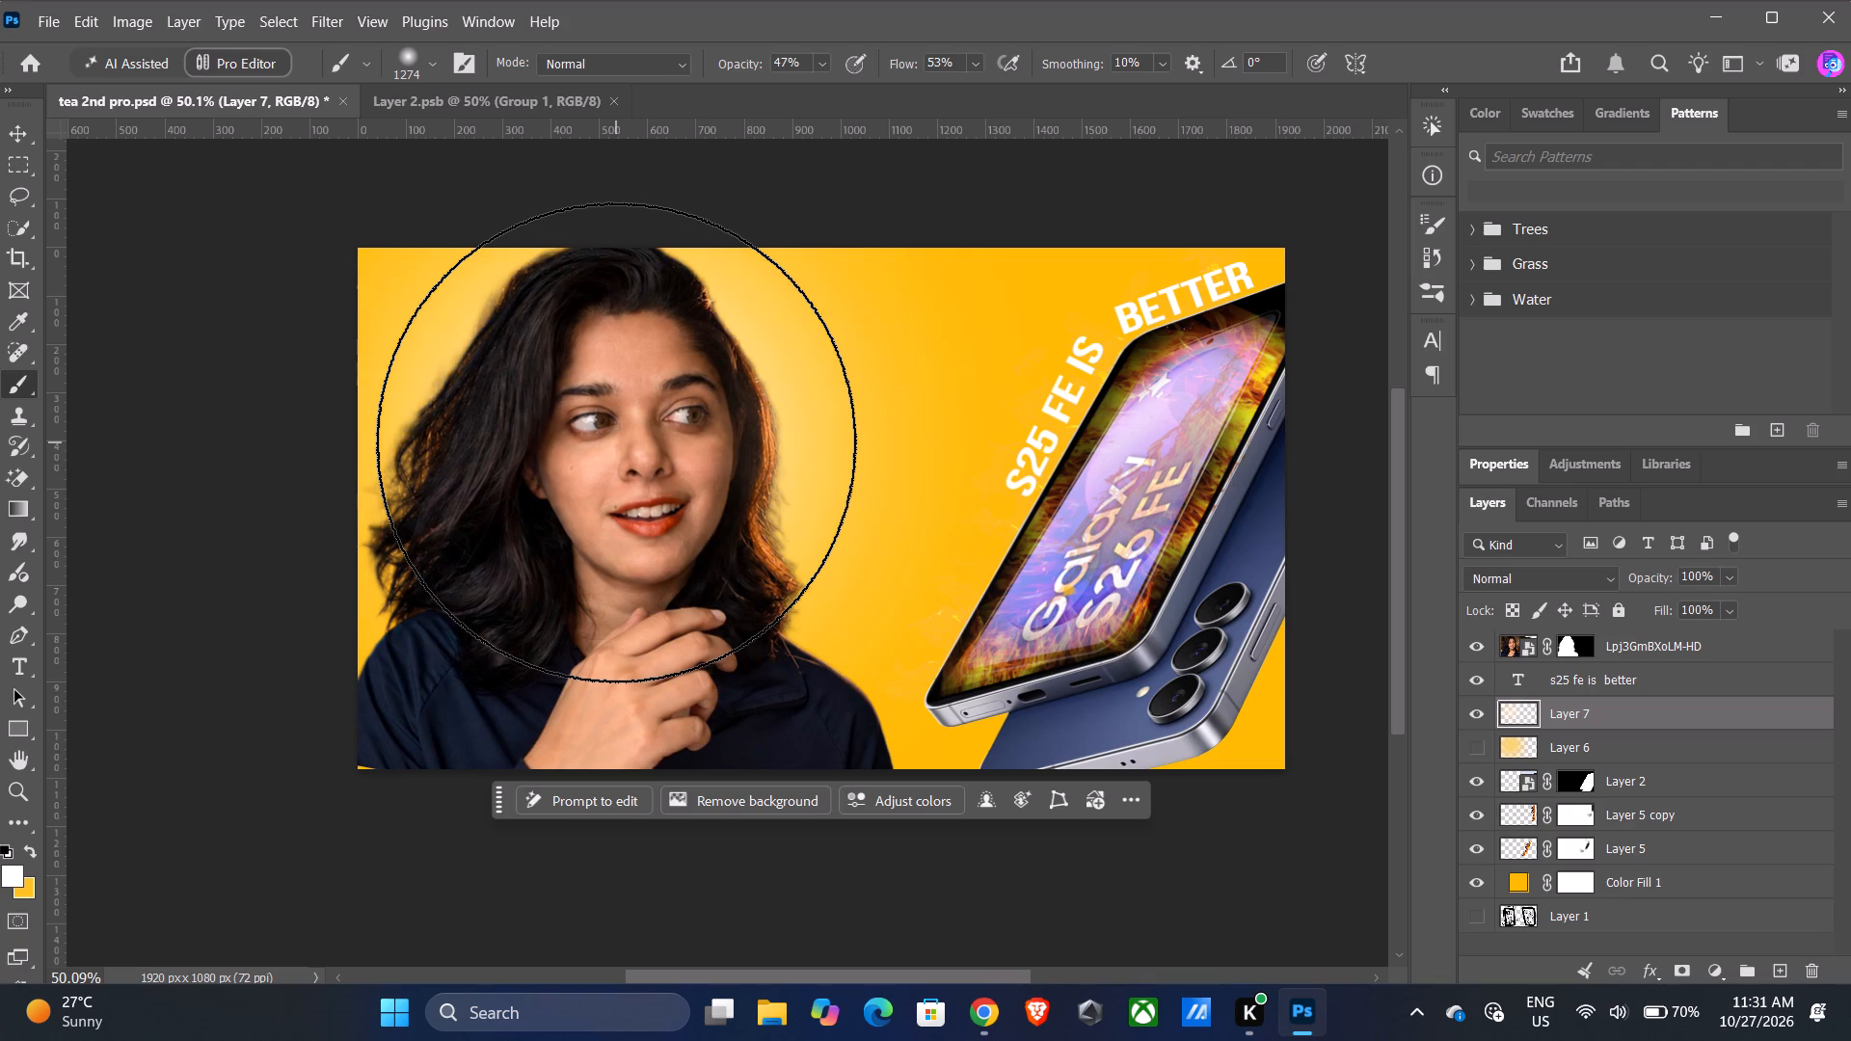
pyautogui.click(616, 442)
pyautogui.doubleClick(620, 437)
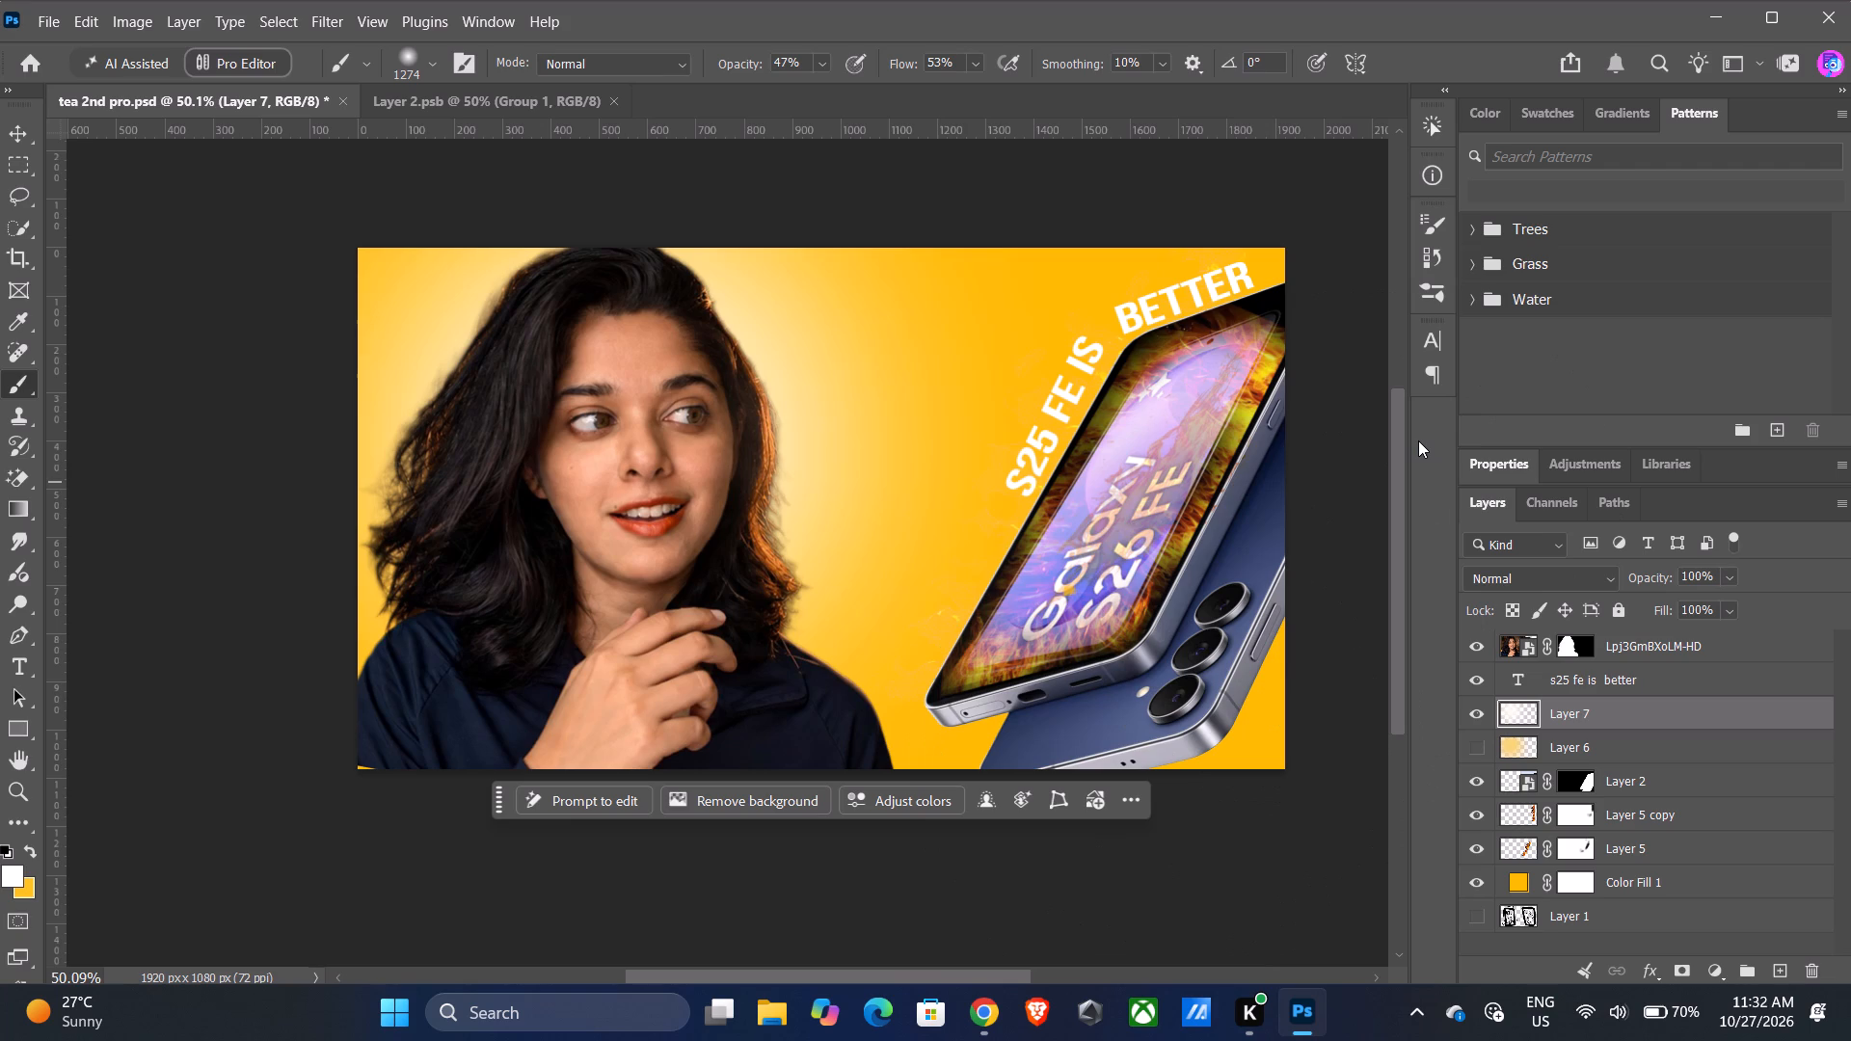
pyautogui.click(673, 757)
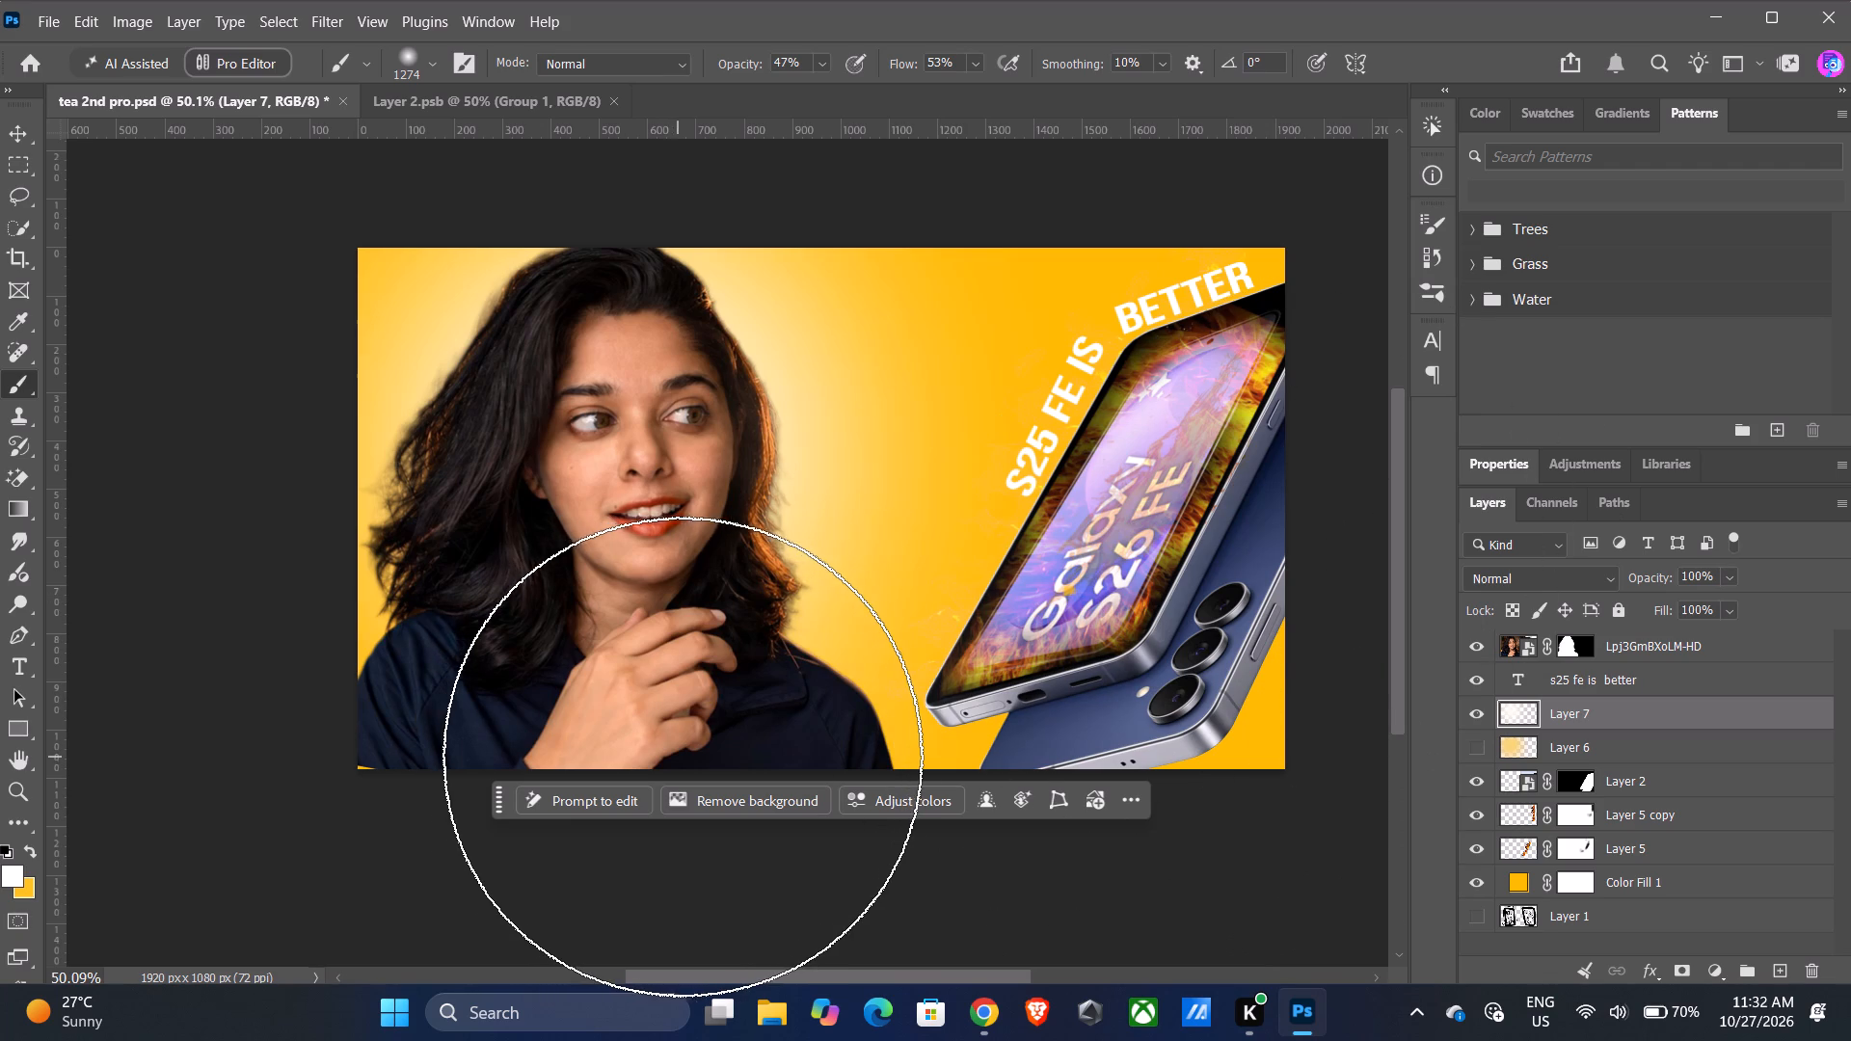
pyautogui.click(696, 759)
pyautogui.click(449, 760)
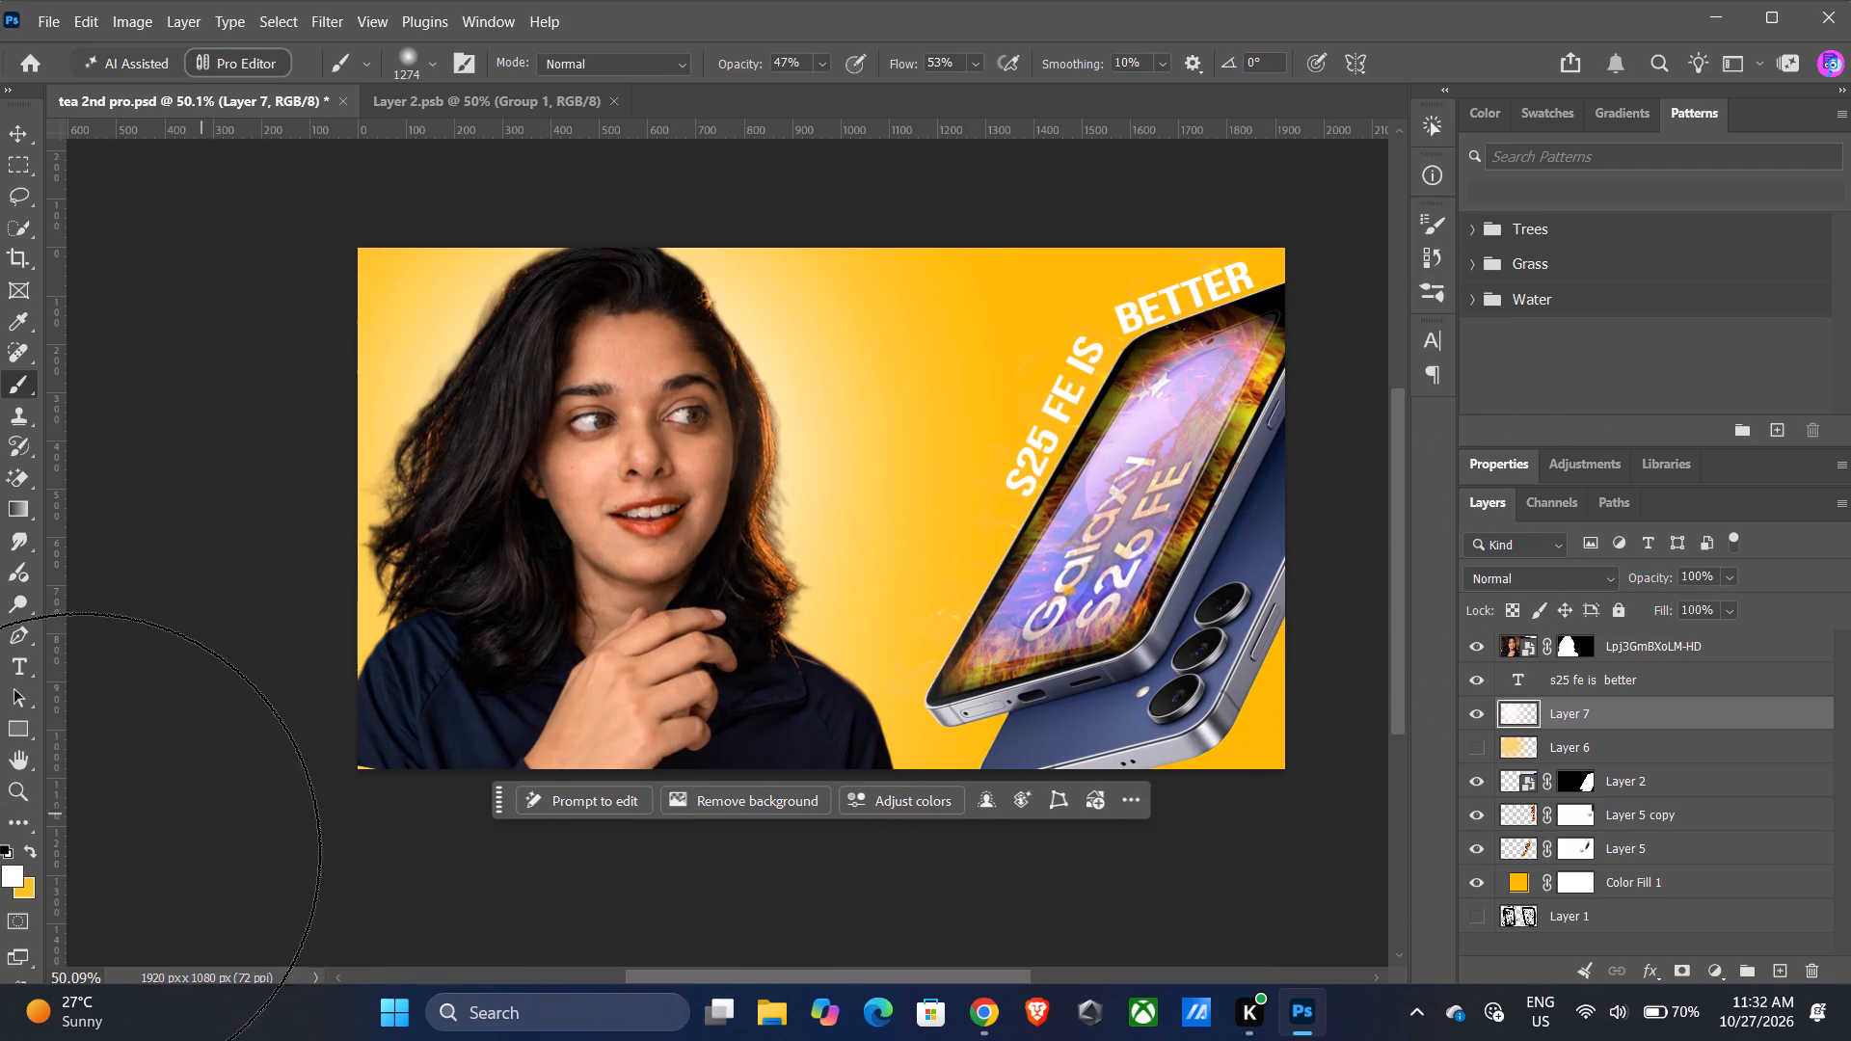
# Set the foreground brush colour to black.
pyautogui.click(27, 851)
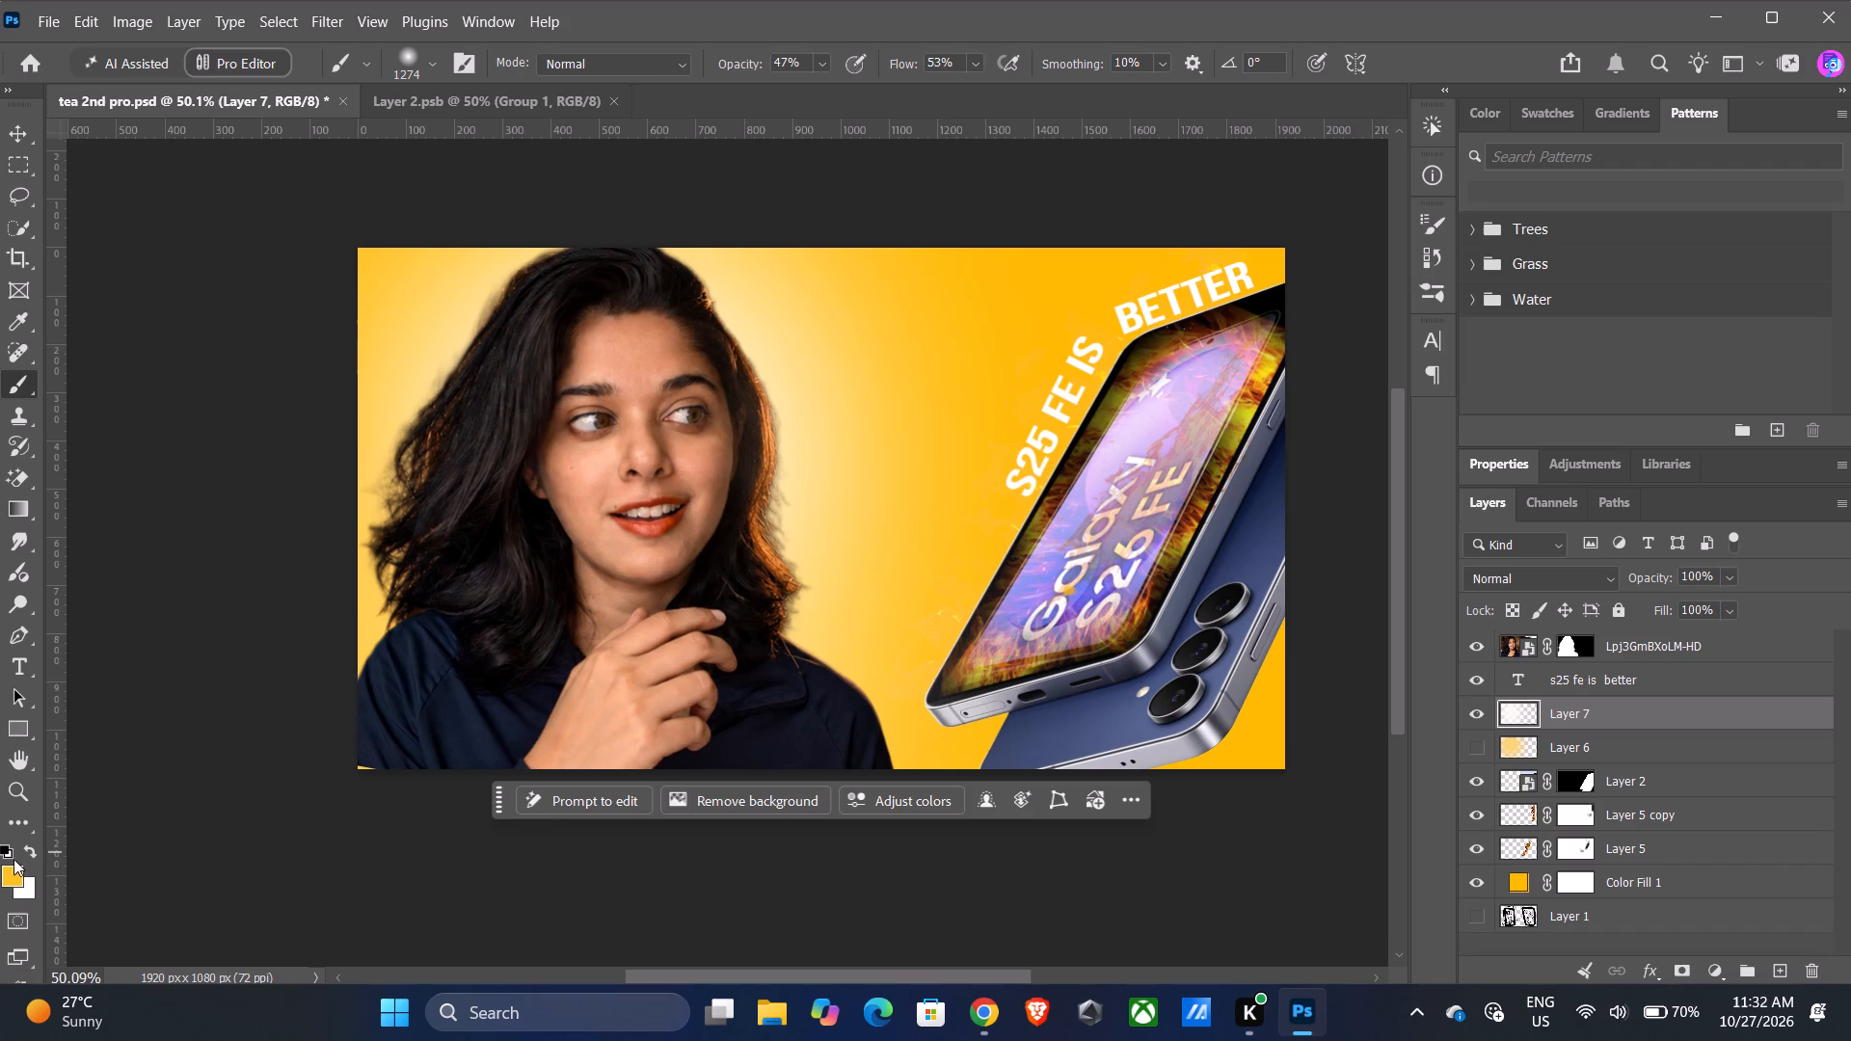
pyautogui.click(12, 872)
pyautogui.moveTo(900, 677); pyautogui.dragTo(696, 758)
pyautogui.click(1379, 394)
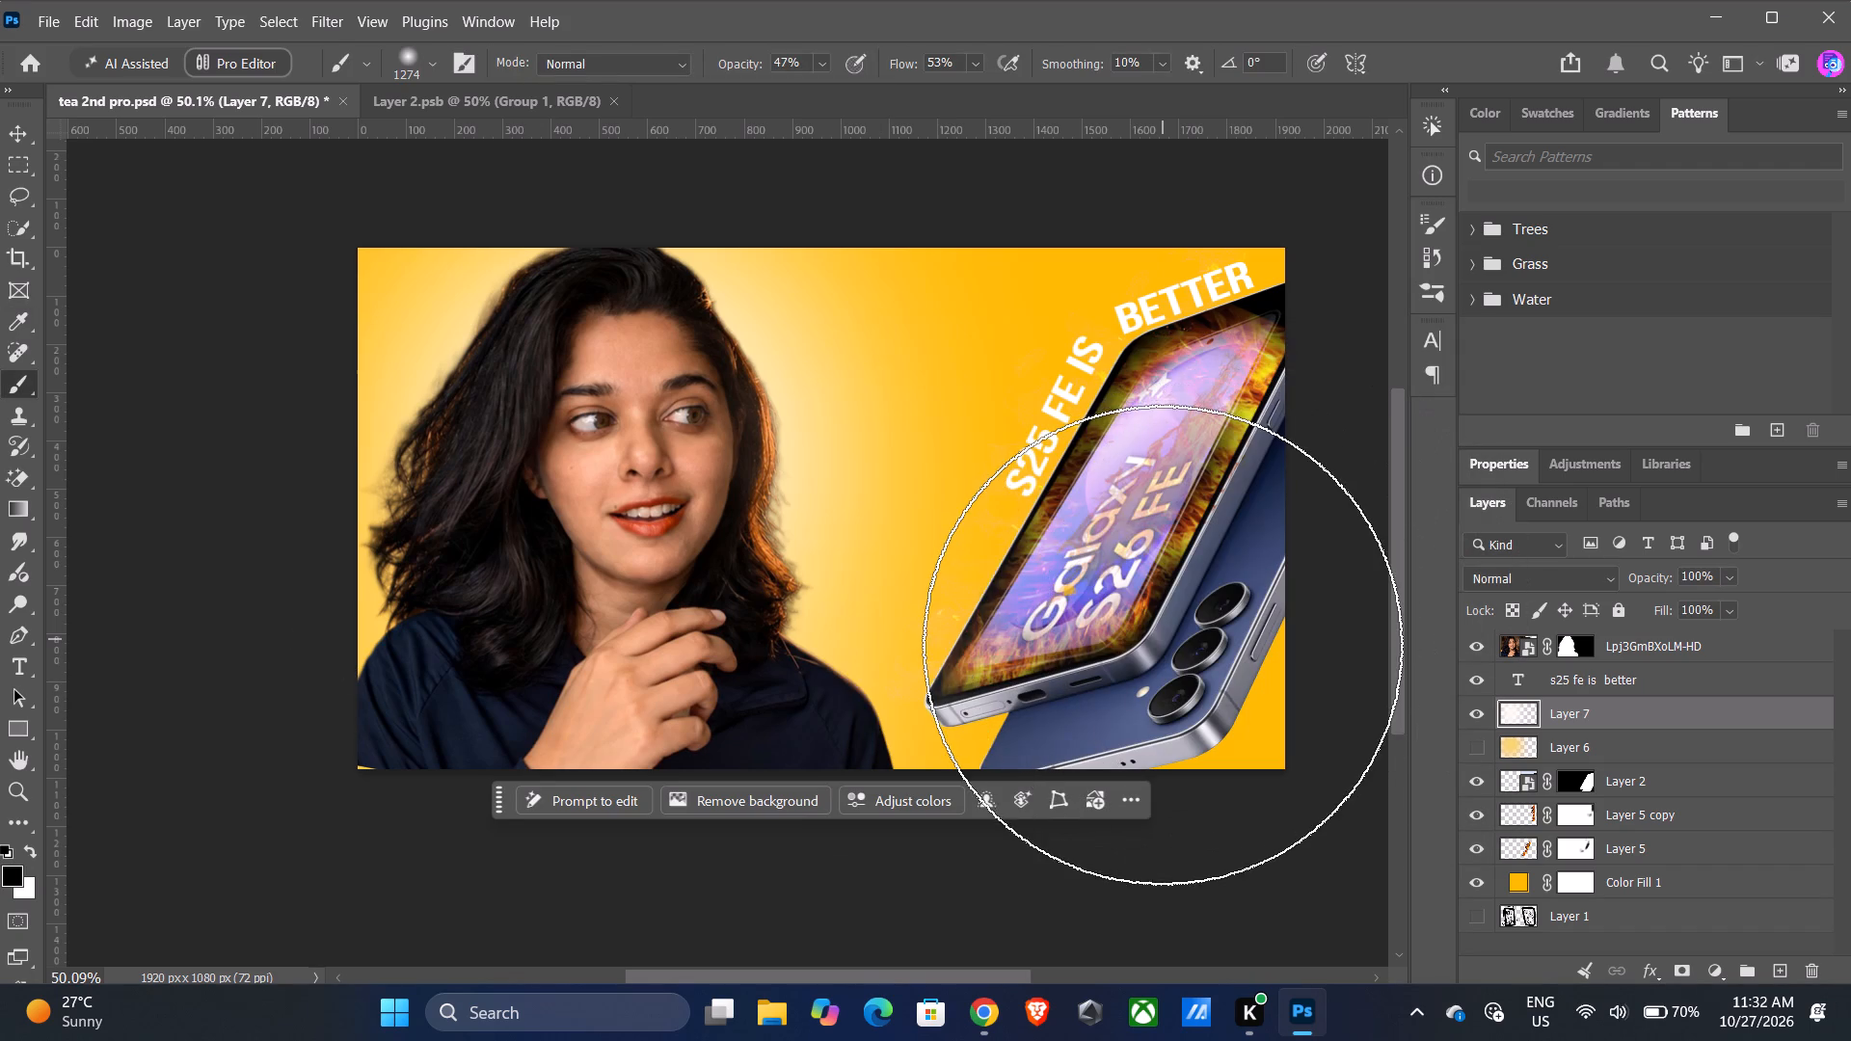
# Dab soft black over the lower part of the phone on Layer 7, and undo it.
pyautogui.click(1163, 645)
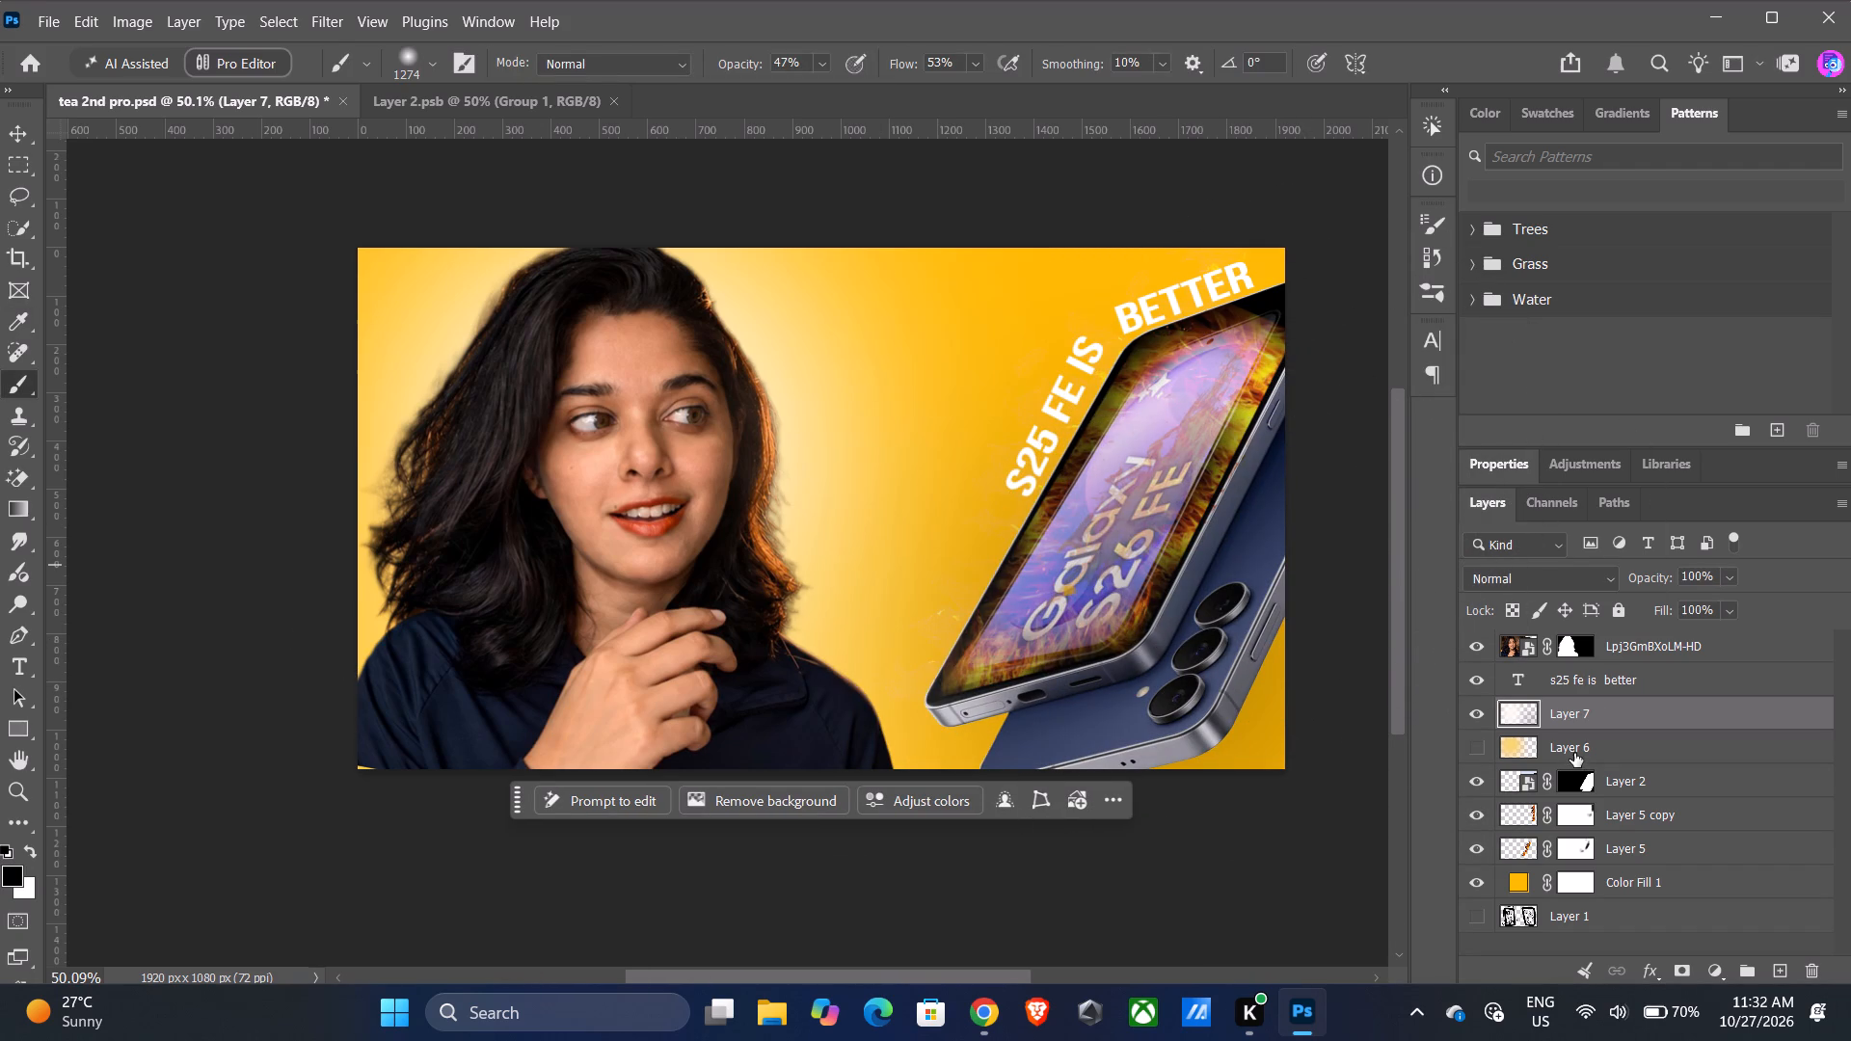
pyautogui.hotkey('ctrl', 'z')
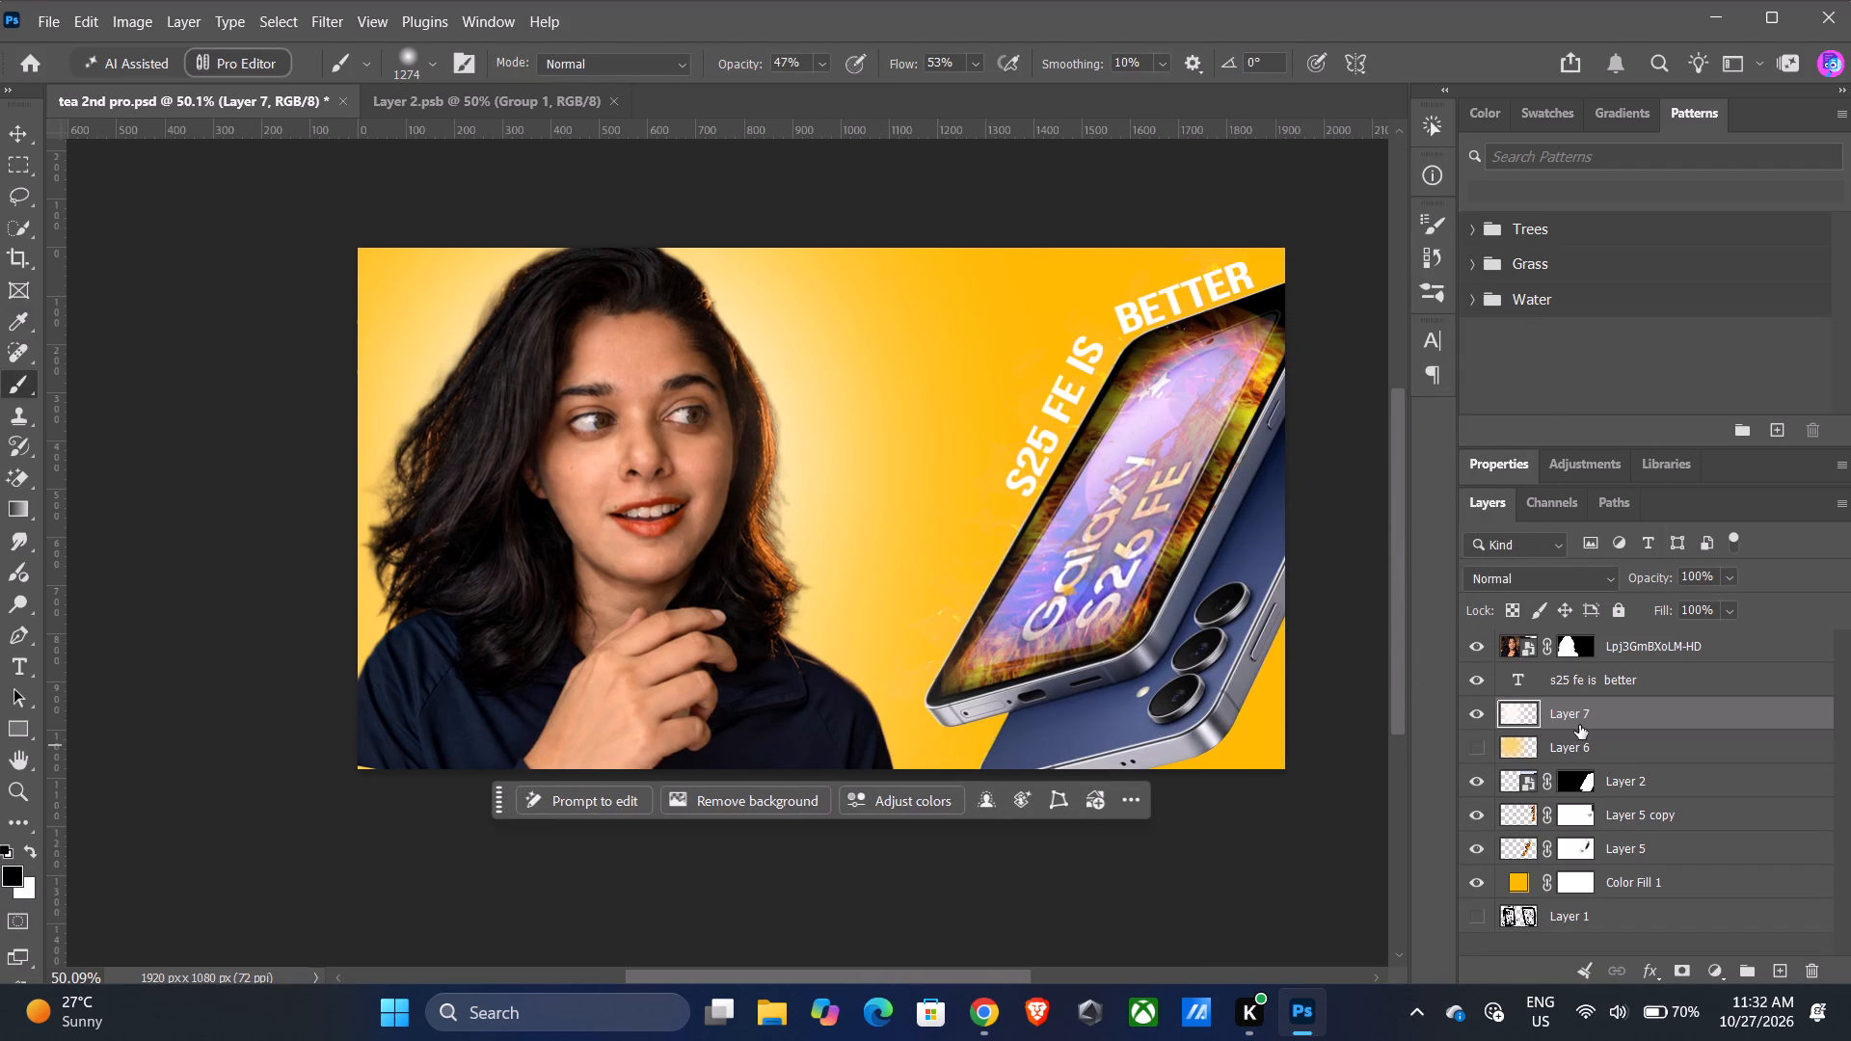
# Move Layer 7 below Layer 2 in the layer stack.
pyautogui.moveTo(1579, 719); pyautogui.dragTo(1595, 800)
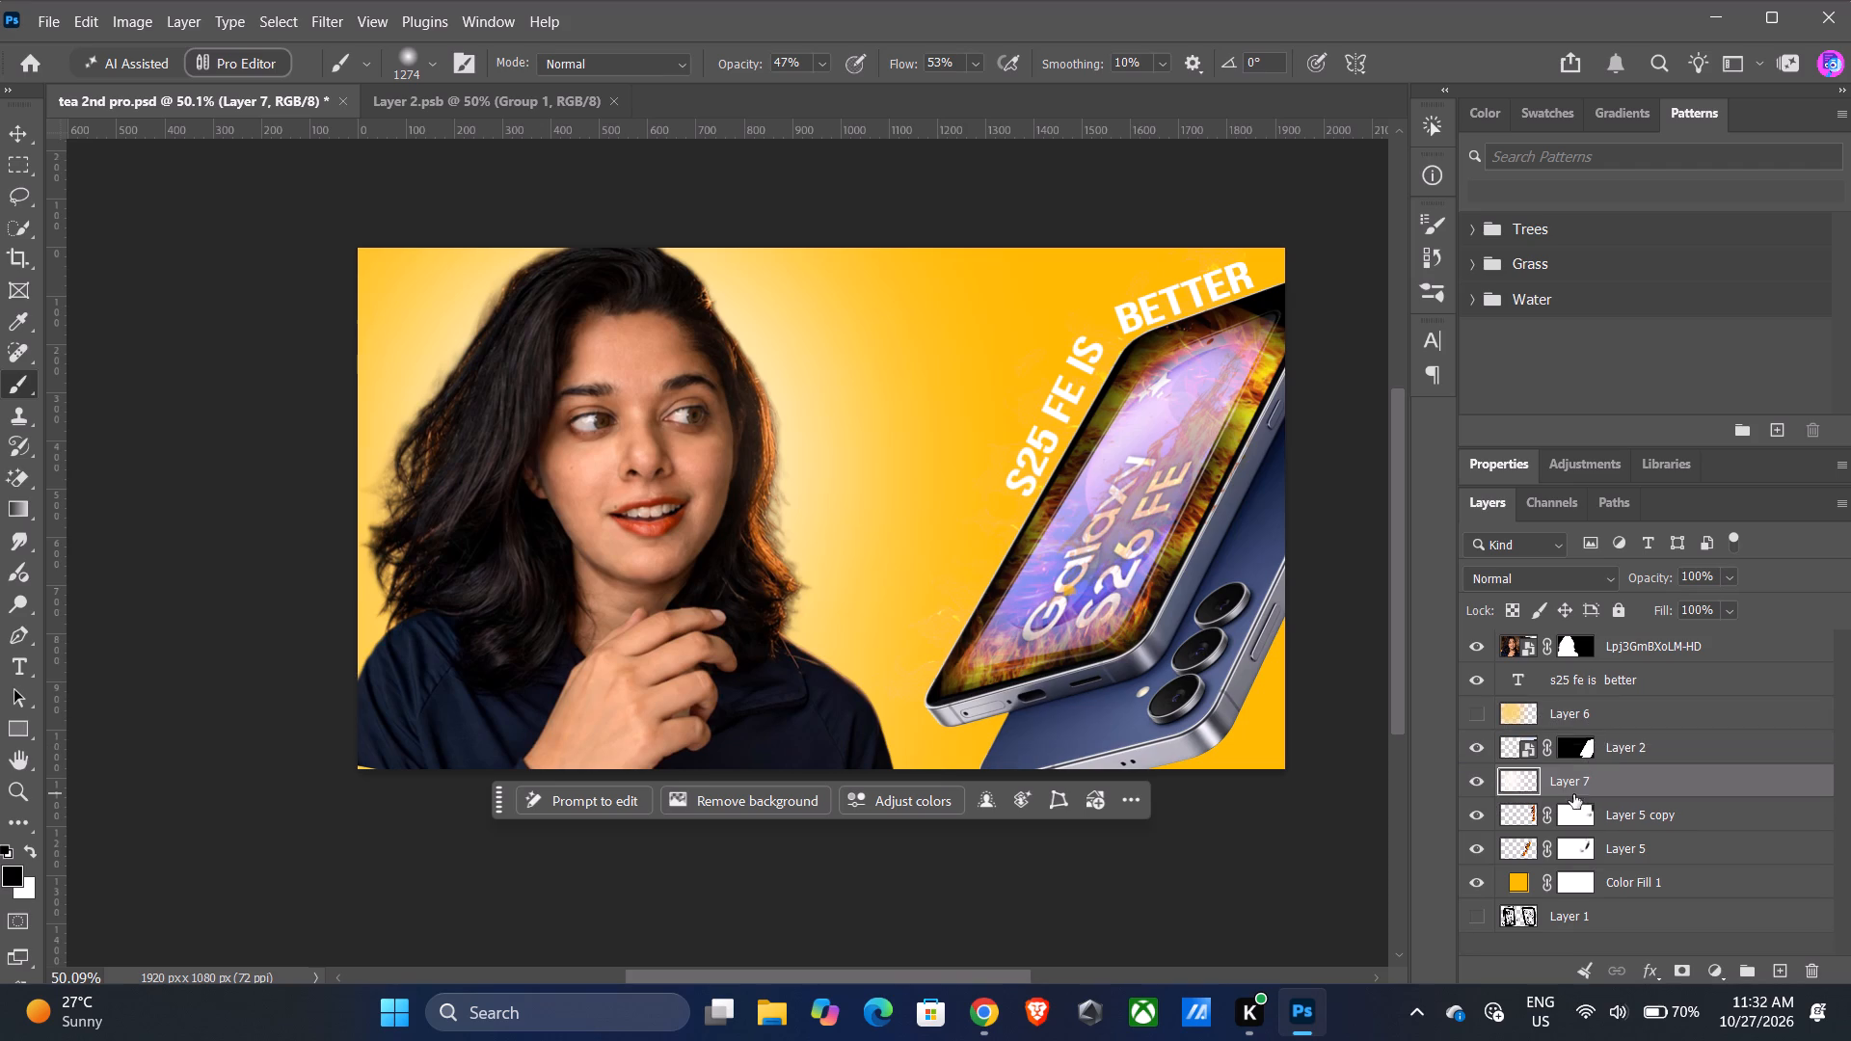
# Brush soft black shading behind the phone on Layer 7 to darken the orange-yellow background around it.
pyautogui.click(1179, 578)
pyautogui.click(1187, 446)
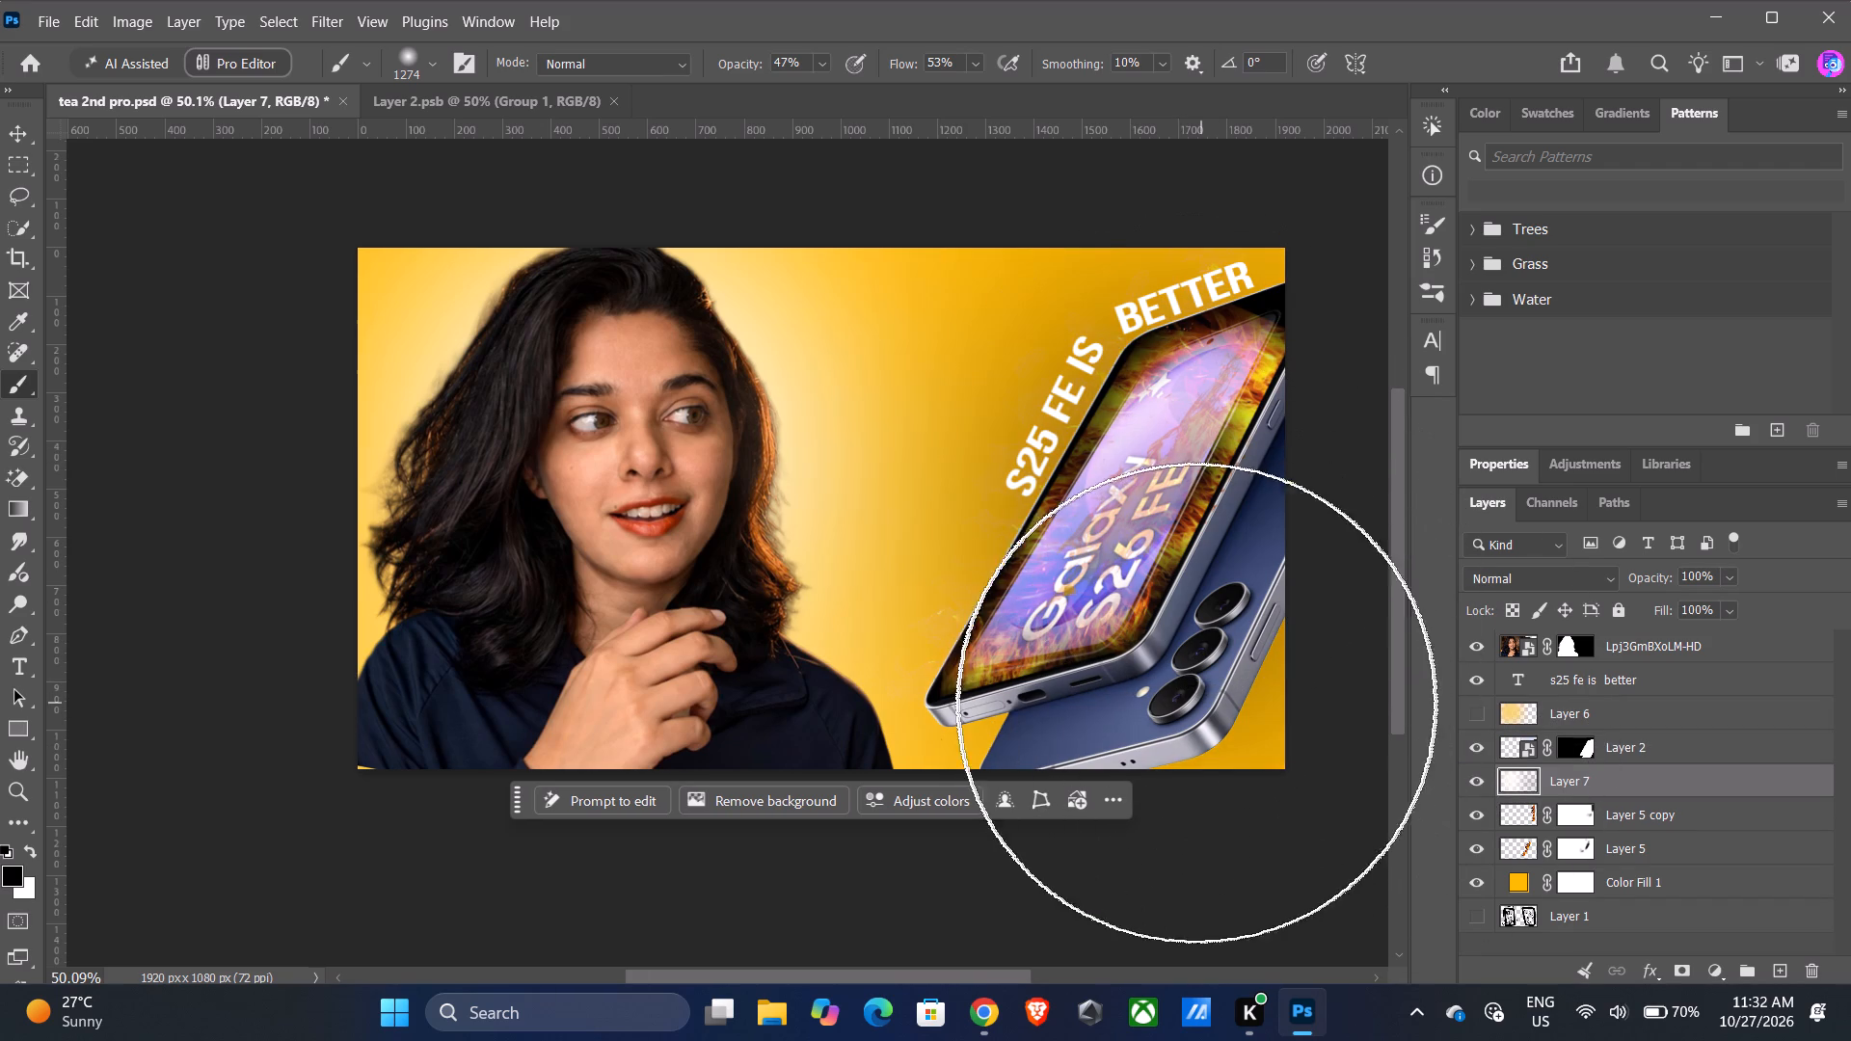
pyautogui.click(1167, 693)
pyautogui.click(1213, 697)
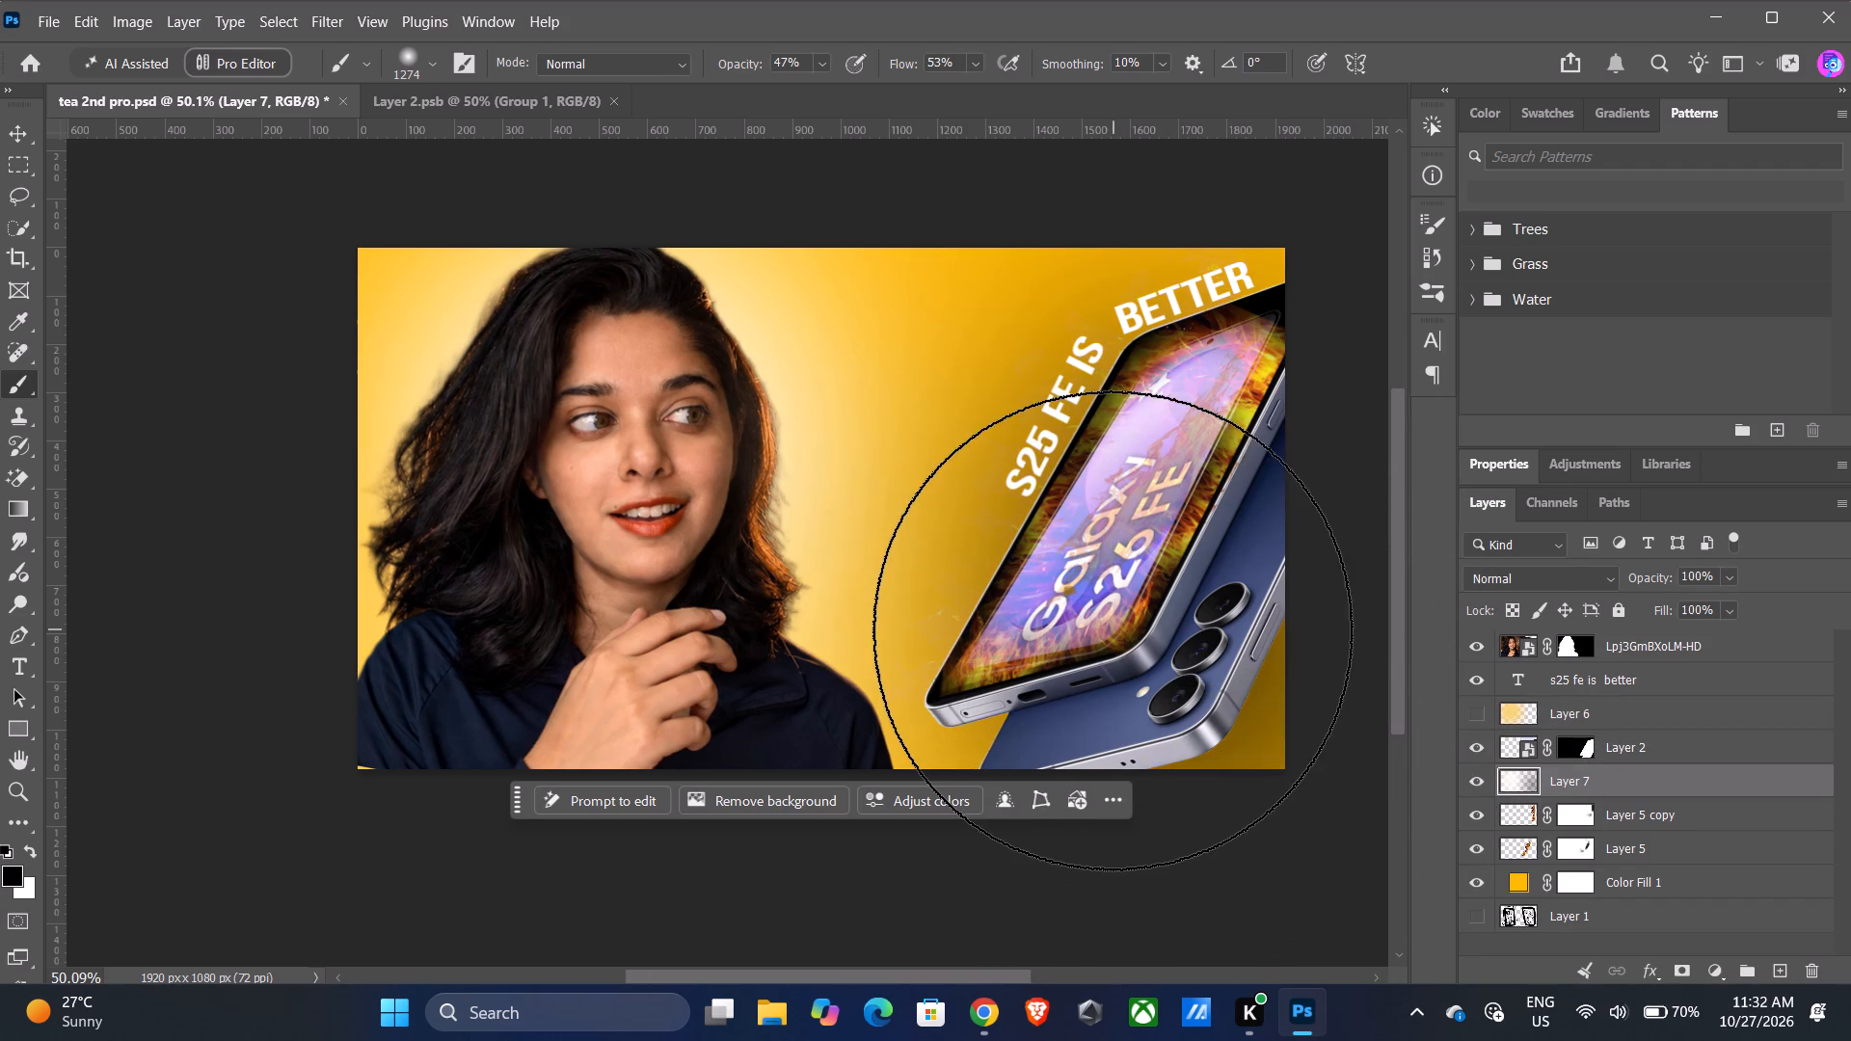
pyautogui.click(1113, 630)
pyautogui.click(1246, 397)
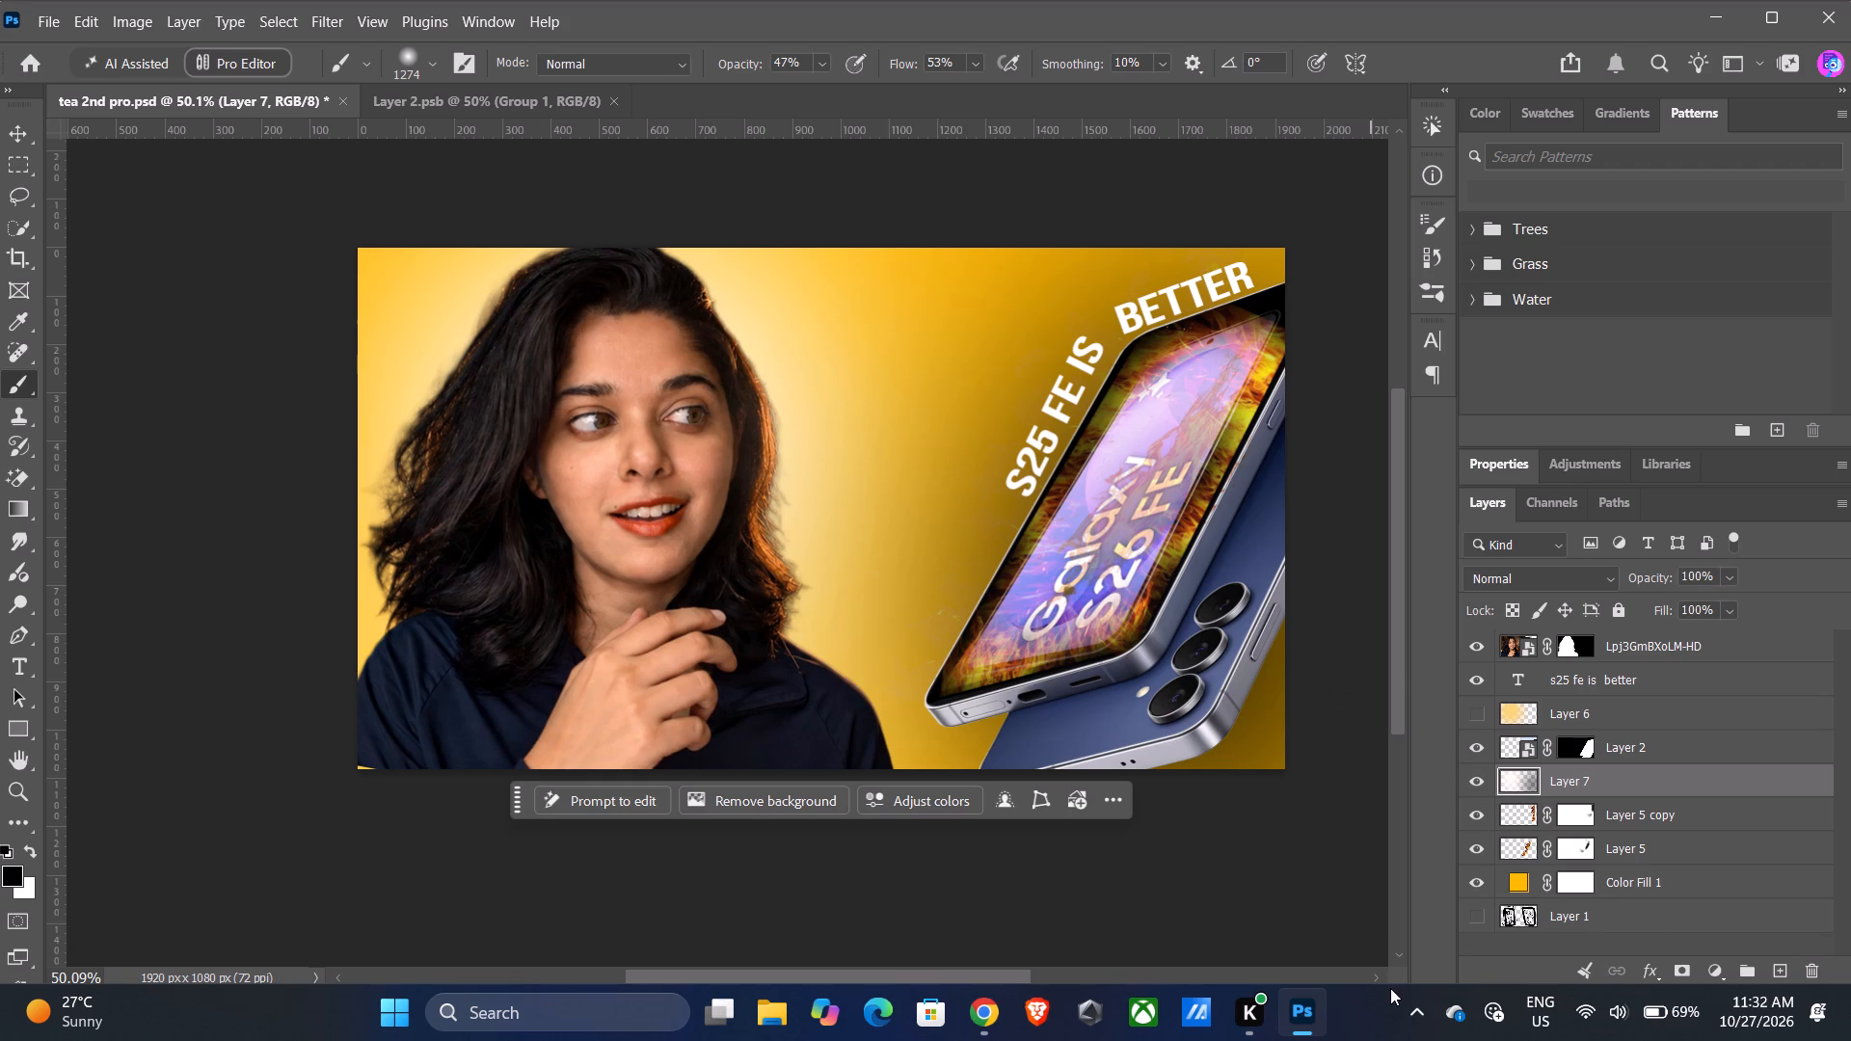
# Scale the woman's portrait layer to about 102.5% and reposition it slightly so she fills the thumbnail's lower corner.
pyautogui.click(1623, 649)
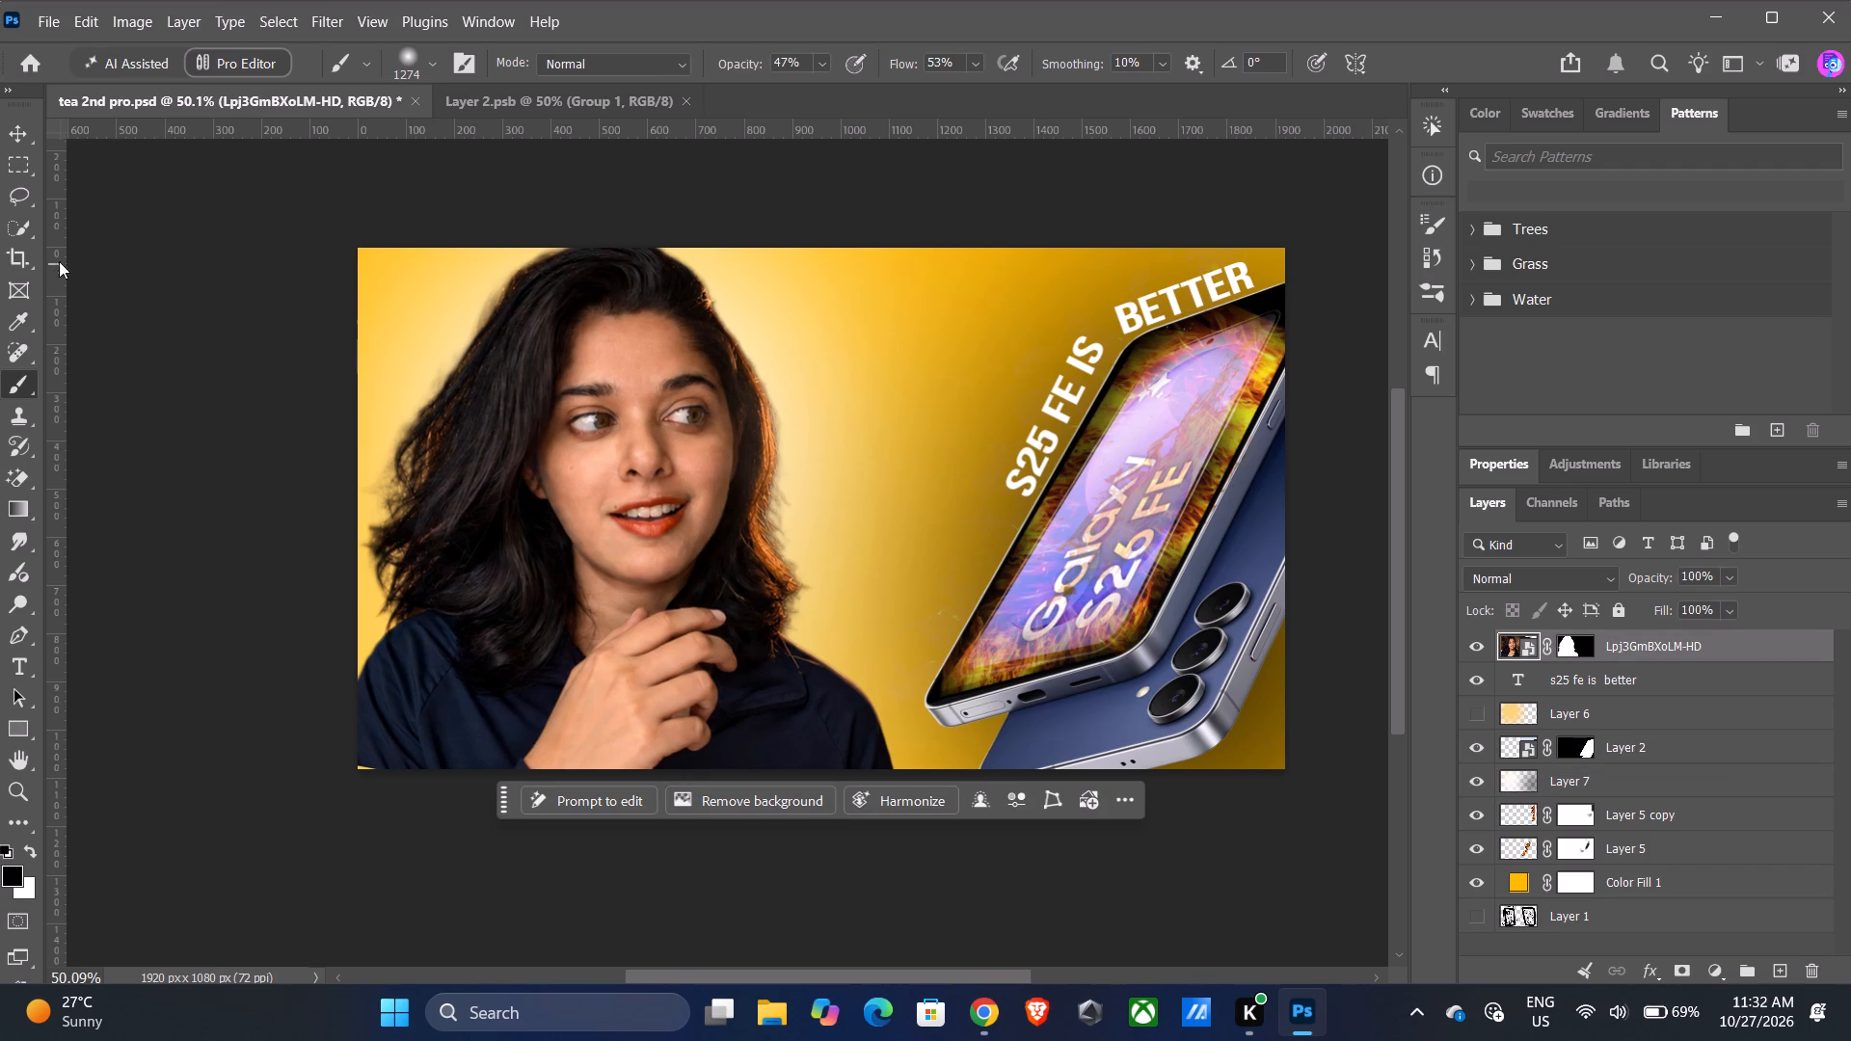
pyautogui.click(7, 120)
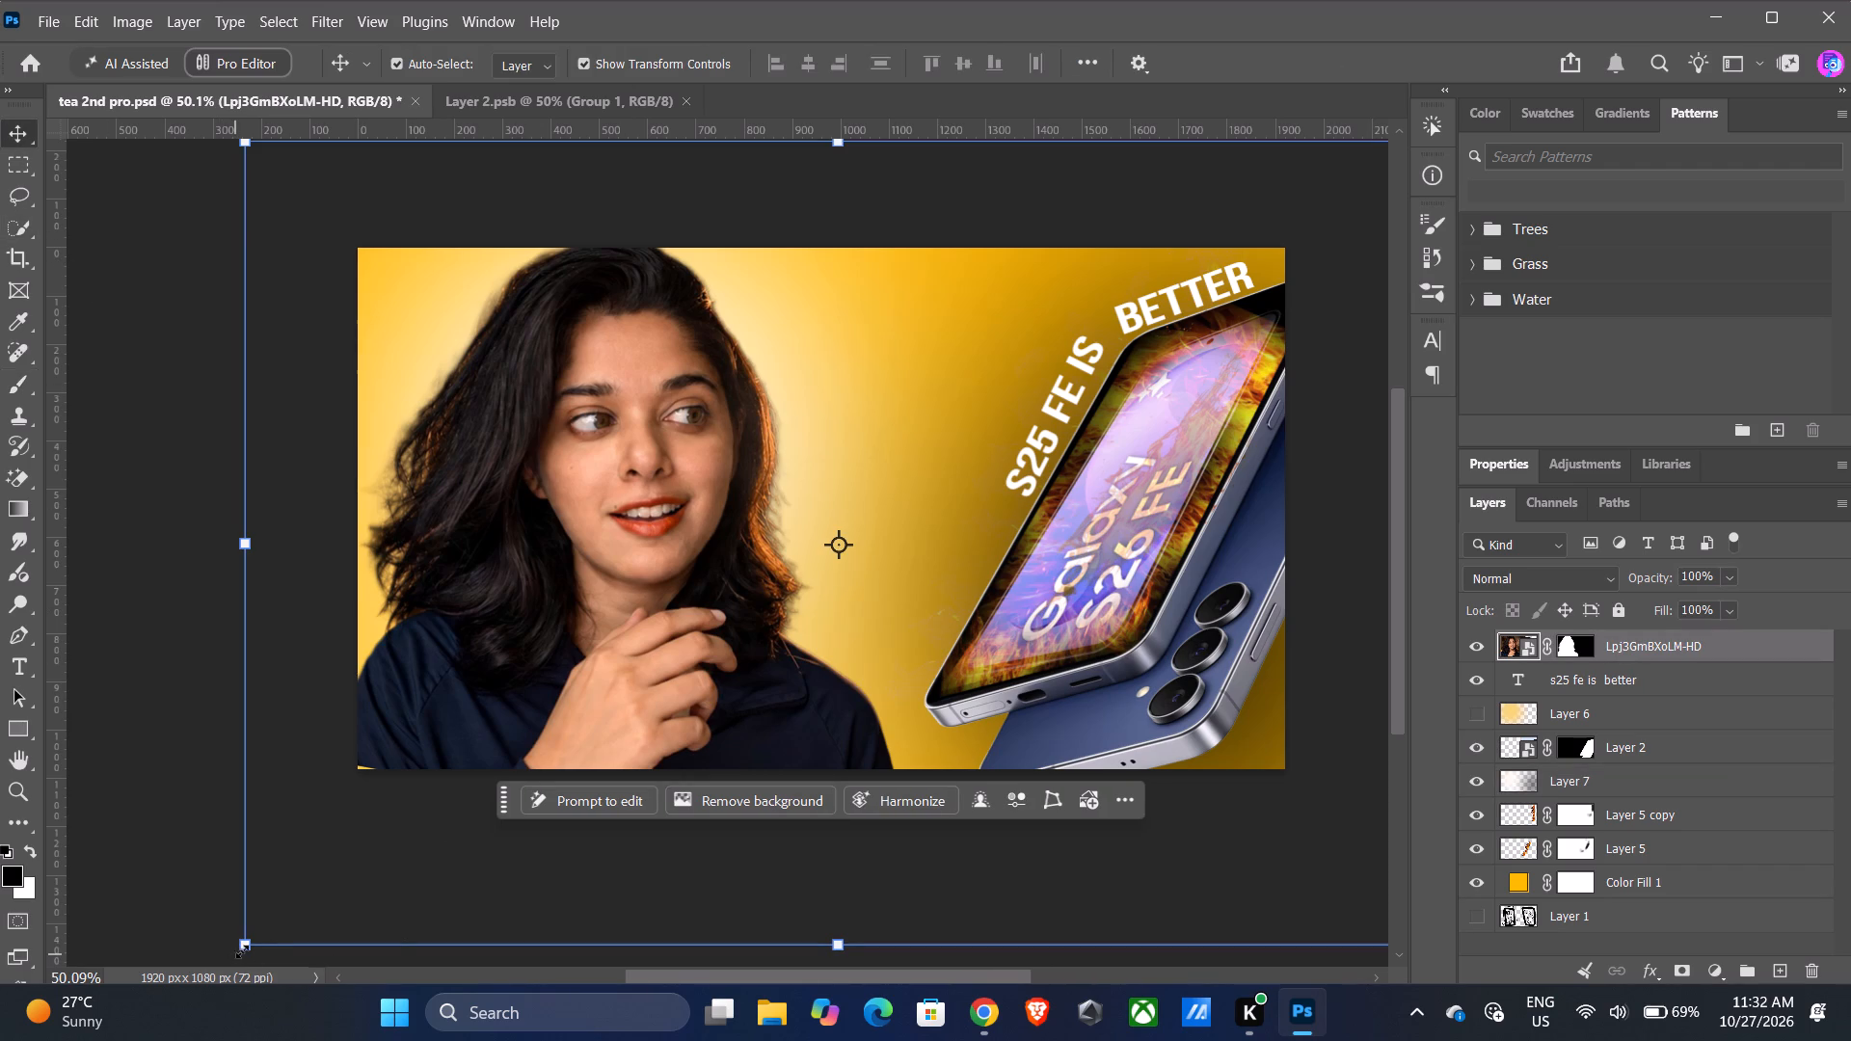
pyautogui.click(244, 950)
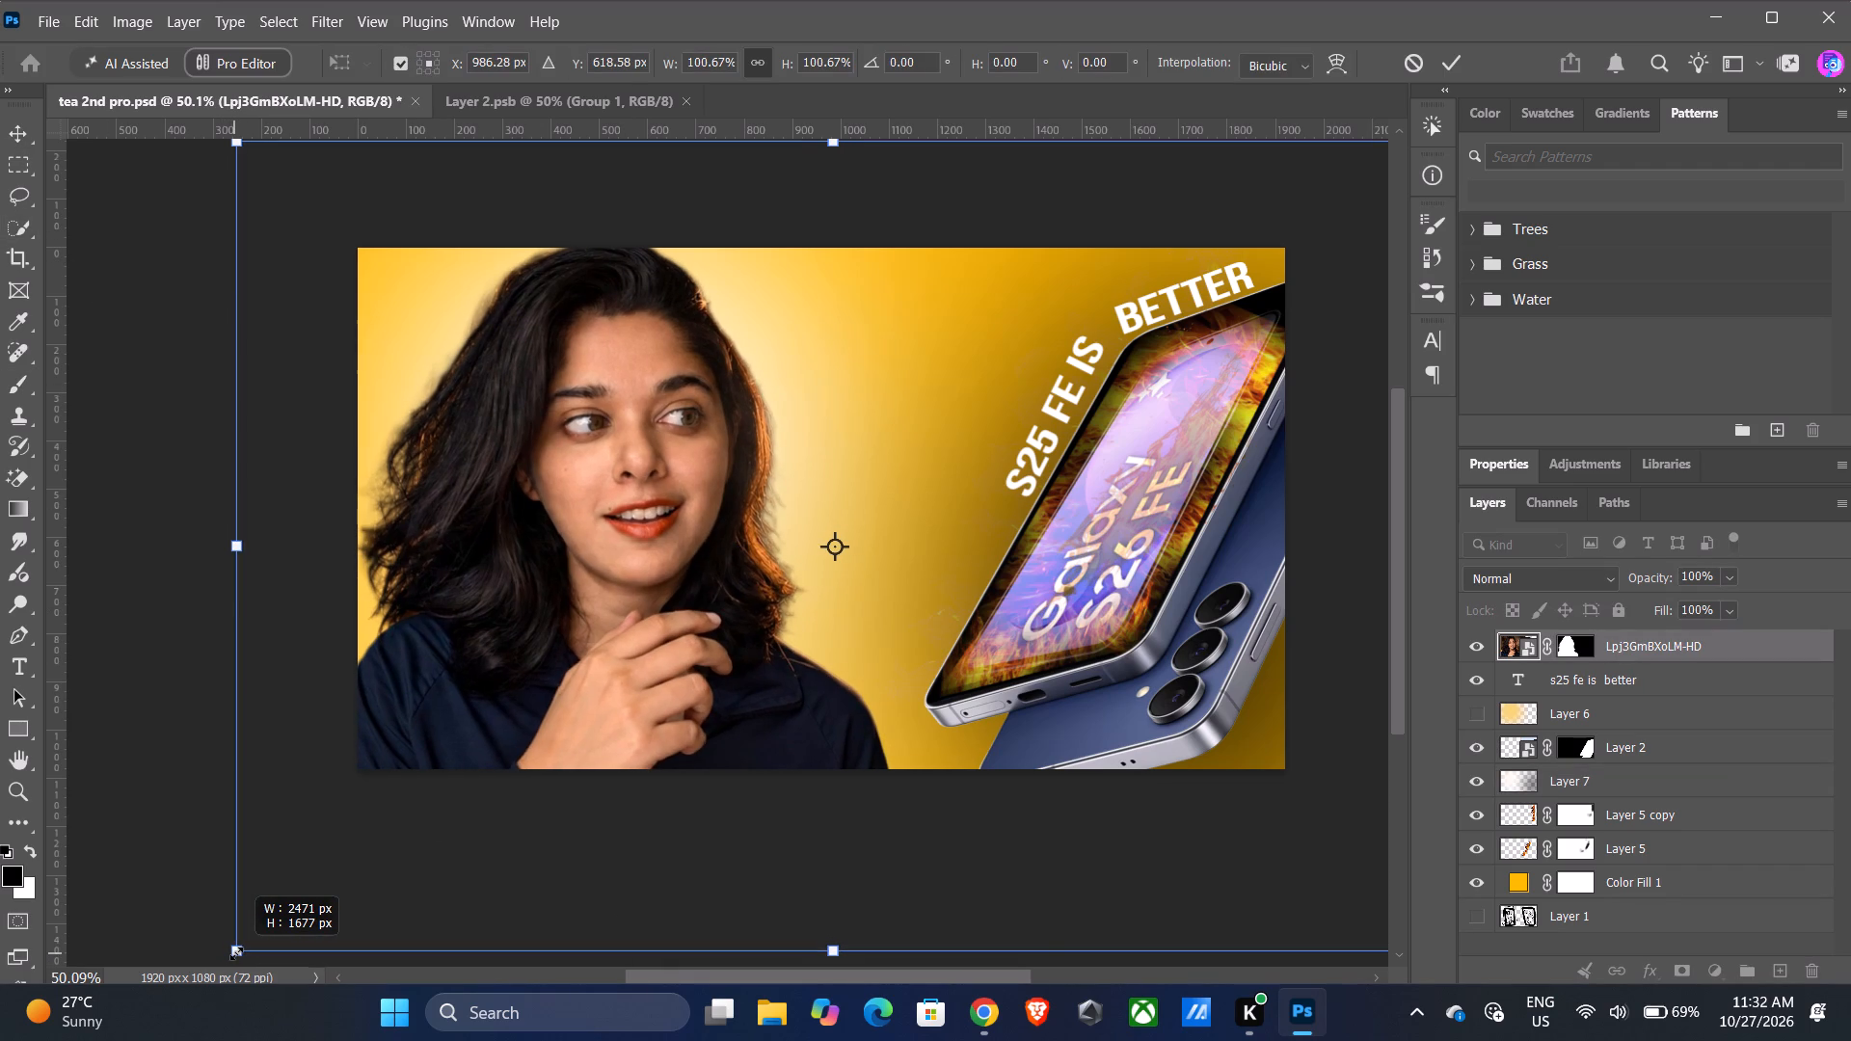
pyautogui.moveTo(237, 953); pyautogui.dragTo(237, 956)
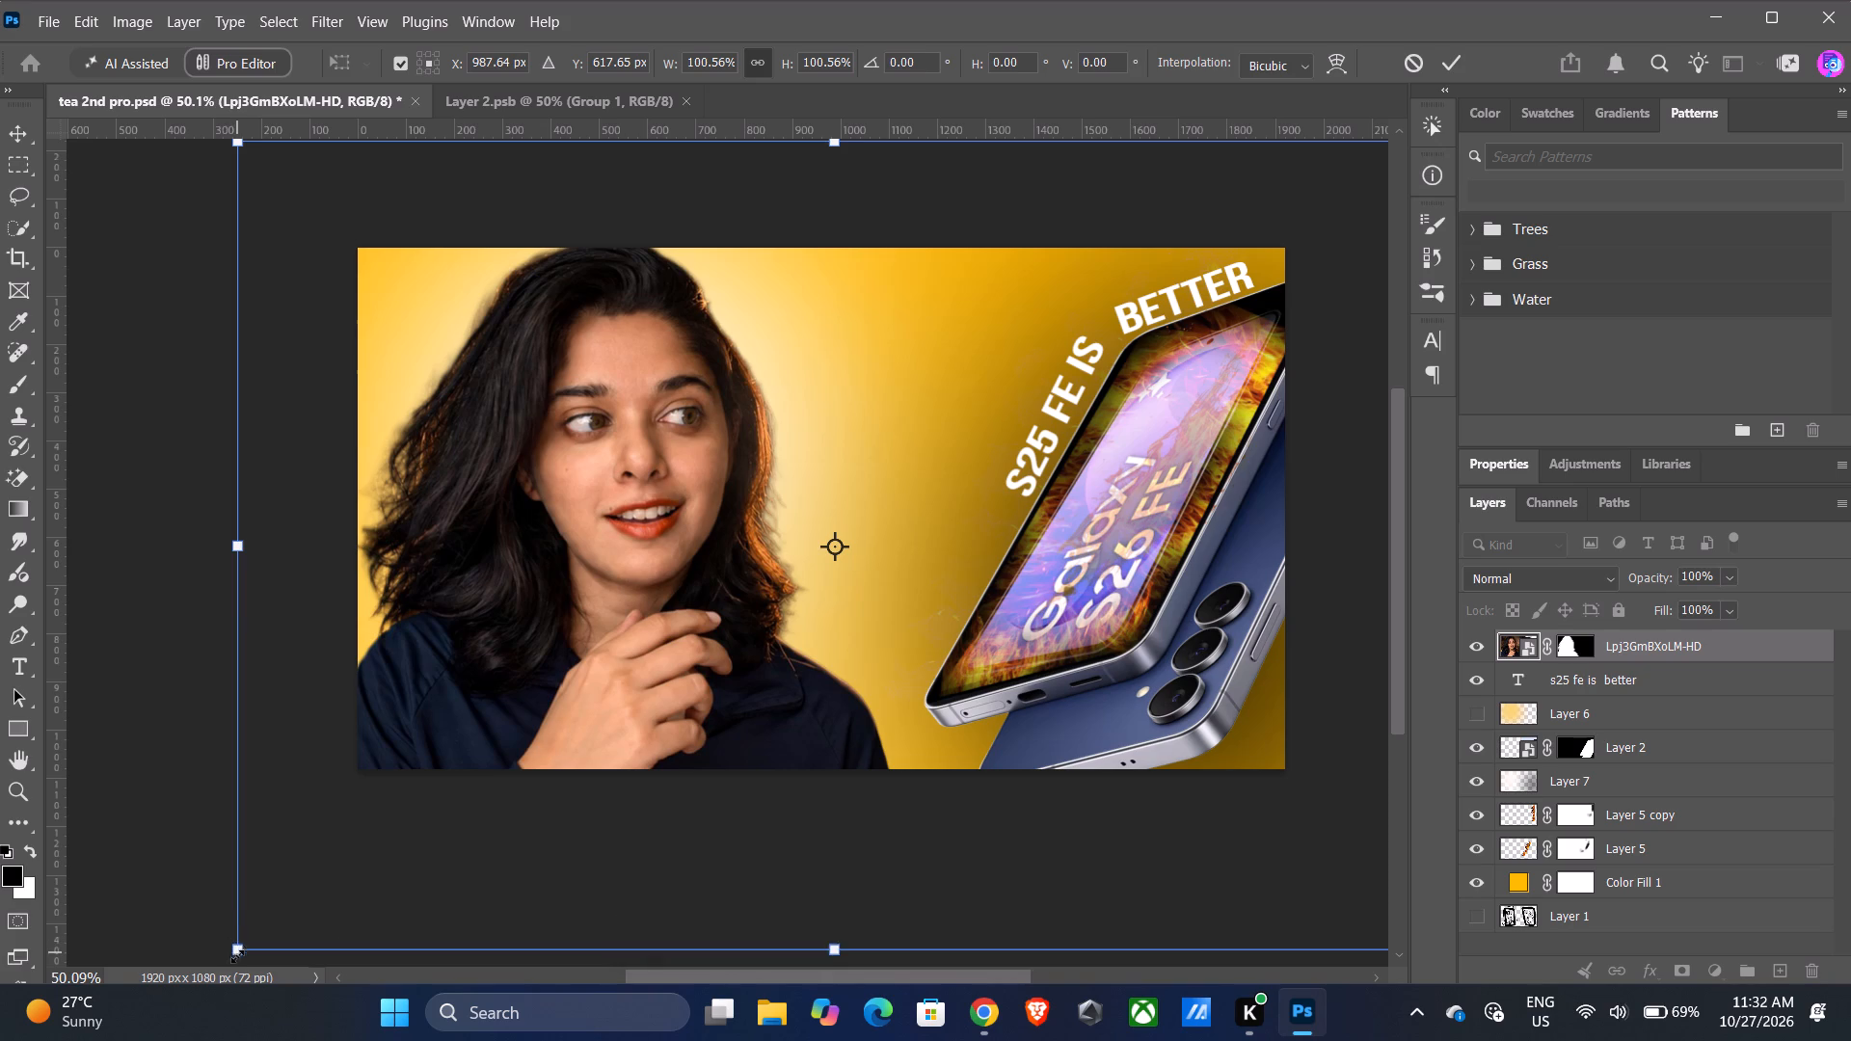
pyautogui.moveTo(237, 956); pyautogui.dragTo(215, 967)
pyautogui.moveTo(445, 731); pyautogui.dragTo(473, 713)
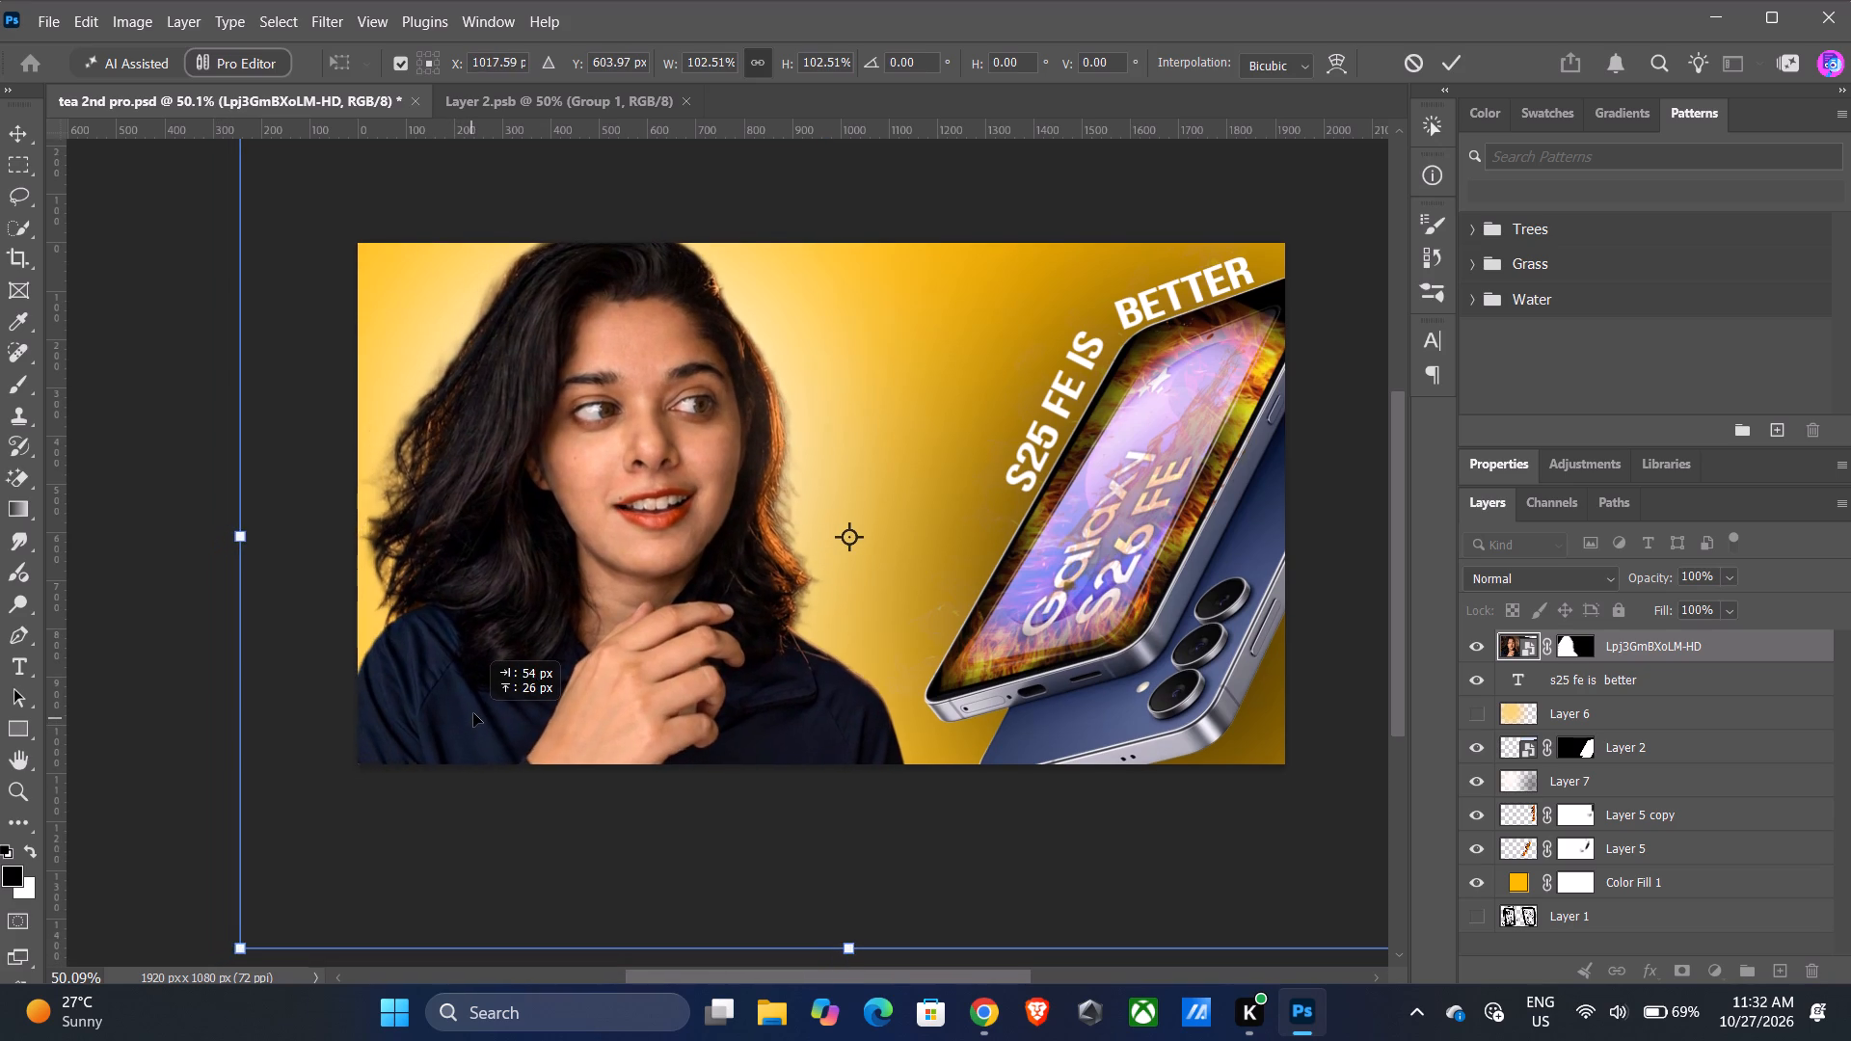
pyautogui.moveTo(473, 713); pyautogui.dragTo(473, 721)
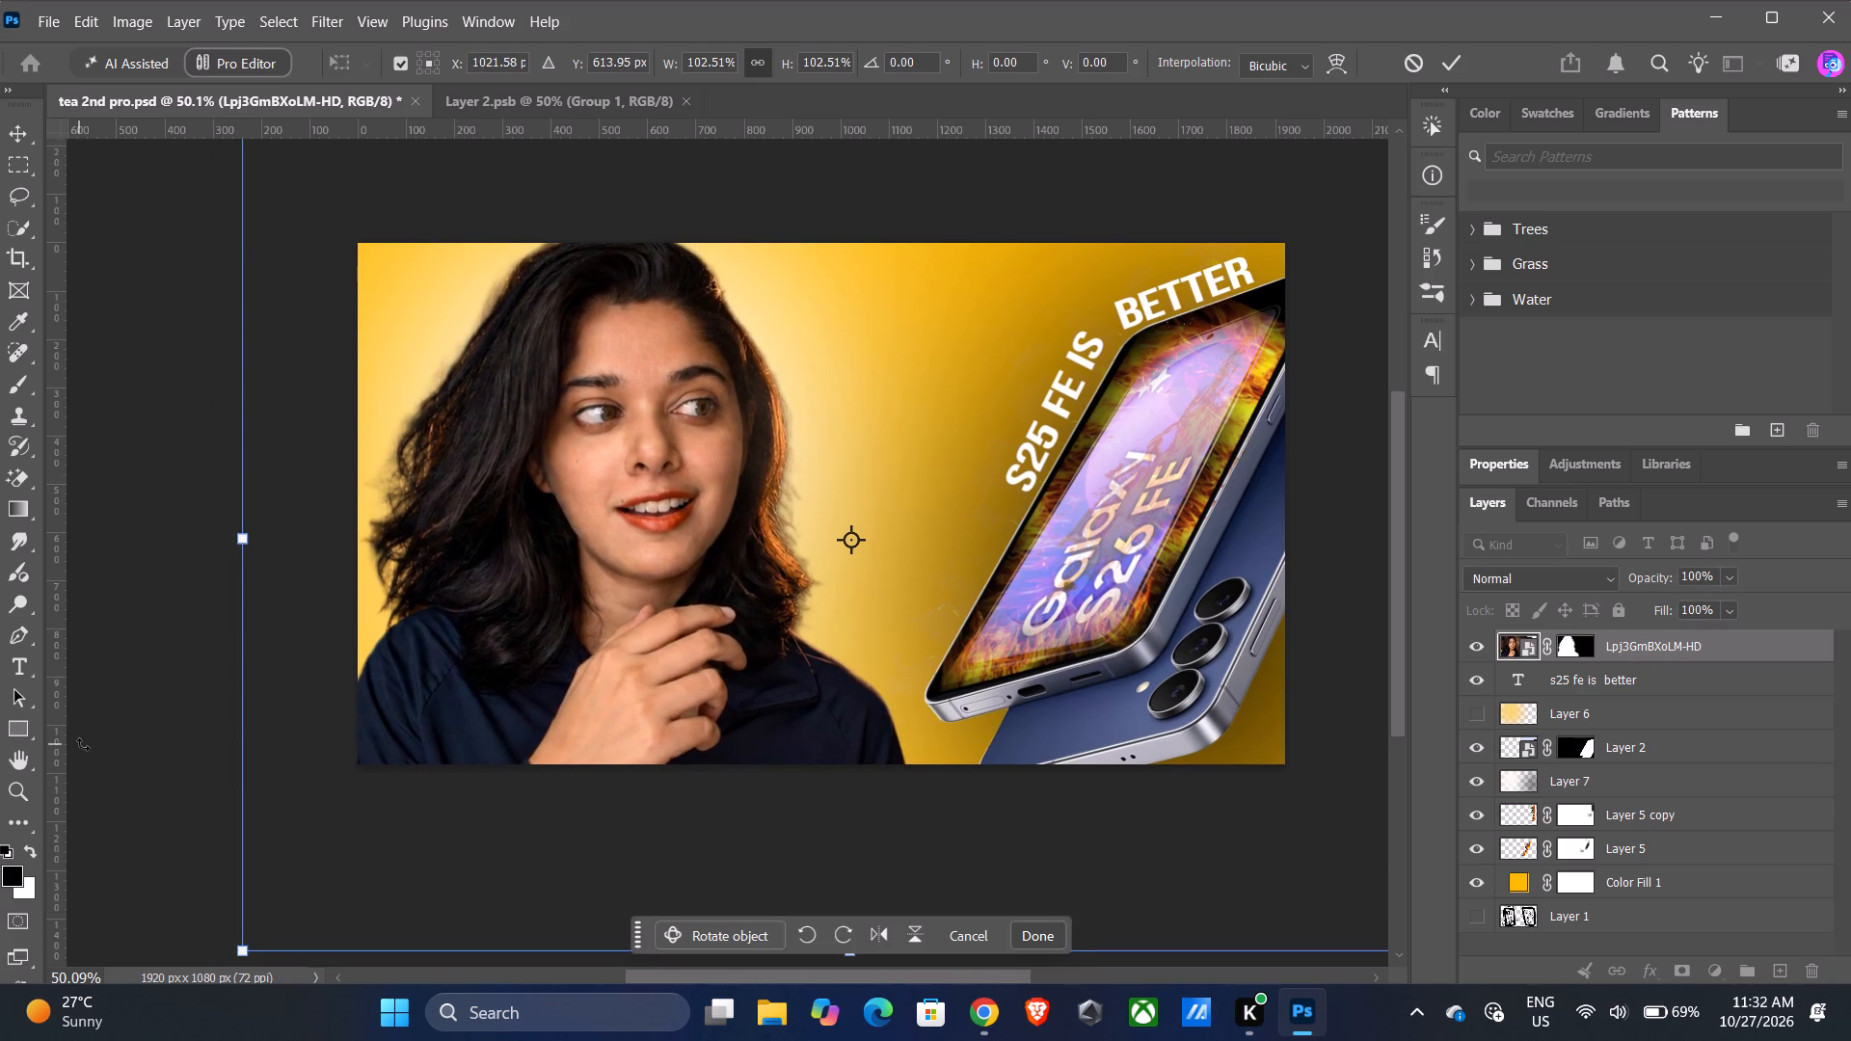
pyautogui.click(123, 748)
pyautogui.tripleClick(140, 765)
pyautogui.tripleClick(140, 765)
pyautogui.tripleClick(140, 765)
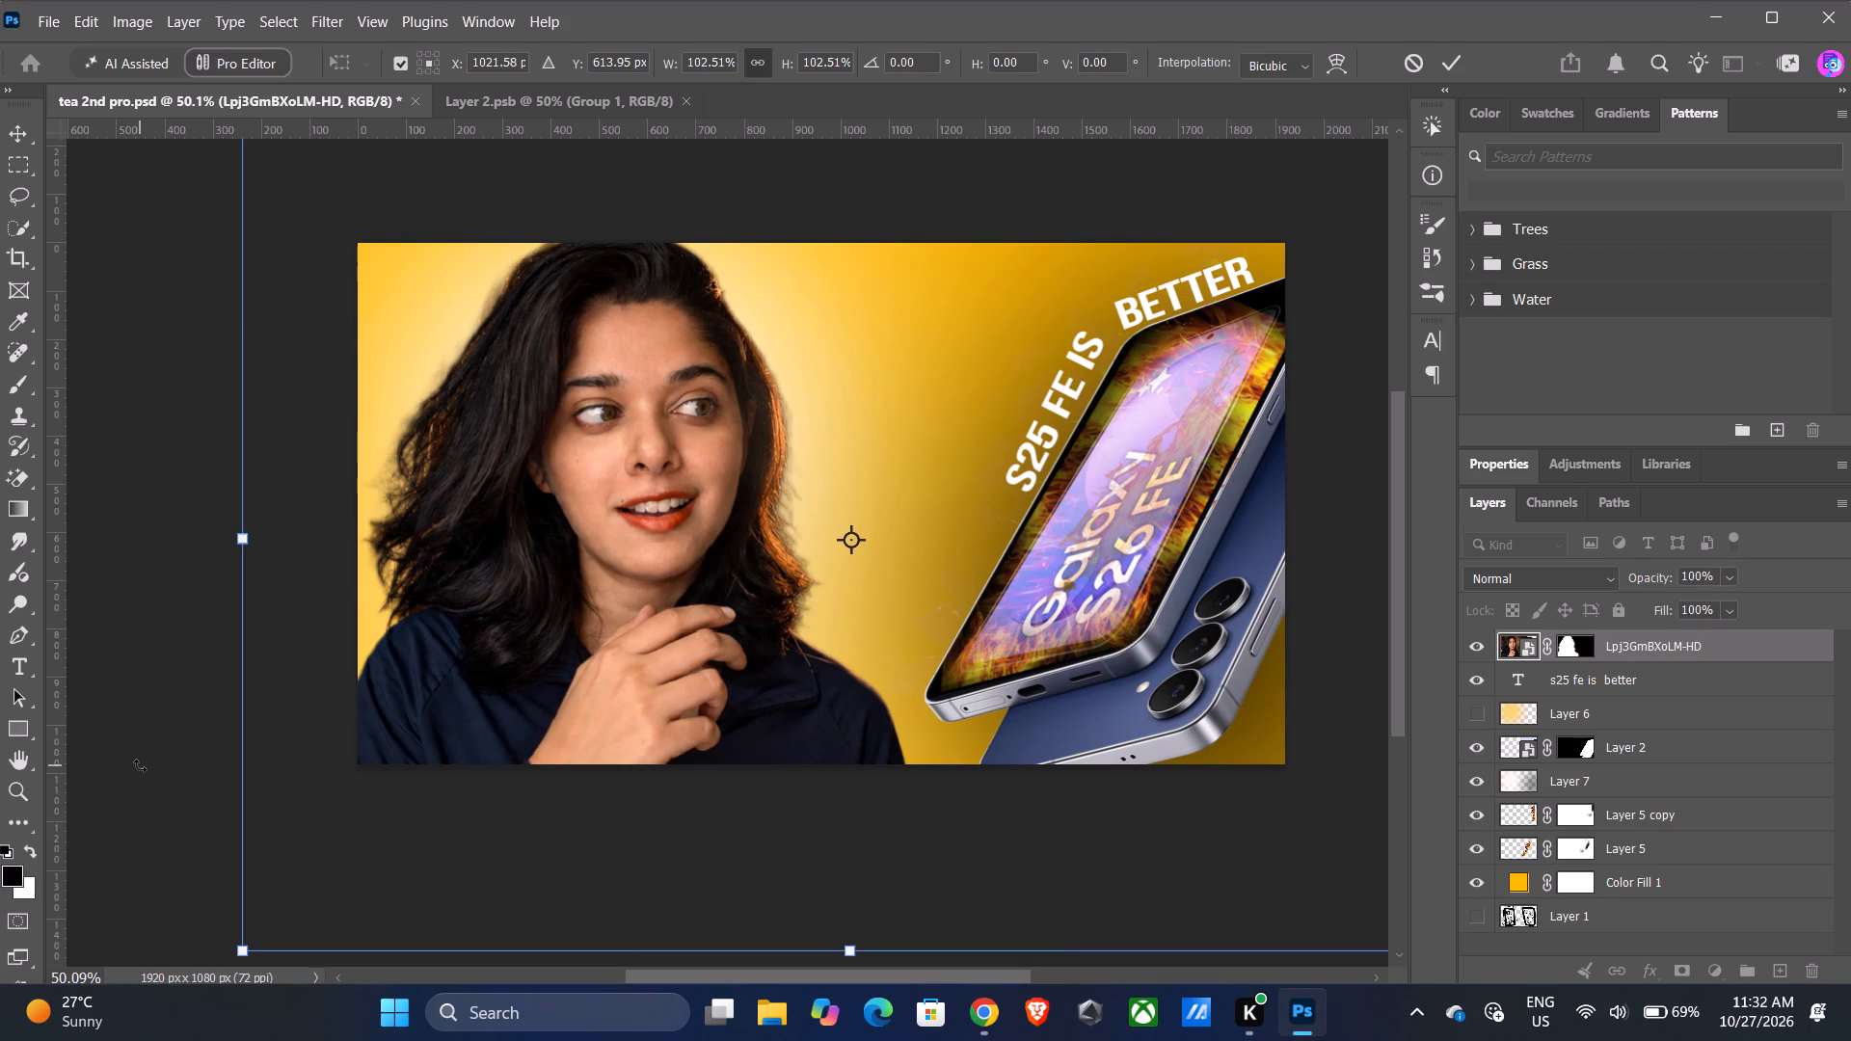
pyautogui.keyDown('alt'); pyautogui.scroll(-3, 849, 740); pyautogui.keyUp('alt')
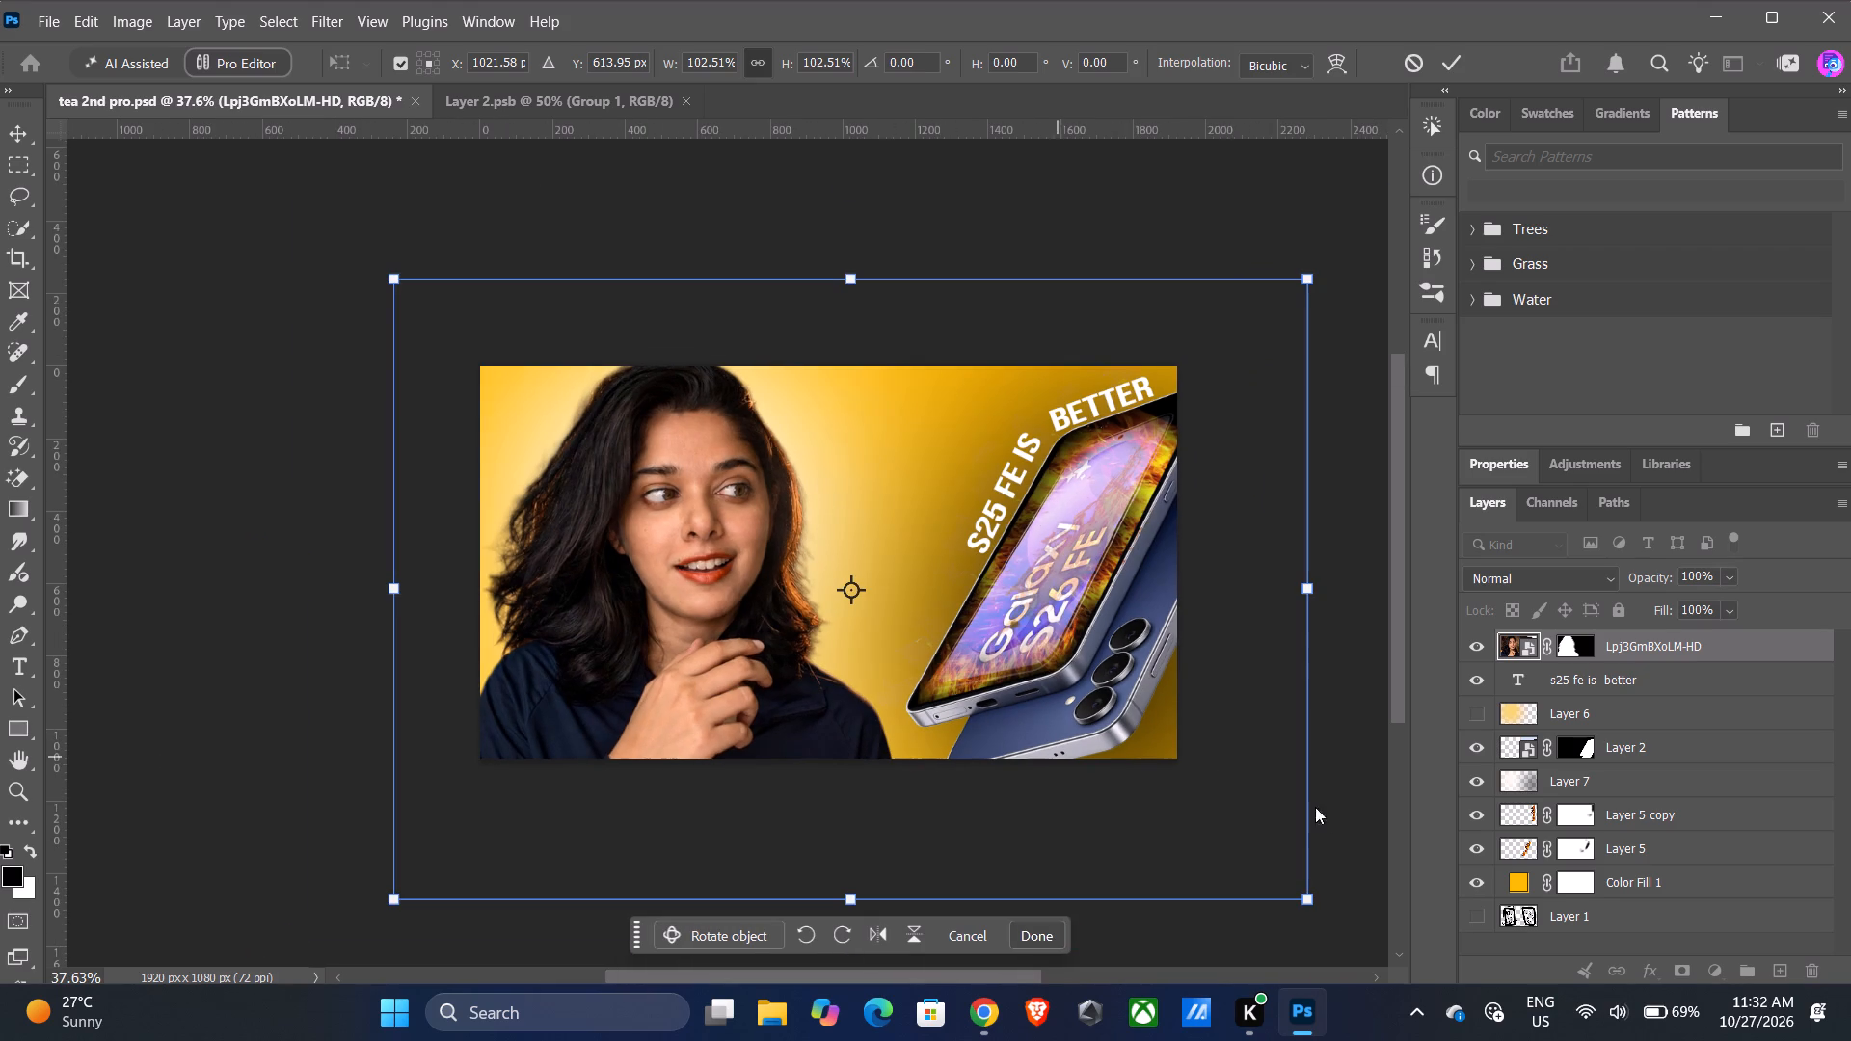
pyautogui.click(1039, 934)
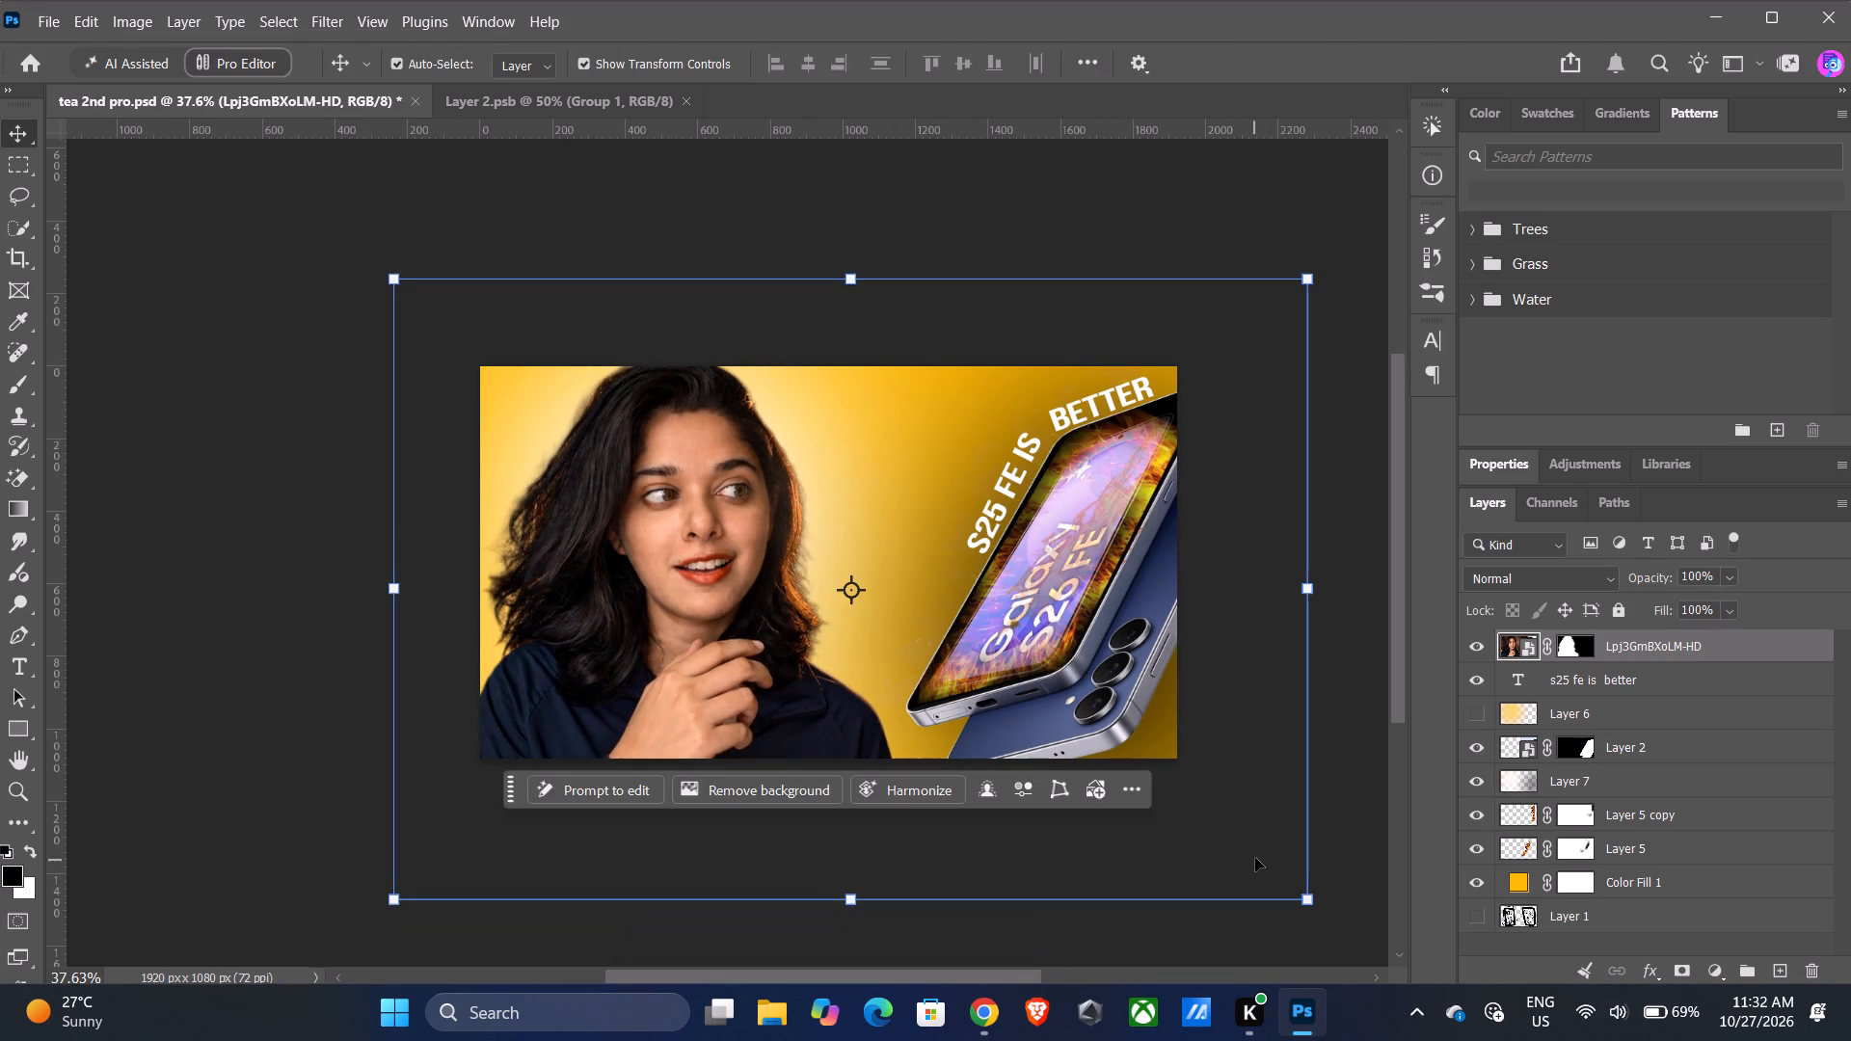
pyautogui.click(1255, 858)
# Look over the composition, check the Techella Tea channel's video thumbnails in Chrome for comparison, and return to Photoshop.
pyautogui.keyDown('alt'); pyautogui.scroll(2, 1006, 765); pyautogui.keyUp('alt')
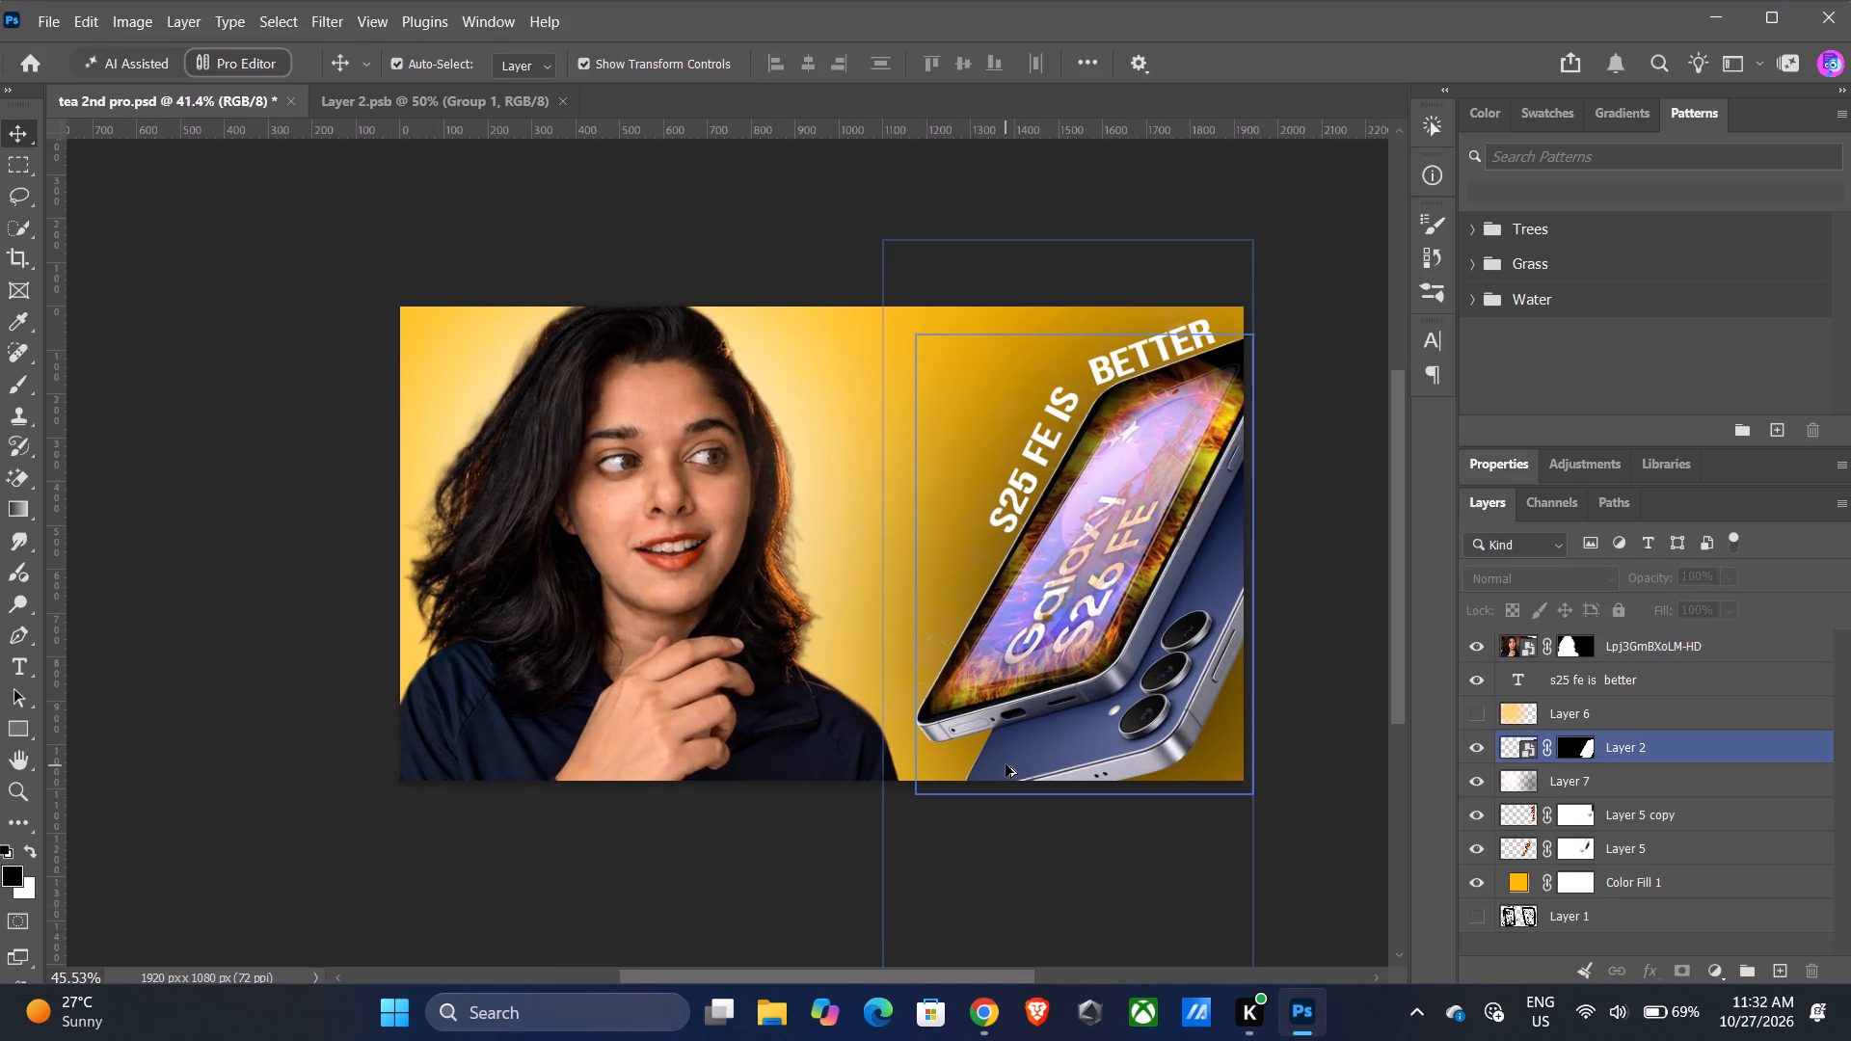
pyautogui.keyDown('alt'); pyautogui.scroll(2, 1006, 763); pyautogui.keyUp('alt')
pyautogui.scroll(6, 1018, 782)
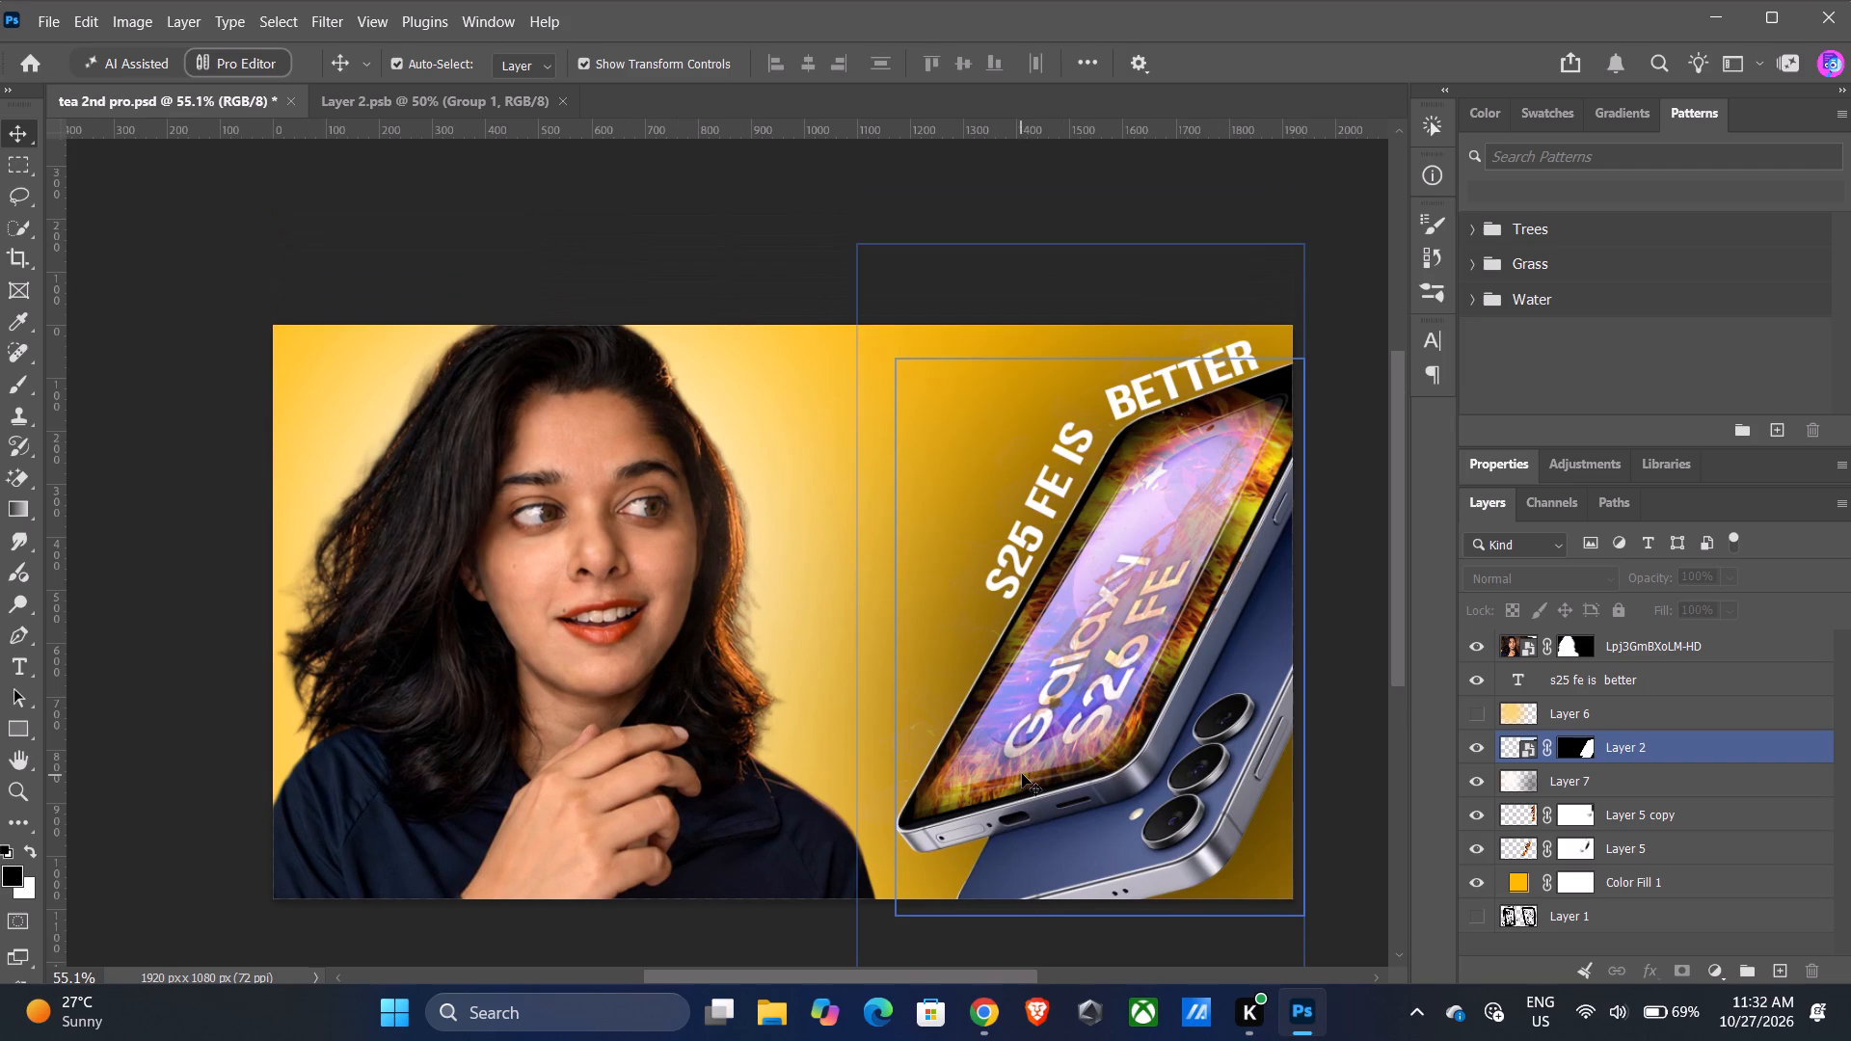
pyautogui.scroll(-2, 1022, 774)
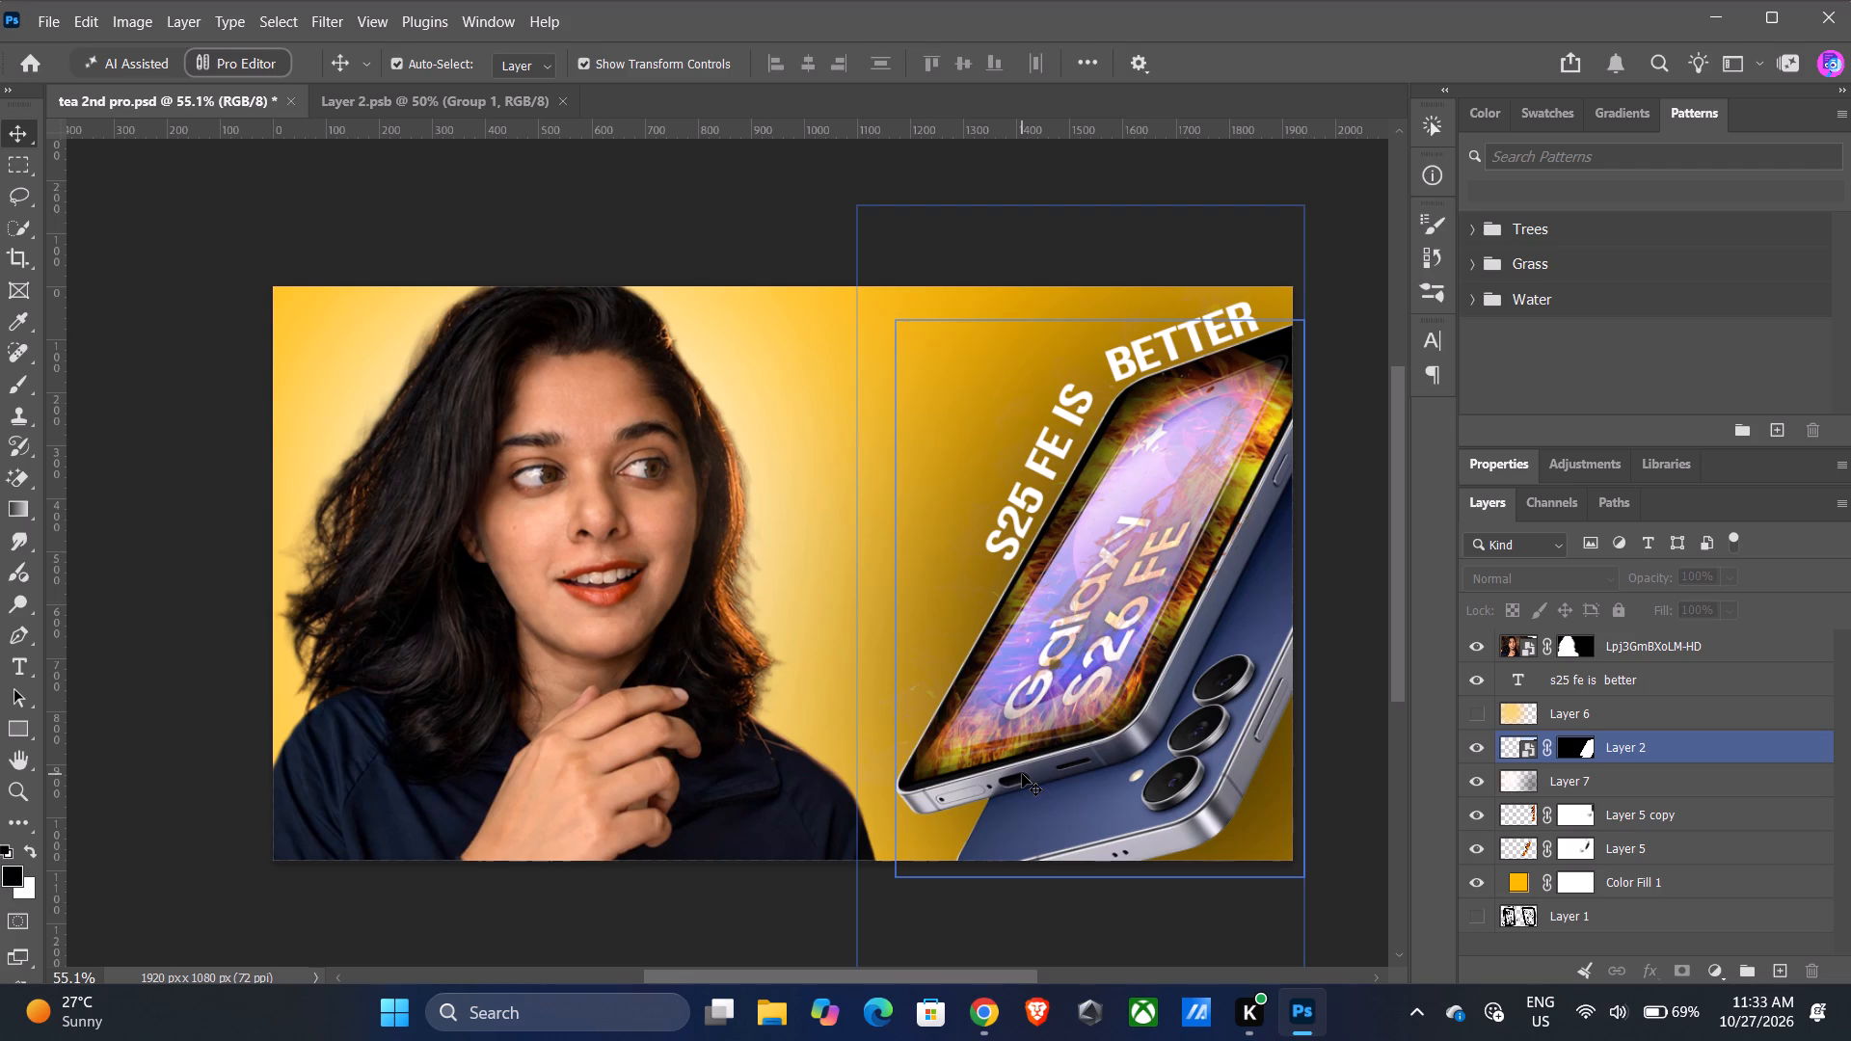
pyautogui.click(1007, 1001)
pyautogui.click(117, 0)
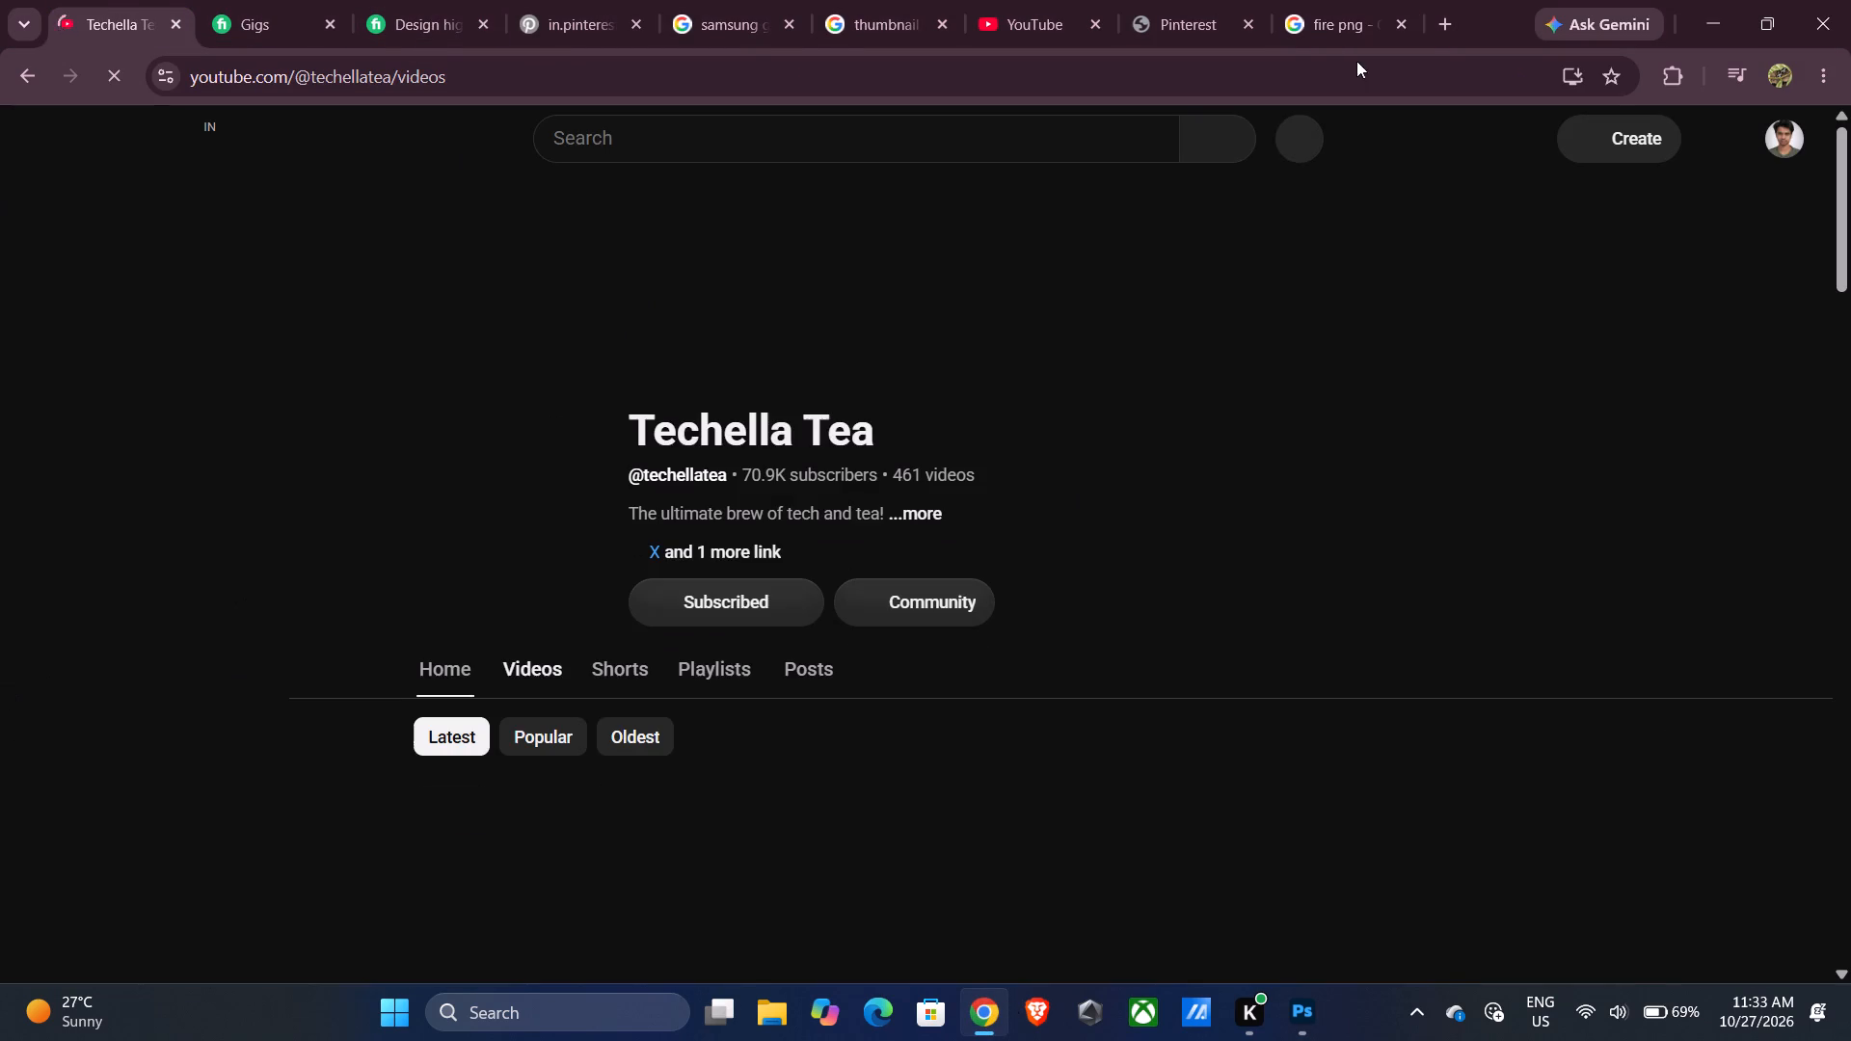
pyautogui.scroll(-3, 1721, 470)
pyautogui.scroll(-2, 802, 515)
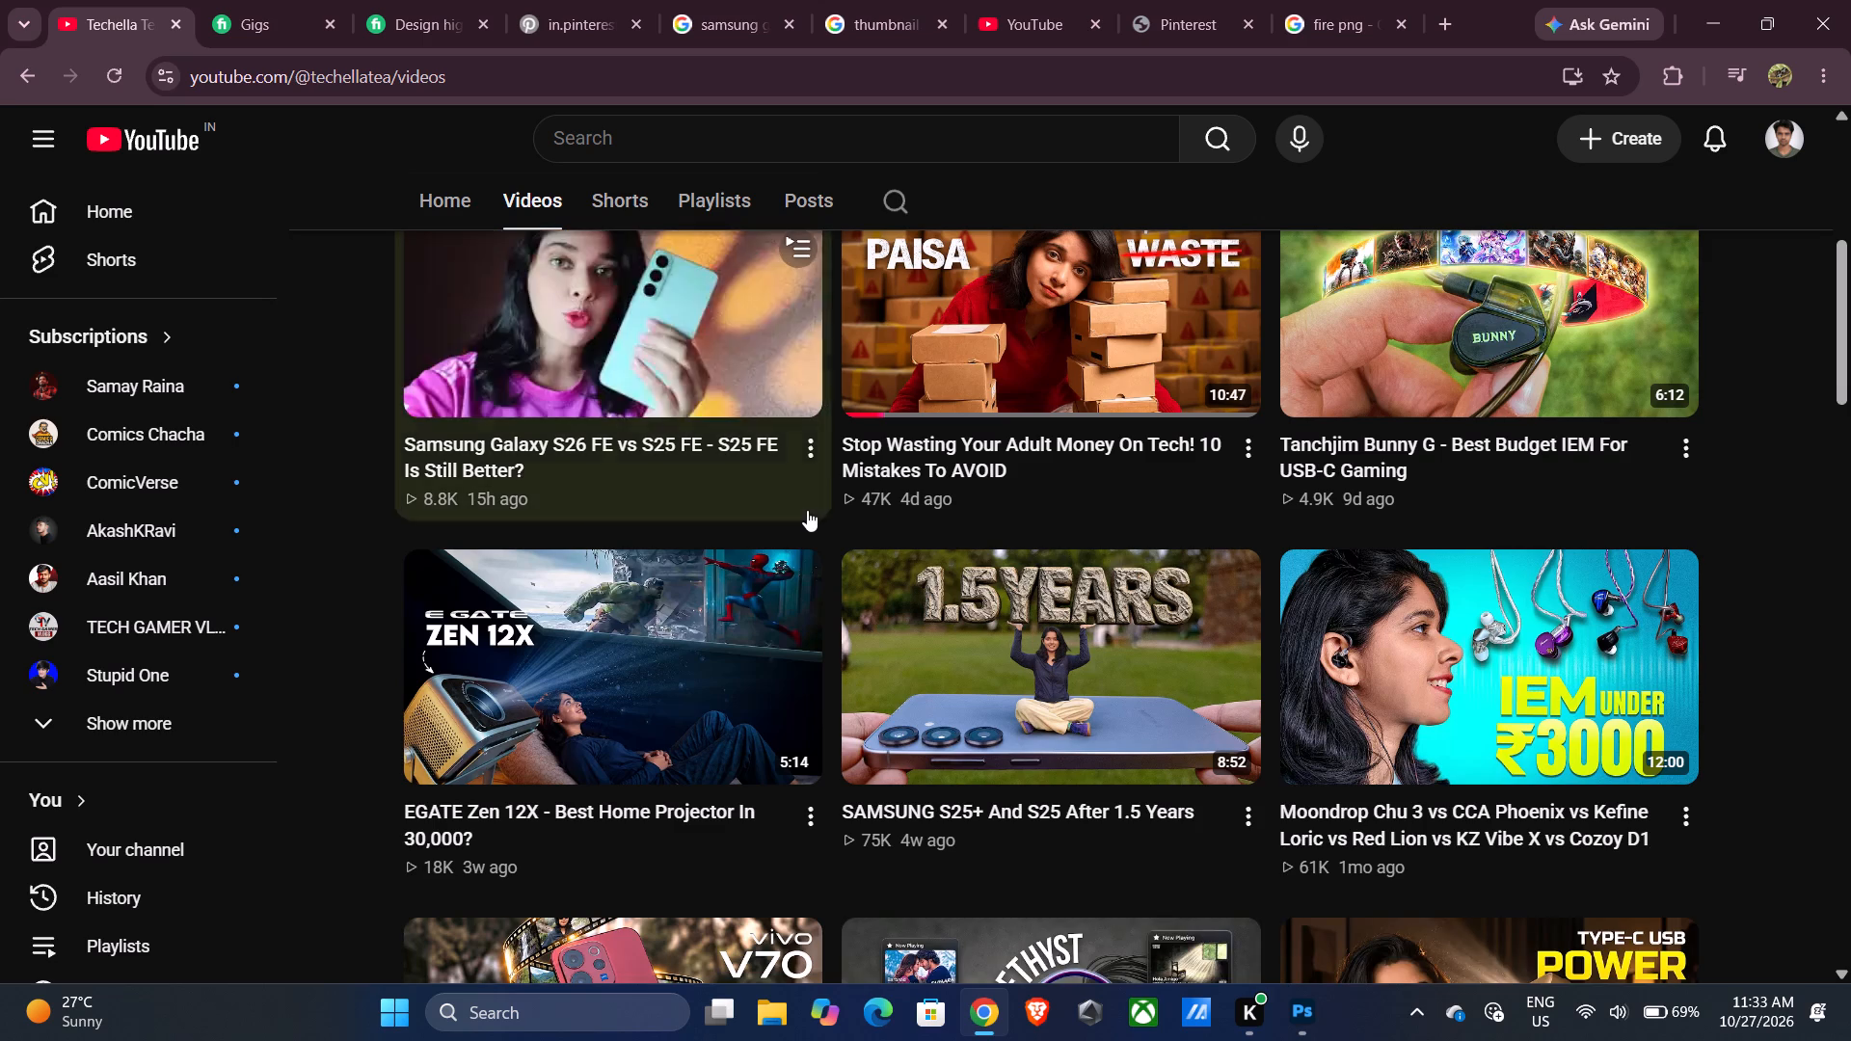
pyautogui.click(1335, 1021)
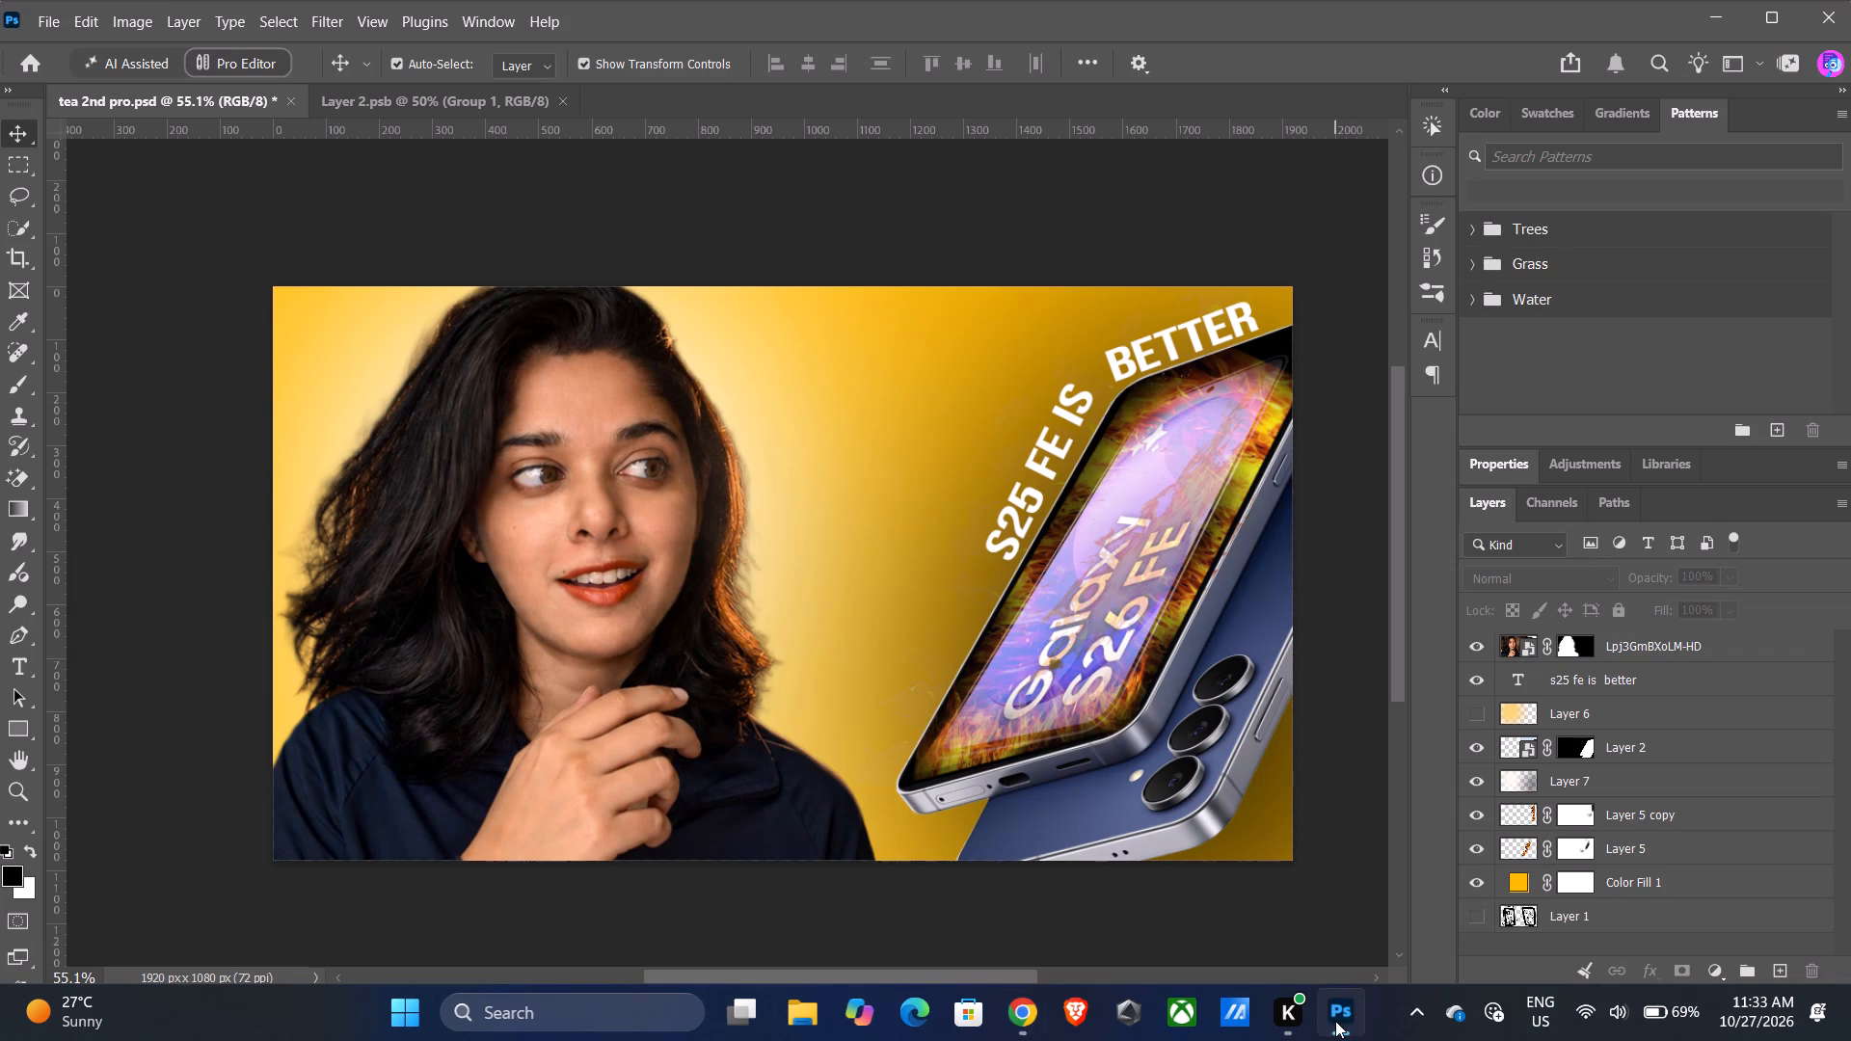
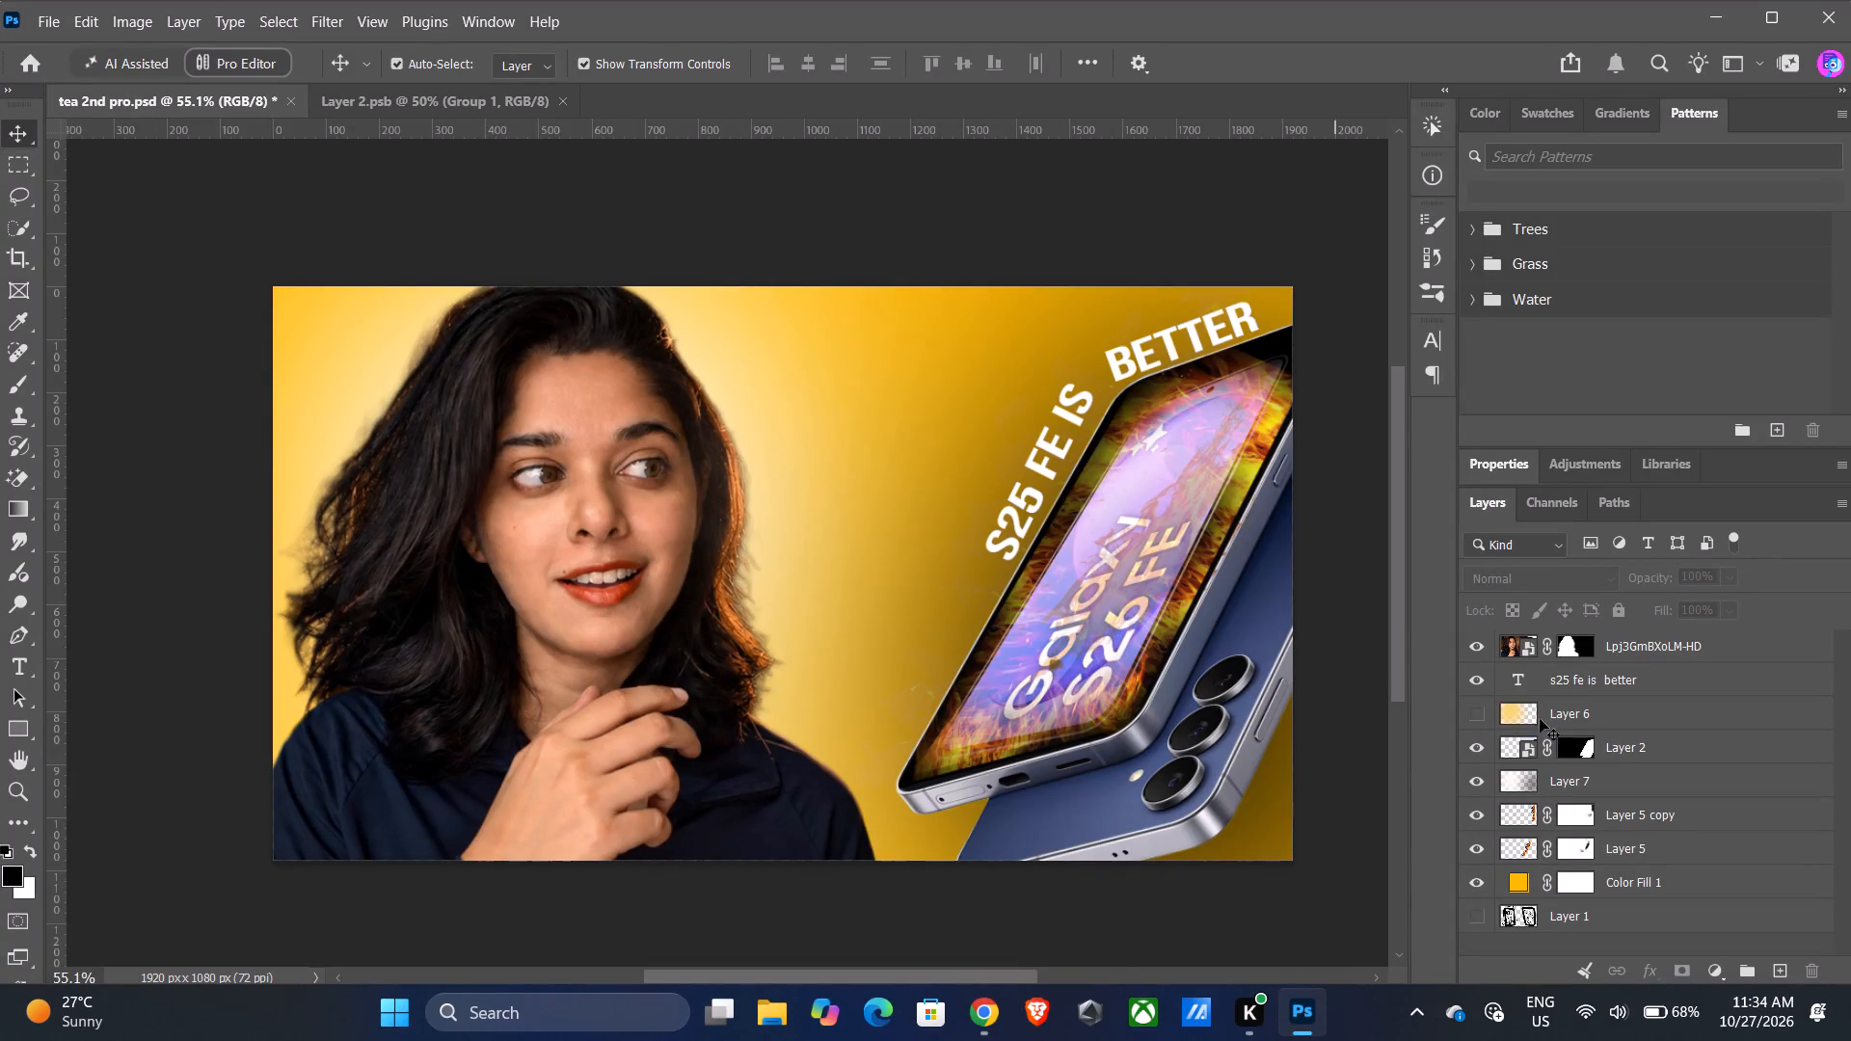
# Hide Layer 2, Layer 7, Layer 5 and Layer 5 copy, keeping the portrait, text and solid yellow fill visible, and select the portrait layer.
pyautogui.click(1477, 742)
pyautogui.click(1479, 772)
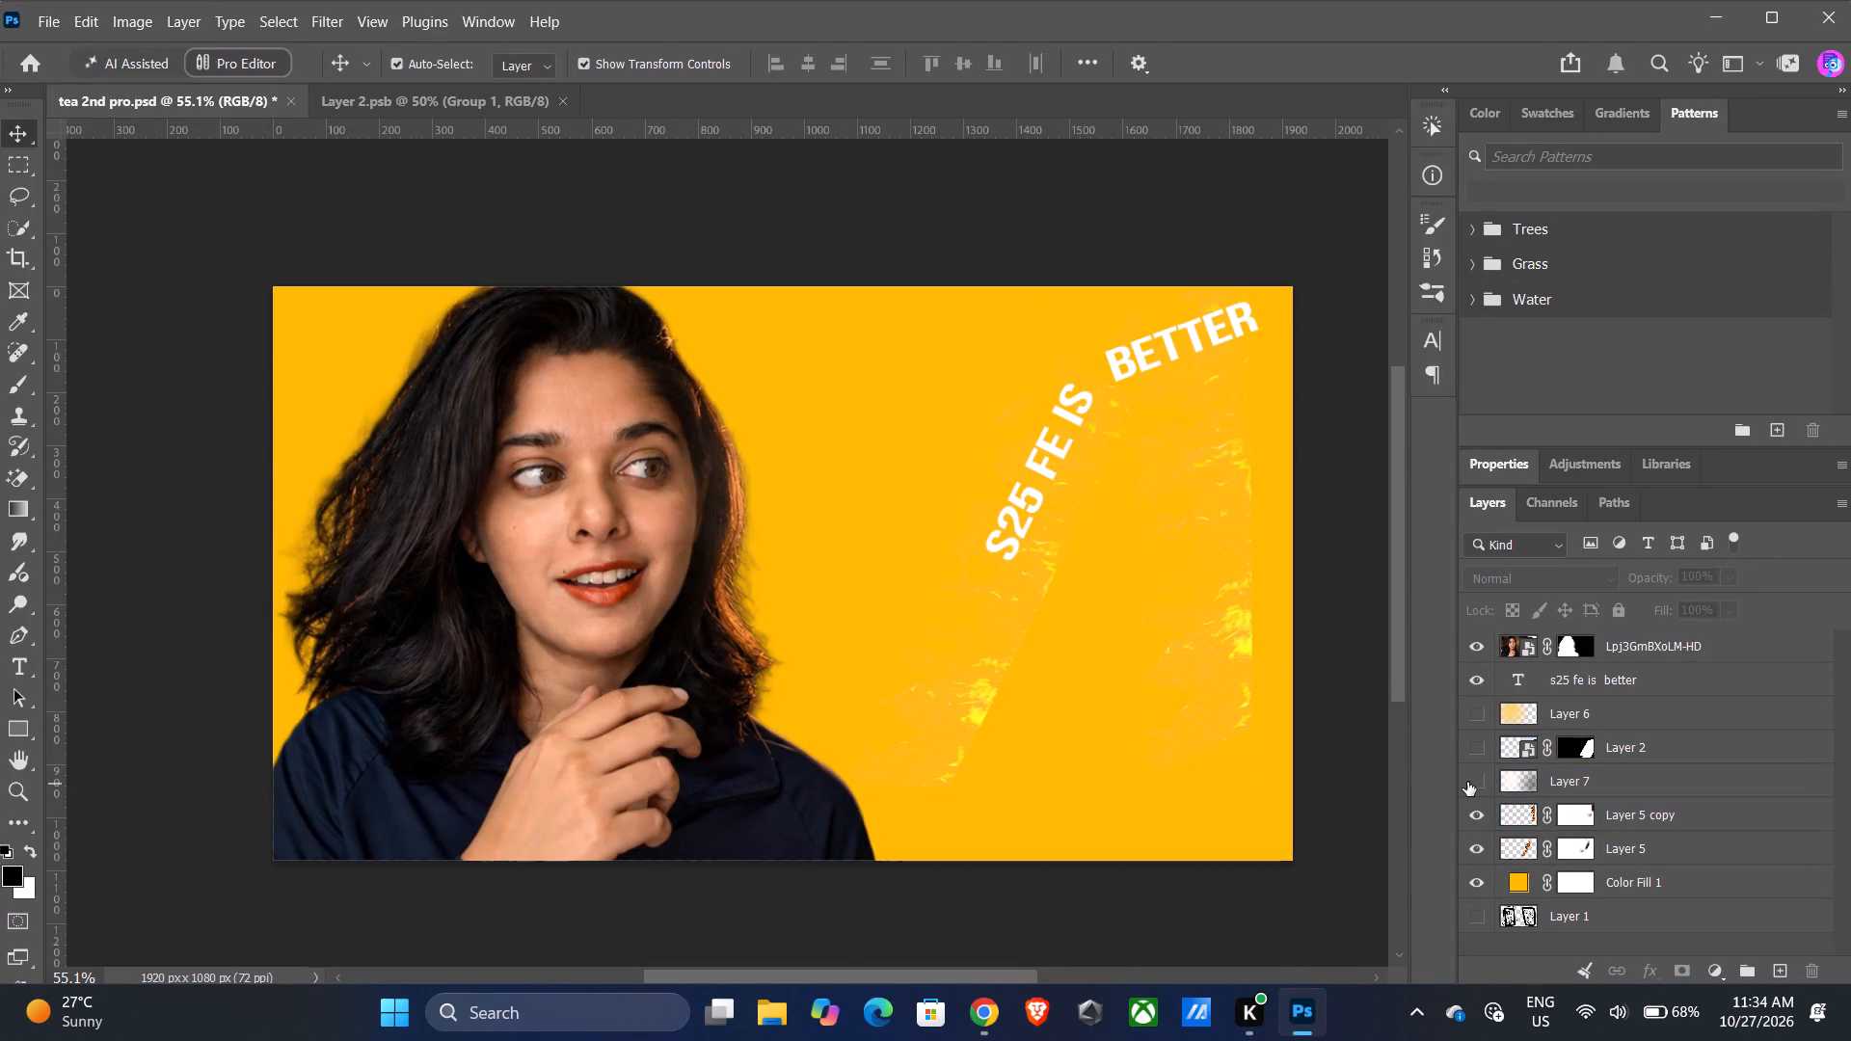
pyautogui.click(1467, 782)
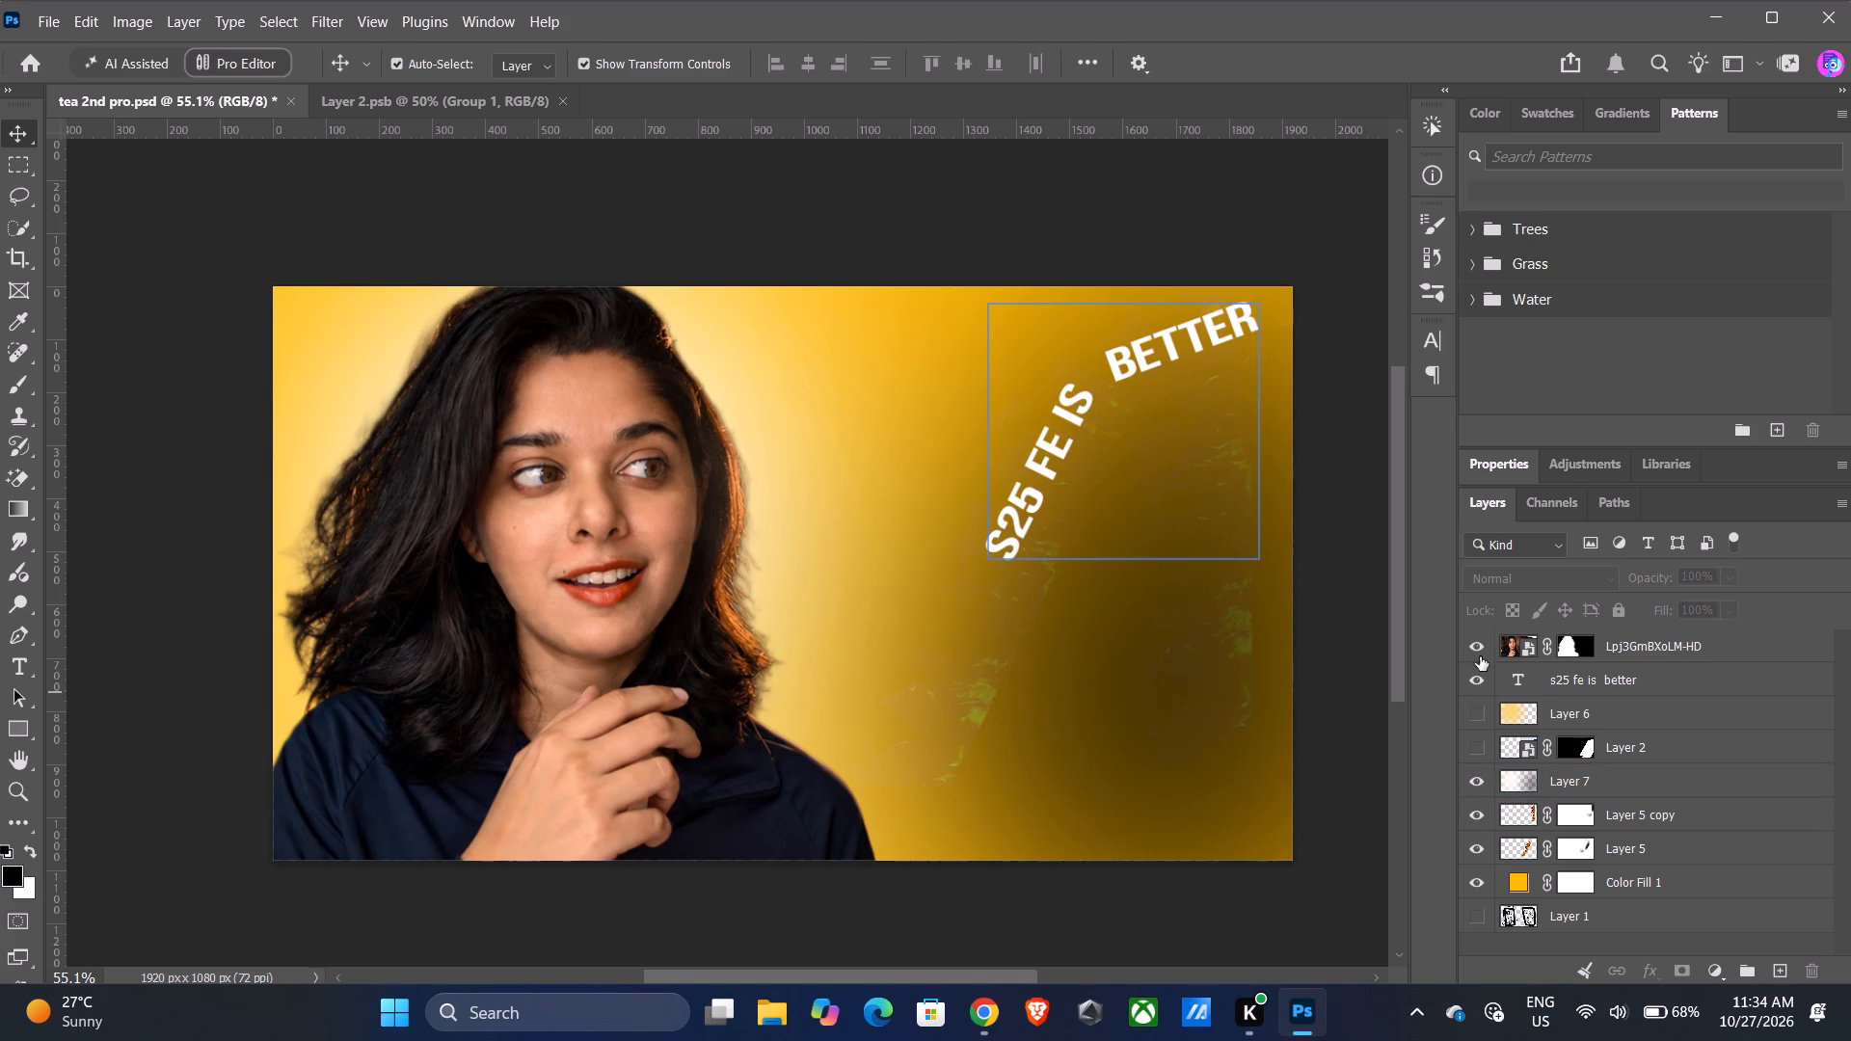
pyautogui.click(1475, 842)
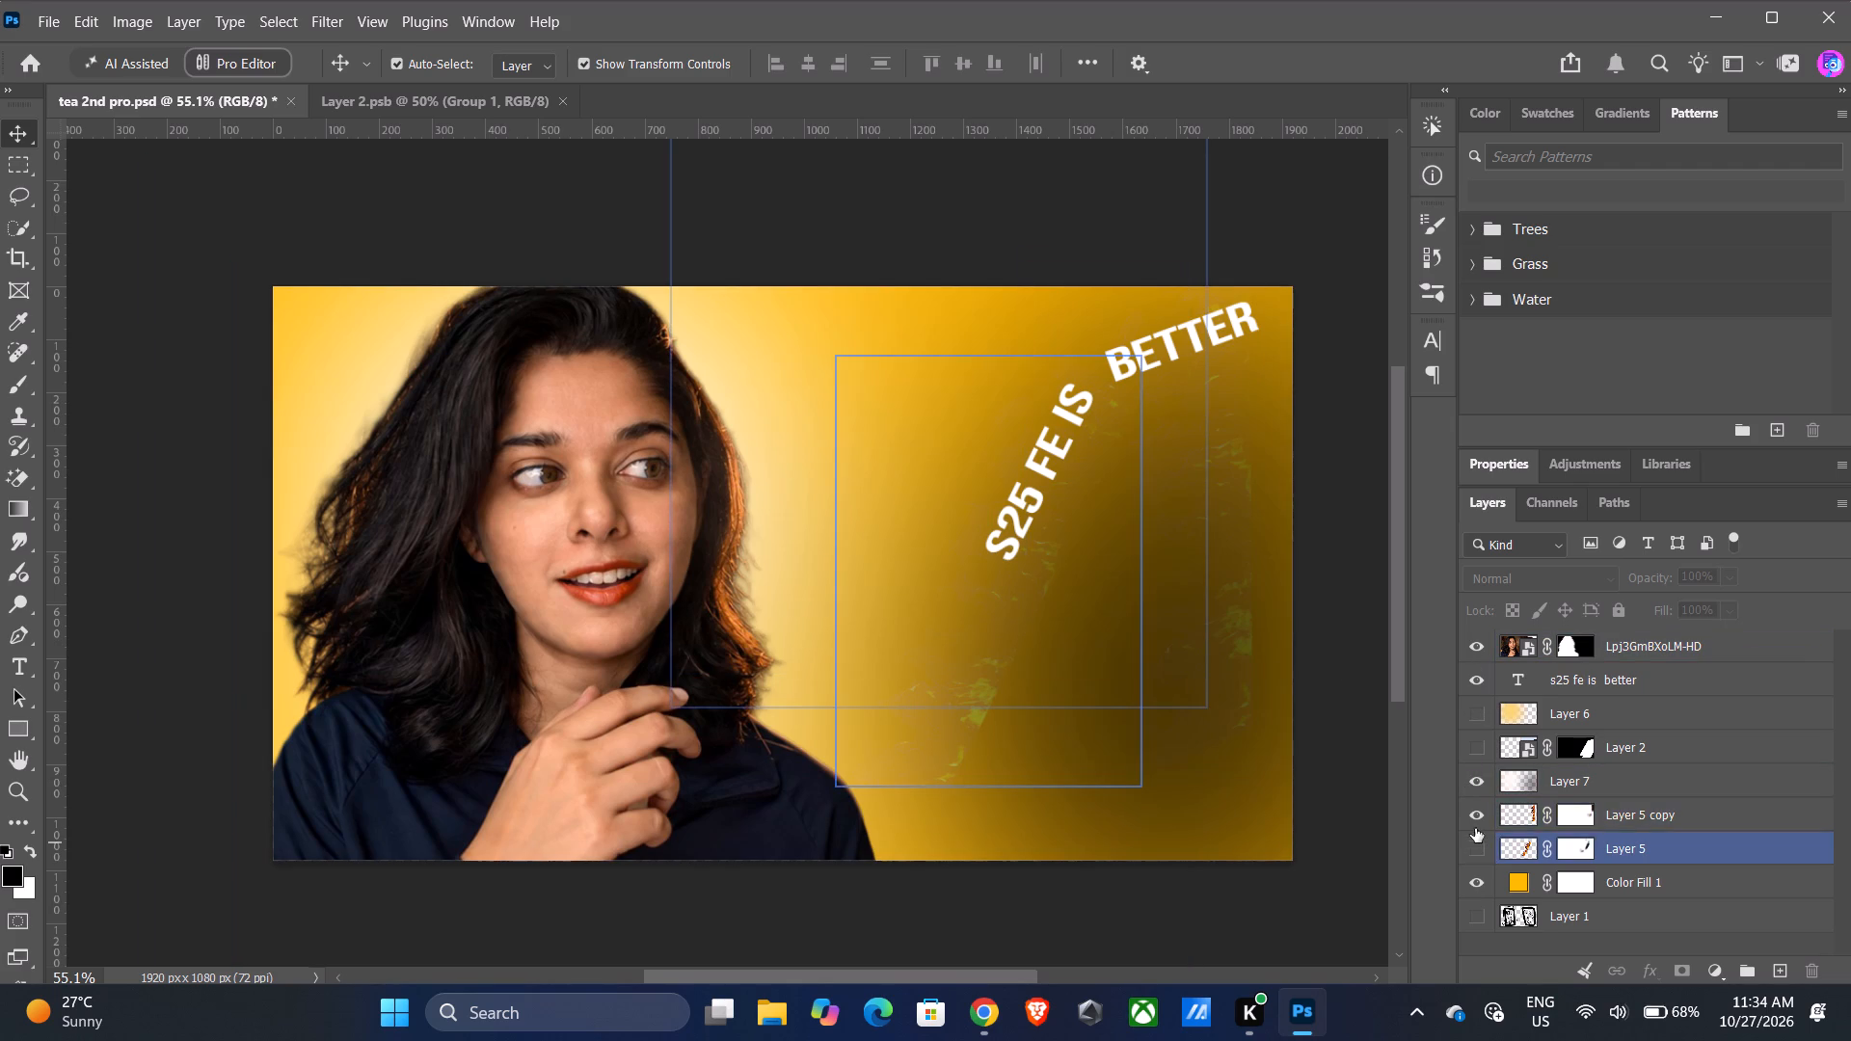
pyautogui.click(1478, 807)
pyautogui.click(1480, 784)
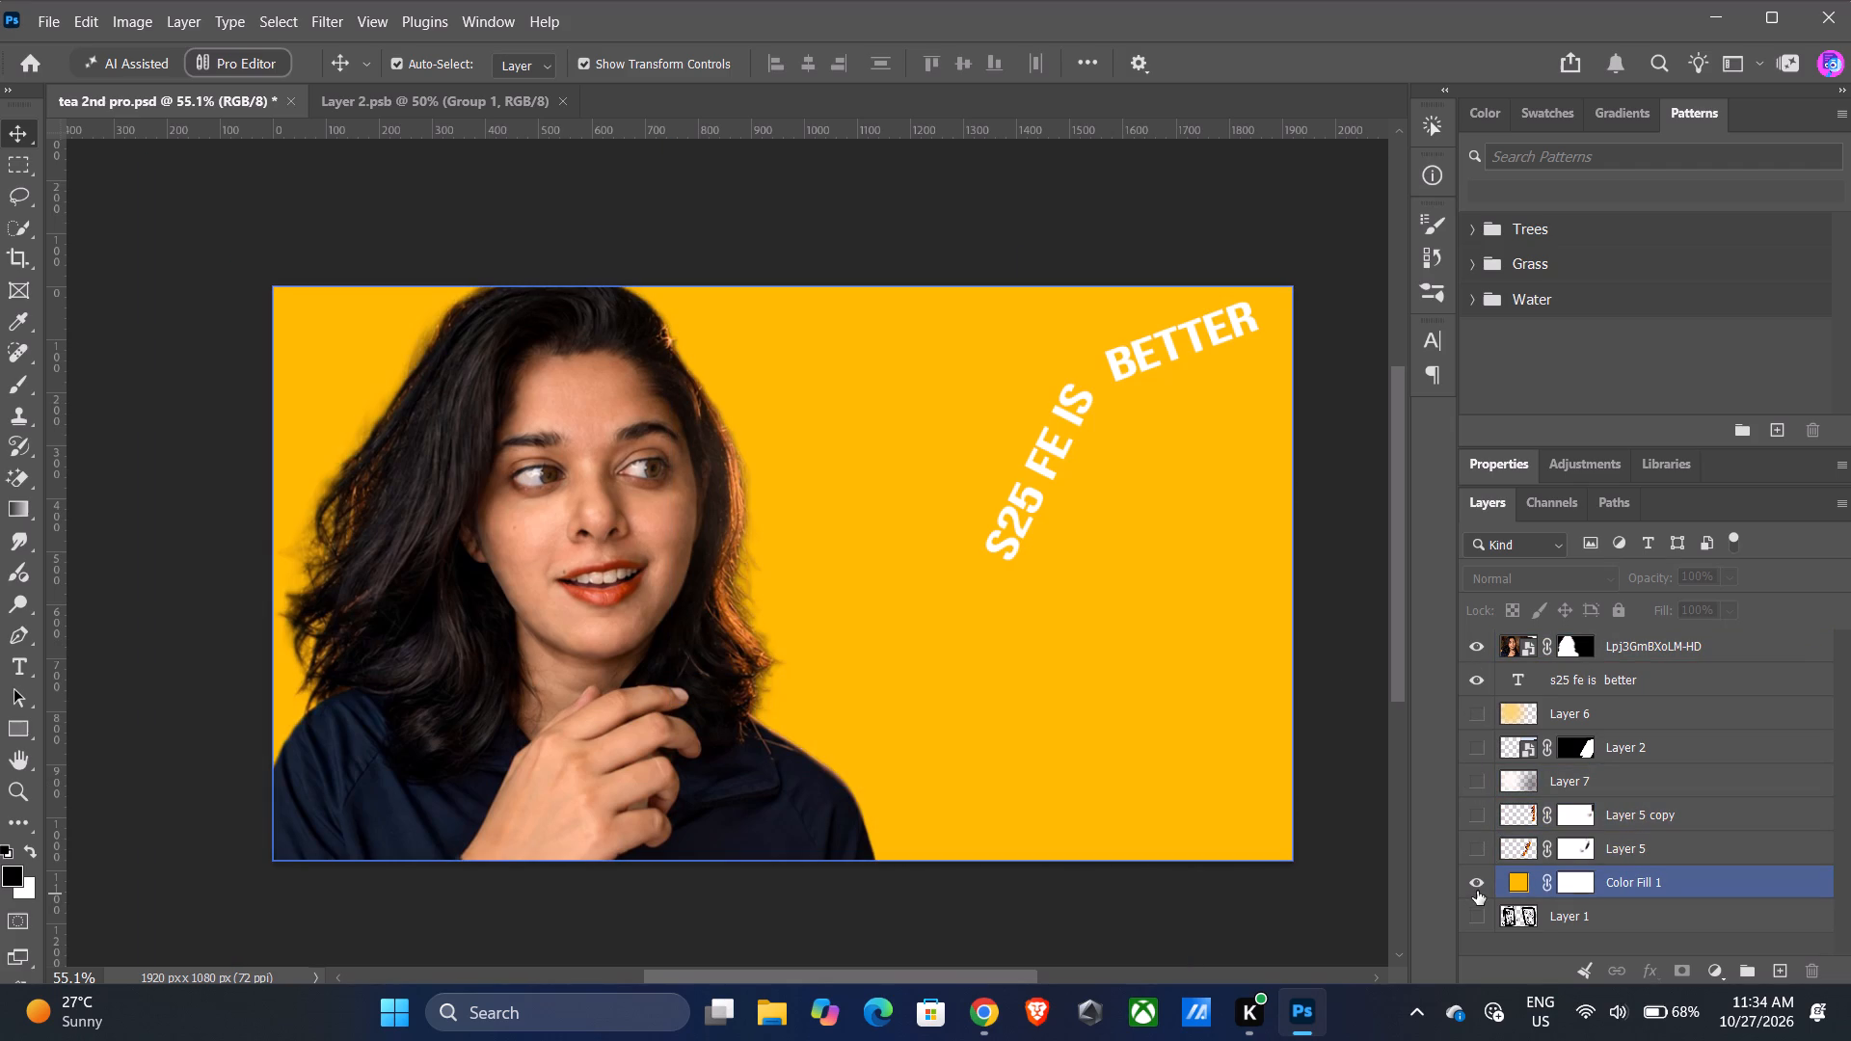
pyautogui.click(1477, 891)
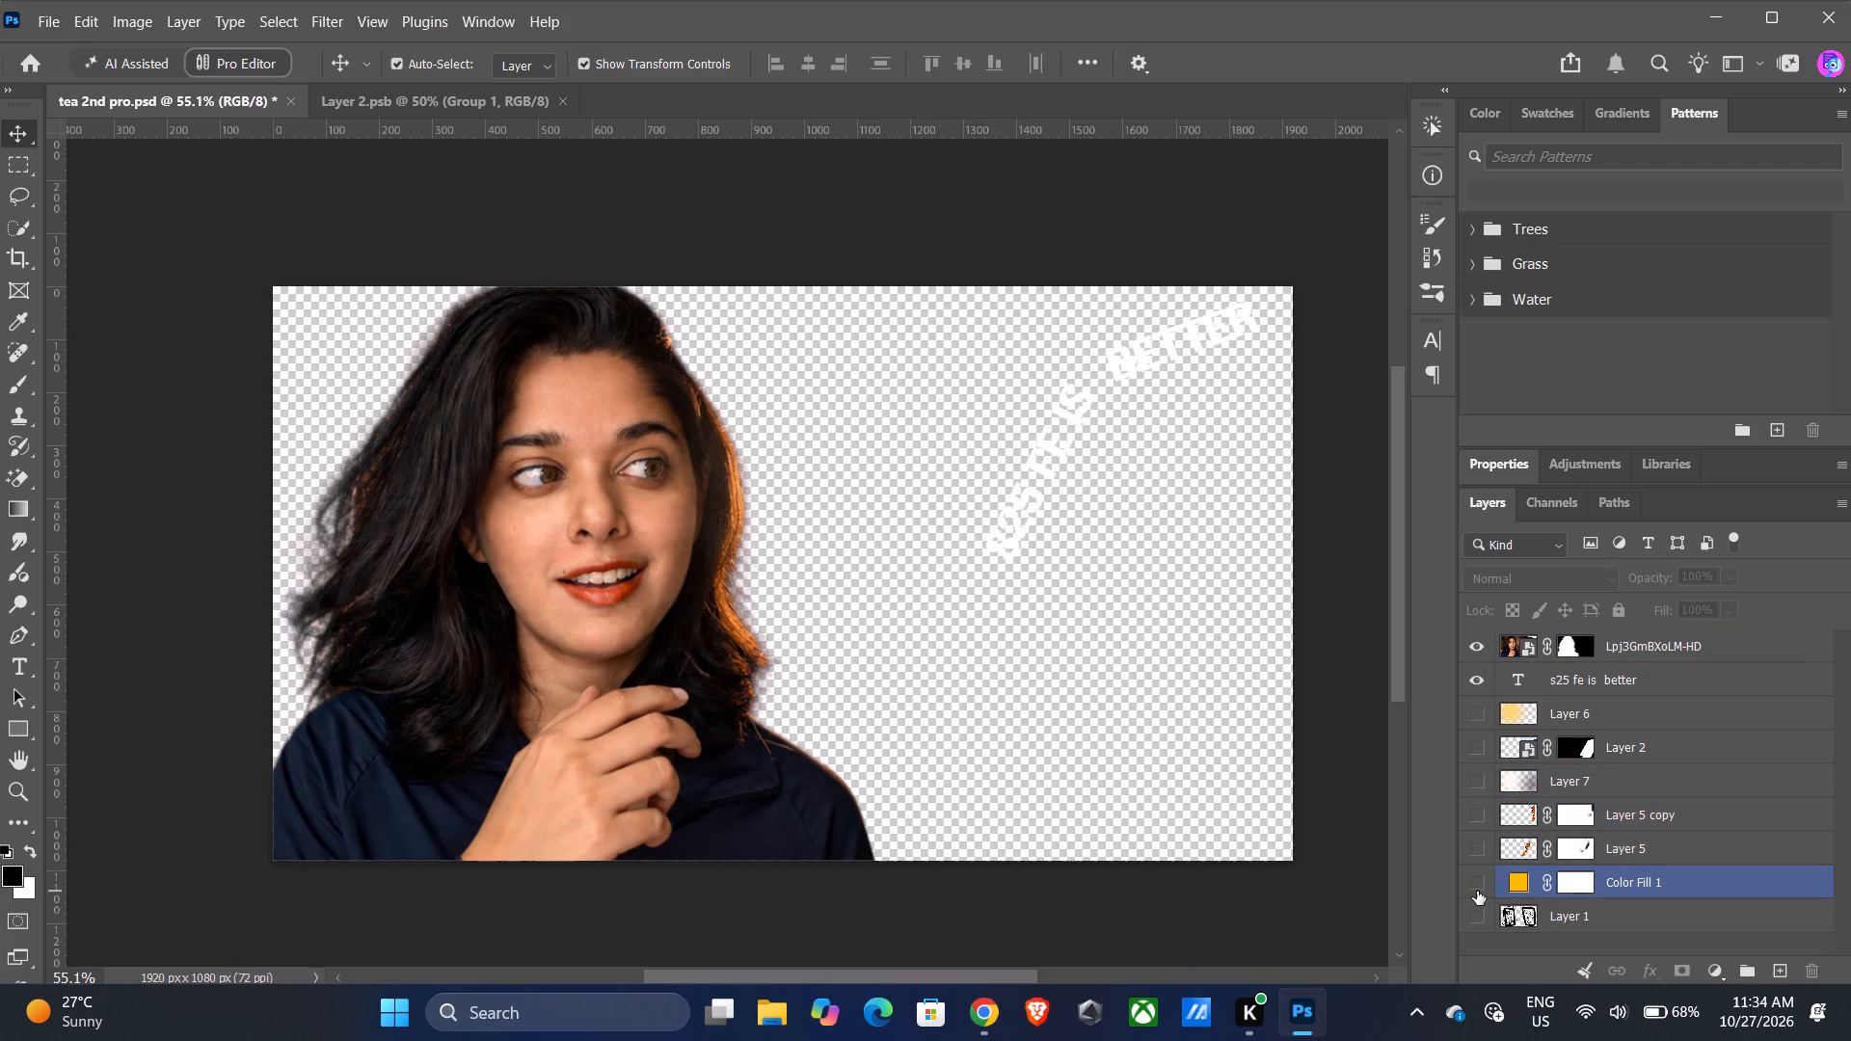
pyautogui.click(1477, 891)
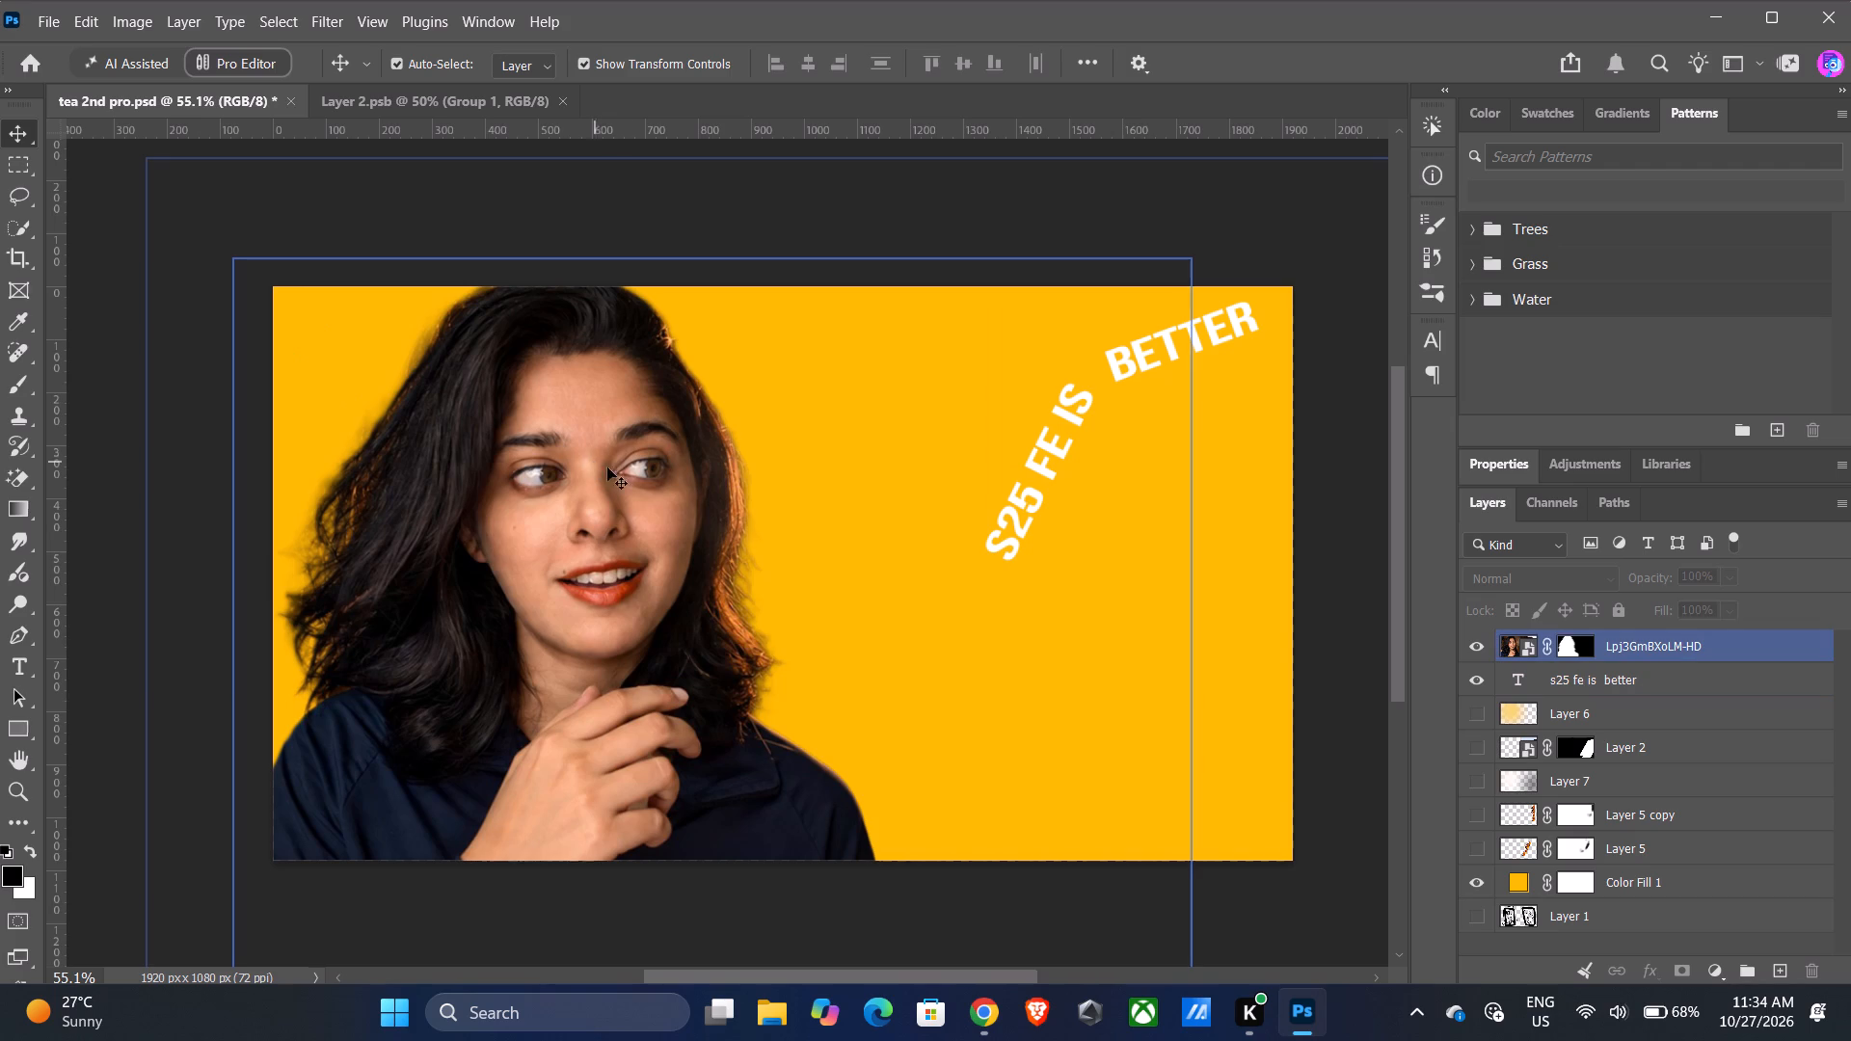
pyautogui.click(730, 527)
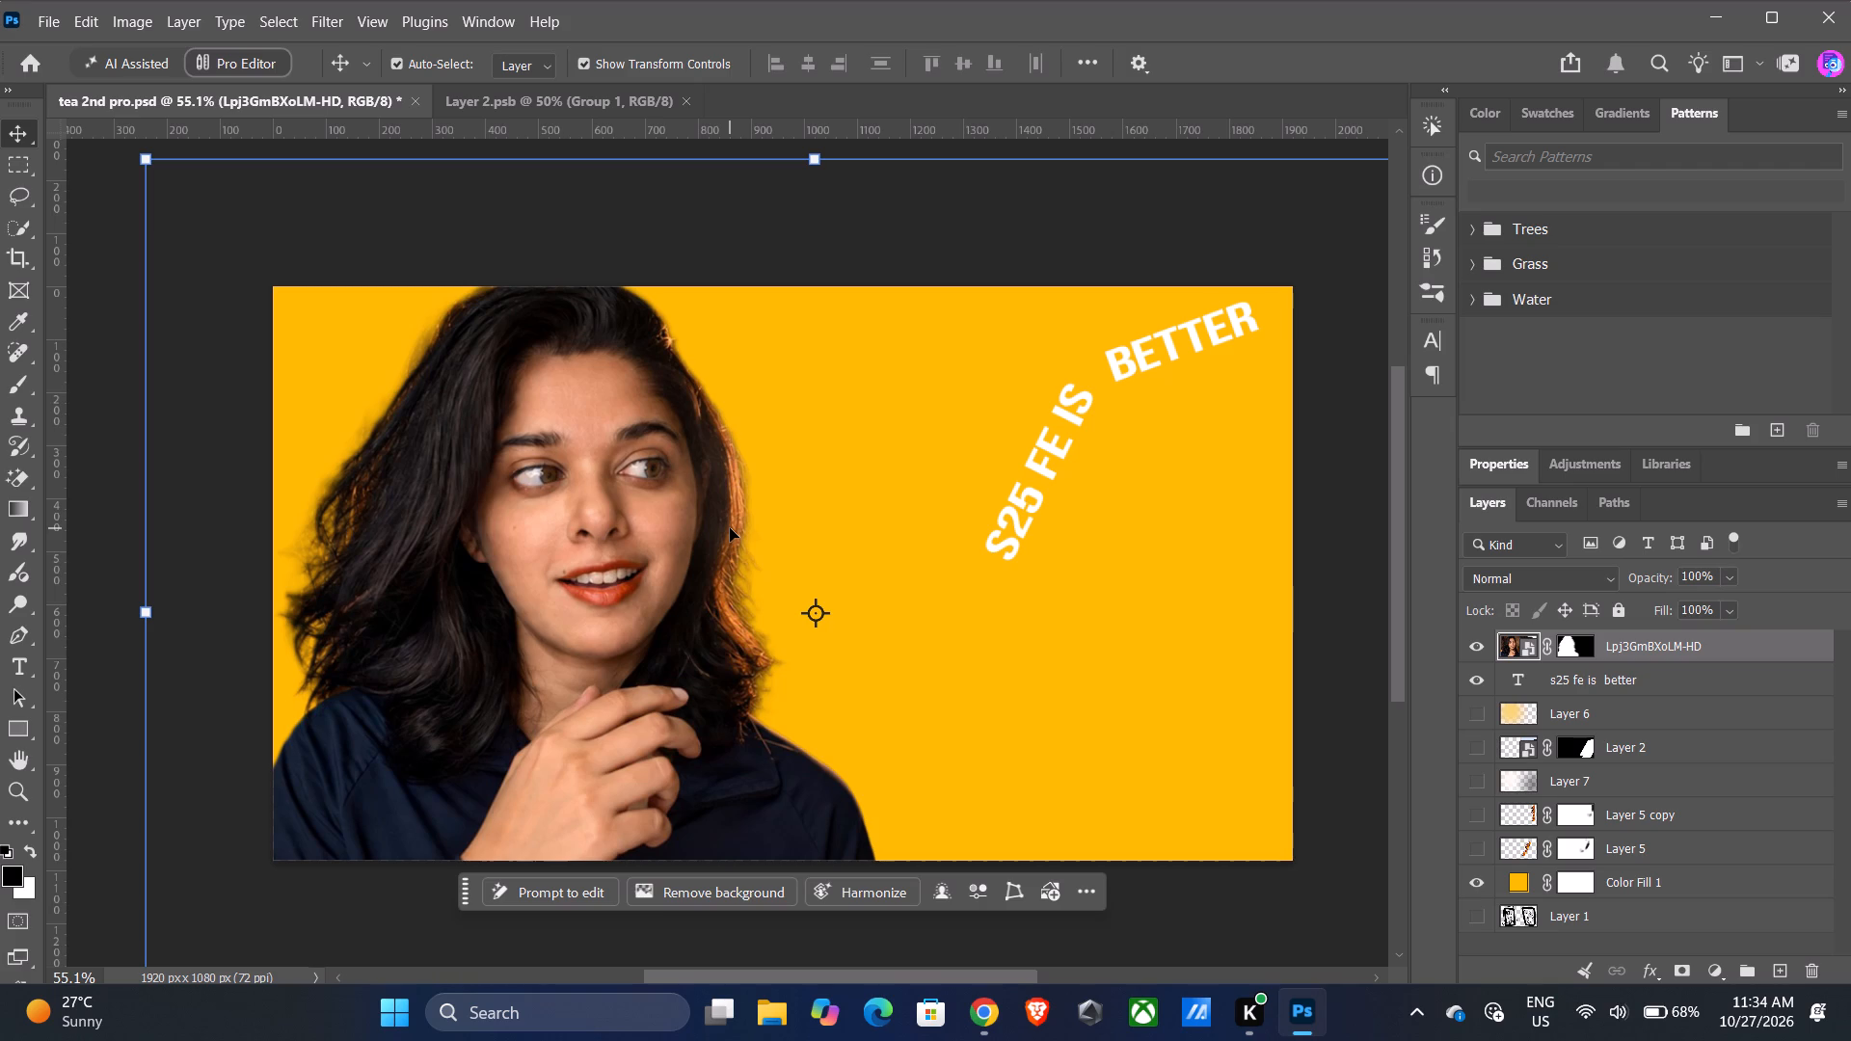
# Switch to Chrome and copy the share link of the Techella Tea video "Samsung Galaxy S26 FE vs S25 FE - S25 FE Is Still Better?".
pyautogui.click(969, 1020)
pyautogui.scroll(3, 677, 815)
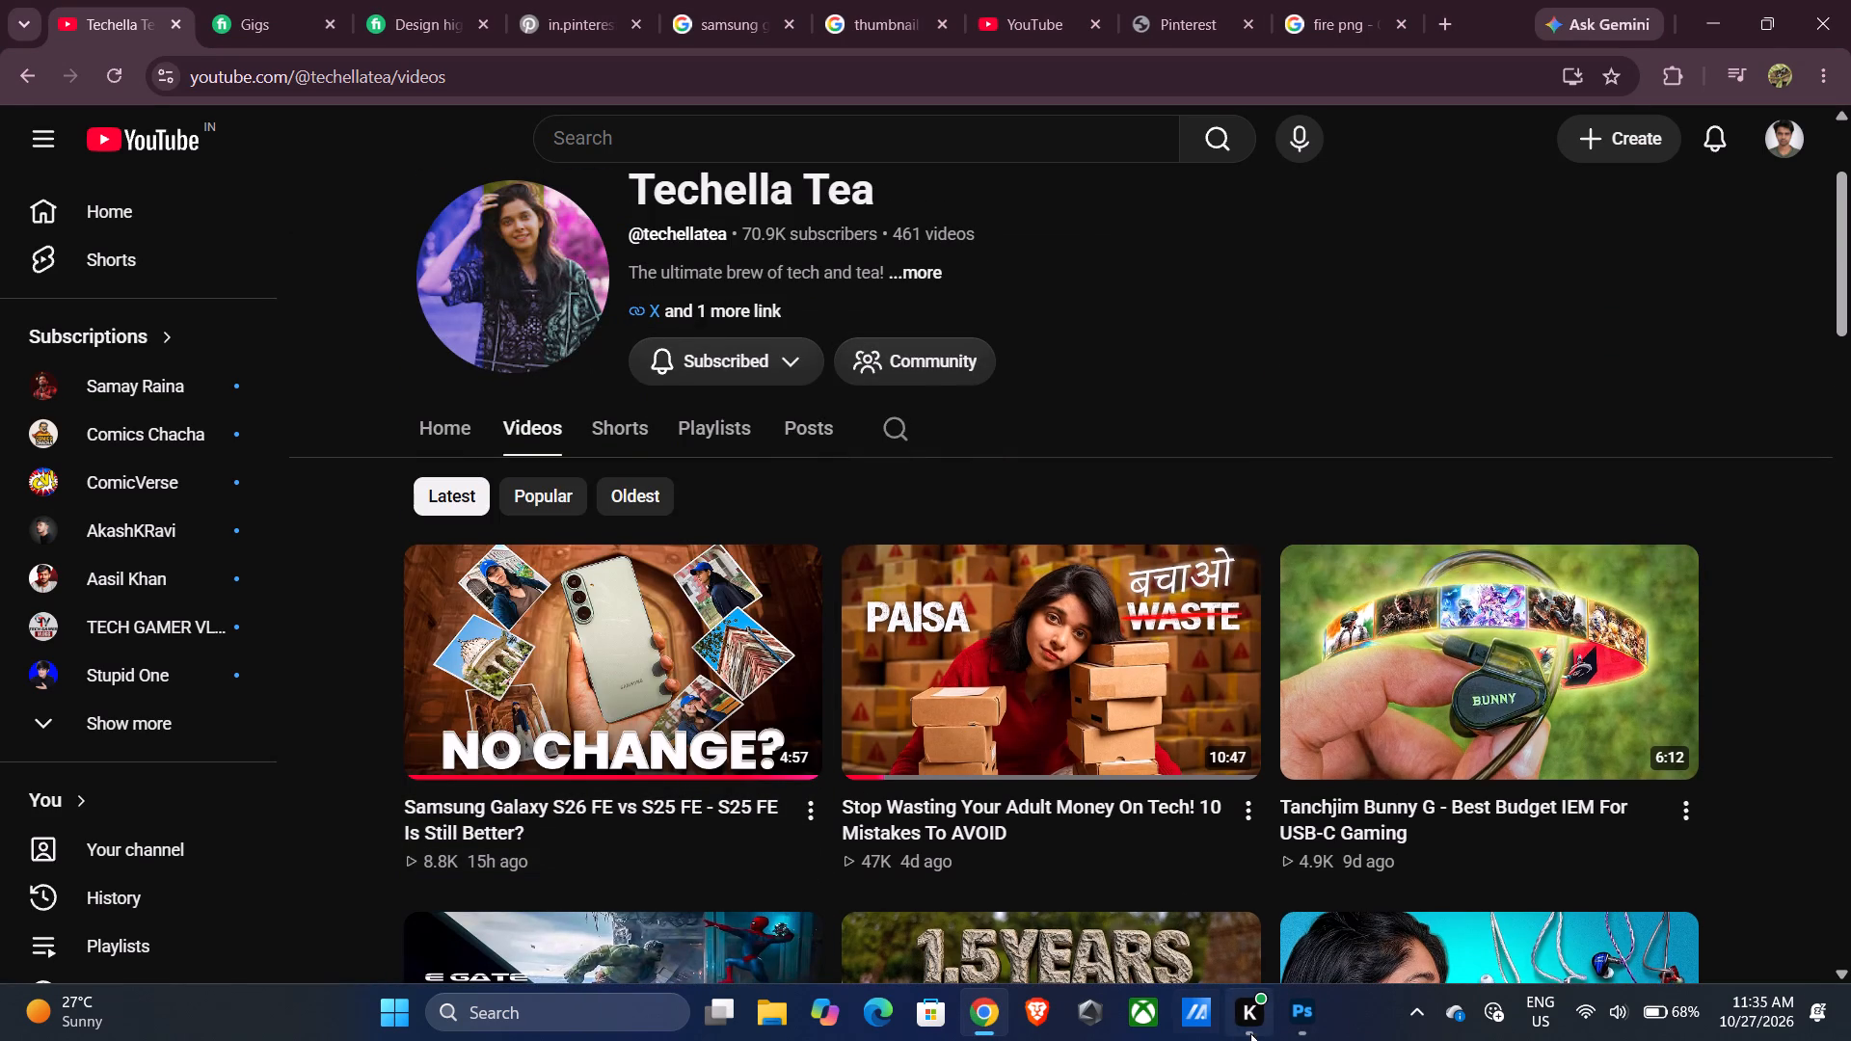
pyautogui.click(1293, 1032)
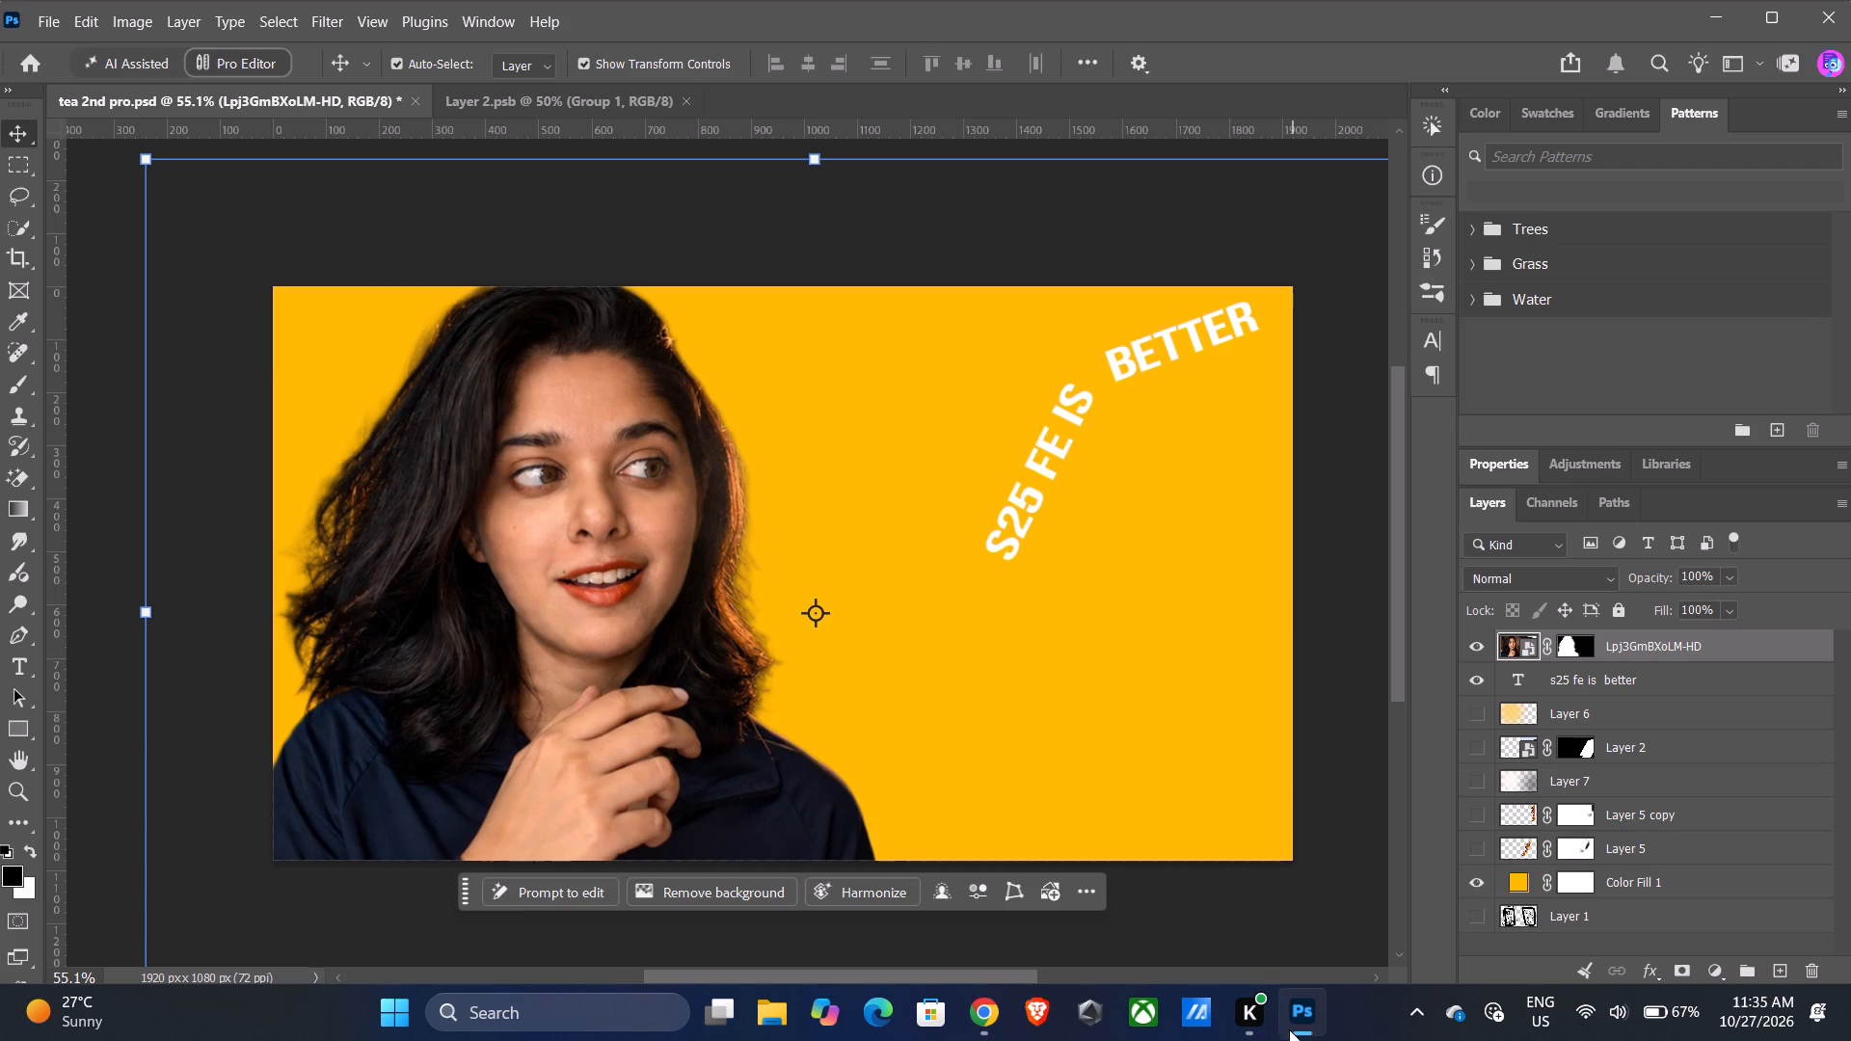
pyautogui.click(989, 999)
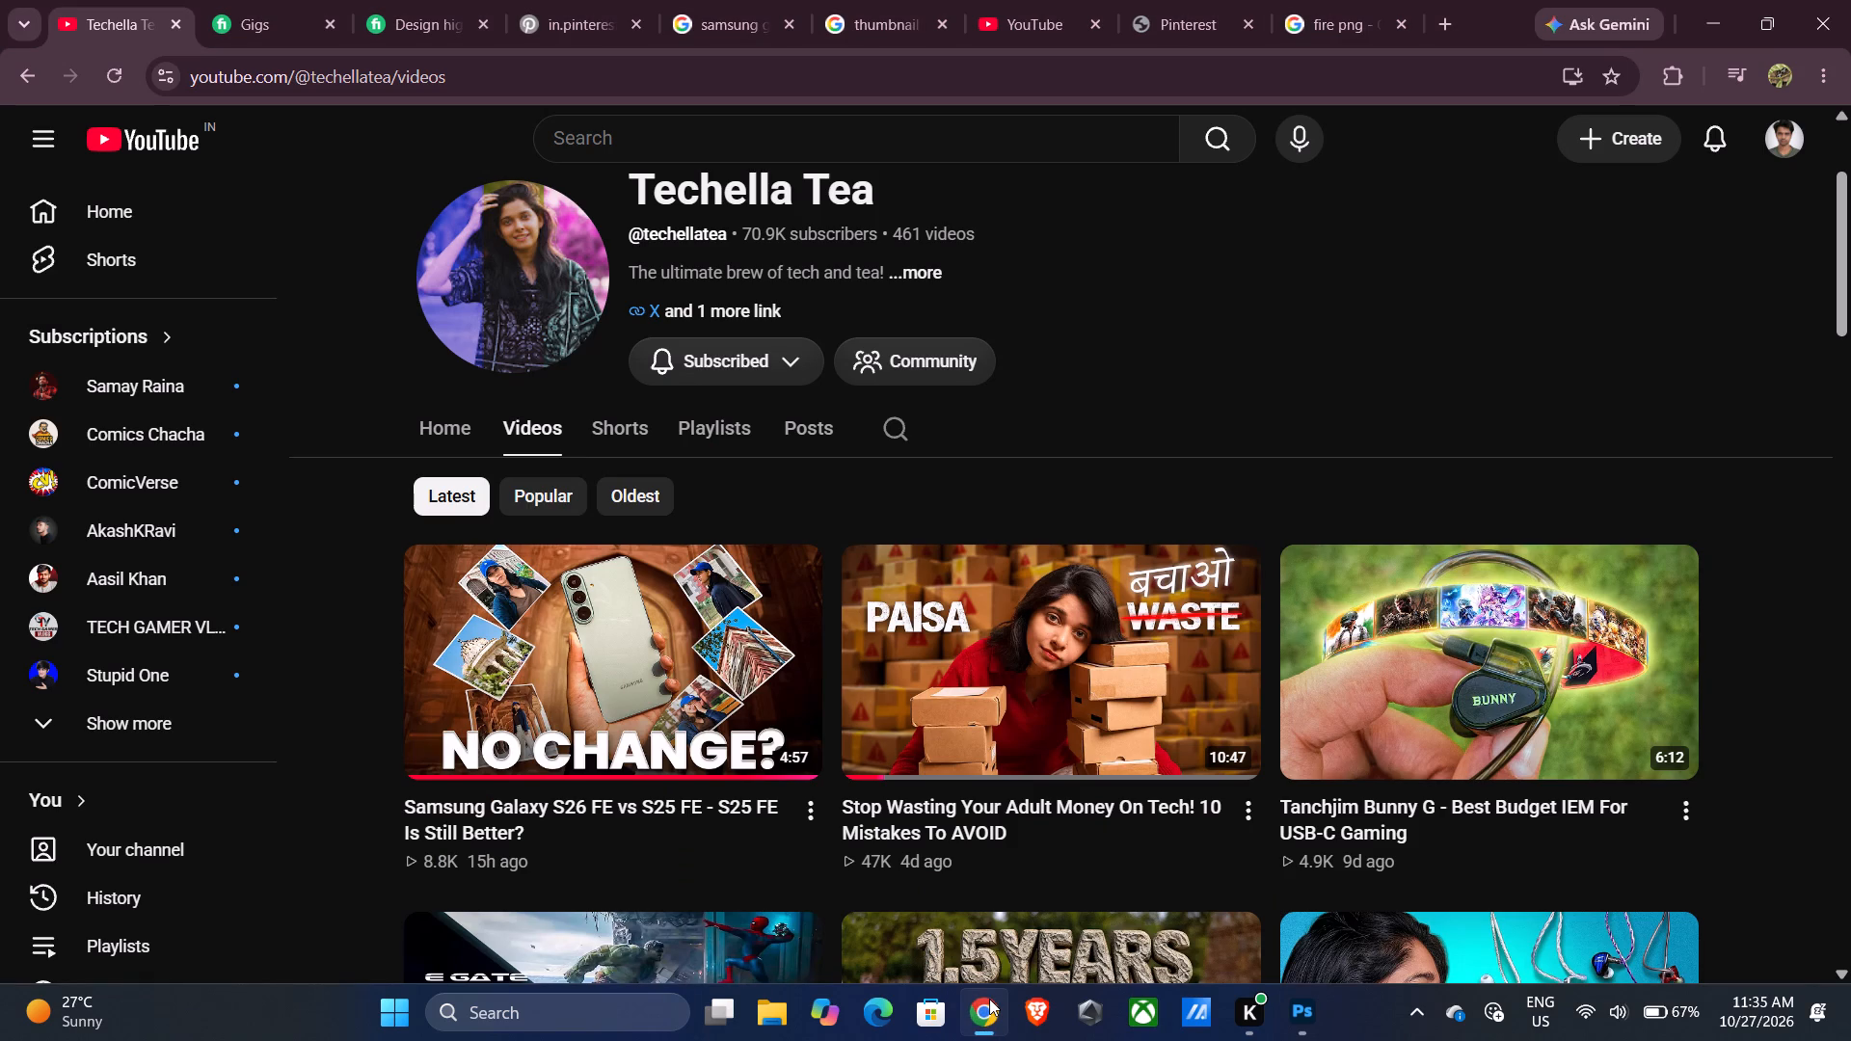
pyautogui.click(828, 825)
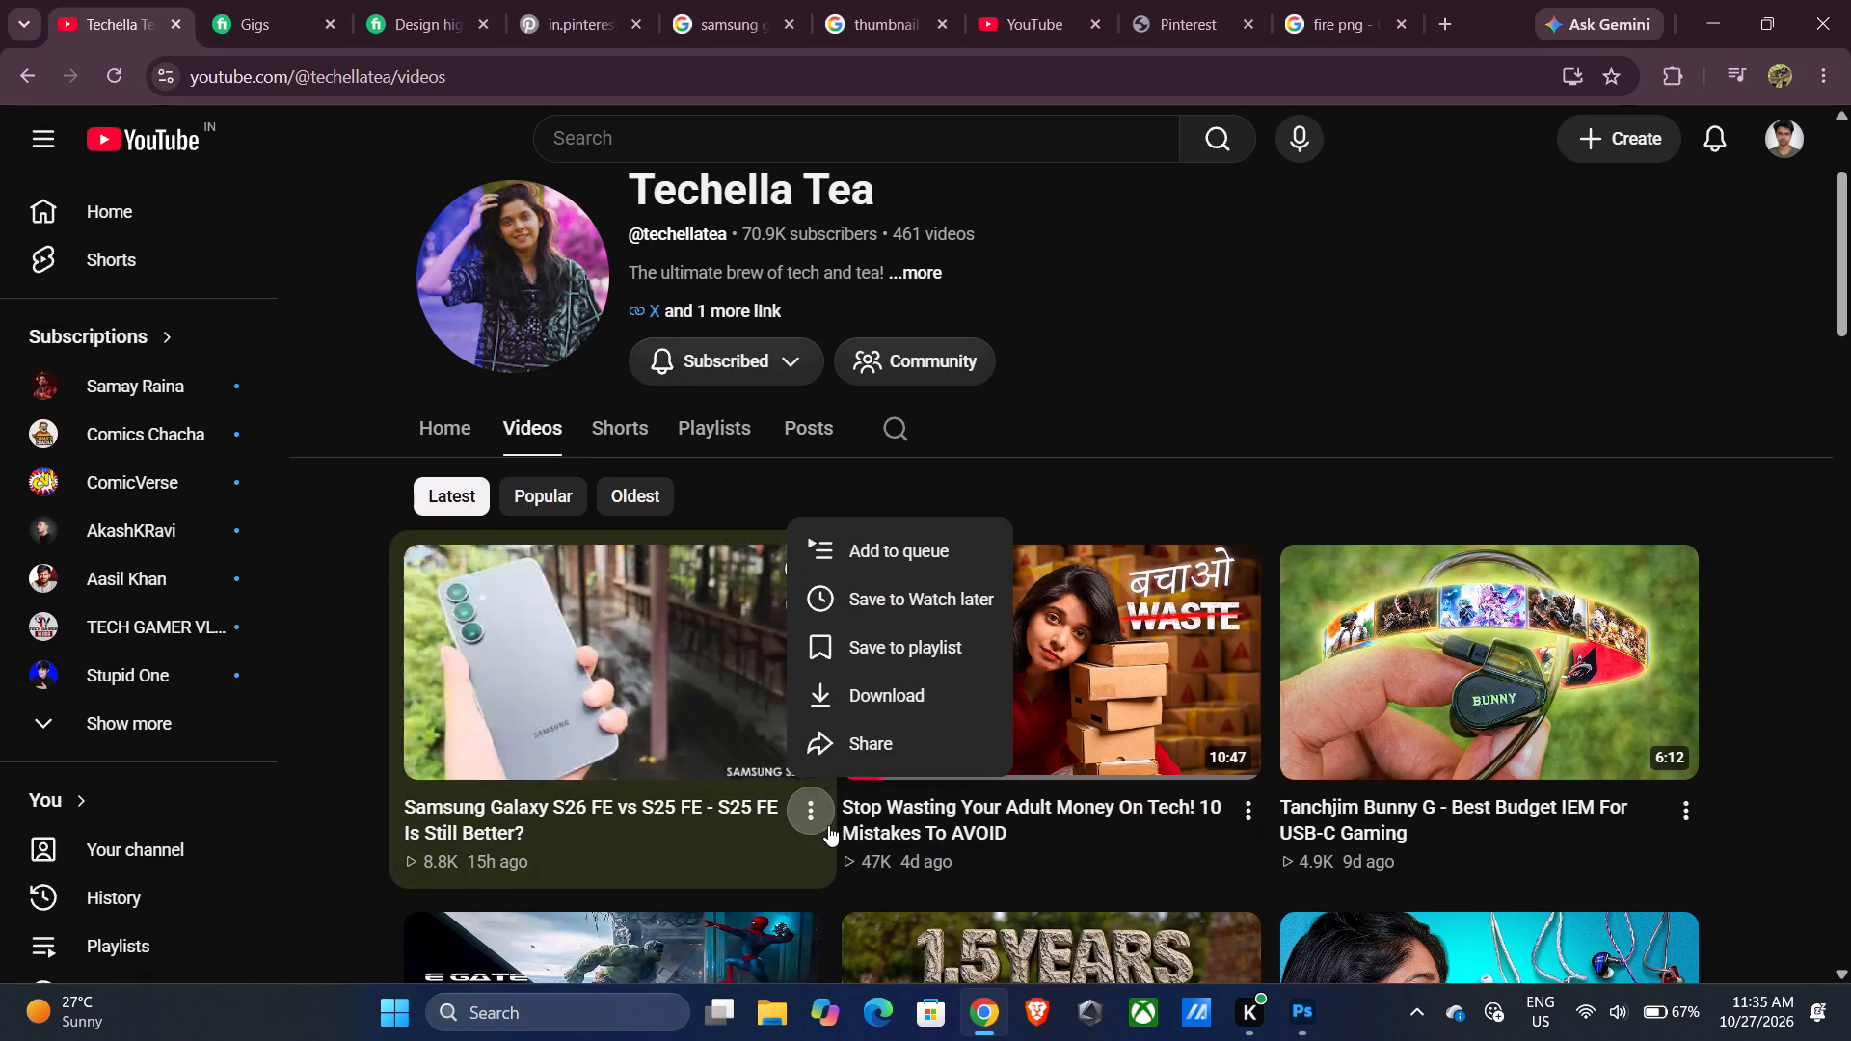
pyautogui.click(888, 739)
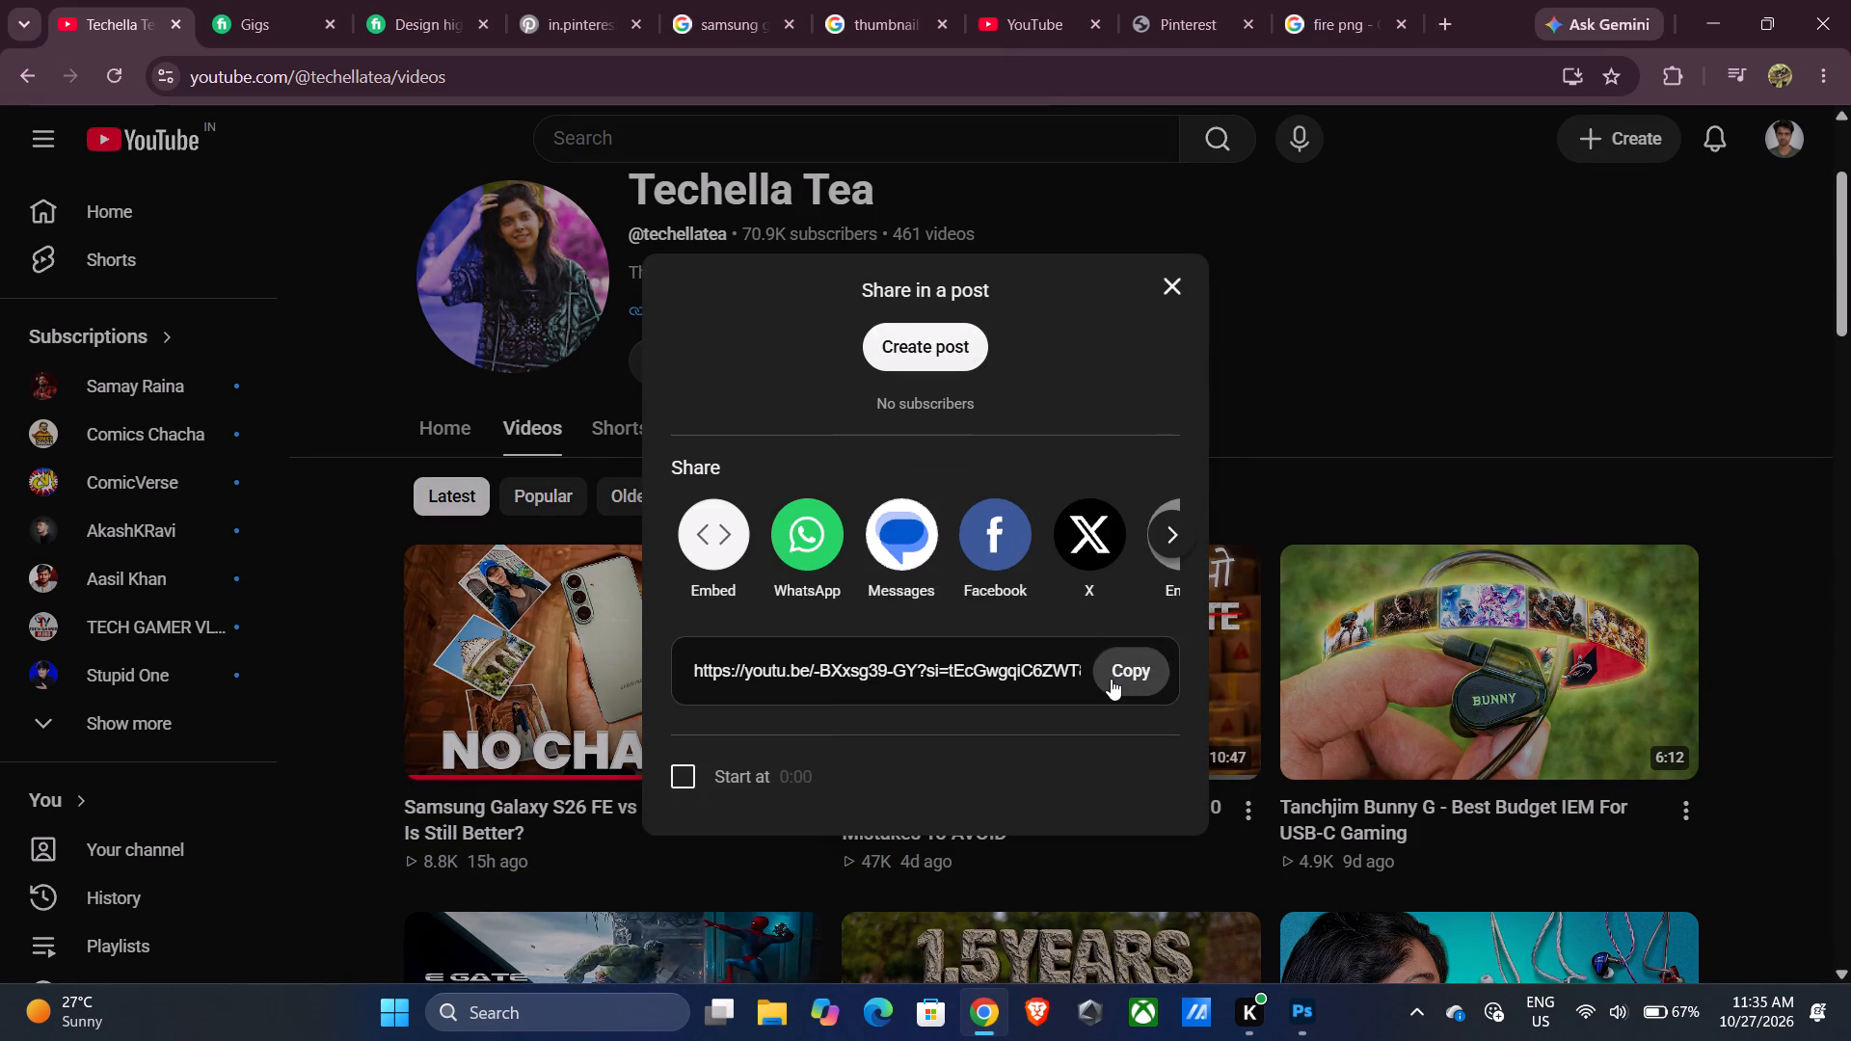
pyautogui.click(1111, 679)
pyautogui.click(1397, 280)
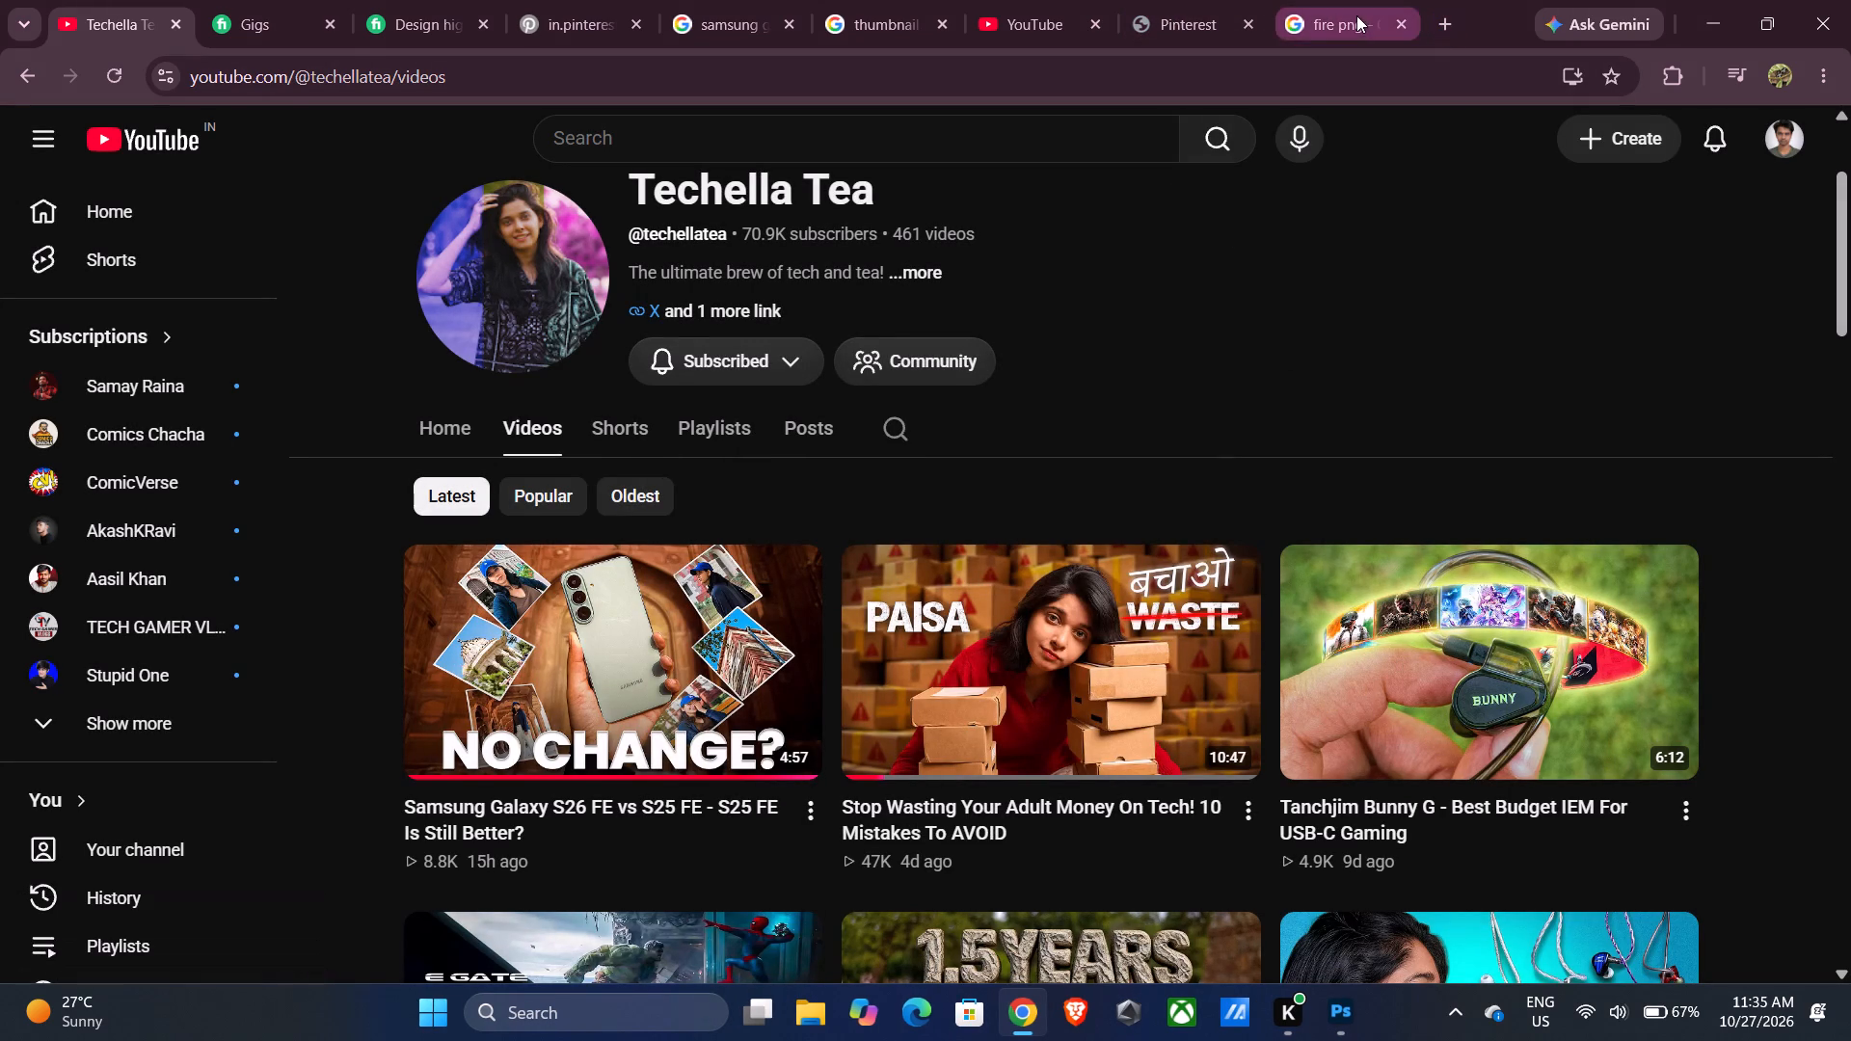
# Search Google for "youtube thumbnail download" in place of the fire png results and open the YouTube Thumbnail Grabber site.
pyautogui.click(1356, 15)
pyautogui.click(1266, 80)
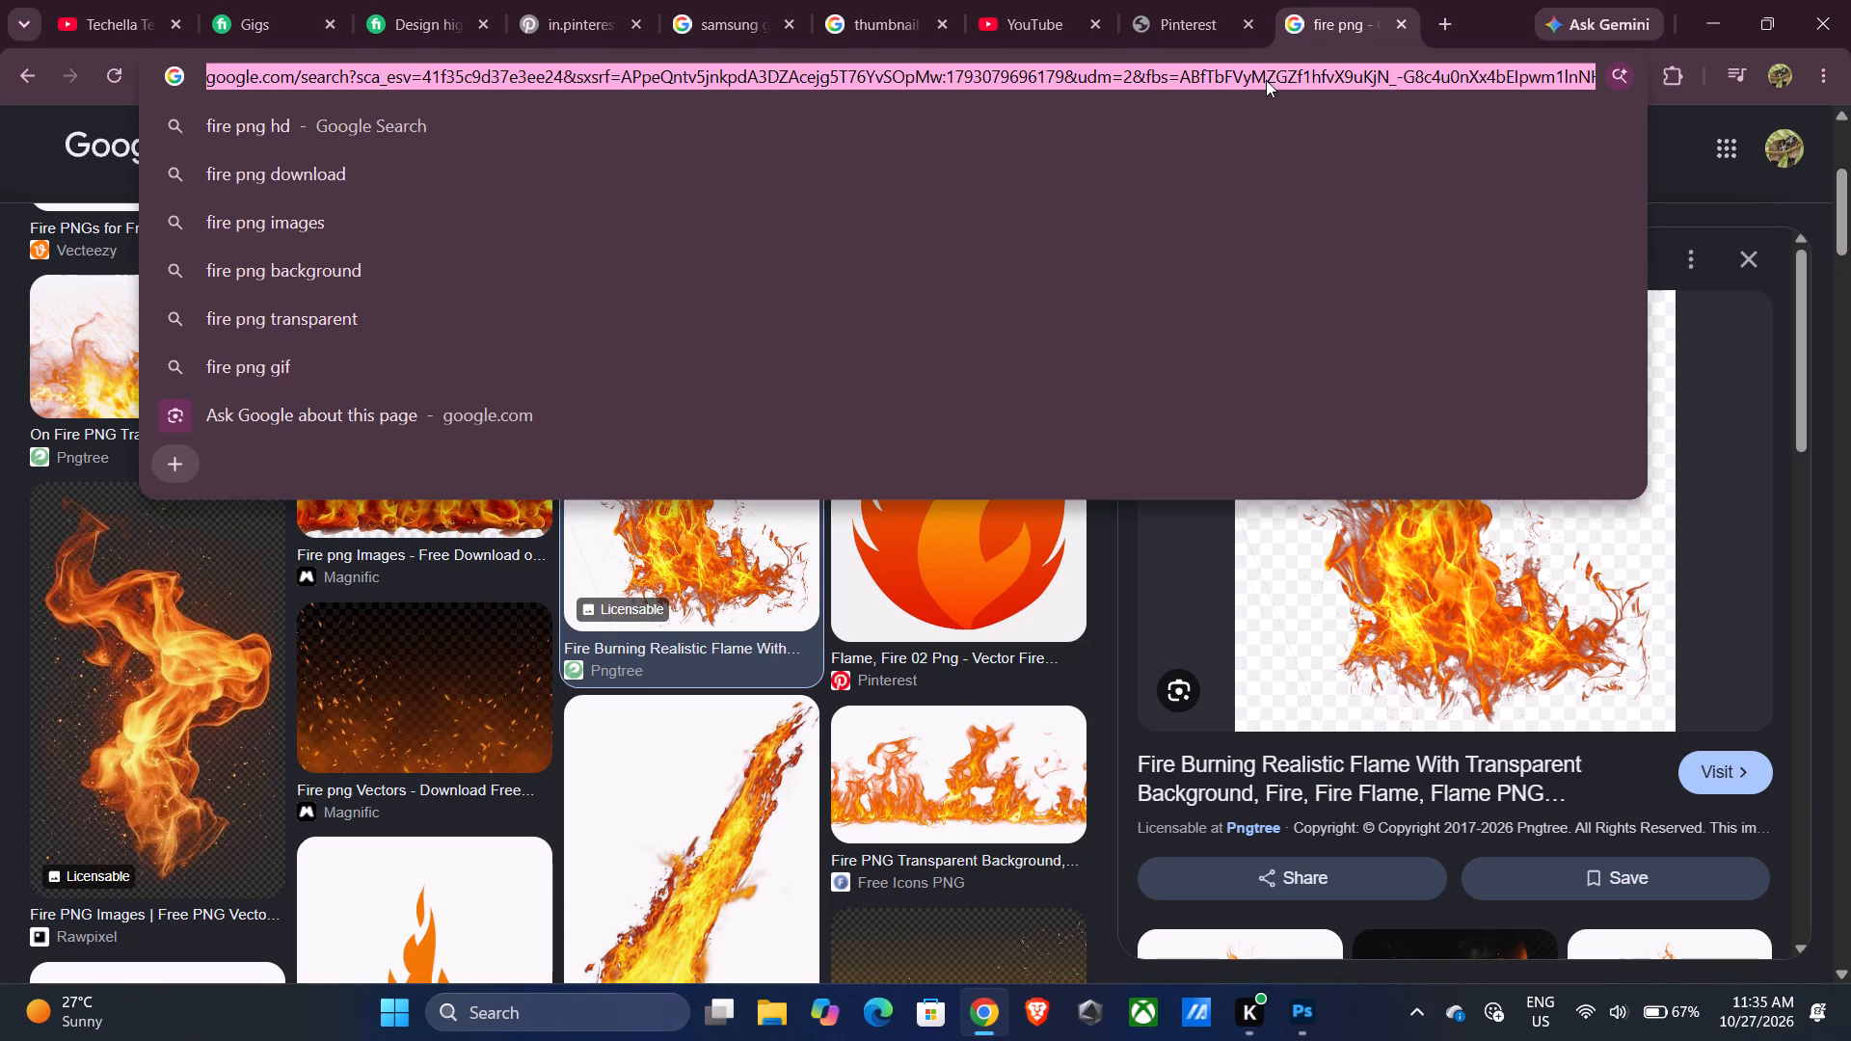
pyautogui.press('t')
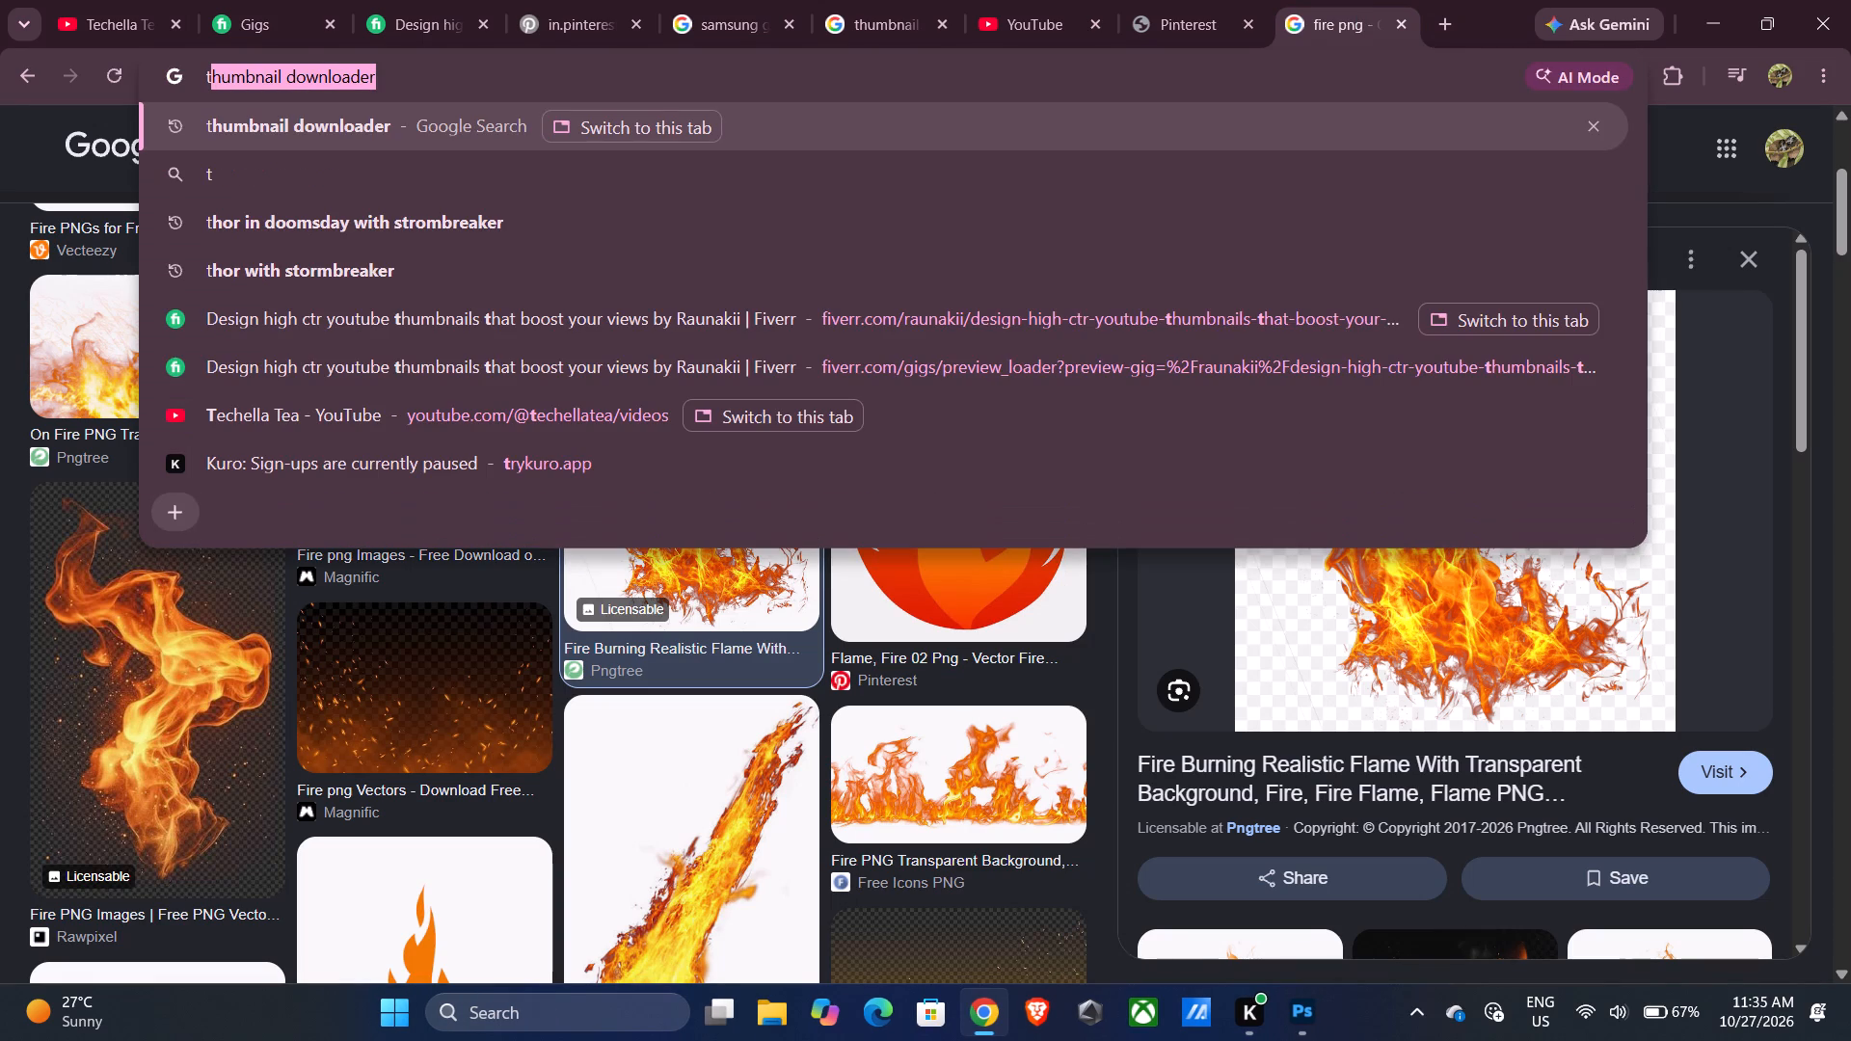
pyautogui.press('BackSpace')
pyautogui.press('BackSpace')
pyautogui.write('yt thu')
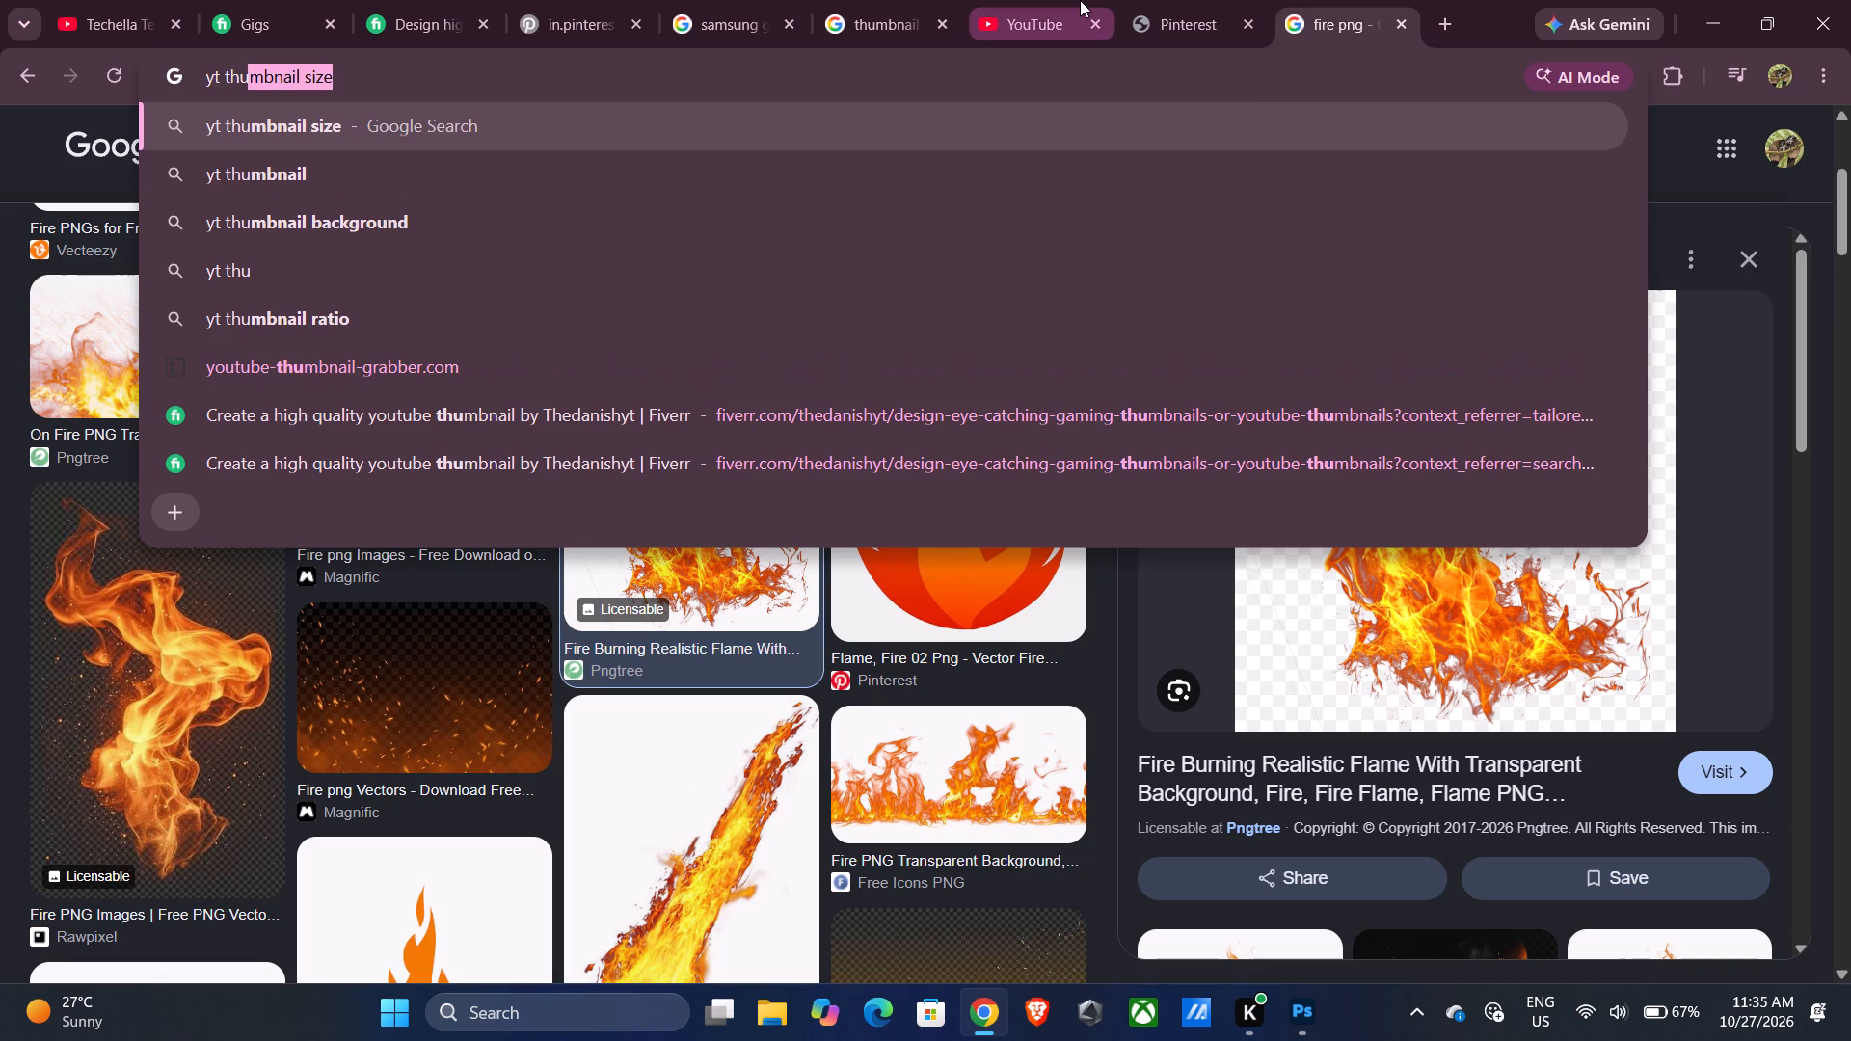
pyautogui.write('mbnail dom')
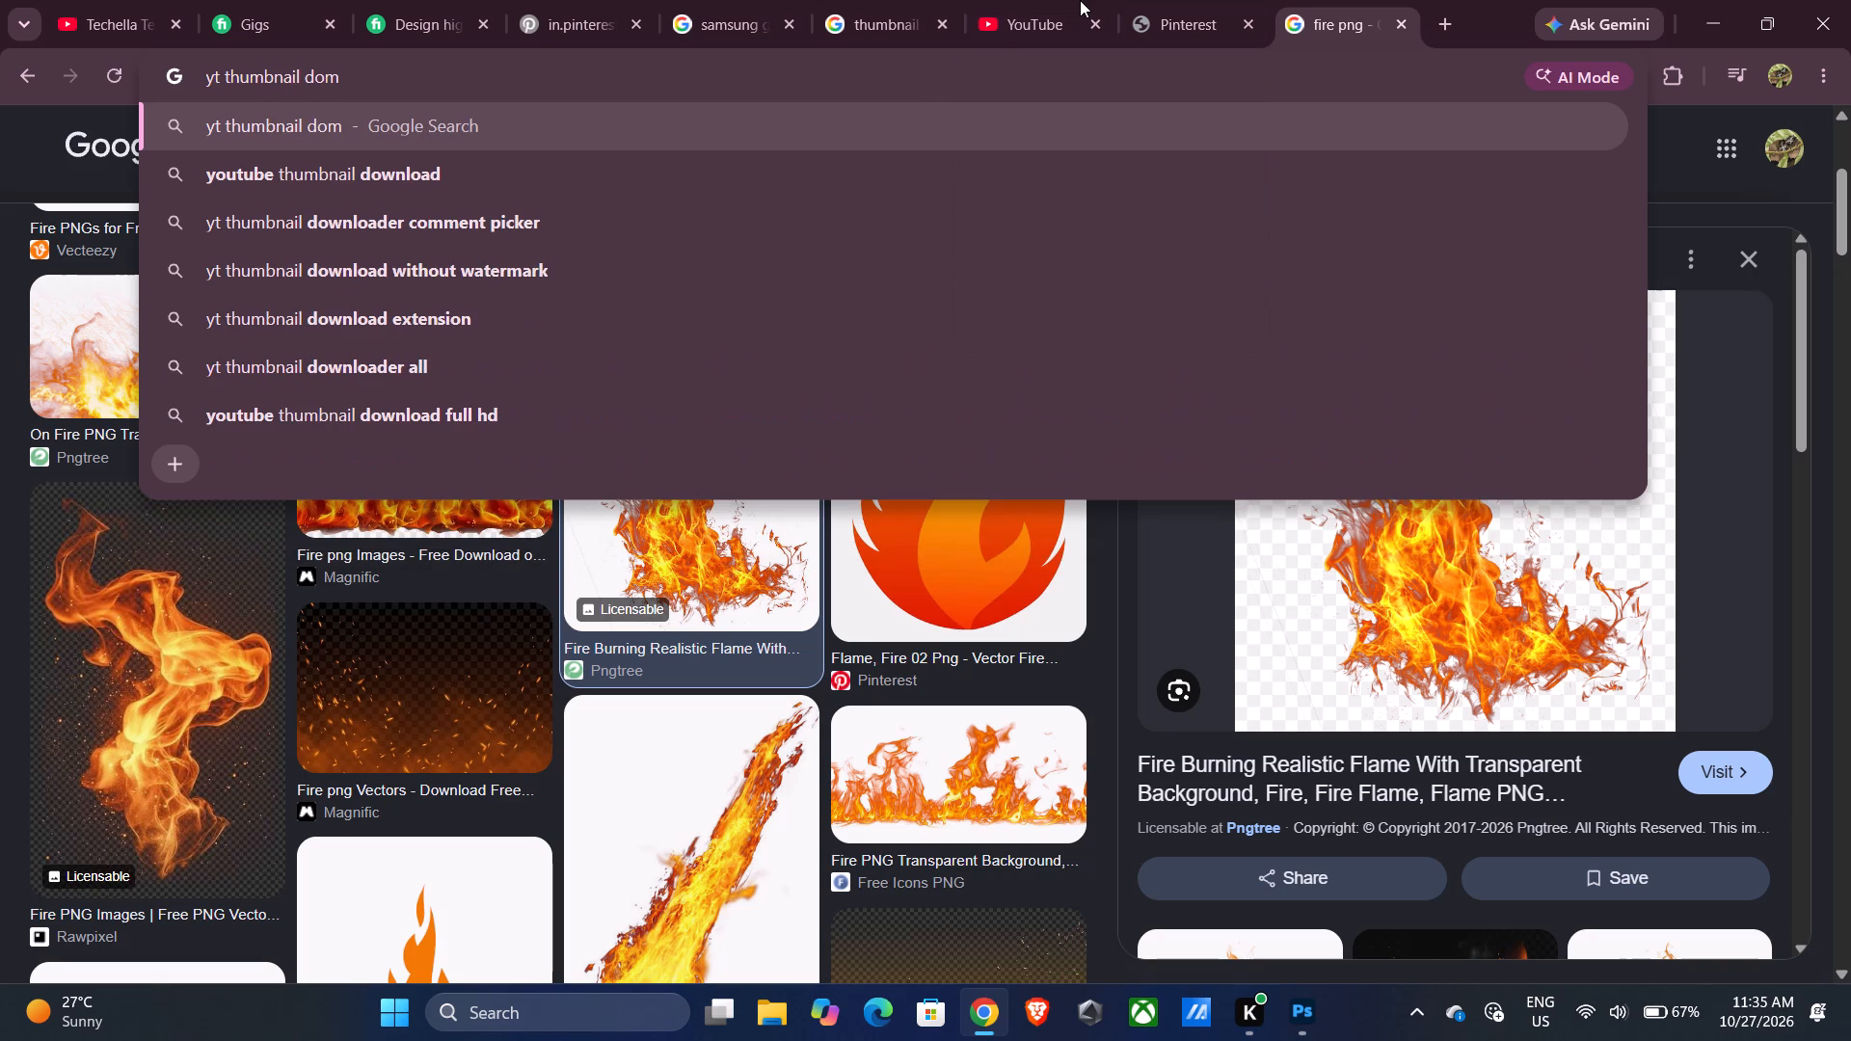
pyautogui.click(750, 187)
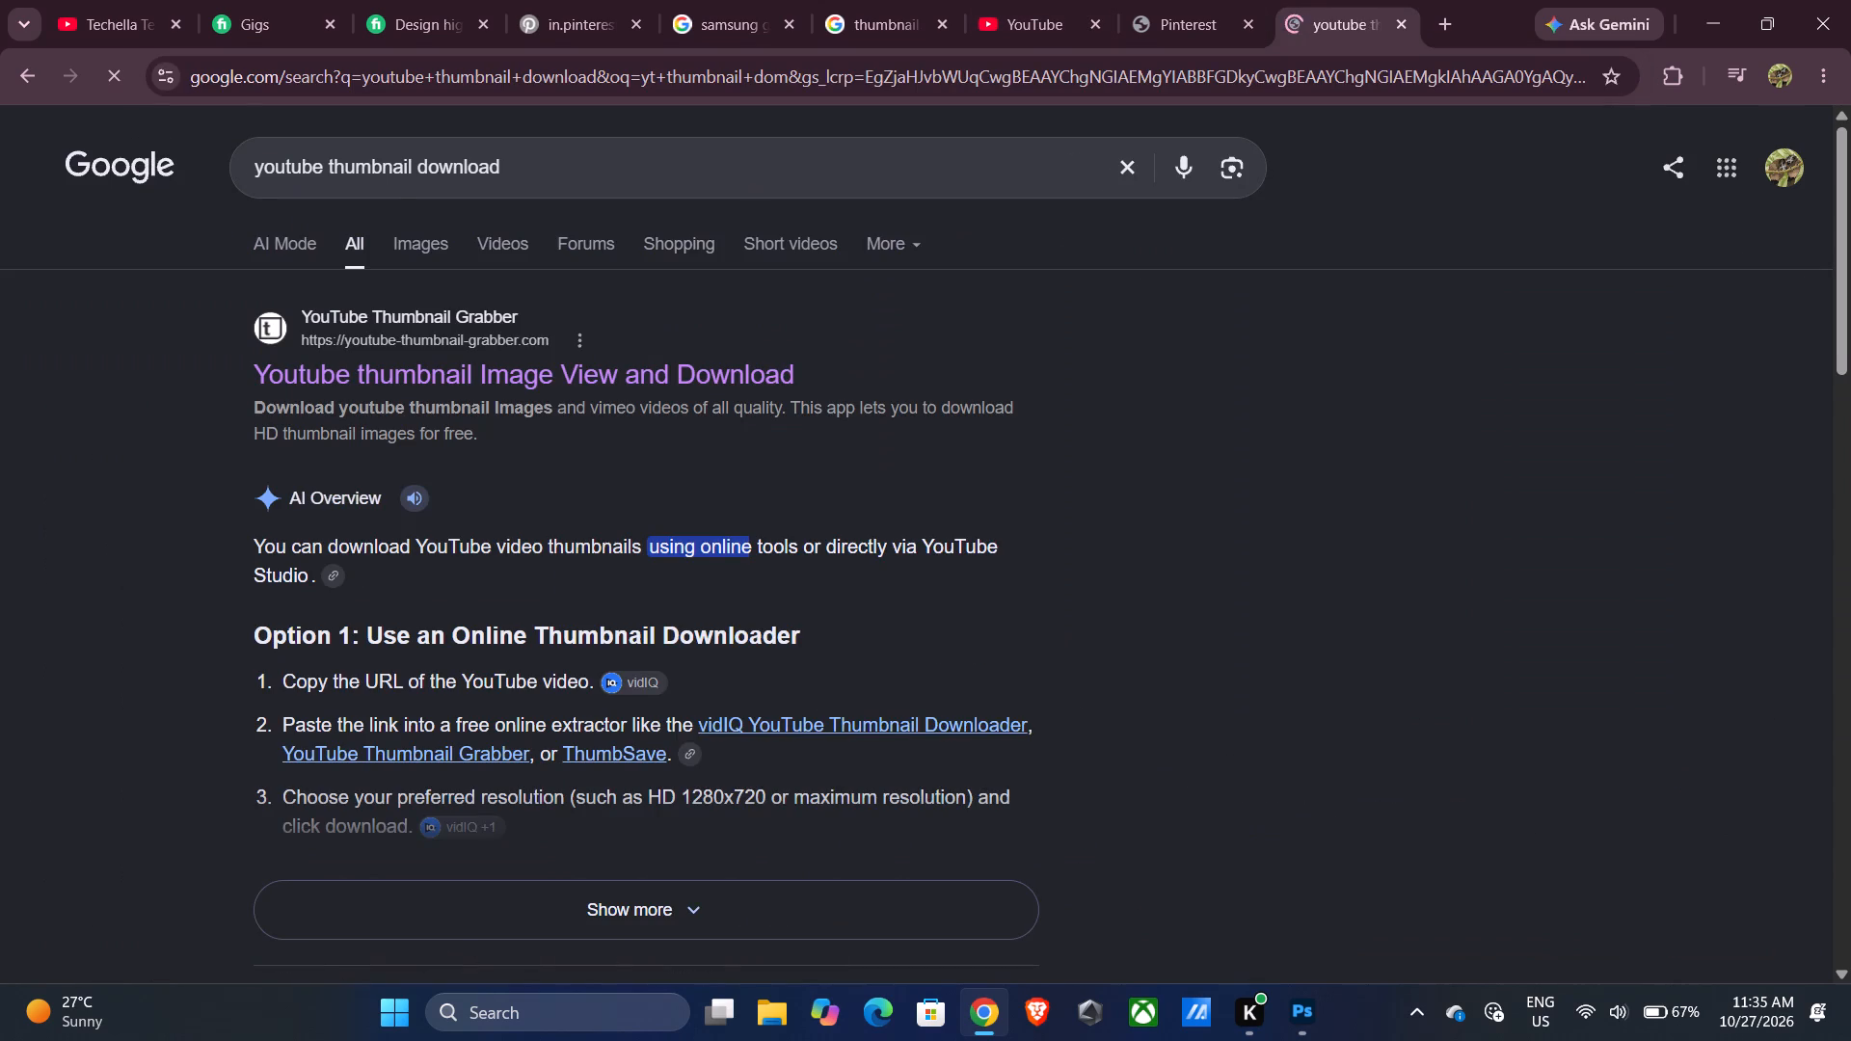
pyautogui.click(327, 373)
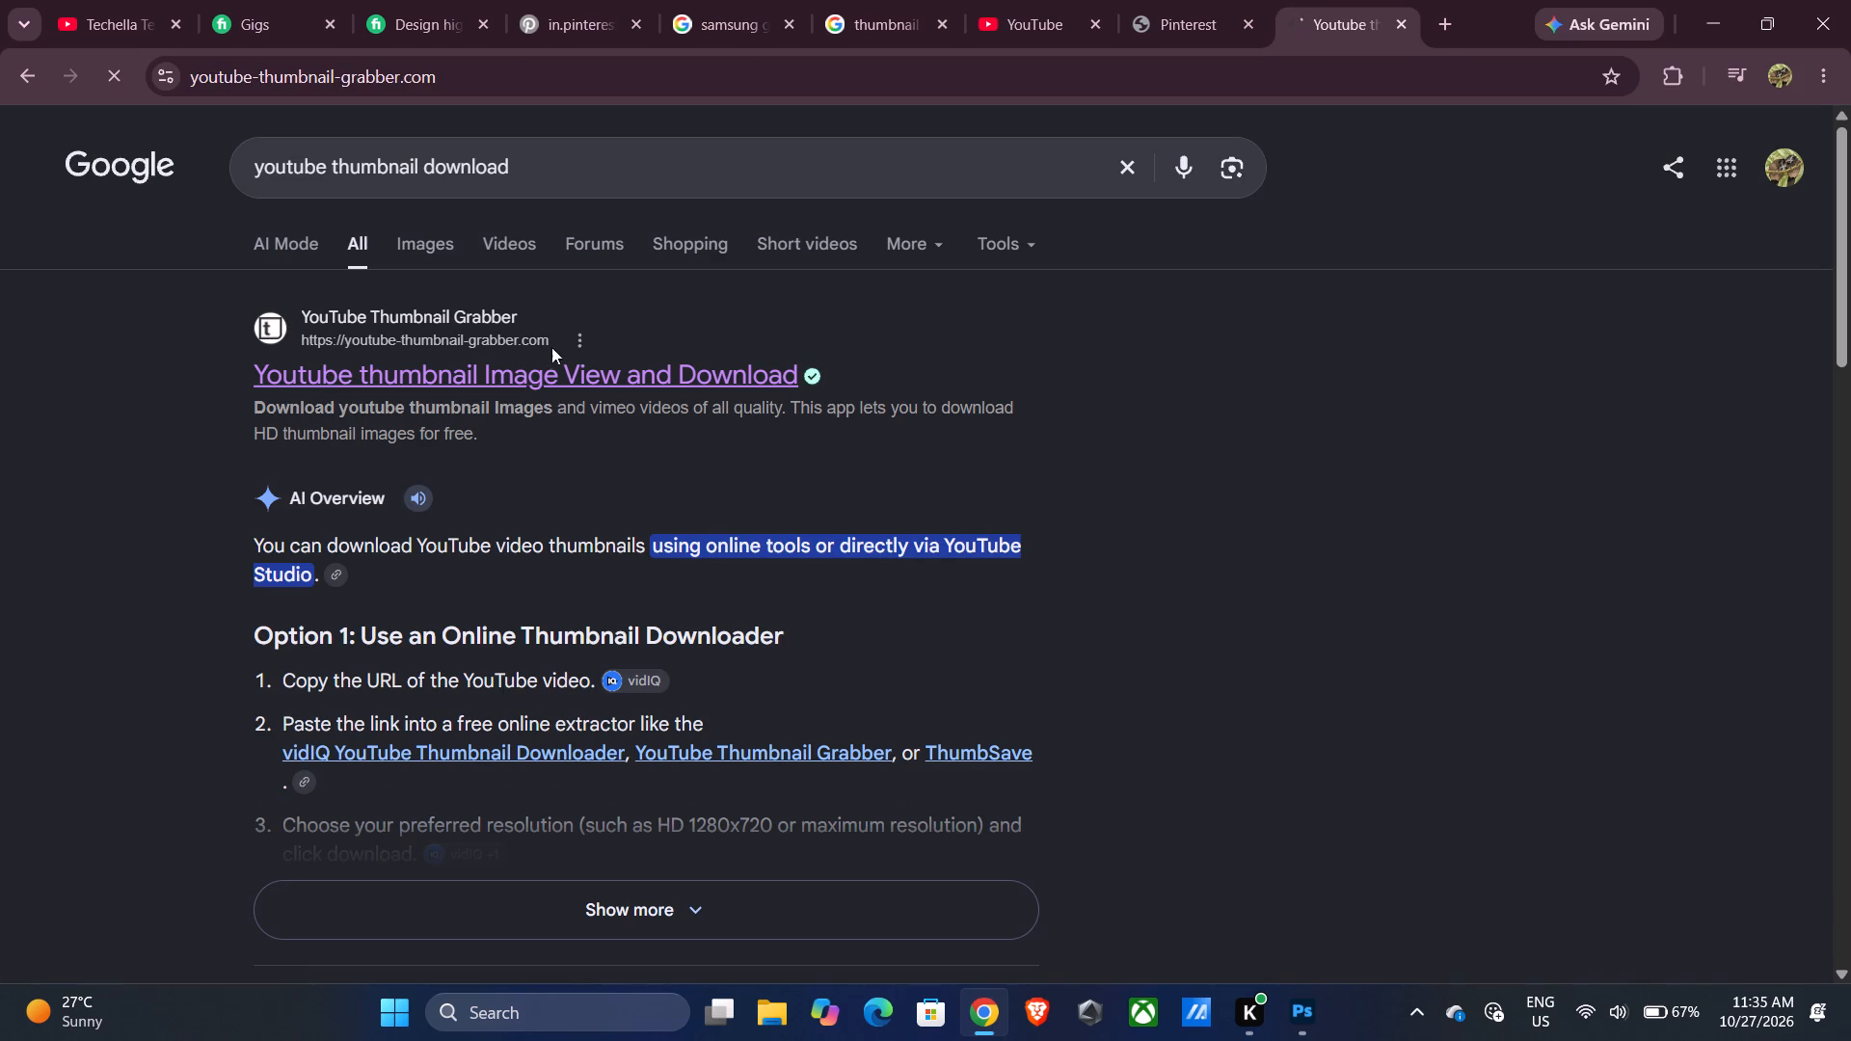
# Fetch the thumbnails for the copied video link and download the HD thumbnail image (1280x720).
pyautogui.click(636, 511)
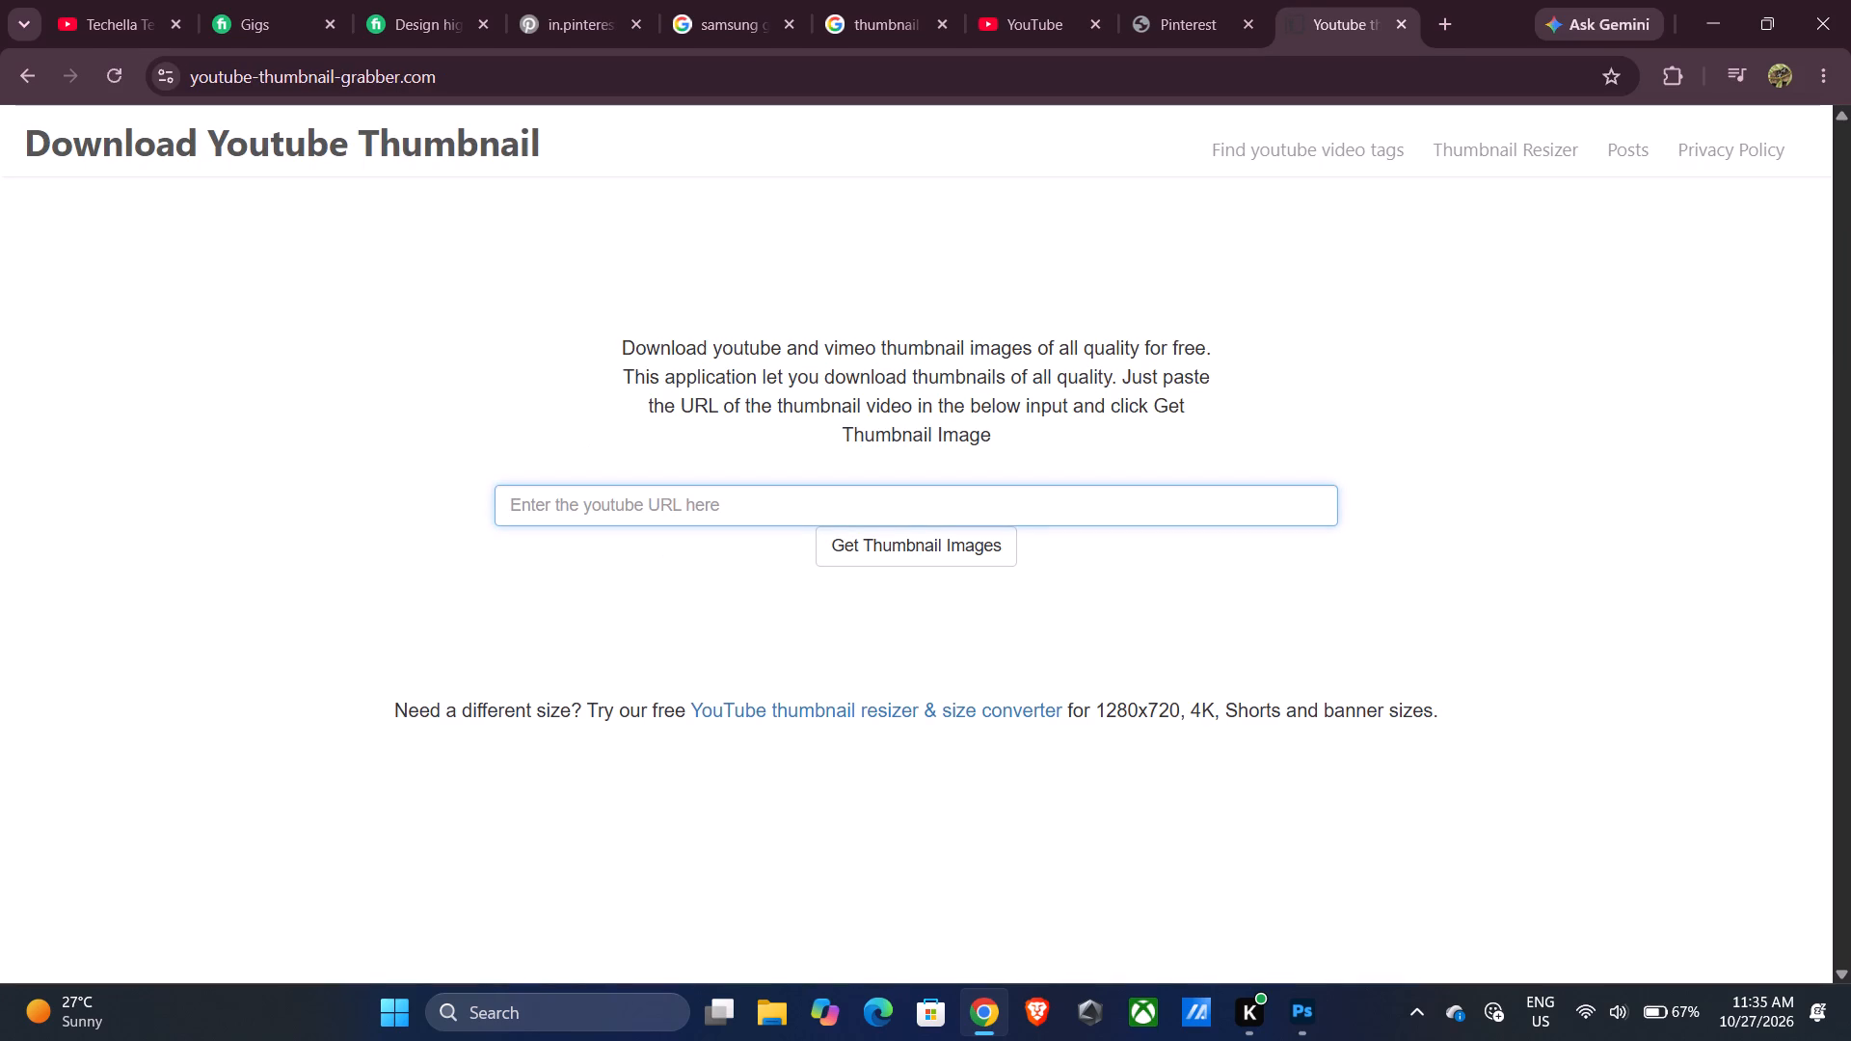
pyautogui.hotkey('ctrl', 'v')
pyautogui.click(972, 551)
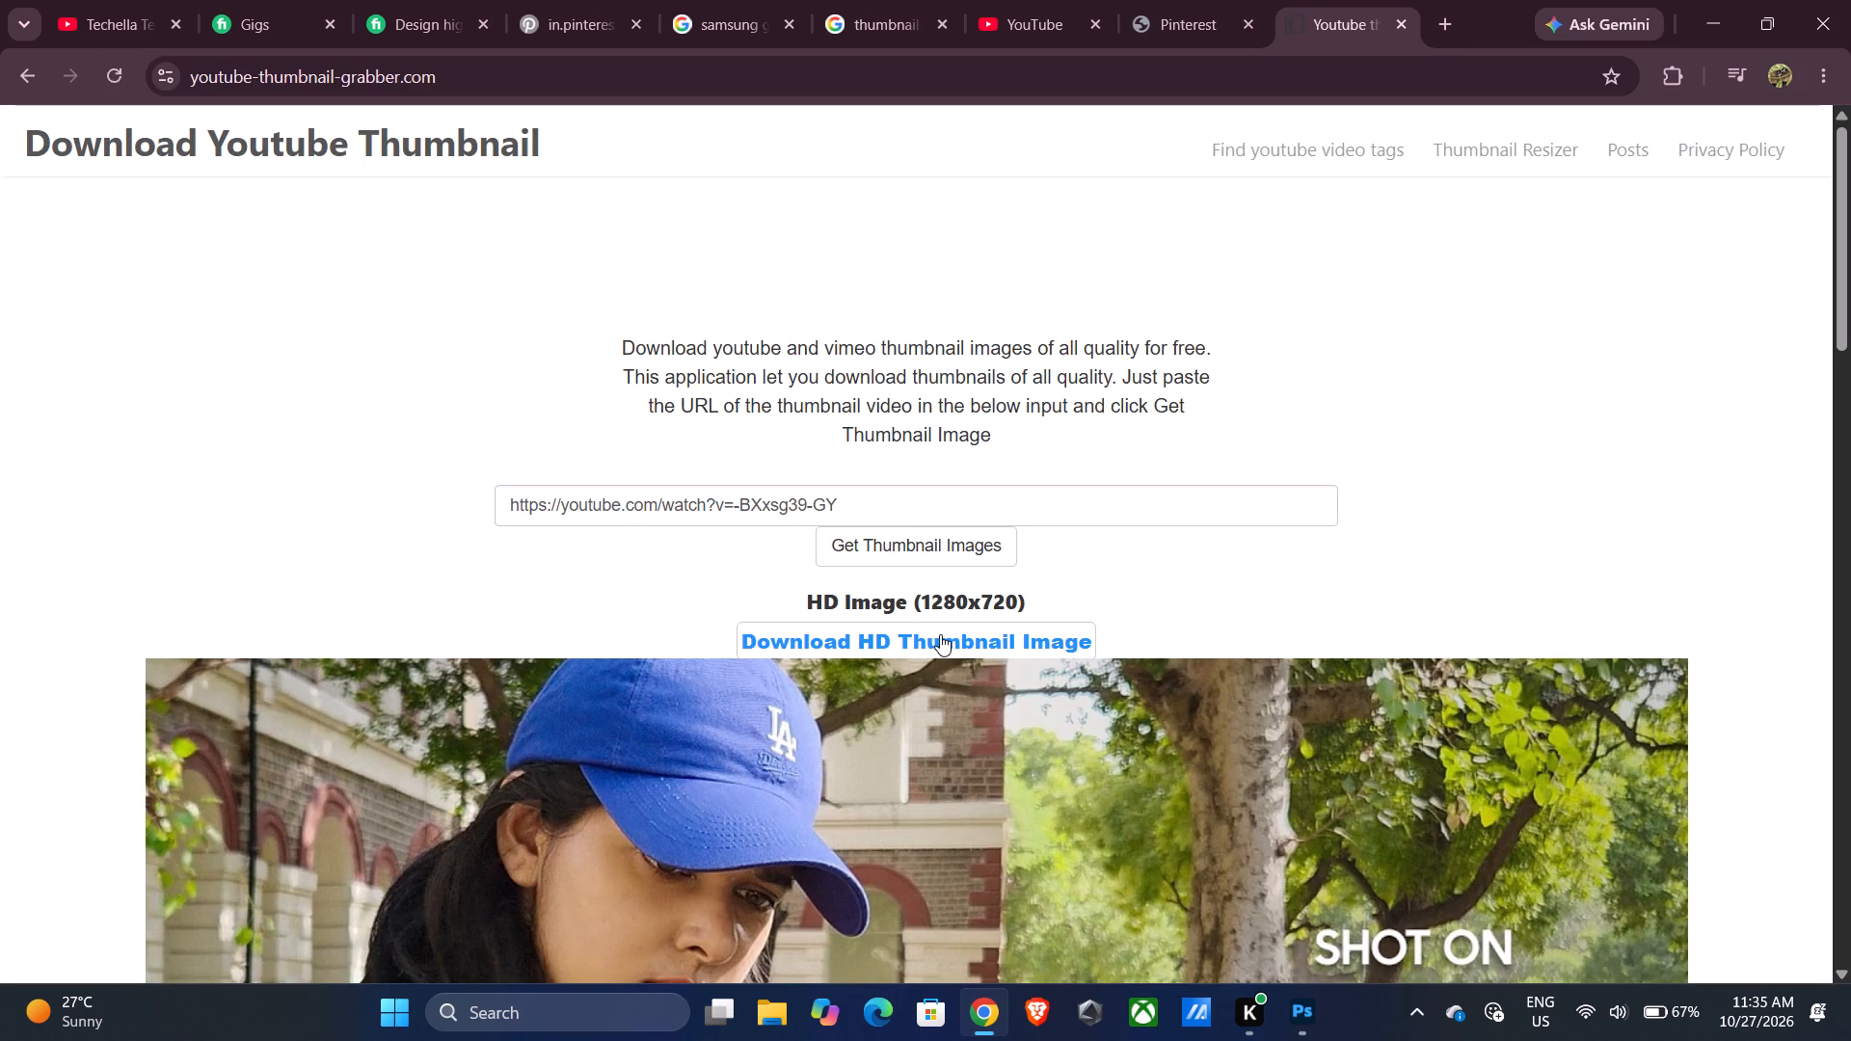
pyautogui.click(940, 634)
# Examine the fetched thumbnail versions on the grabber page and compare them with the video thumbnails on the Techella Tea channel.
pyautogui.scroll(-3, 947, 601)
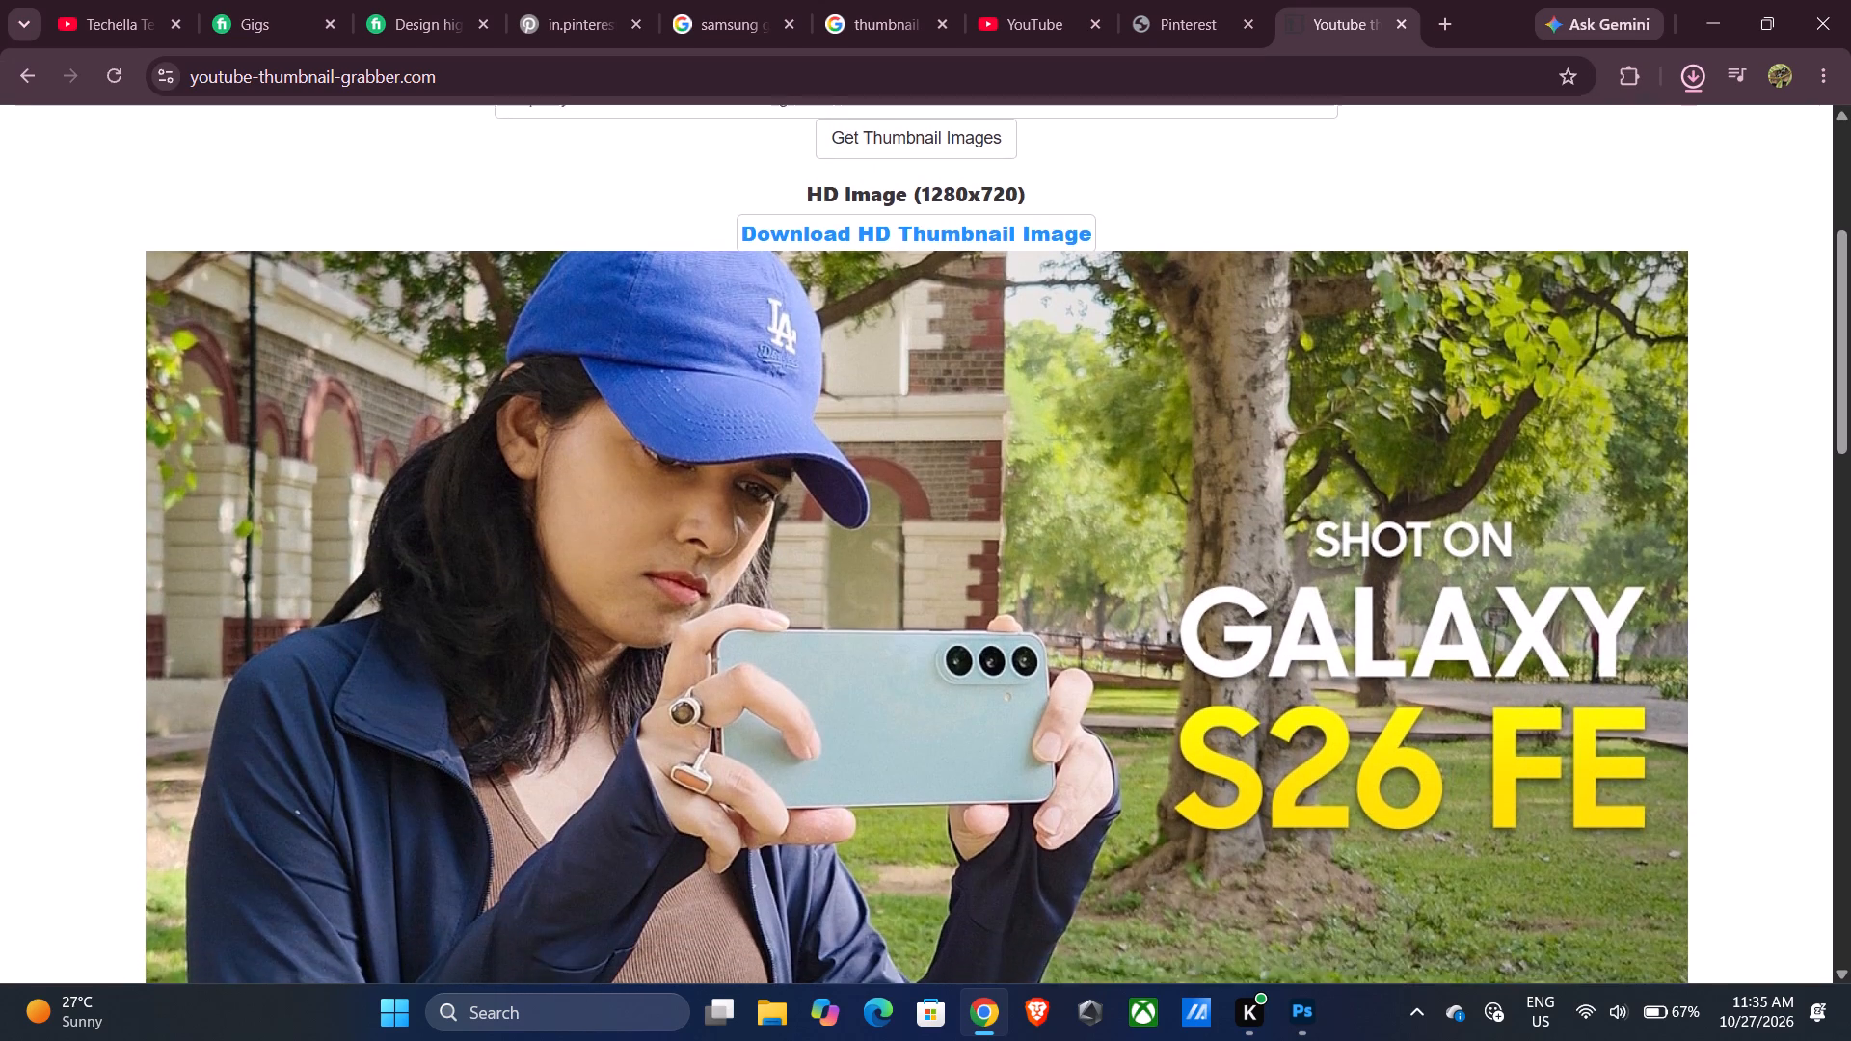
pyautogui.scroll(-6, 947, 601)
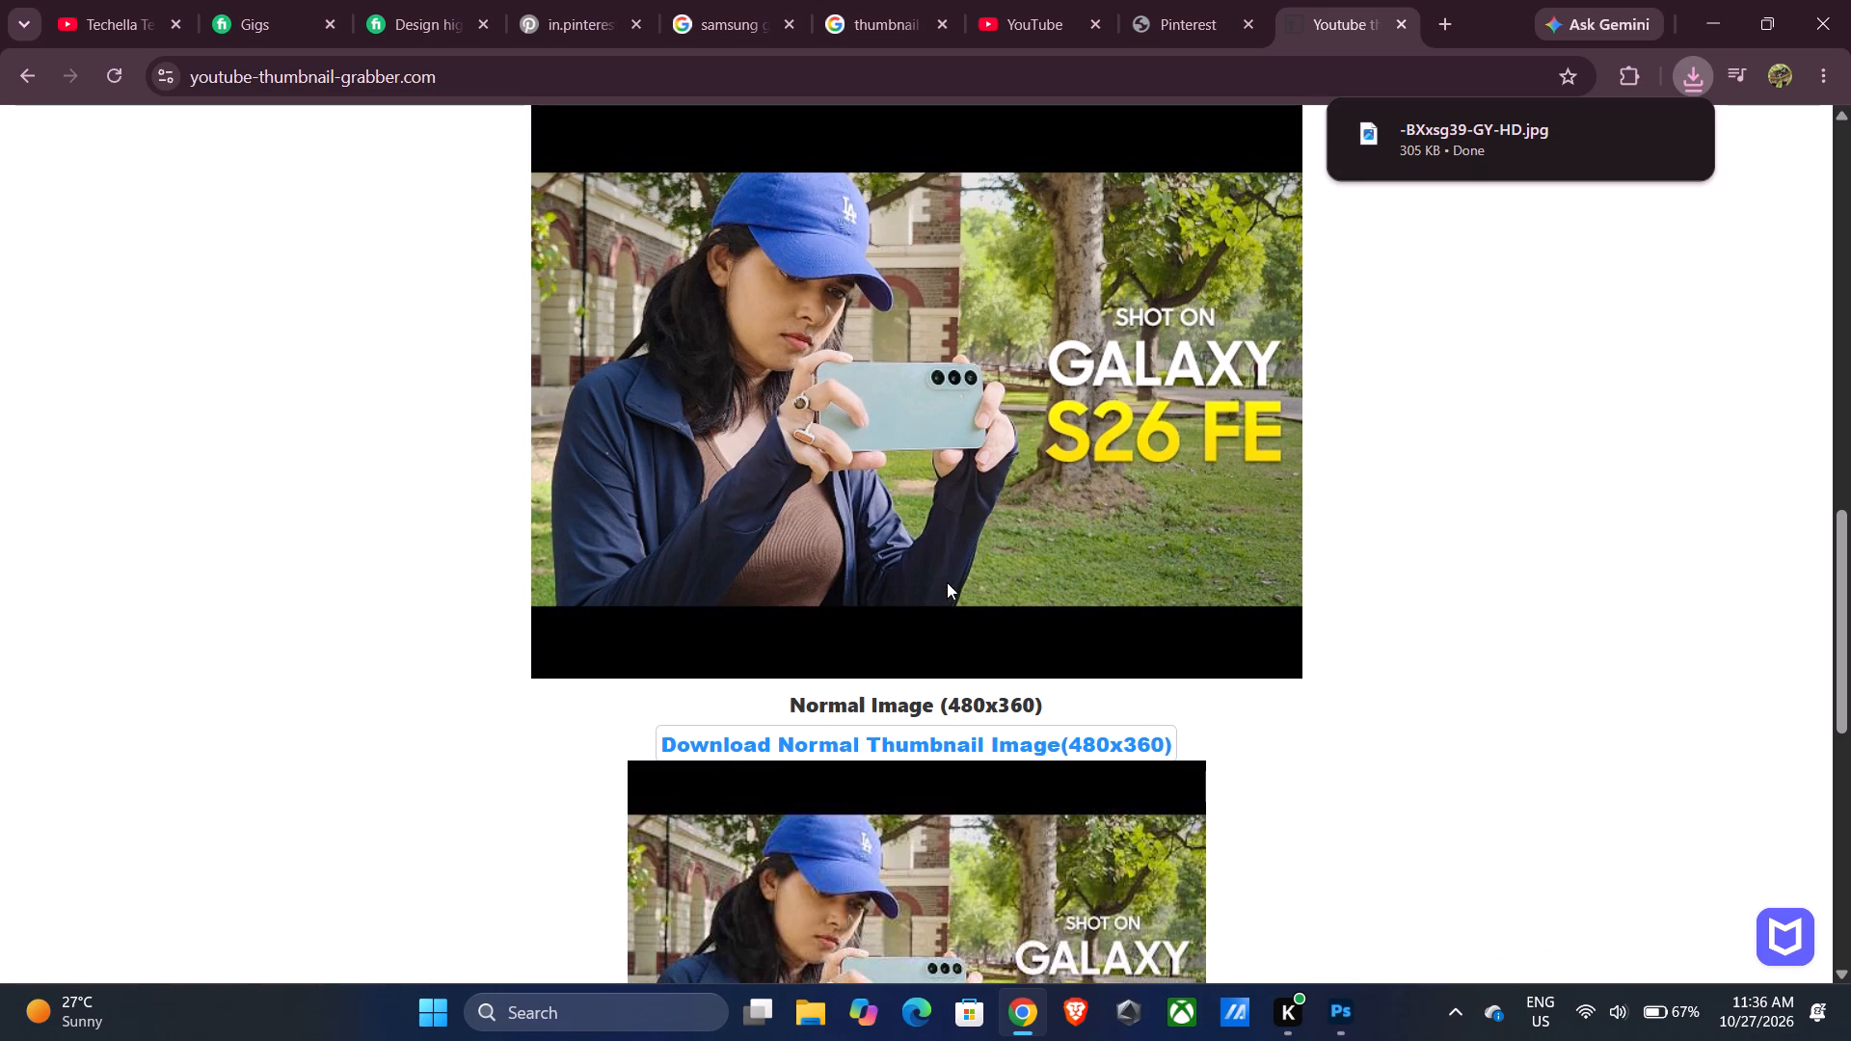
pyautogui.scroll(2, 1593, 533)
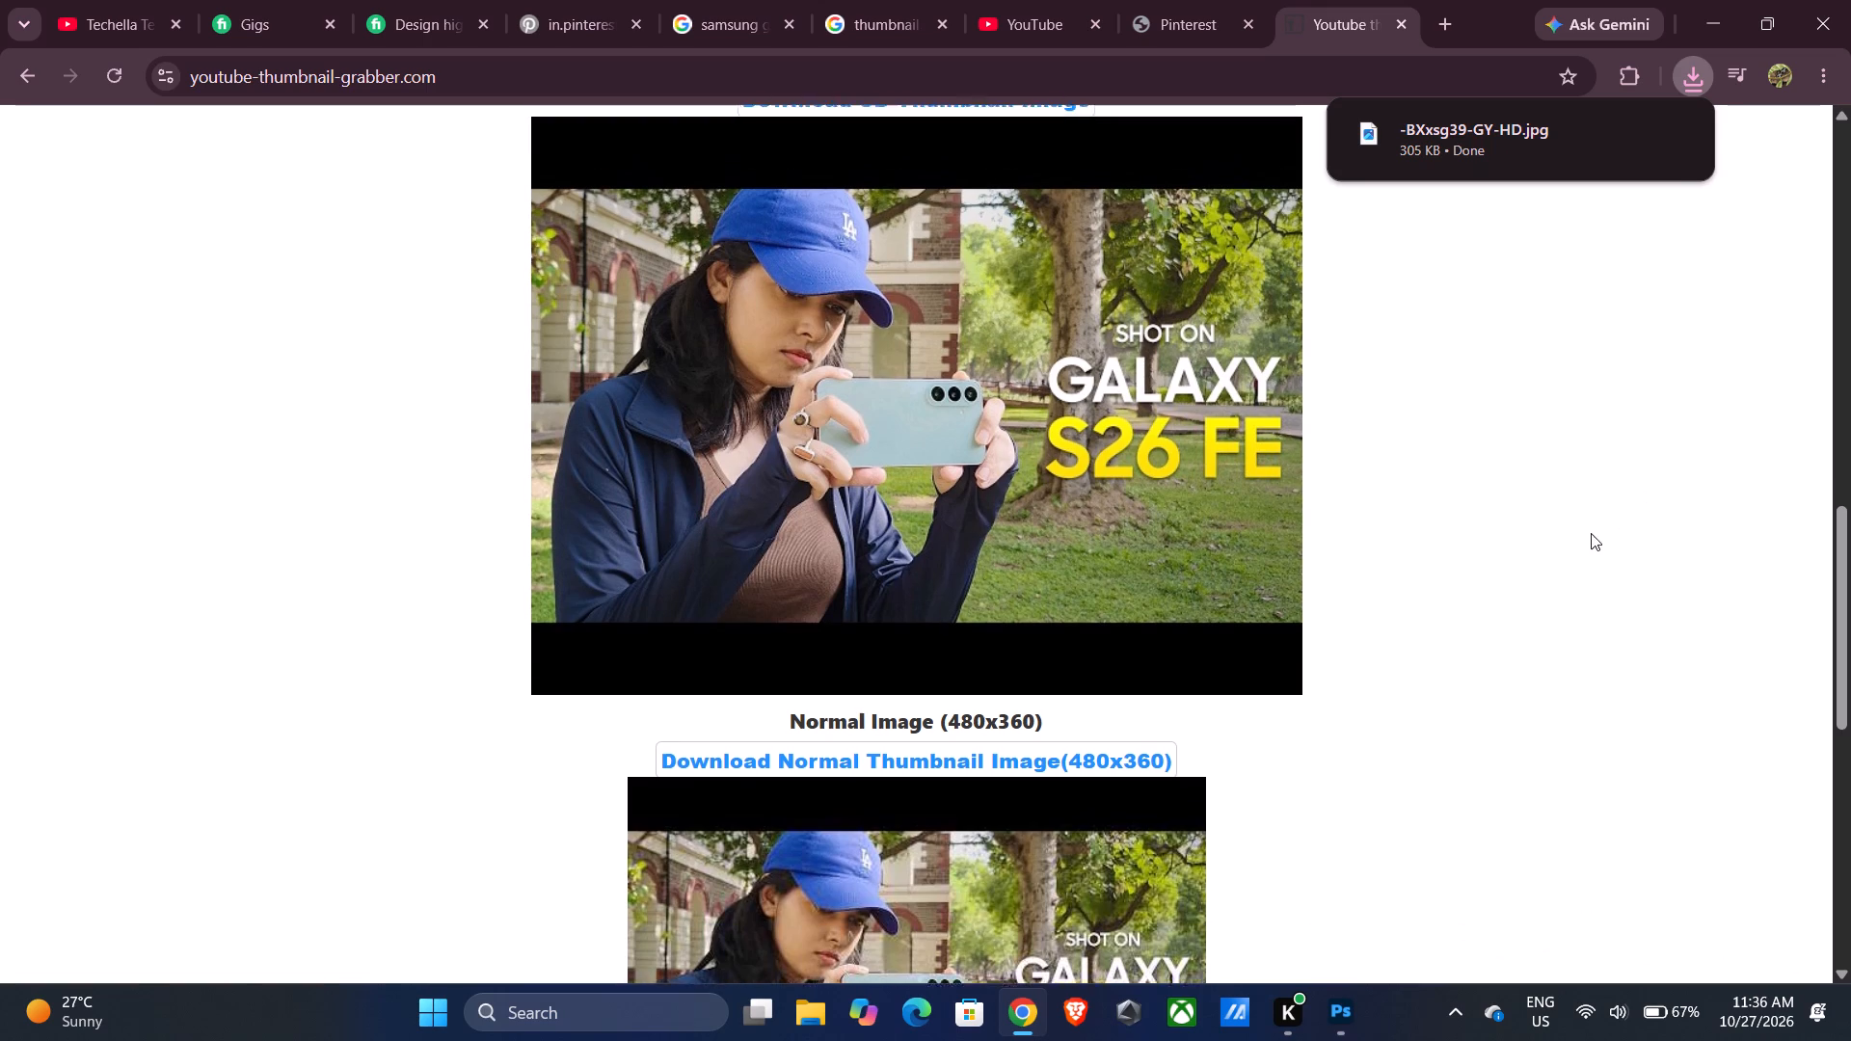
pyautogui.scroll(-4, 1586, 511)
pyautogui.scroll(2, 1586, 511)
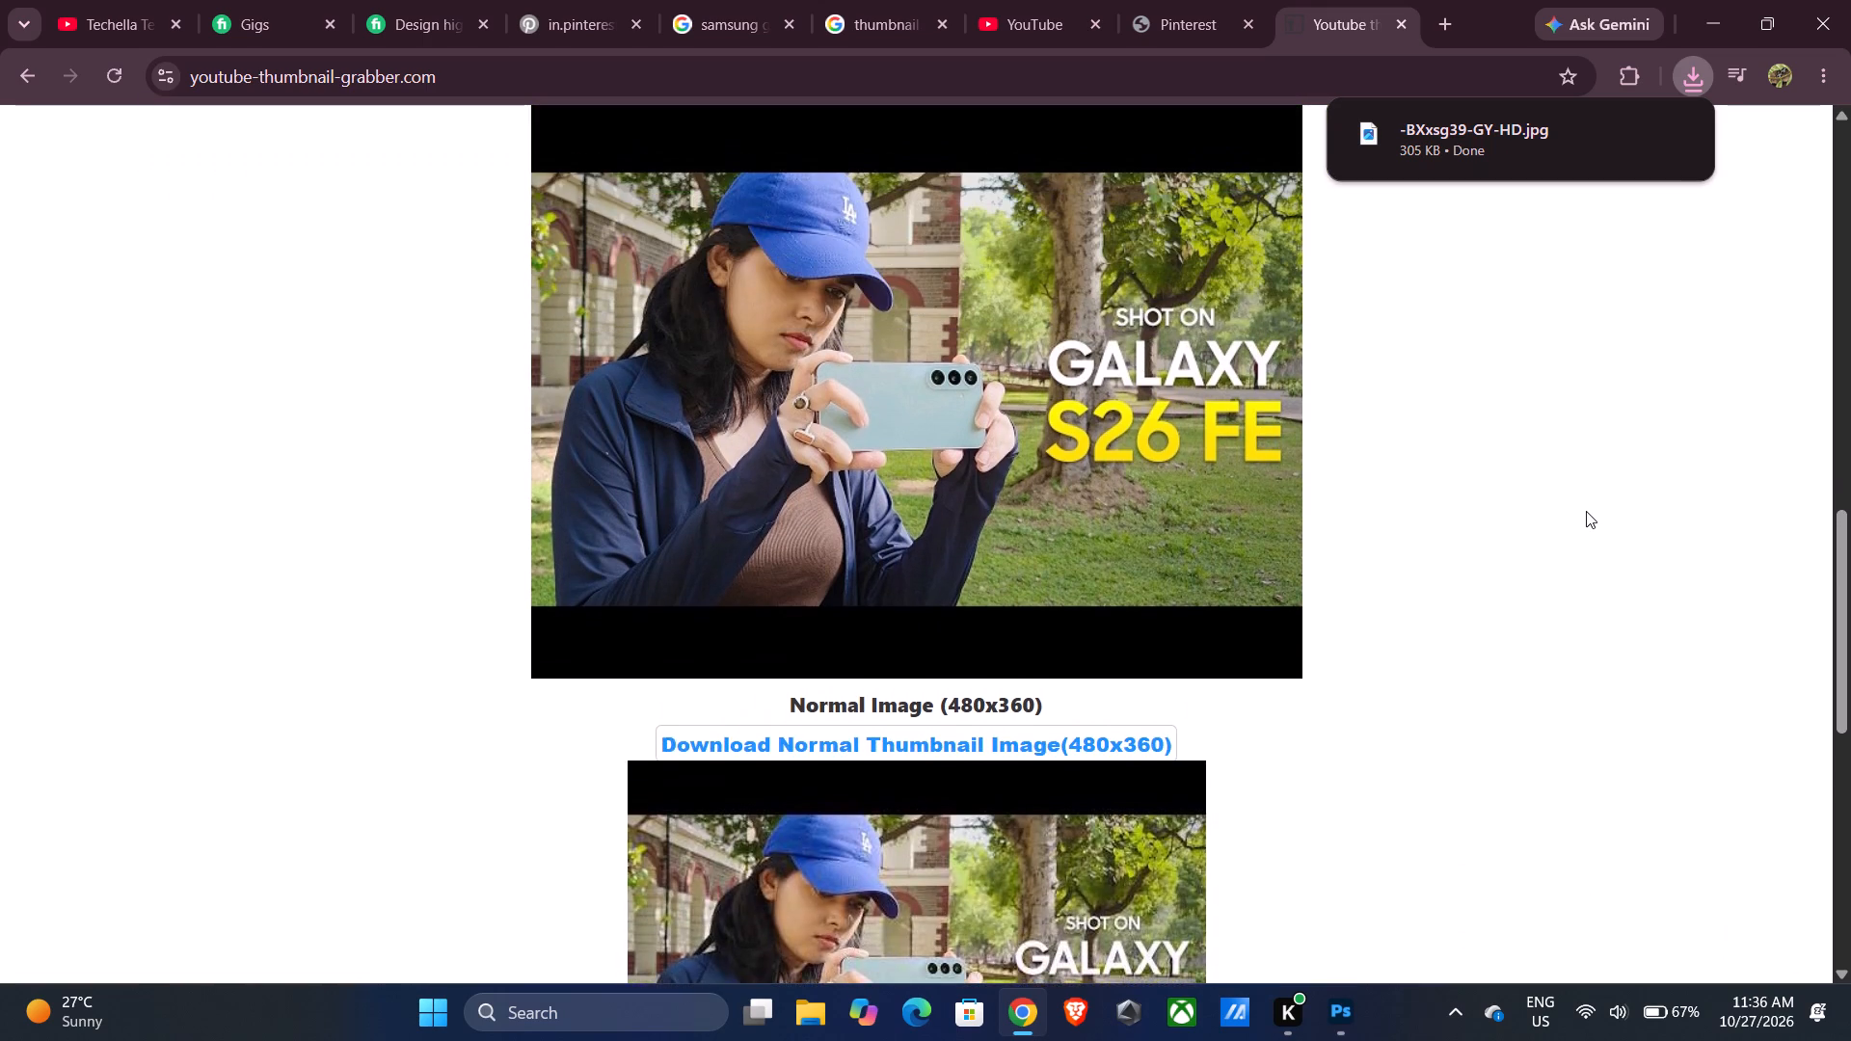
pyautogui.scroll(13, 1586, 511)
pyautogui.click(152, 0)
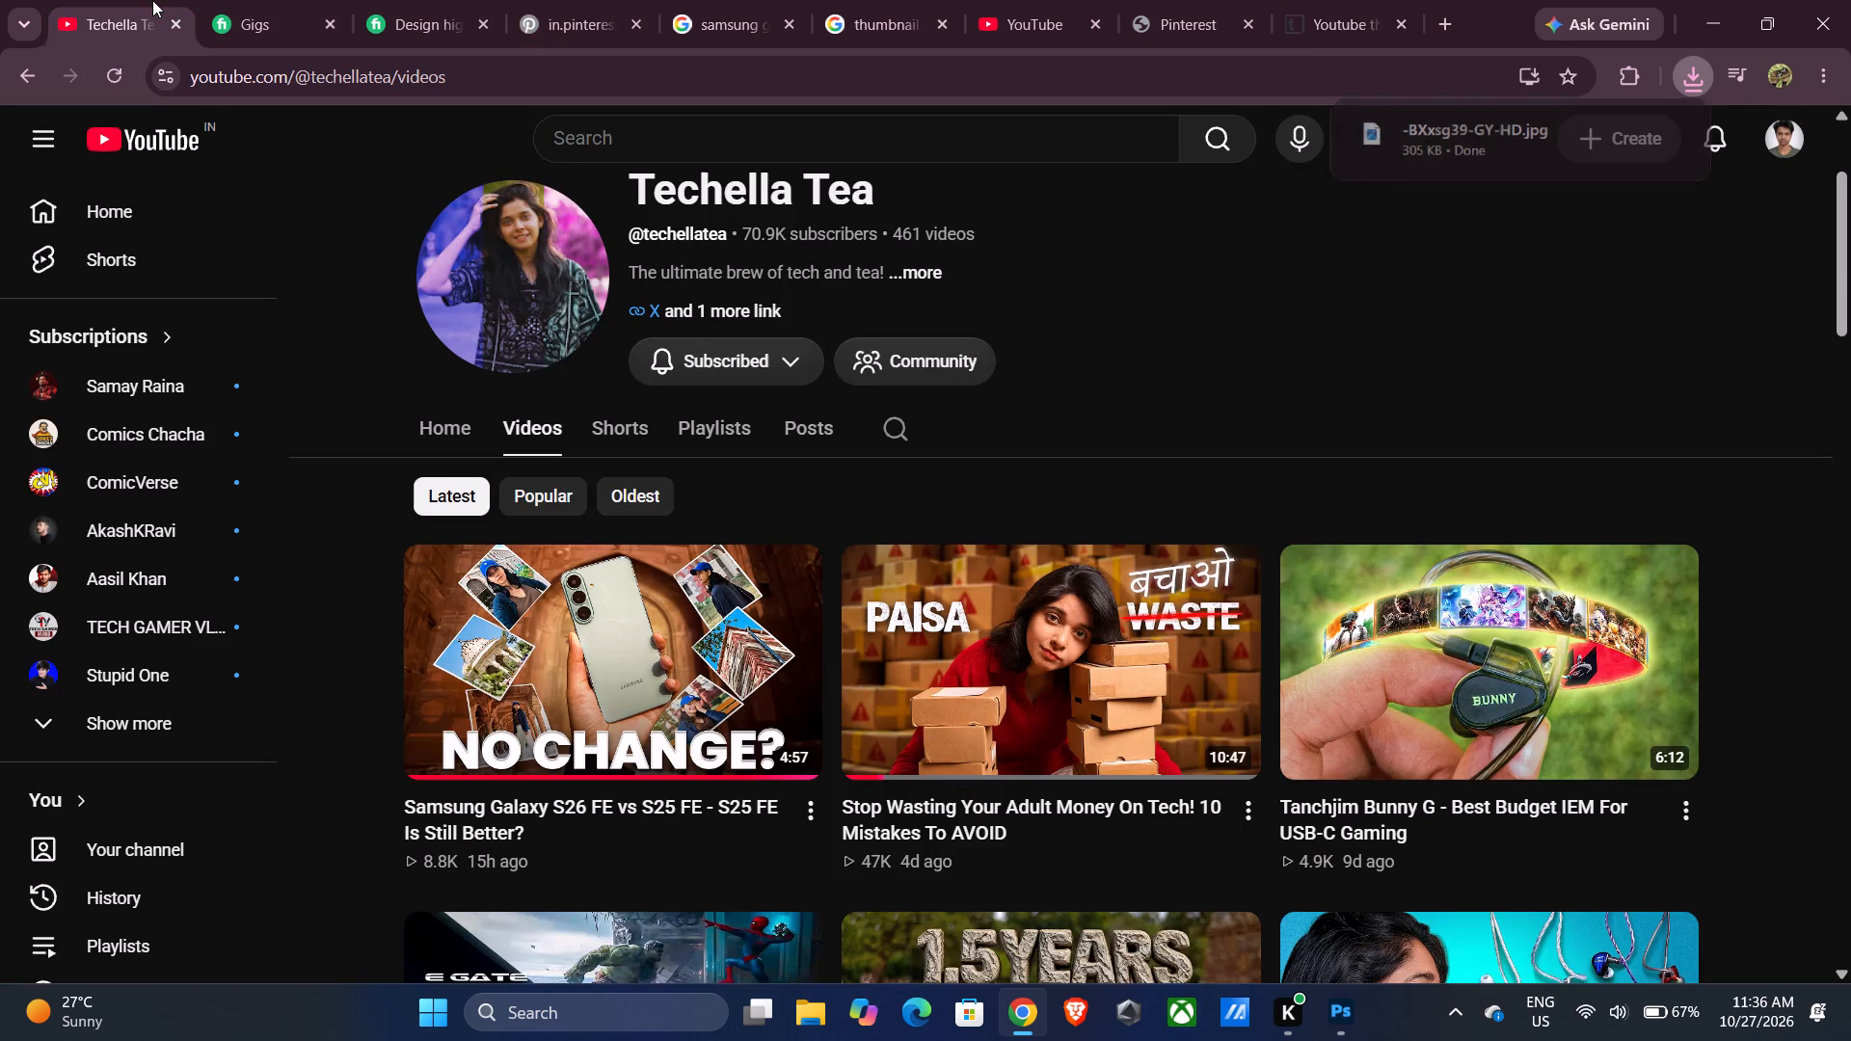
pyautogui.scroll(-3, 1085, 384)
pyautogui.scroll(-4, 907, 527)
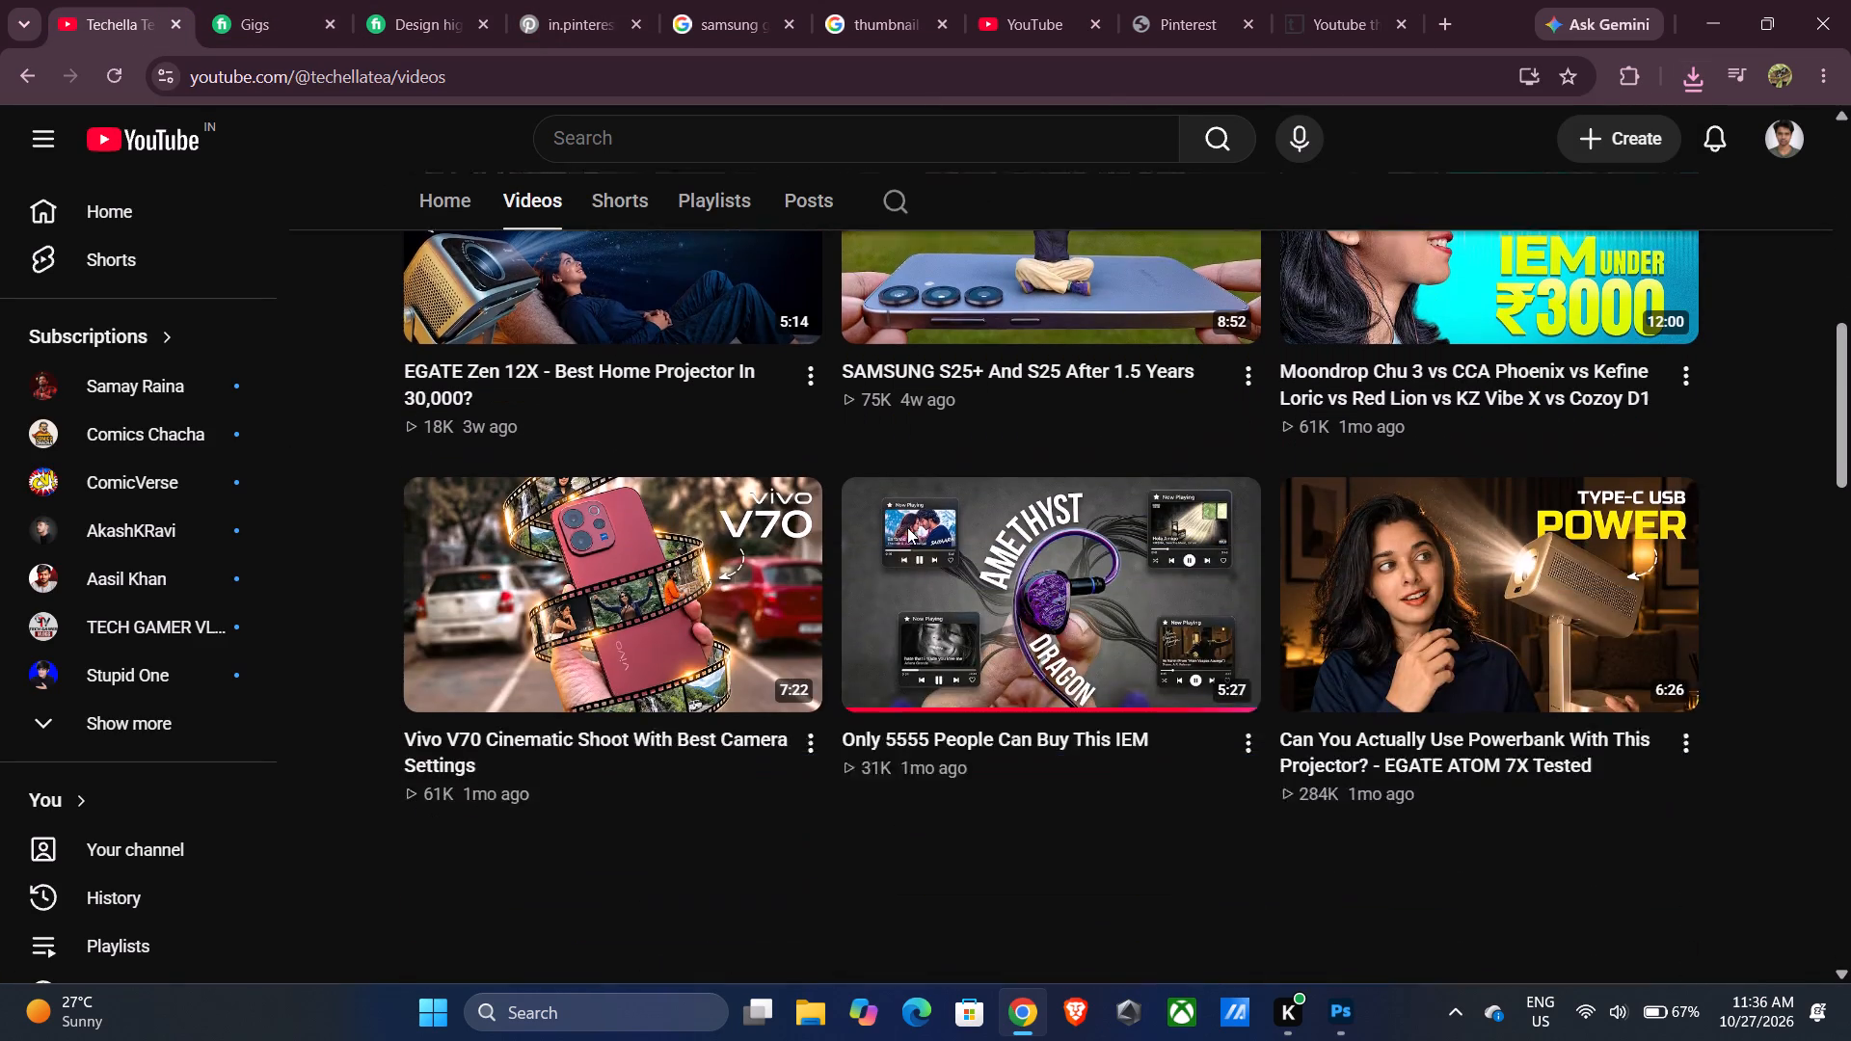
pyautogui.scroll(9, 907, 527)
pyautogui.scroll(-2, 840, 521)
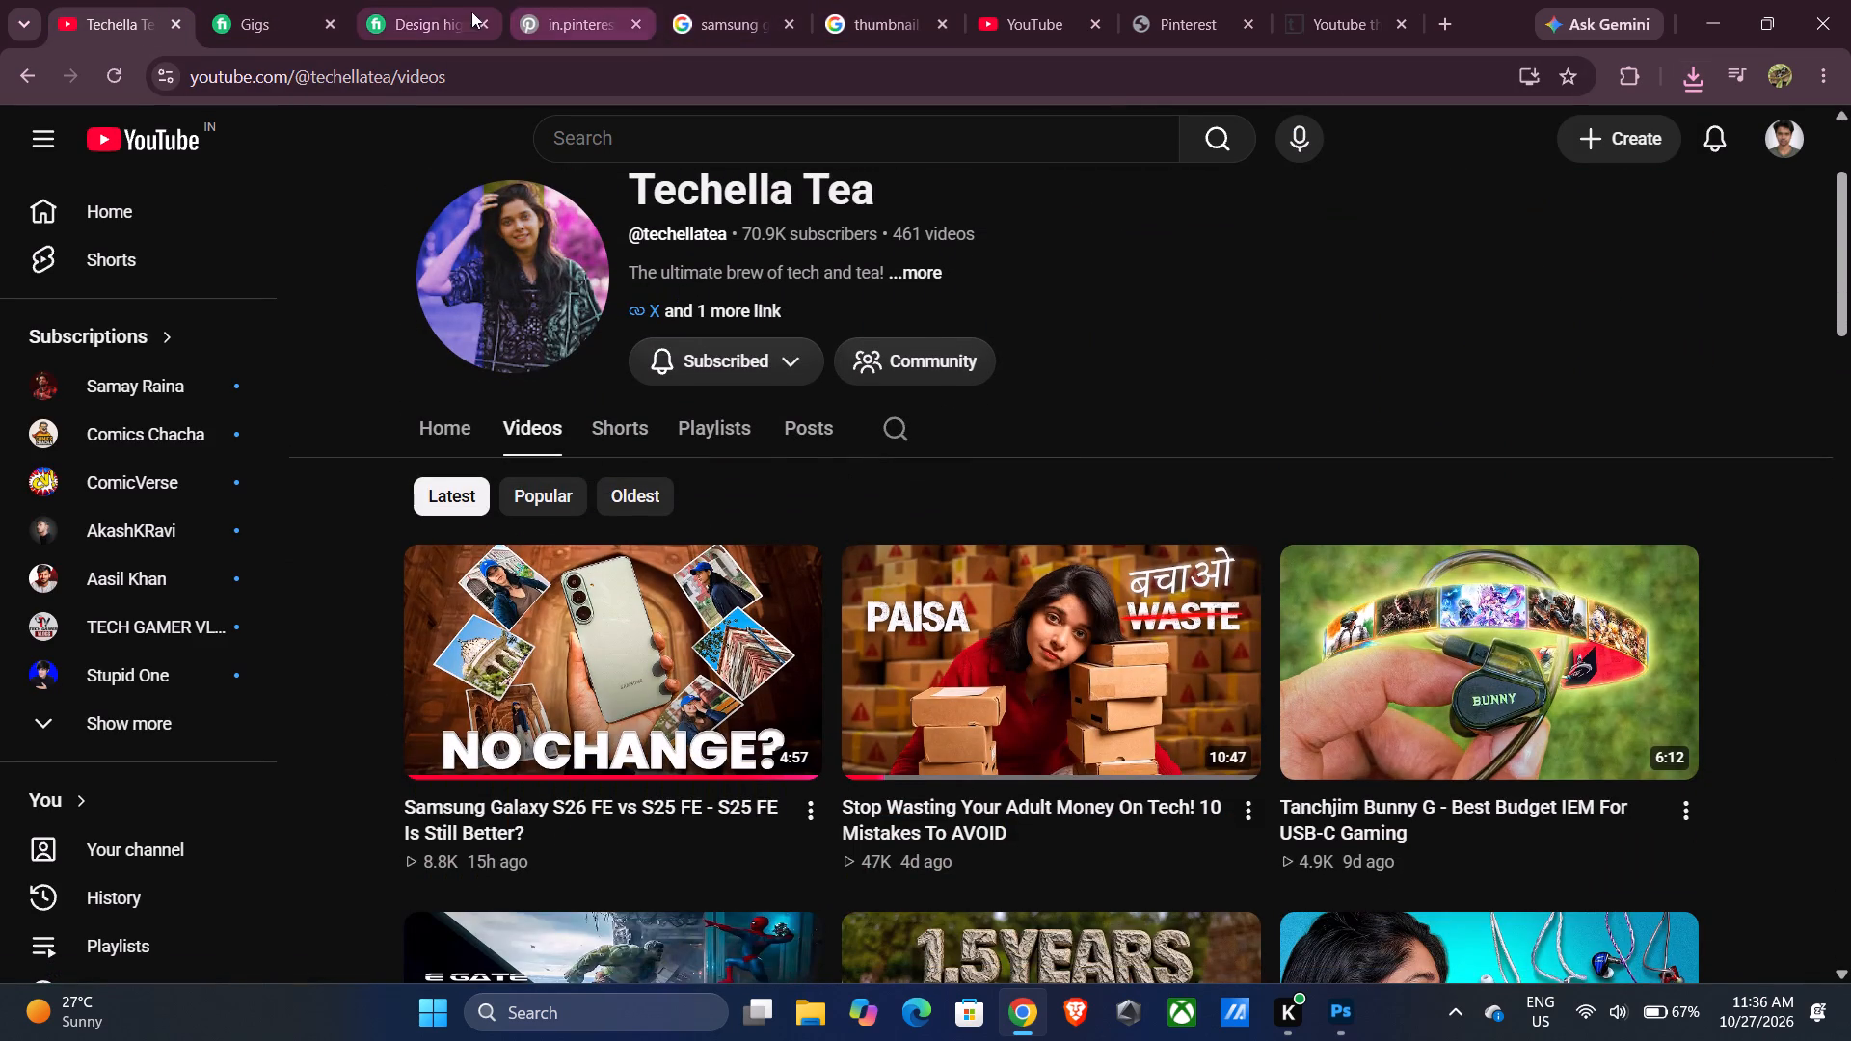
# Copy WIRED's photo of a hand holding the pale green phone from the "samsung galaxy s26 fe" image results and paste it into the Photoshop thumbnail.
pyautogui.click(420, 6)
pyautogui.click(867, 6)
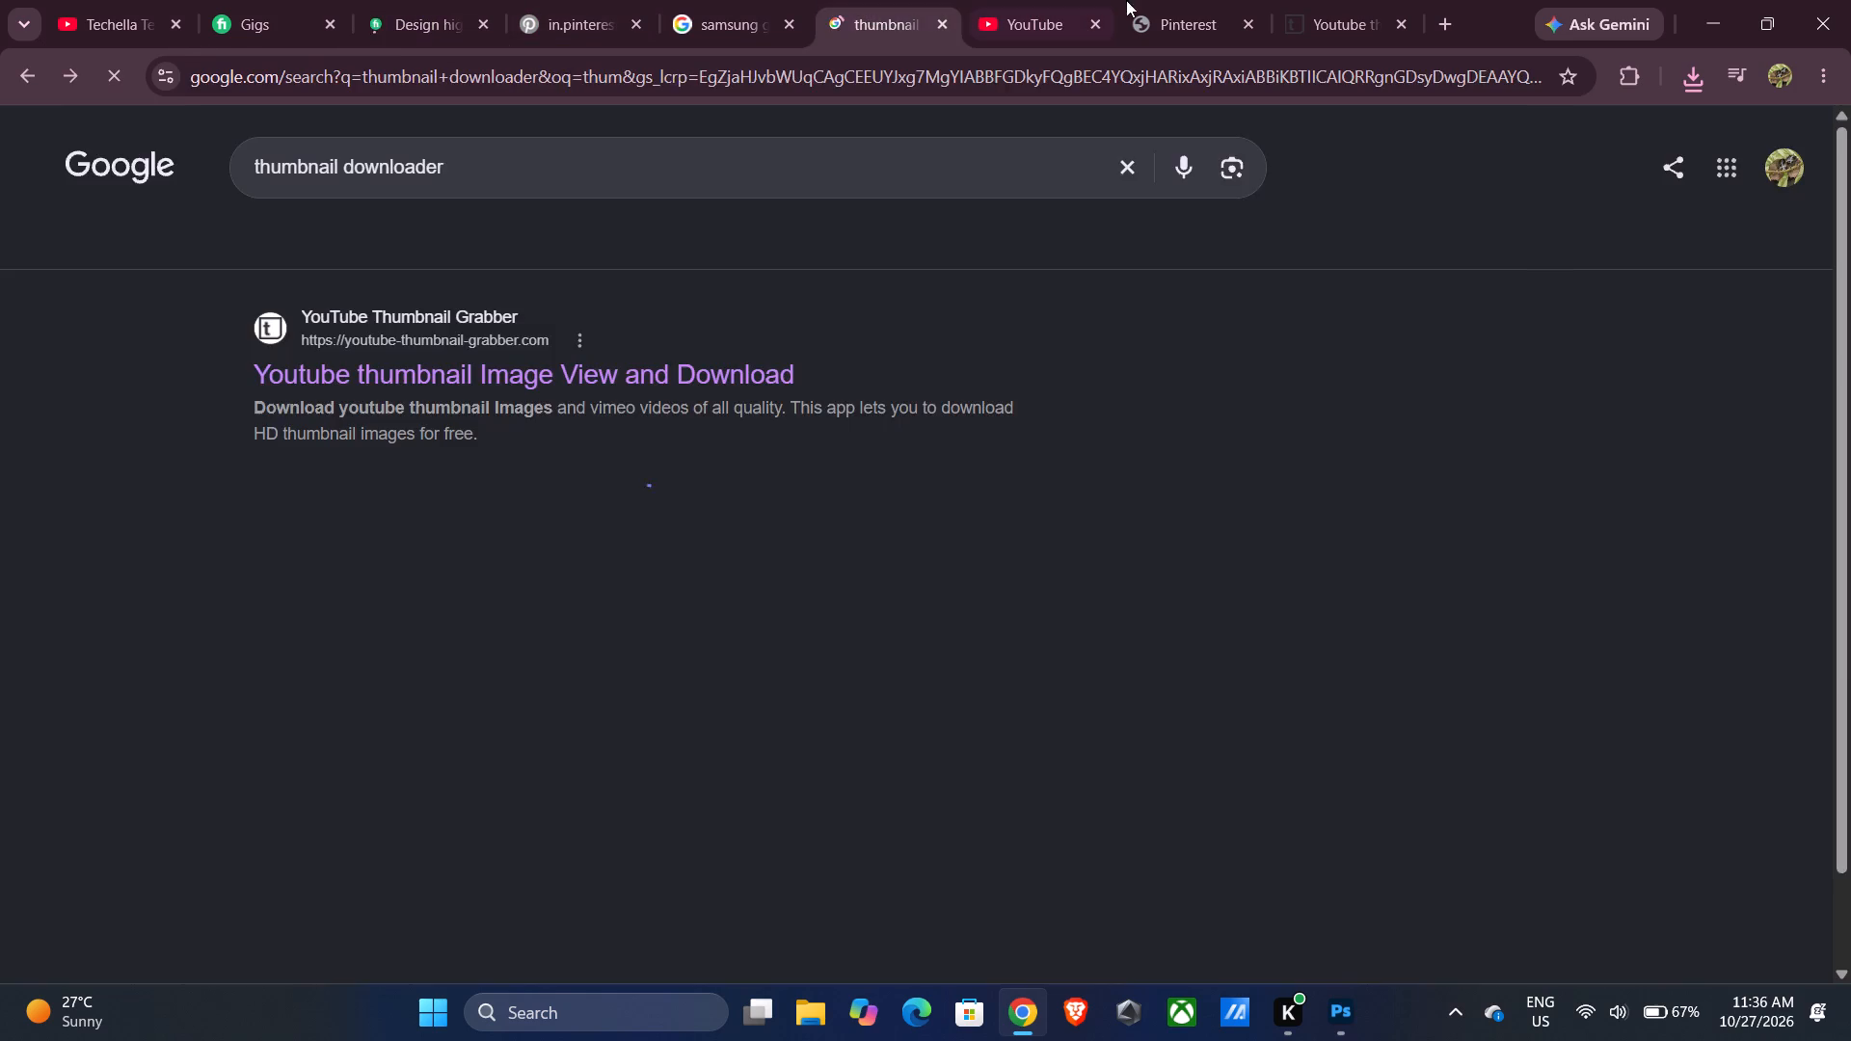
pyautogui.click(1175, 0)
pyautogui.click(726, 4)
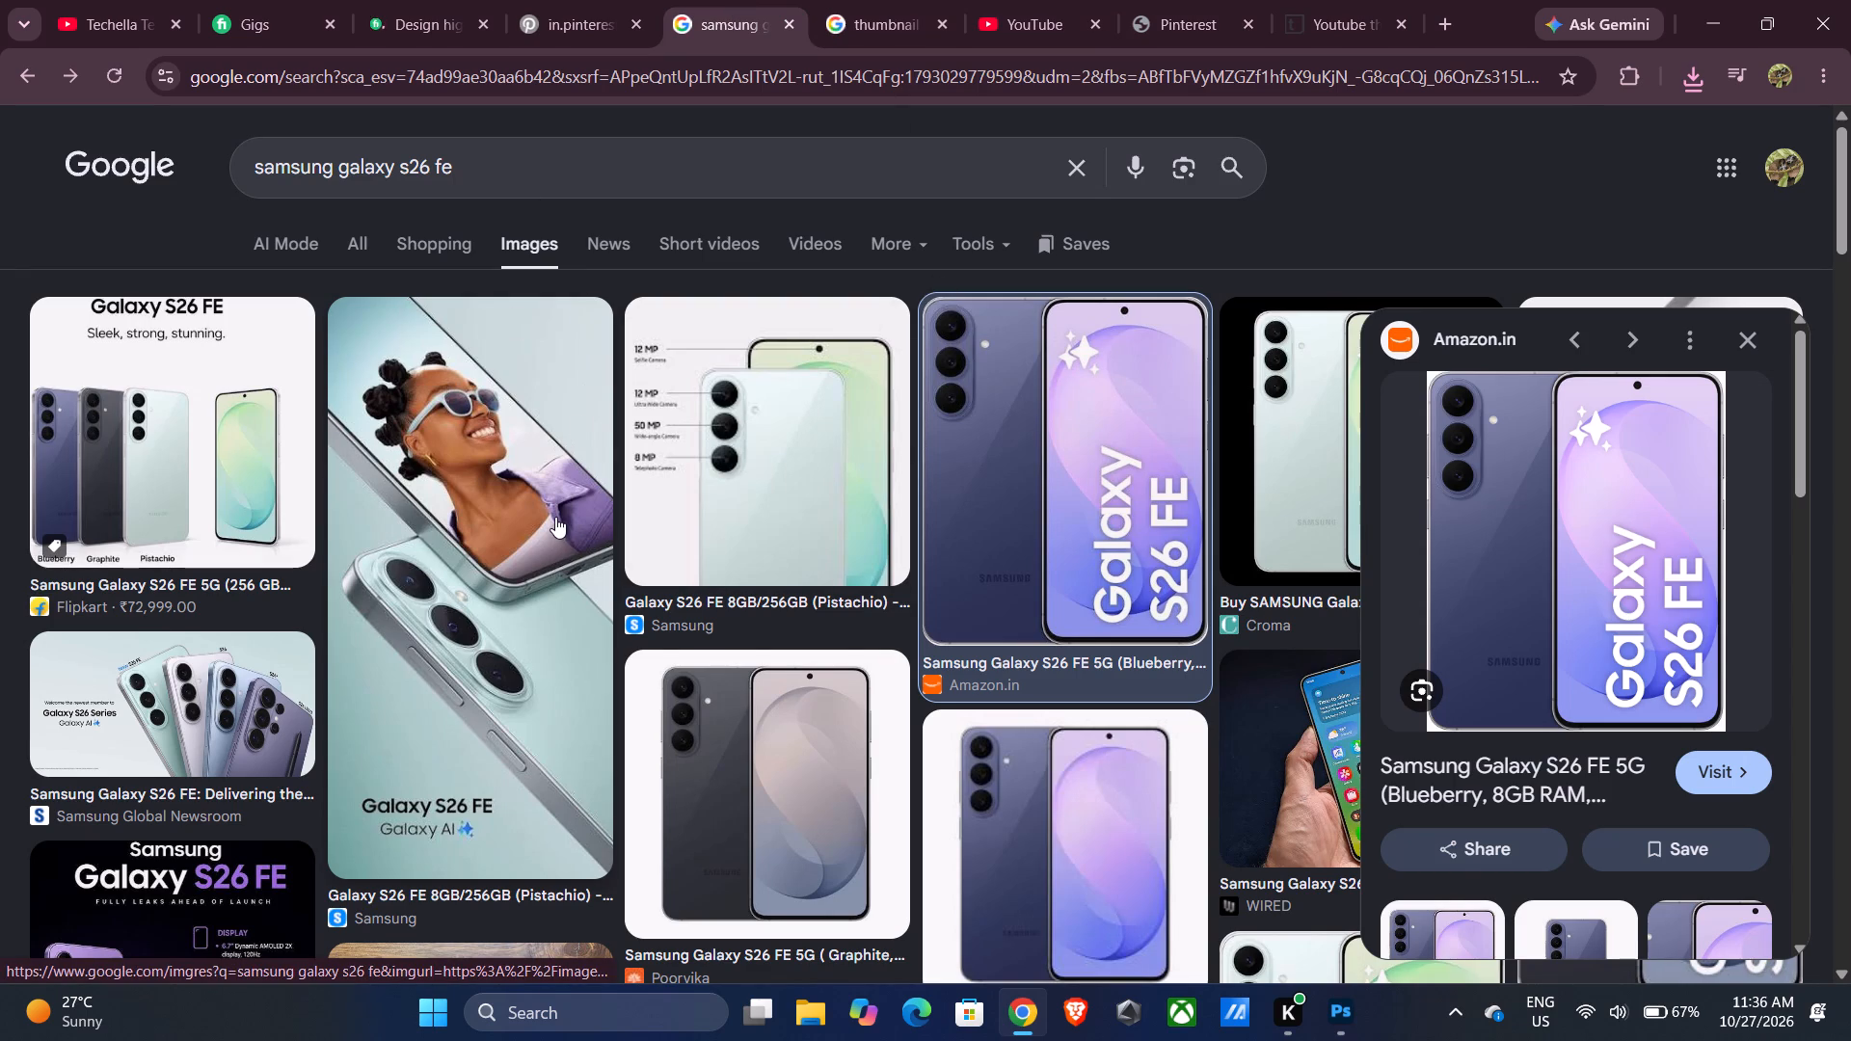
pyautogui.scroll(-8, 555, 517)
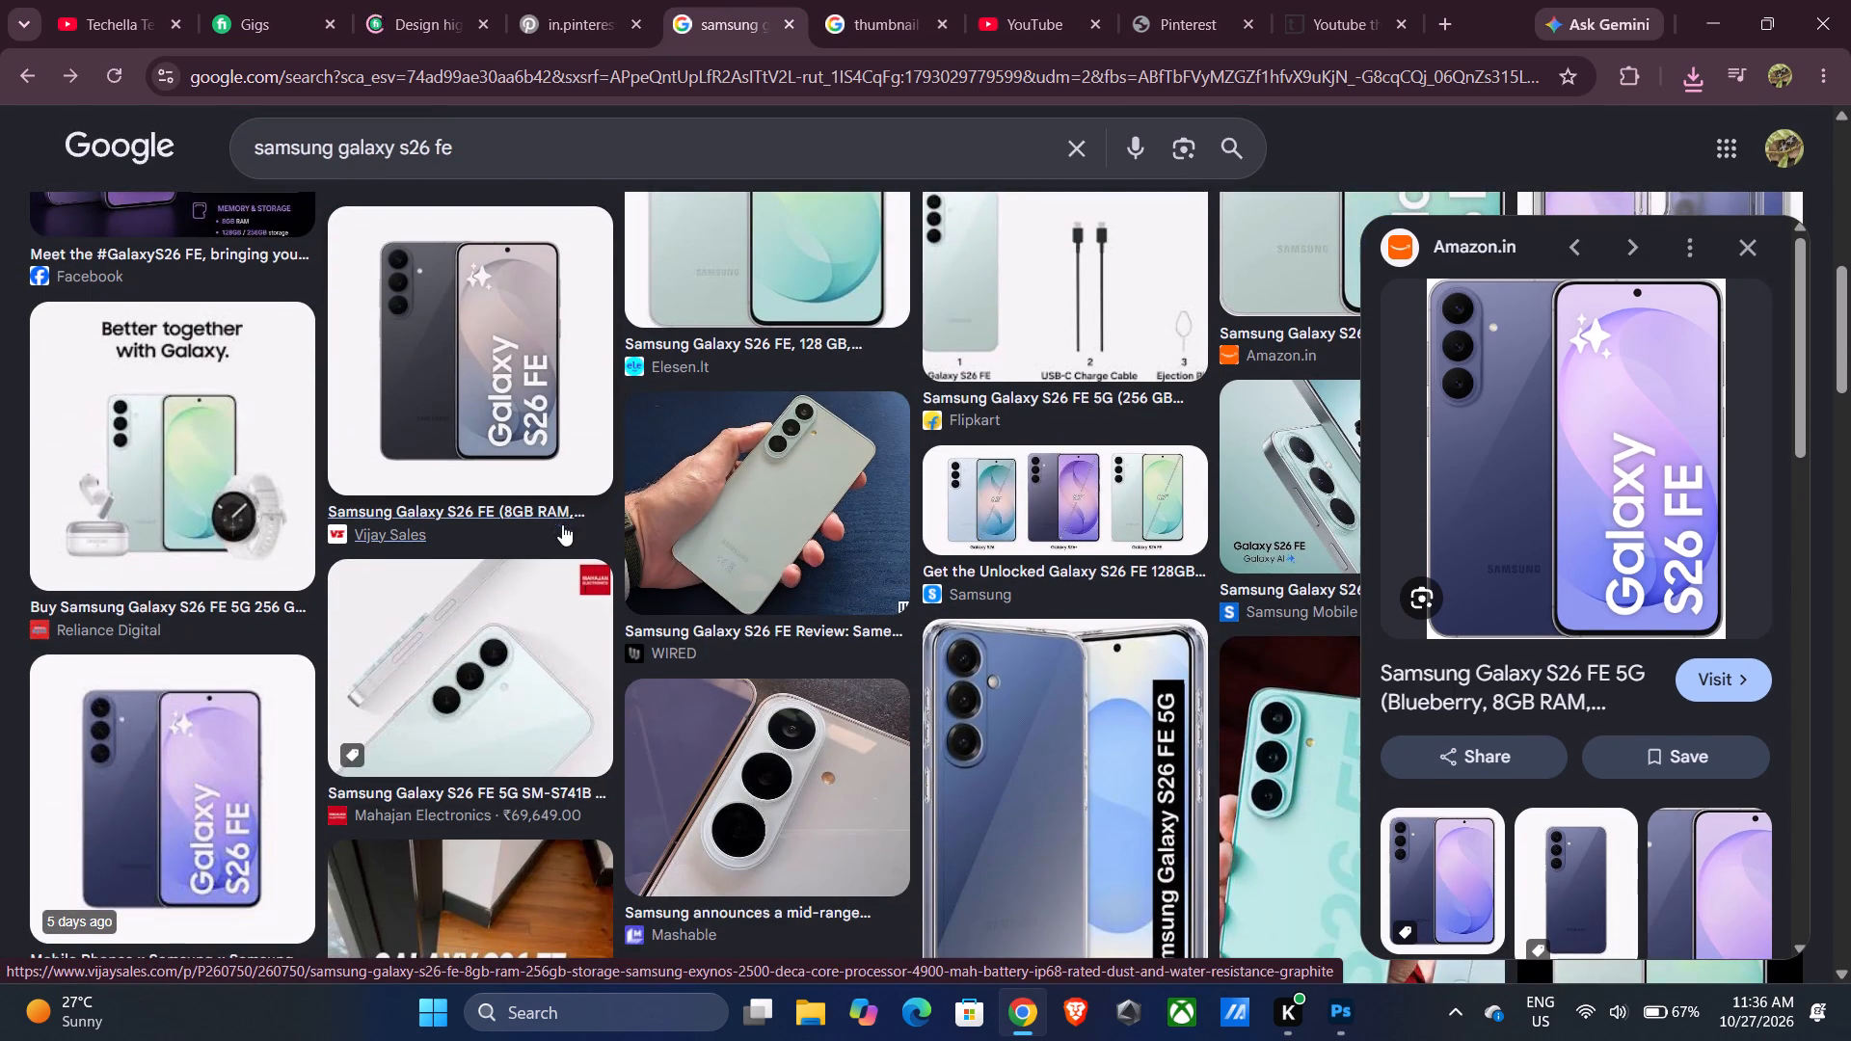
pyautogui.click(791, 556)
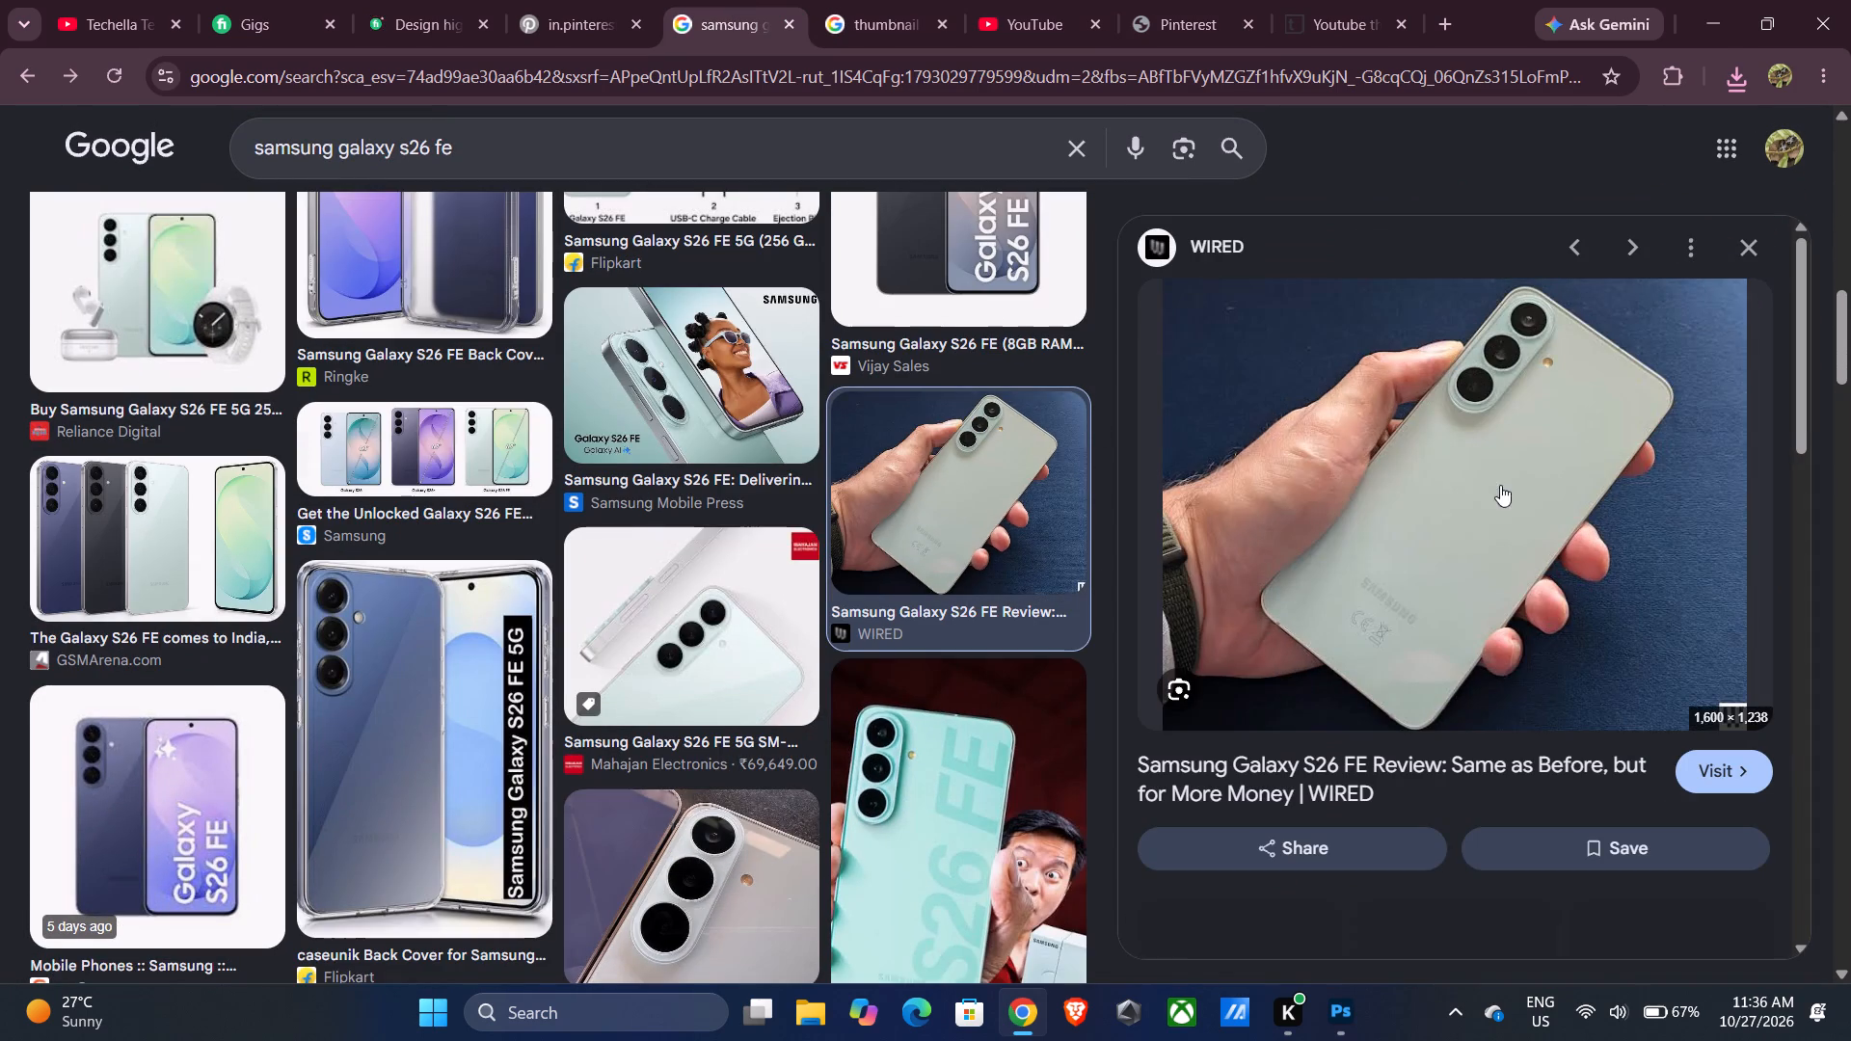
pyautogui.rightClick(1444, 497)
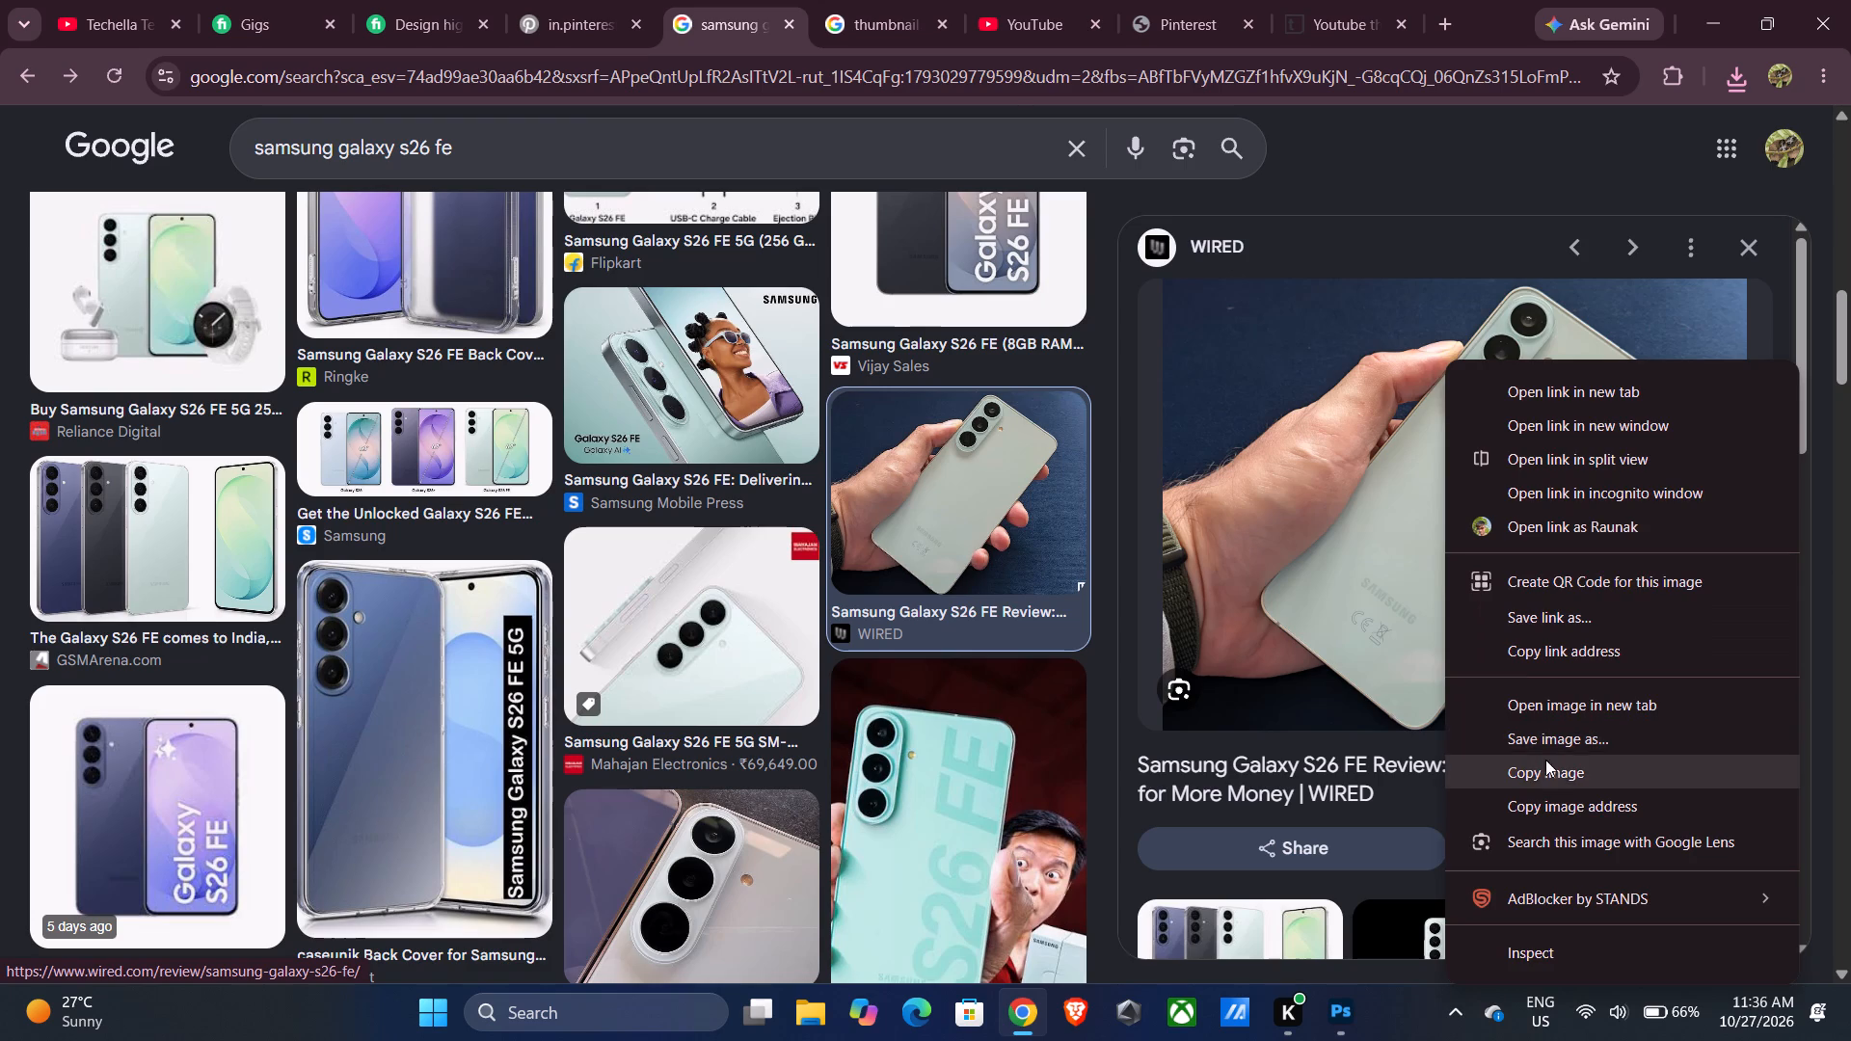
pyautogui.click(1545, 767)
pyautogui.click(1356, 1017)
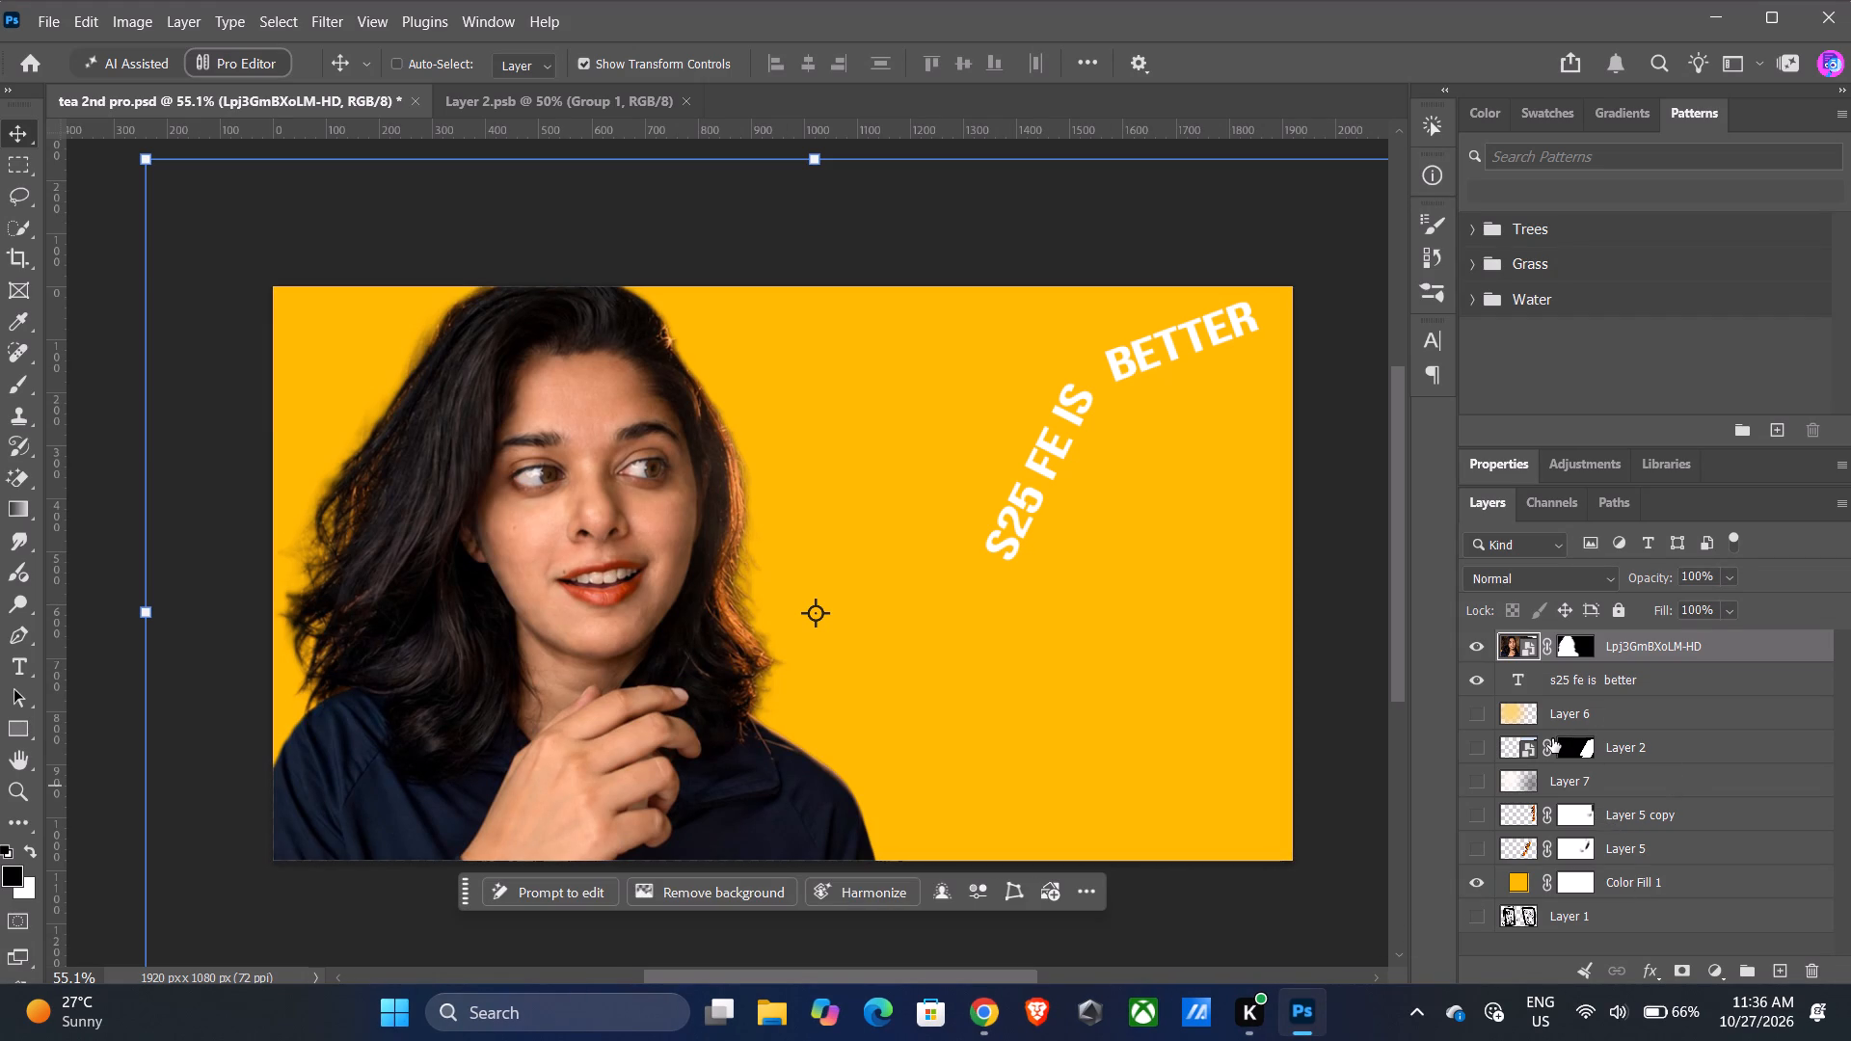
pyautogui.hotkey('ctrl', 'v')
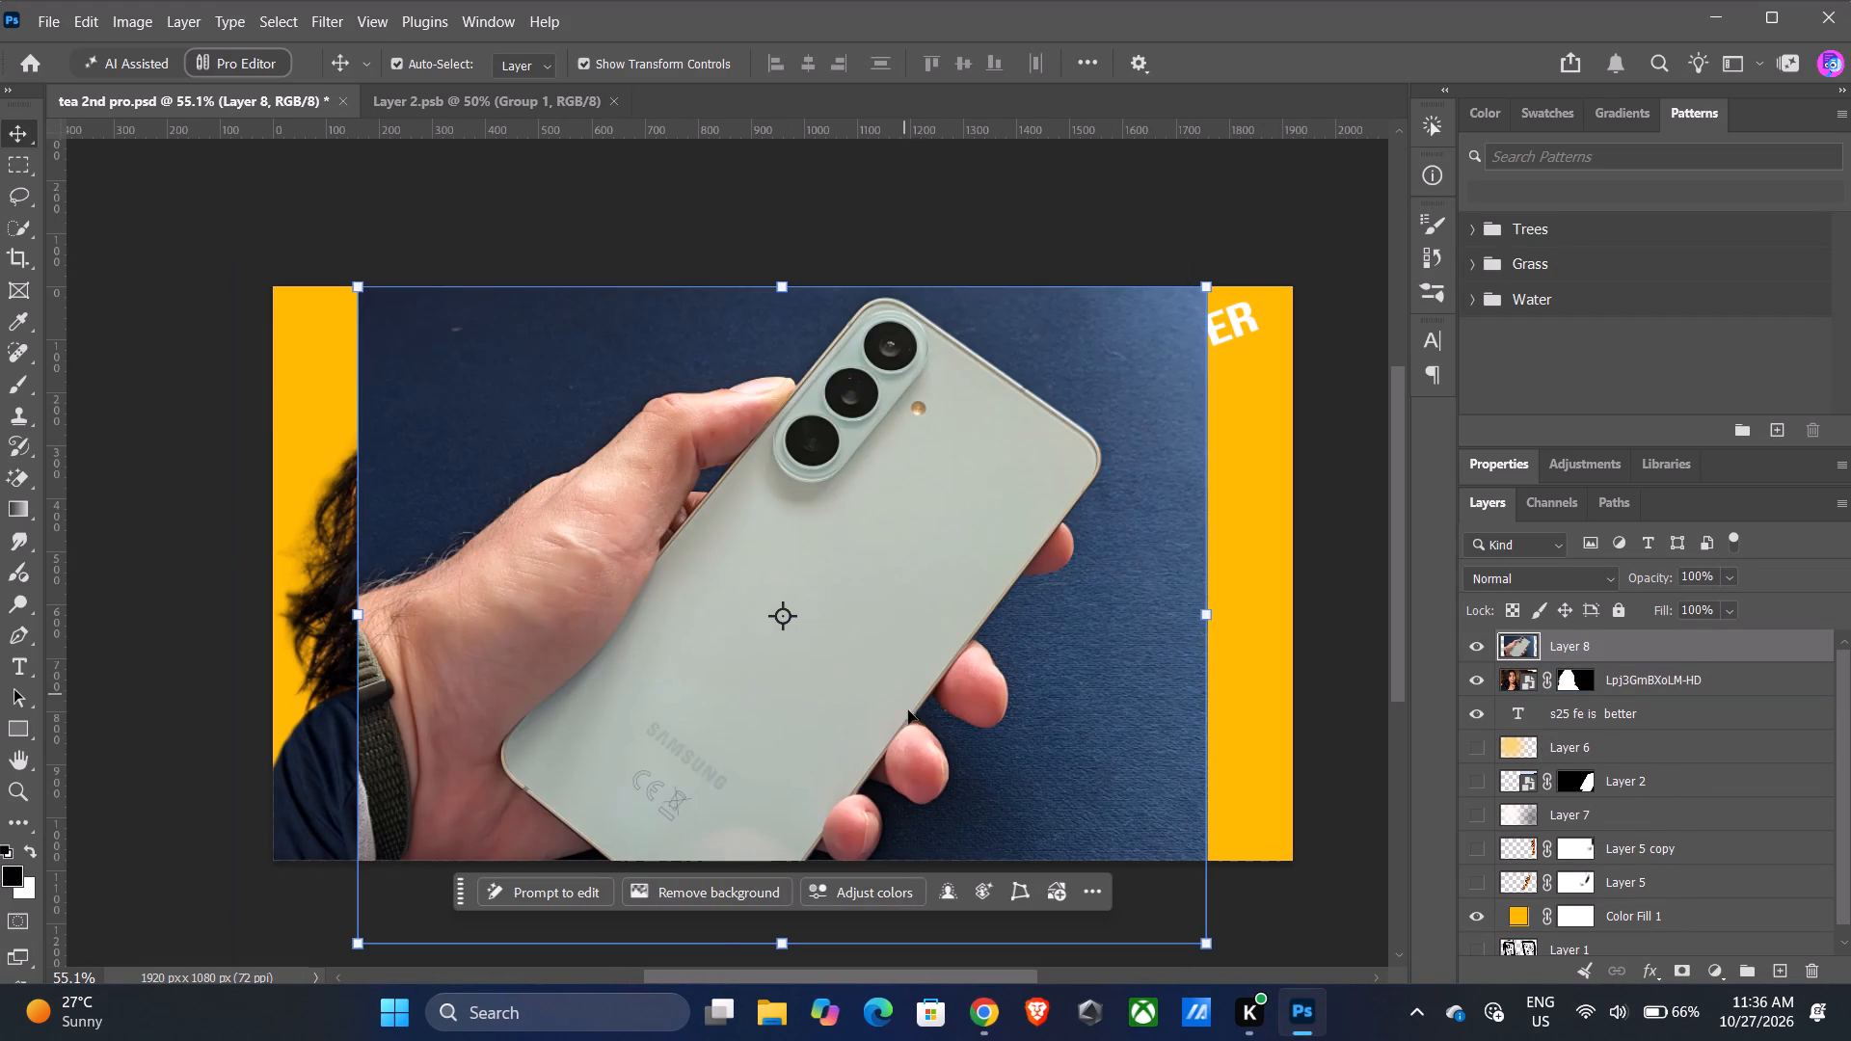
# Convert the pasted hand-and-phone photo on Layer 8 to a smart object and remove its background.
pyautogui.rightClick(1554, 650)
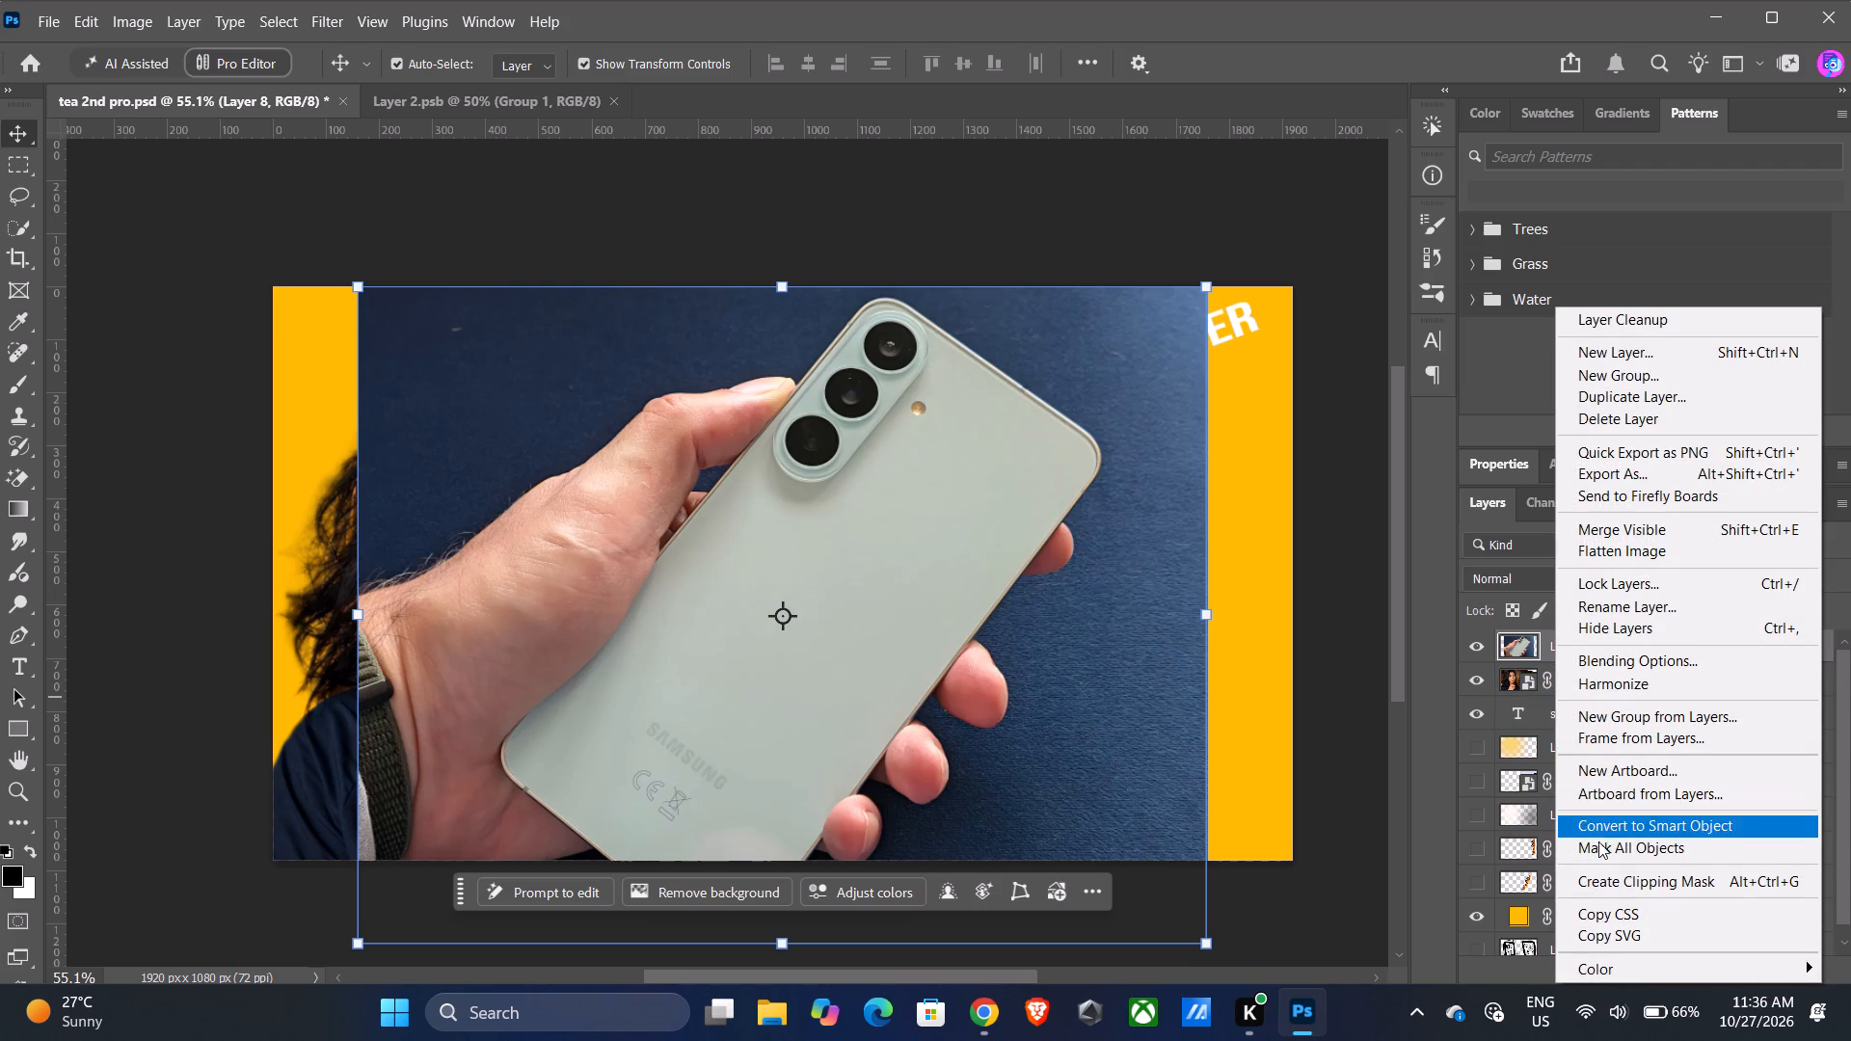
pyautogui.click(1615, 832)
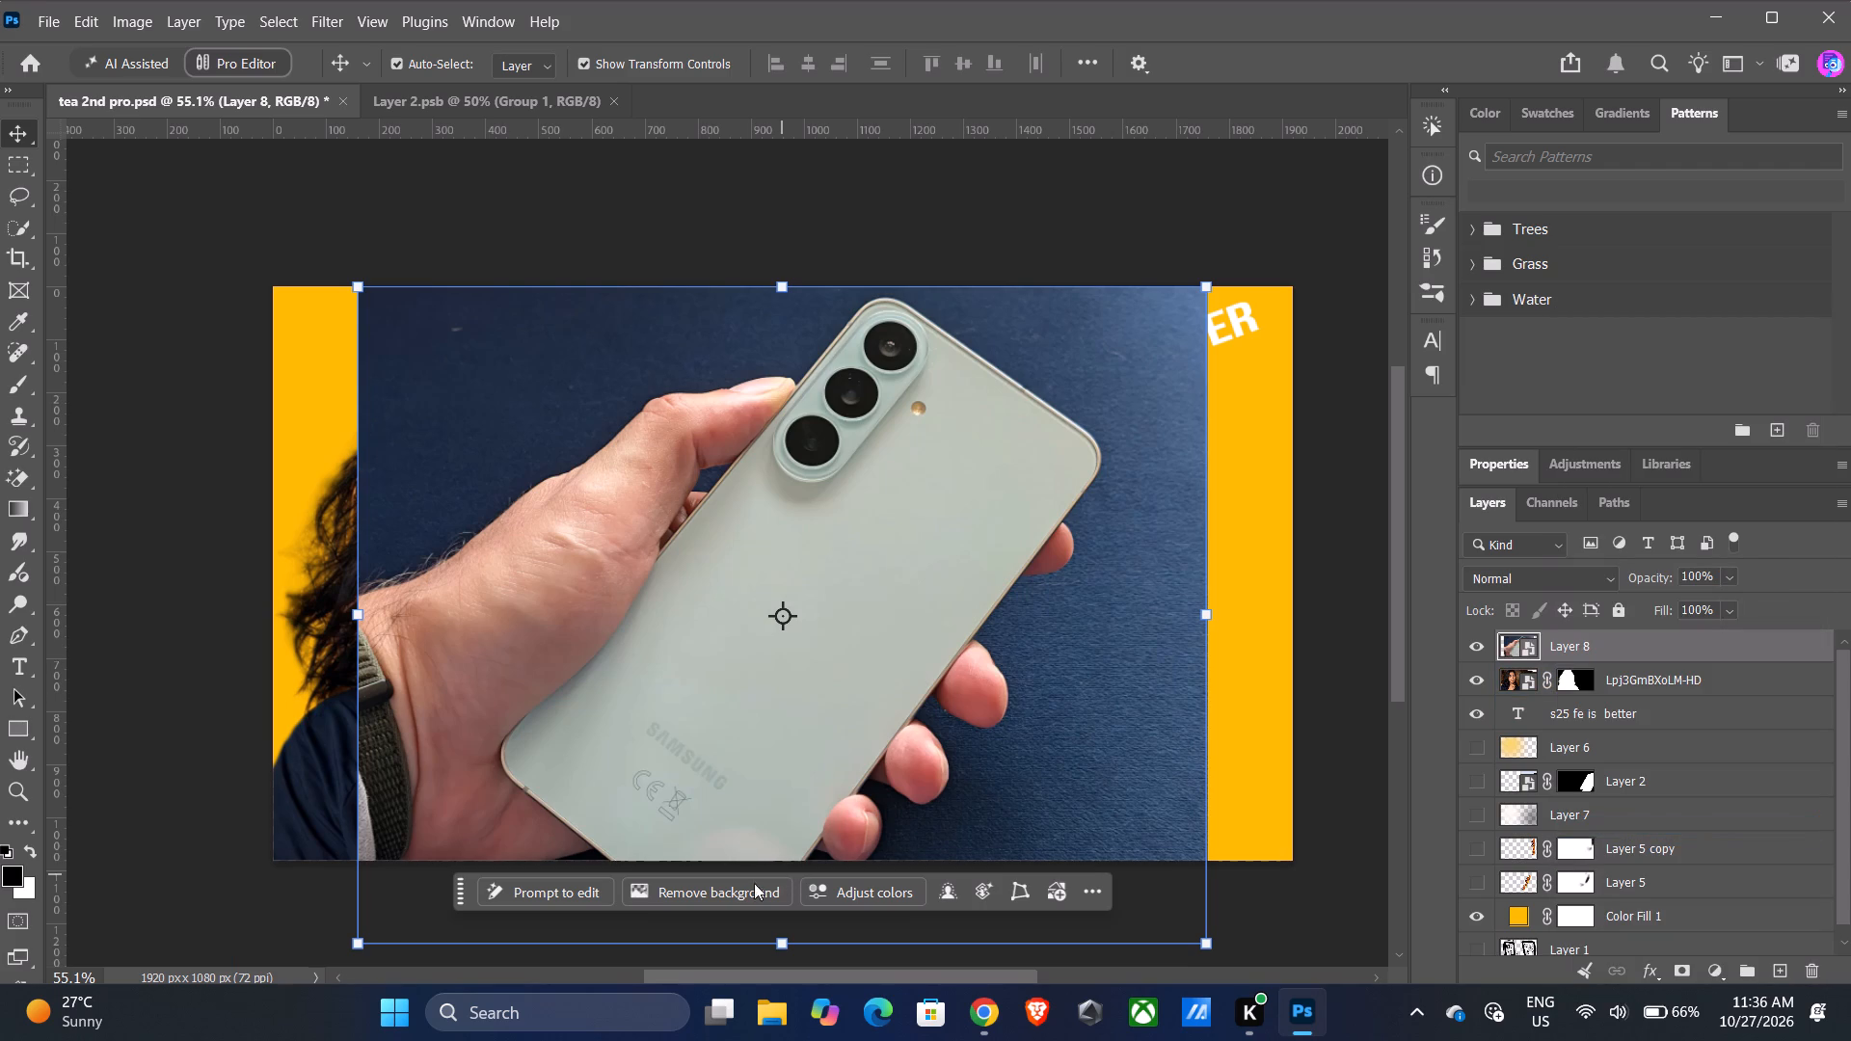
pyautogui.click(743, 889)
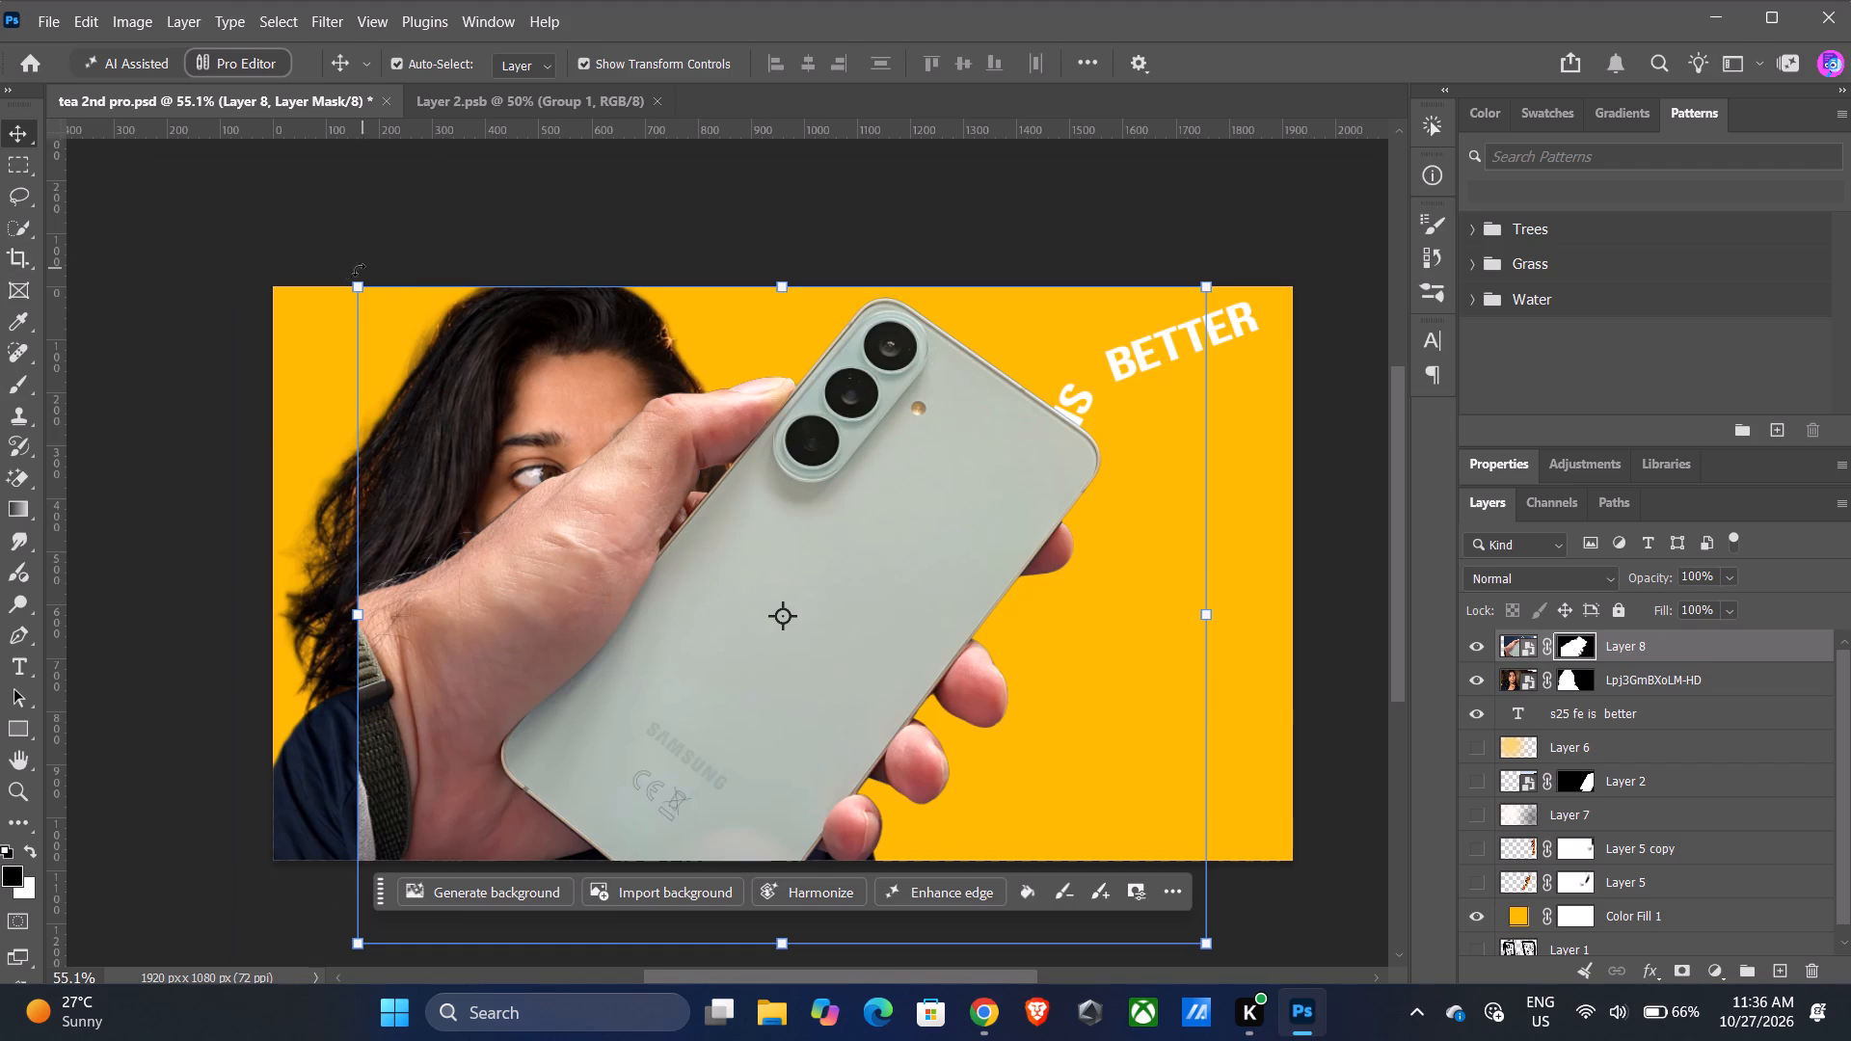
# Rotate the hand-held phone about -36.6° until upright, shrink it to a little over half size, and place it over the woman's lower face and chest.
pyautogui.moveTo(349, 272); pyautogui.dragTo(207, 599)
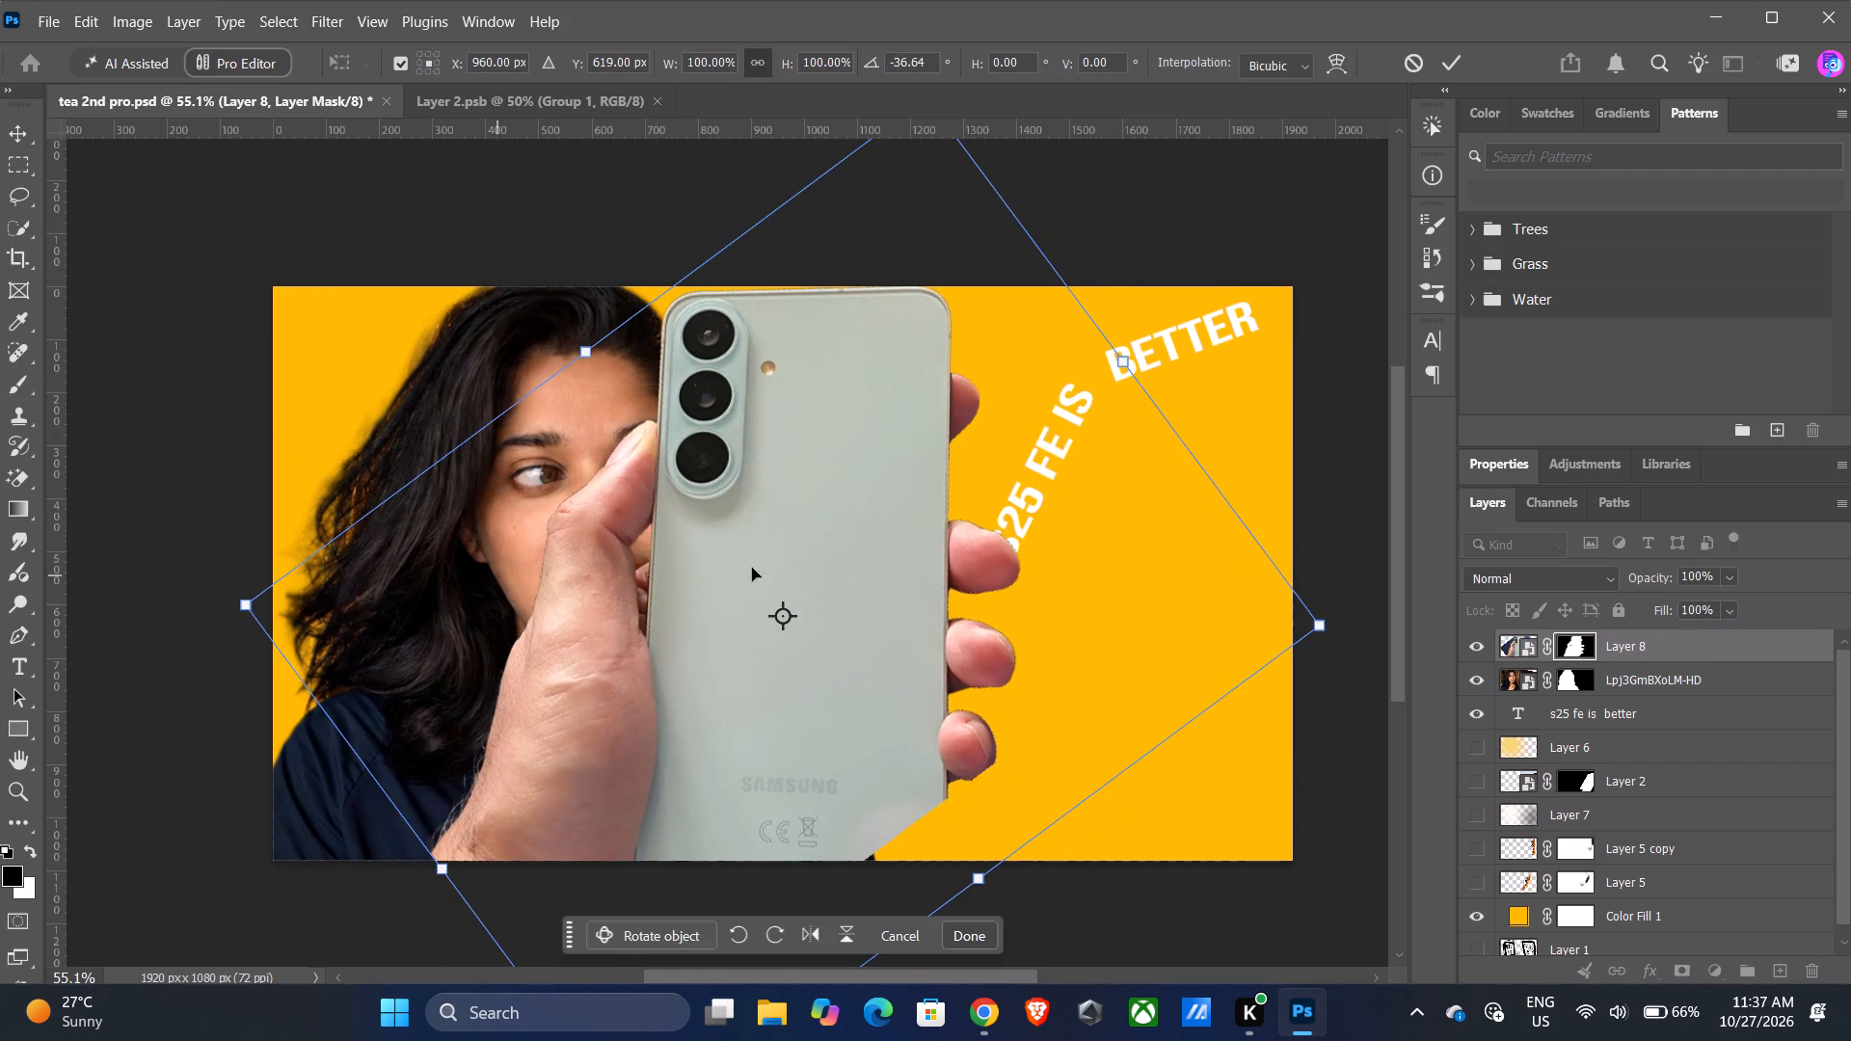
pyautogui.moveTo(850, 652); pyautogui.dragTo(714, 665)
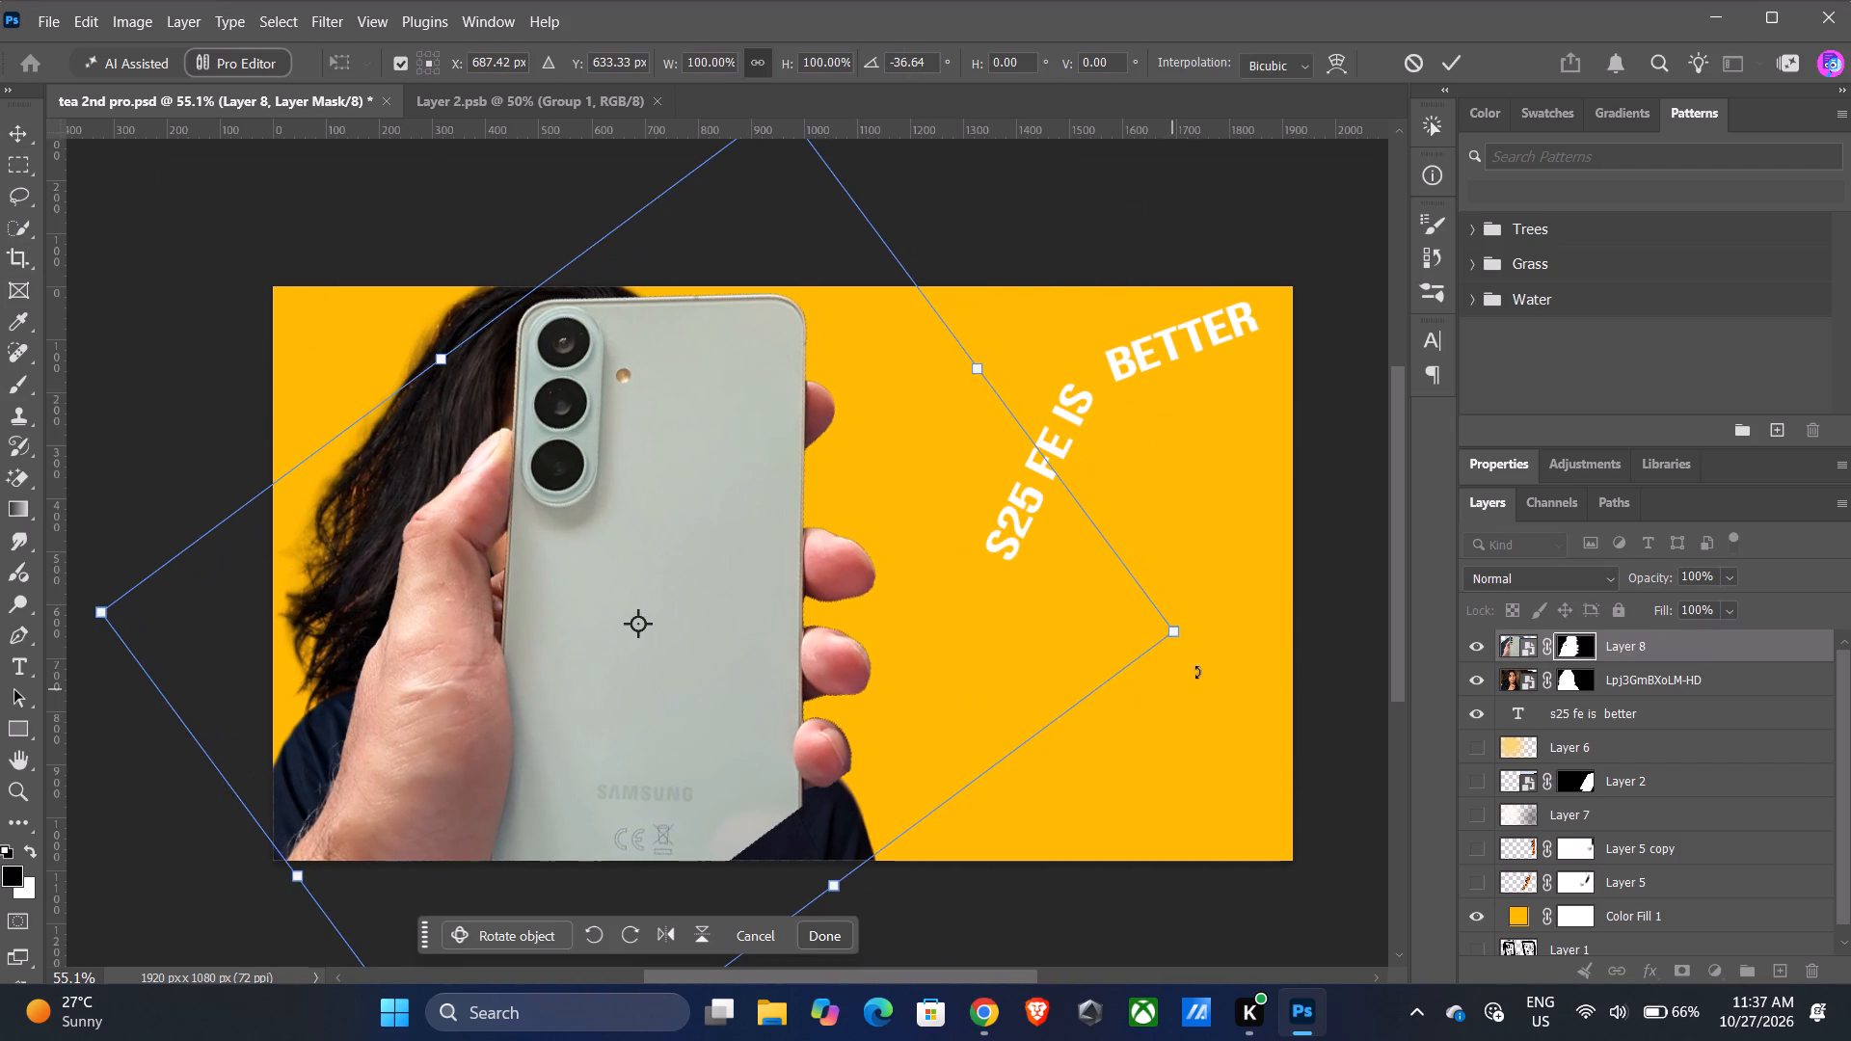
pyautogui.moveTo(1165, 637); pyautogui.dragTo(959, 640)
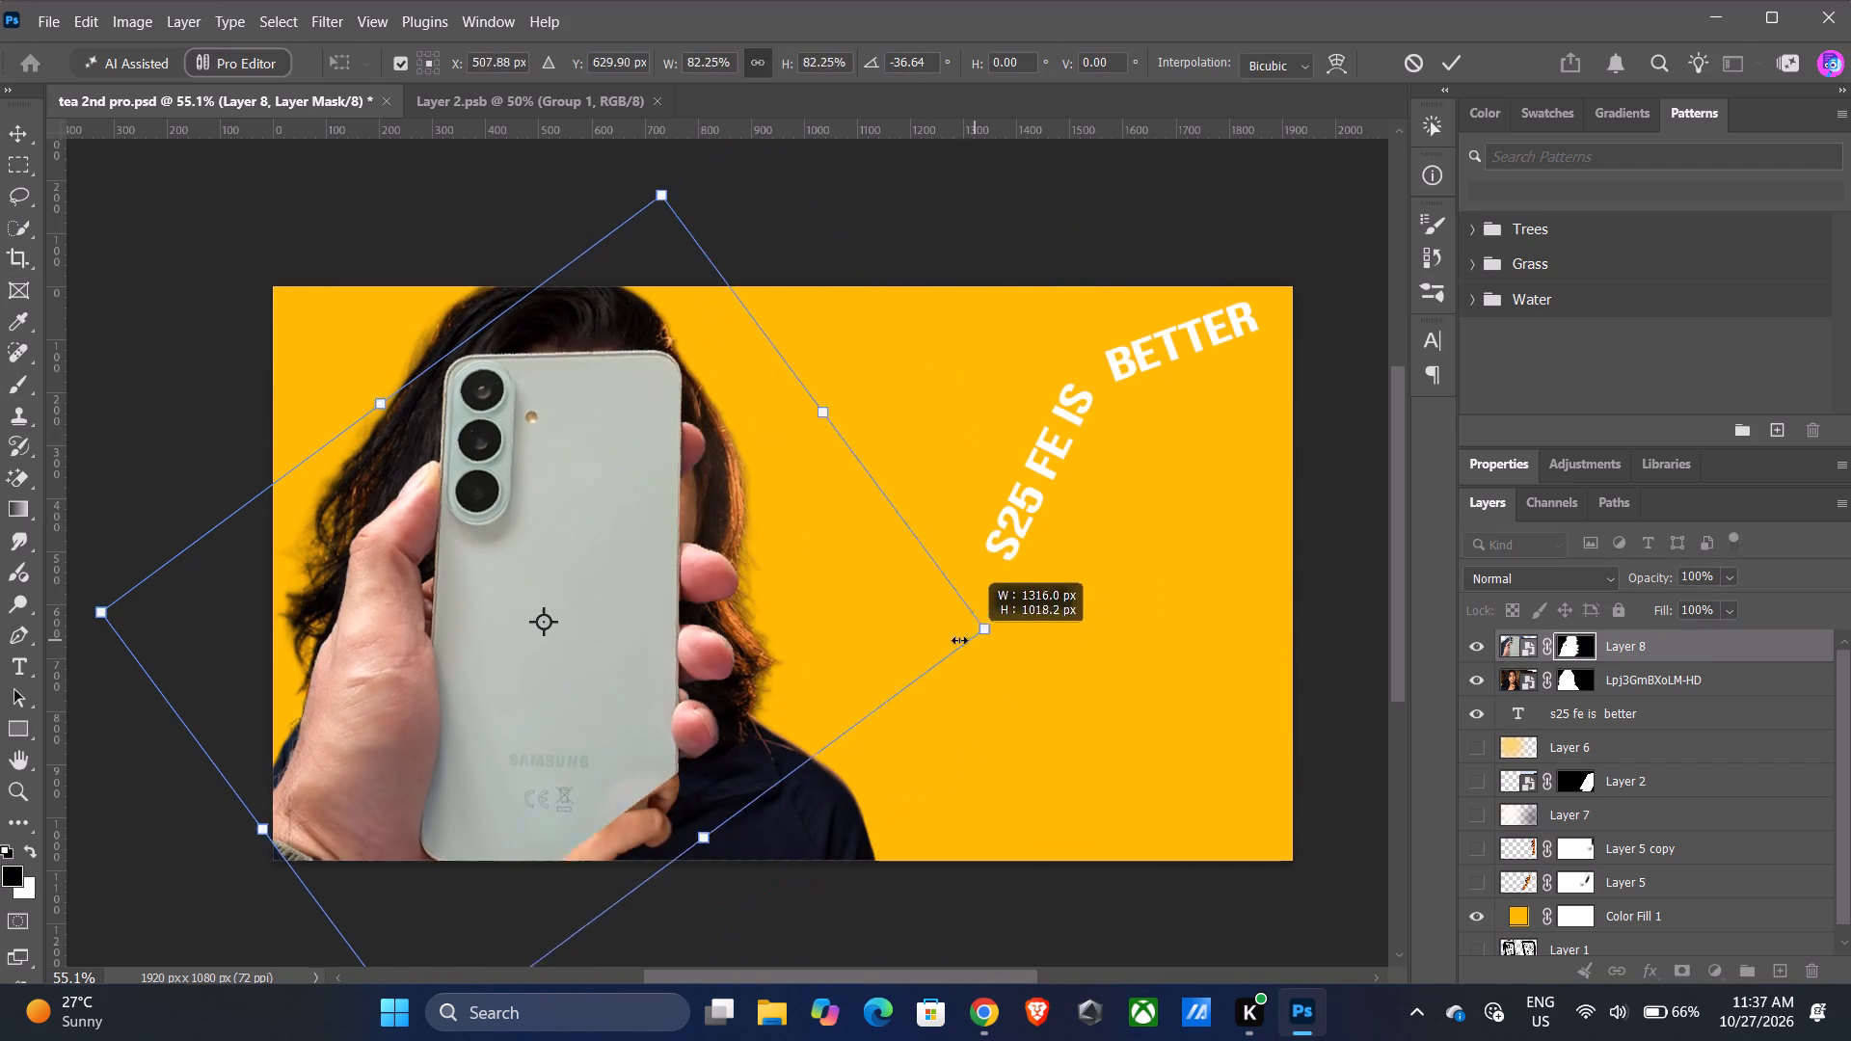
pyautogui.moveTo(959, 640); pyautogui.dragTo(906, 643)
pyautogui.moveTo(599, 682); pyautogui.dragTo(657, 696)
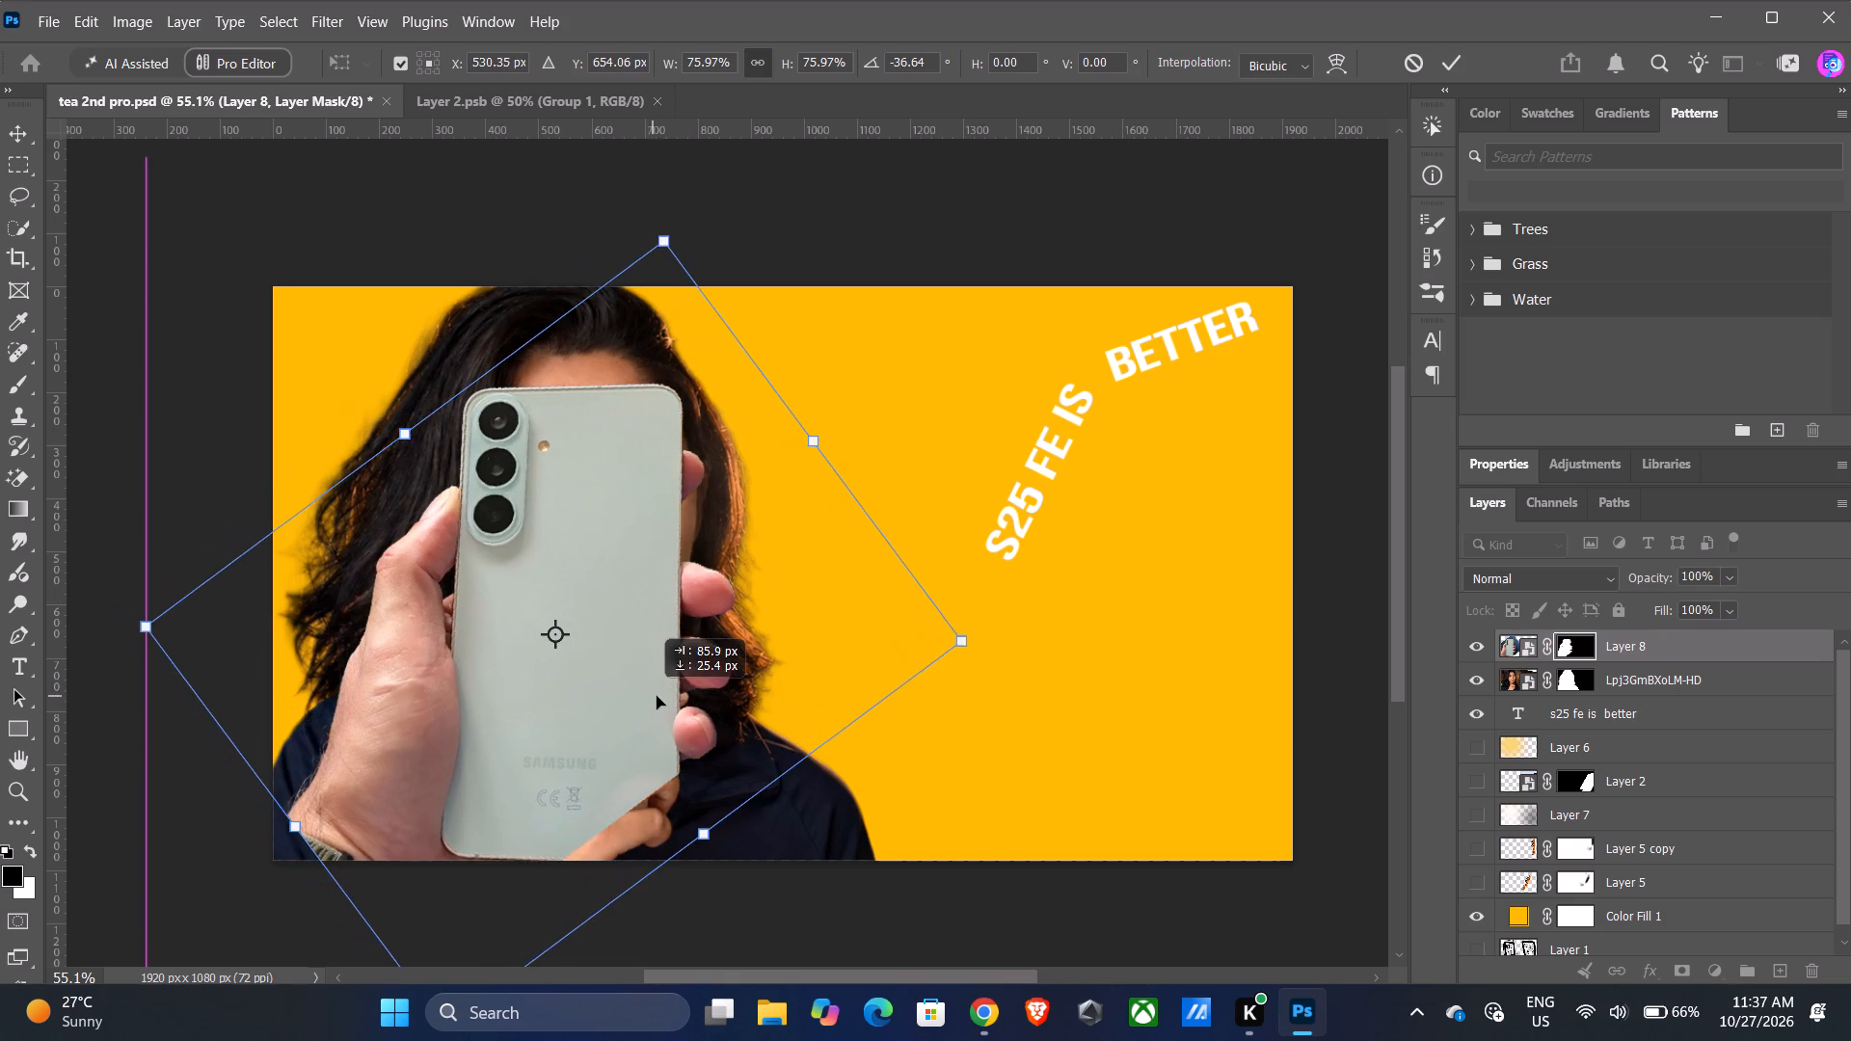
pyautogui.moveTo(657, 696); pyautogui.dragTo(672, 728)
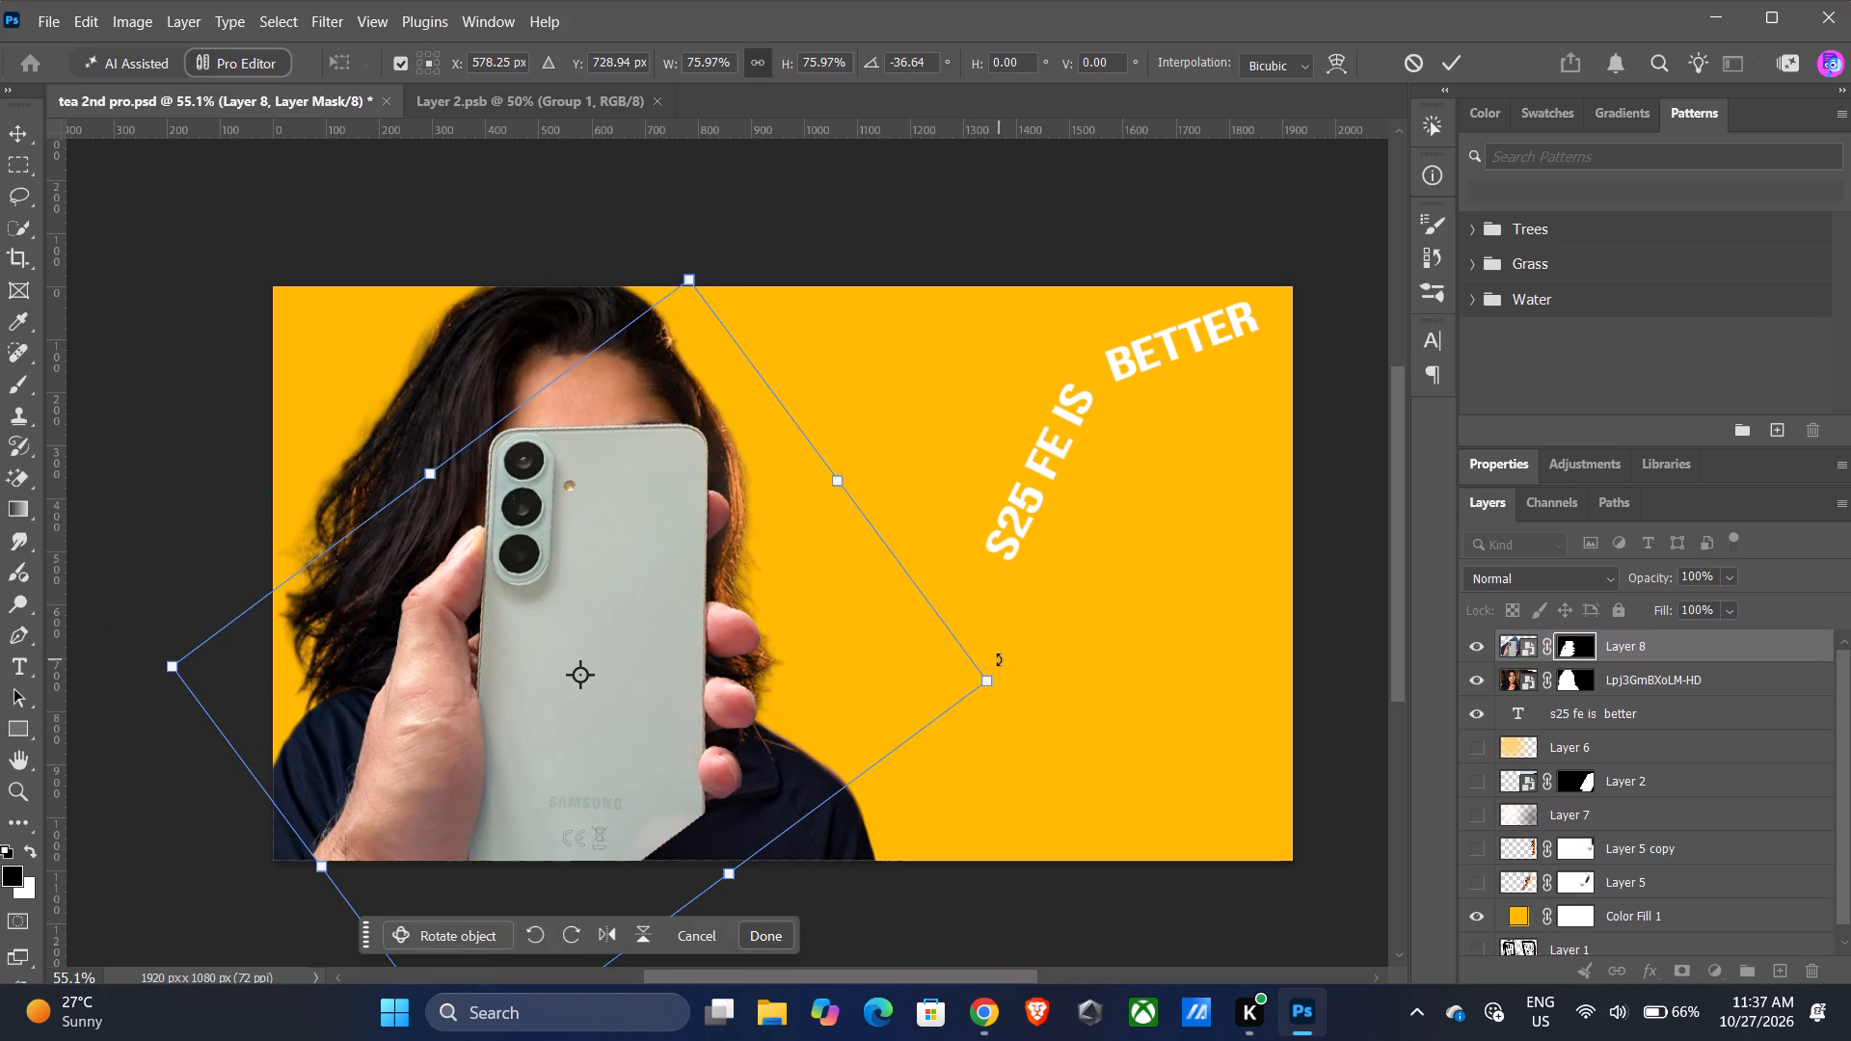
pyautogui.moveTo(980, 681); pyautogui.dragTo(742, 708)
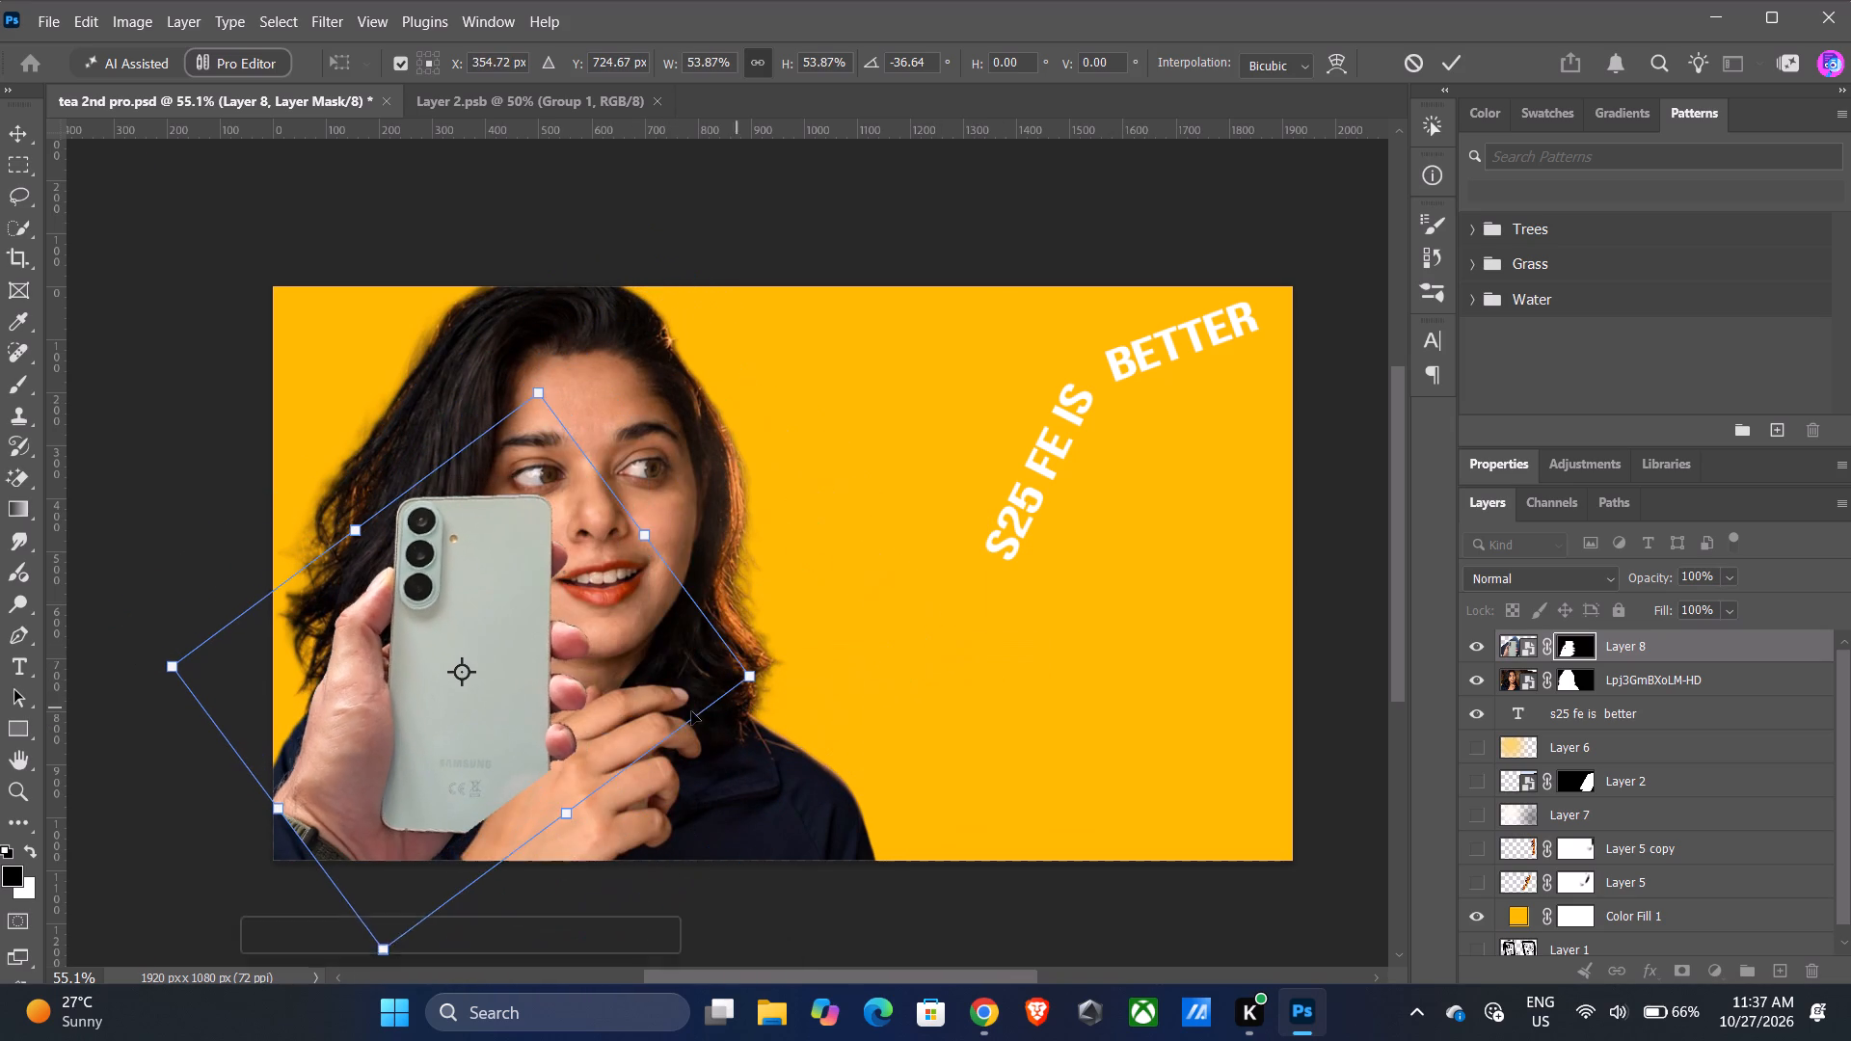
pyautogui.moveTo(496, 720); pyautogui.dragTo(613, 740)
pyautogui.moveTo(862, 697); pyautogui.dragTo(876, 697)
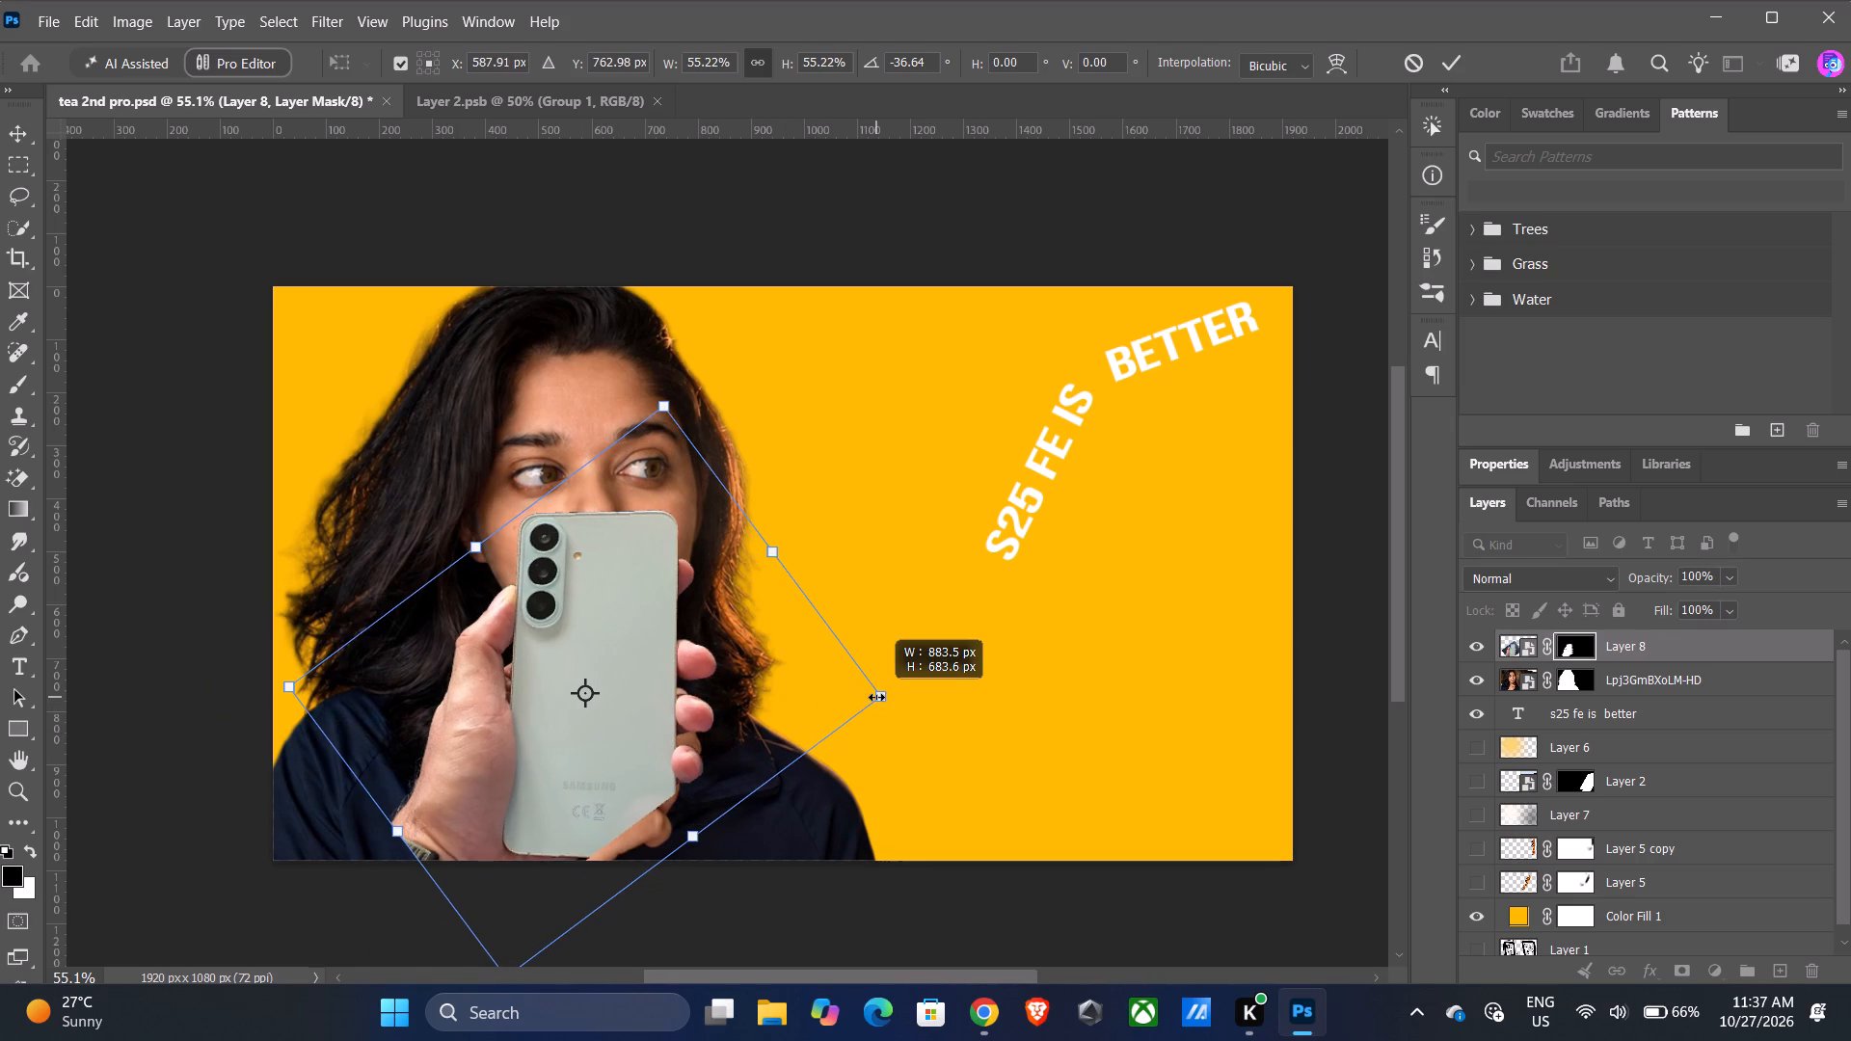
pyautogui.moveTo(876, 697); pyautogui.dragTo(893, 701)
pyautogui.click(794, 927)
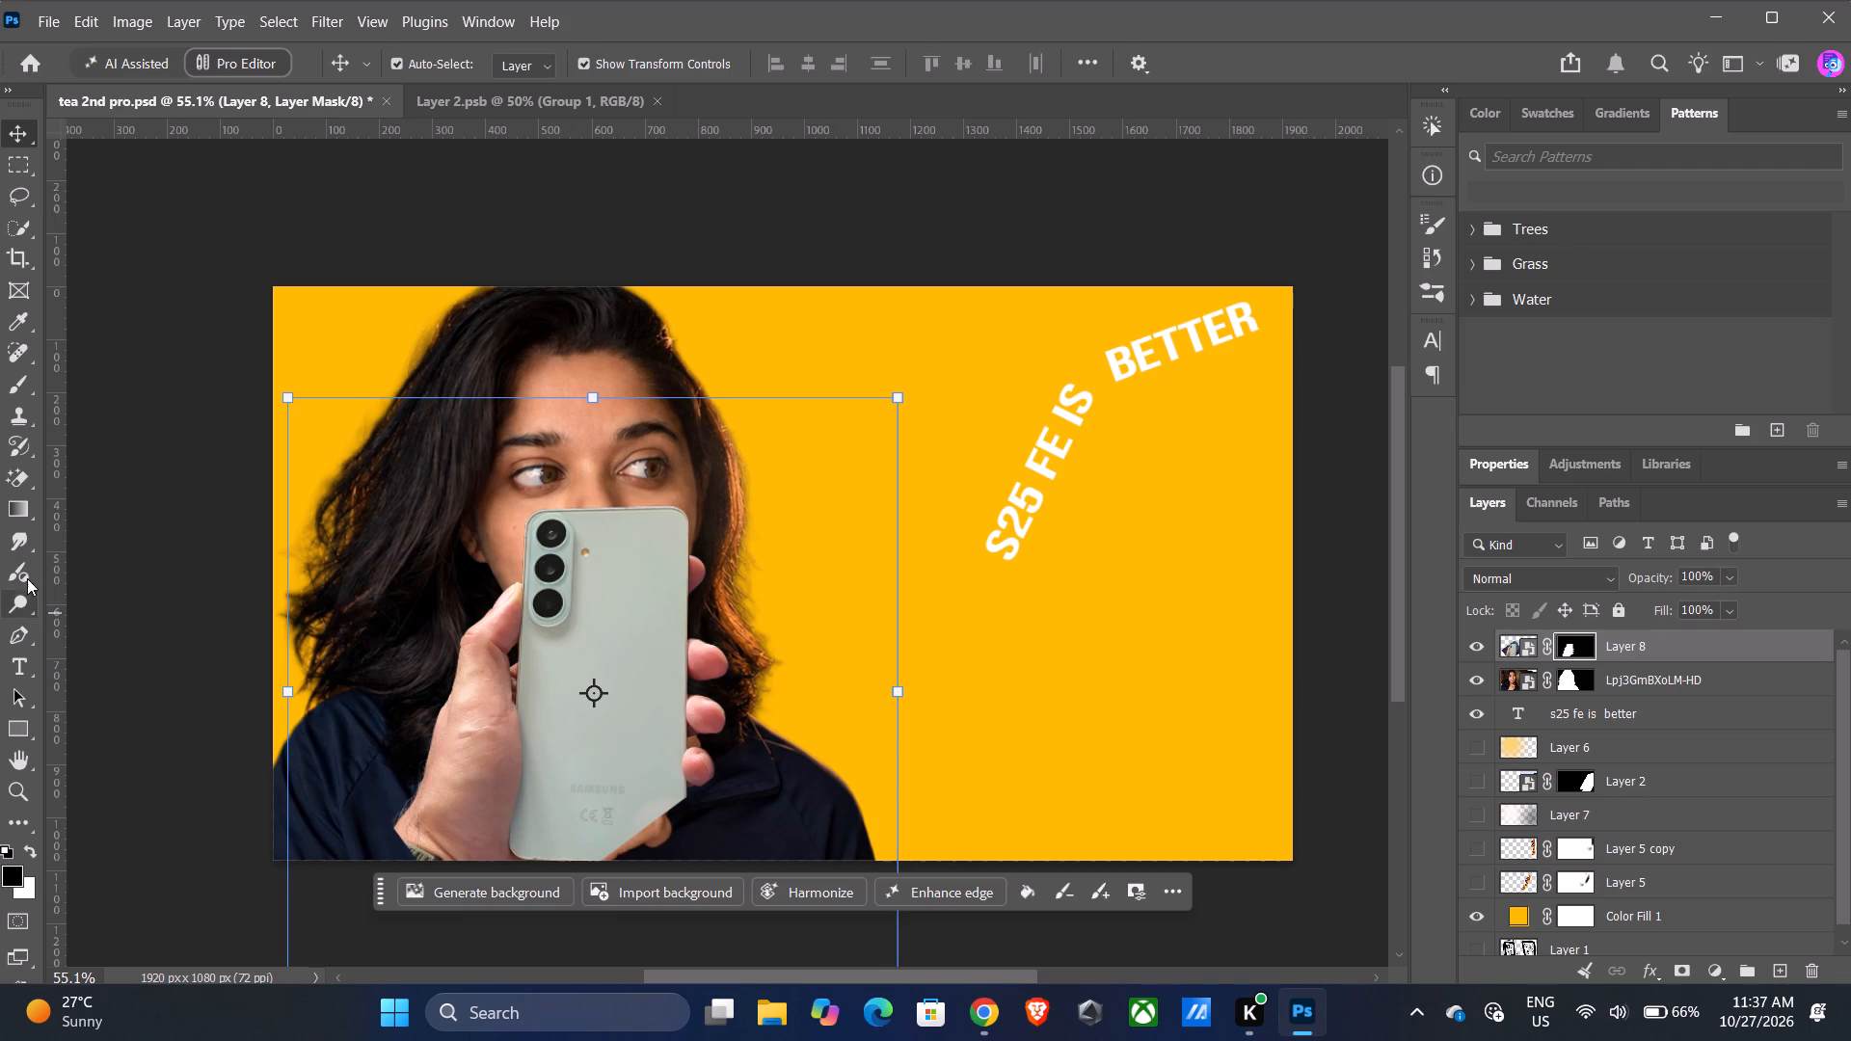
# Mask out the hand and fingers around the phone on Layer 8 with a hard 254 px black brush at 100% opacity and flow.
pyautogui.click(33, 380)
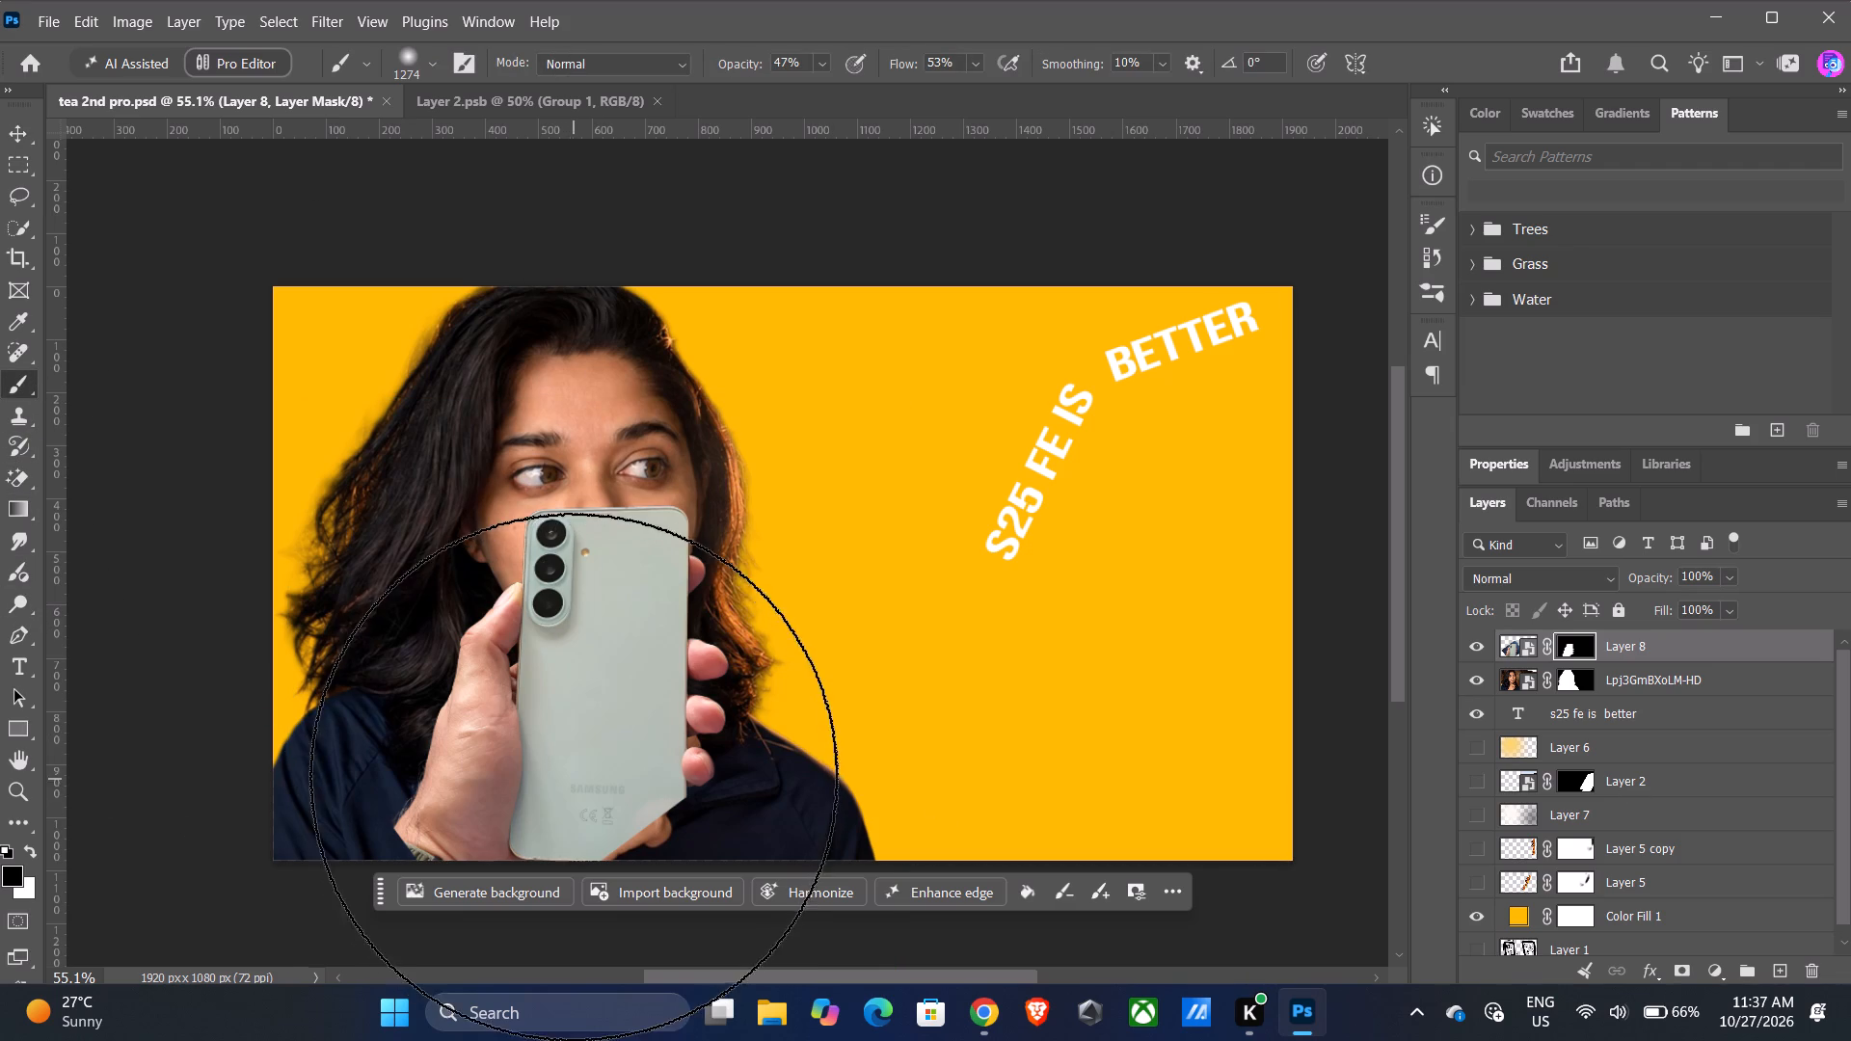
pyautogui.keyDown('alt'); pyautogui.moveTo(575, 774); pyautogui.dragTo(214, 1040, button='right'); pyautogui.keyUp('alt')
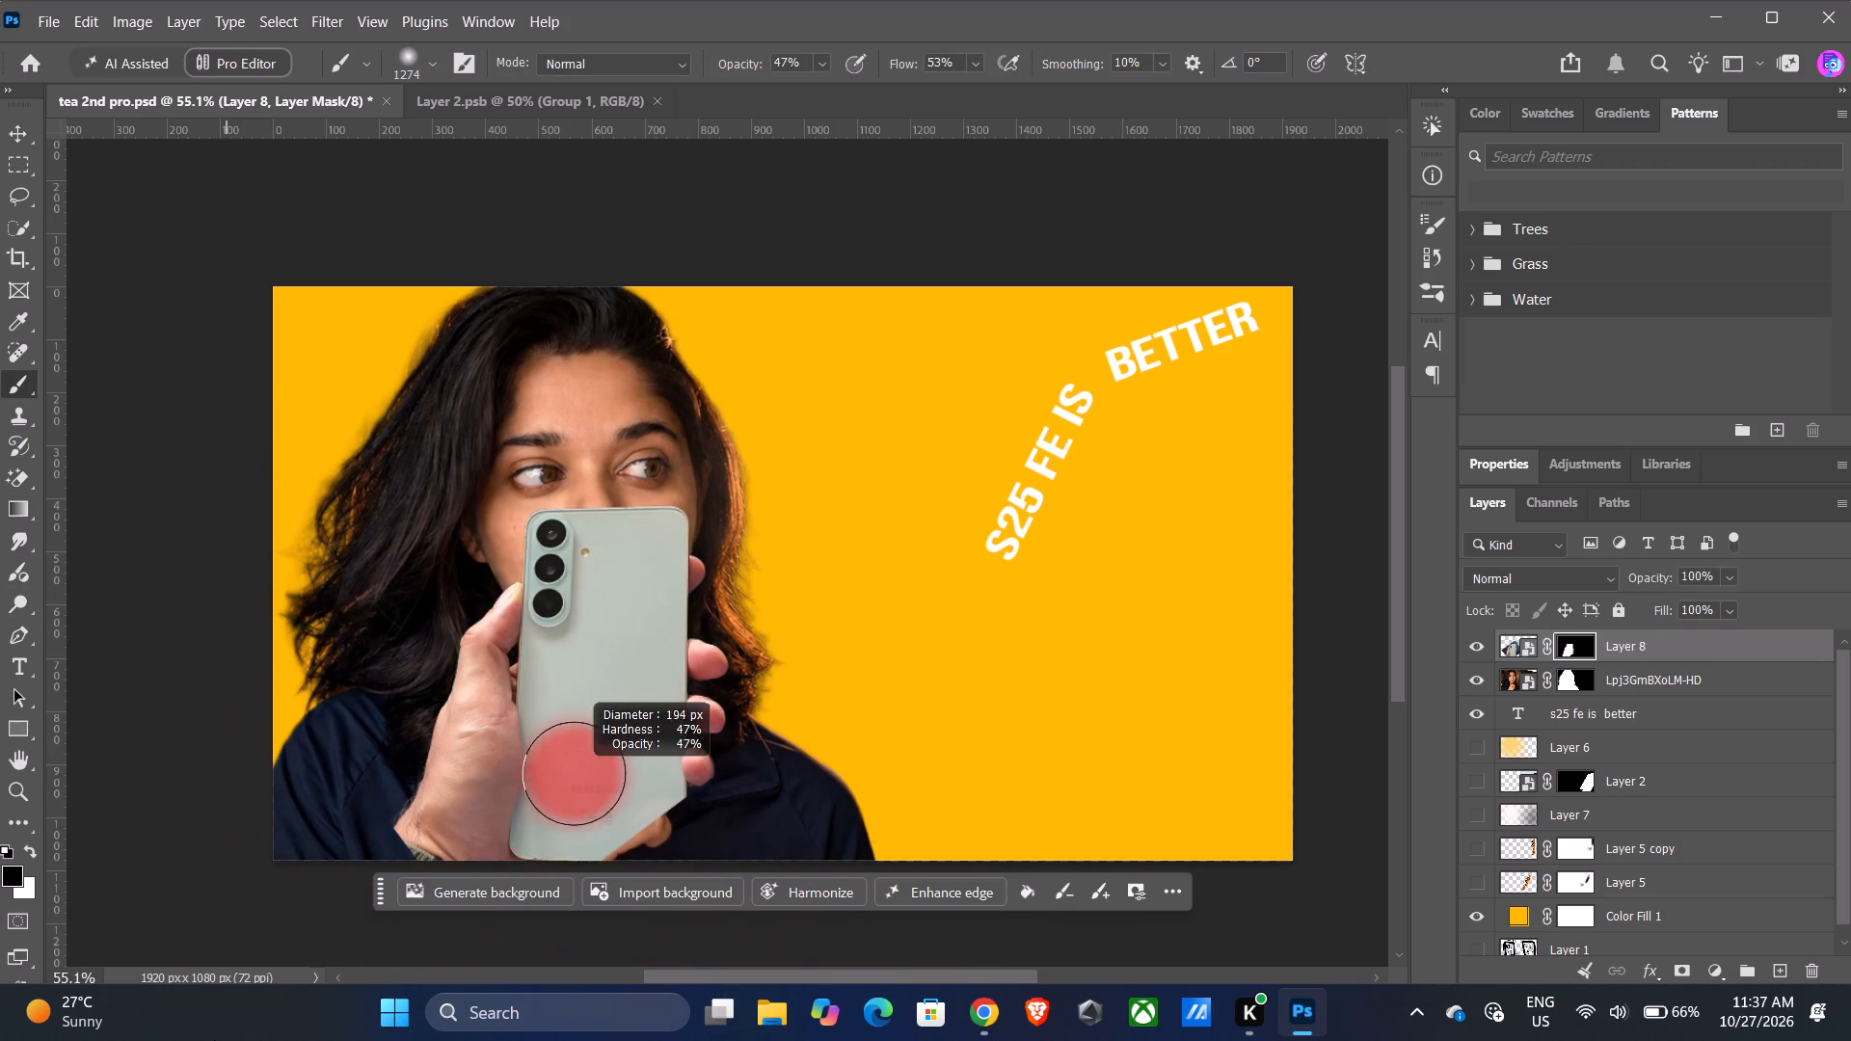
pyautogui.keyDown('alt'); pyautogui.moveTo(214, 1040); pyautogui.dragTo(224, 924, button='right'); pyautogui.keyUp('alt')
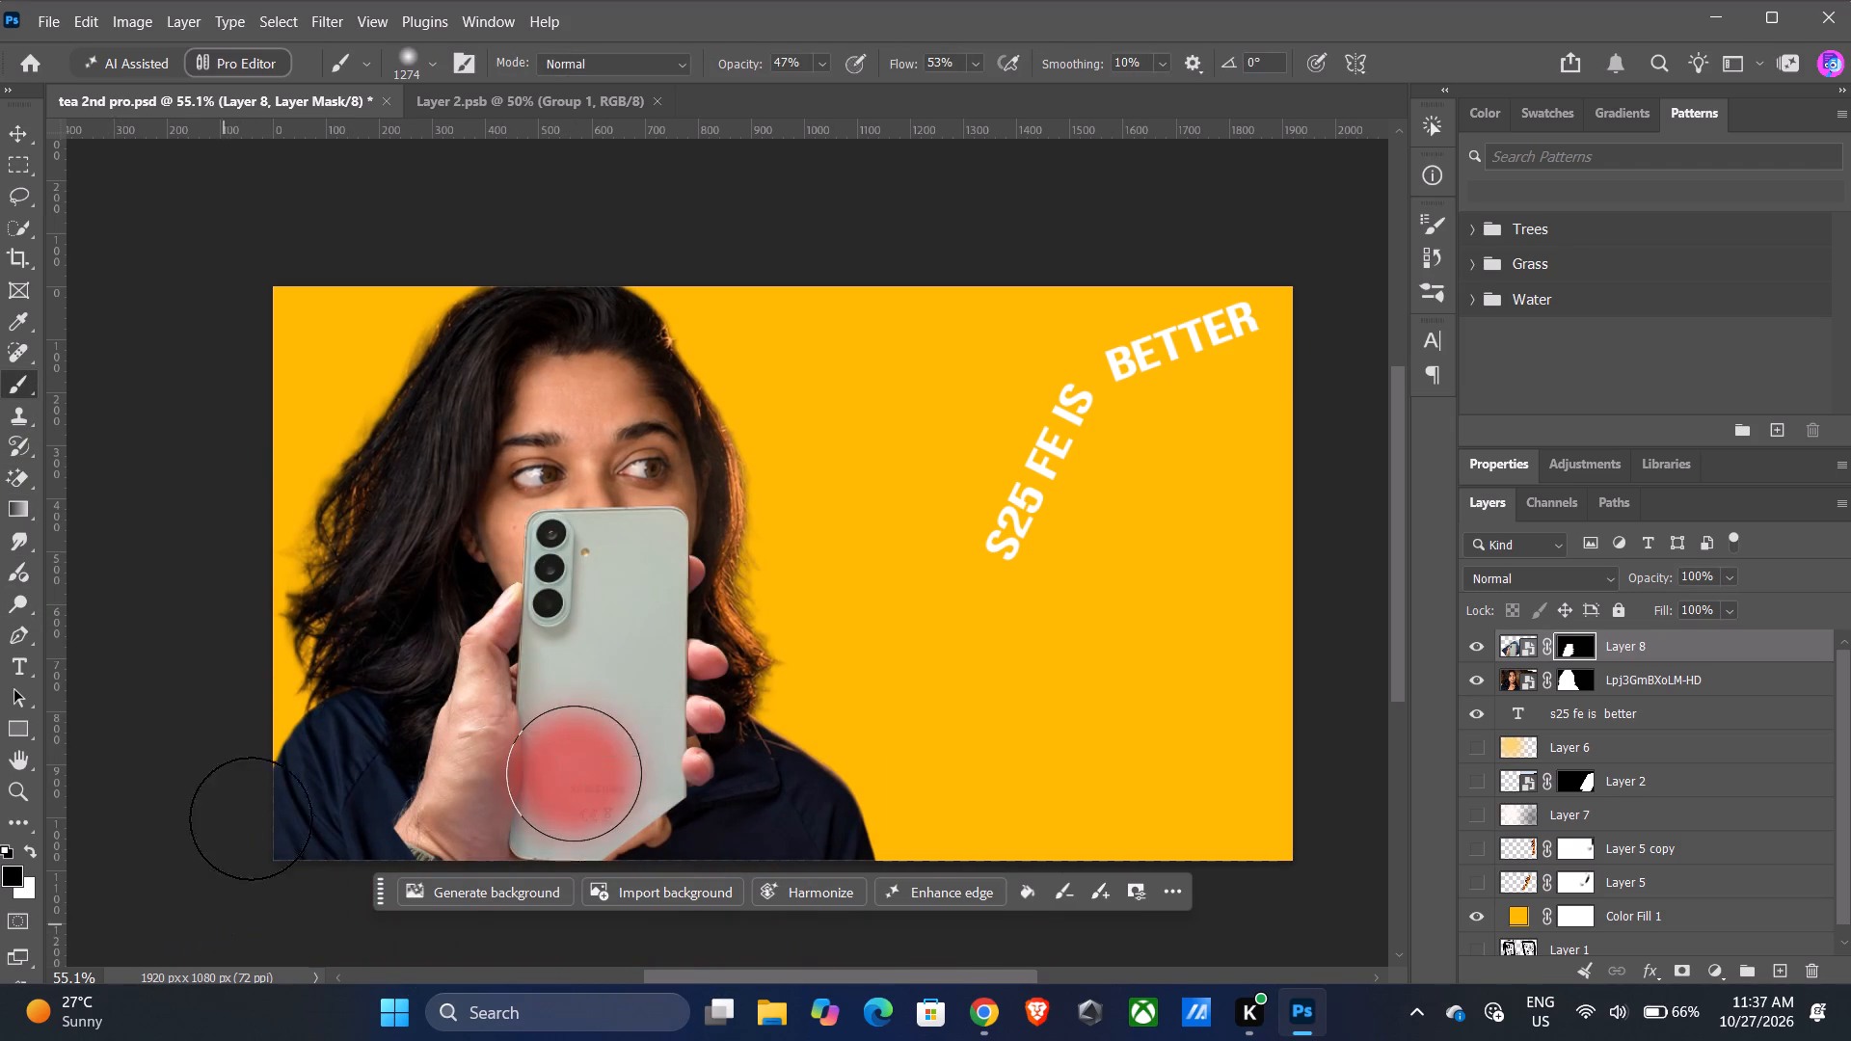
pyautogui.keyDown('alt'); pyautogui.moveTo(370, 462); pyautogui.dragTo(370, 865, button='right'); pyautogui.keyUp('alt')
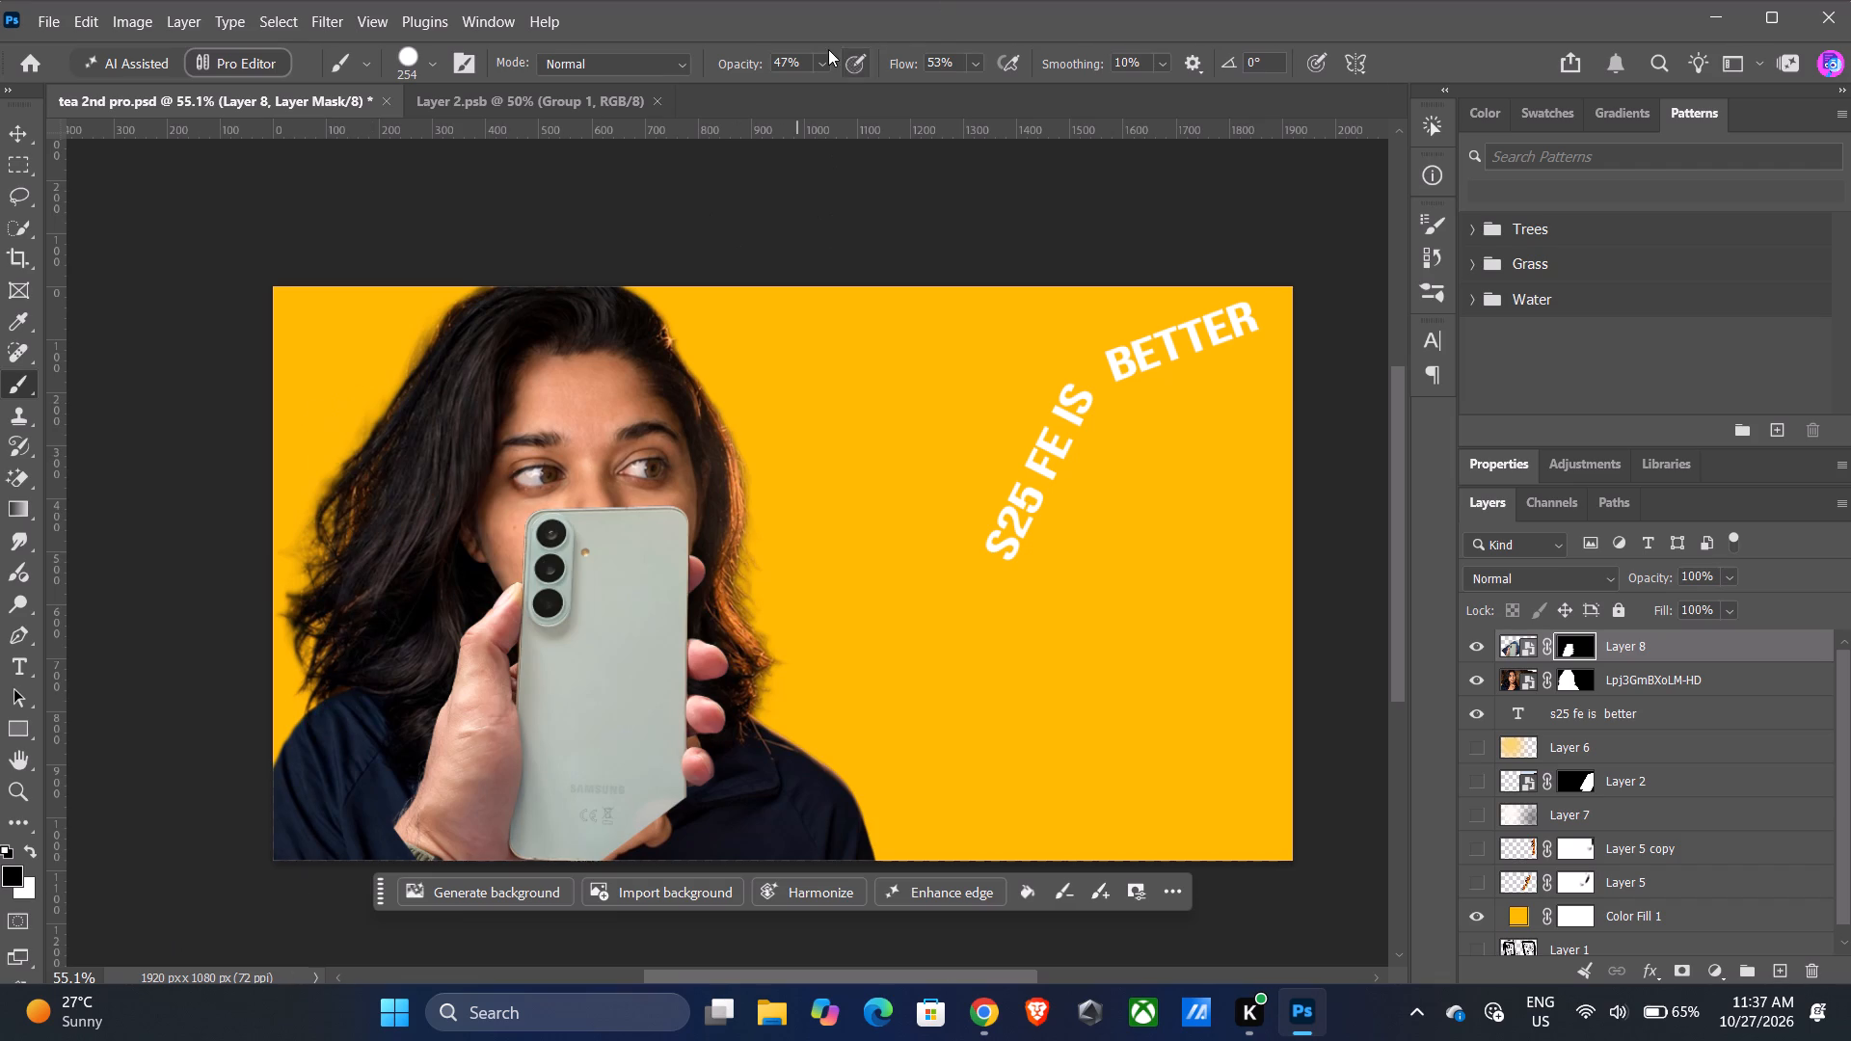
pyautogui.click(818, 58)
pyautogui.moveTo(835, 87); pyautogui.dragTo(1073, 82)
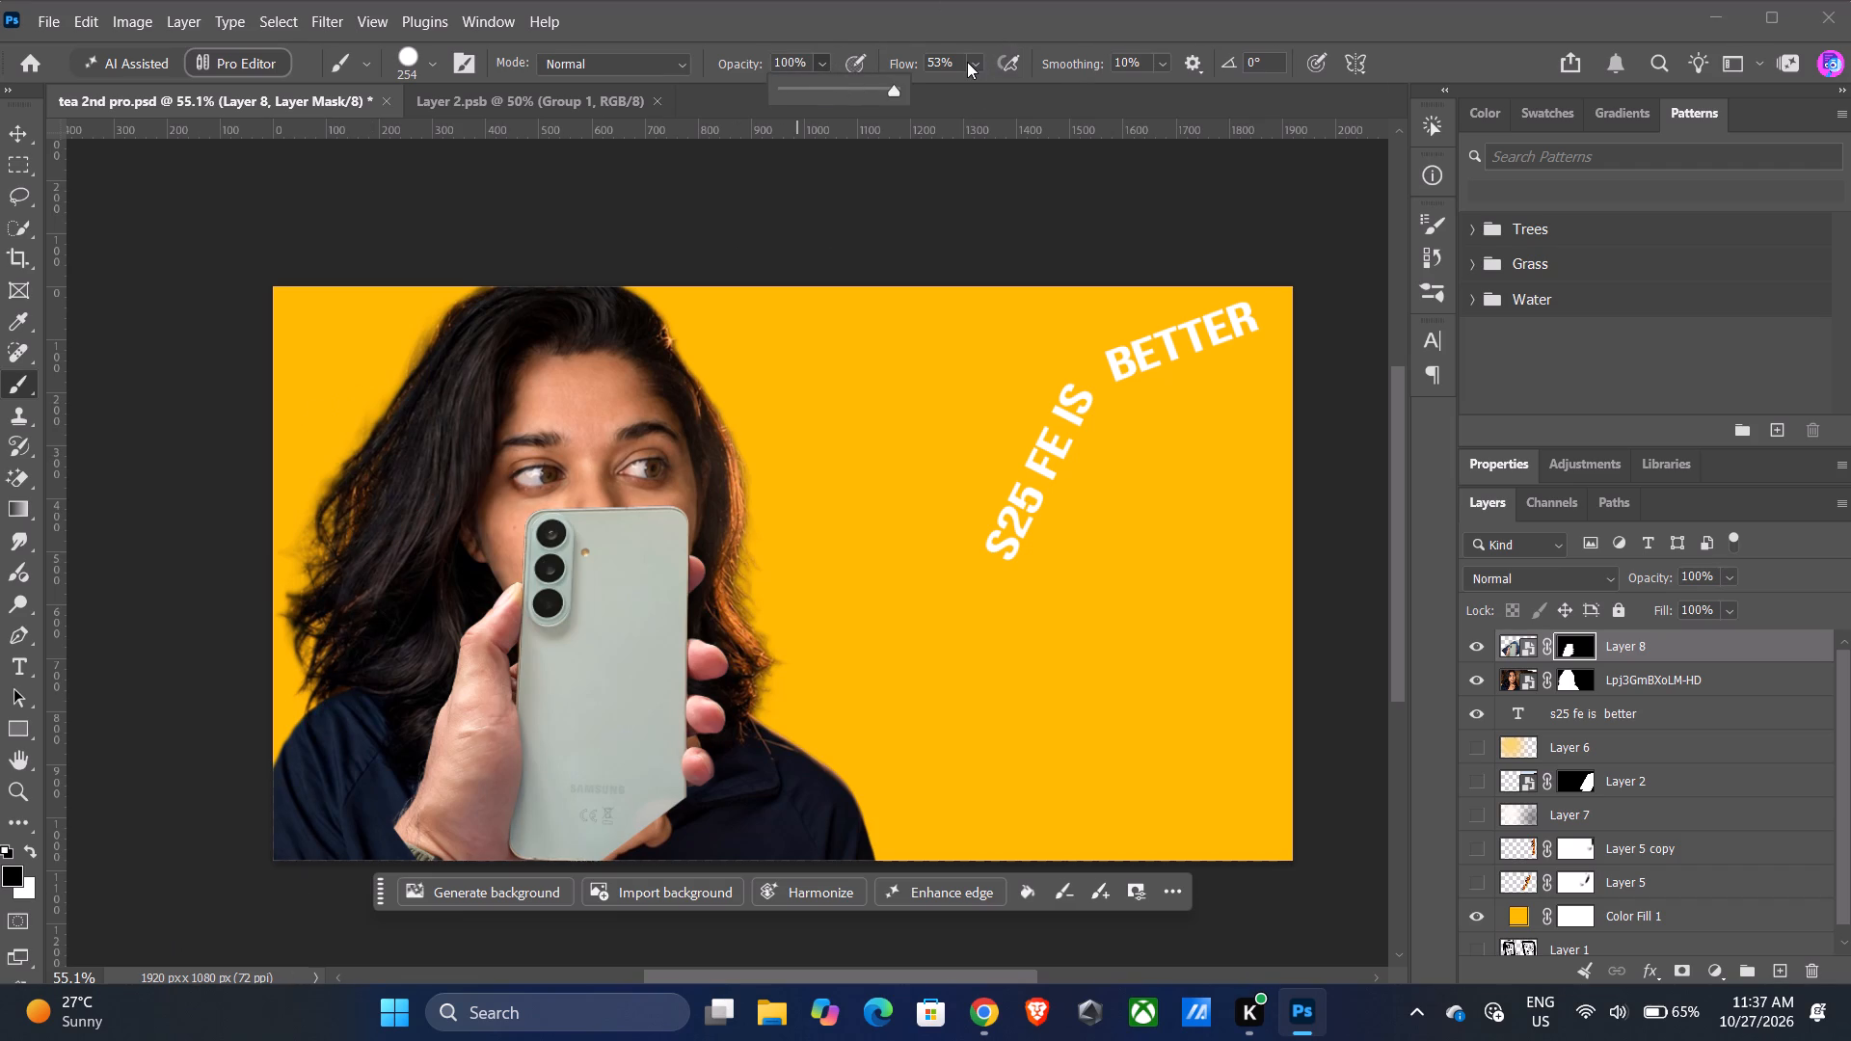
pyautogui.click(967, 62)
pyautogui.moveTo(989, 87); pyautogui.dragTo(1179, 90)
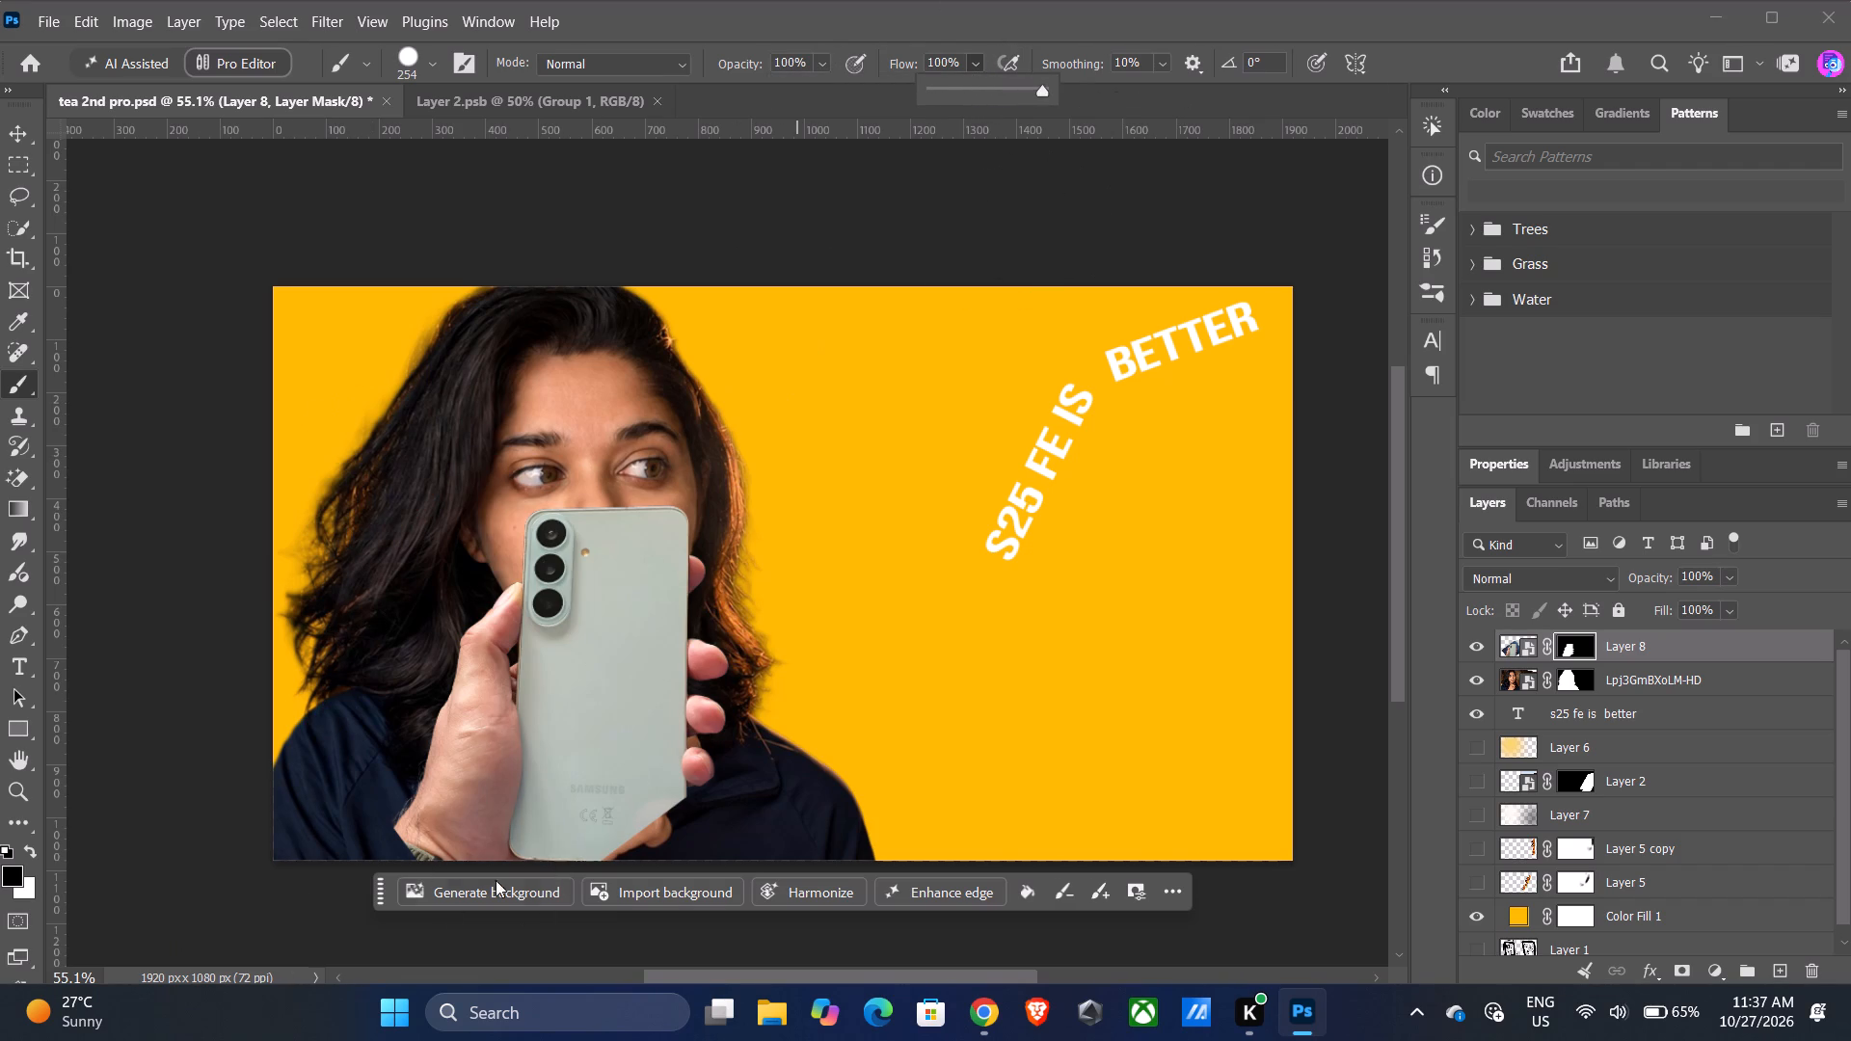
pyautogui.moveTo(427, 664); pyautogui.dragTo(445, 826)
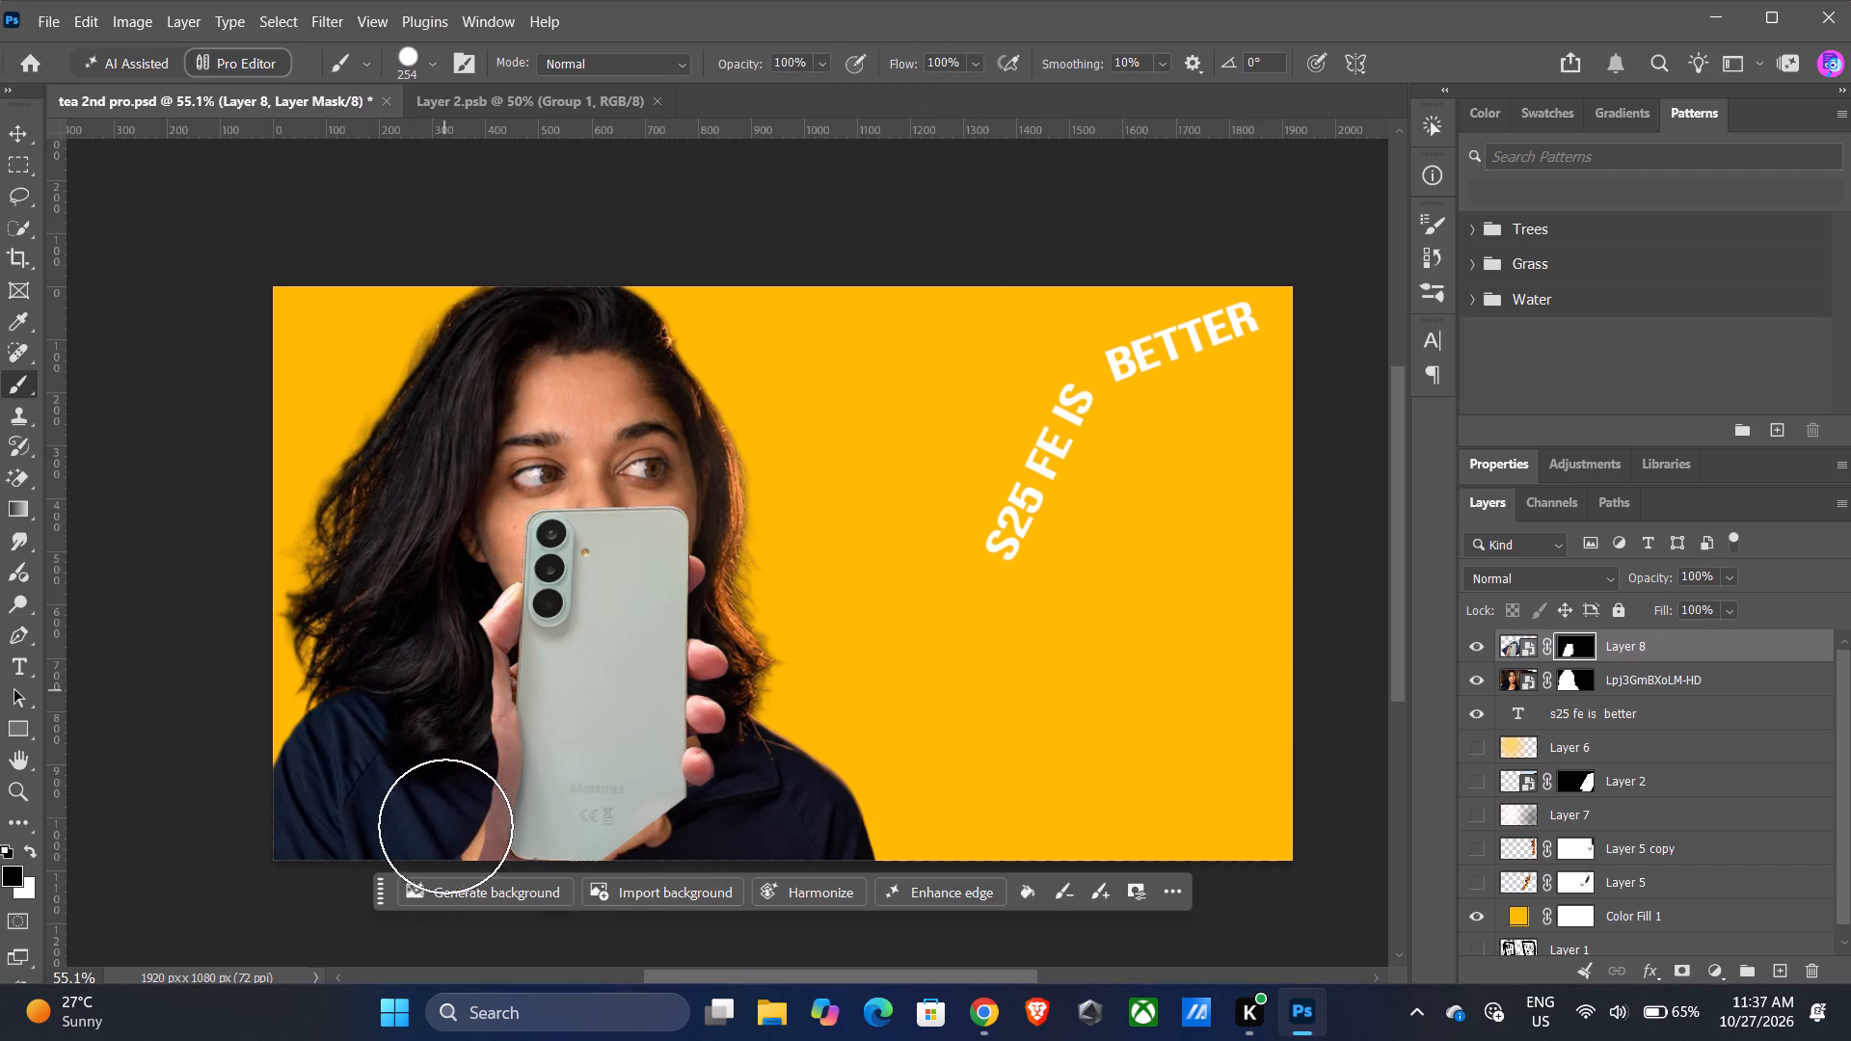
pyautogui.moveTo(445, 826); pyautogui.dragTo(488, 842)
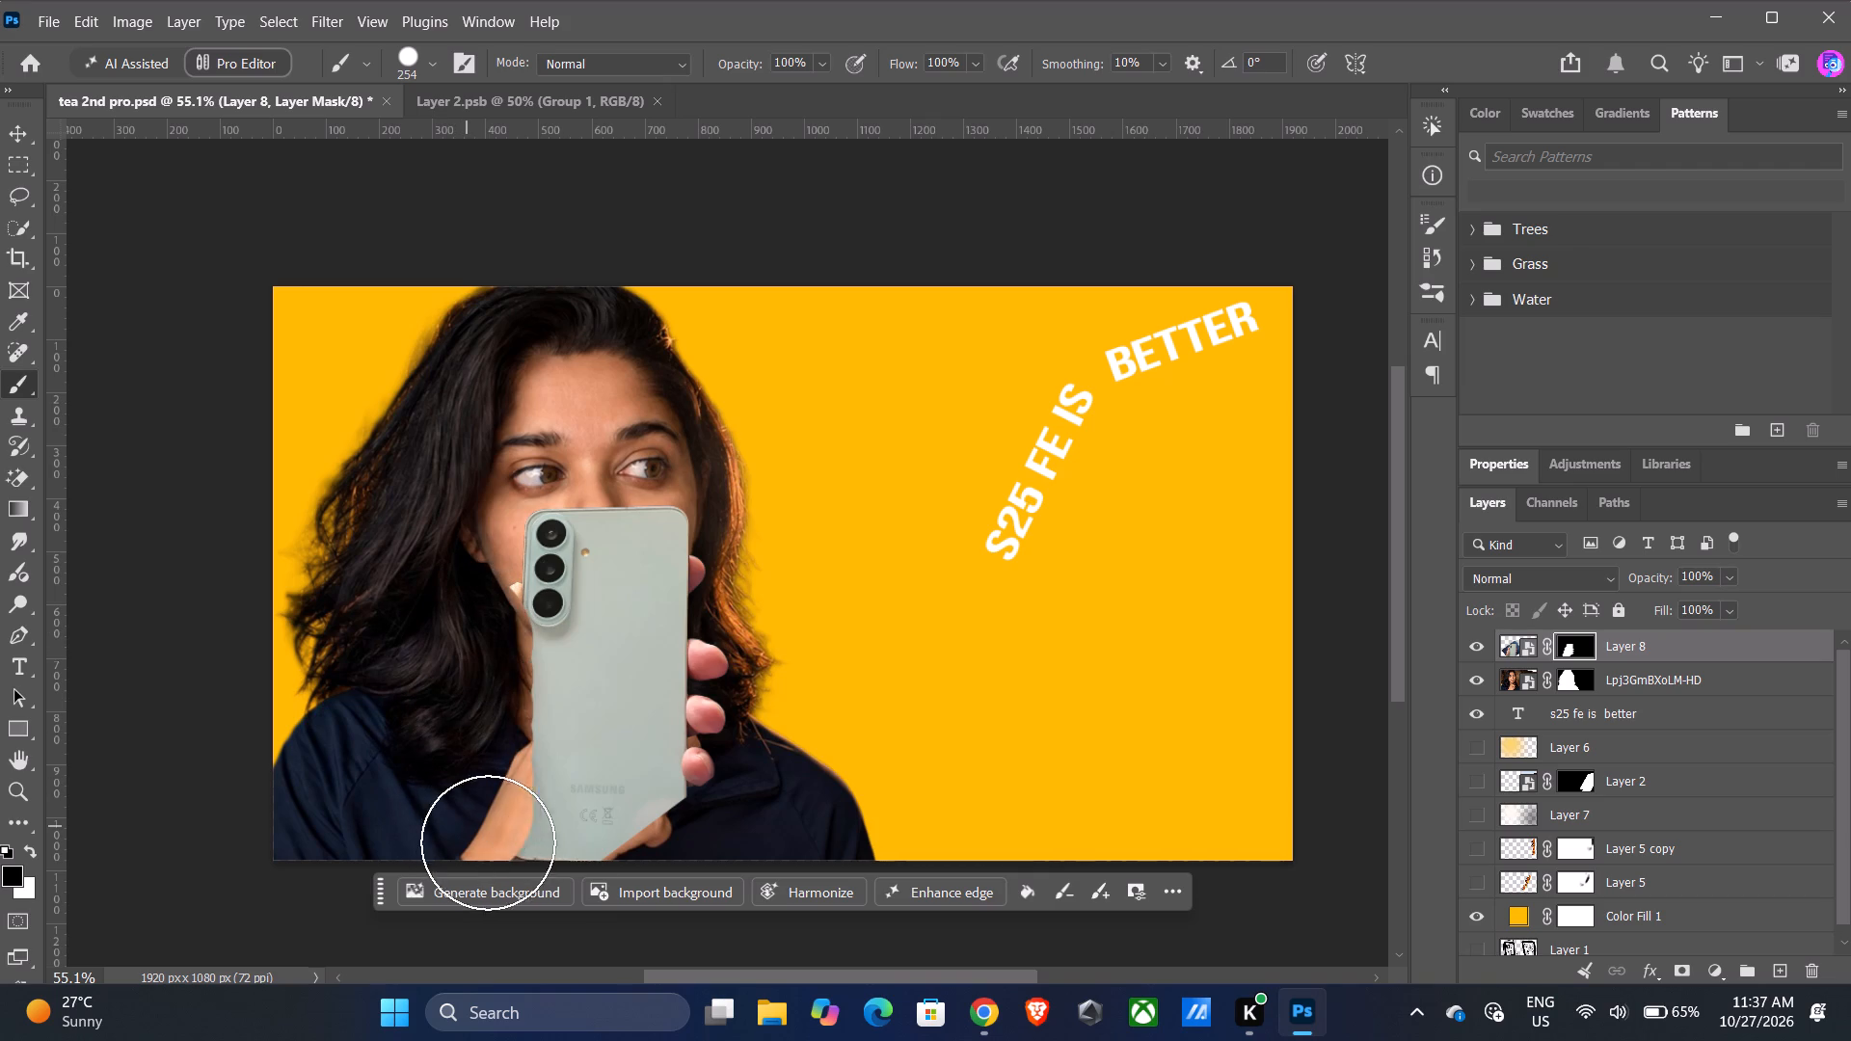
pyautogui.moveTo(488, 842); pyautogui.dragTo(748, 613)
pyautogui.click(750, 586)
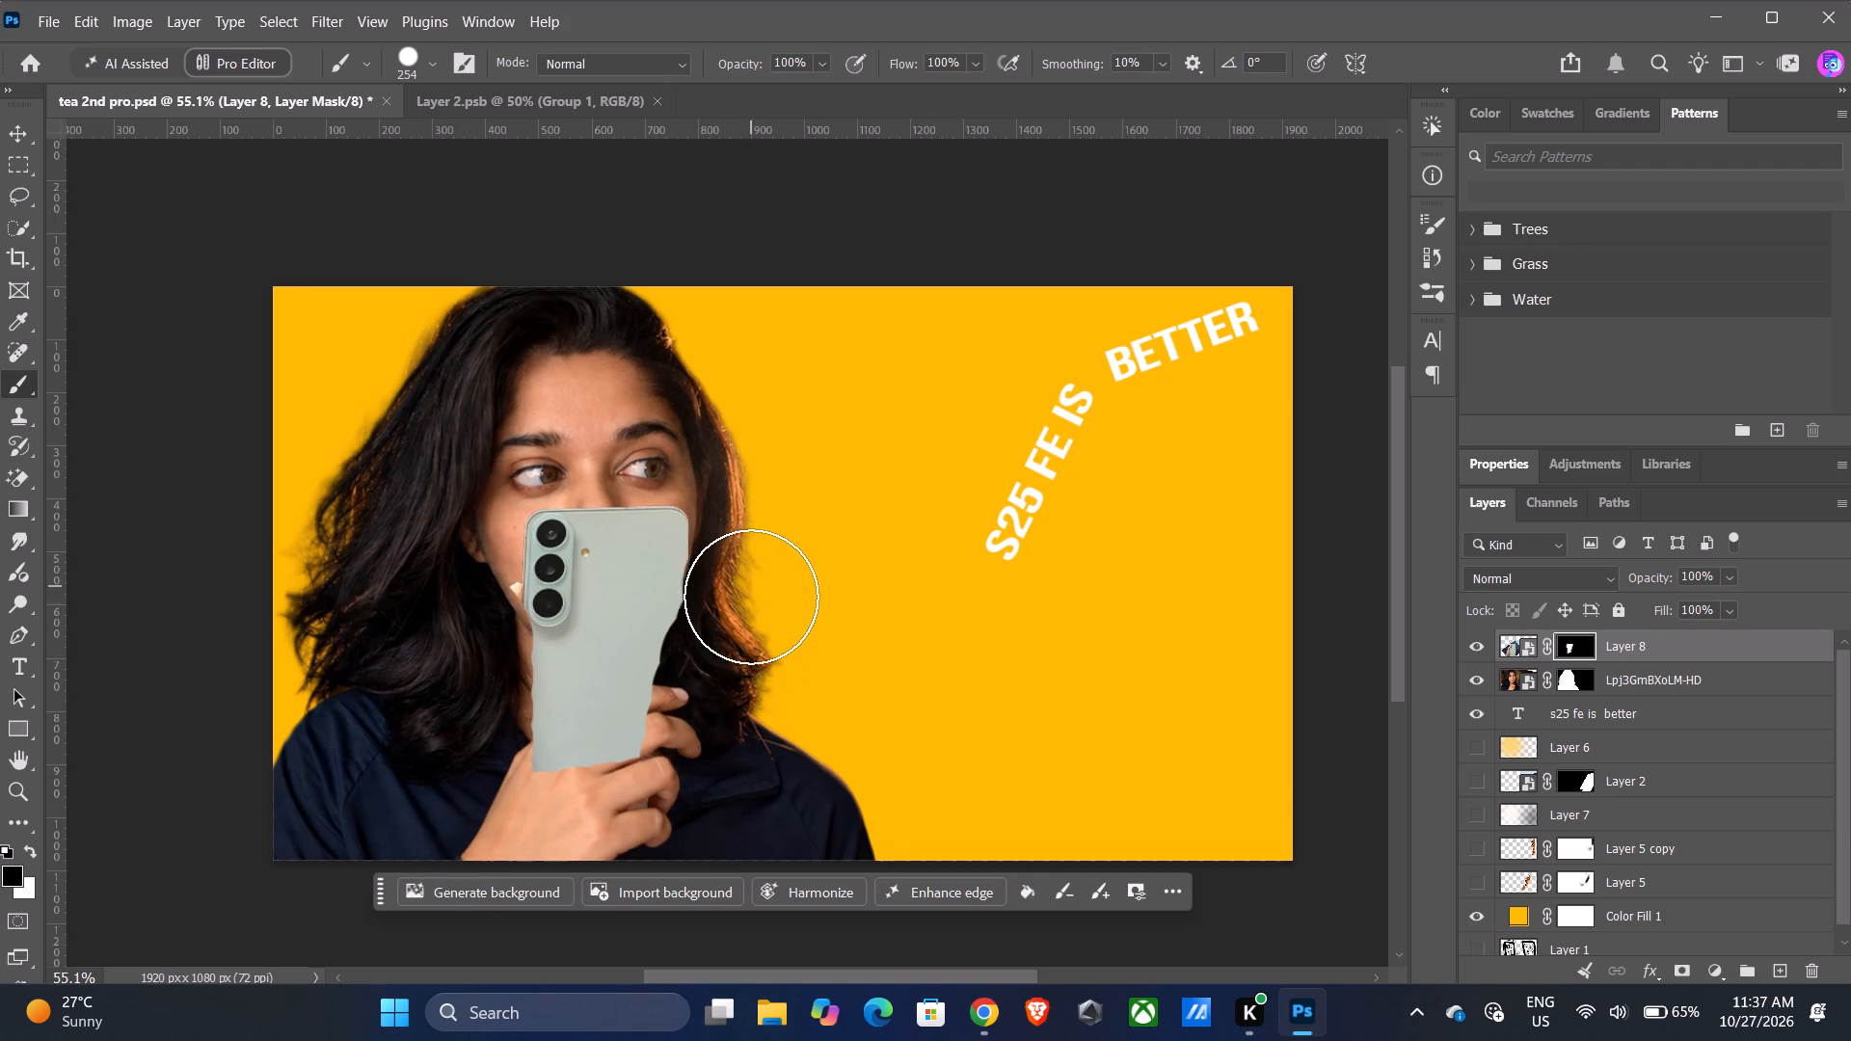
pyautogui.click(457, 601)
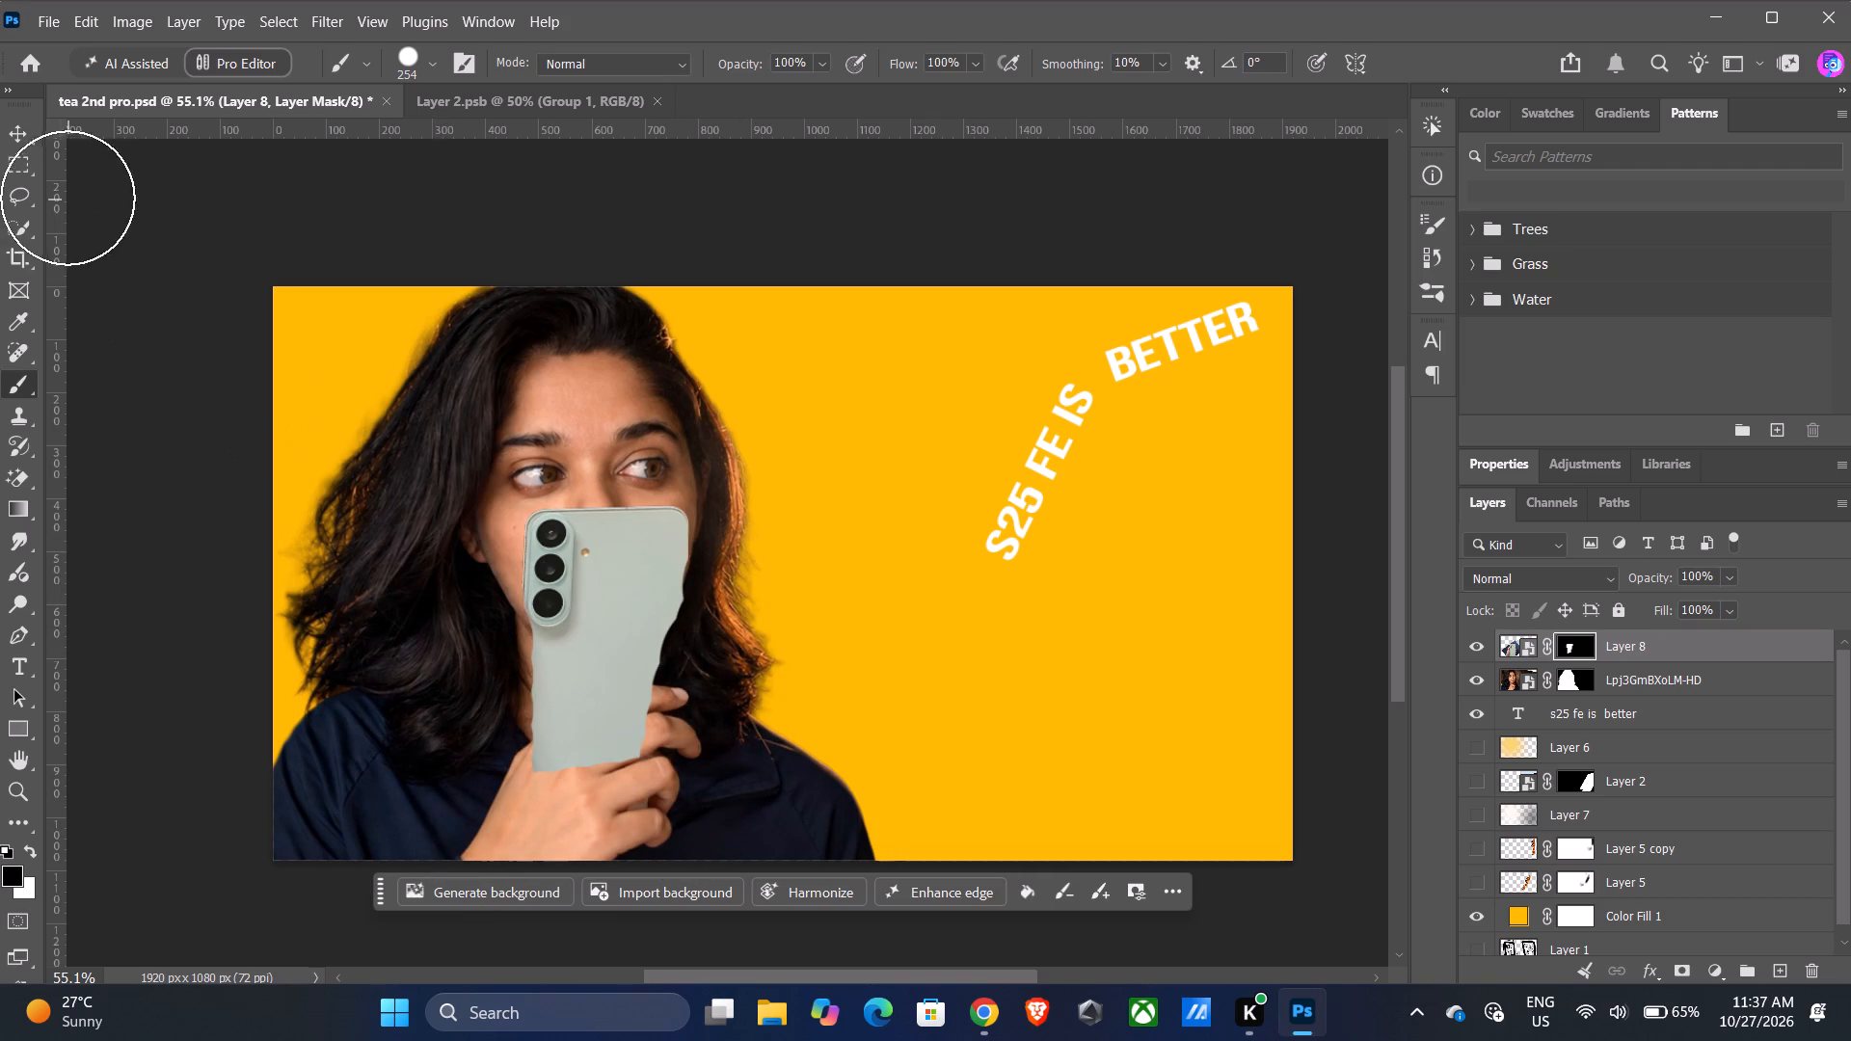
# Move the masked phone down and scale it to about 89% so it sits in the woman's own hand, just below her mouth.
pyautogui.click(17, 126)
pyautogui.moveTo(619, 683); pyautogui.dragTo(635, 695)
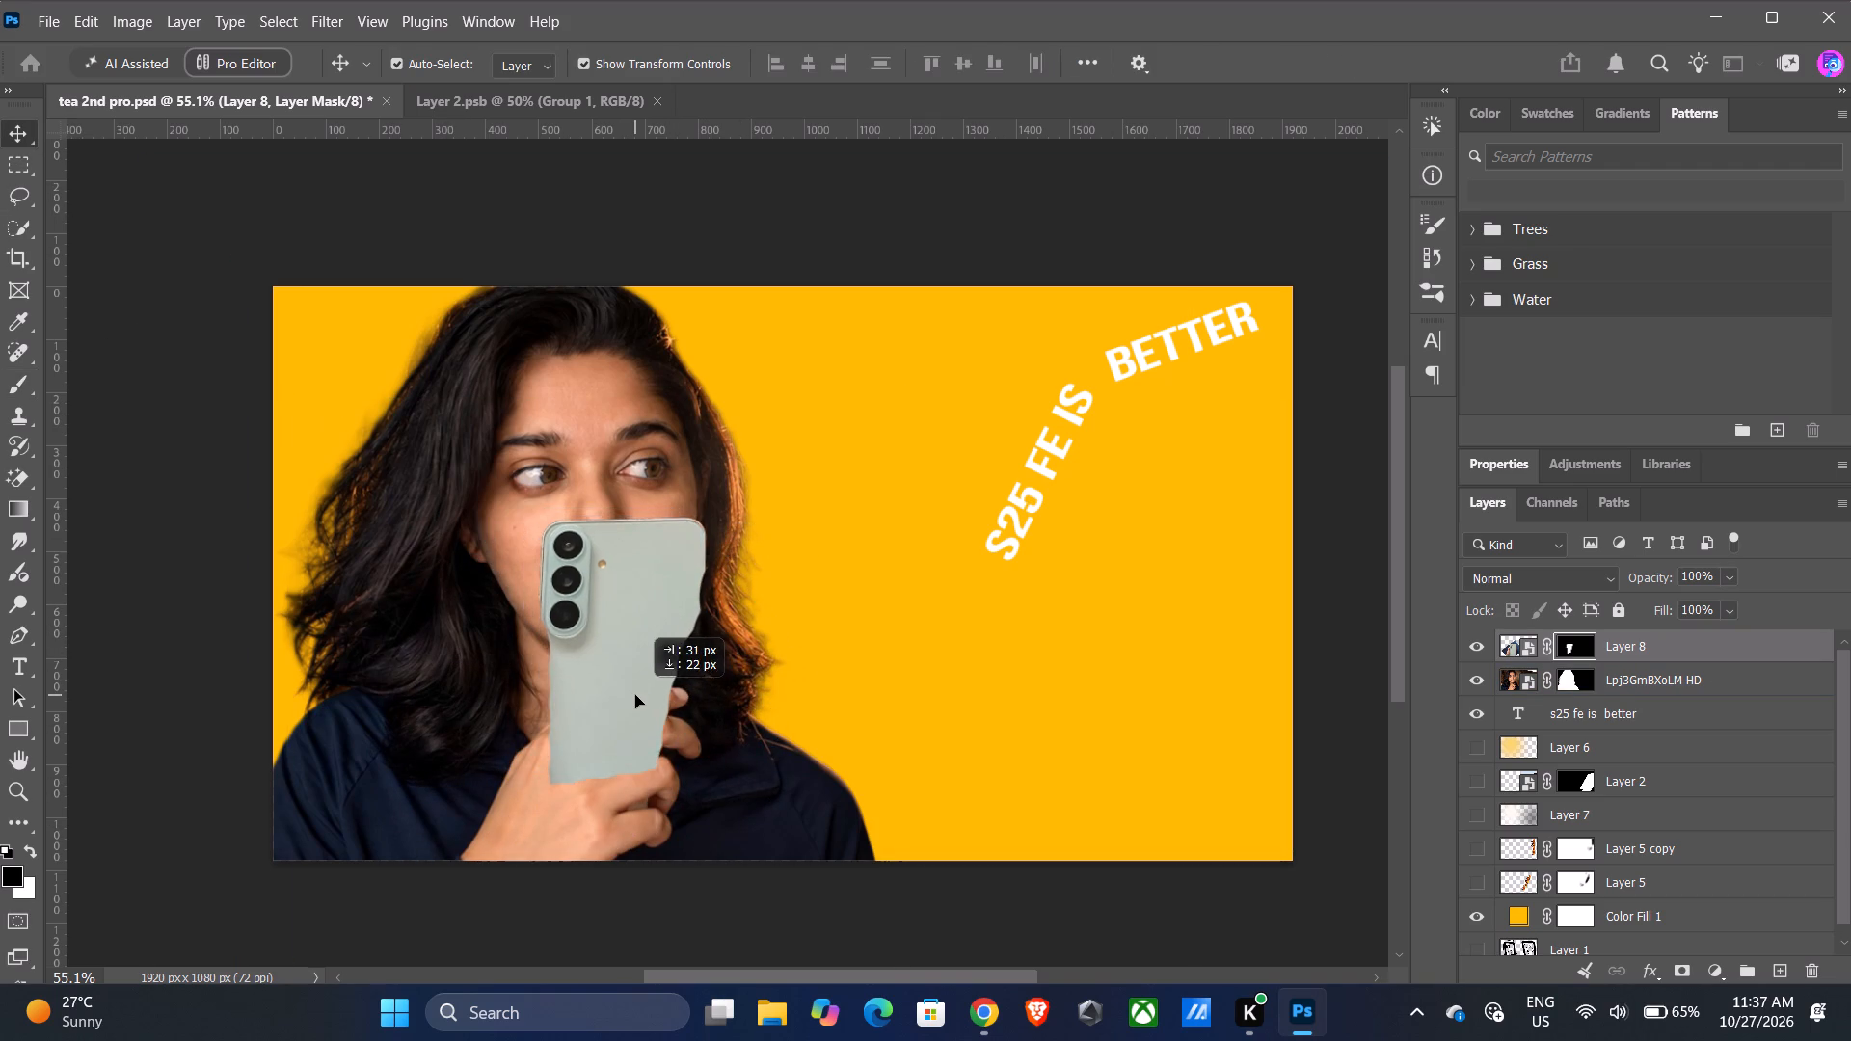
pyautogui.moveTo(635, 695); pyautogui.dragTo(639, 717)
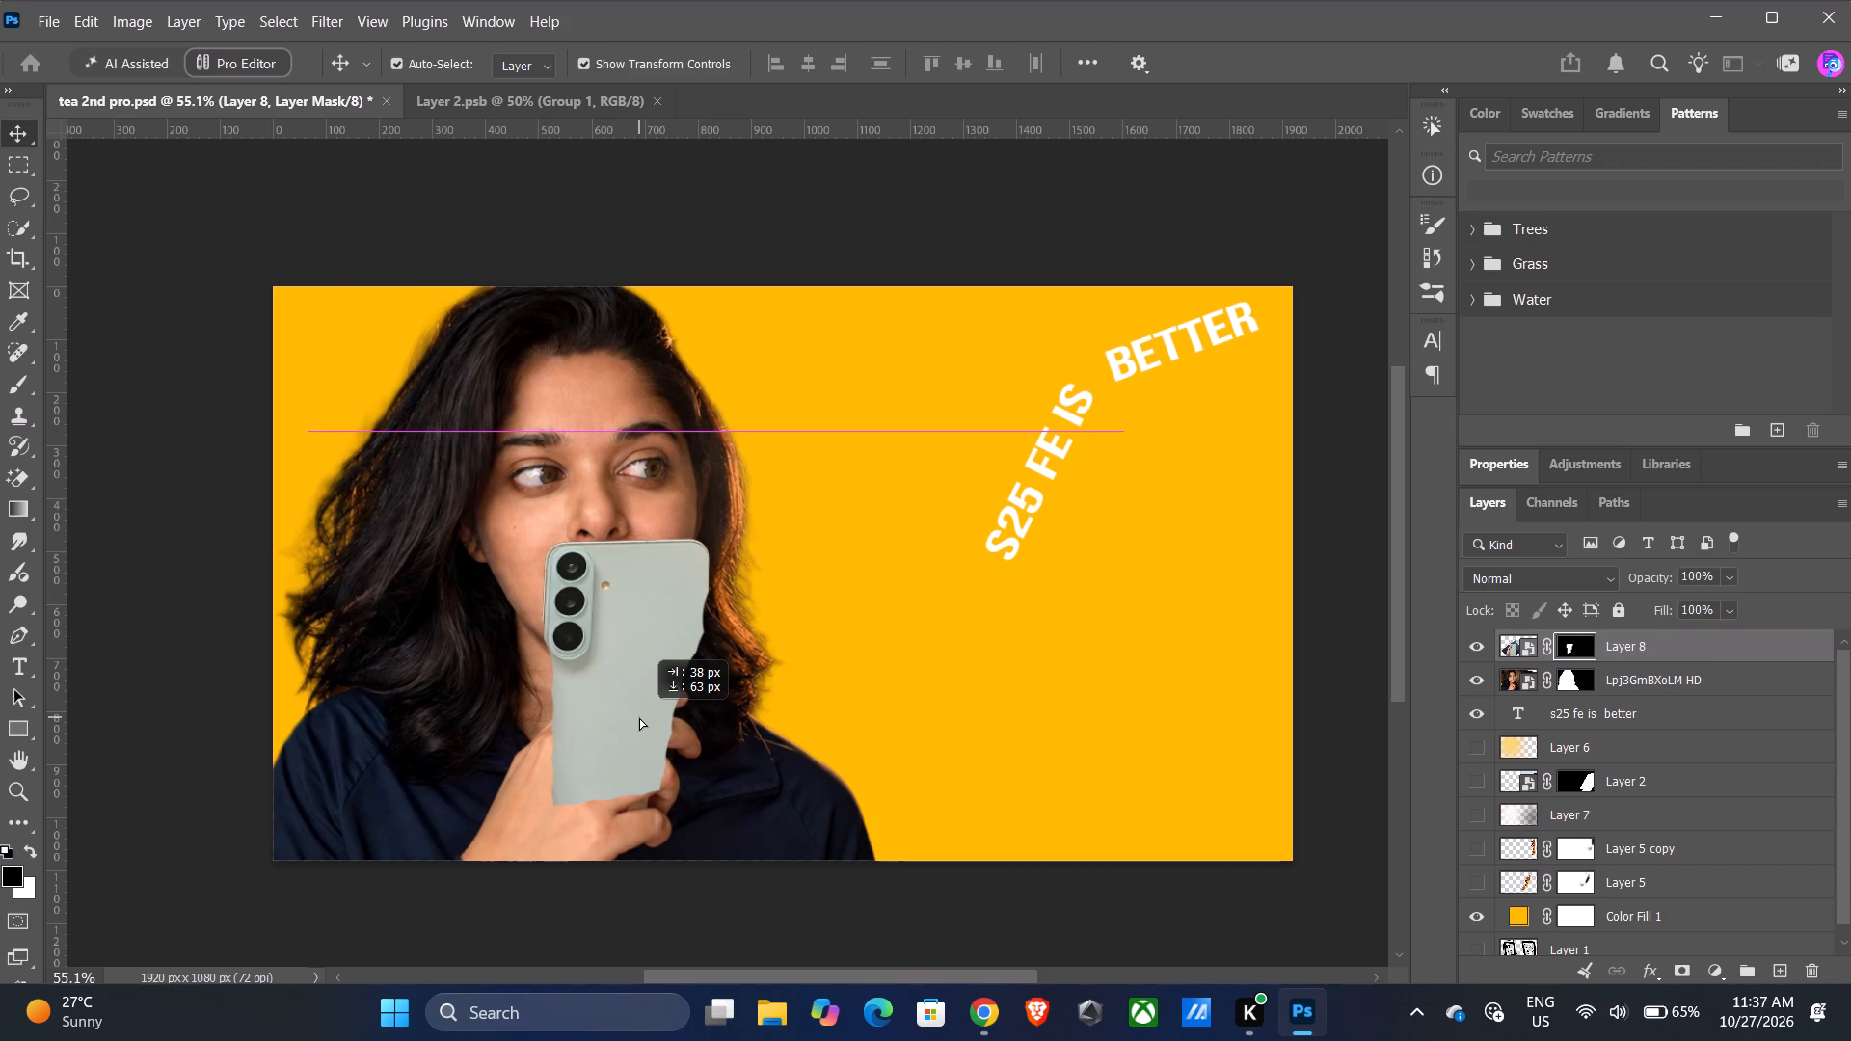
pyautogui.moveTo(639, 717); pyautogui.dragTo(622, 717)
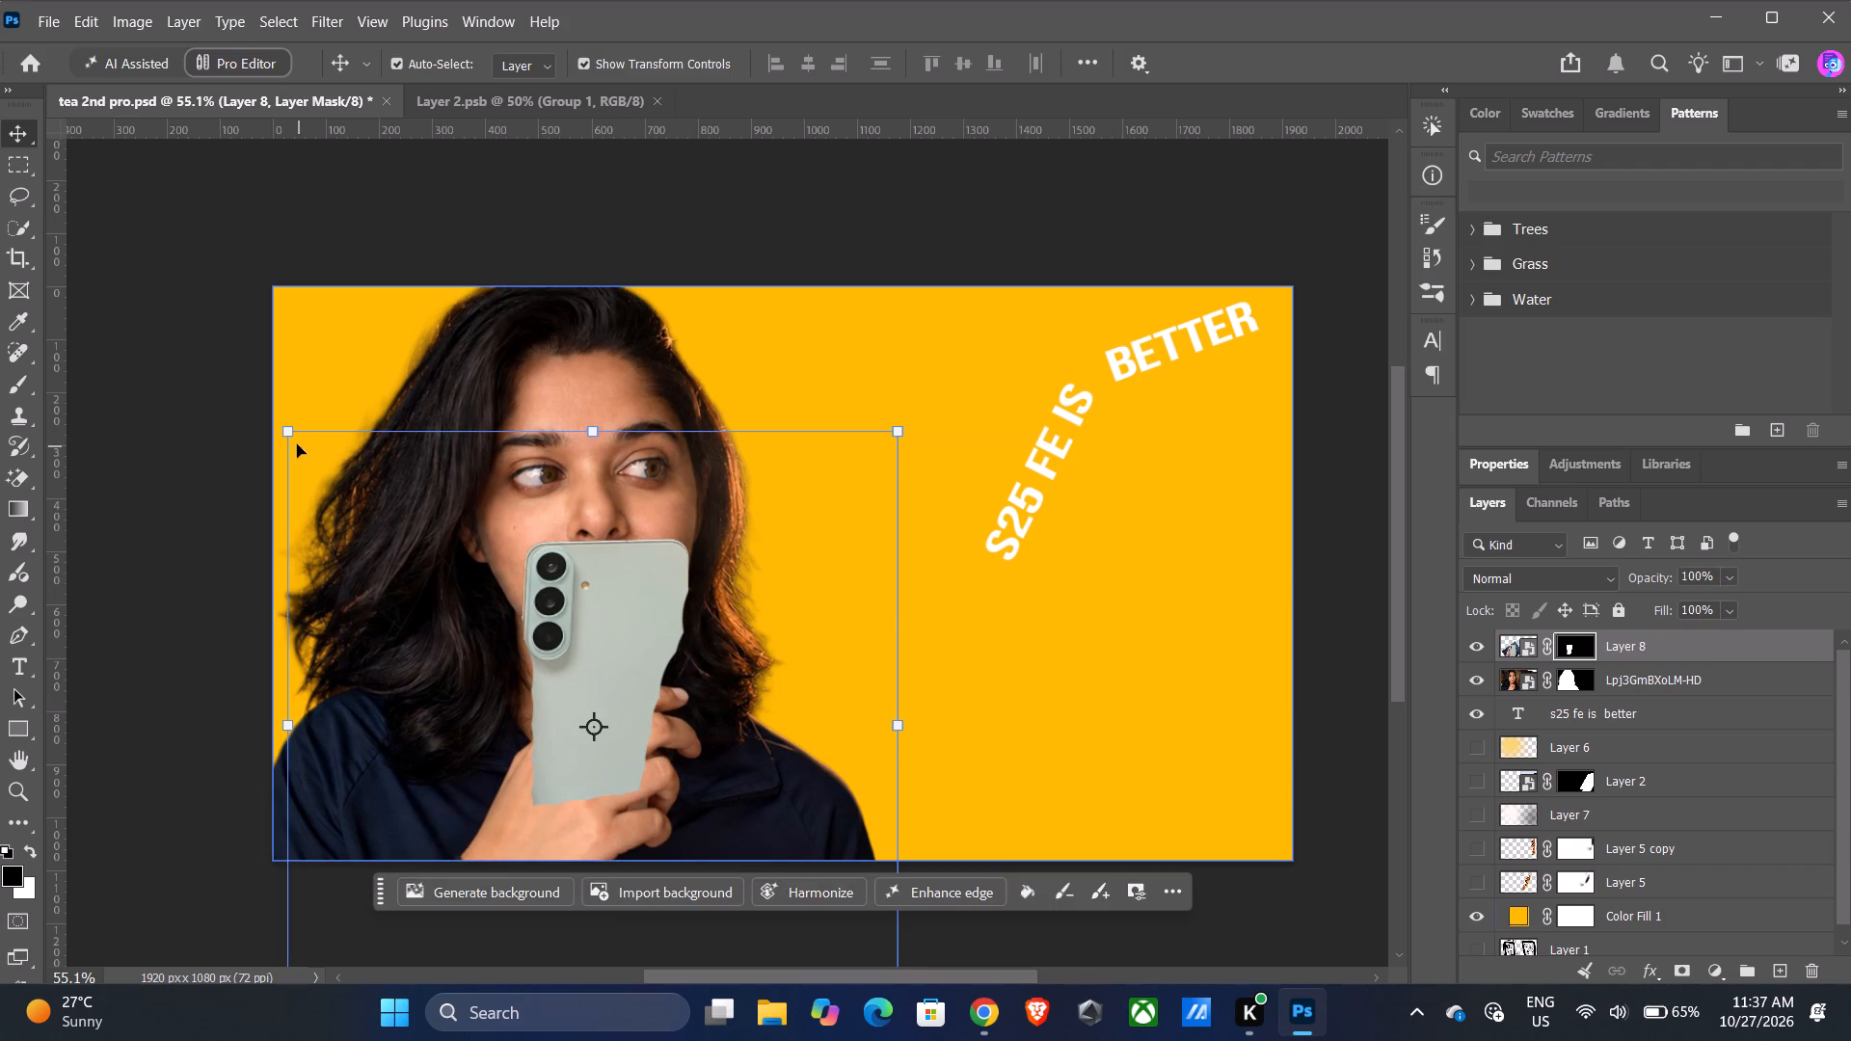
pyautogui.moveTo(286, 436); pyautogui.dragTo(314, 465)
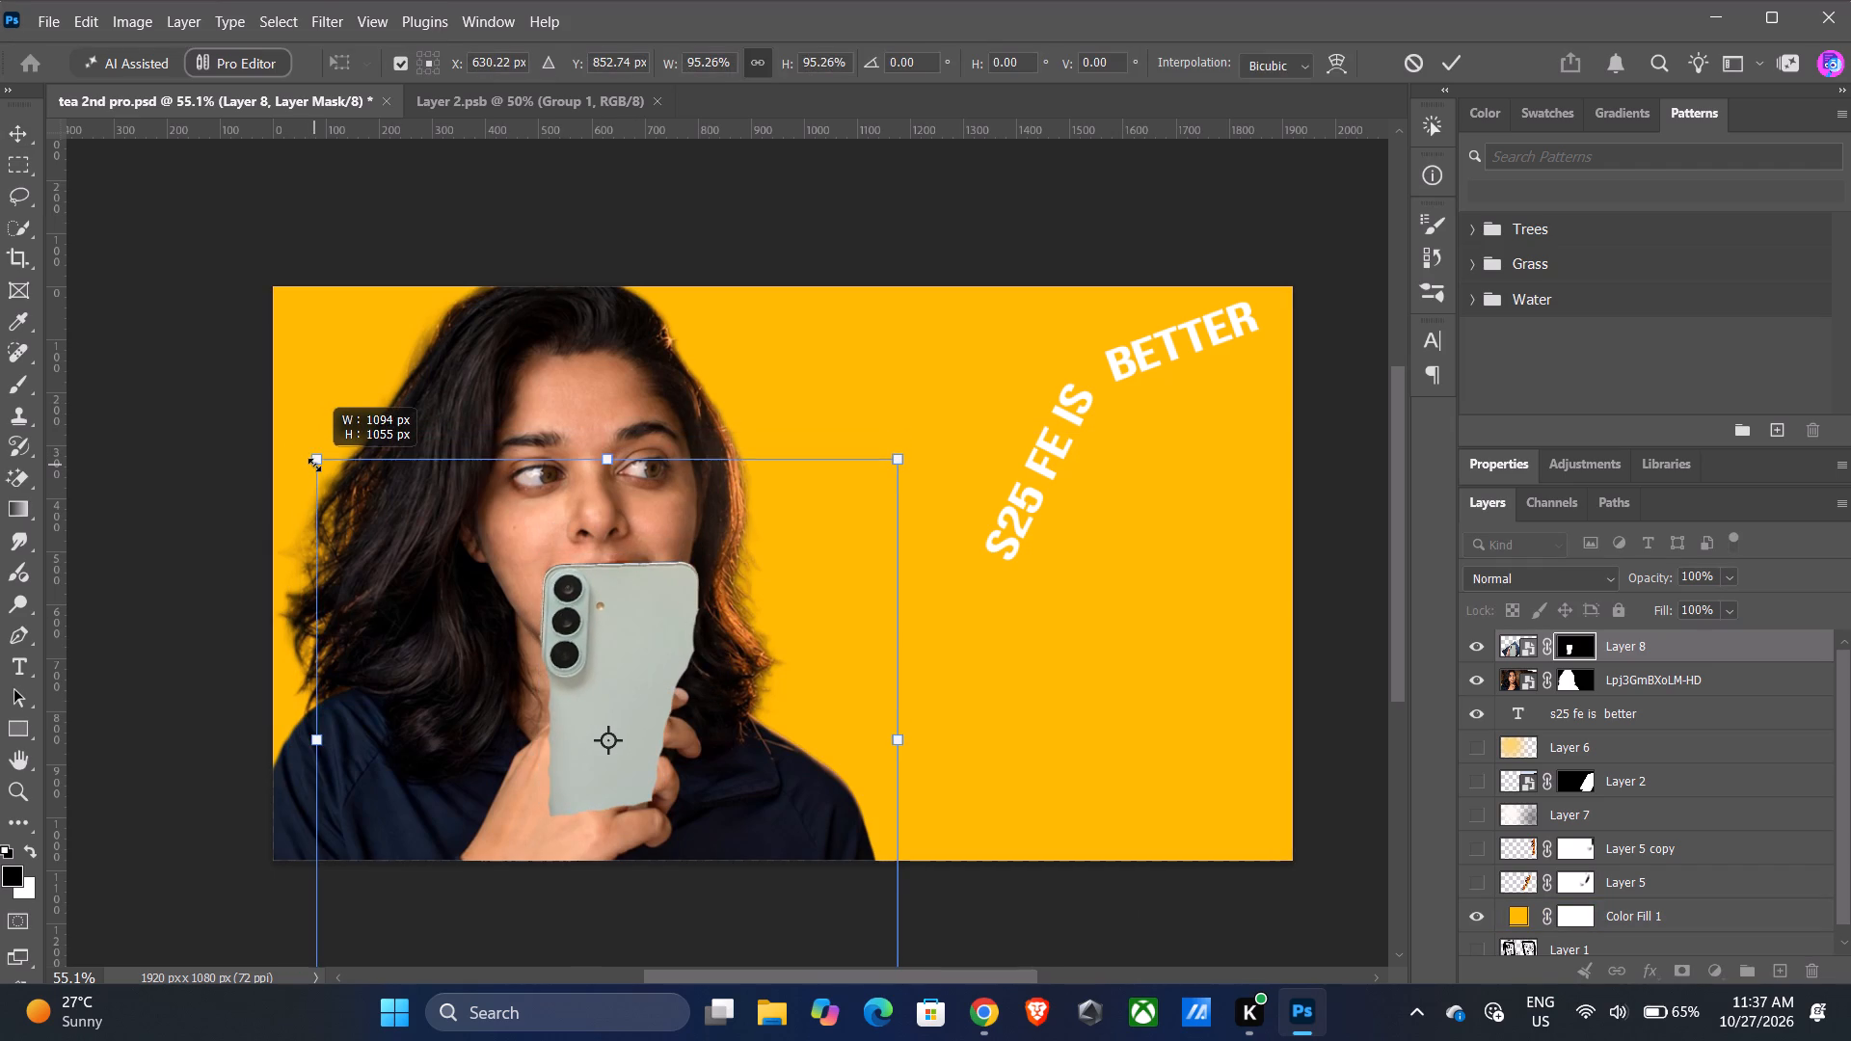
pyautogui.moveTo(314, 465); pyautogui.dragTo(321, 477)
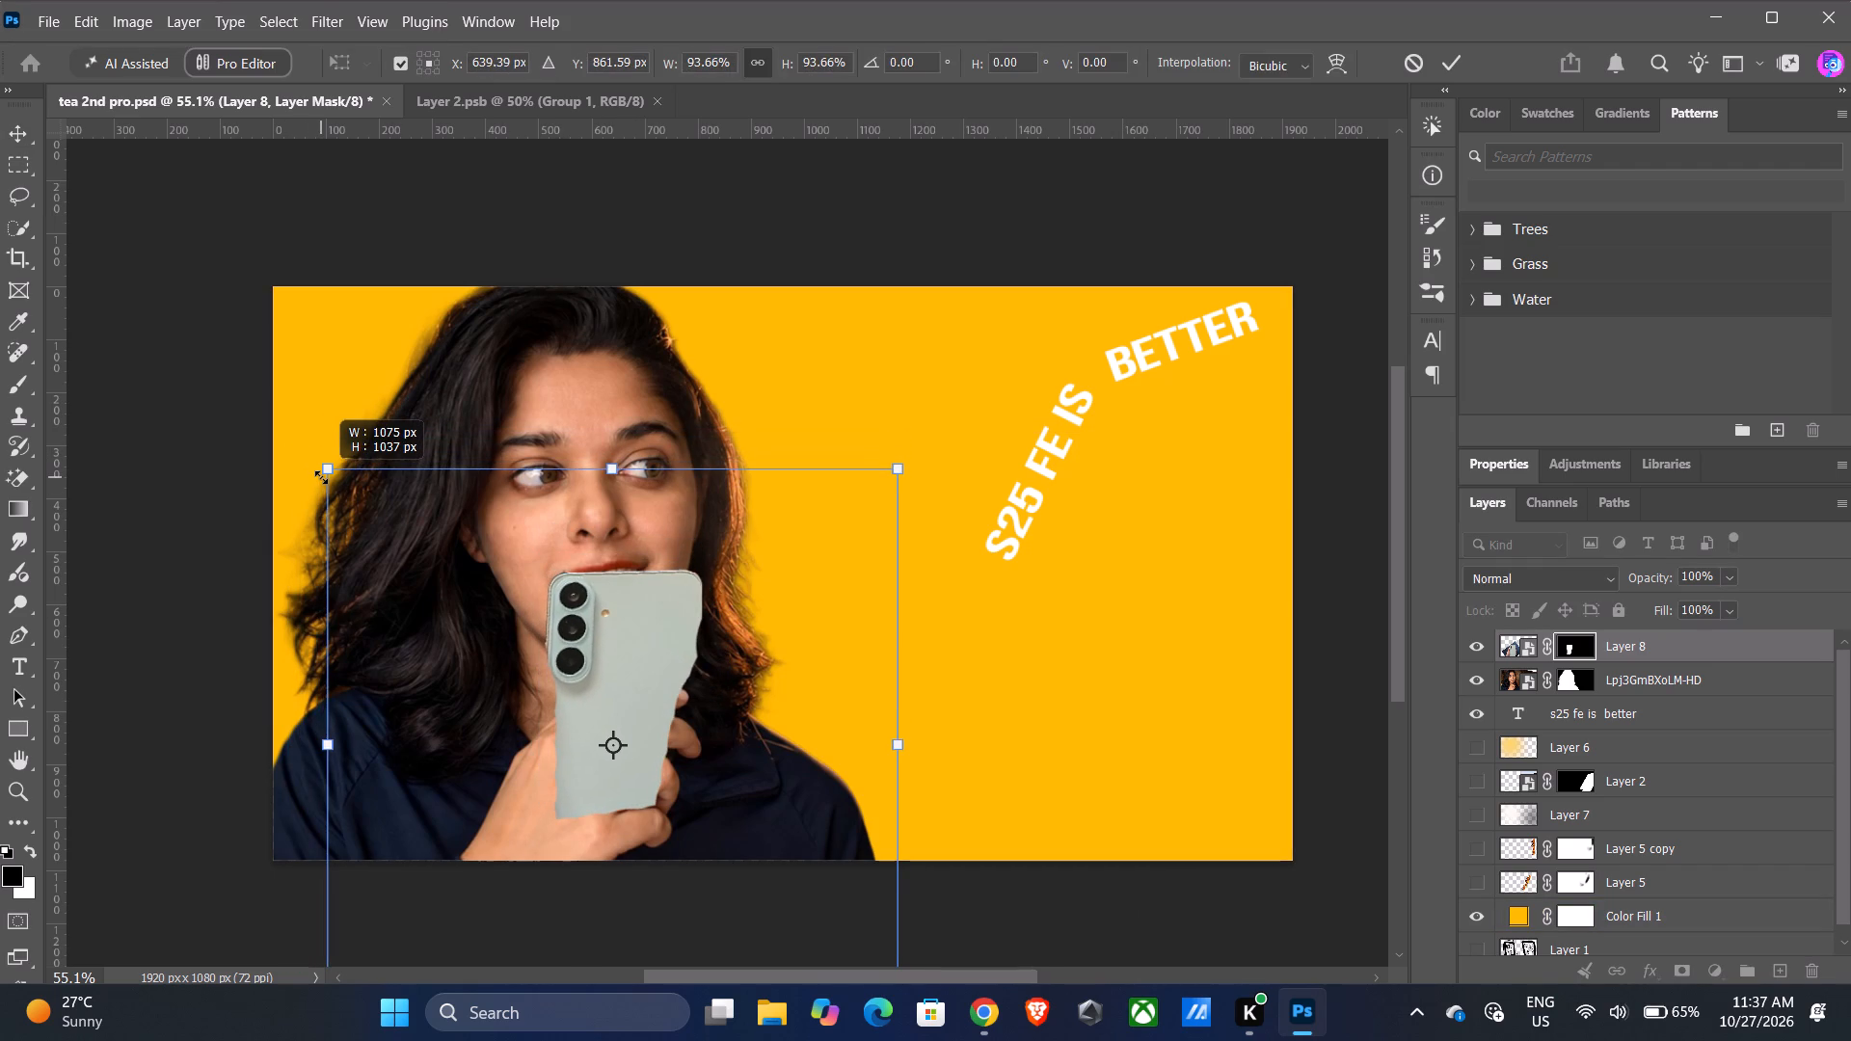
pyautogui.moveTo(321, 477); pyautogui.dragTo(325, 494)
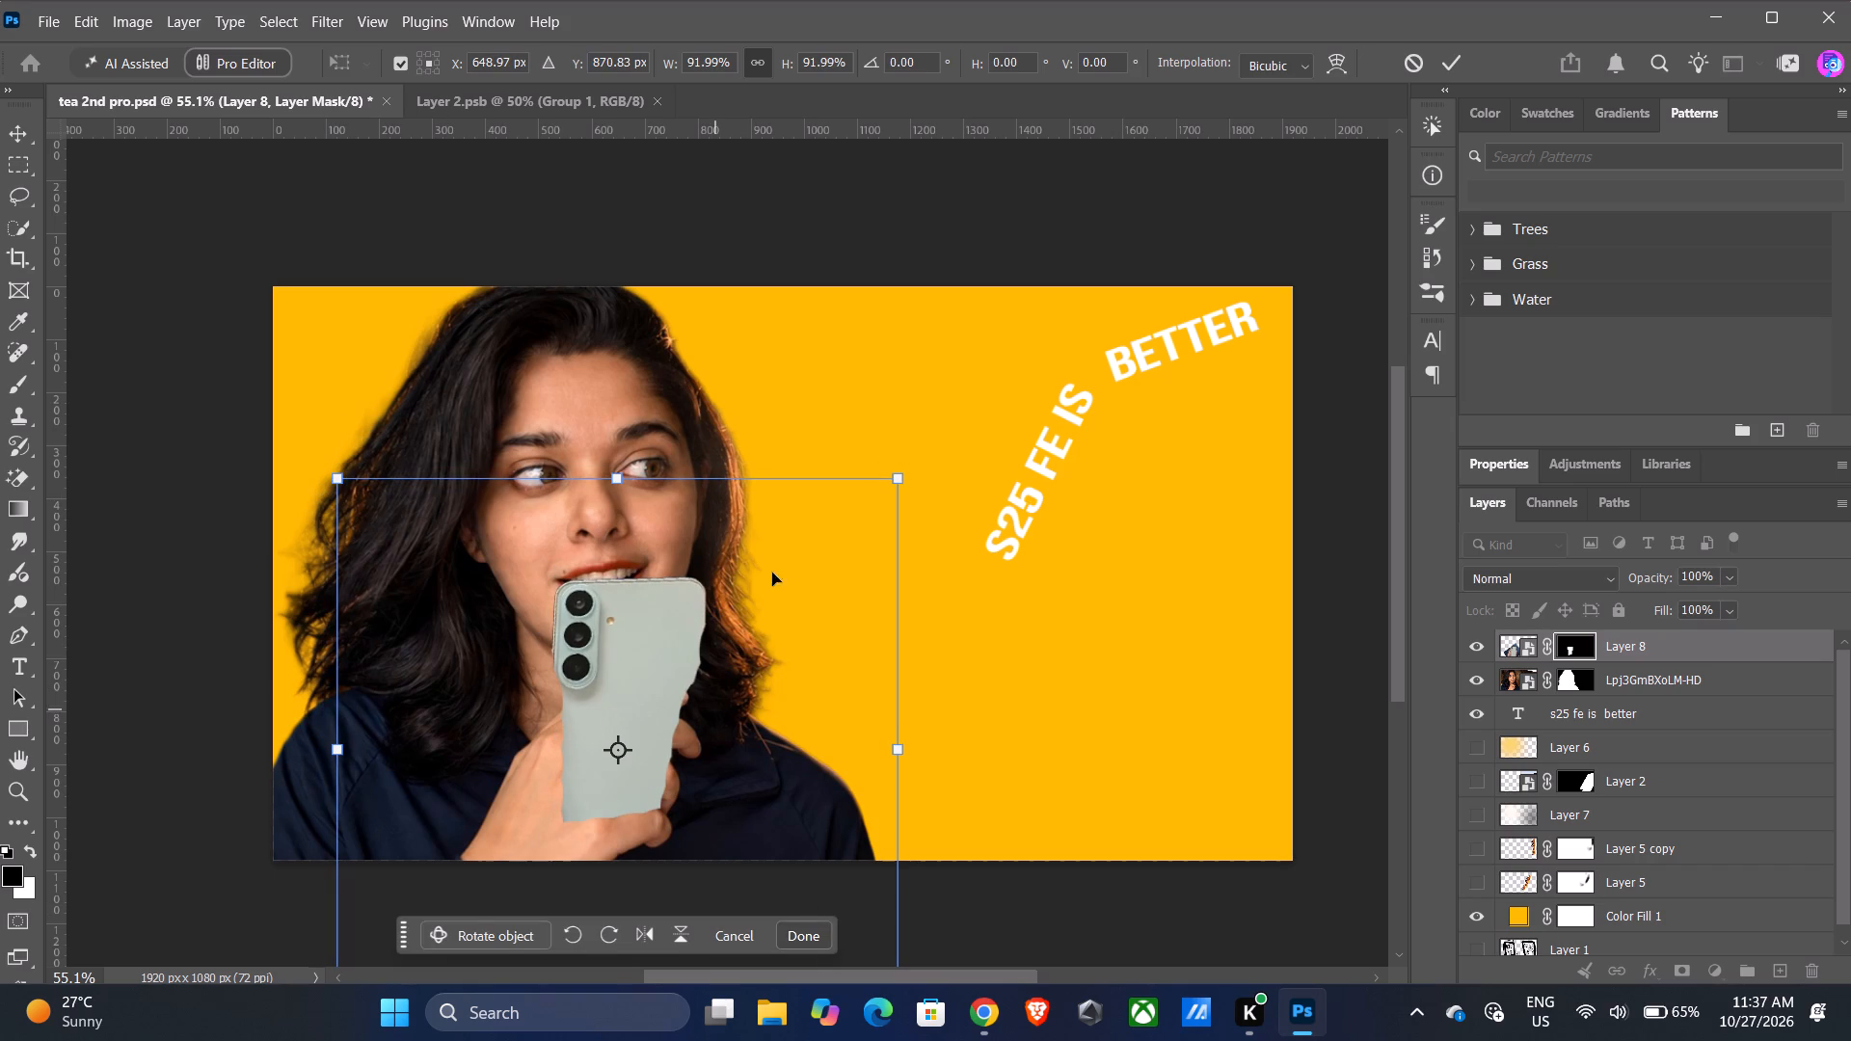
pyautogui.moveTo(892, 482); pyautogui.dragTo(855, 498)
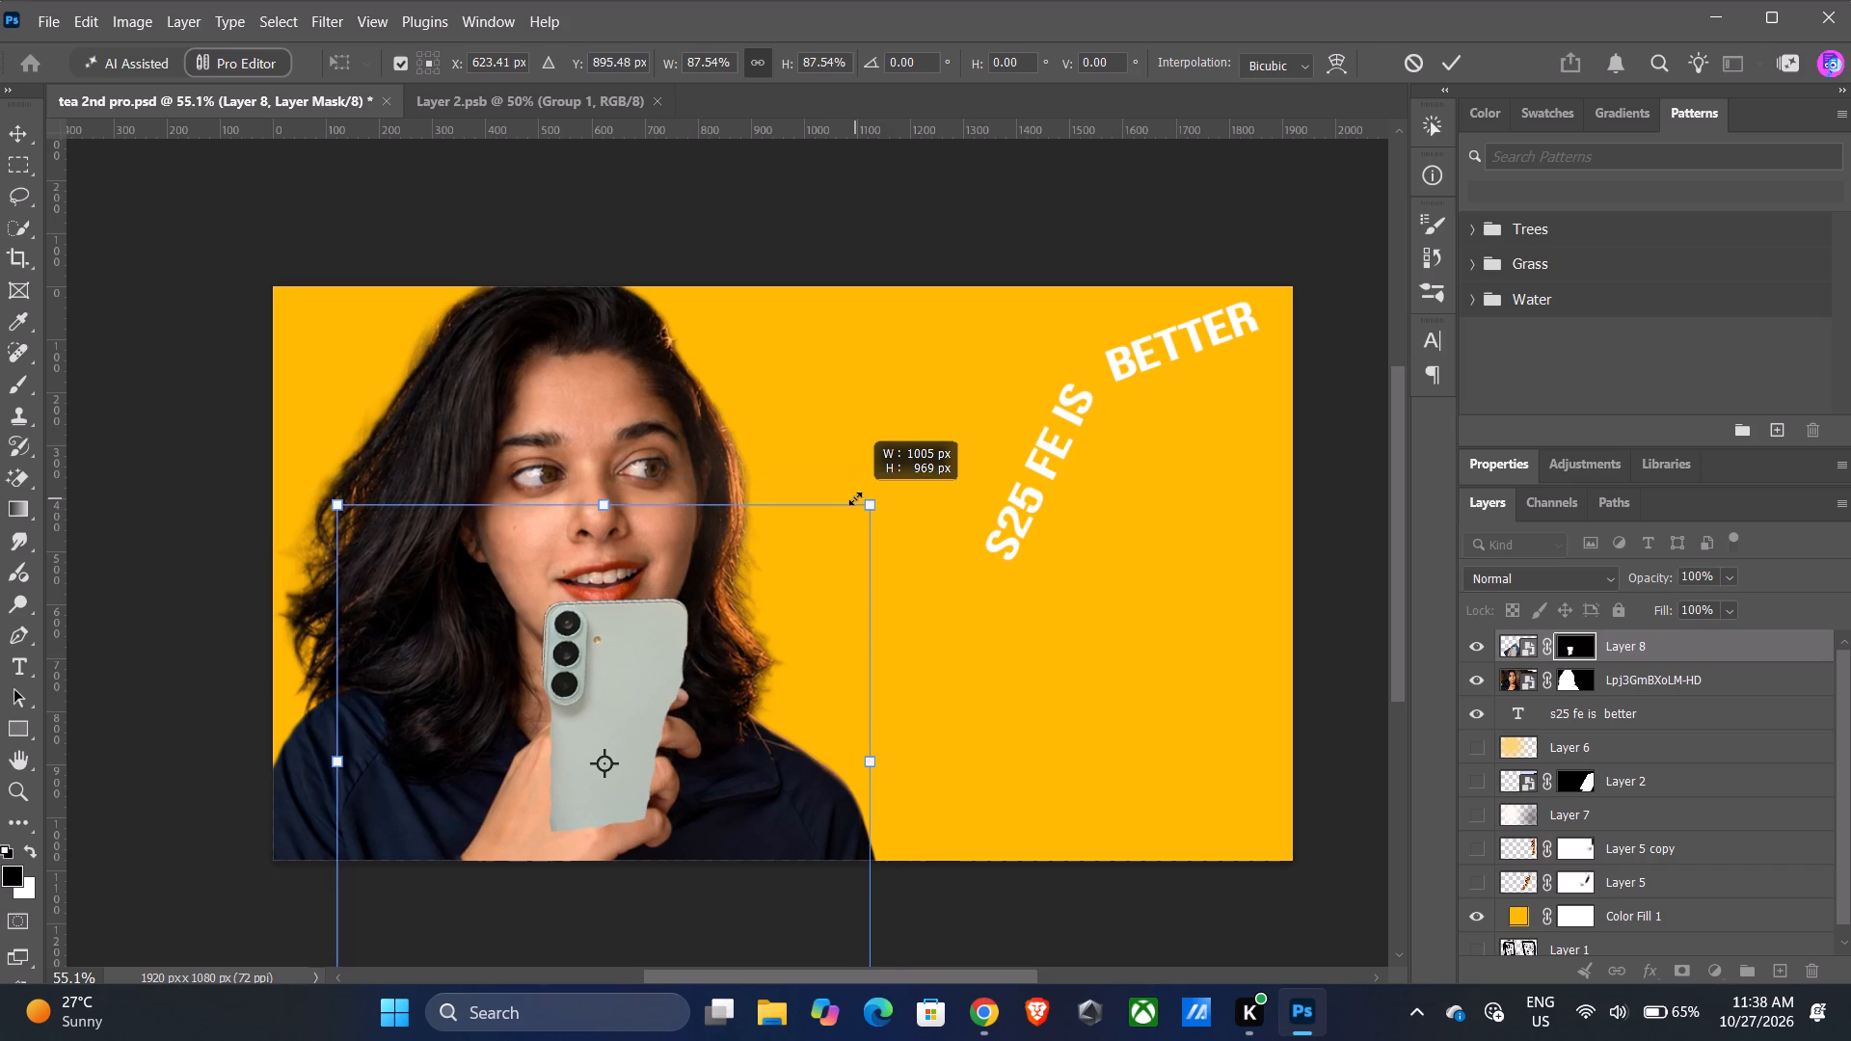
pyautogui.moveTo(855, 498); pyautogui.dragTo(866, 496)
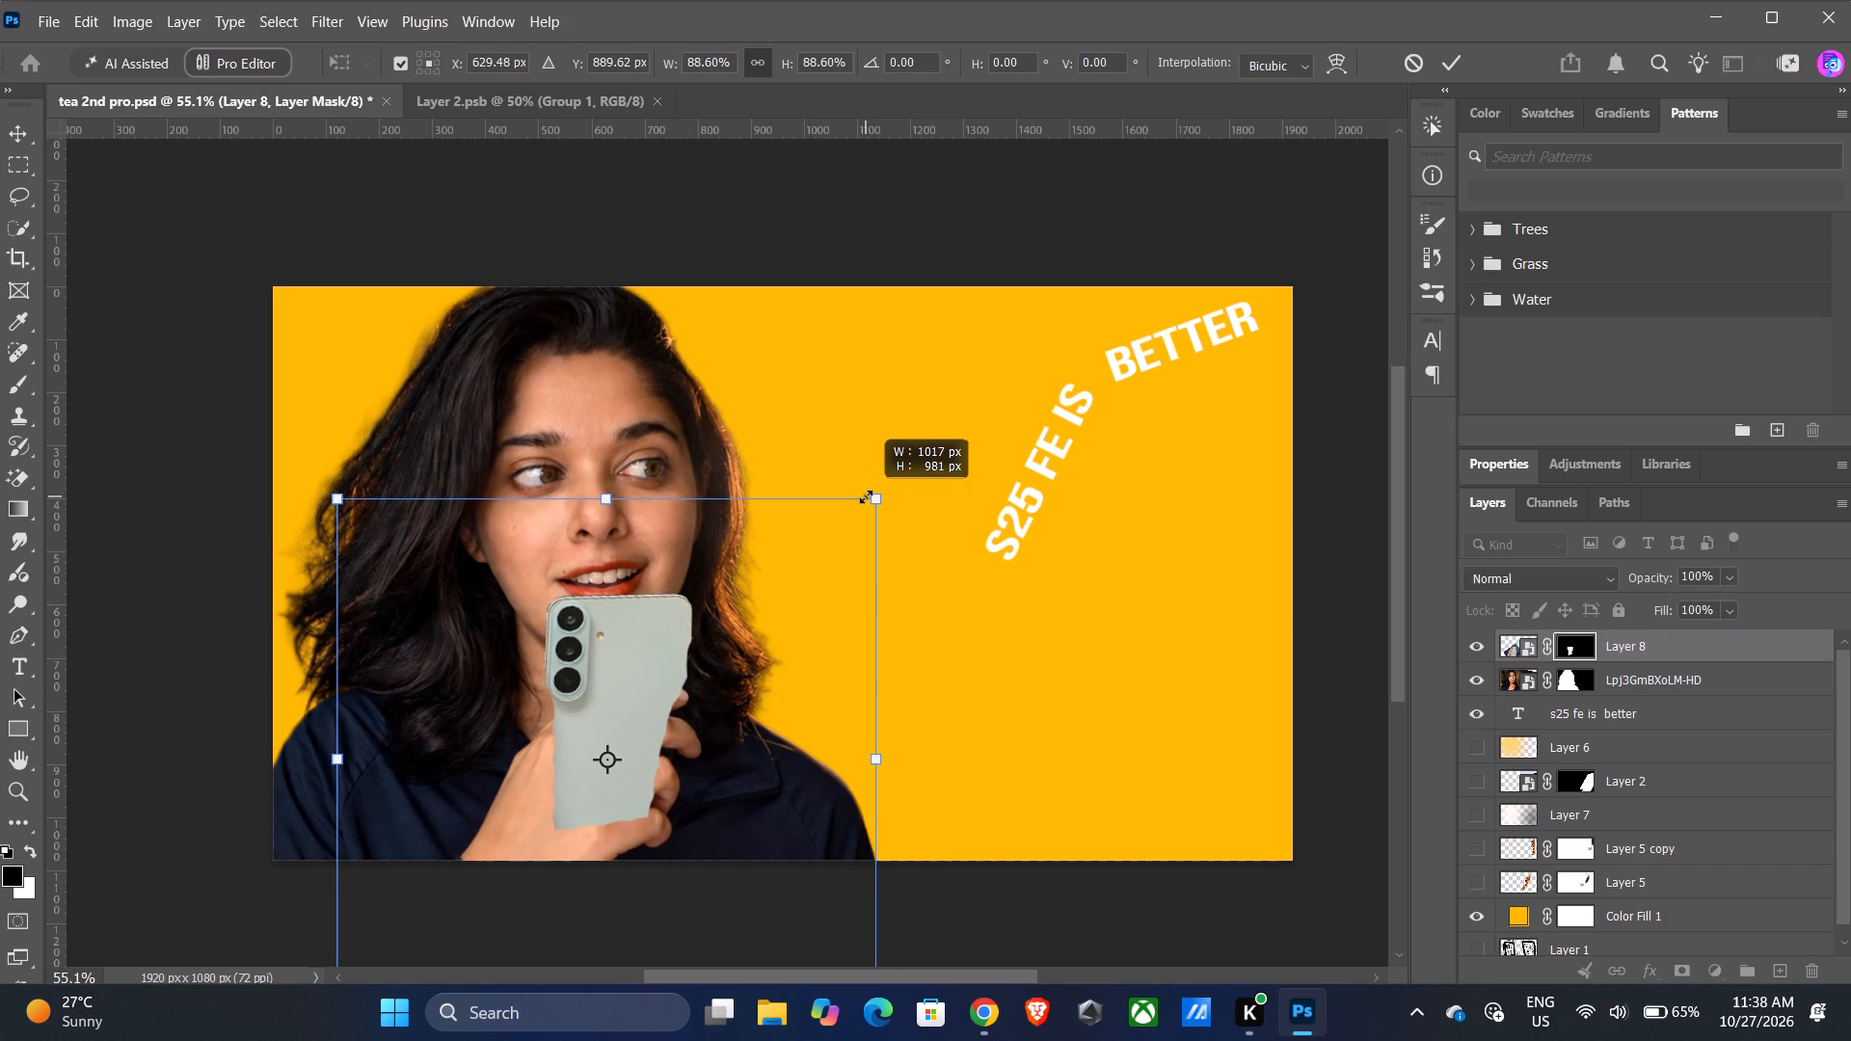
pyautogui.moveTo(866, 496); pyautogui.dragTo(867, 494)
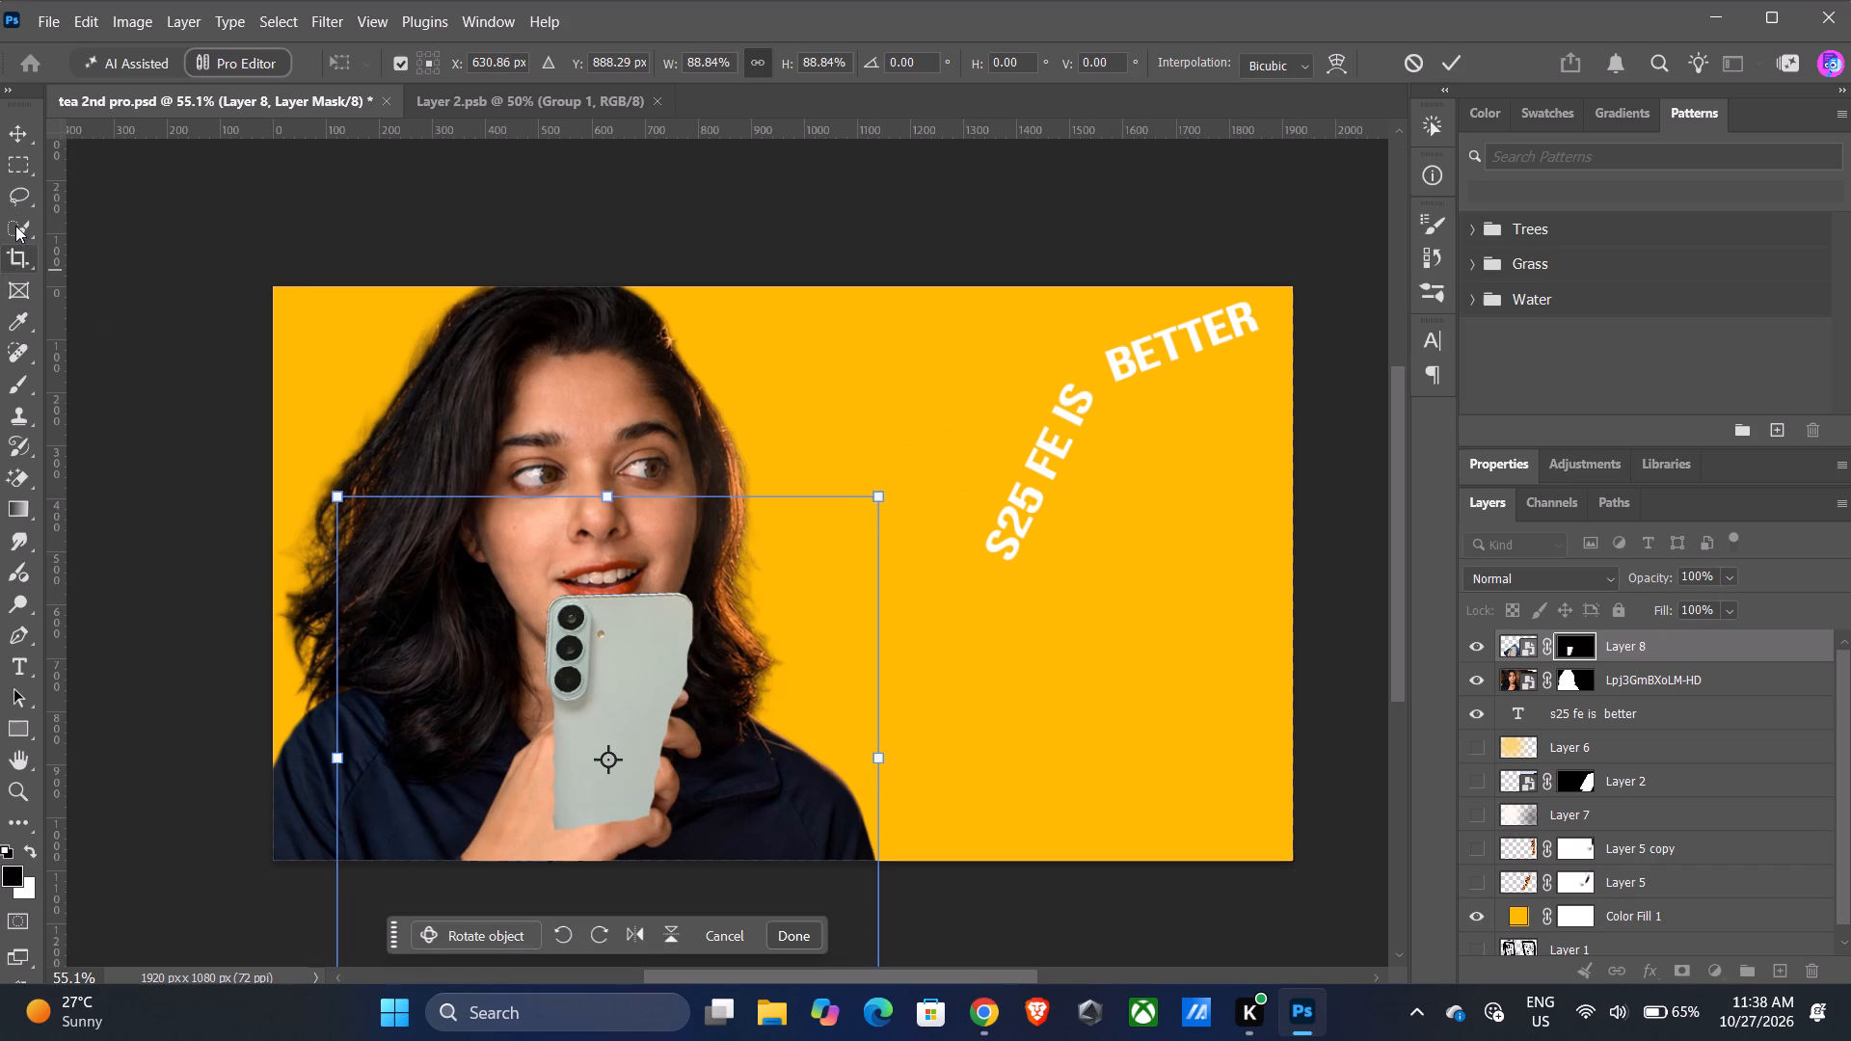
# Paint the phone's missing lower body back in on Layer 8's mask with a 254 px white brush at 100% opacity and flow.
pyautogui.click(12, 393)
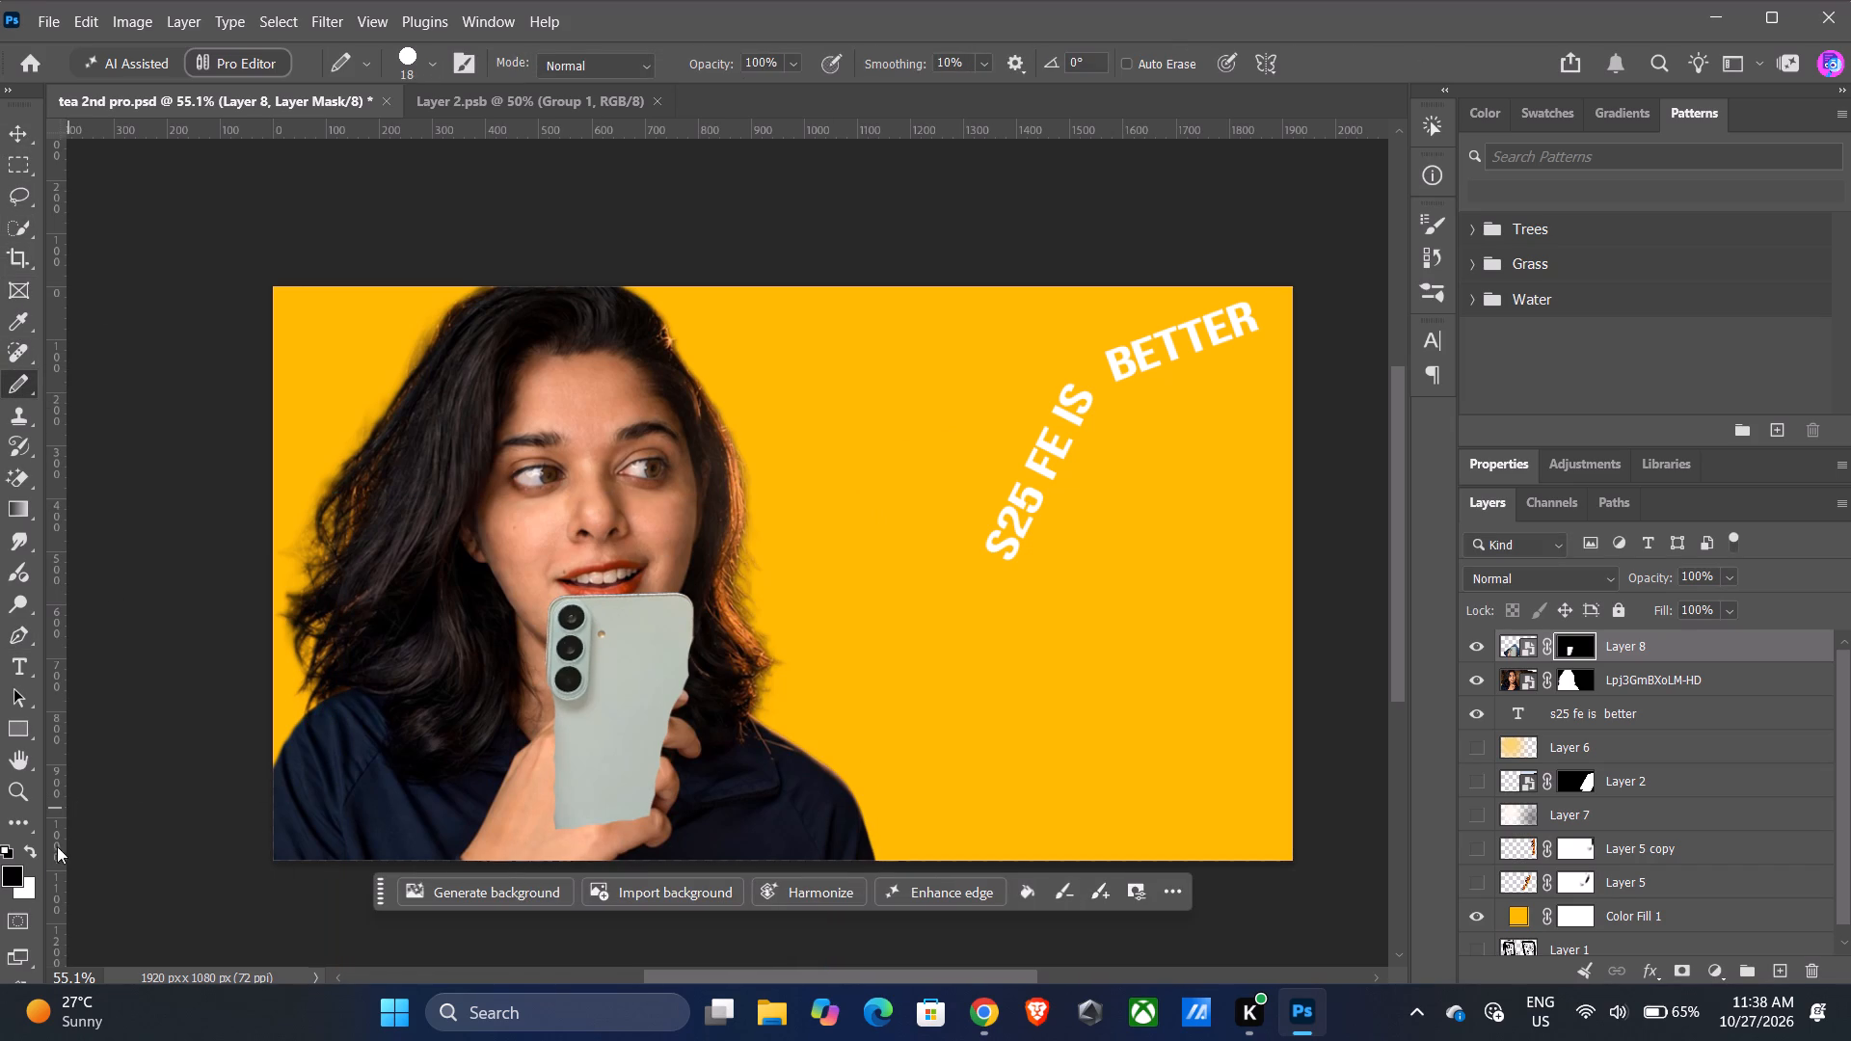
pyautogui.click(31, 850)
pyautogui.click(1579, 644)
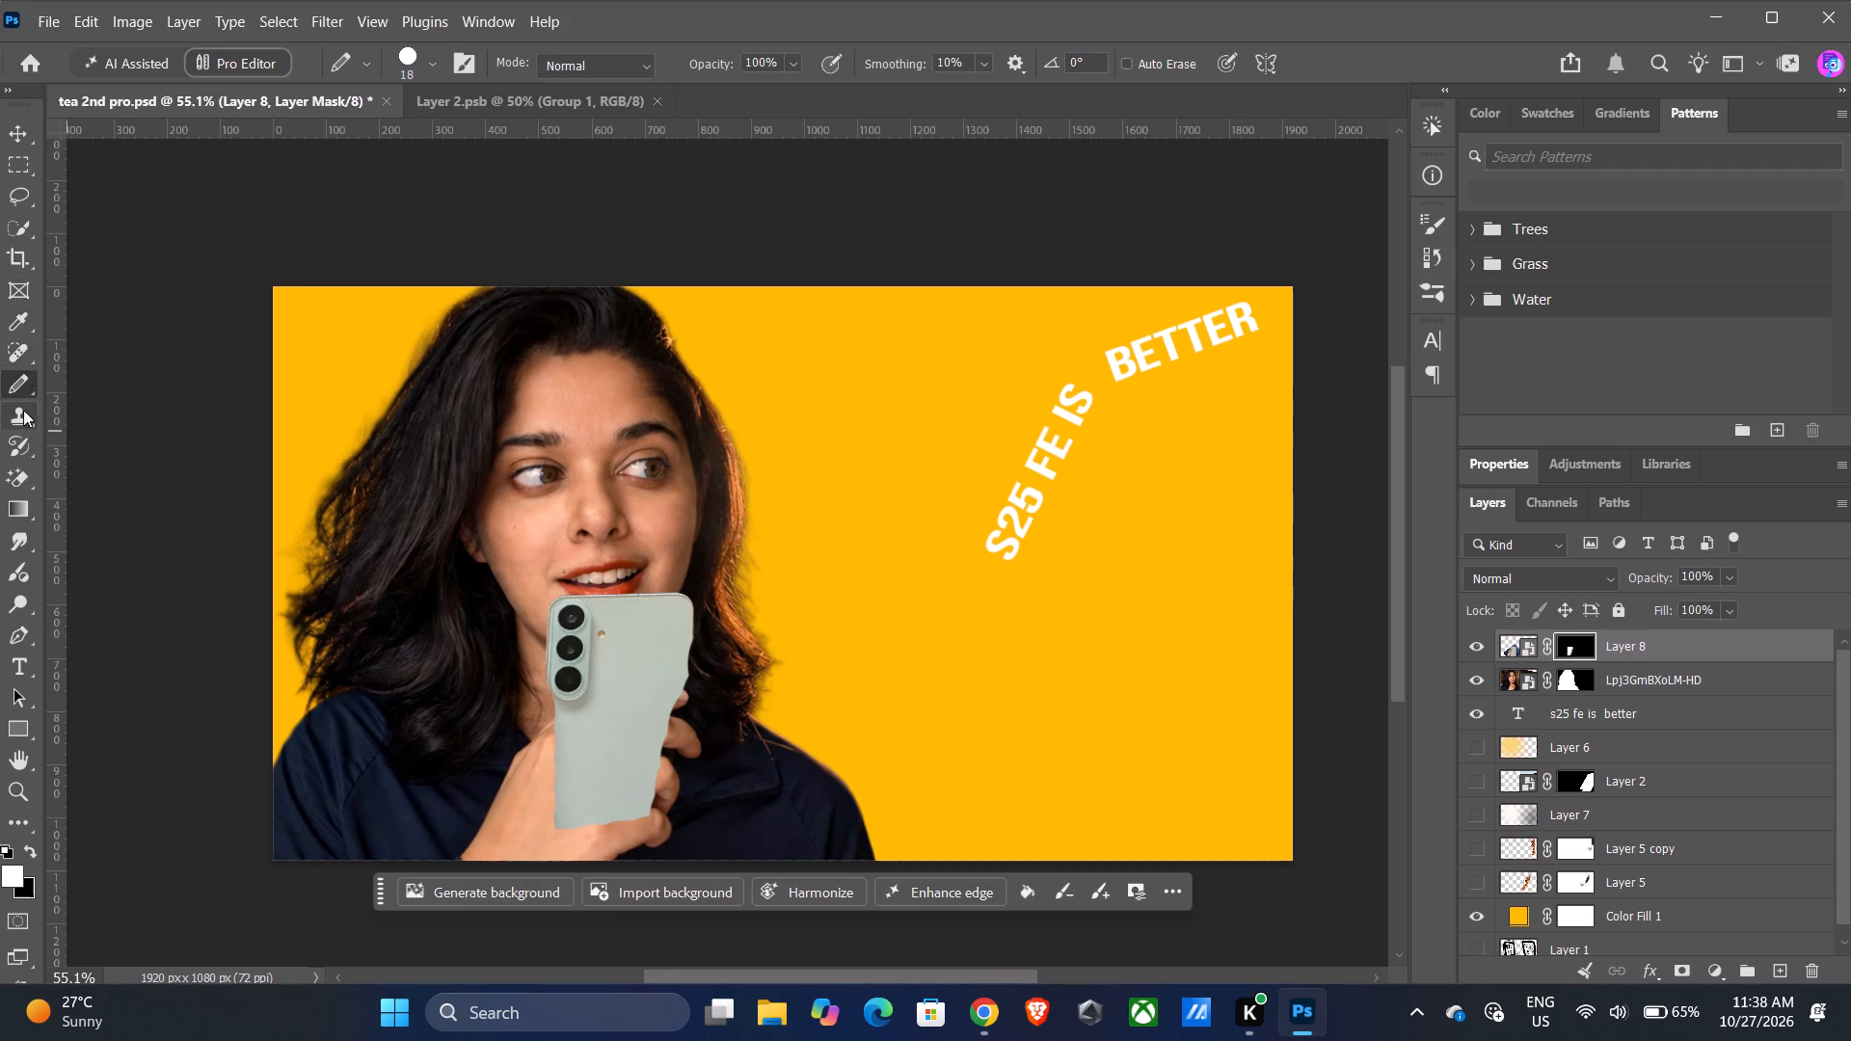
pyautogui.rightClick(28, 374)
pyautogui.click(91, 390)
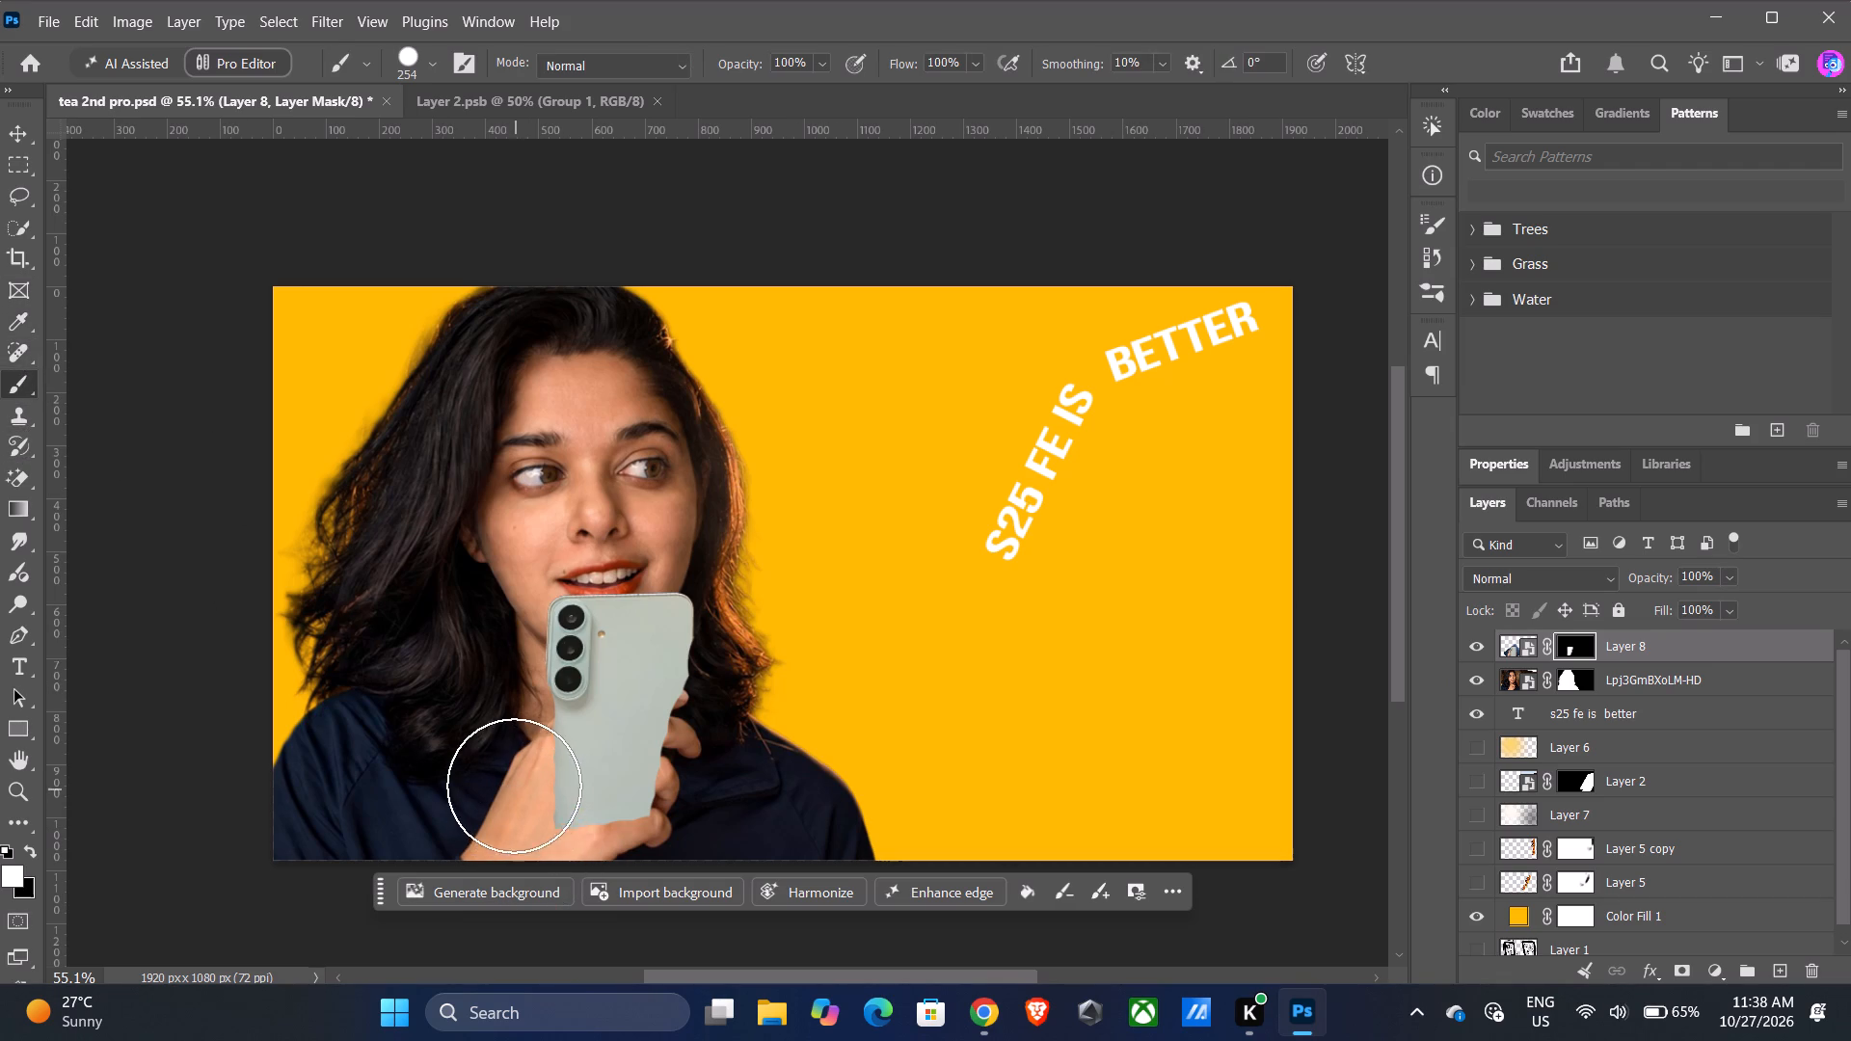
pyautogui.click(607, 723)
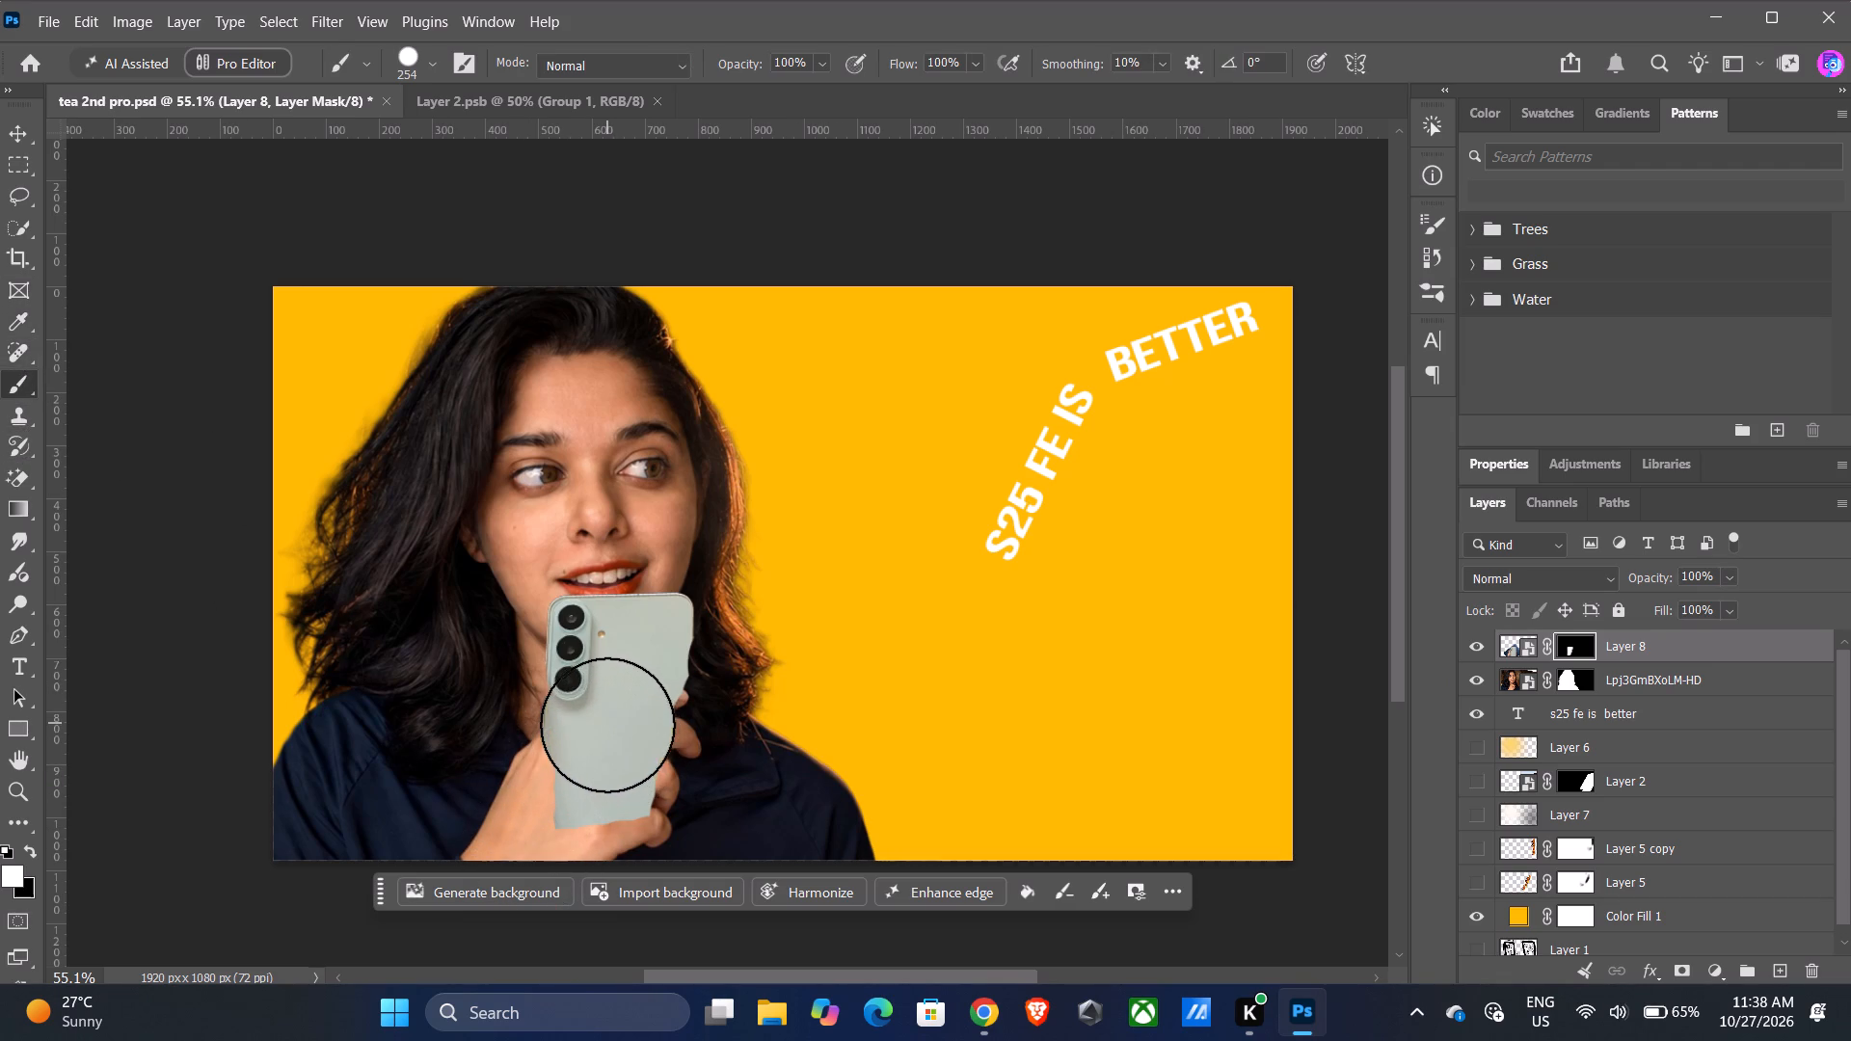
pyautogui.click(627, 717)
pyautogui.click(609, 772)
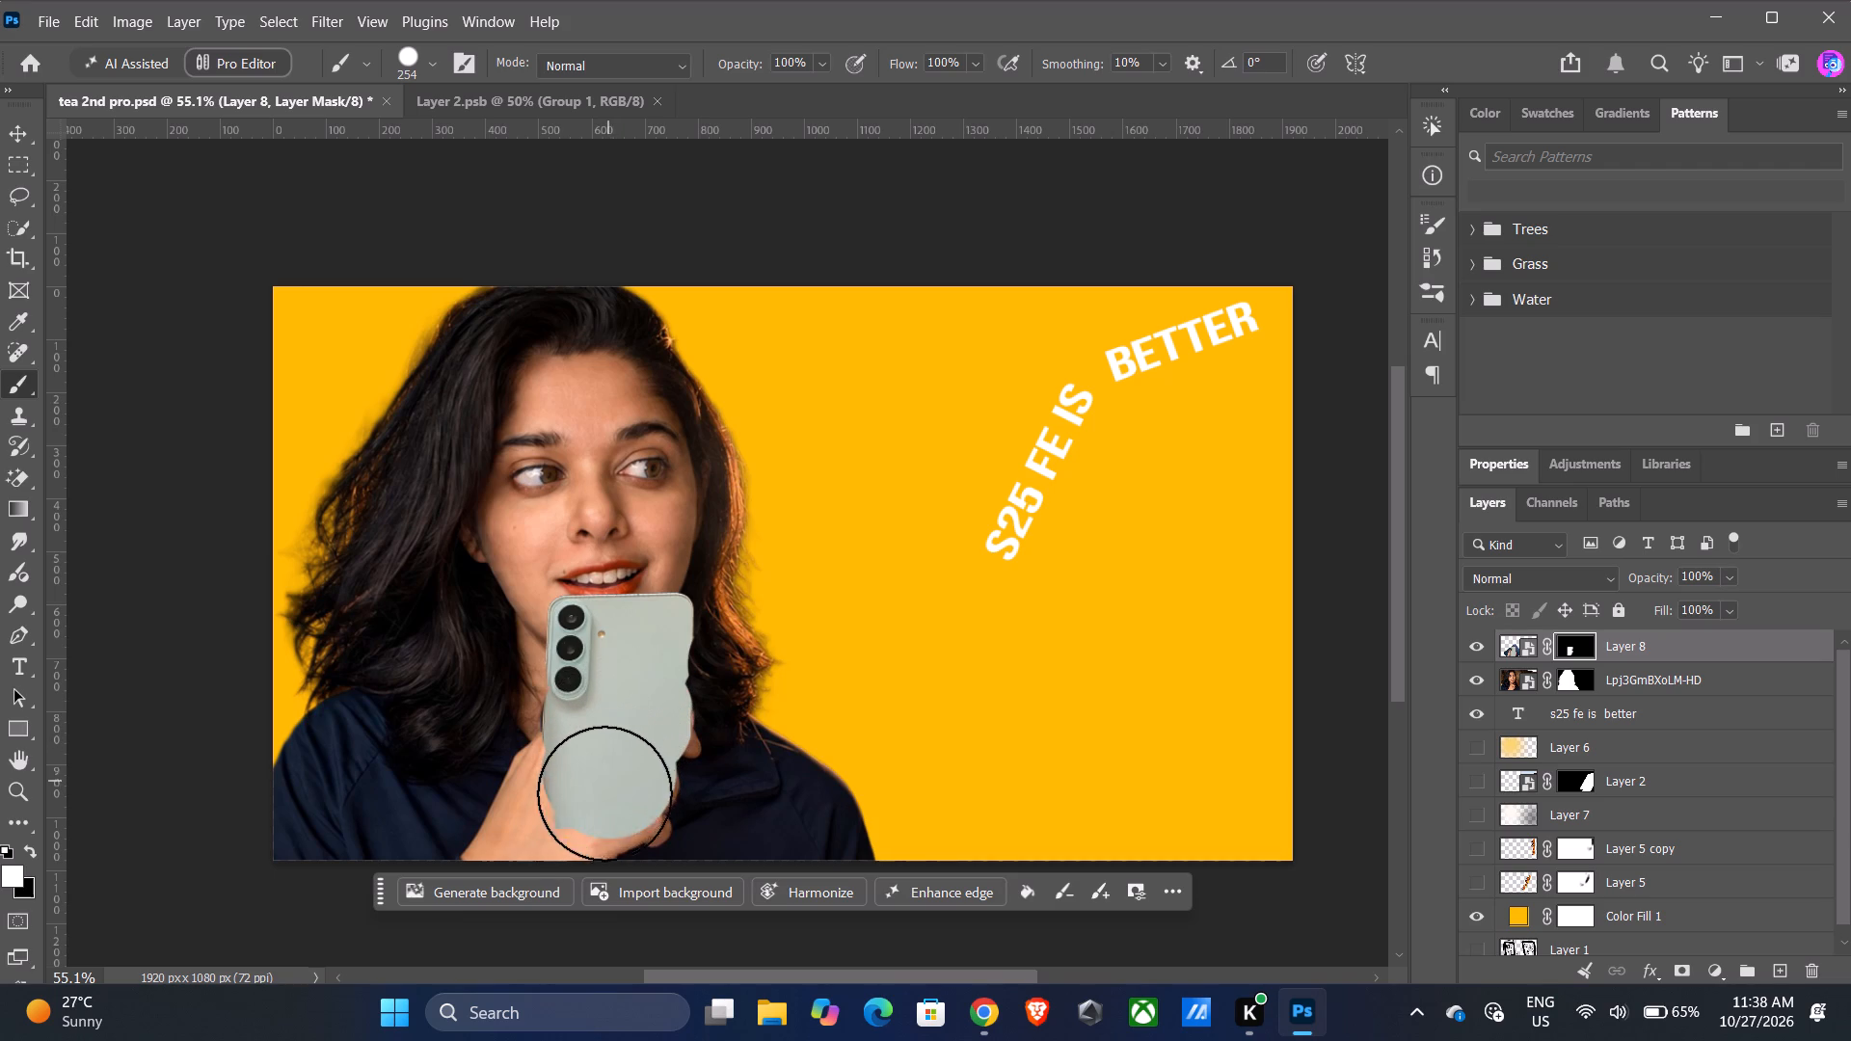
pyautogui.click(603, 798)
pyautogui.click(592, 801)
pyautogui.click(630, 825)
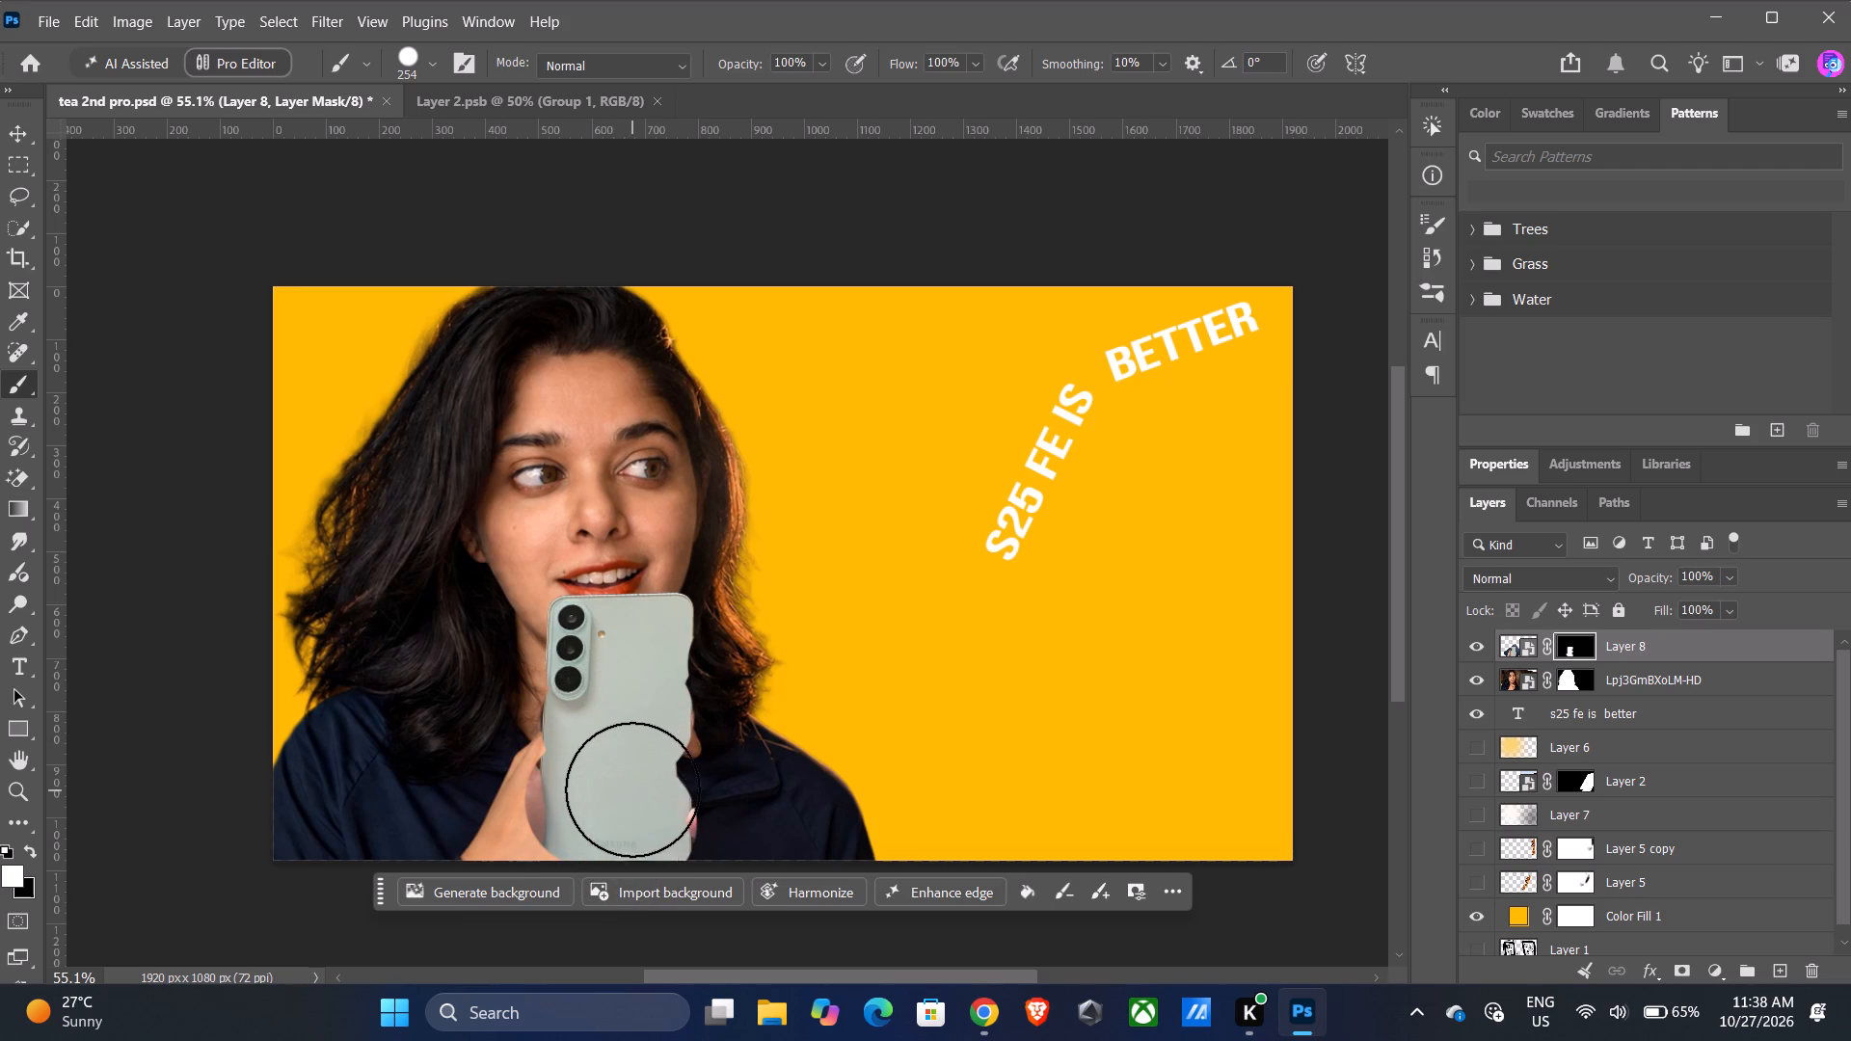
pyautogui.click(633, 785)
# Reveal the phone's top corners, camera area and both long edges on Layer 8's mask with the 254 px white brush.
pyautogui.click(639, 712)
pyautogui.click(648, 645)
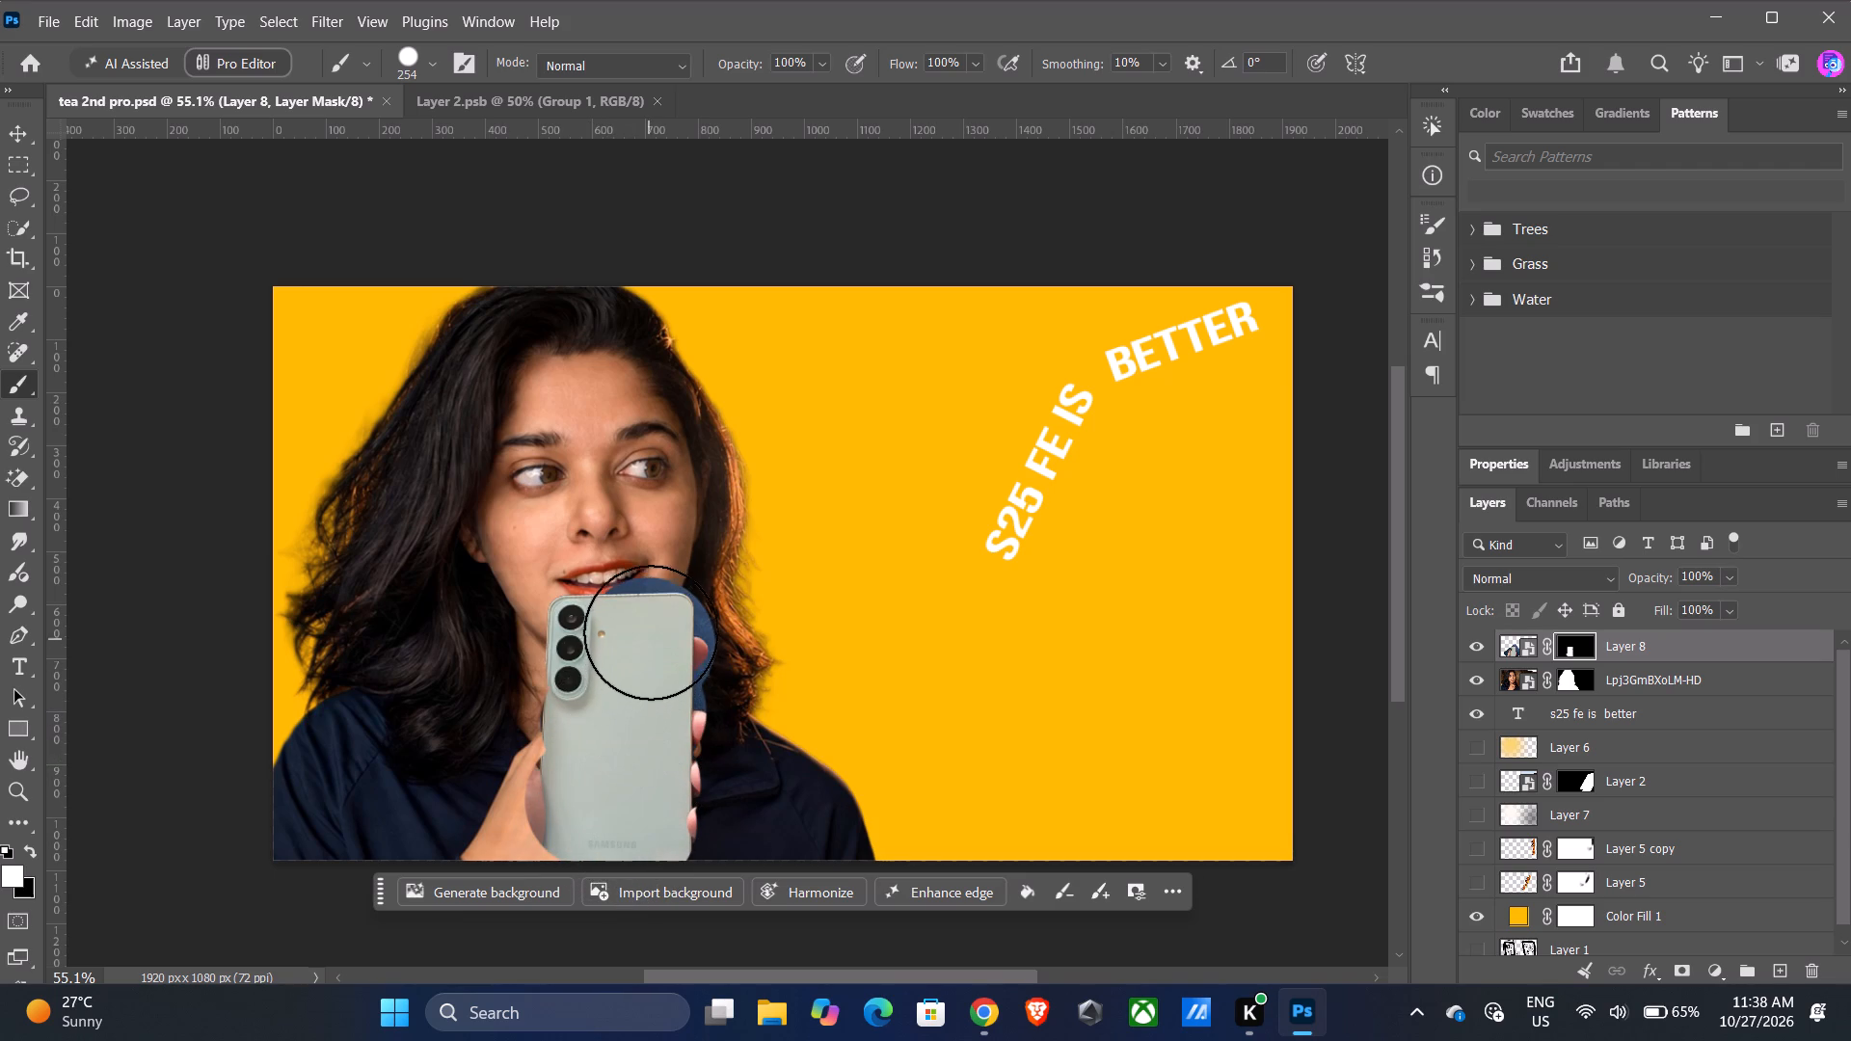
pyautogui.click(567, 654)
pyautogui.click(584, 643)
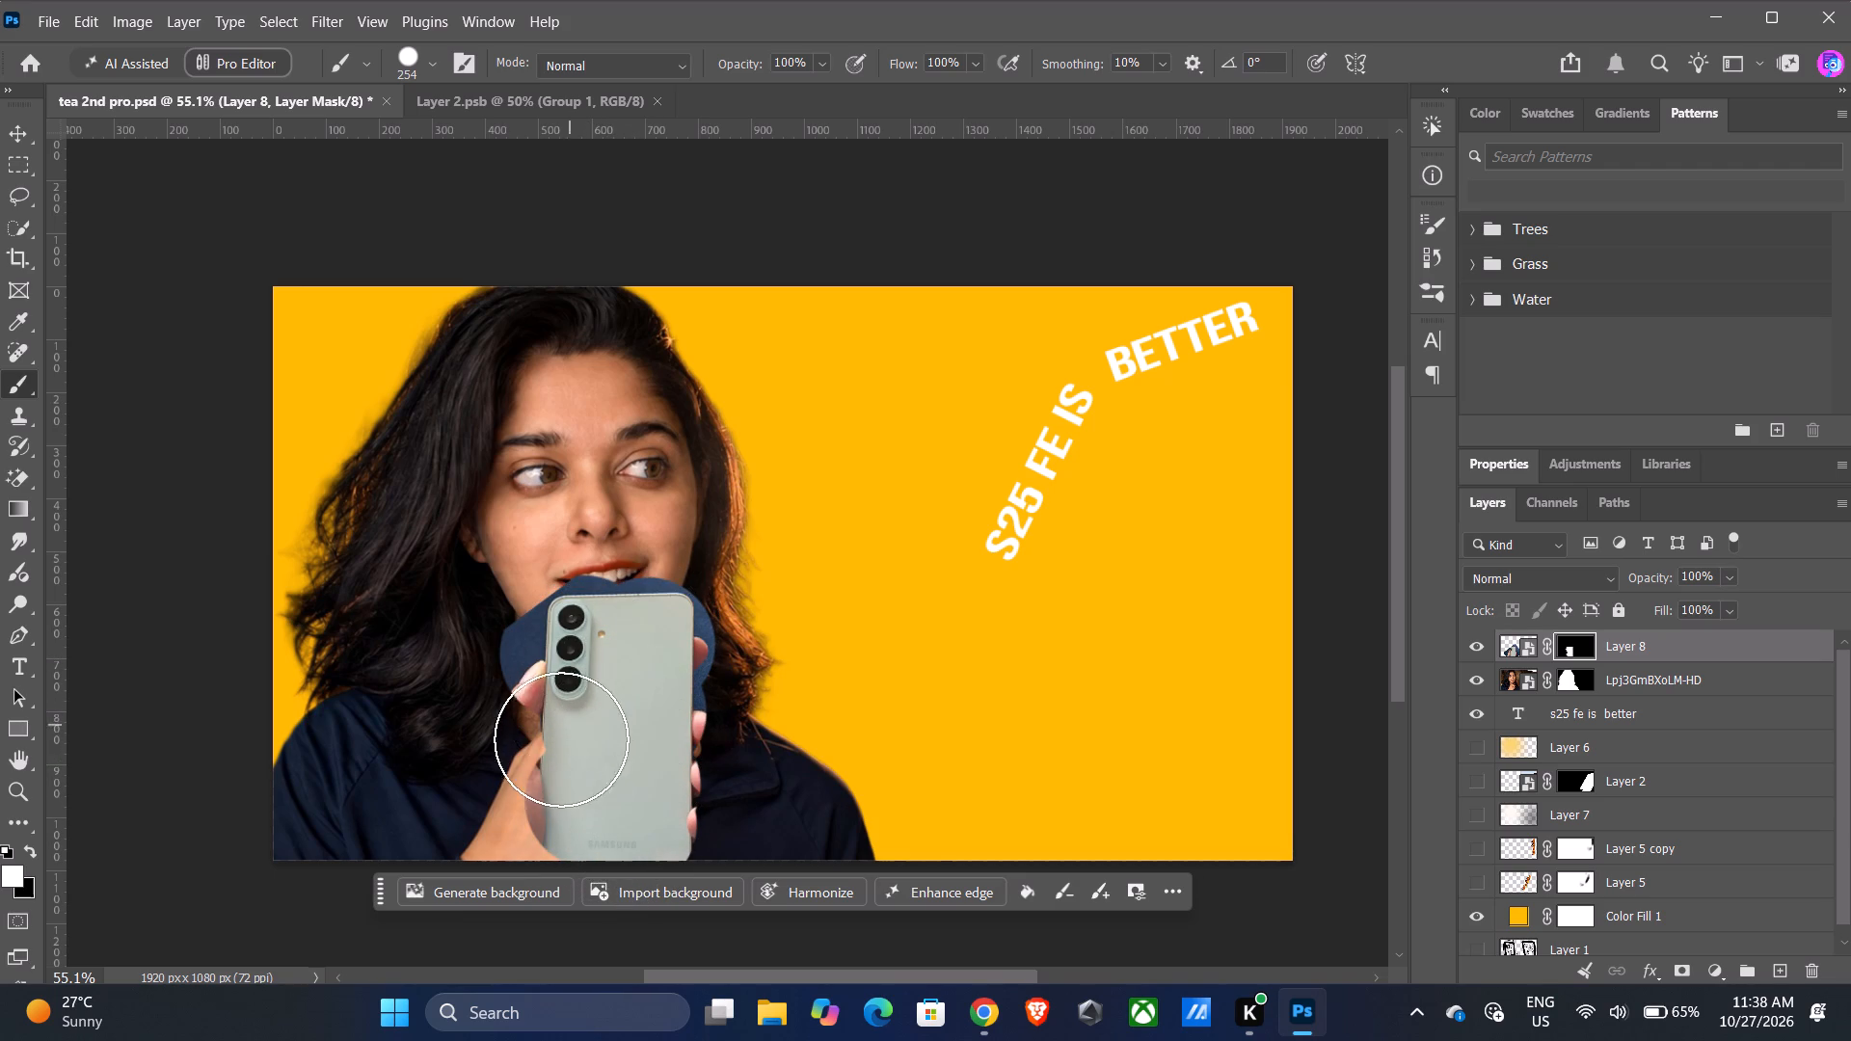
pyautogui.moveTo(566, 769); pyautogui.dragTo(572, 789)
pyautogui.moveTo(573, 800); pyautogui.dragTo(576, 814)
pyautogui.click(643, 820)
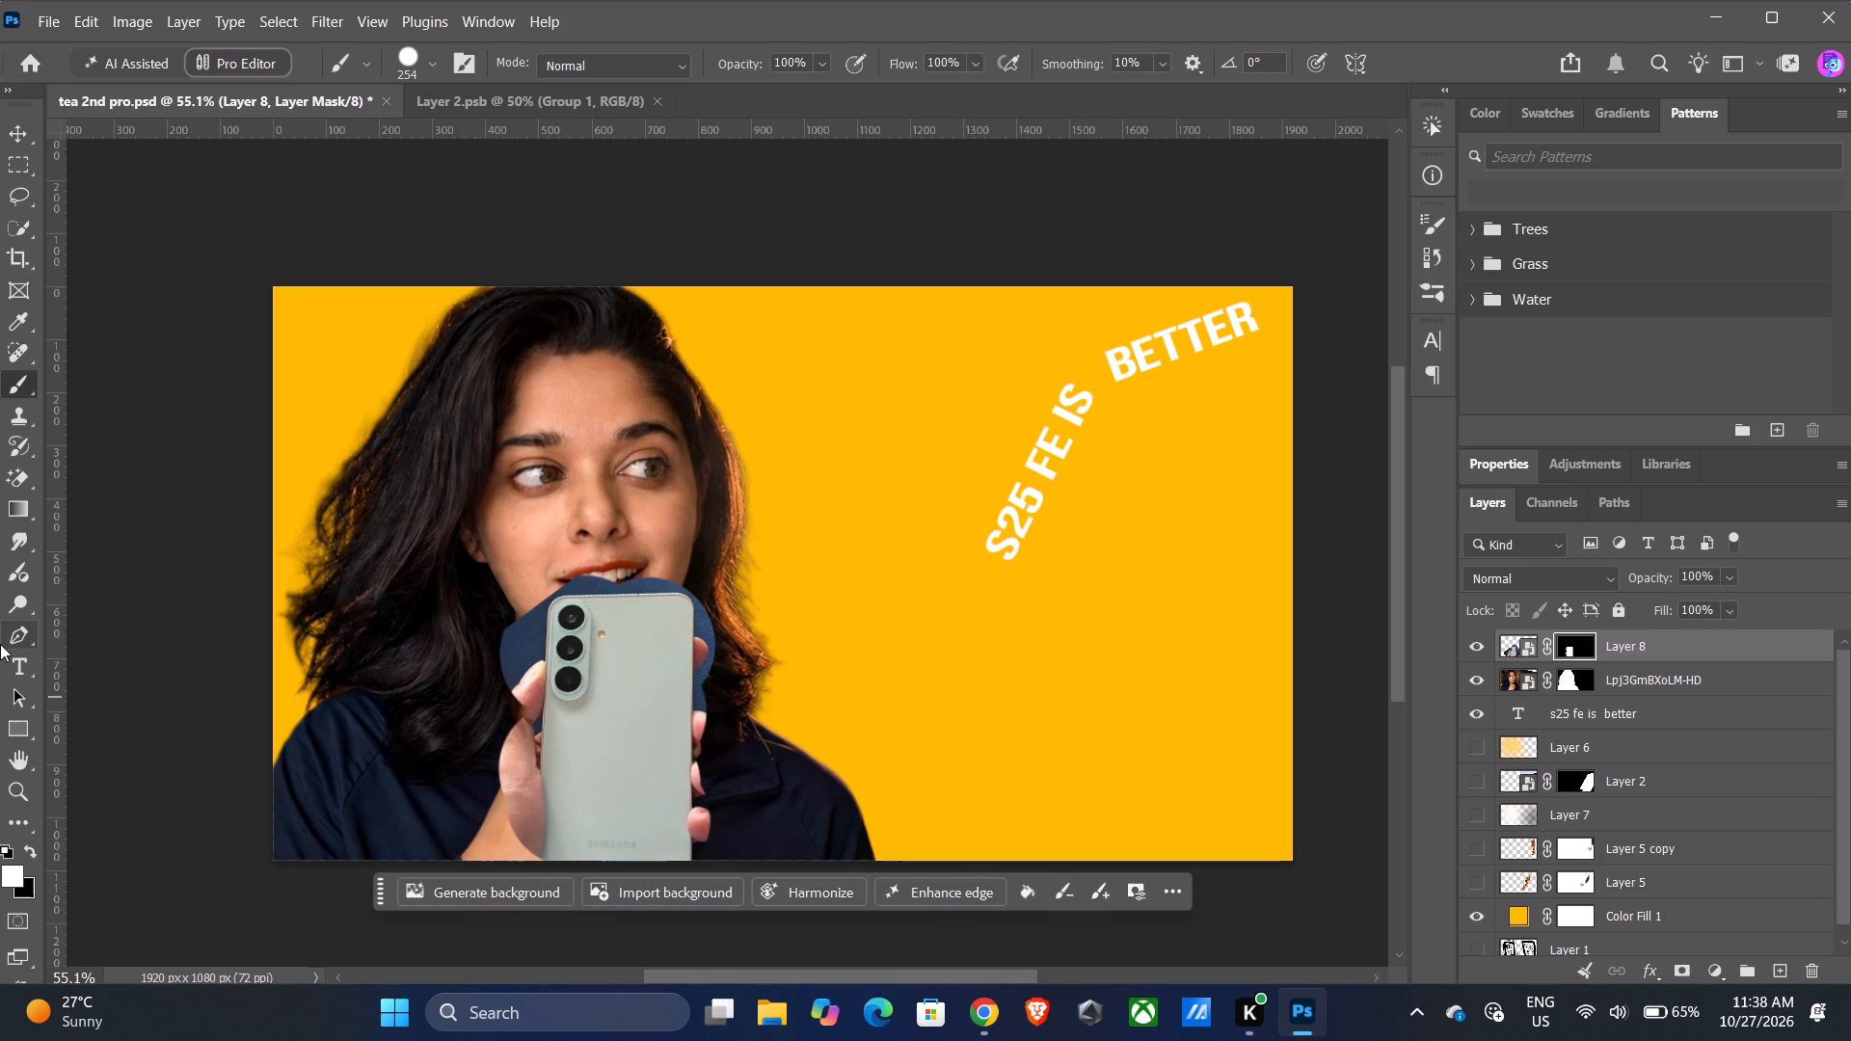
pyautogui.click(32, 134)
pyautogui.click(609, 707)
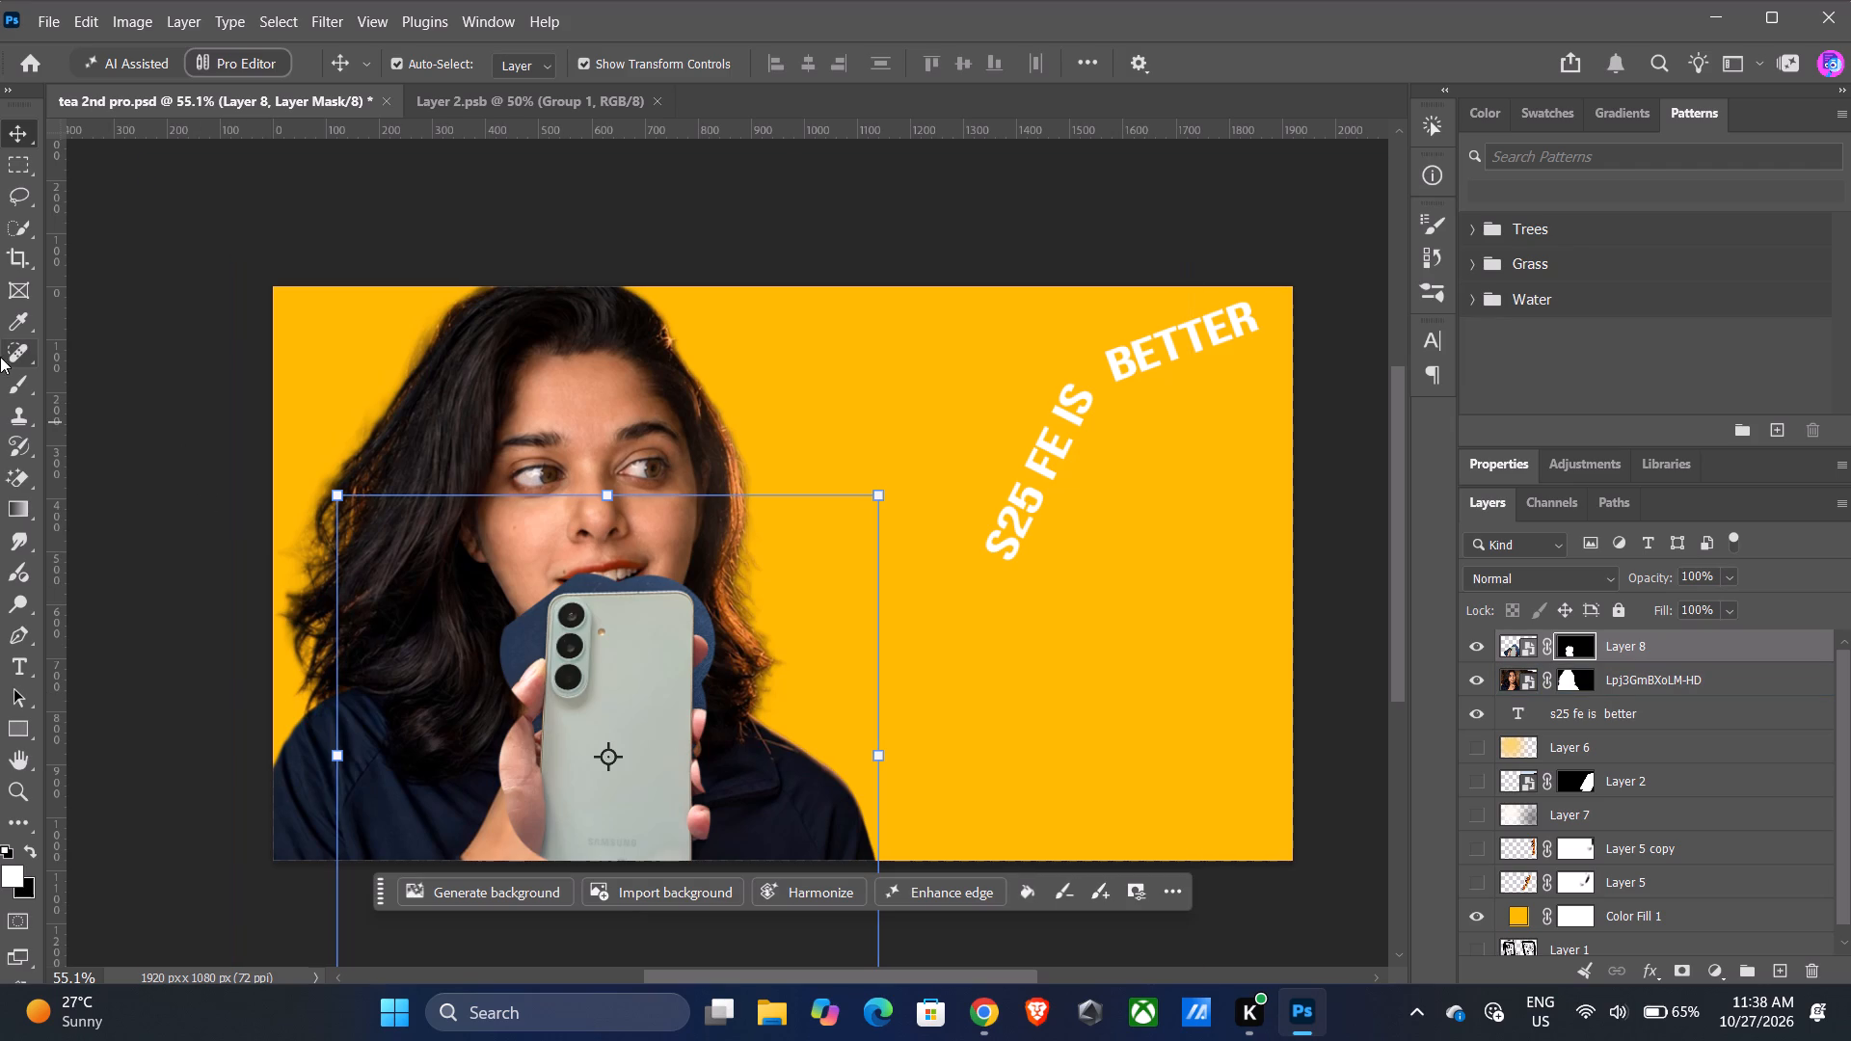
# Mask out the fingers and navy backdrop beside the phone's camera-side edge on Layer 8 with the 254 px black brush.
pyautogui.click(8, 387)
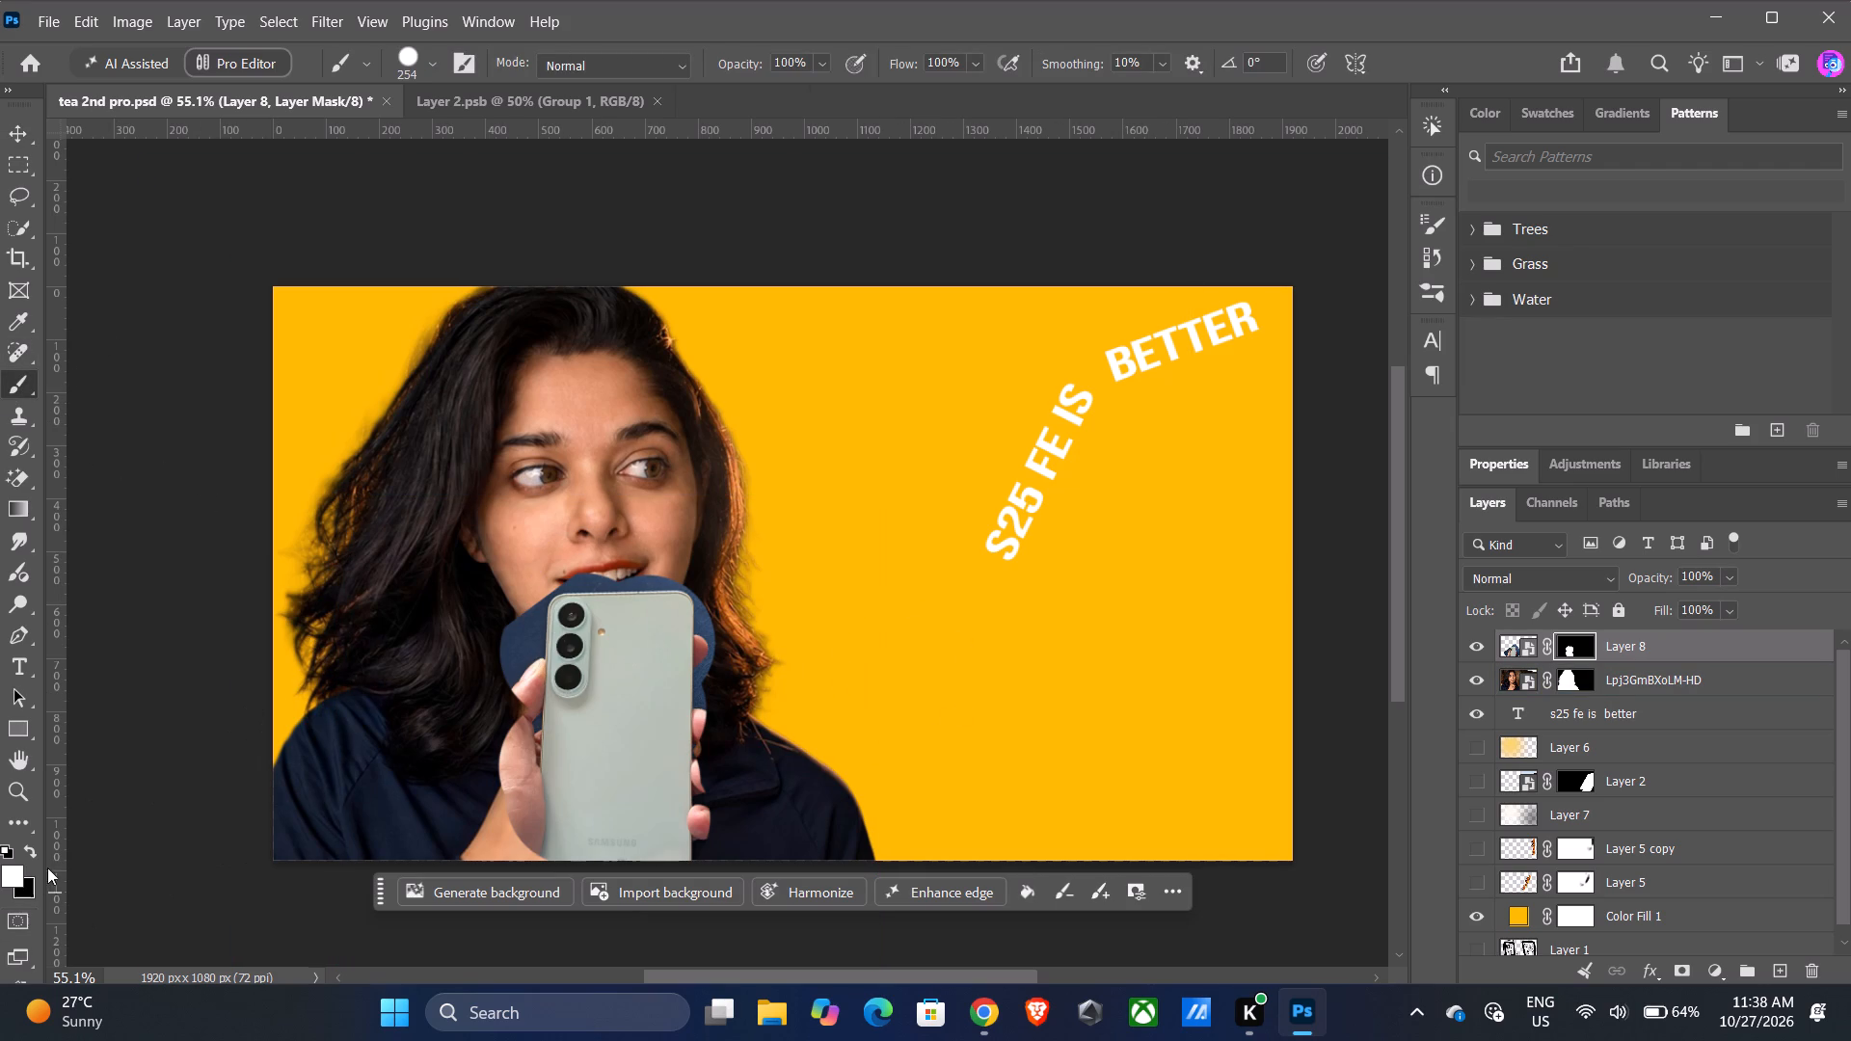
pyautogui.click(32, 849)
pyautogui.keyDown('alt'); pyautogui.scroll(12, 220, 802); pyautogui.keyUp('alt')
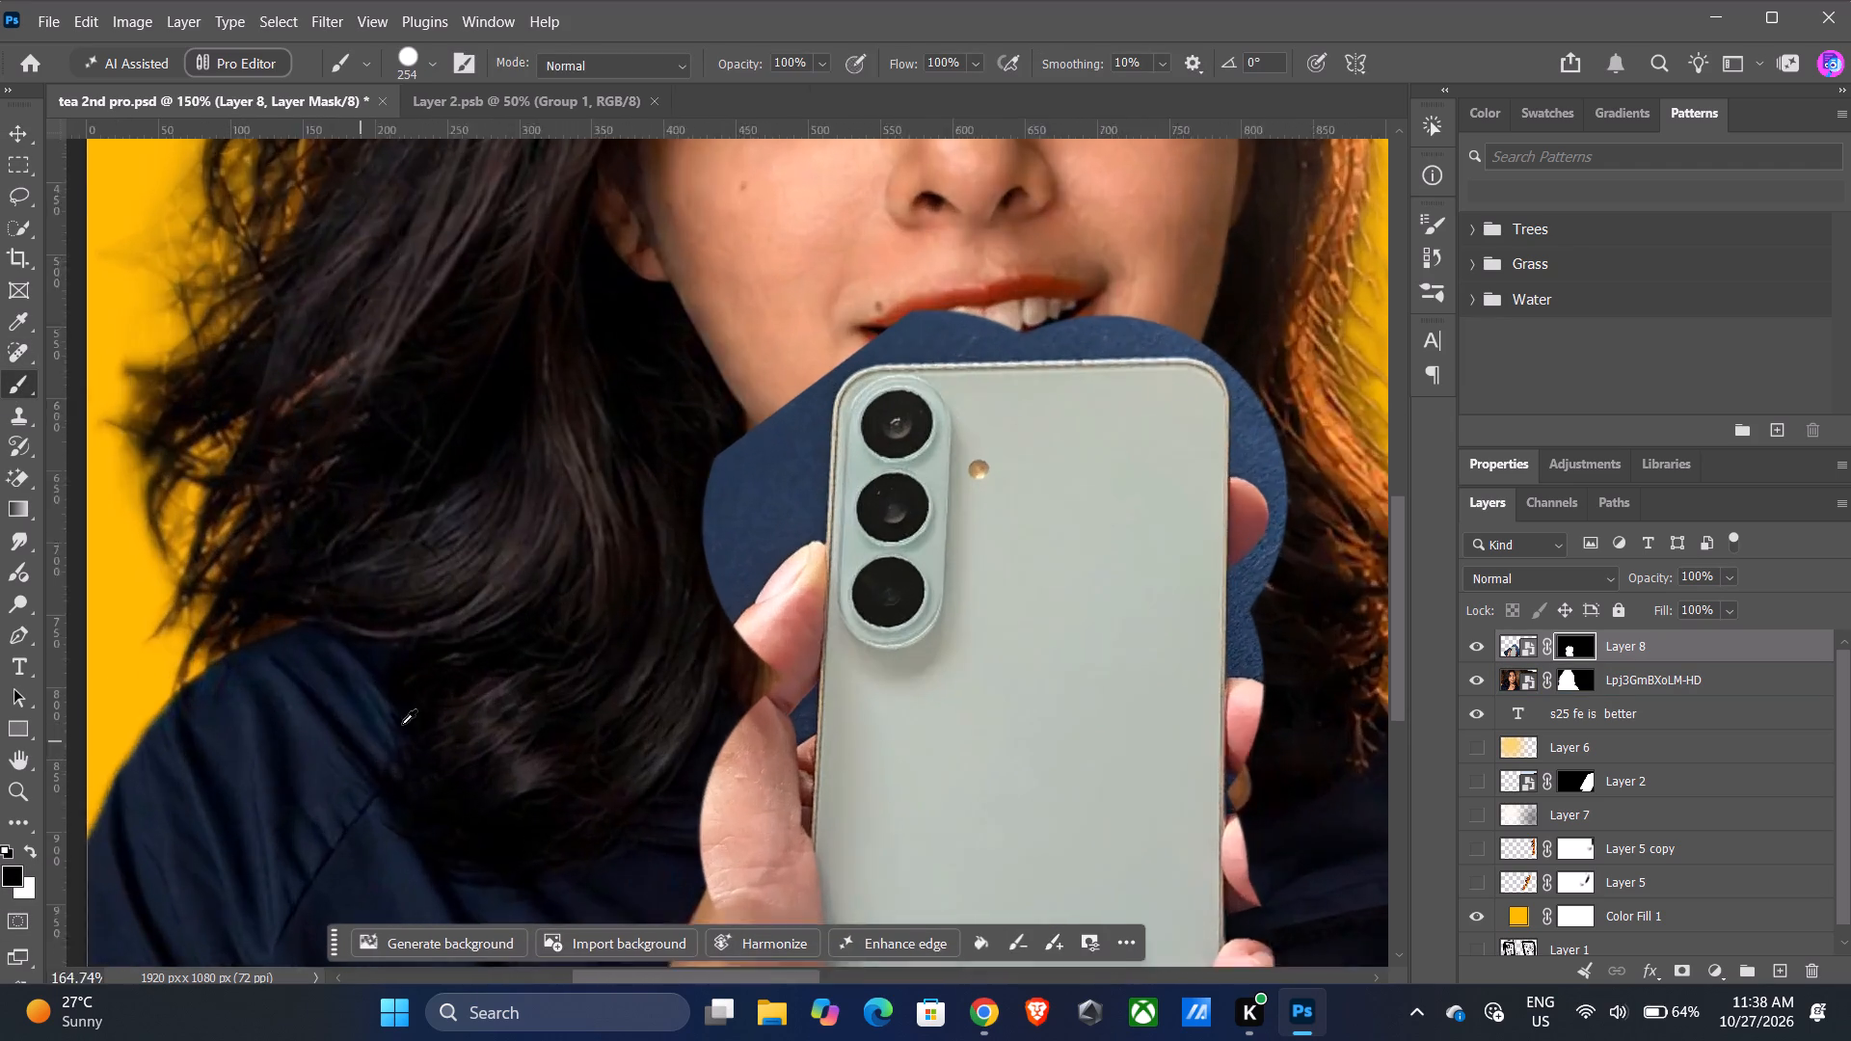
pyautogui.keyDown('alt'); pyautogui.scroll(5, 402, 724); pyautogui.keyUp('alt')
pyautogui.click(753, 477)
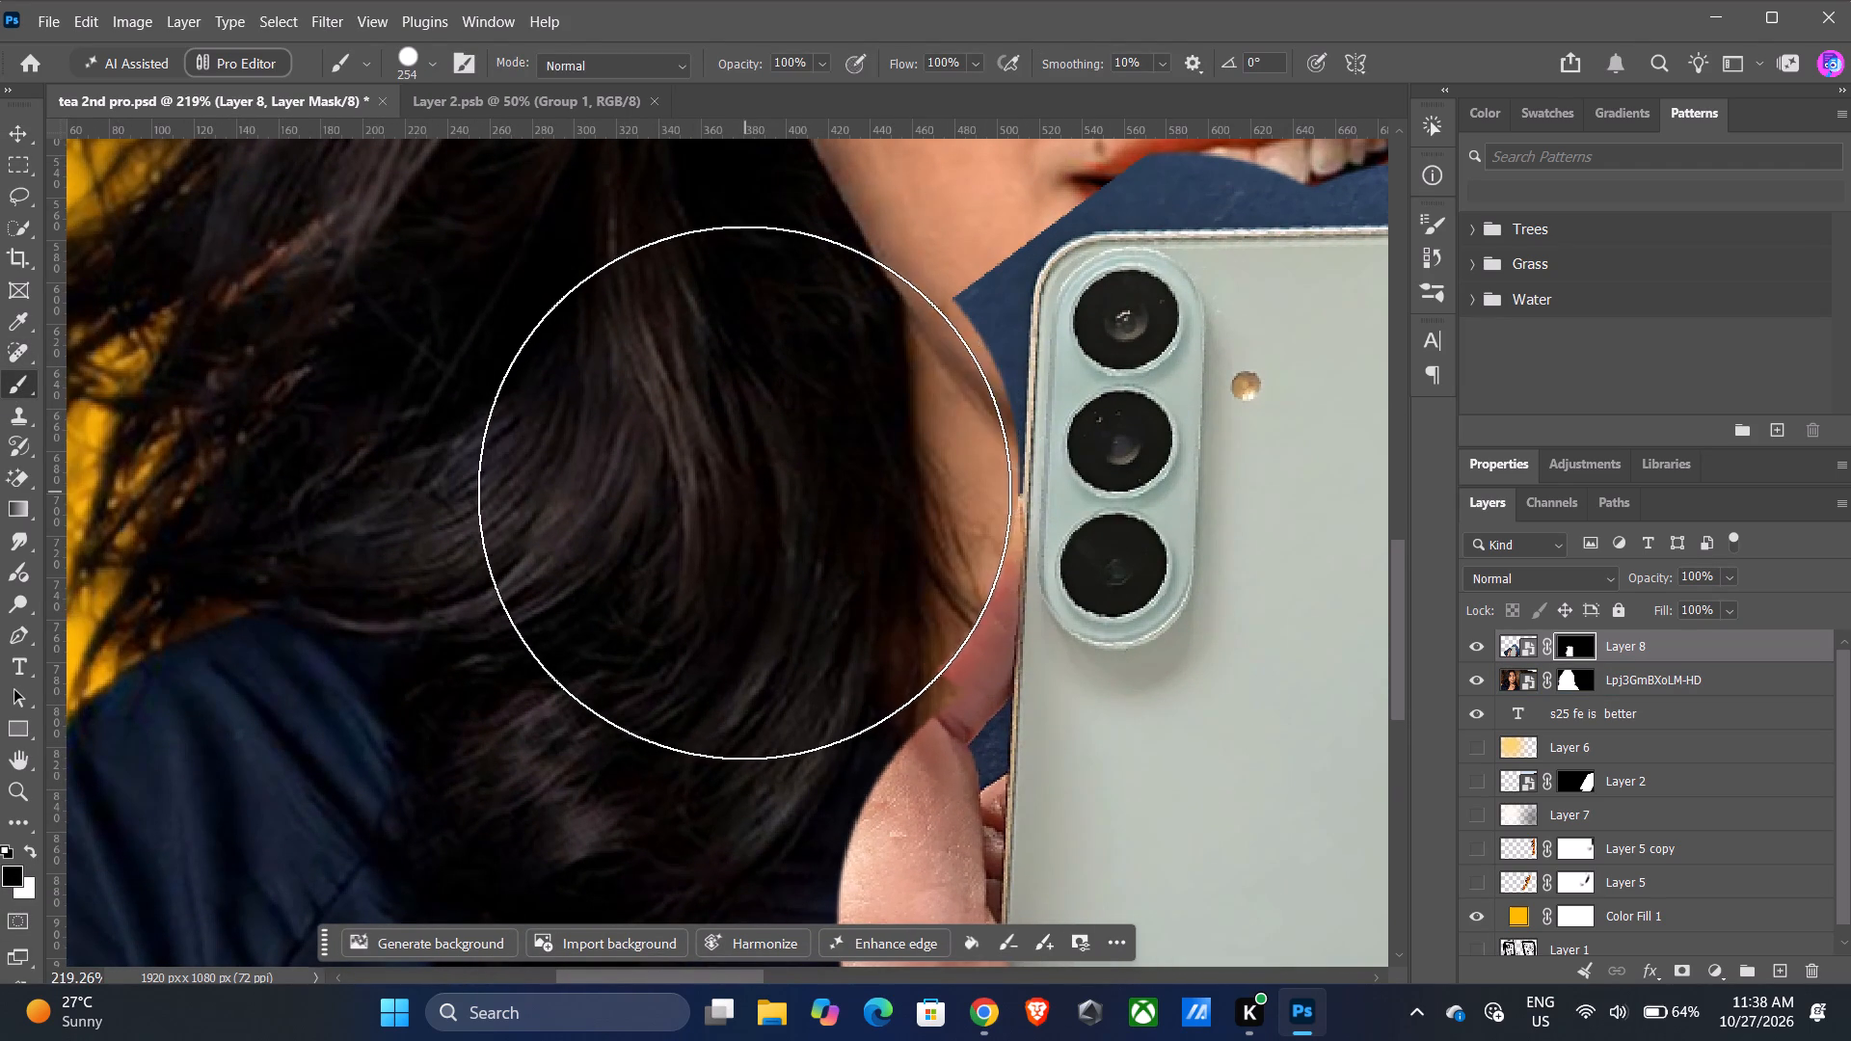
pyautogui.click(749, 555)
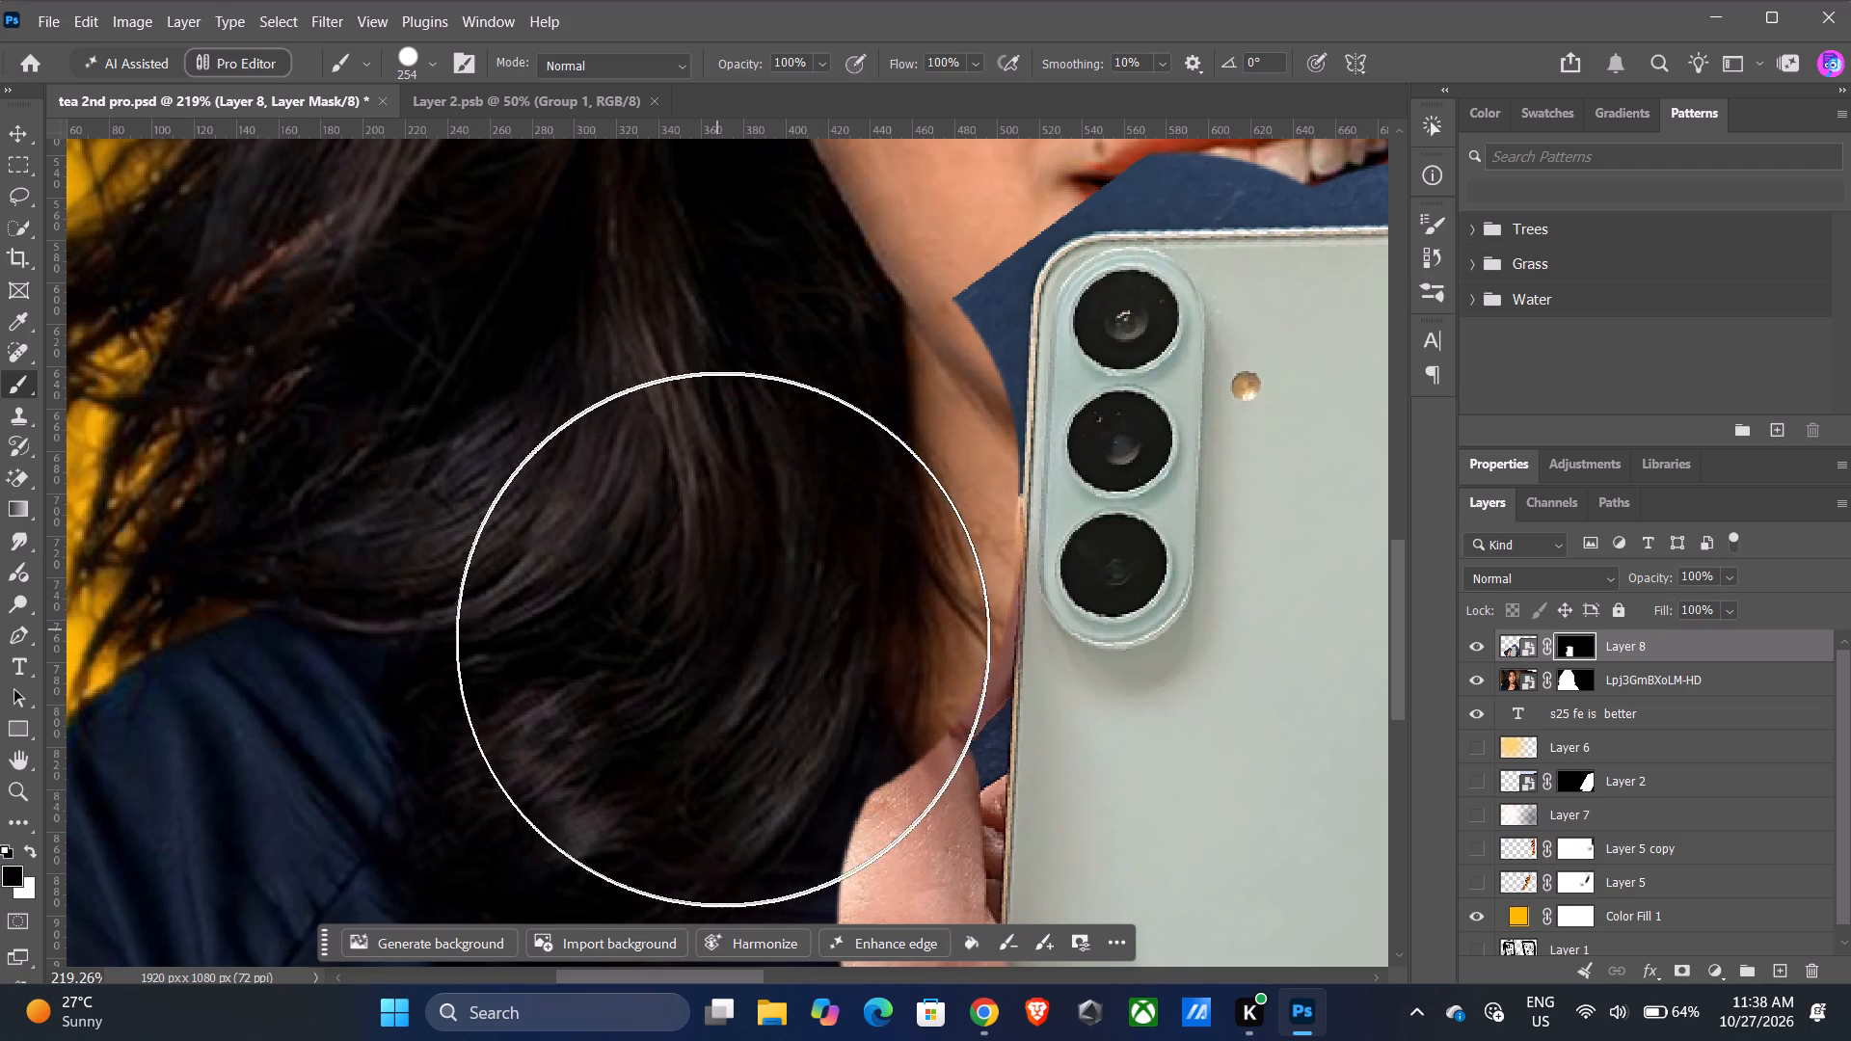
pyautogui.click(746, 690)
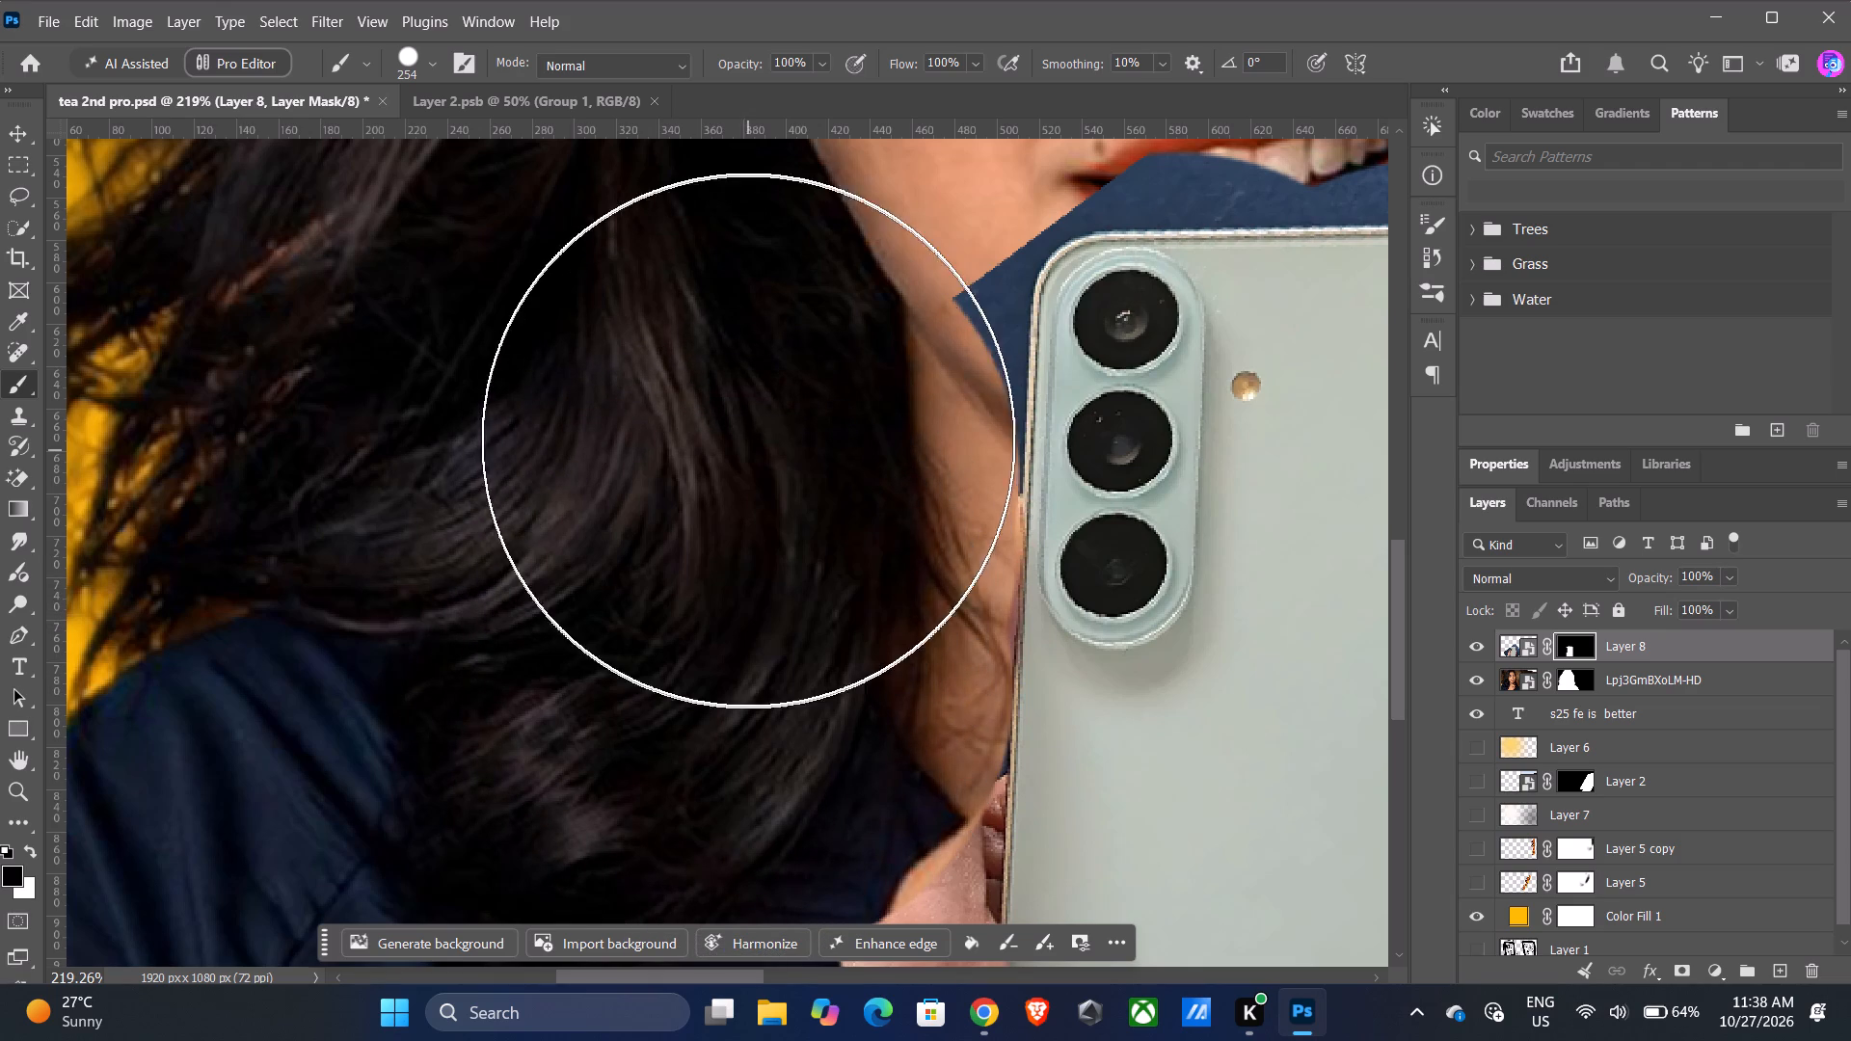
pyautogui.click(757, 420)
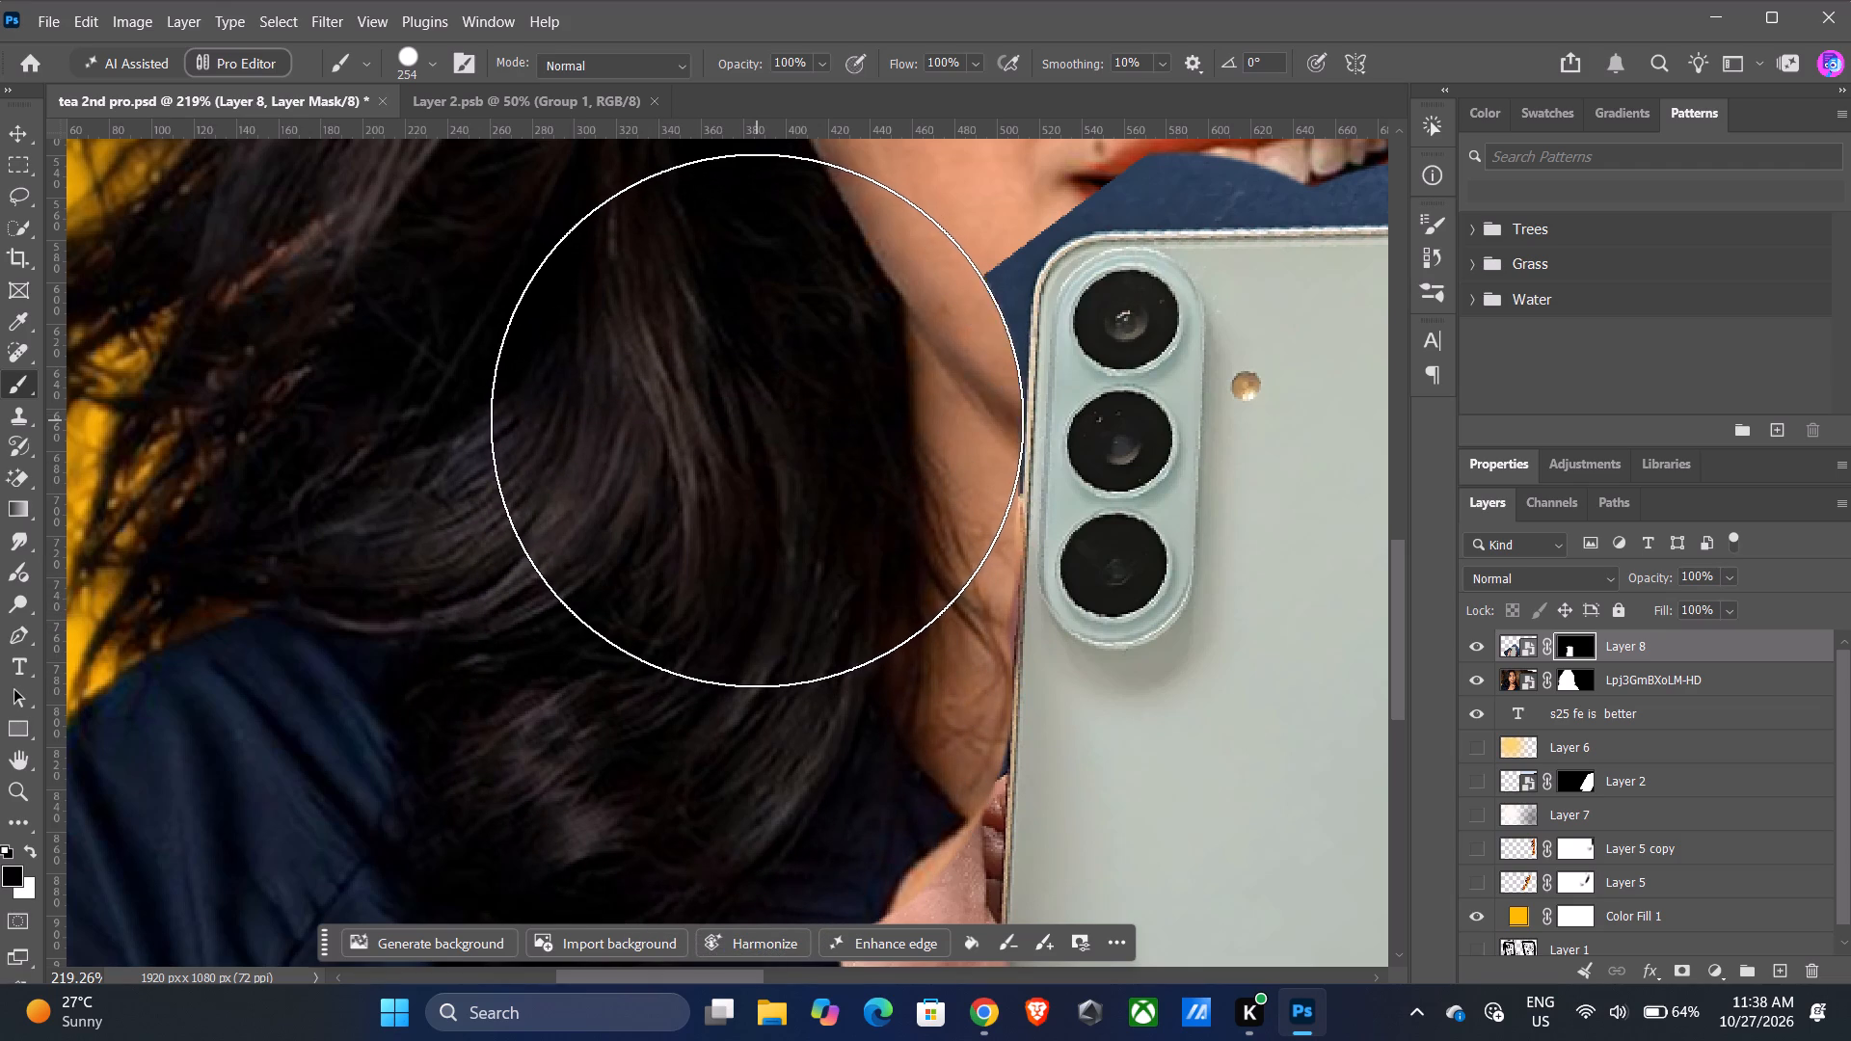
pyautogui.click(758, 479)
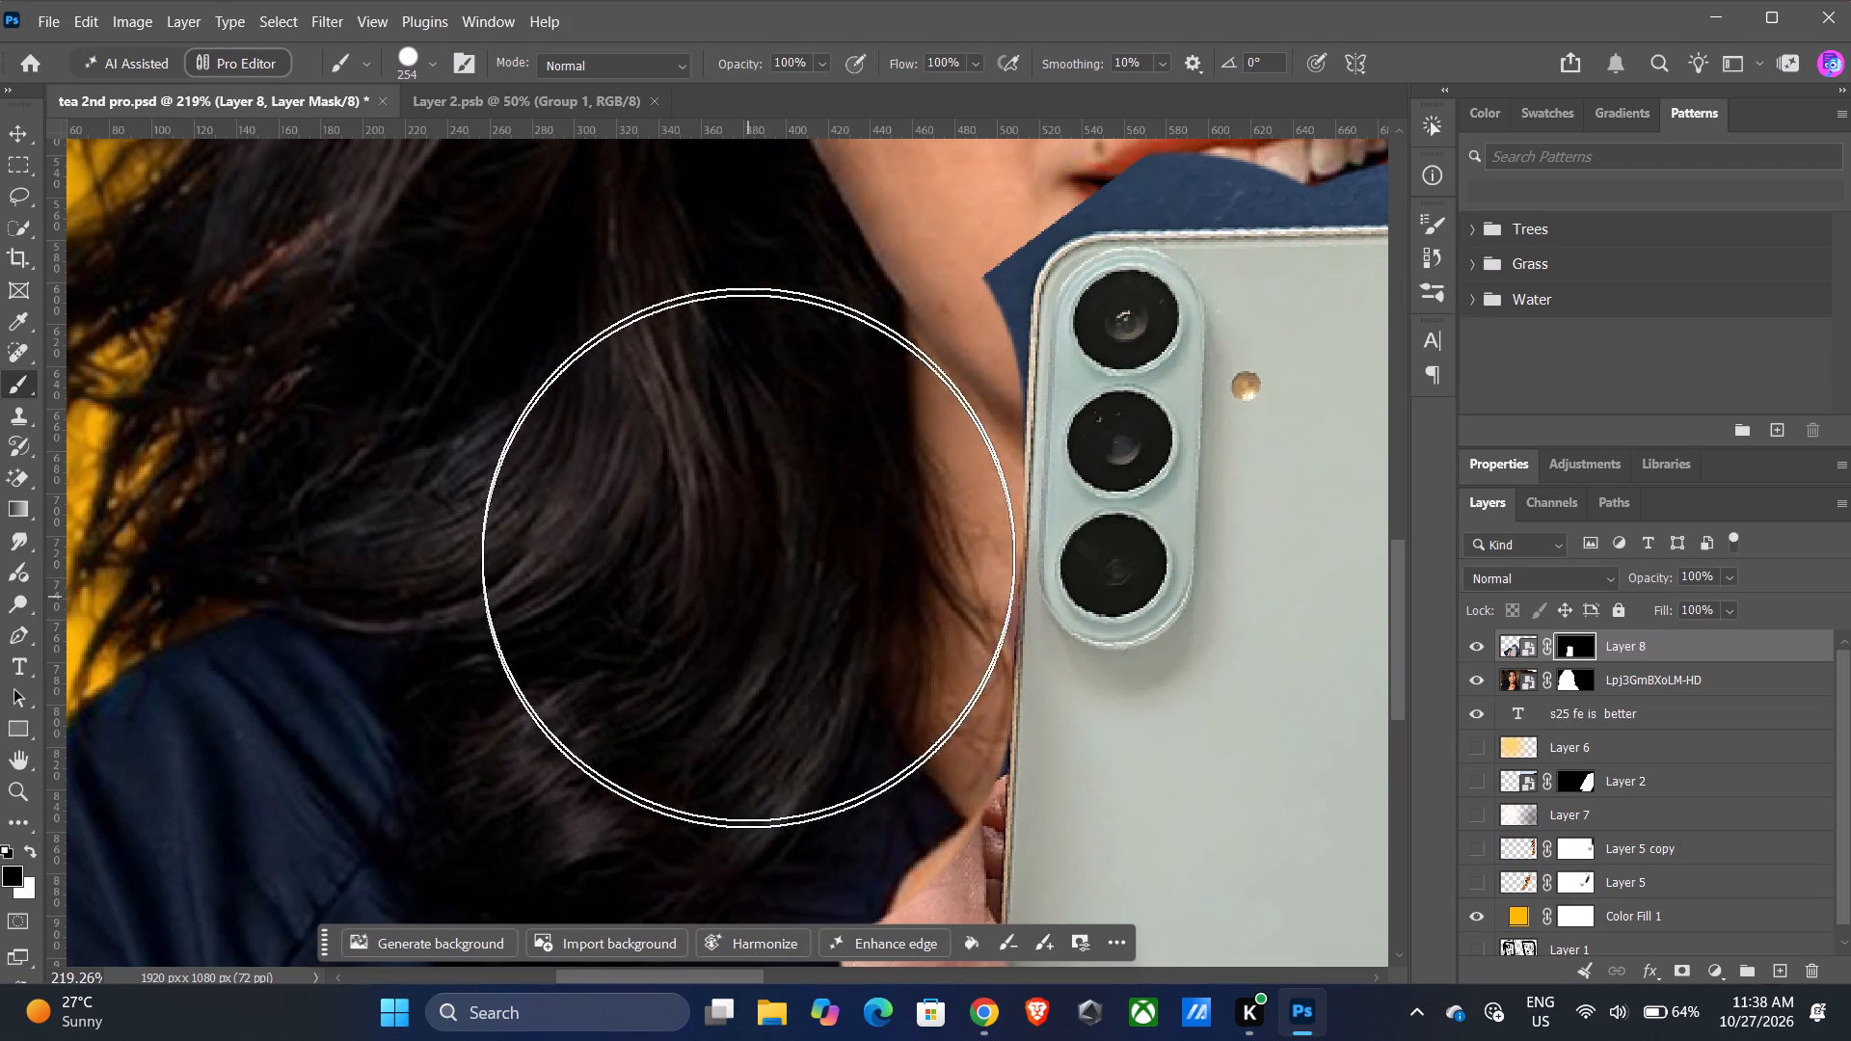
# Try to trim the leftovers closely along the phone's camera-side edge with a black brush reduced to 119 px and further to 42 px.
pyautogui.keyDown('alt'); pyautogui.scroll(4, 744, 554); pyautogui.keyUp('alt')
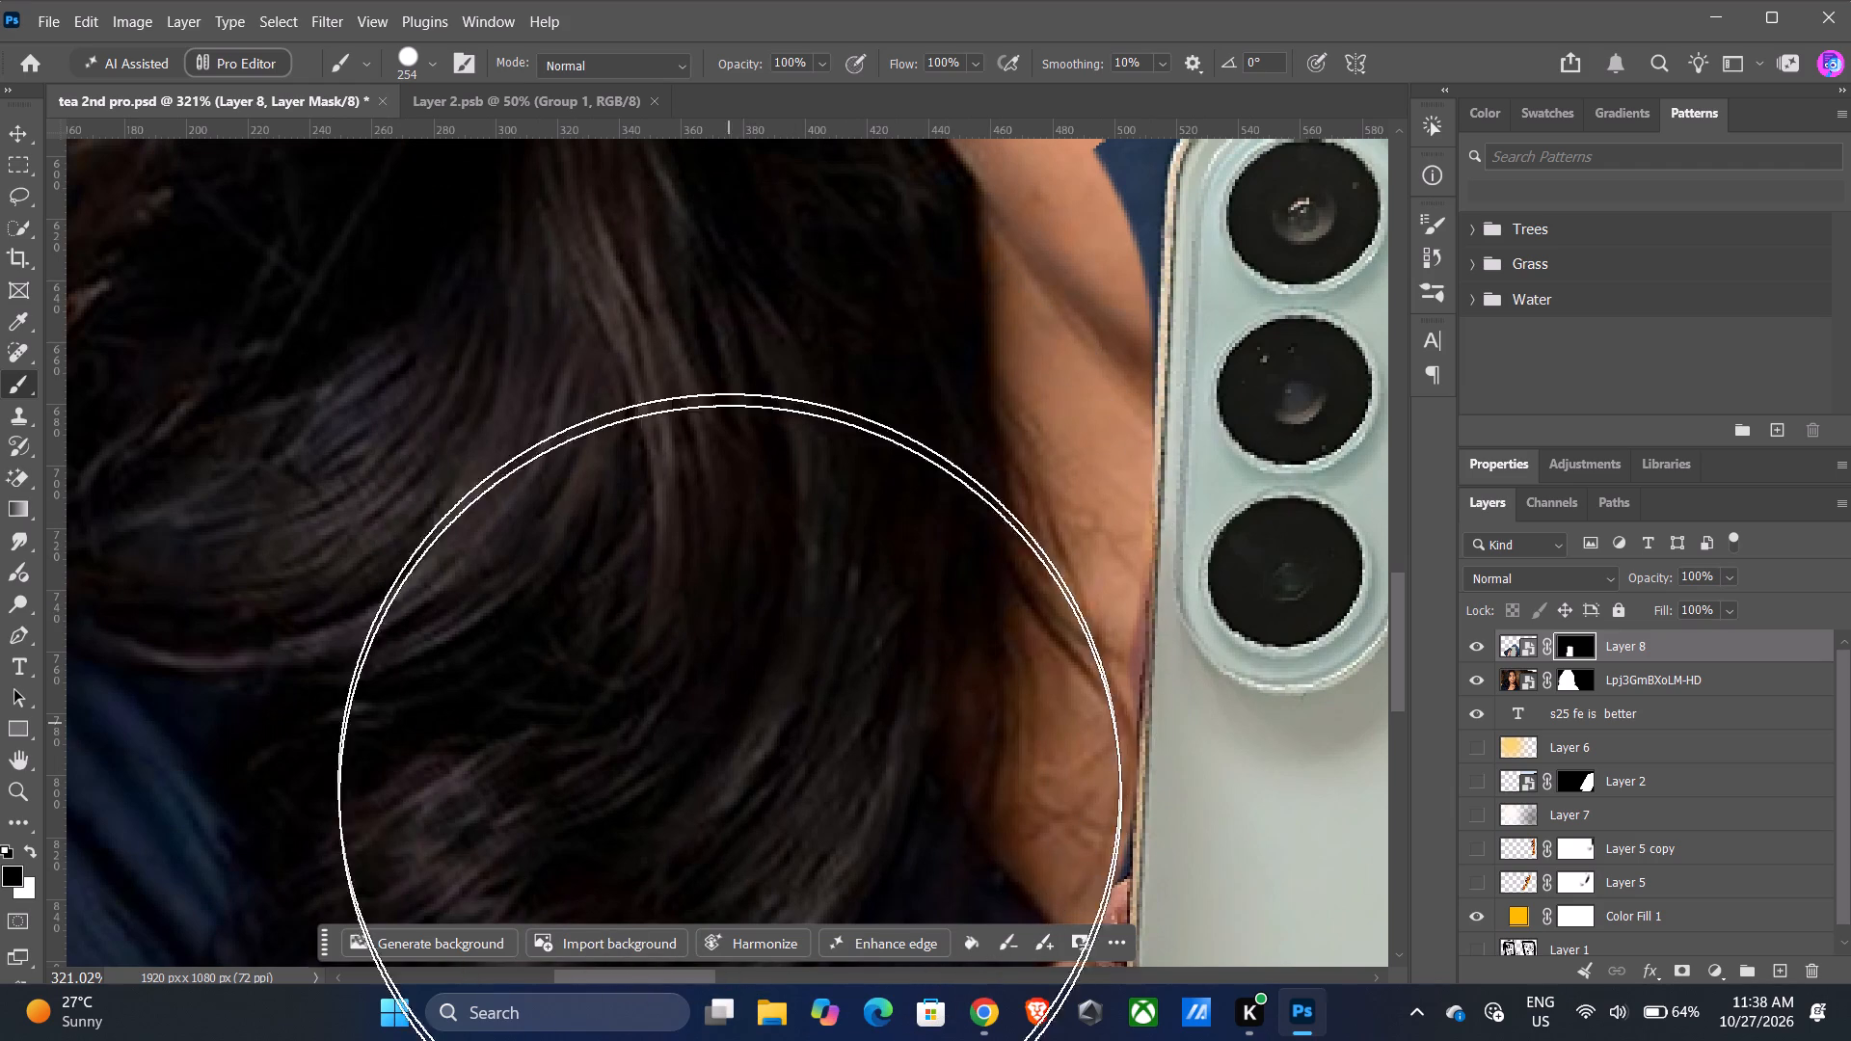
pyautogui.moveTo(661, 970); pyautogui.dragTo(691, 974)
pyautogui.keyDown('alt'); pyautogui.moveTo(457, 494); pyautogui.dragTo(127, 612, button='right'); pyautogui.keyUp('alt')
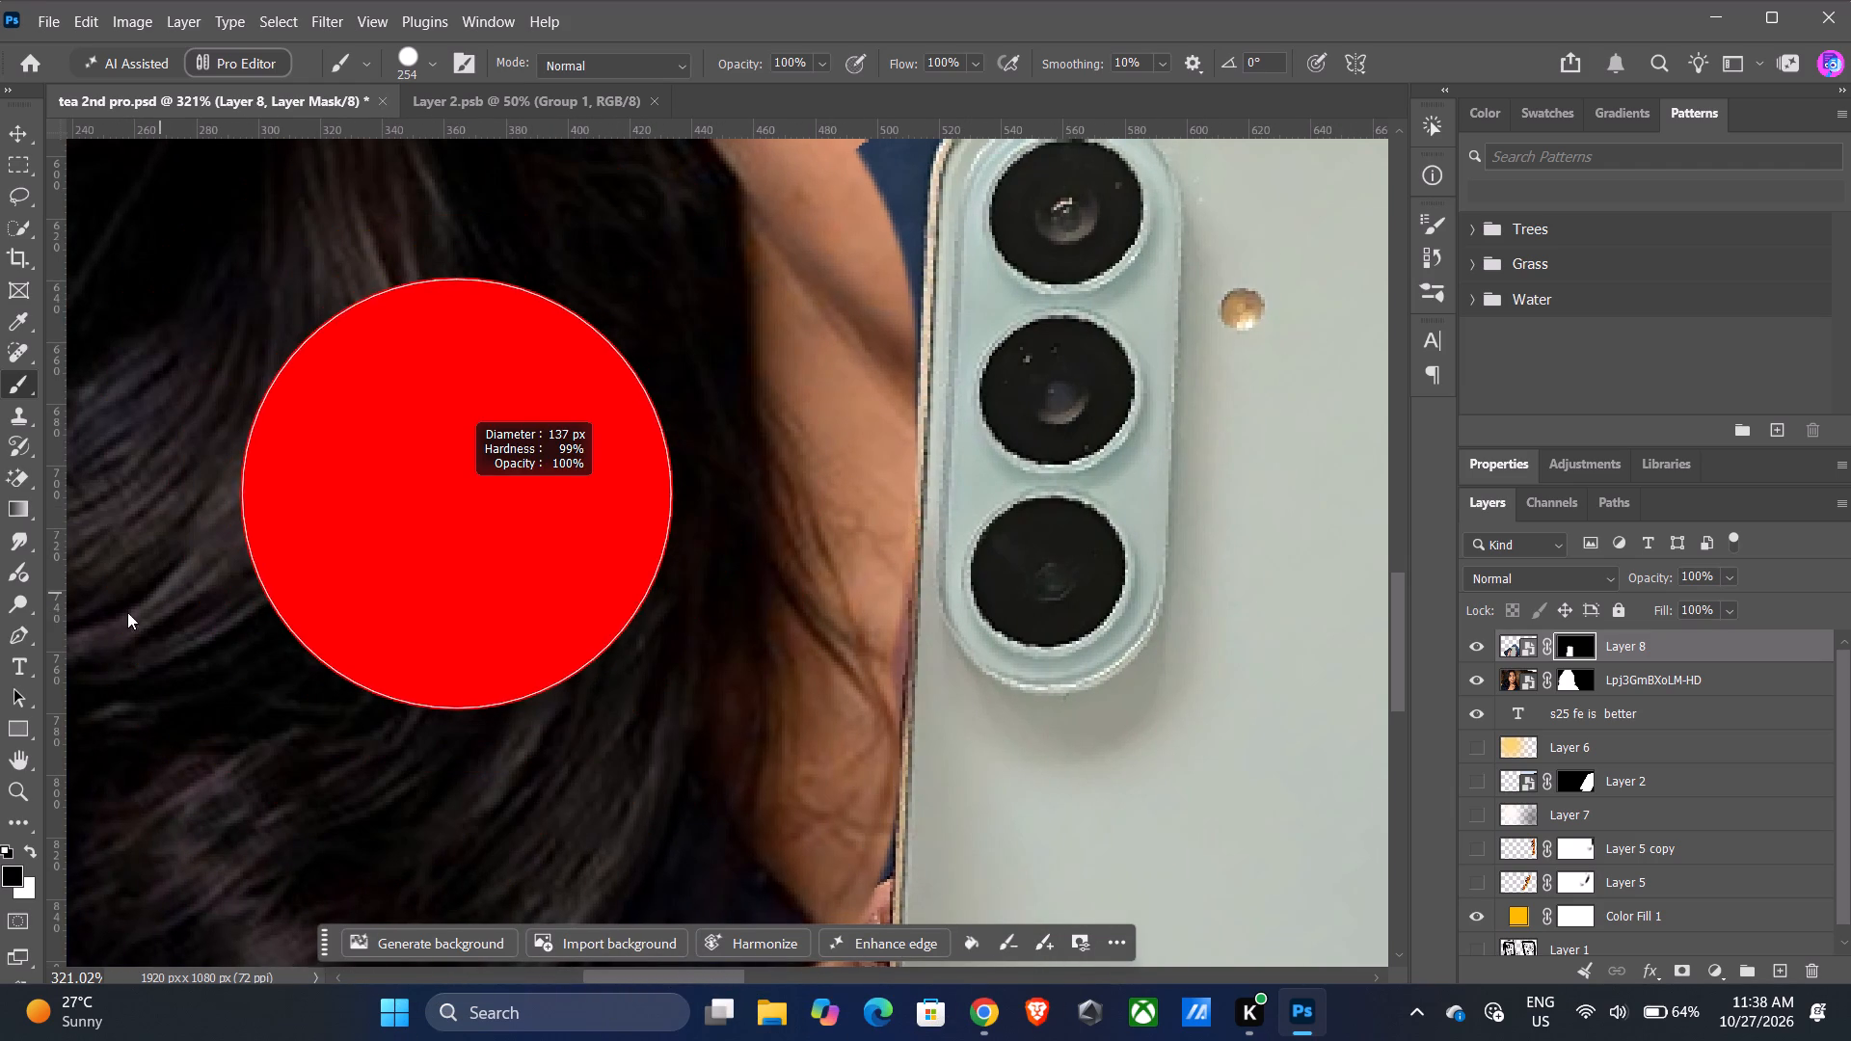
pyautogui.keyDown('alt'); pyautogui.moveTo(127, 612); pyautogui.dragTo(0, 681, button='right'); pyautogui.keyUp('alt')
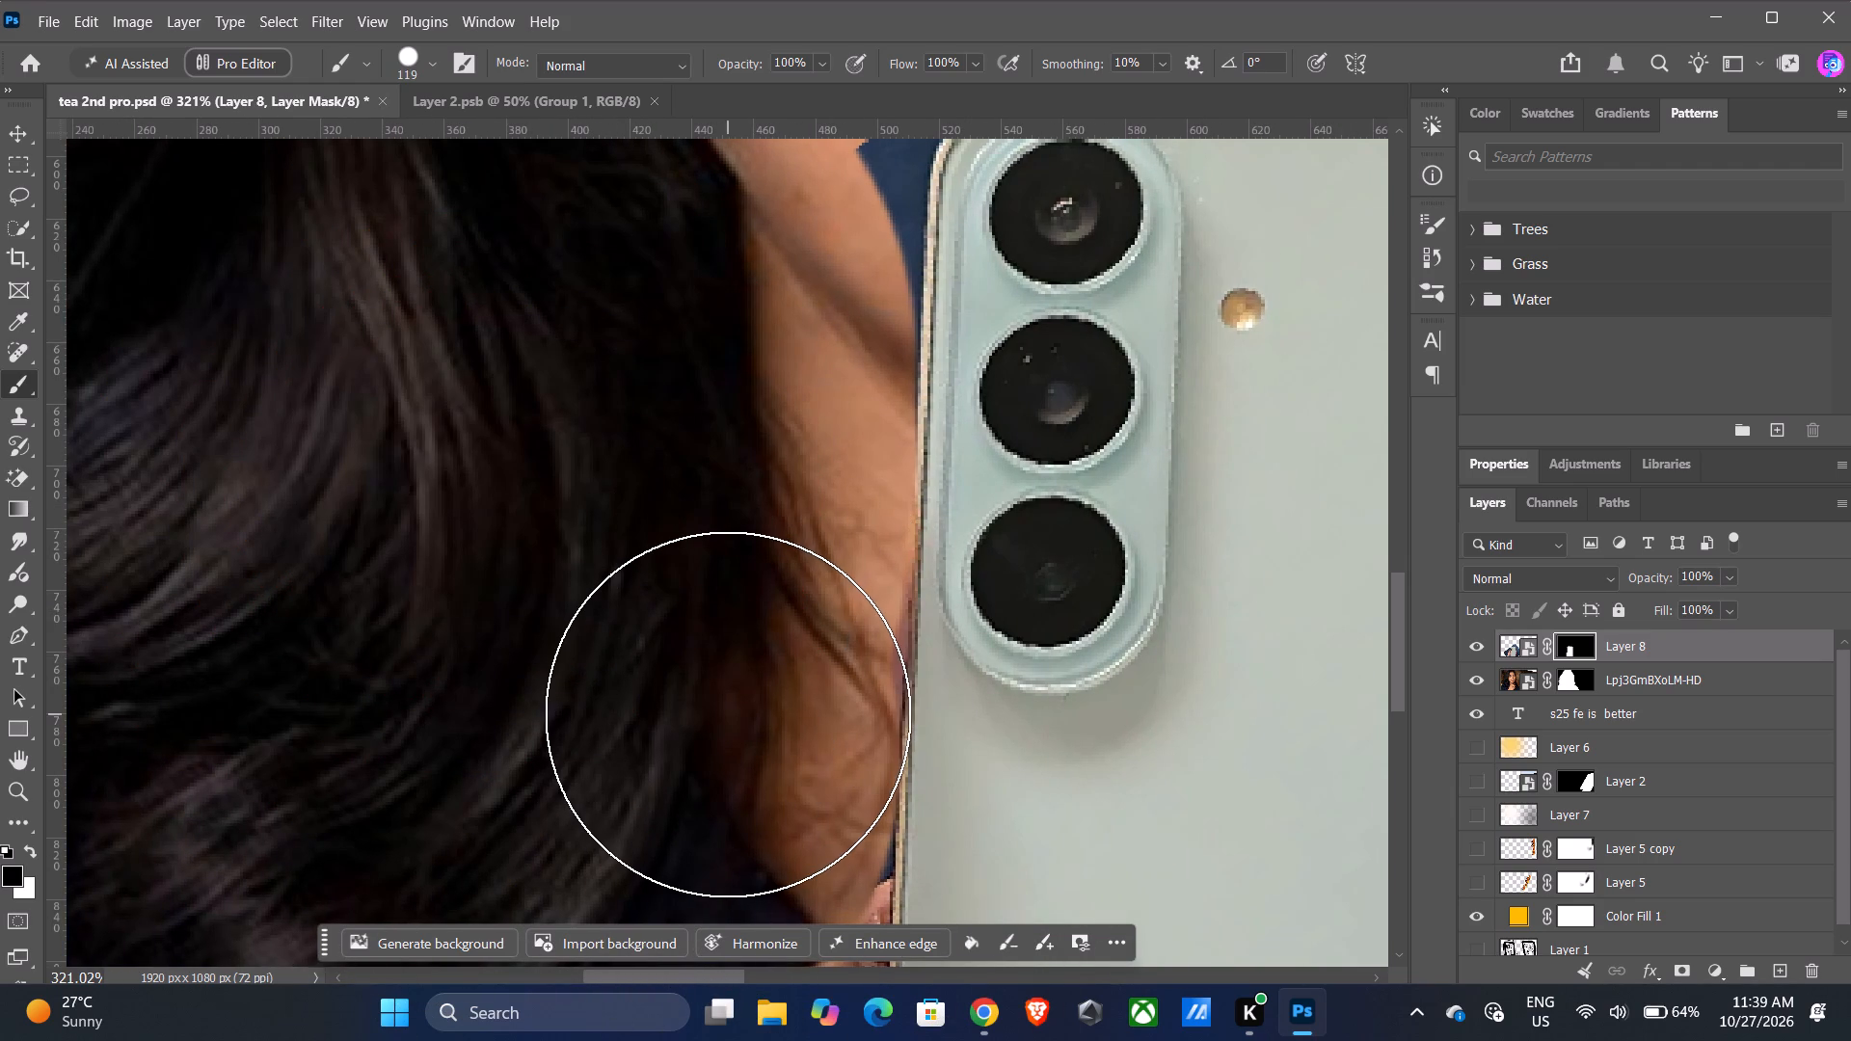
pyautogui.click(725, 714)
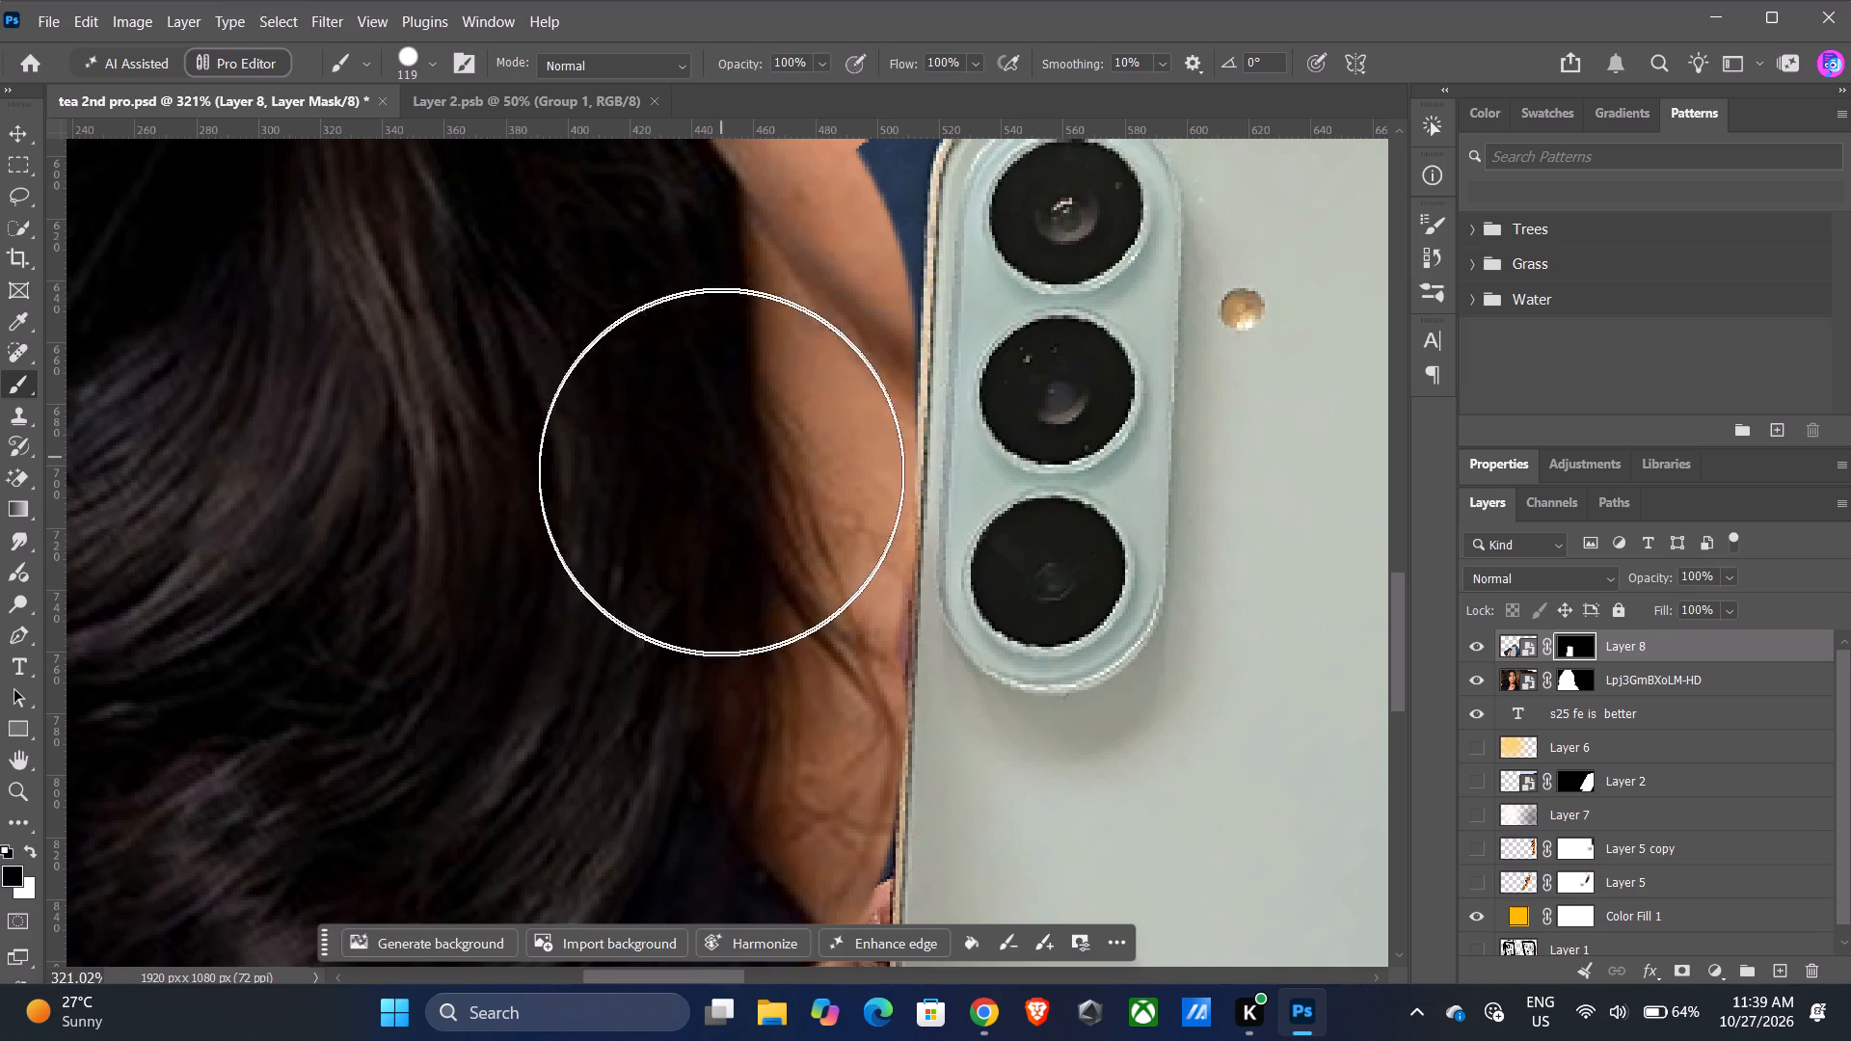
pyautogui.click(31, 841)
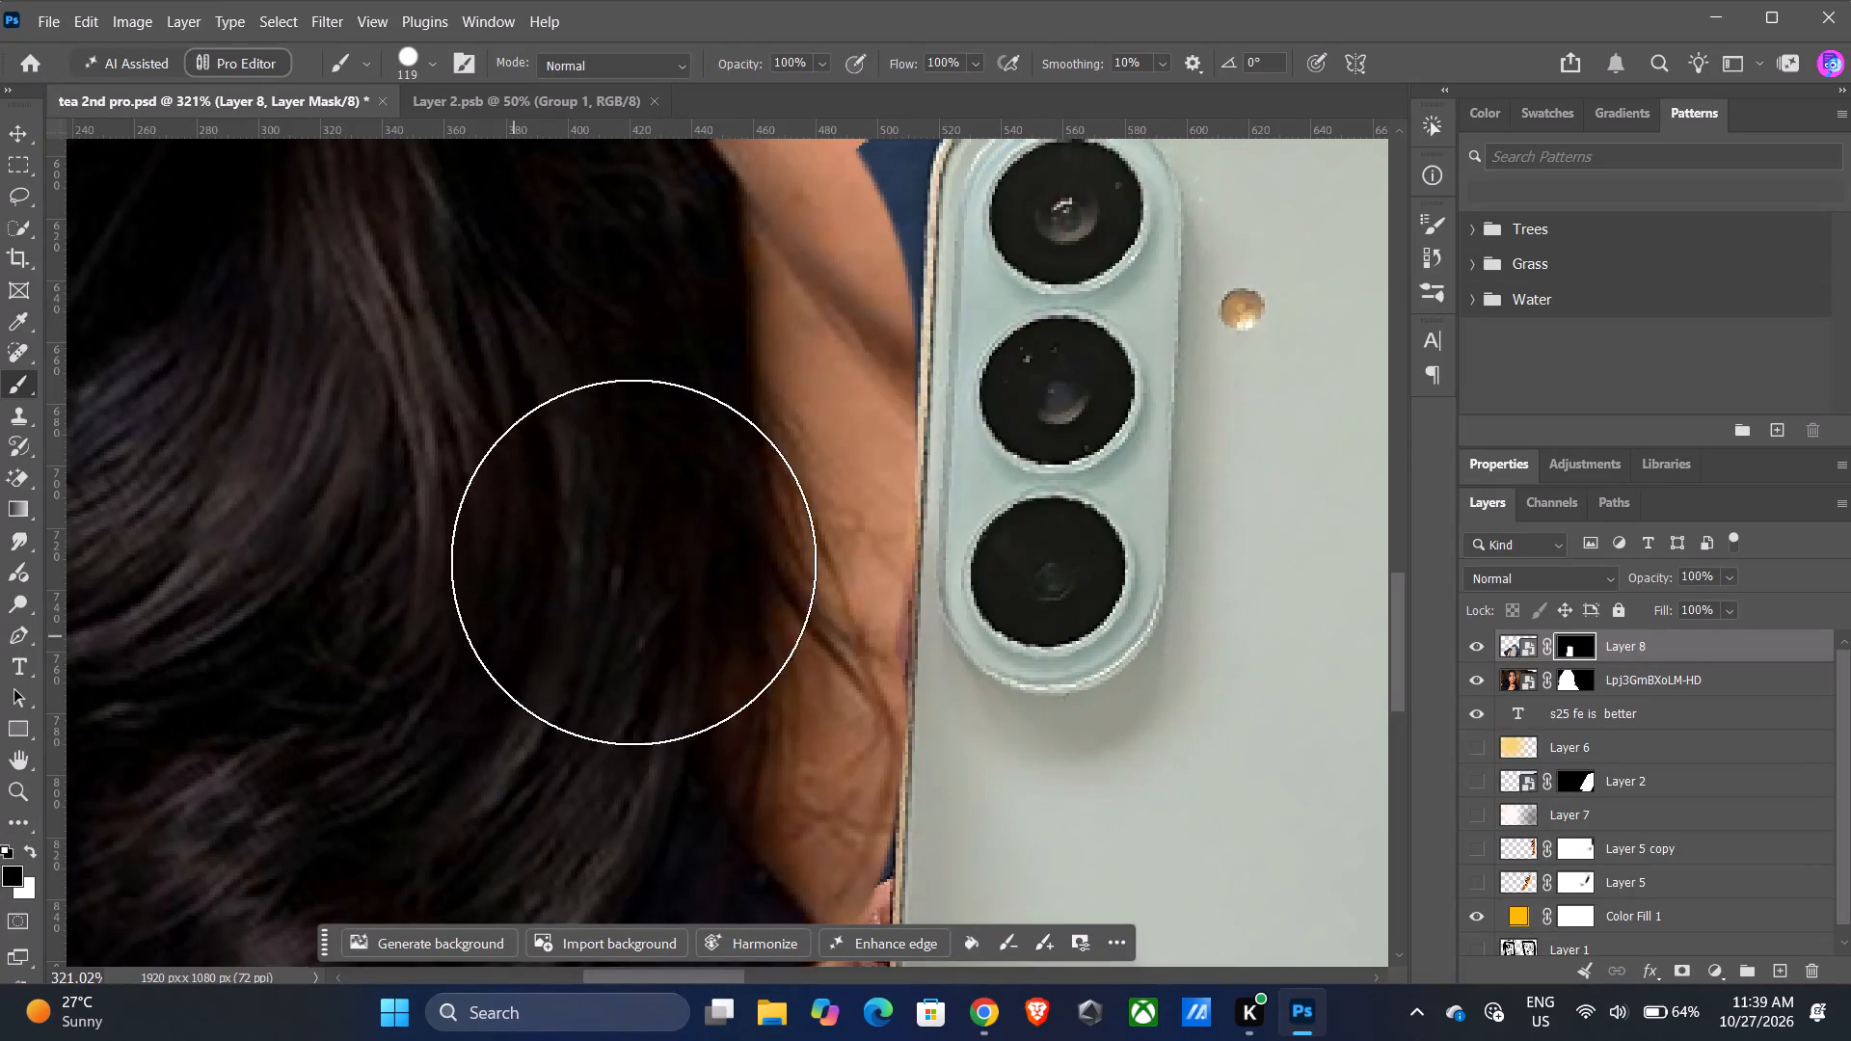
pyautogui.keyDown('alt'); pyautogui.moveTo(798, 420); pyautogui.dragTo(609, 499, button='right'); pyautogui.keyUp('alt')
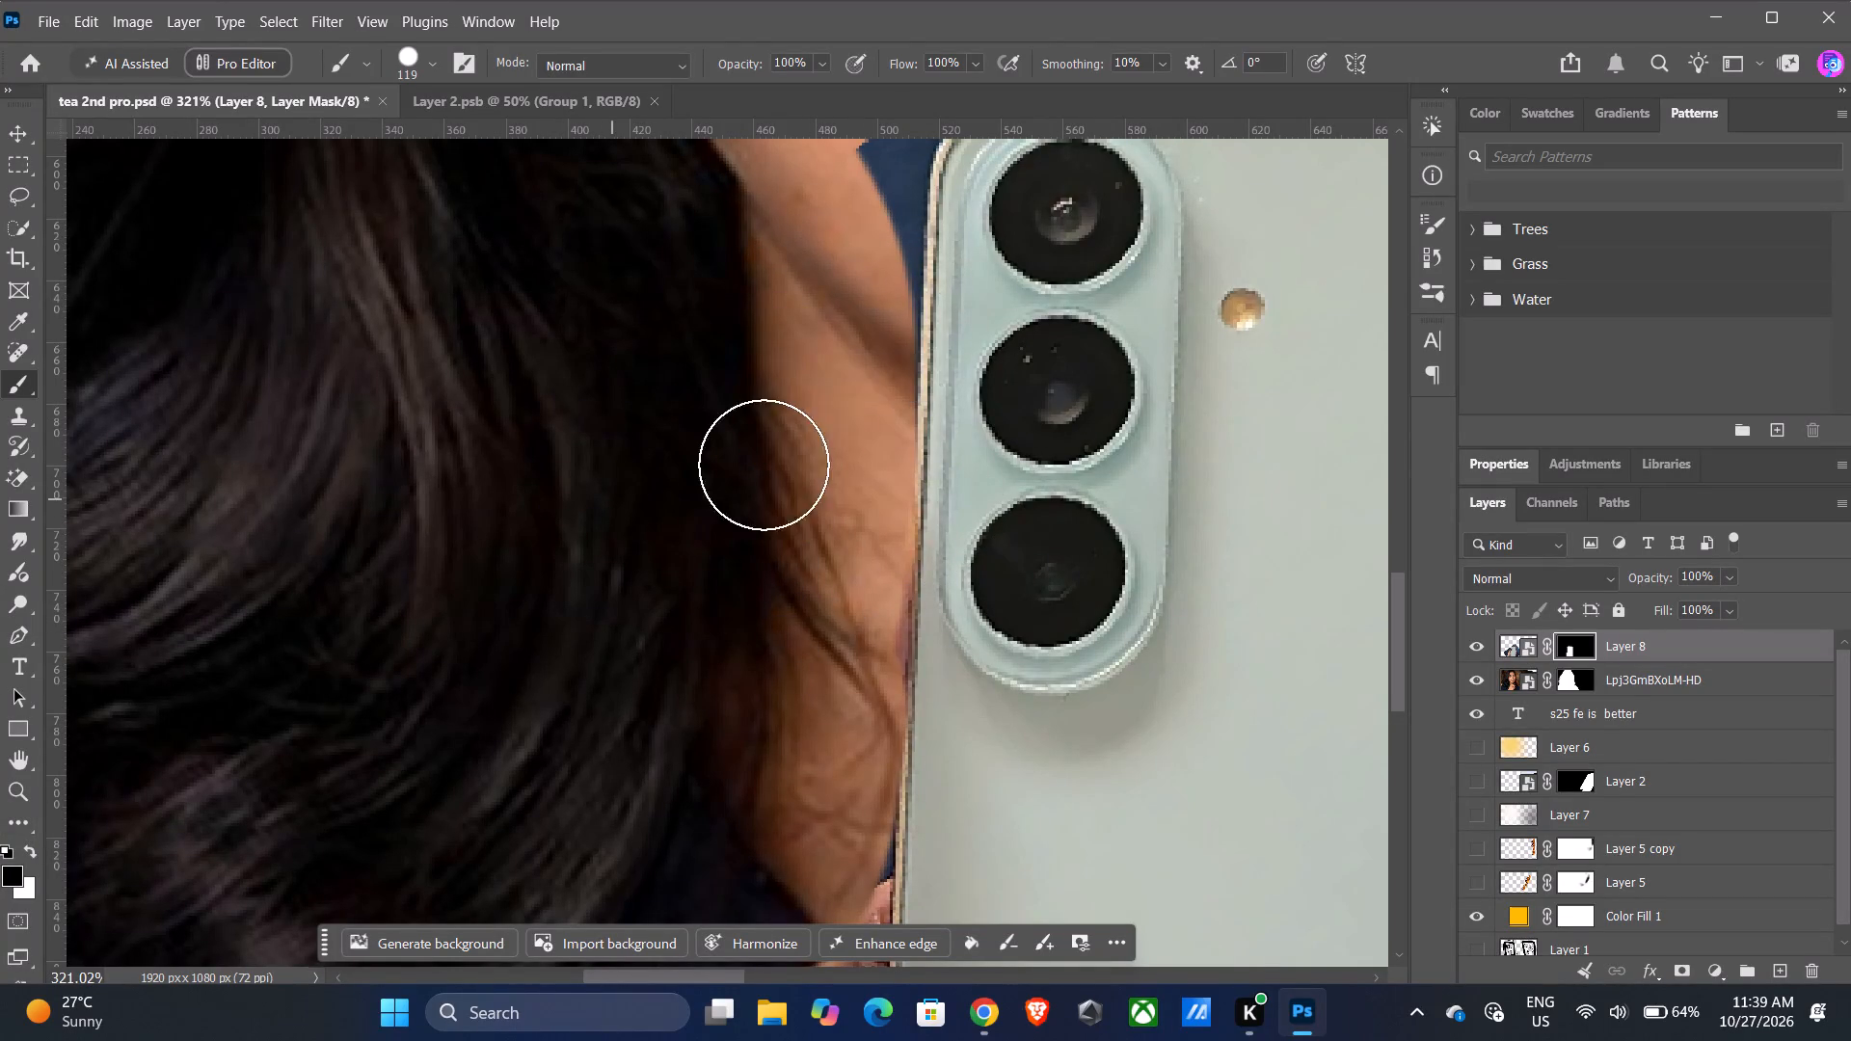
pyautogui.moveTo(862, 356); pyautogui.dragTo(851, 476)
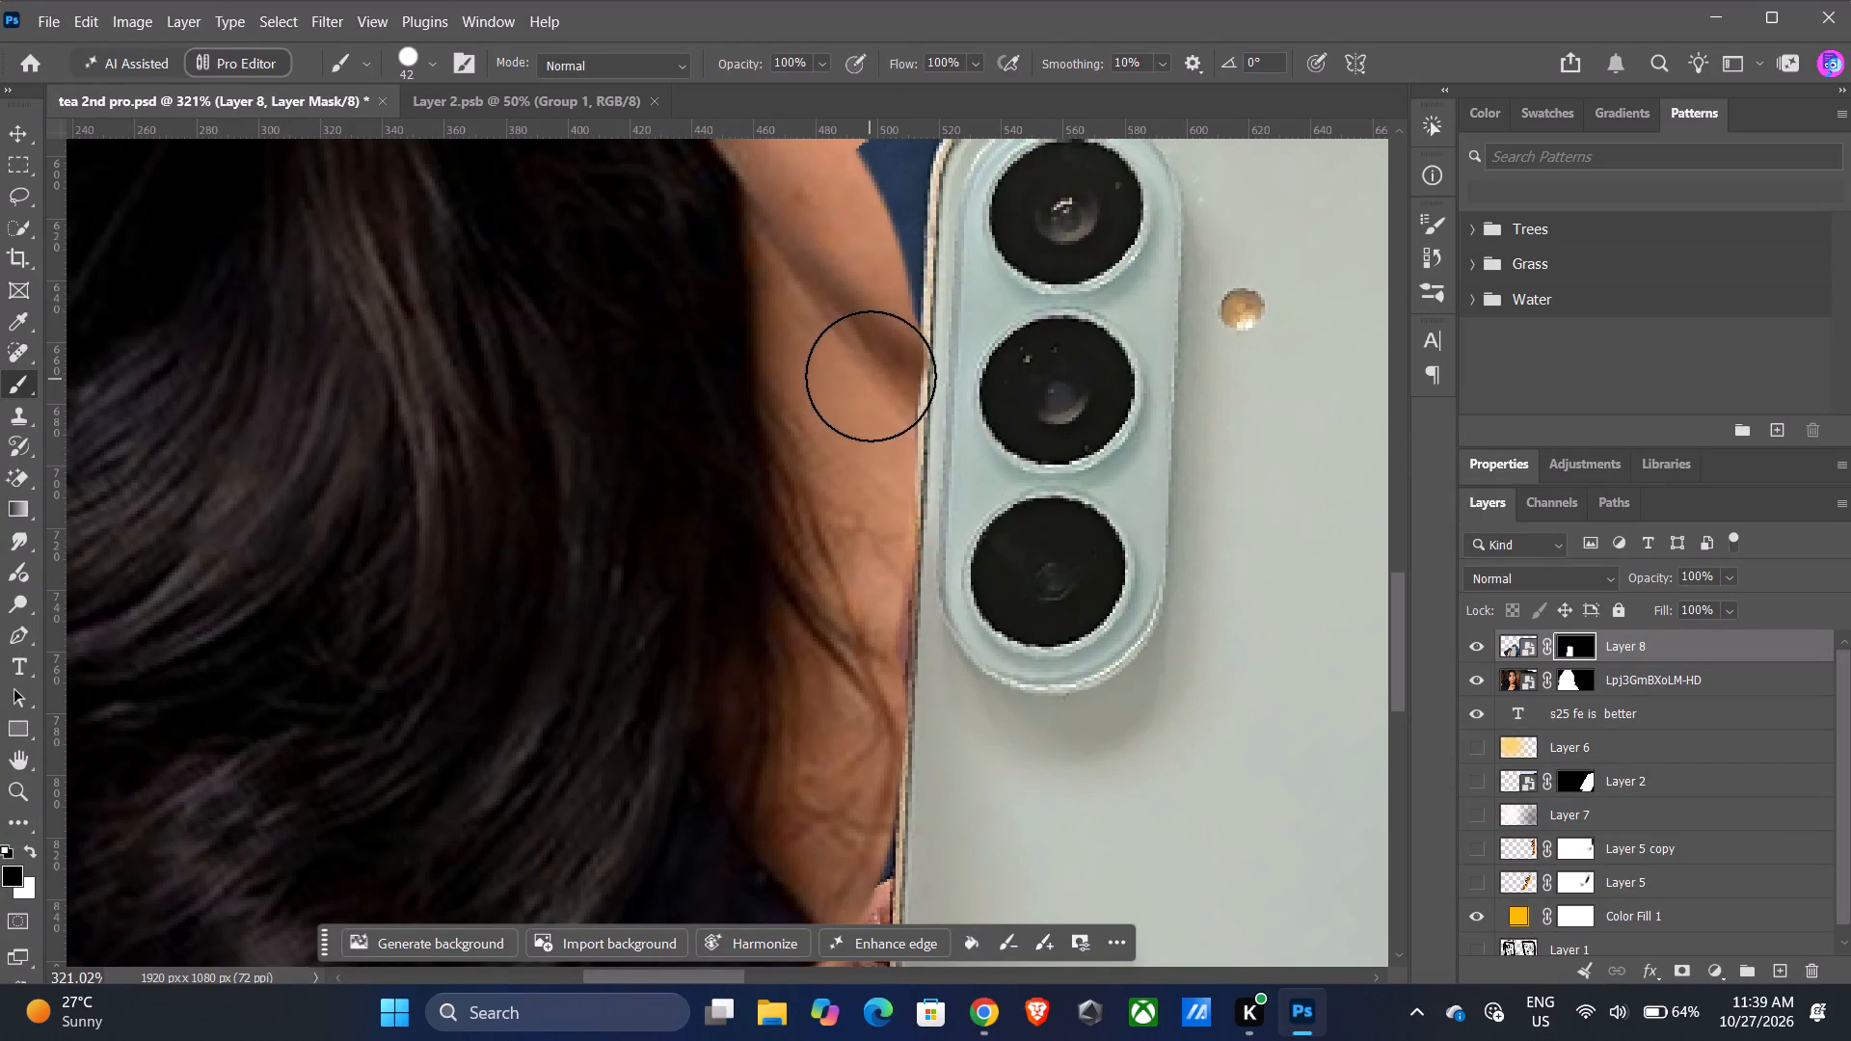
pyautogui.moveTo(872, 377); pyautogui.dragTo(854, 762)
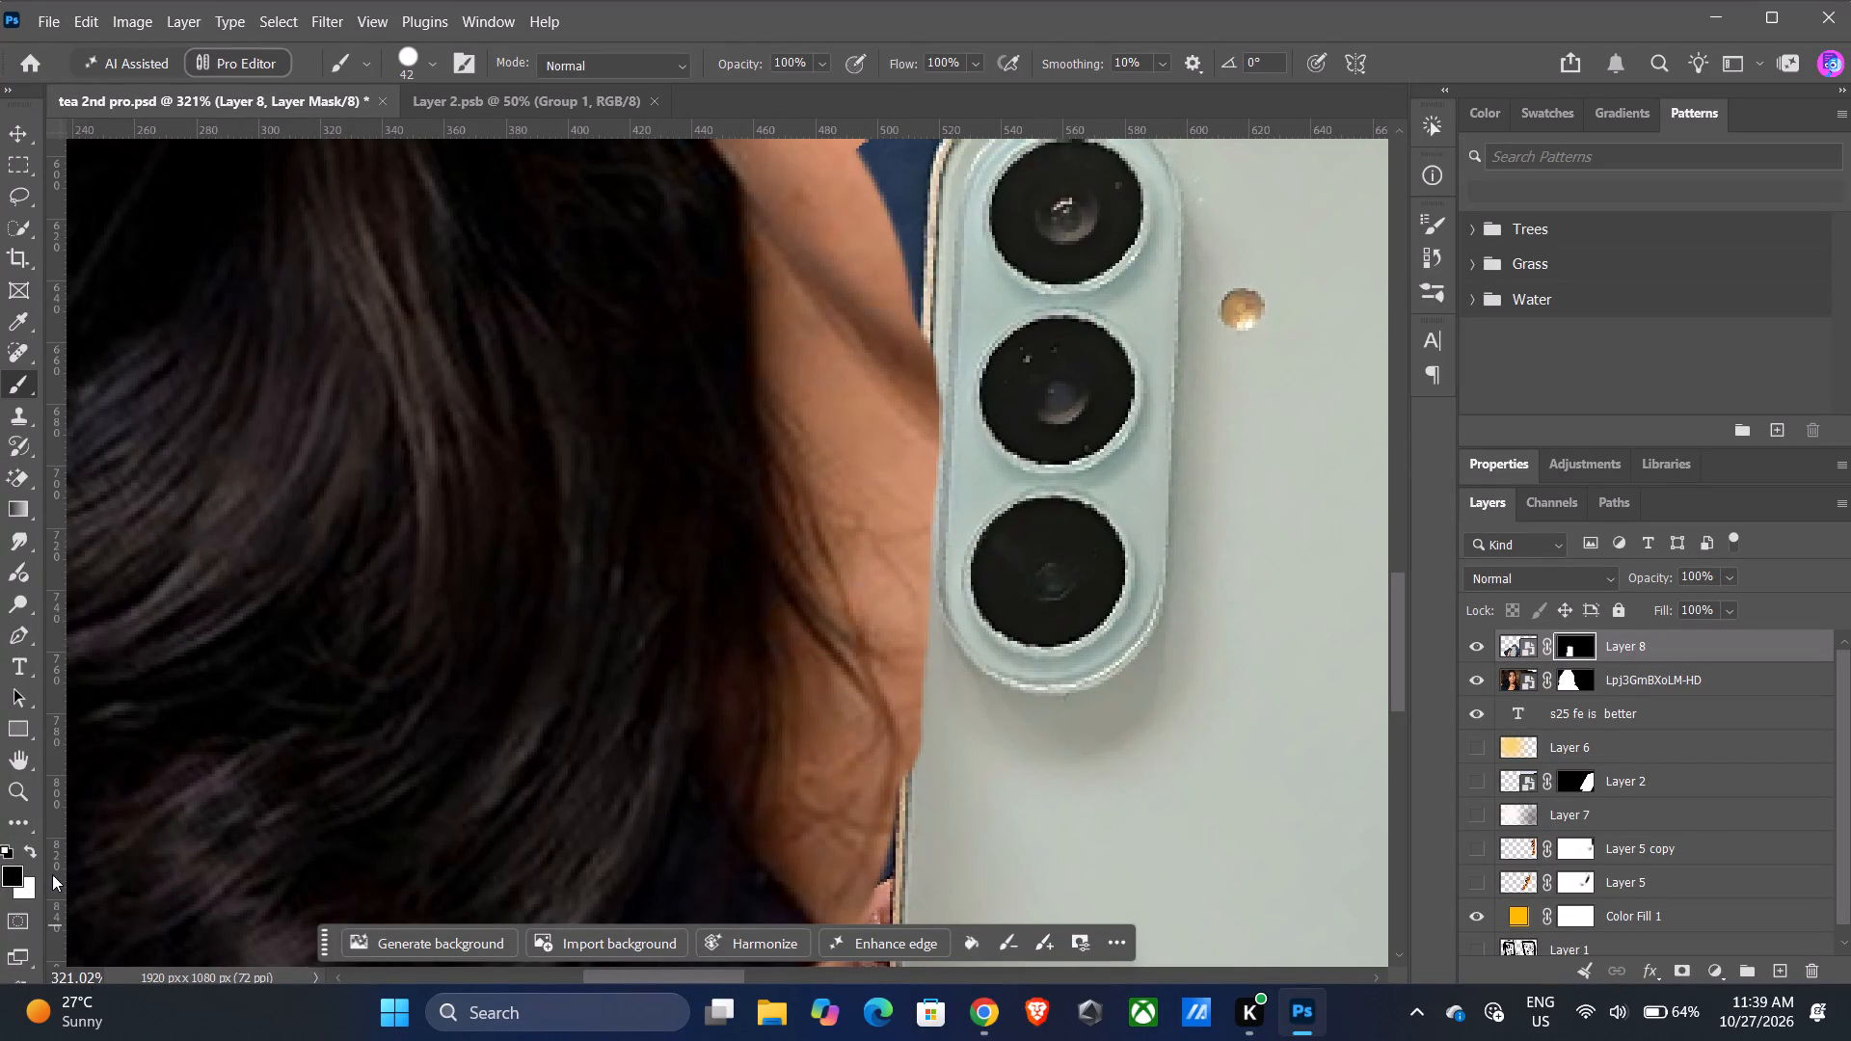
# Restore the phone's camera-side edge on Layer 8's mask with a 42 px white brush, then dab black beside the top camera lenses.
pyautogui.click(34, 852)
pyautogui.moveTo(910, 320); pyautogui.dragTo(894, 655)
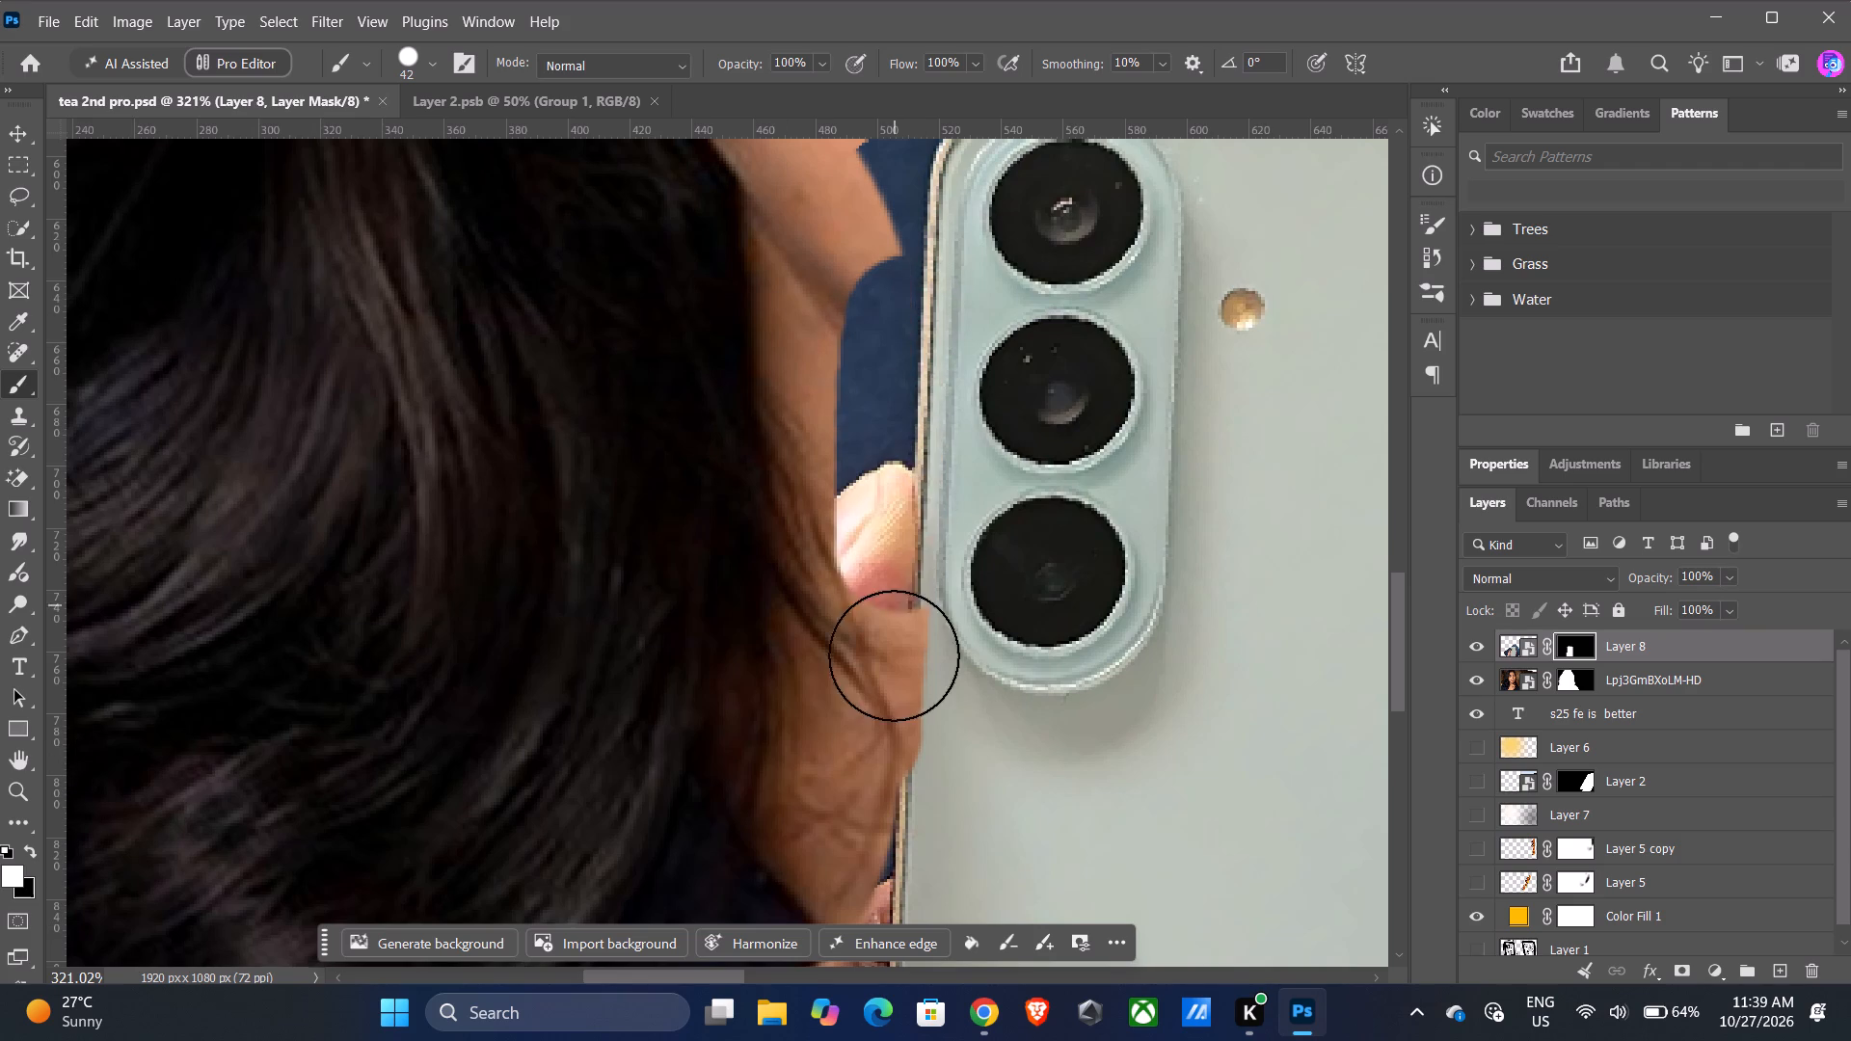
pyautogui.moveTo(894, 655); pyautogui.dragTo(871, 908)
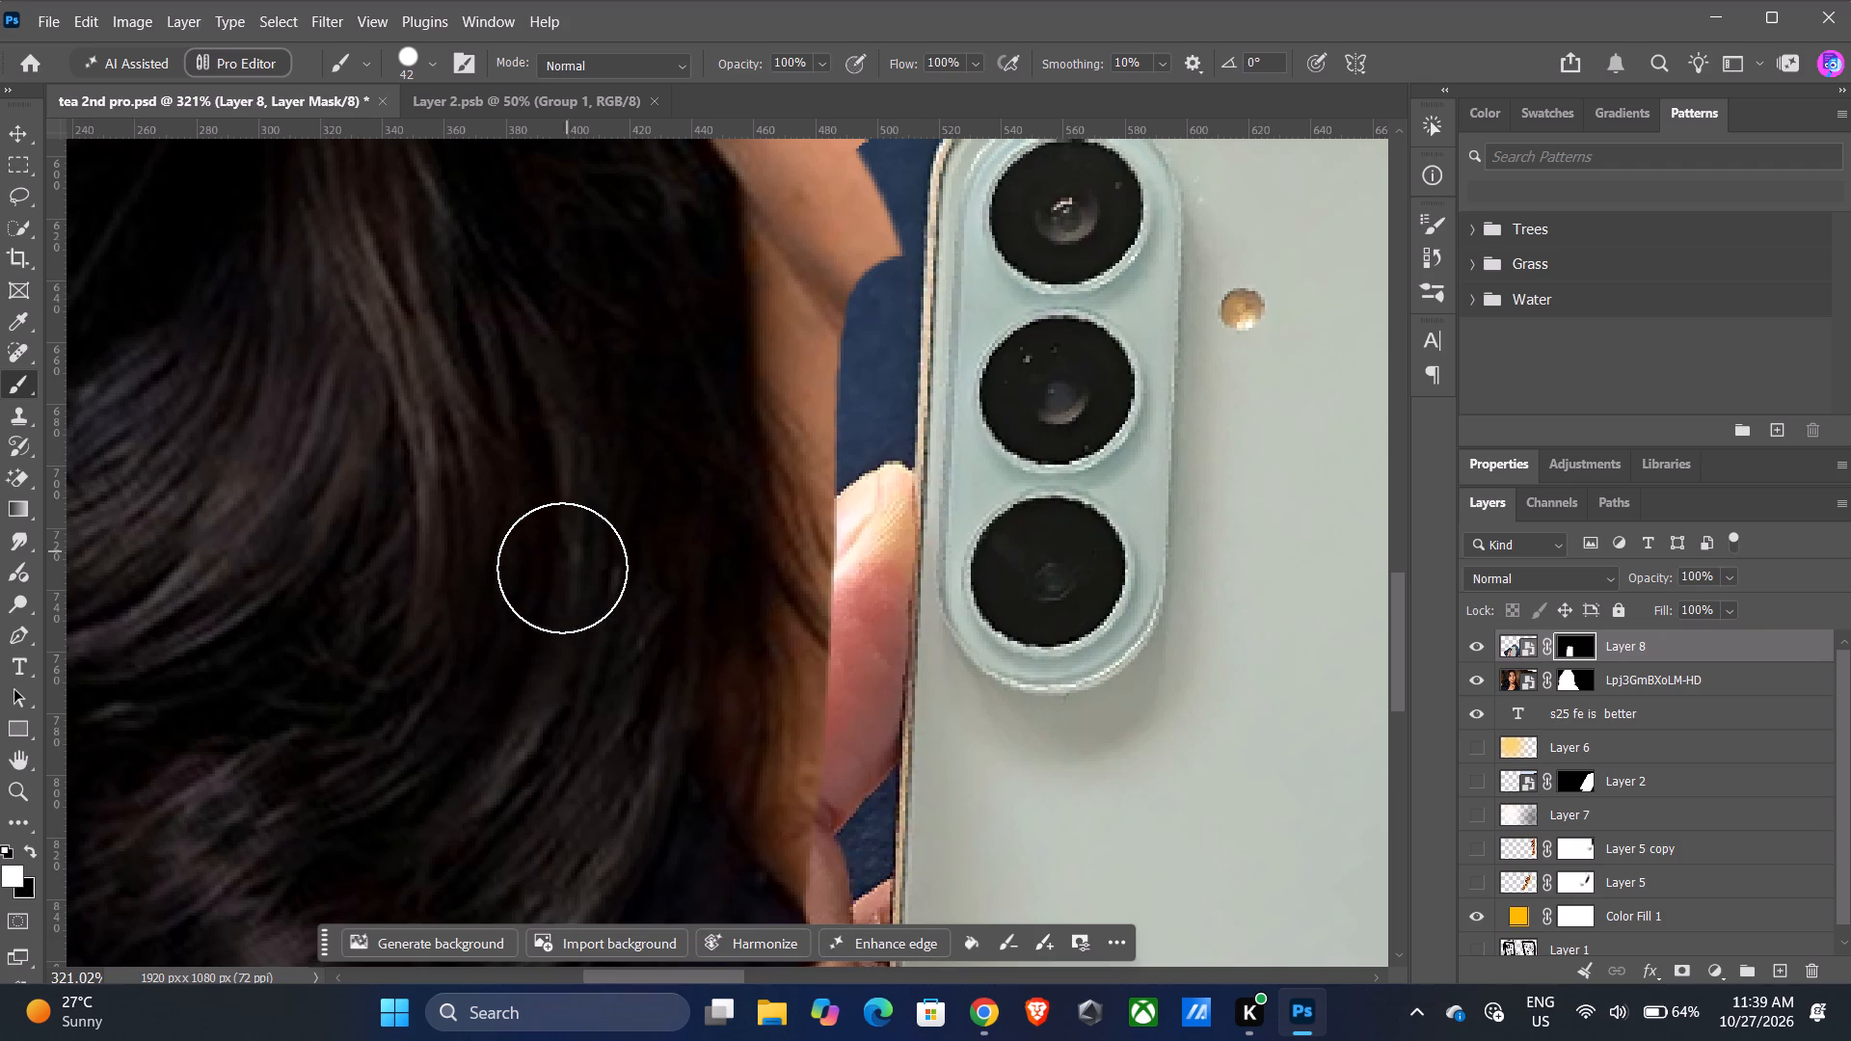
pyautogui.click(29, 847)
pyautogui.click(851, 380)
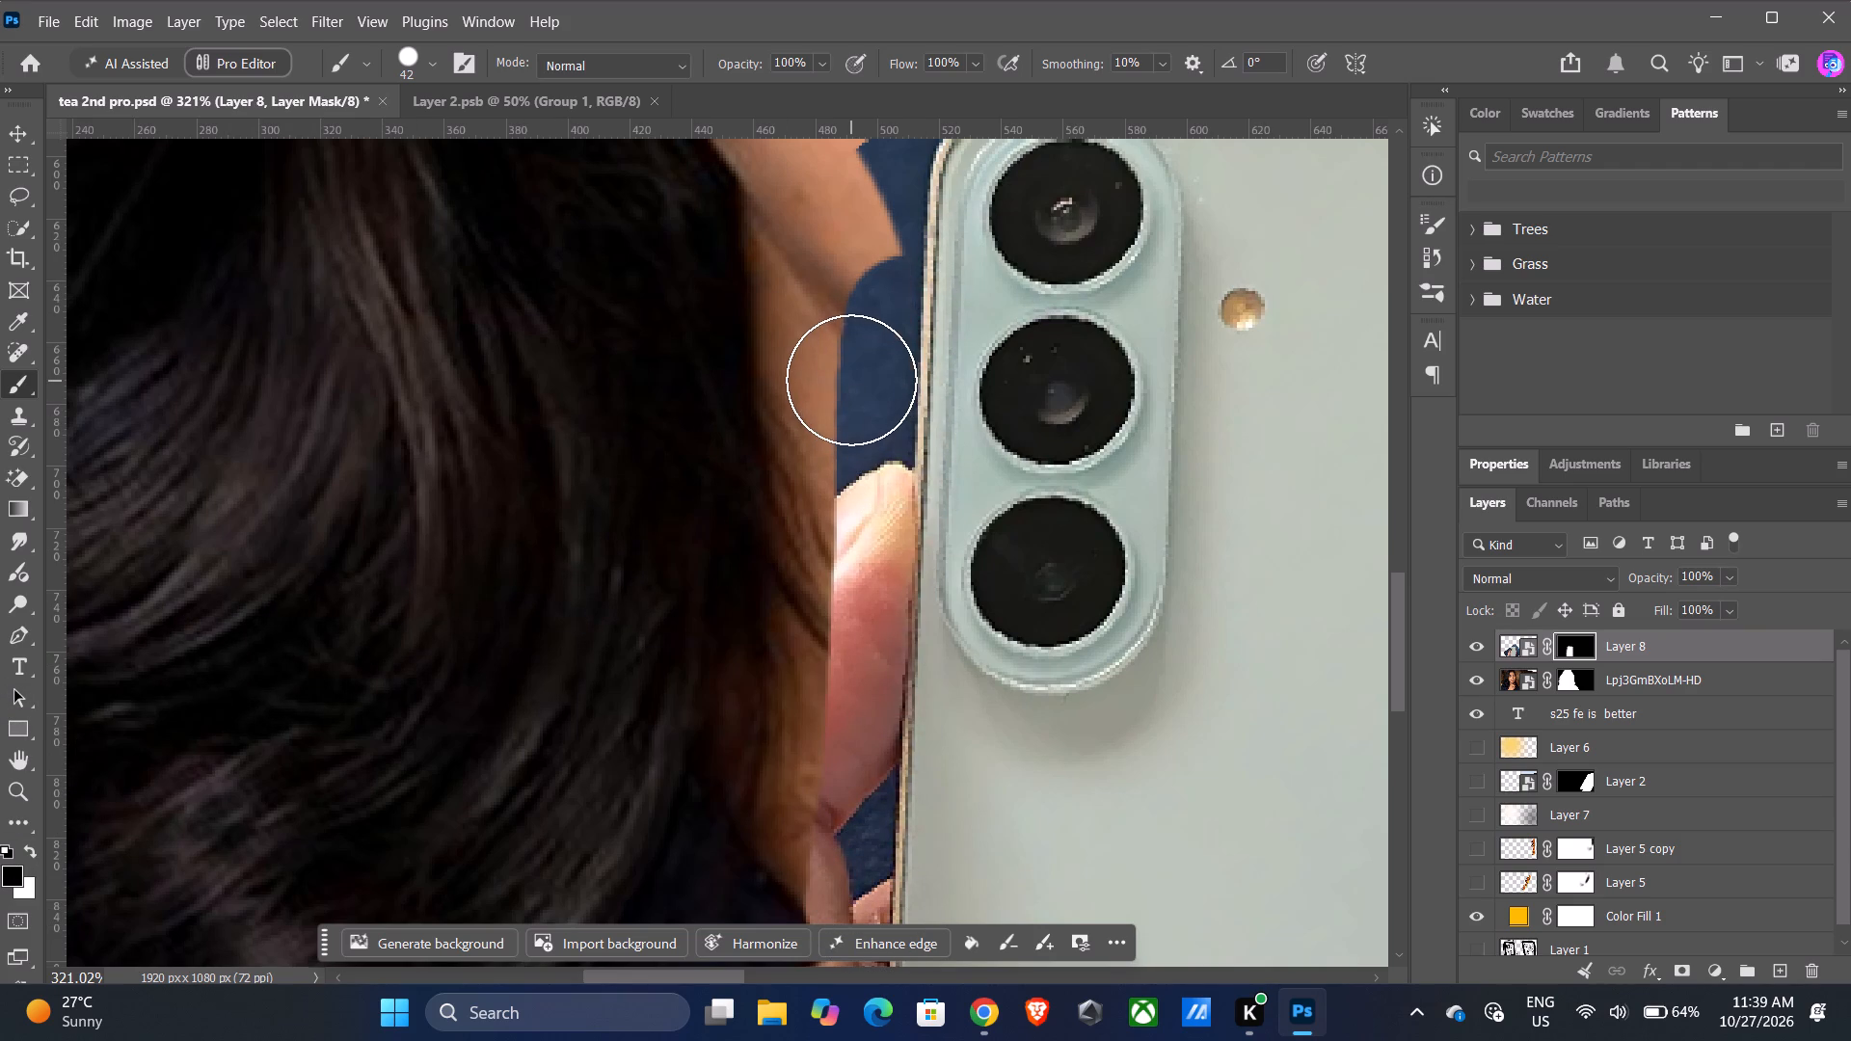
# Outline the fingers and navy backdrop beside the phone's camera-side long edge with a closed Polygonal Lasso selection, following the edge closely.
pyautogui.click(10, 192)
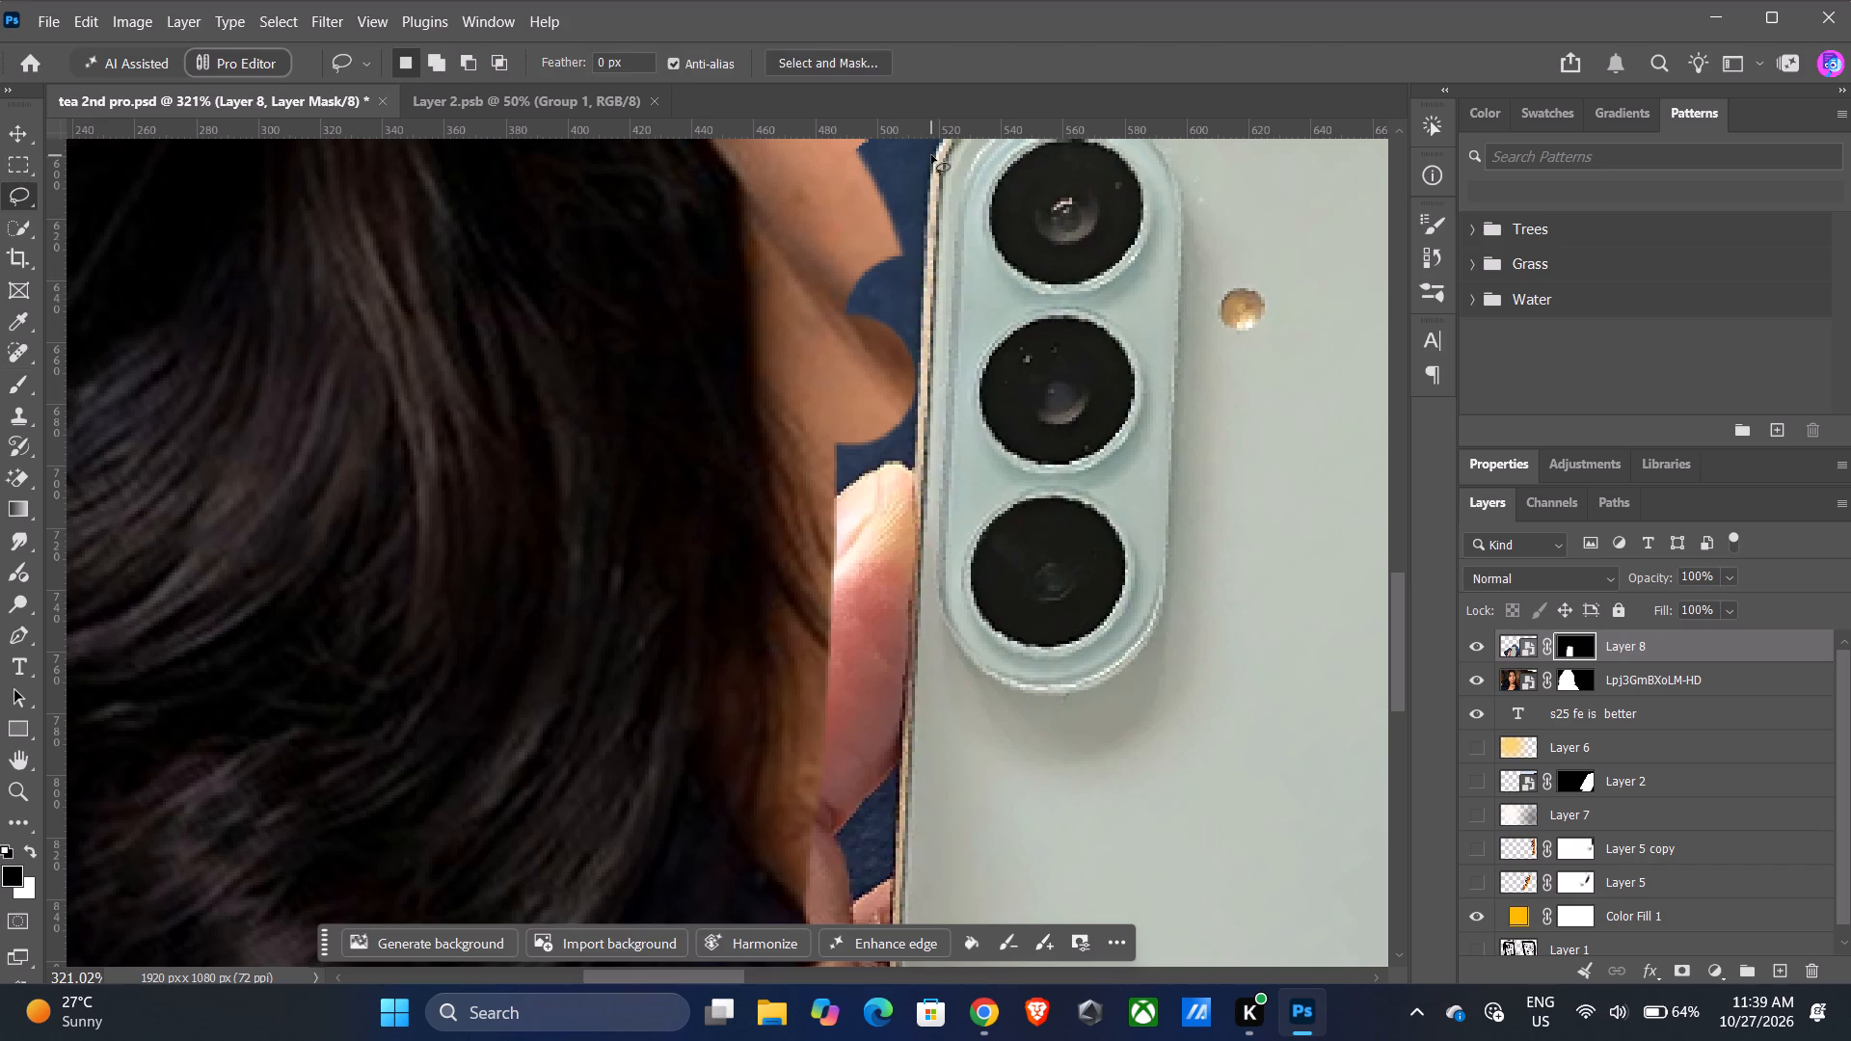
pyautogui.rightClick(34, 194)
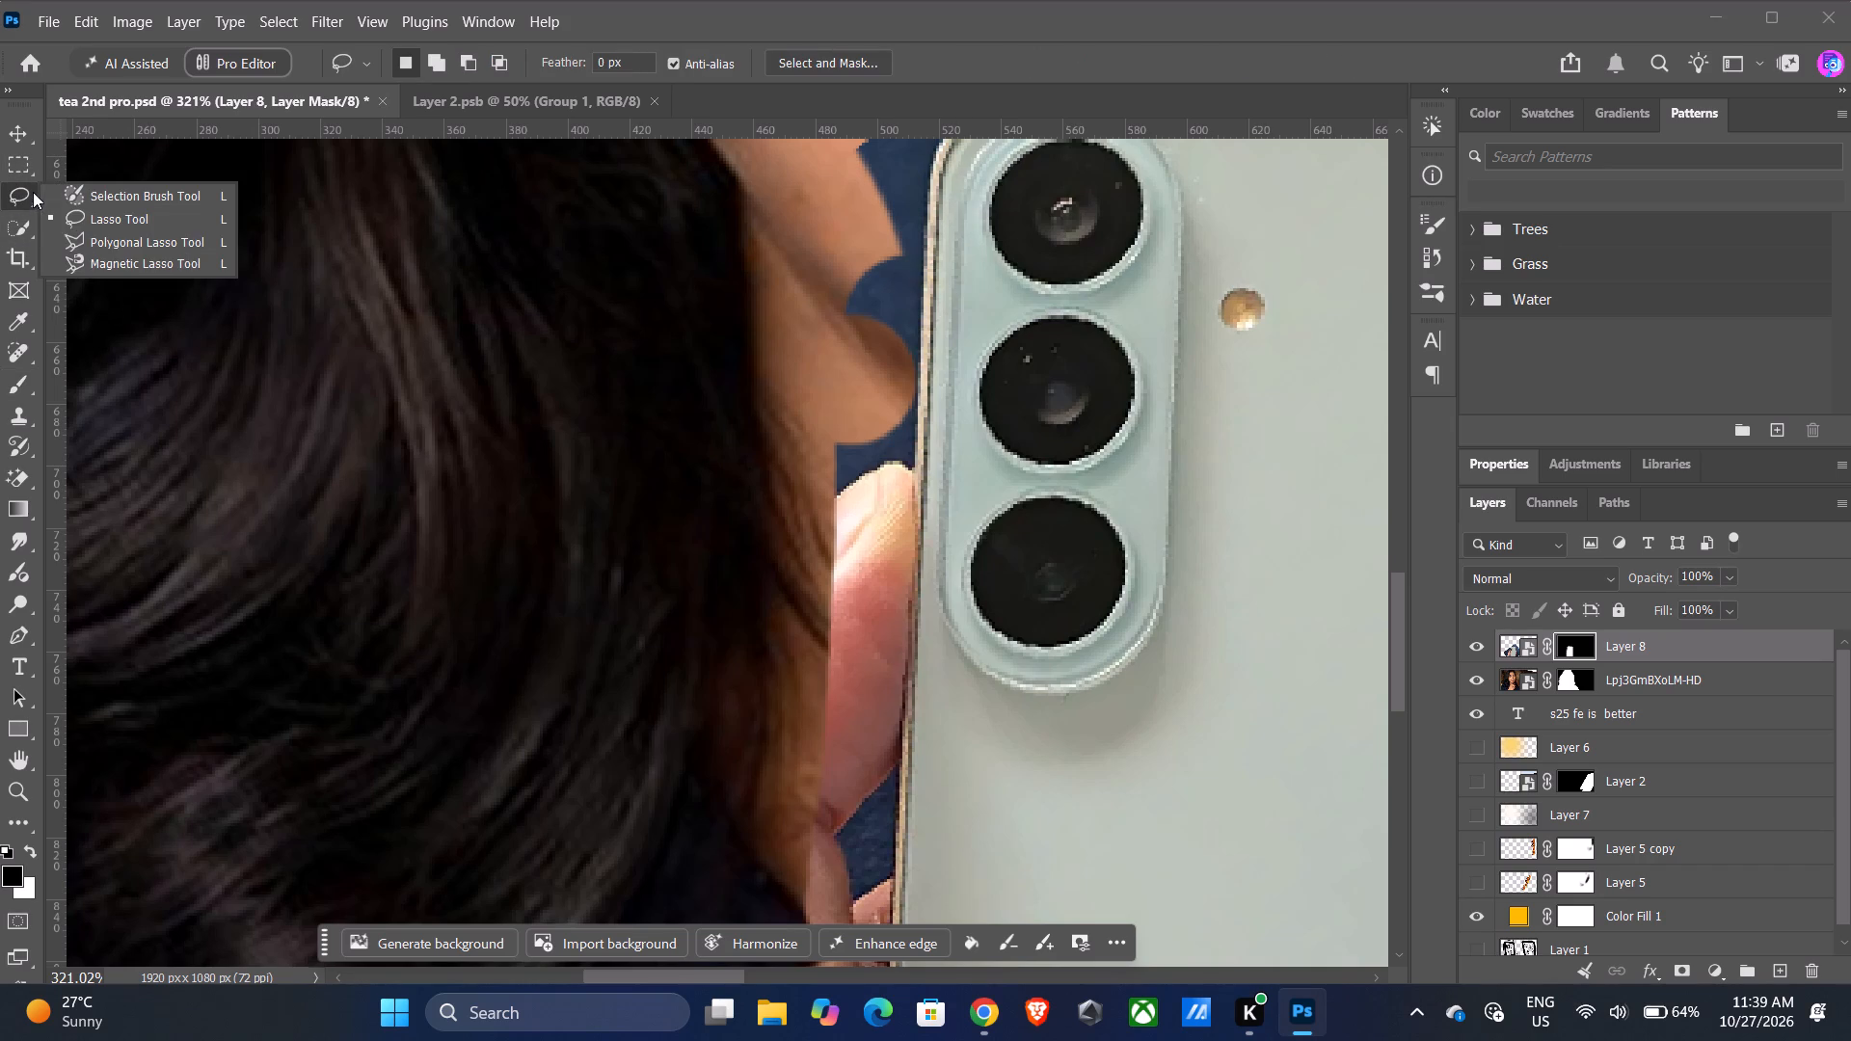
pyautogui.click(102, 245)
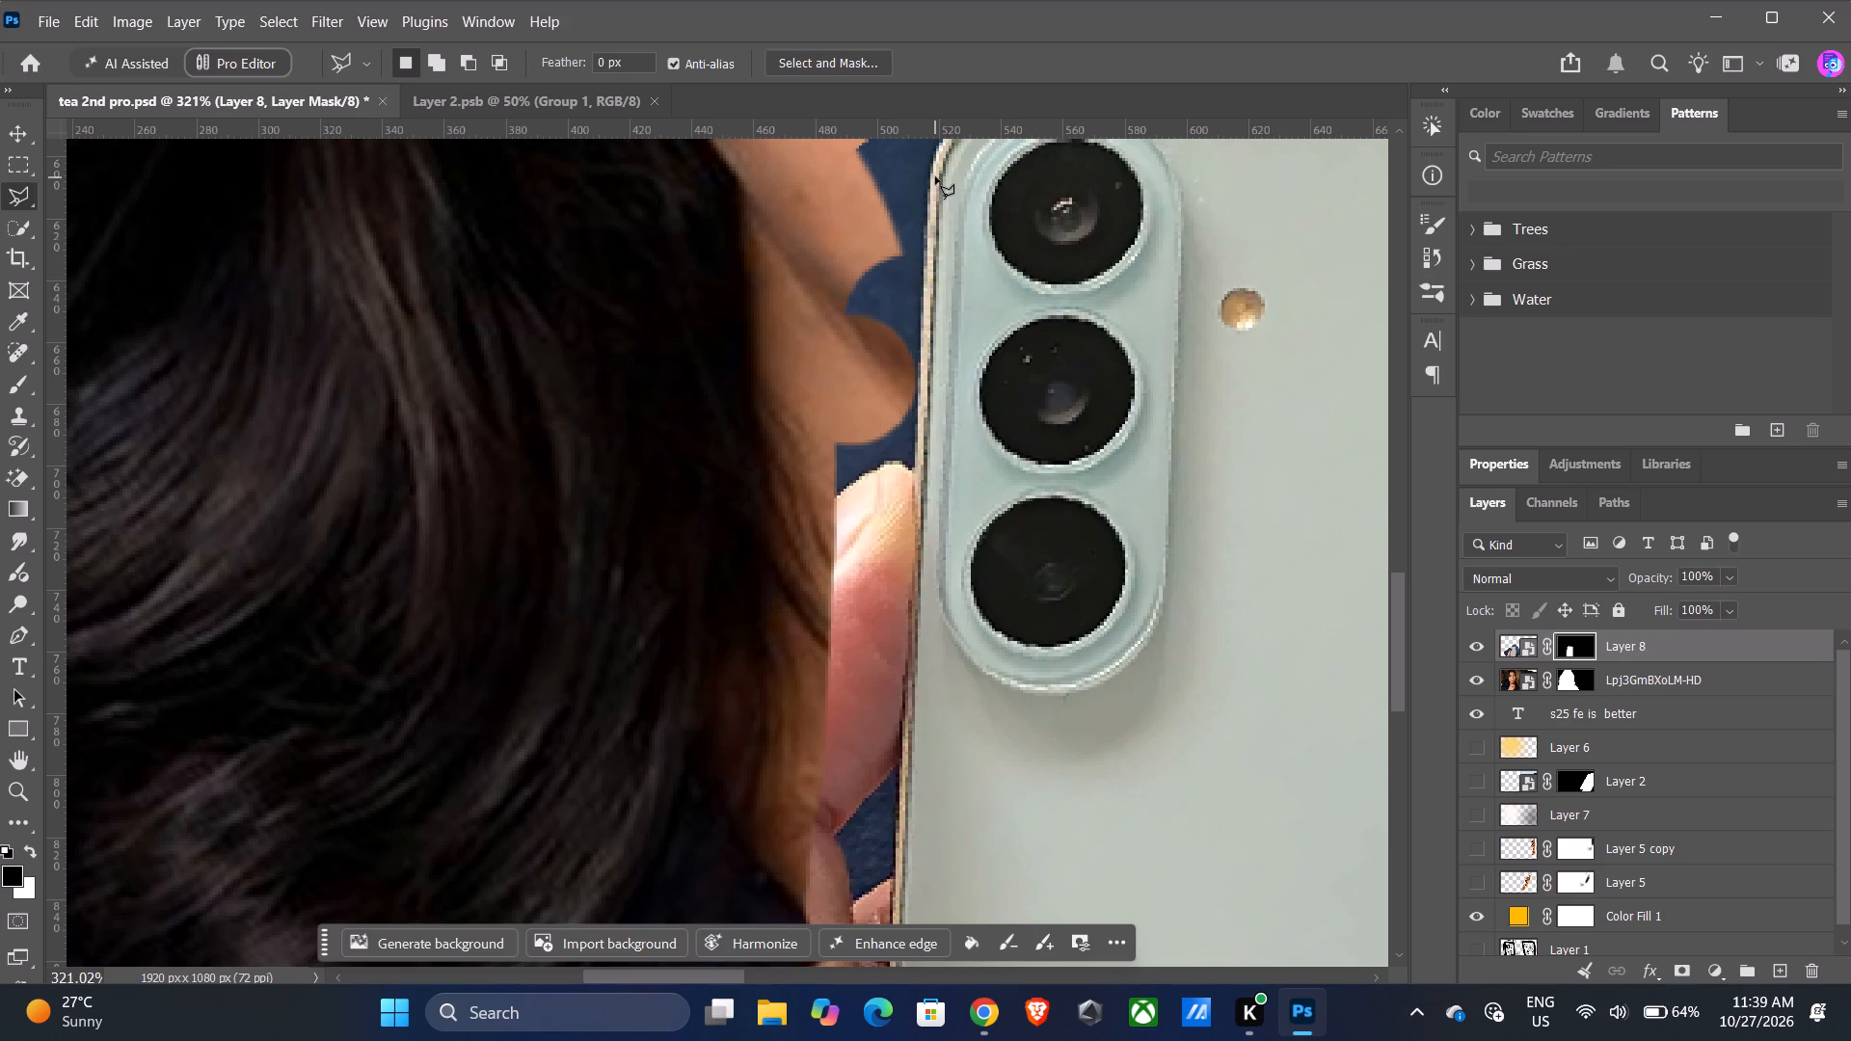
pyautogui.click(926, 216)
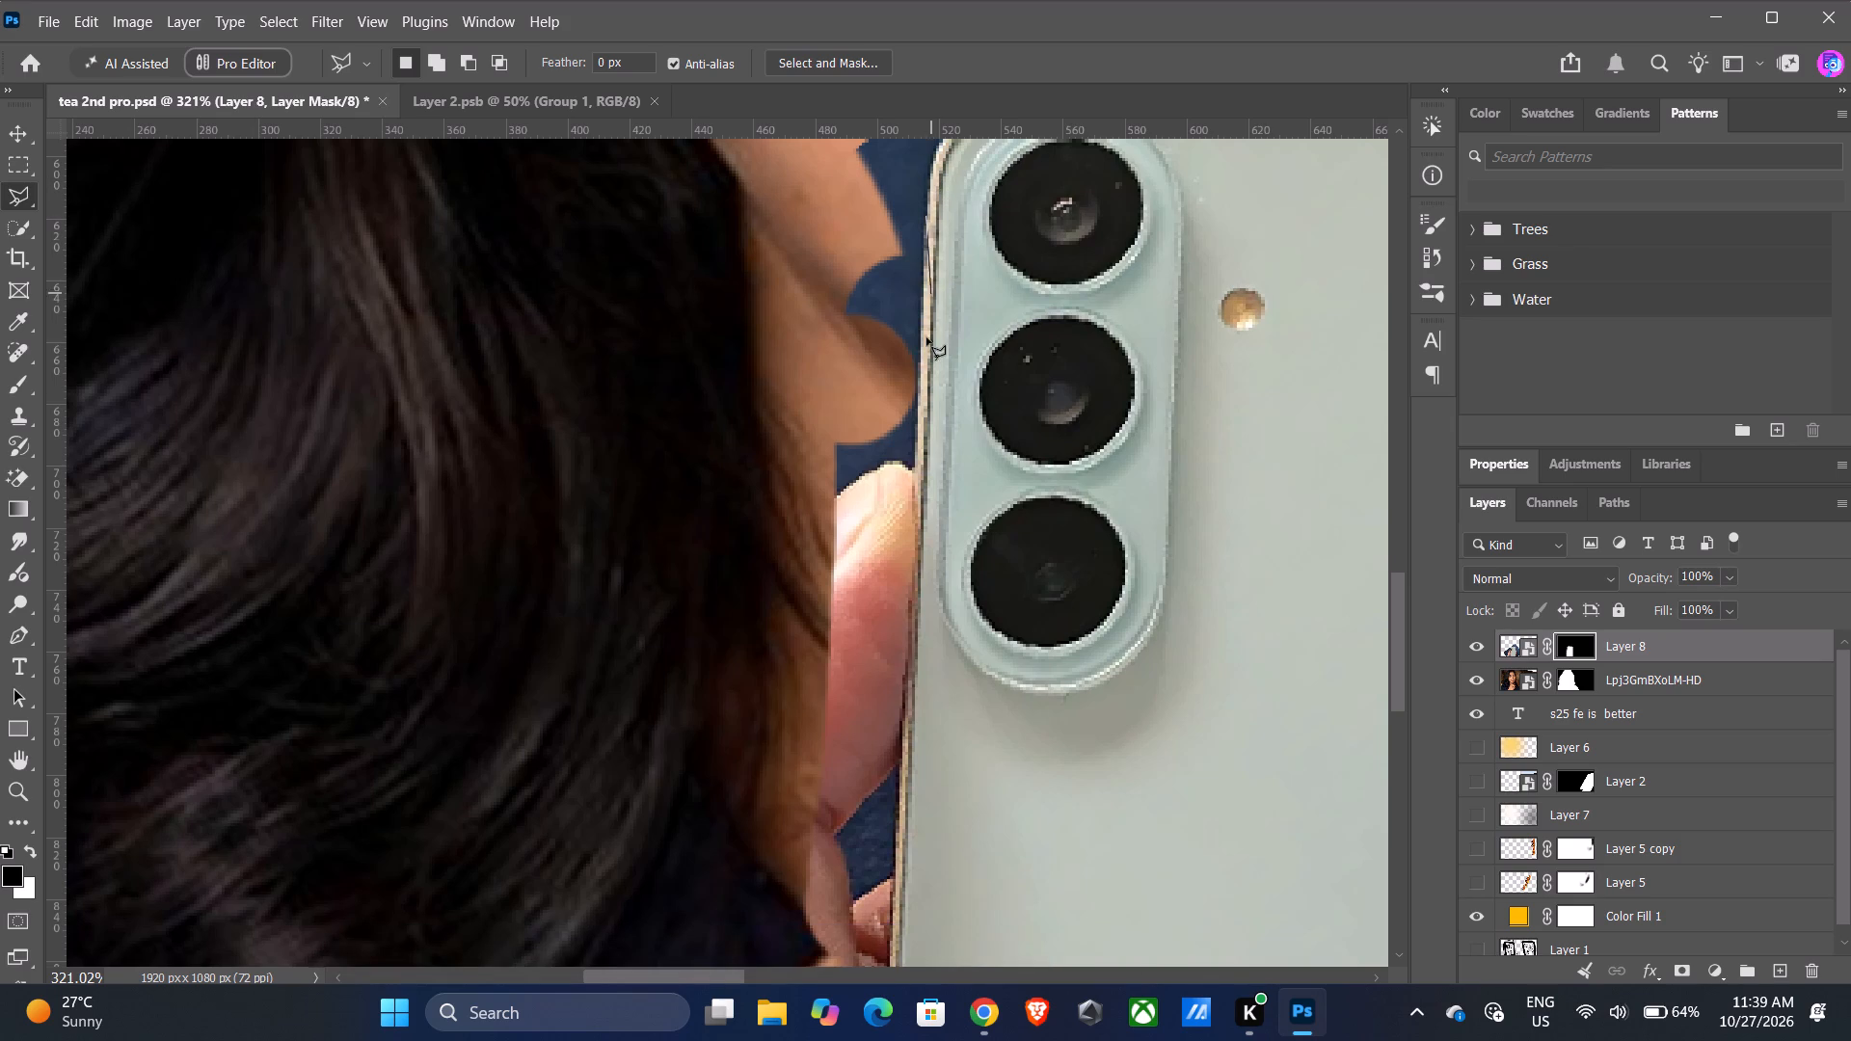
pyautogui.click(915, 473)
pyautogui.click(899, 797)
pyautogui.scroll(-12, 899, 797)
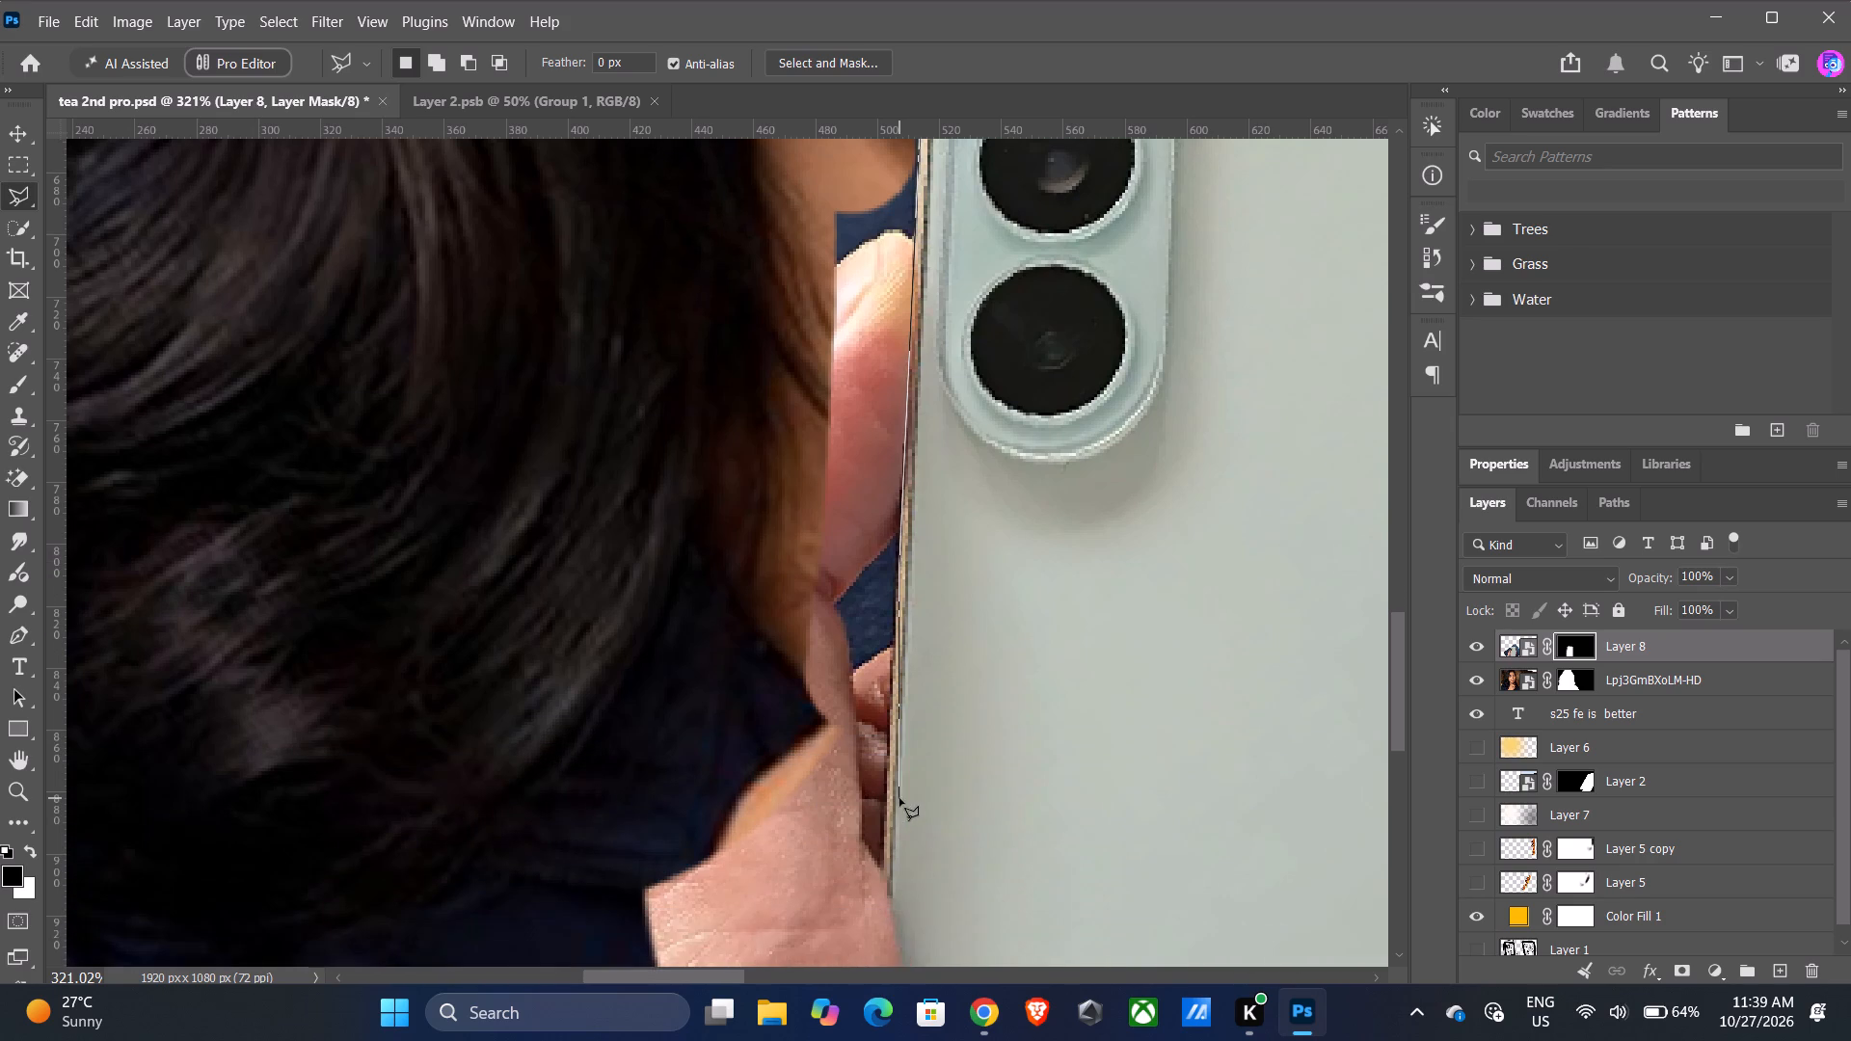
pyautogui.click(881, 870)
pyautogui.click(685, 822)
pyautogui.scroll(6, 701, 757)
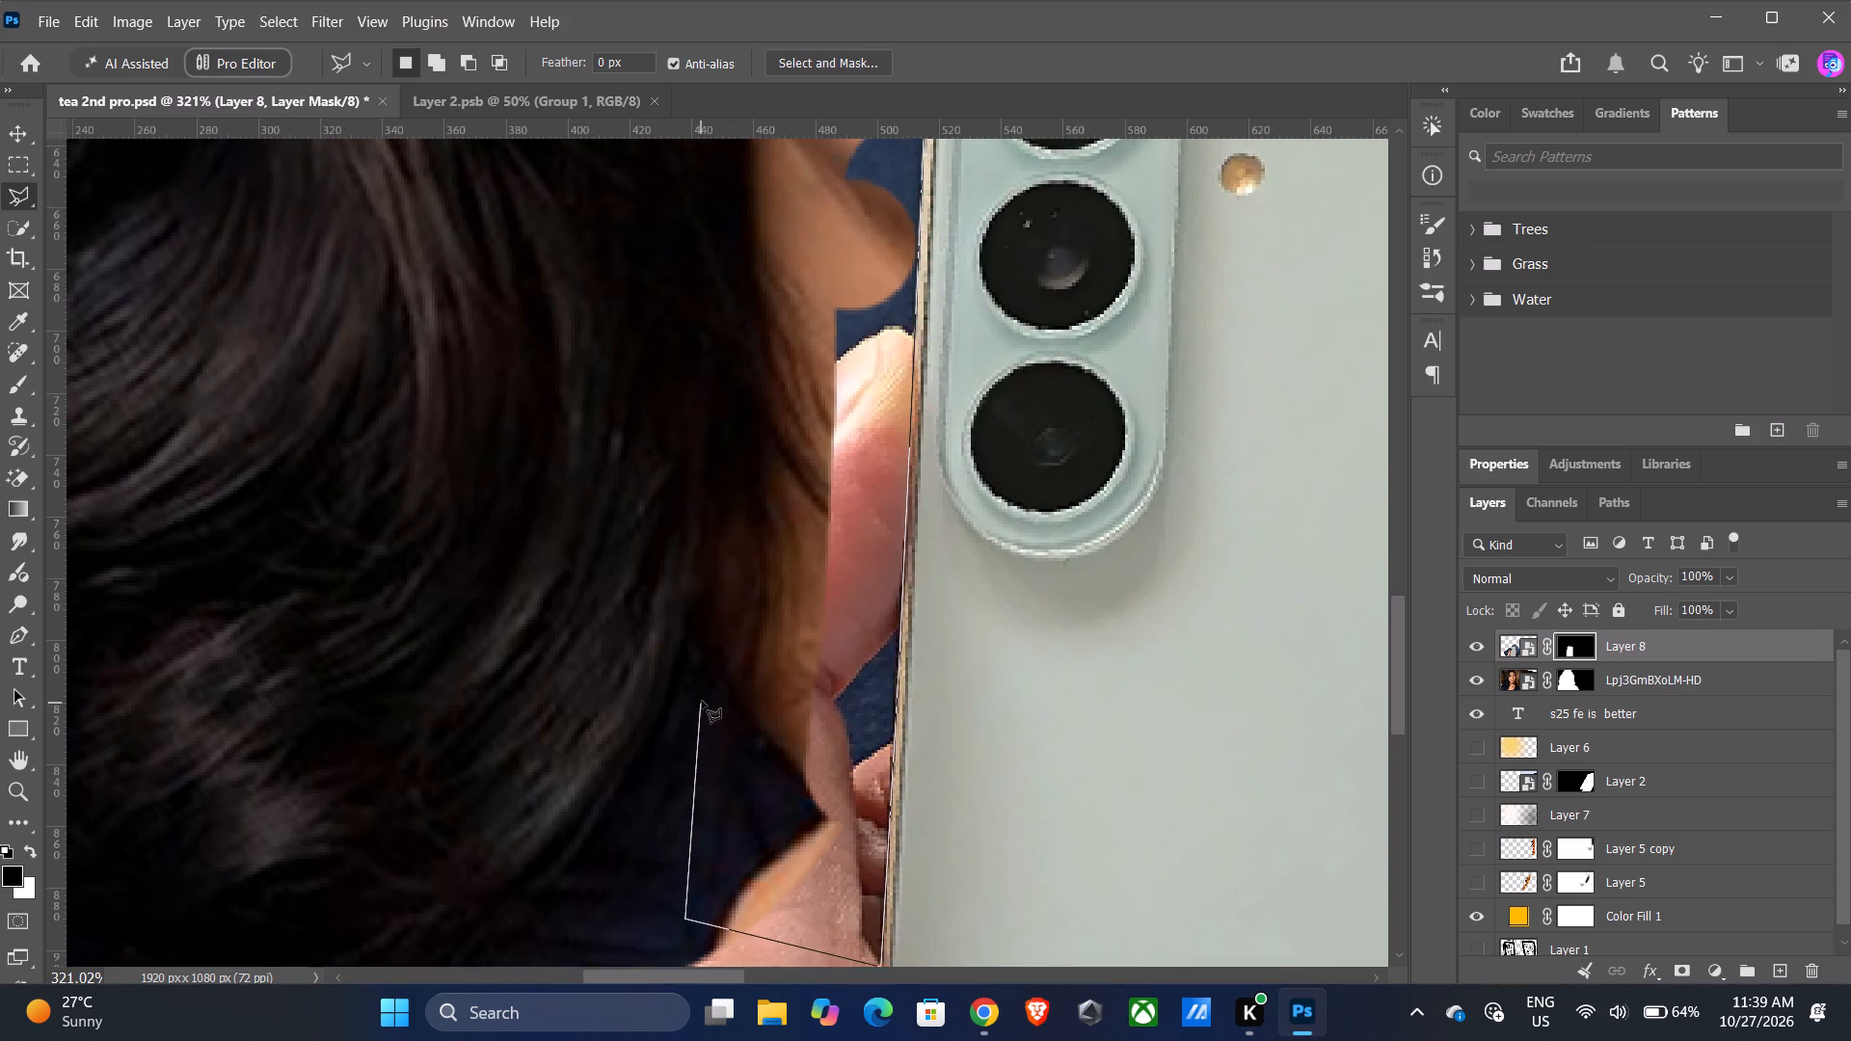
pyautogui.scroll(15, 702, 701)
pyautogui.click(731, 340)
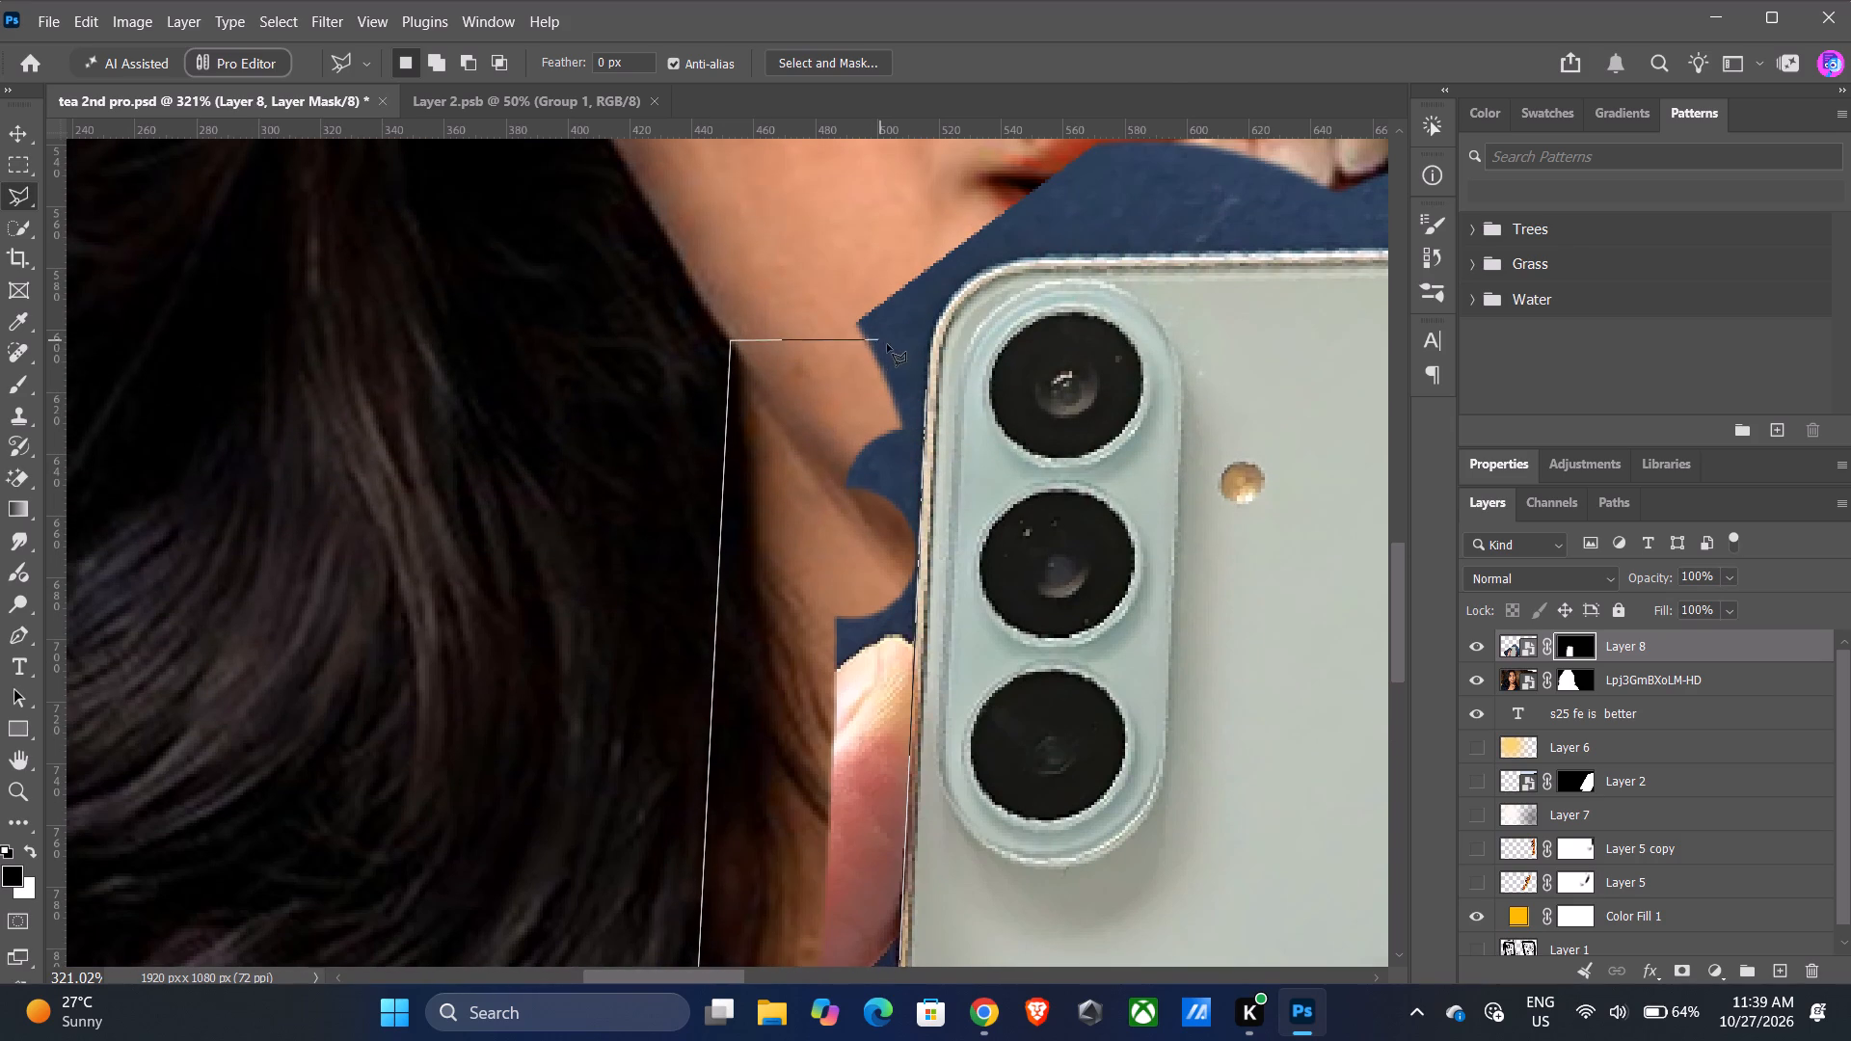
pyautogui.click(901, 368)
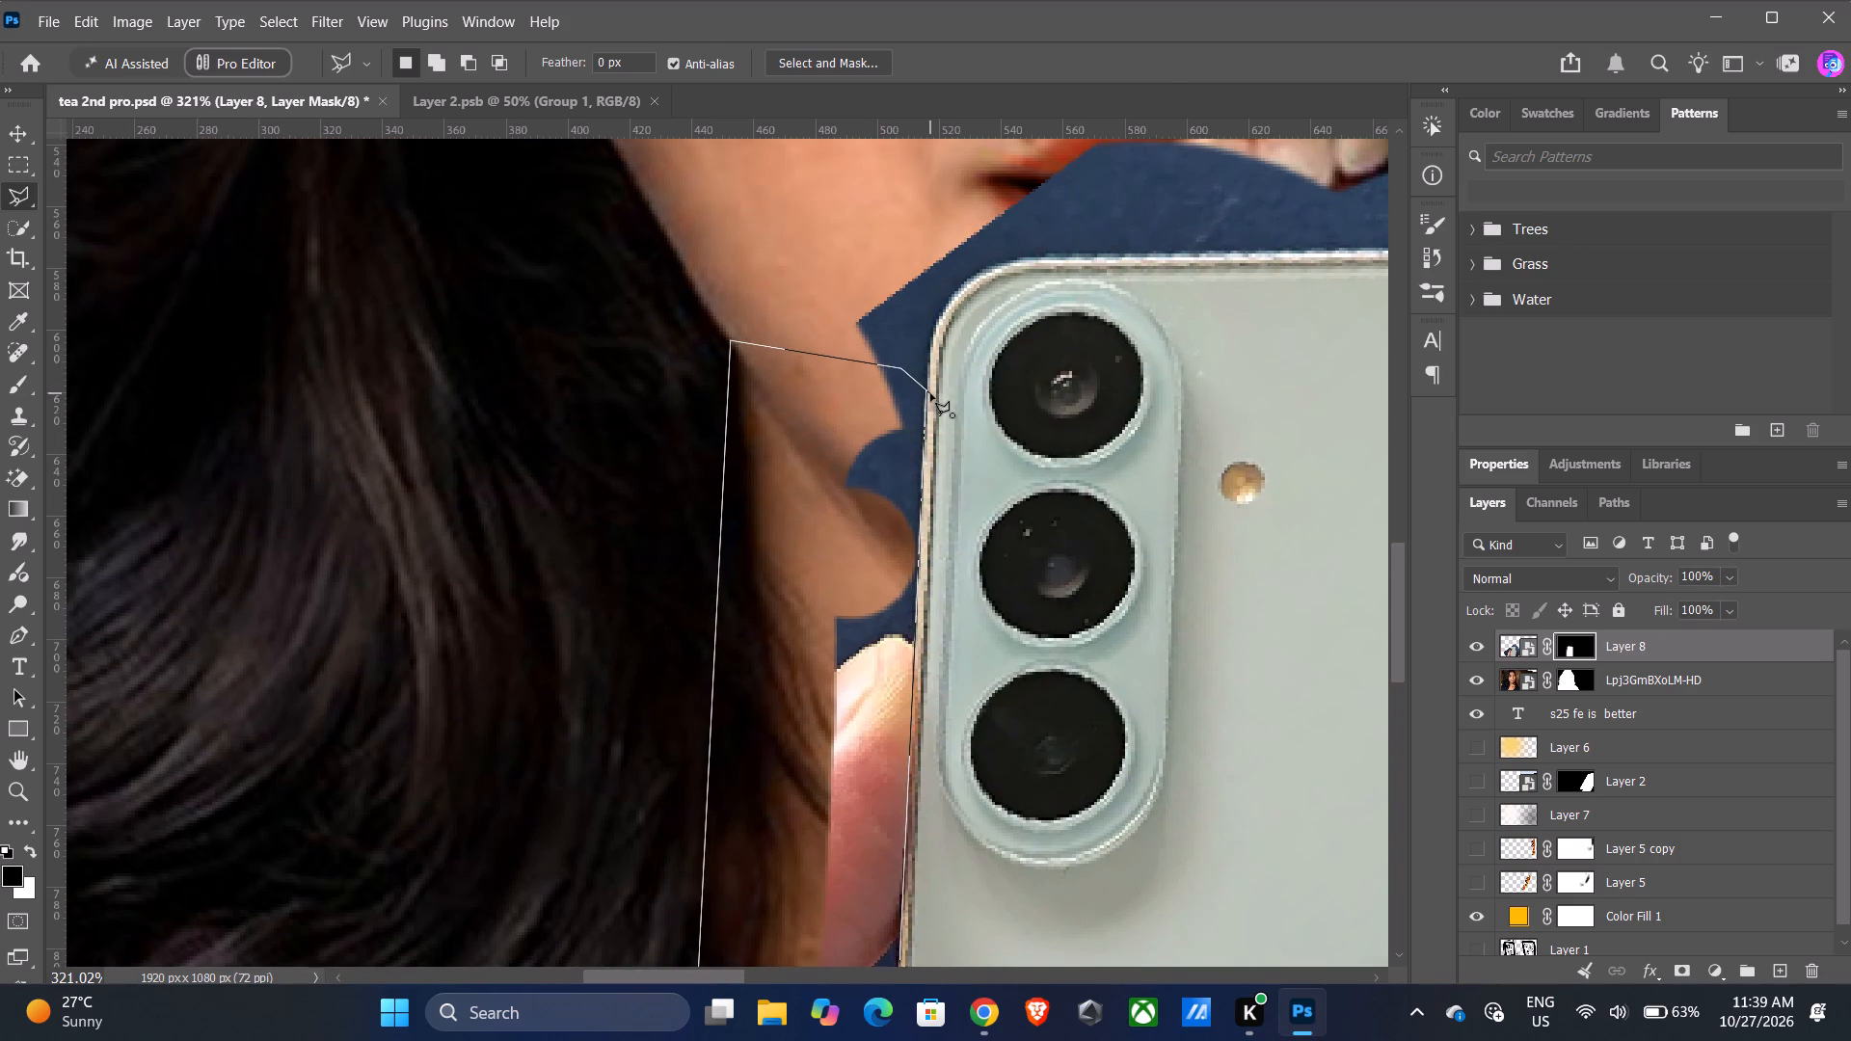
pyautogui.click(925, 390)
# Paint the selected fingers and backdrop black on Layer 8's mask with the 42 px brush, then deselect.
pyautogui.click(22, 384)
pyautogui.moveTo(892, 408); pyautogui.dragTo(818, 849)
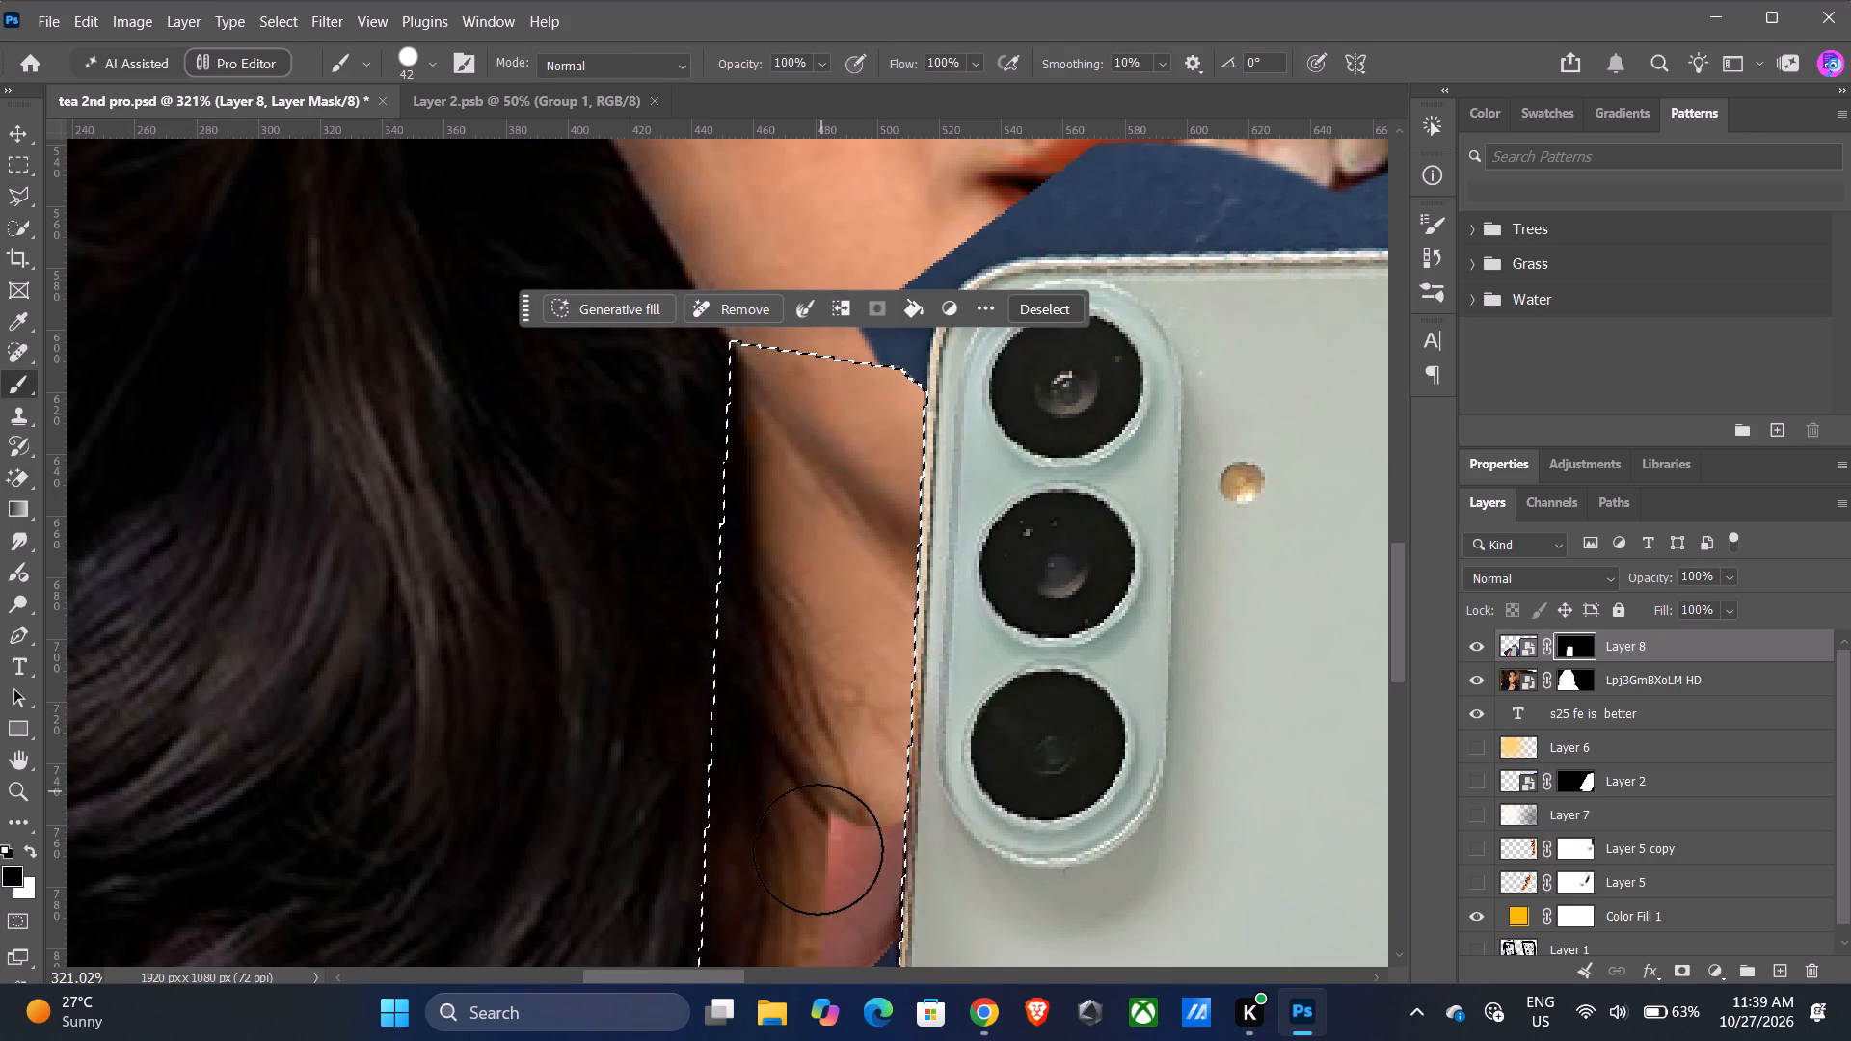
pyautogui.moveTo(818, 849); pyautogui.dragTo(812, 895)
pyautogui.scroll(-13, 917, 383)
pyautogui.moveTo(872, 486); pyautogui.dragTo(823, 884)
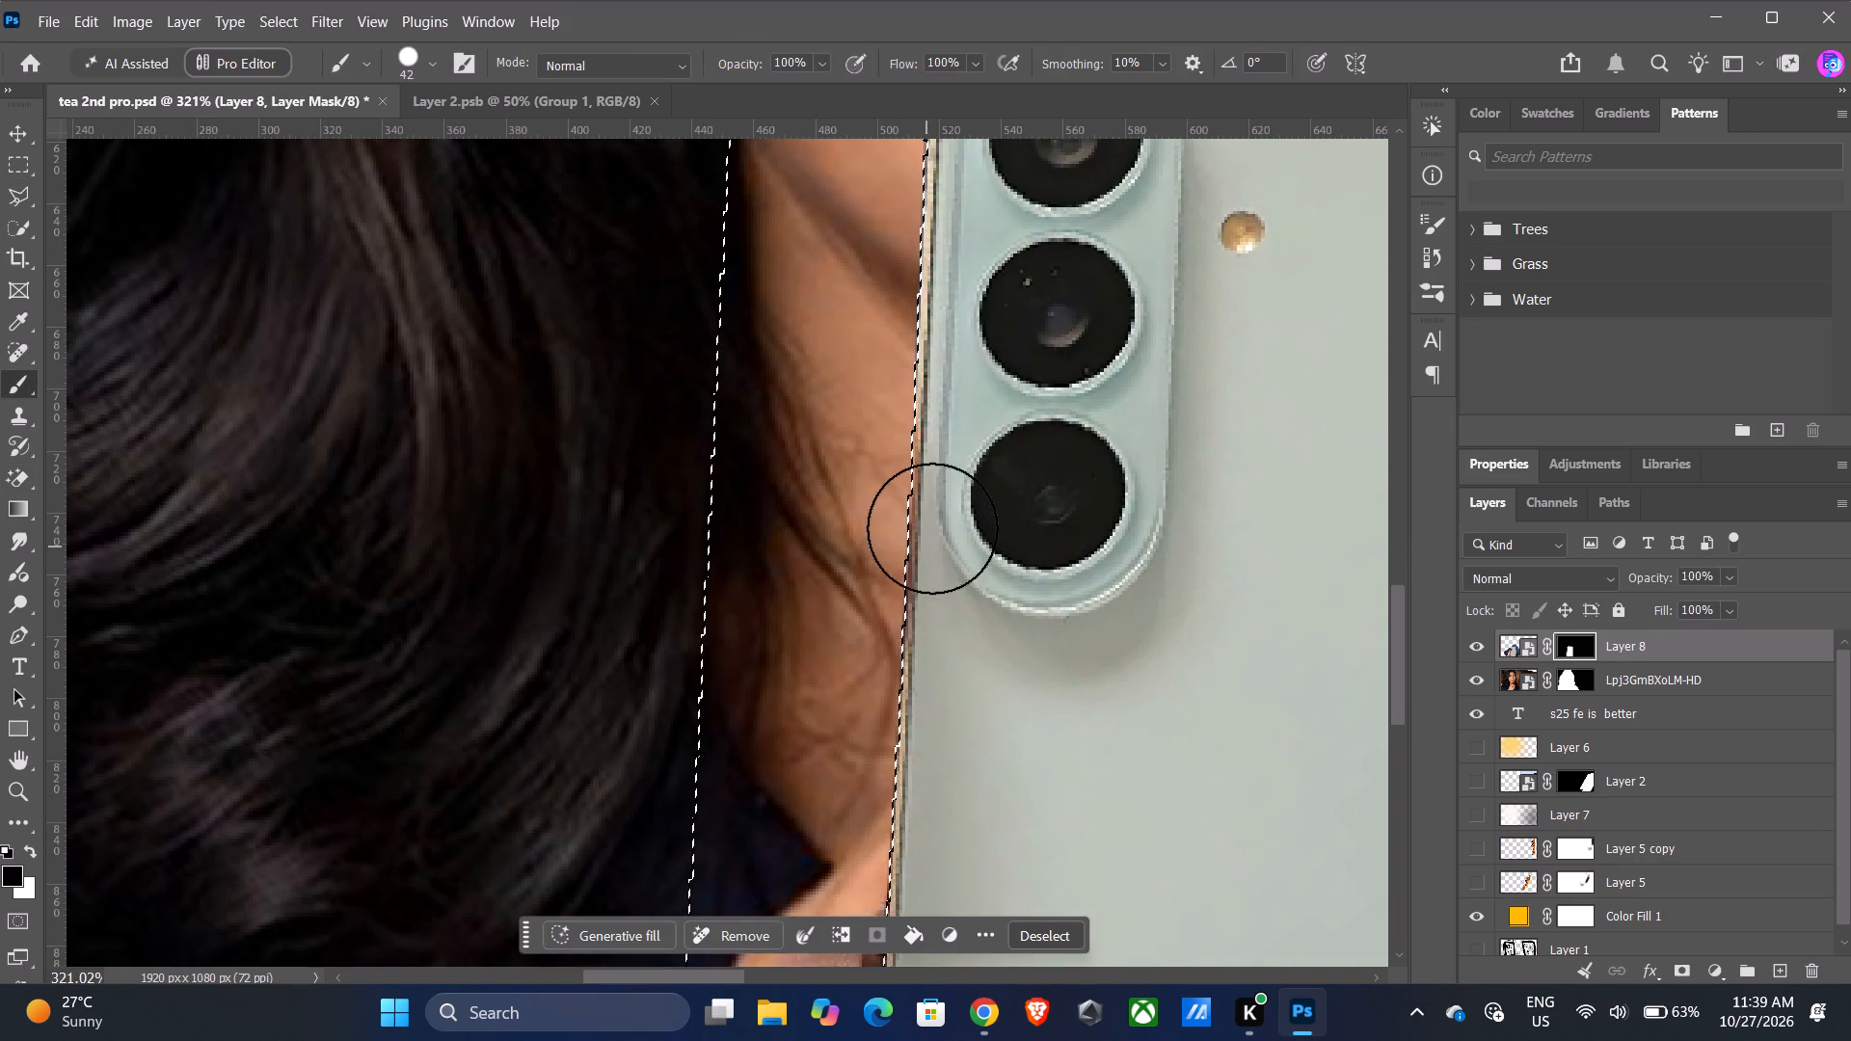
pyautogui.scroll(-16, 932, 528)
pyautogui.moveTo(873, 402); pyautogui.dragTo(819, 734)
pyautogui.moveTo(819, 516); pyautogui.dragTo(838, 699)
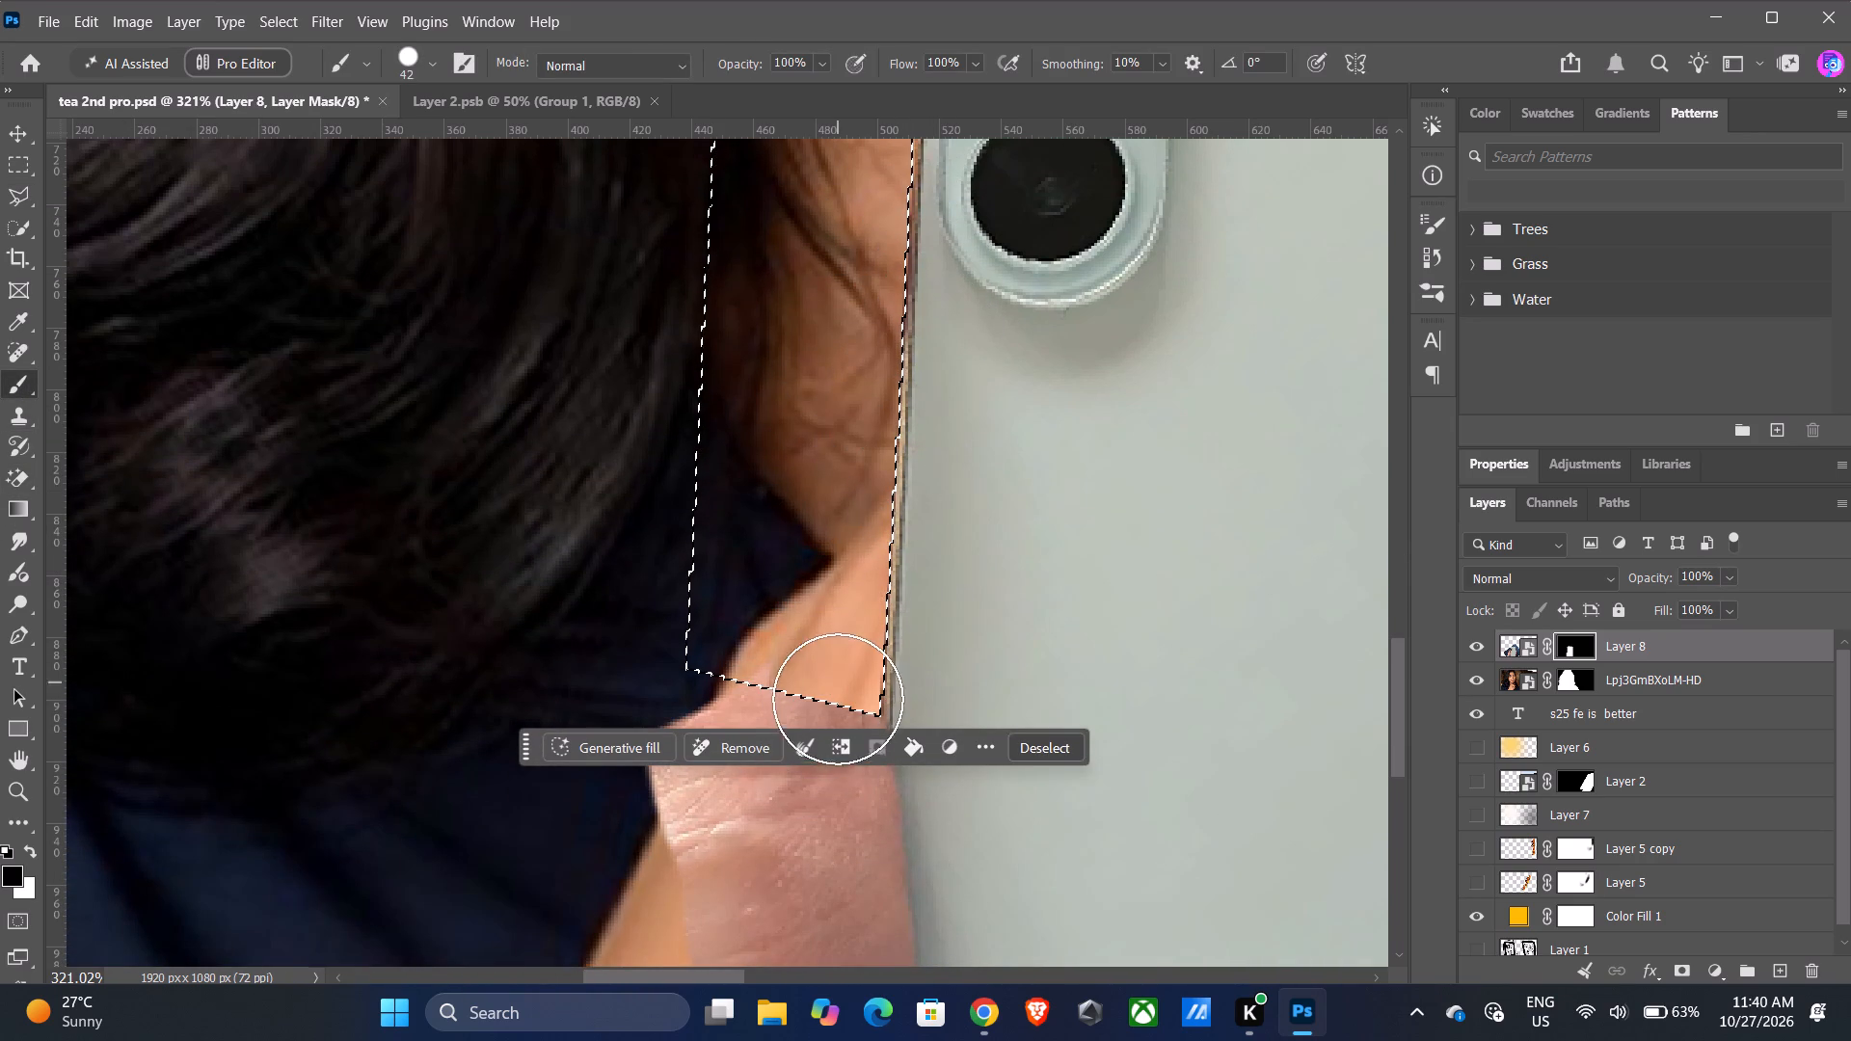
pyautogui.moveTo(838, 699); pyautogui.dragTo(834, 699)
pyautogui.click(1039, 744)
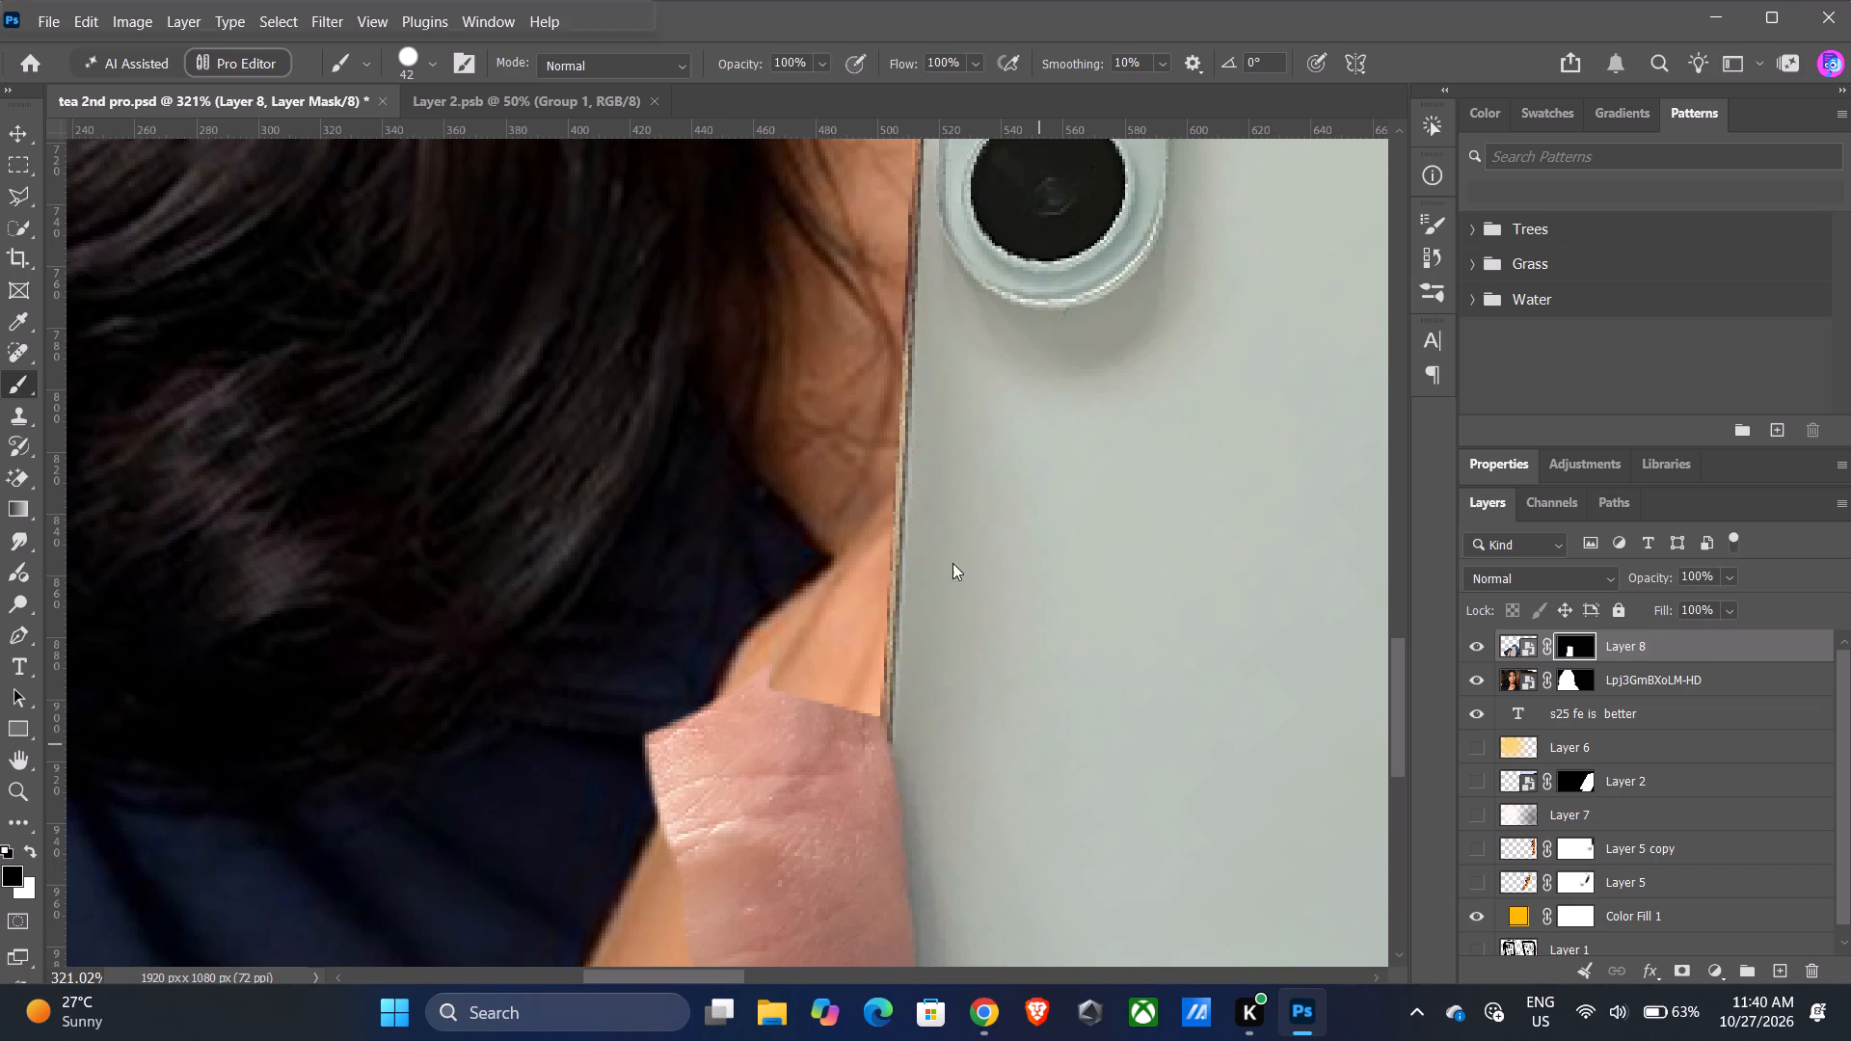
# Mask out the pointed tip of navy backdrop beside the phone's camera-side top corner with the 42 px black brush.
pyautogui.scroll(20, 942, 544)
pyautogui.scroll(4, 973, 445)
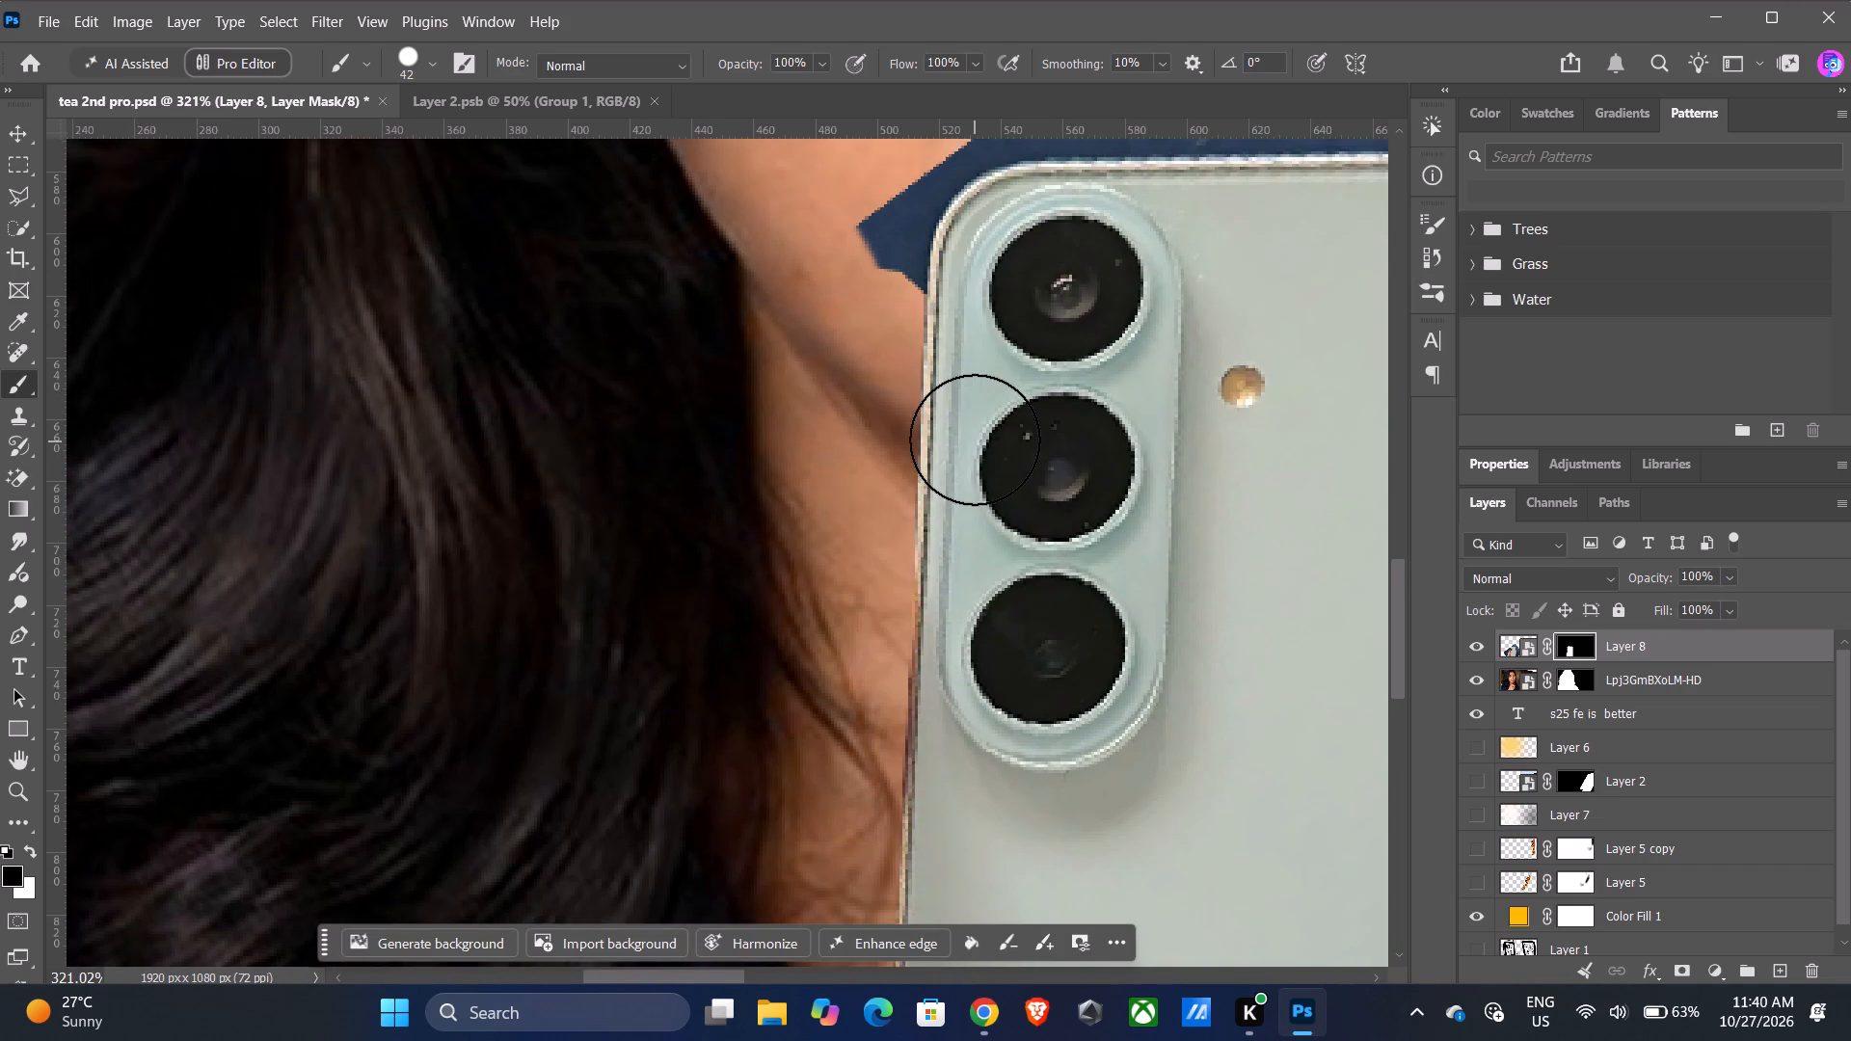
pyautogui.scroll(11, 975, 440)
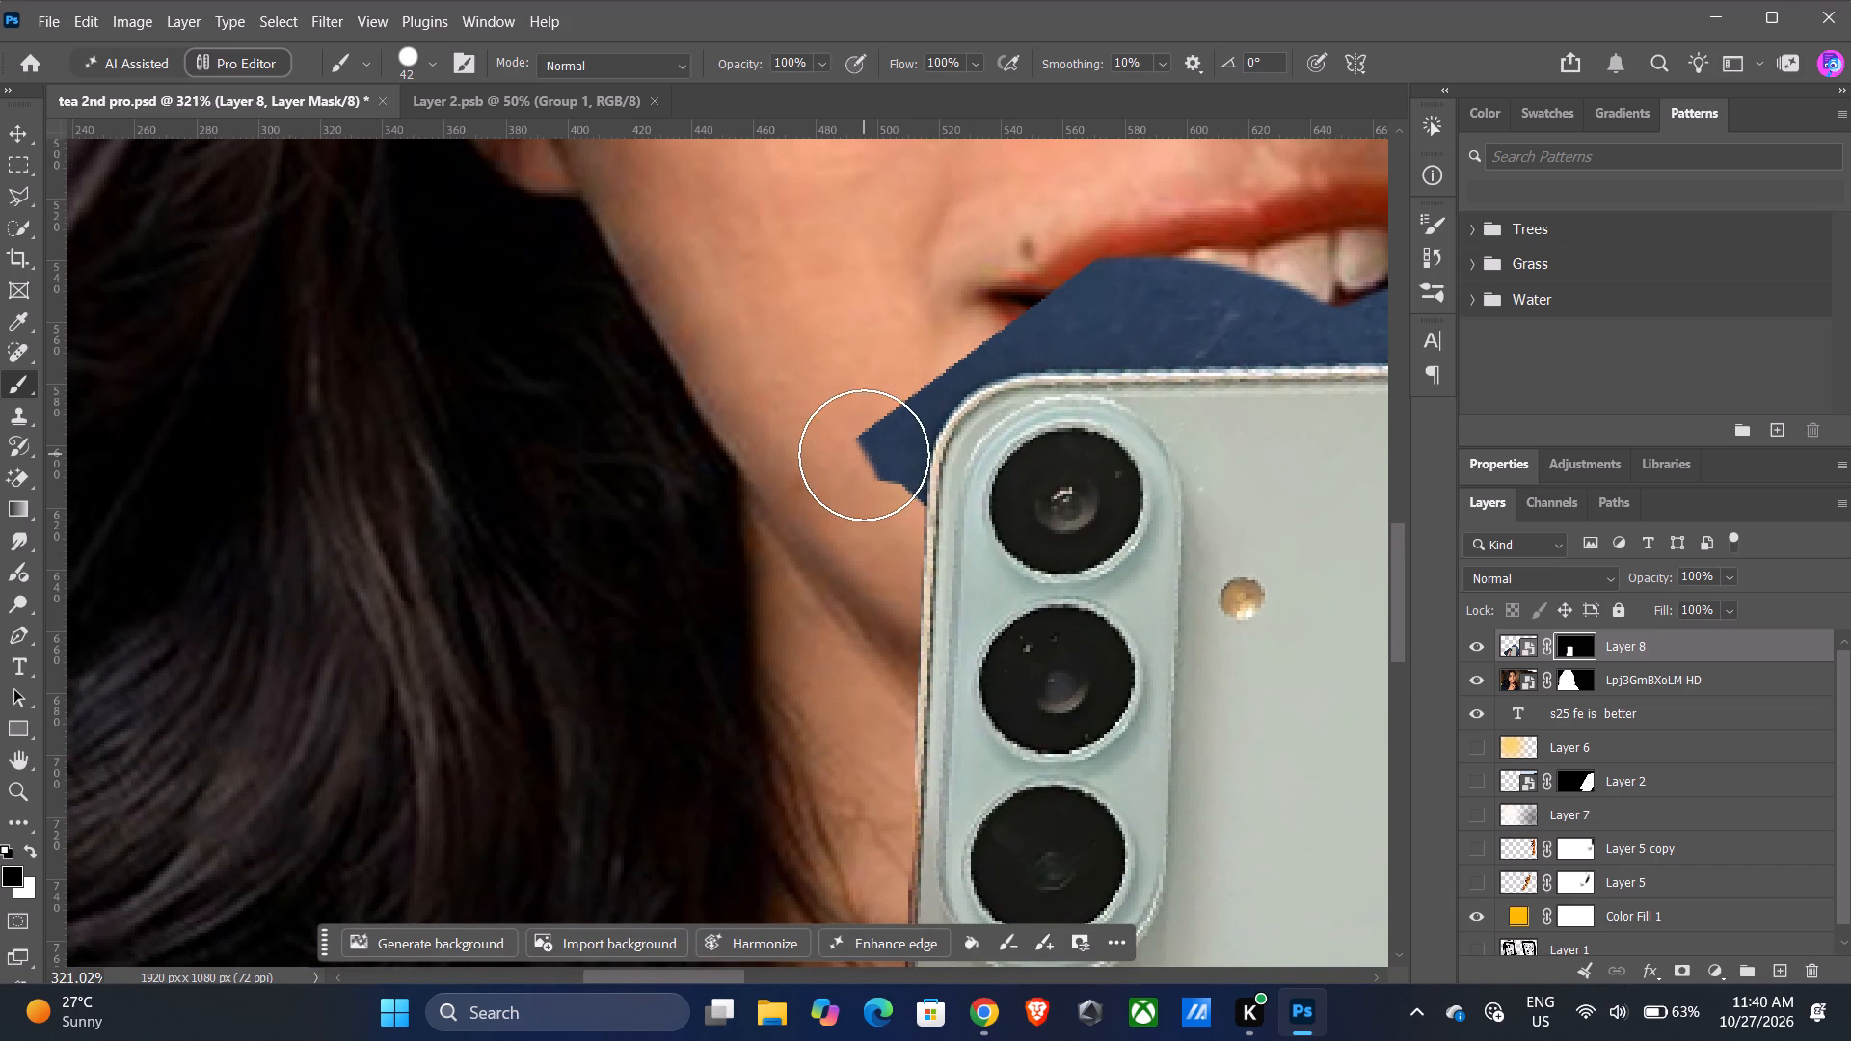
pyautogui.click(861, 484)
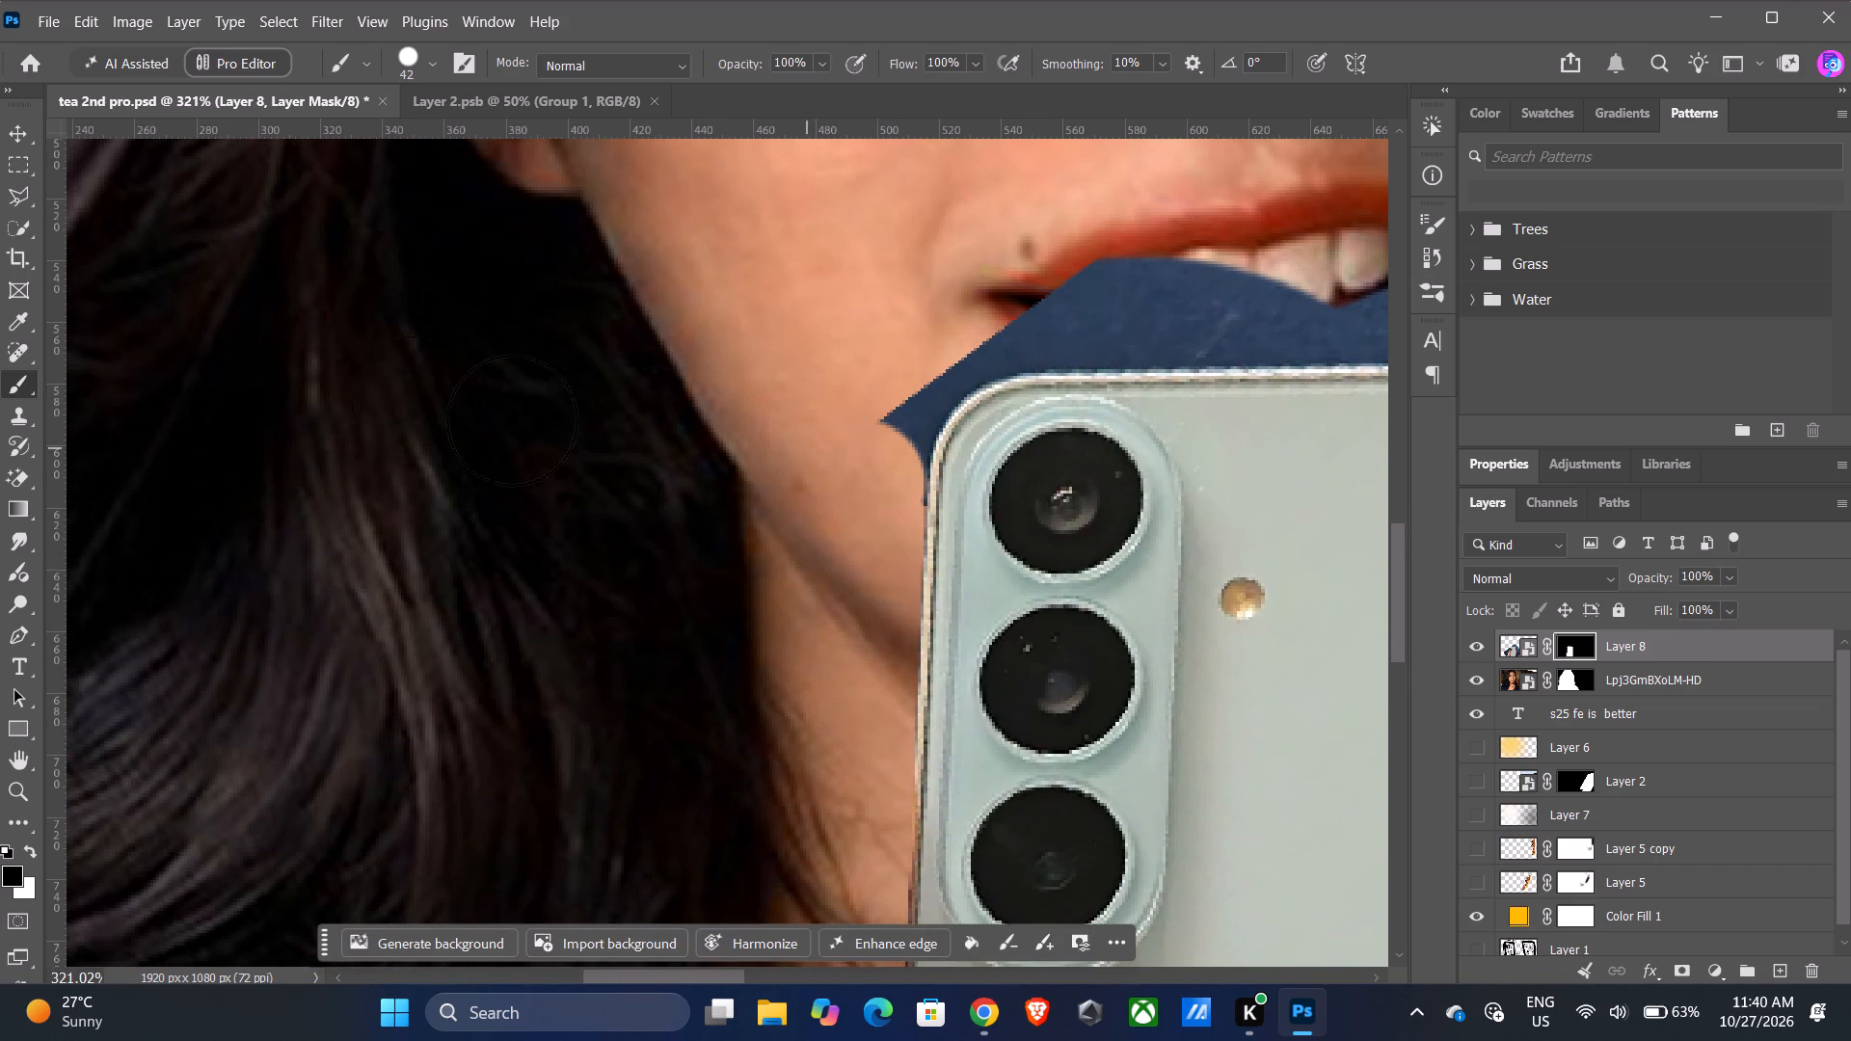
# Begin a Polygonal Lasso outline around the phone's camera-side top corner and along its top edge.
pyautogui.click(23, 185)
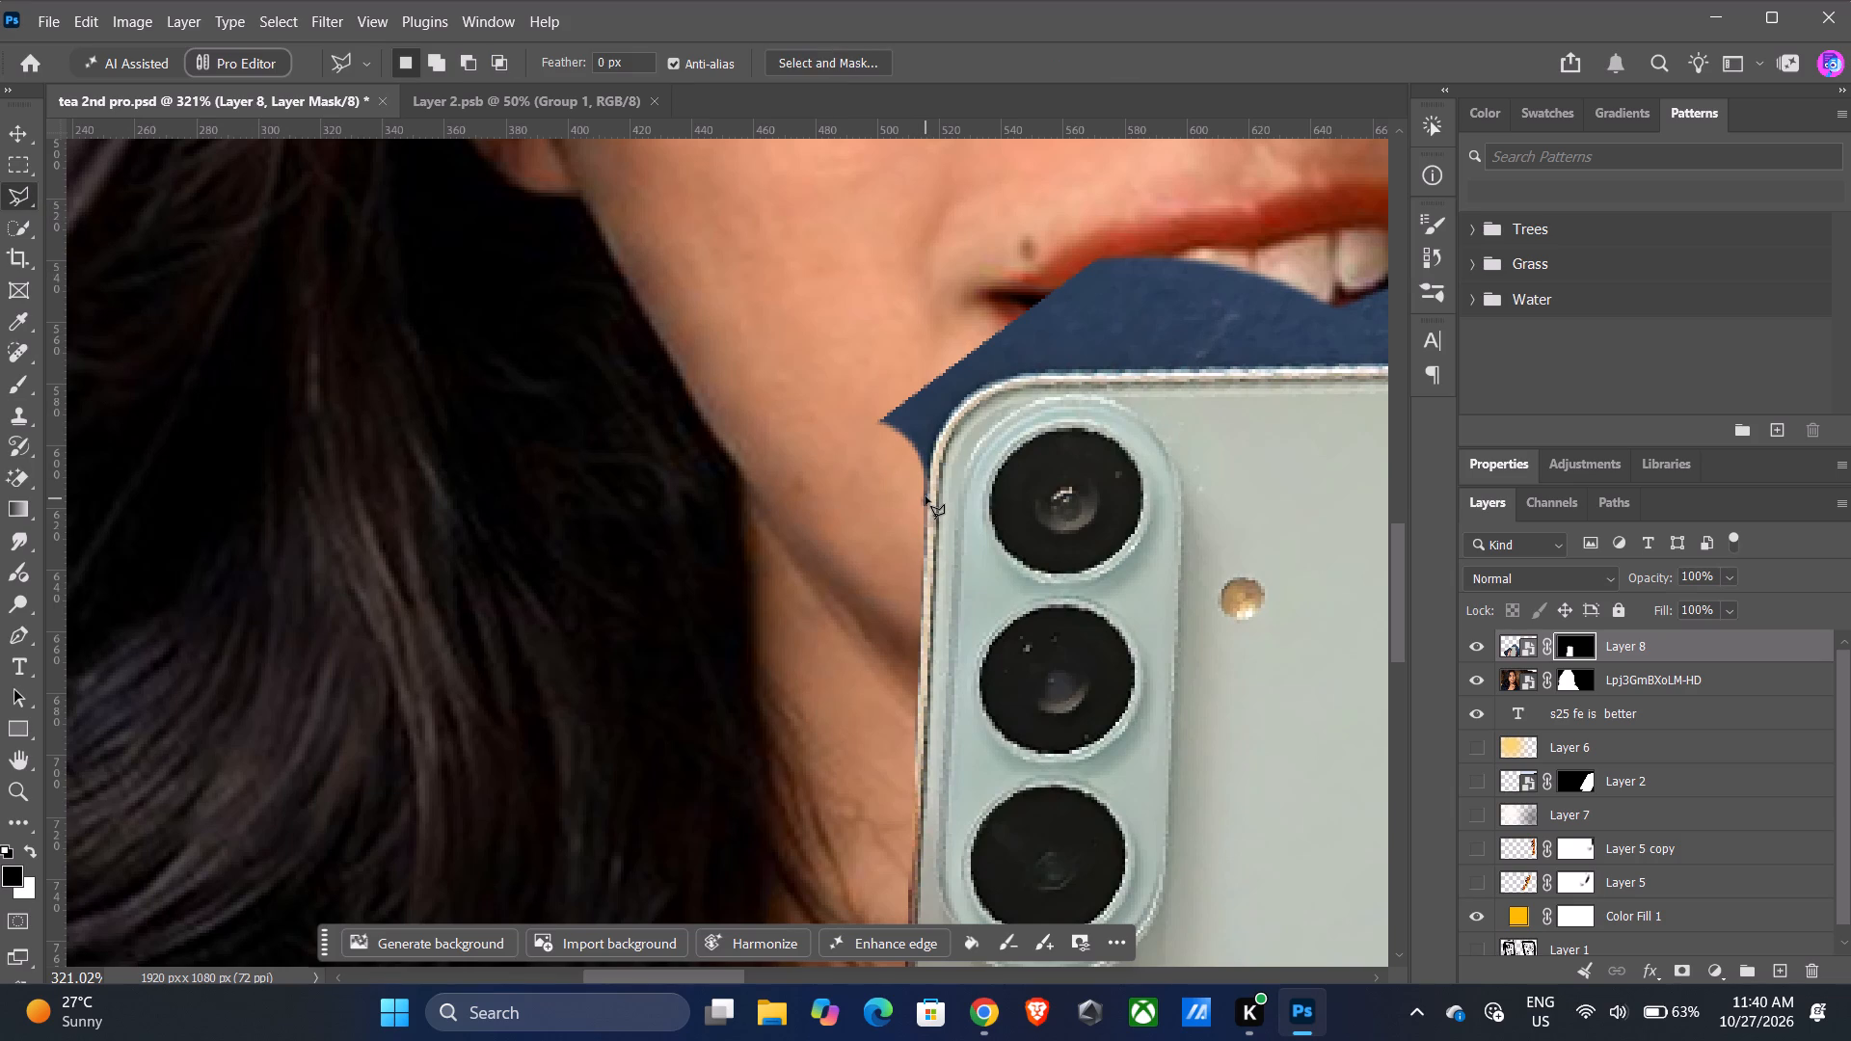
pyautogui.click(925, 500)
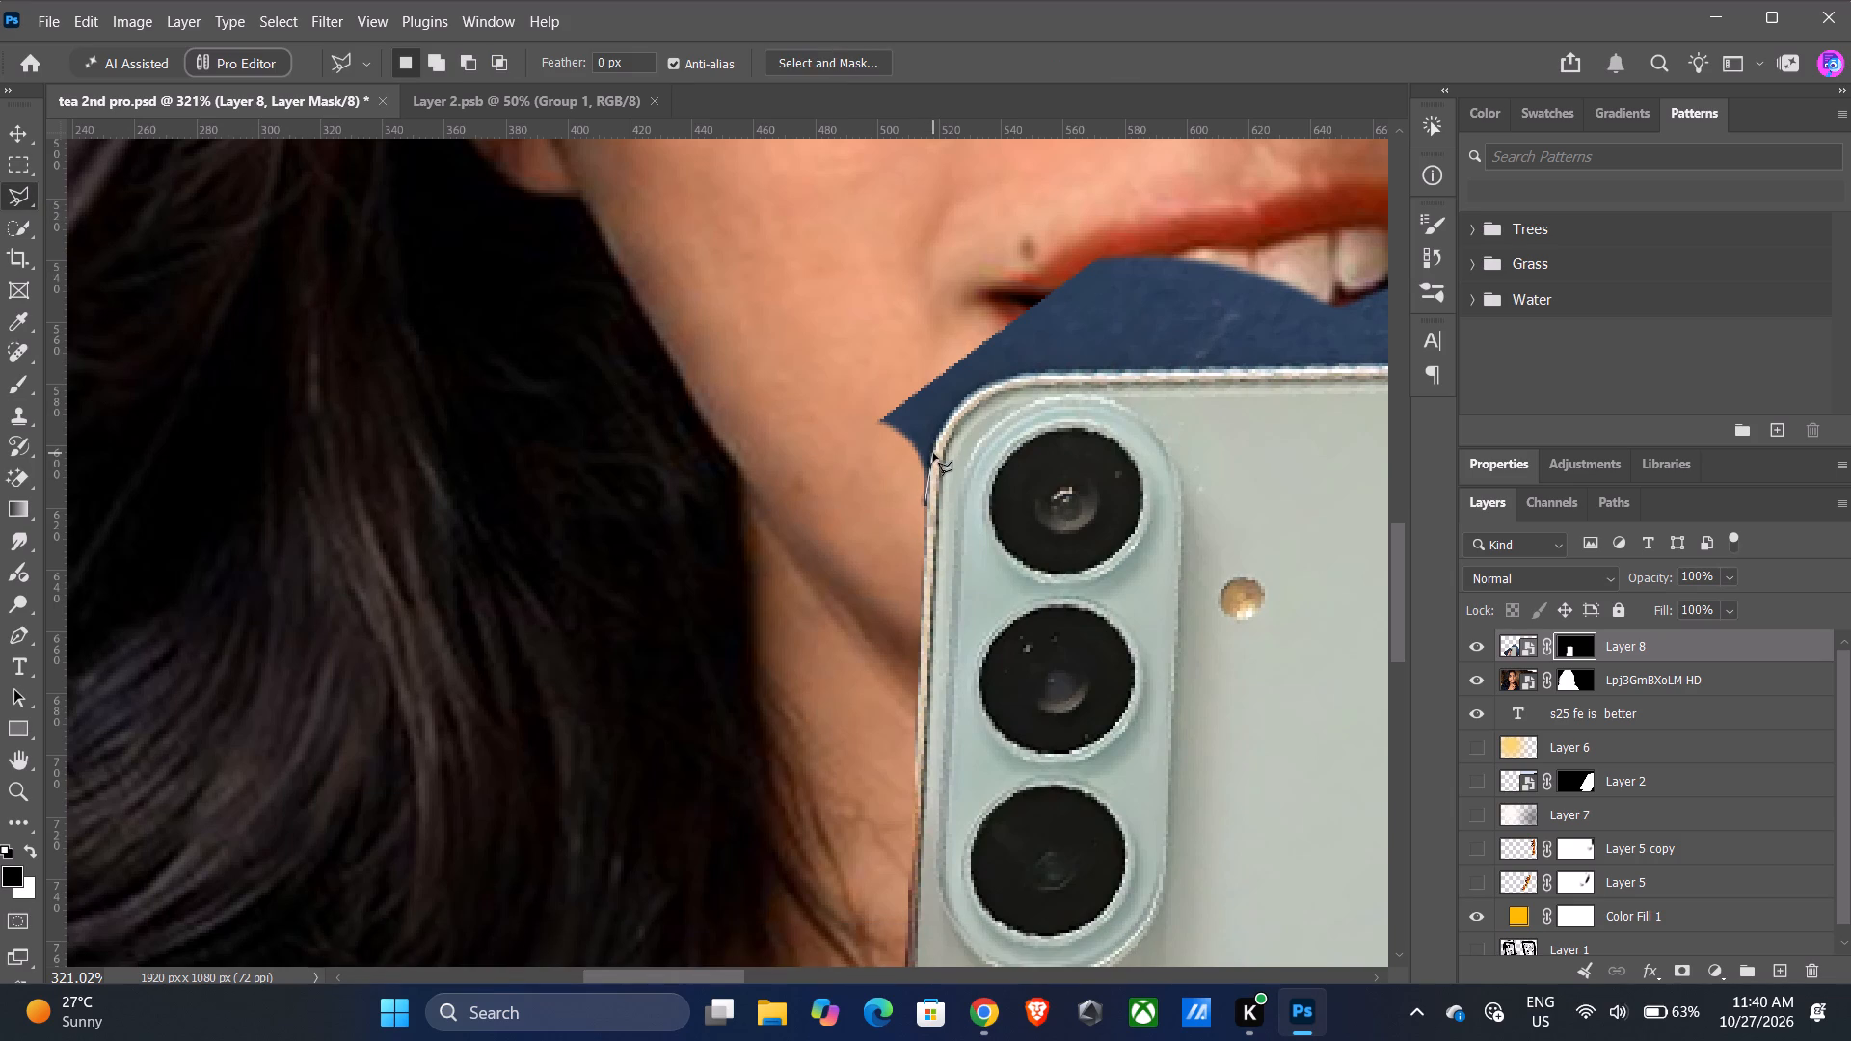
pyautogui.click(933, 453)
pyautogui.click(945, 420)
pyautogui.click(963, 398)
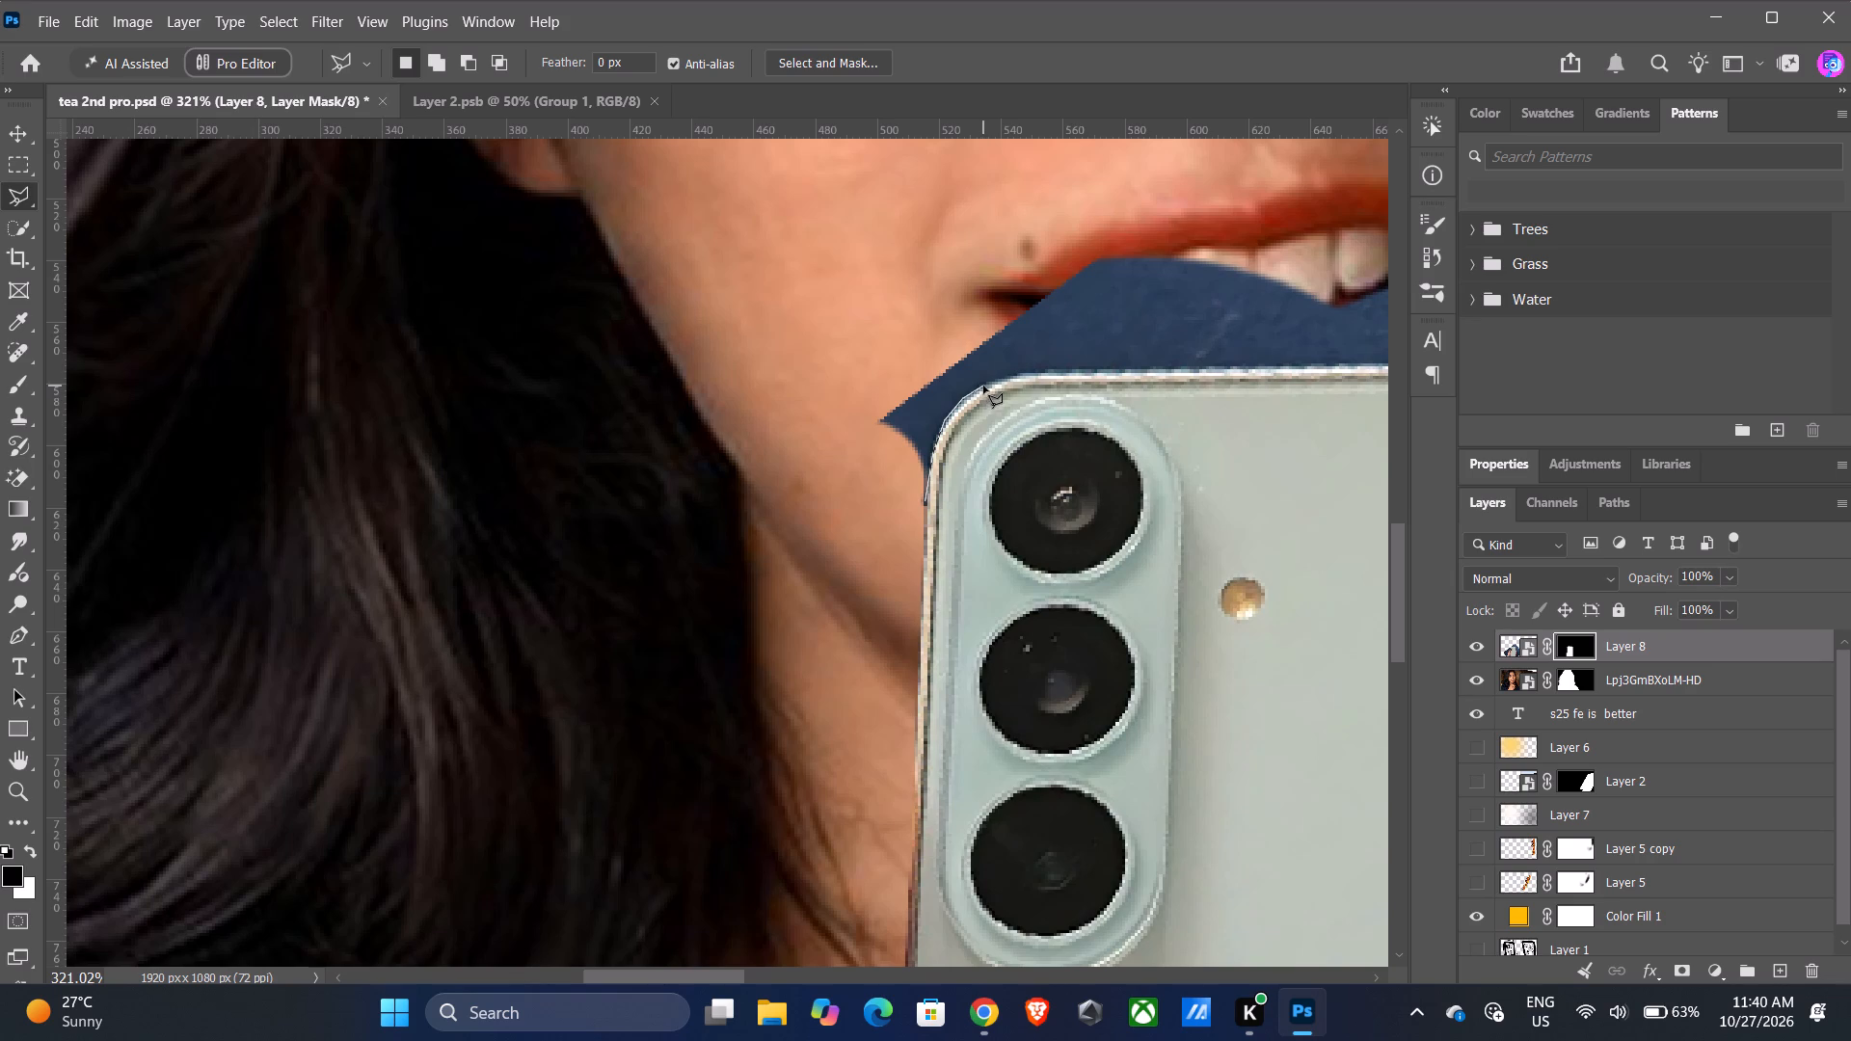
pyautogui.click(983, 386)
pyautogui.click(1013, 377)
pyautogui.click(1054, 371)
pyautogui.click(1127, 371)
pyautogui.click(1387, 366)
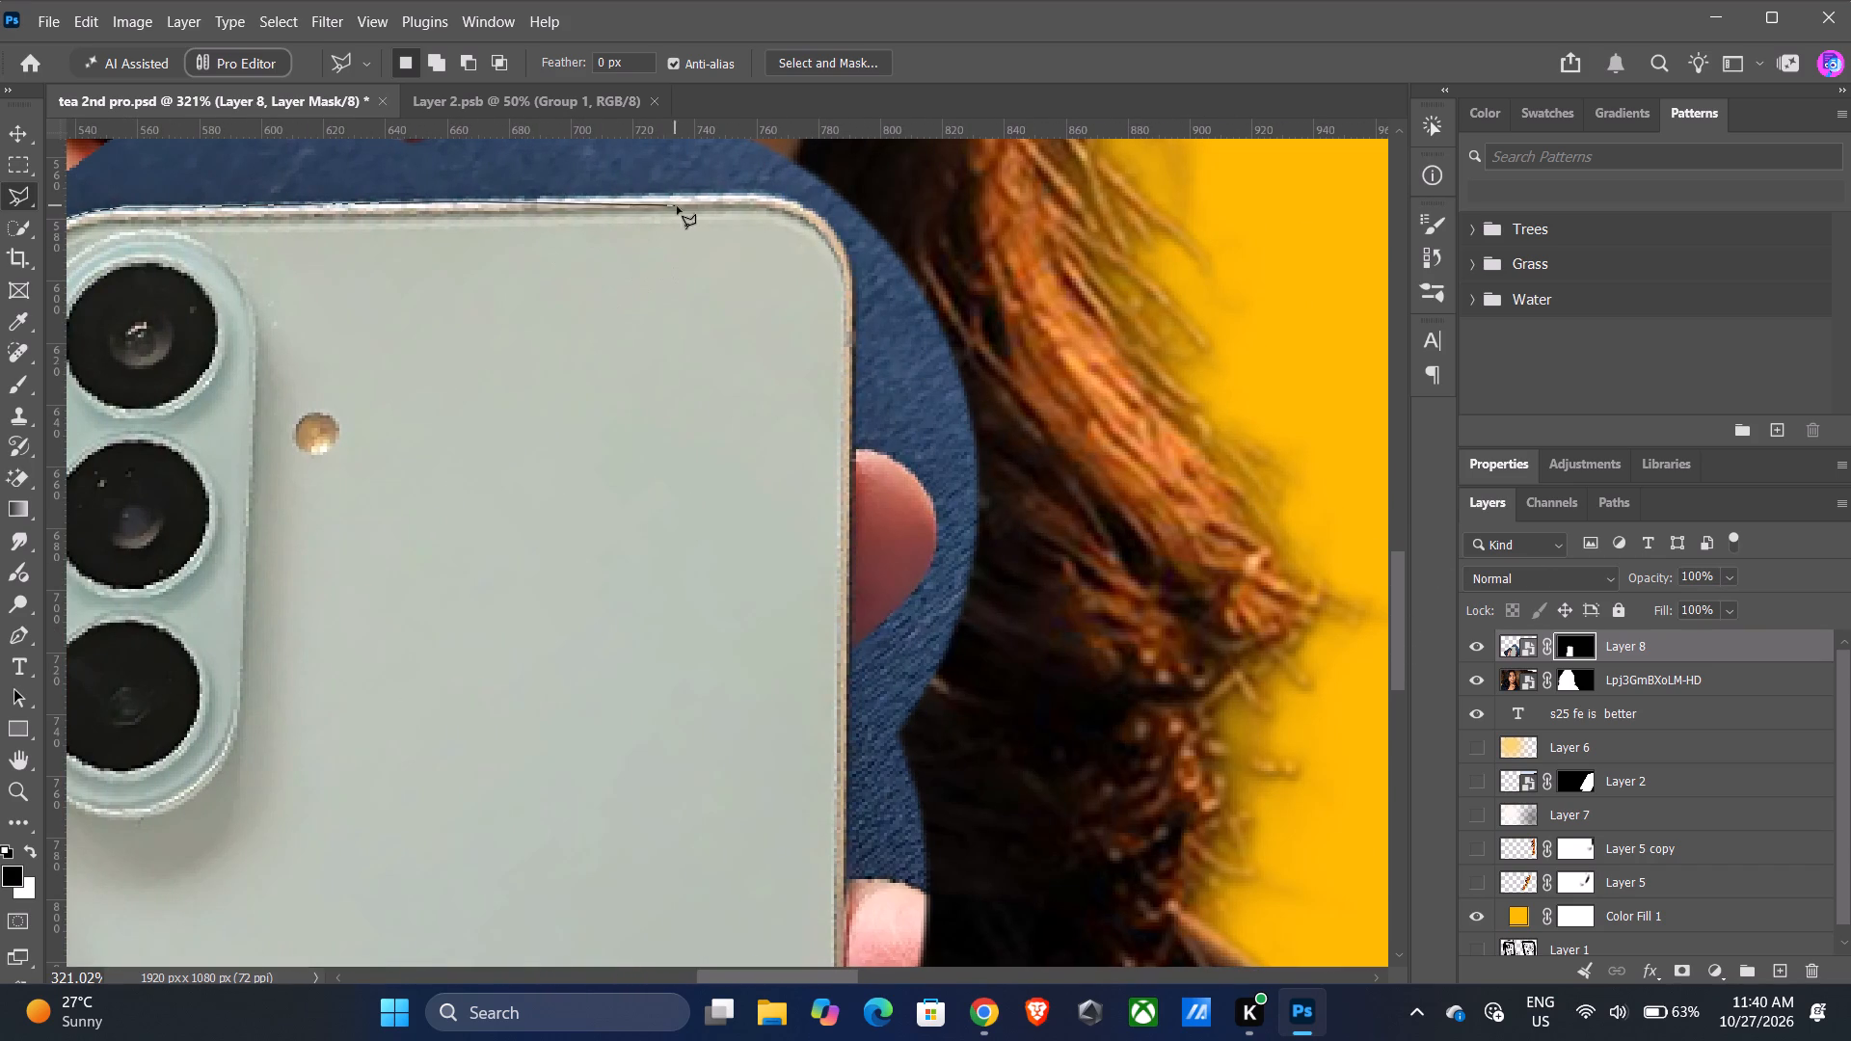
# Continue the Polygonal Lasso outline along the phone's top edge and closely around the rounded corner opposite the cameras.
pyautogui.click(743, 193)
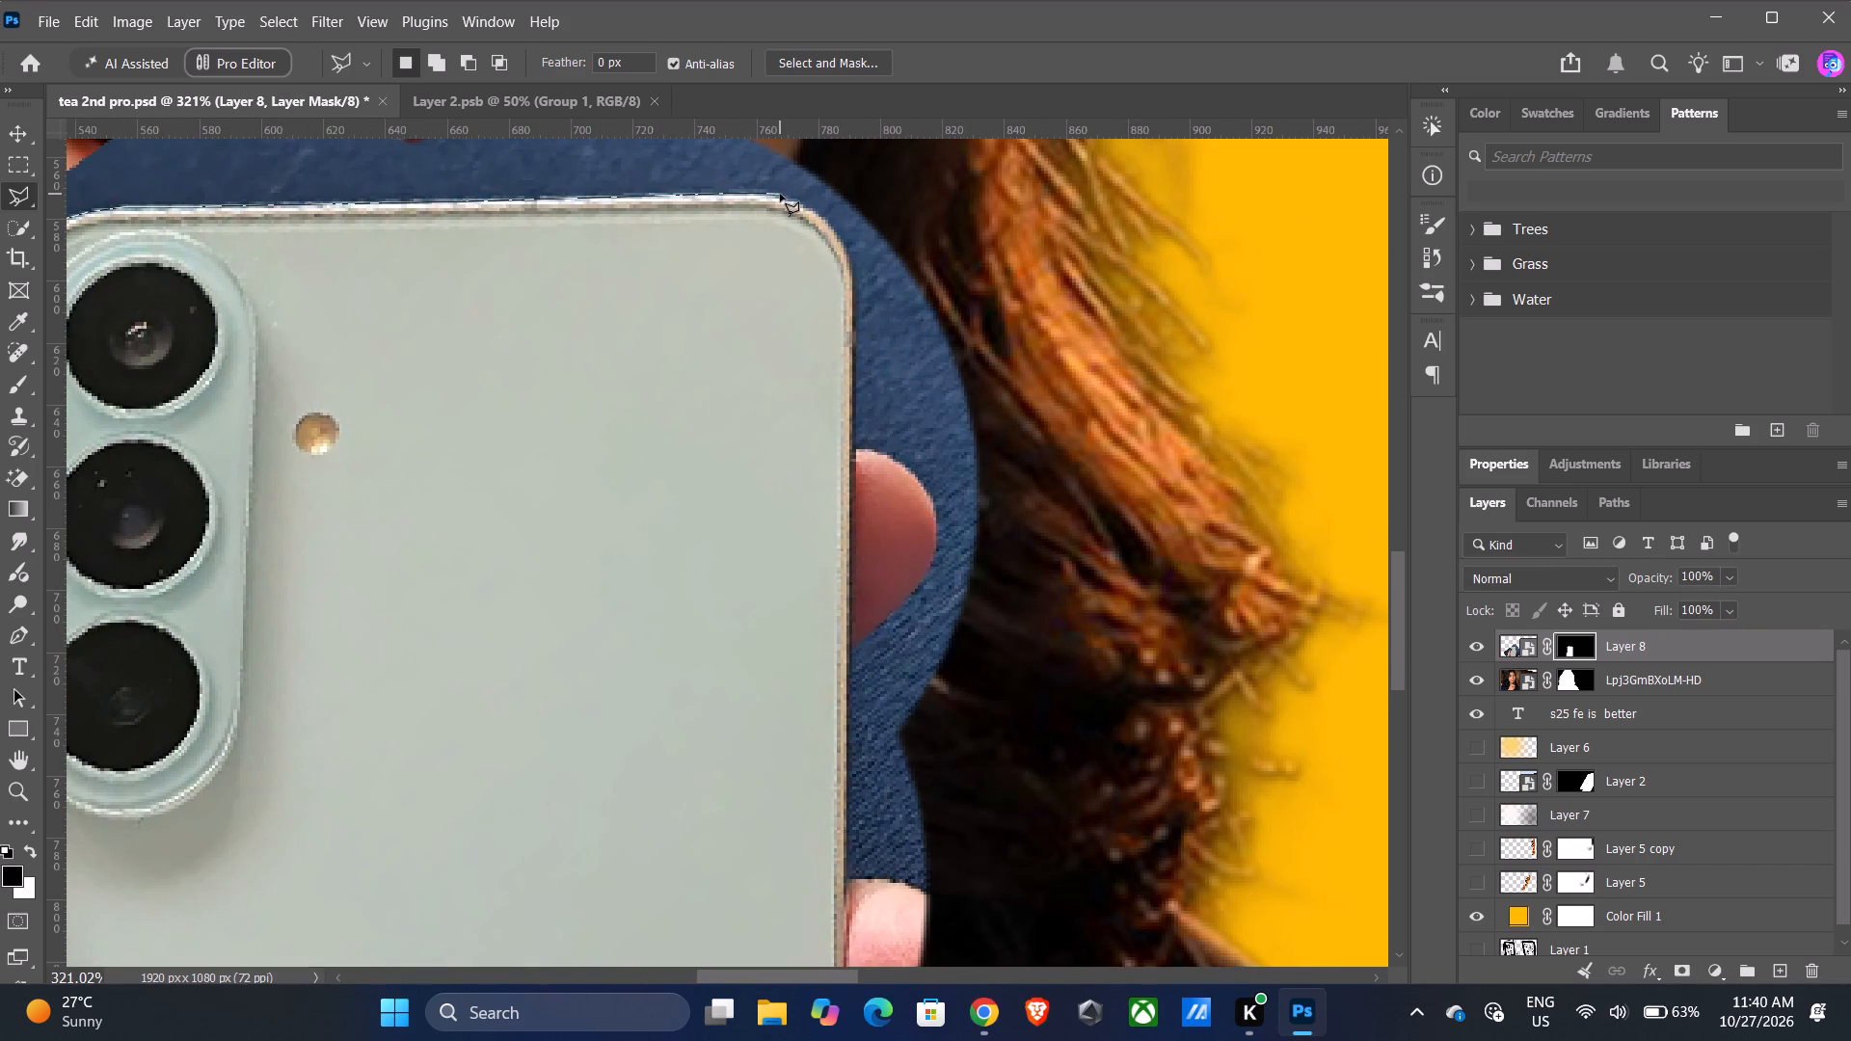
pyautogui.click(780, 198)
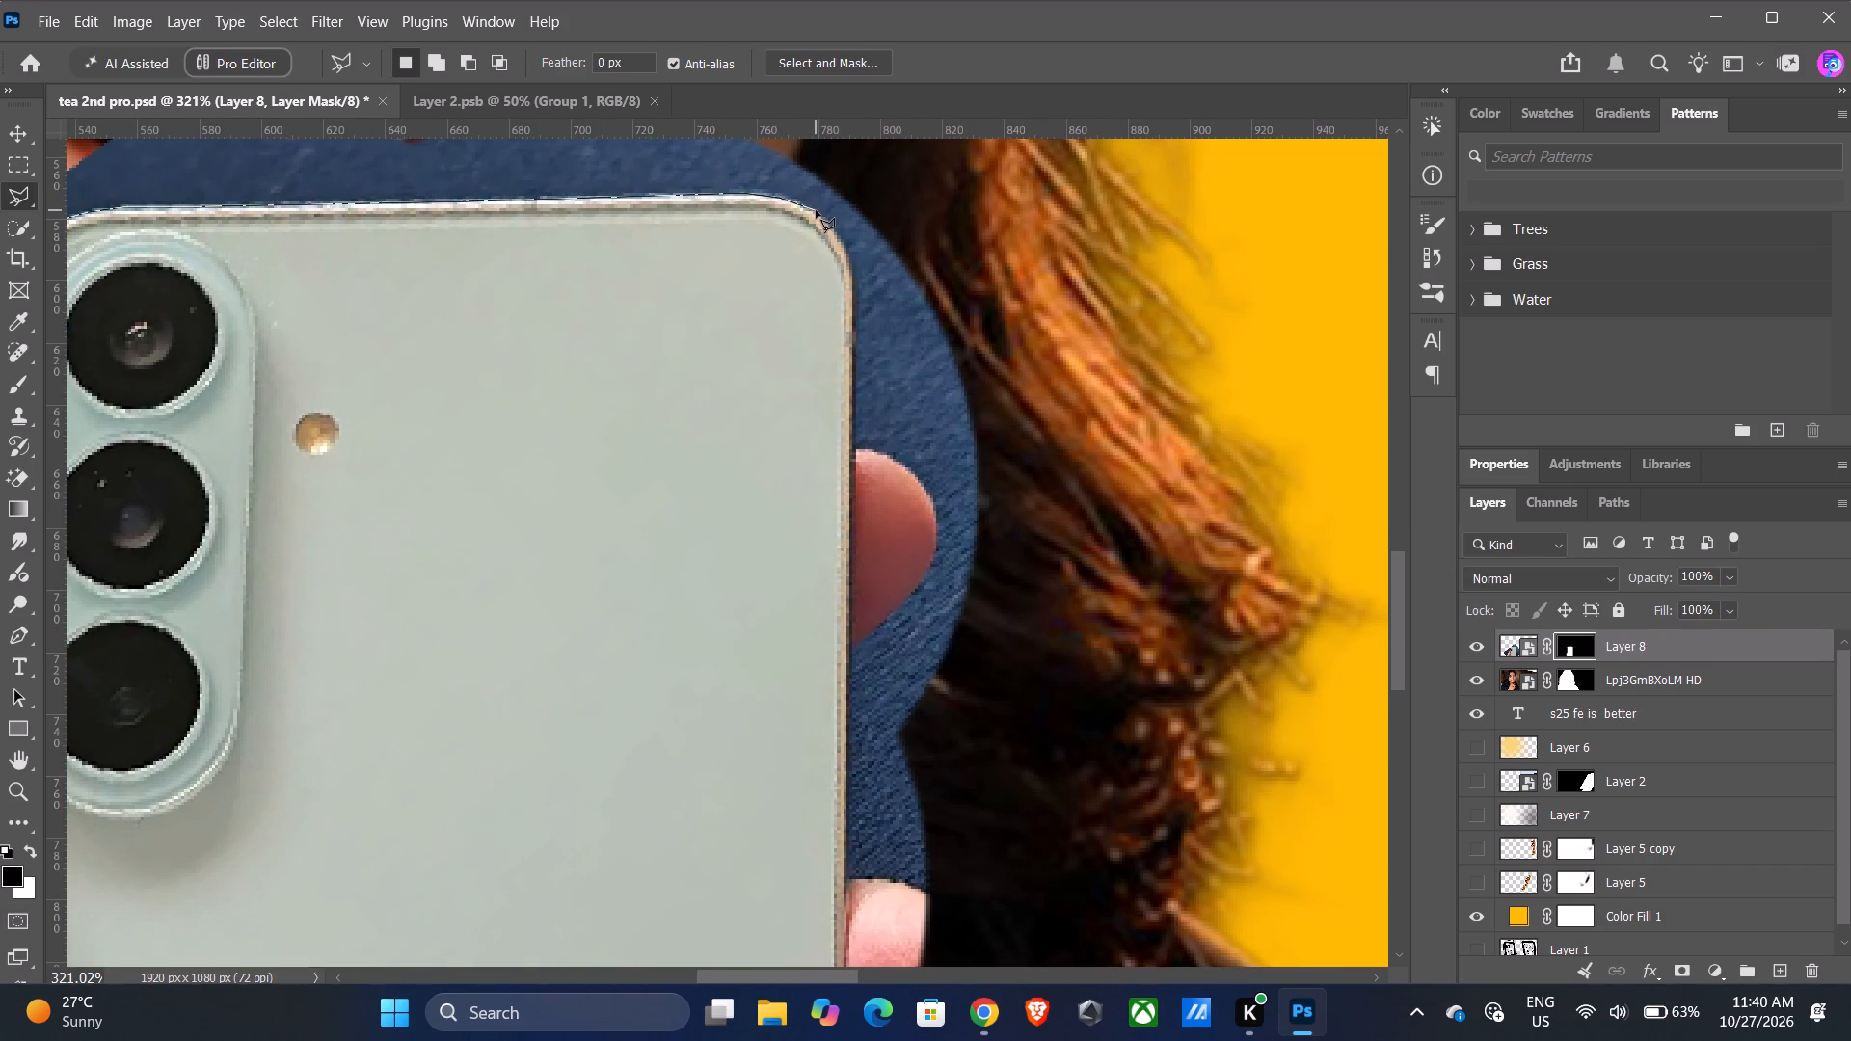
pyautogui.click(816, 210)
pyautogui.click(834, 225)
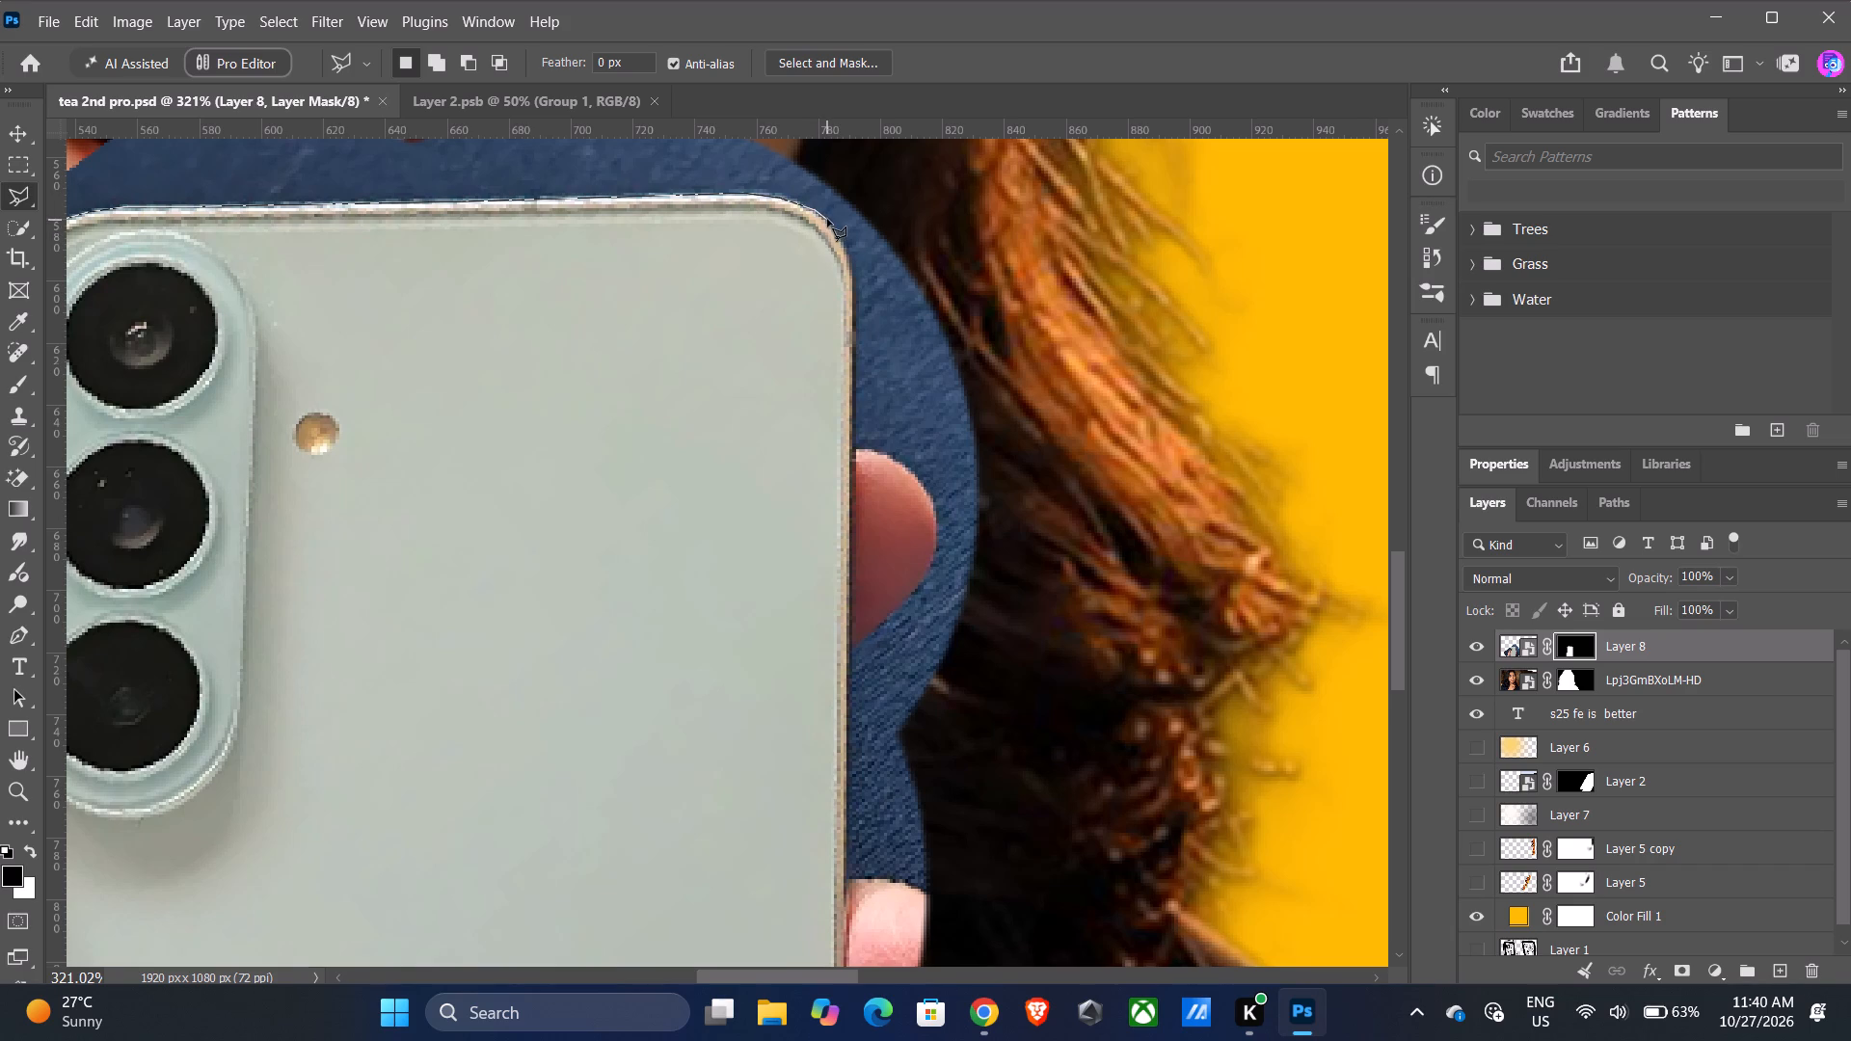
pyautogui.click(827, 219)
pyautogui.click(840, 238)
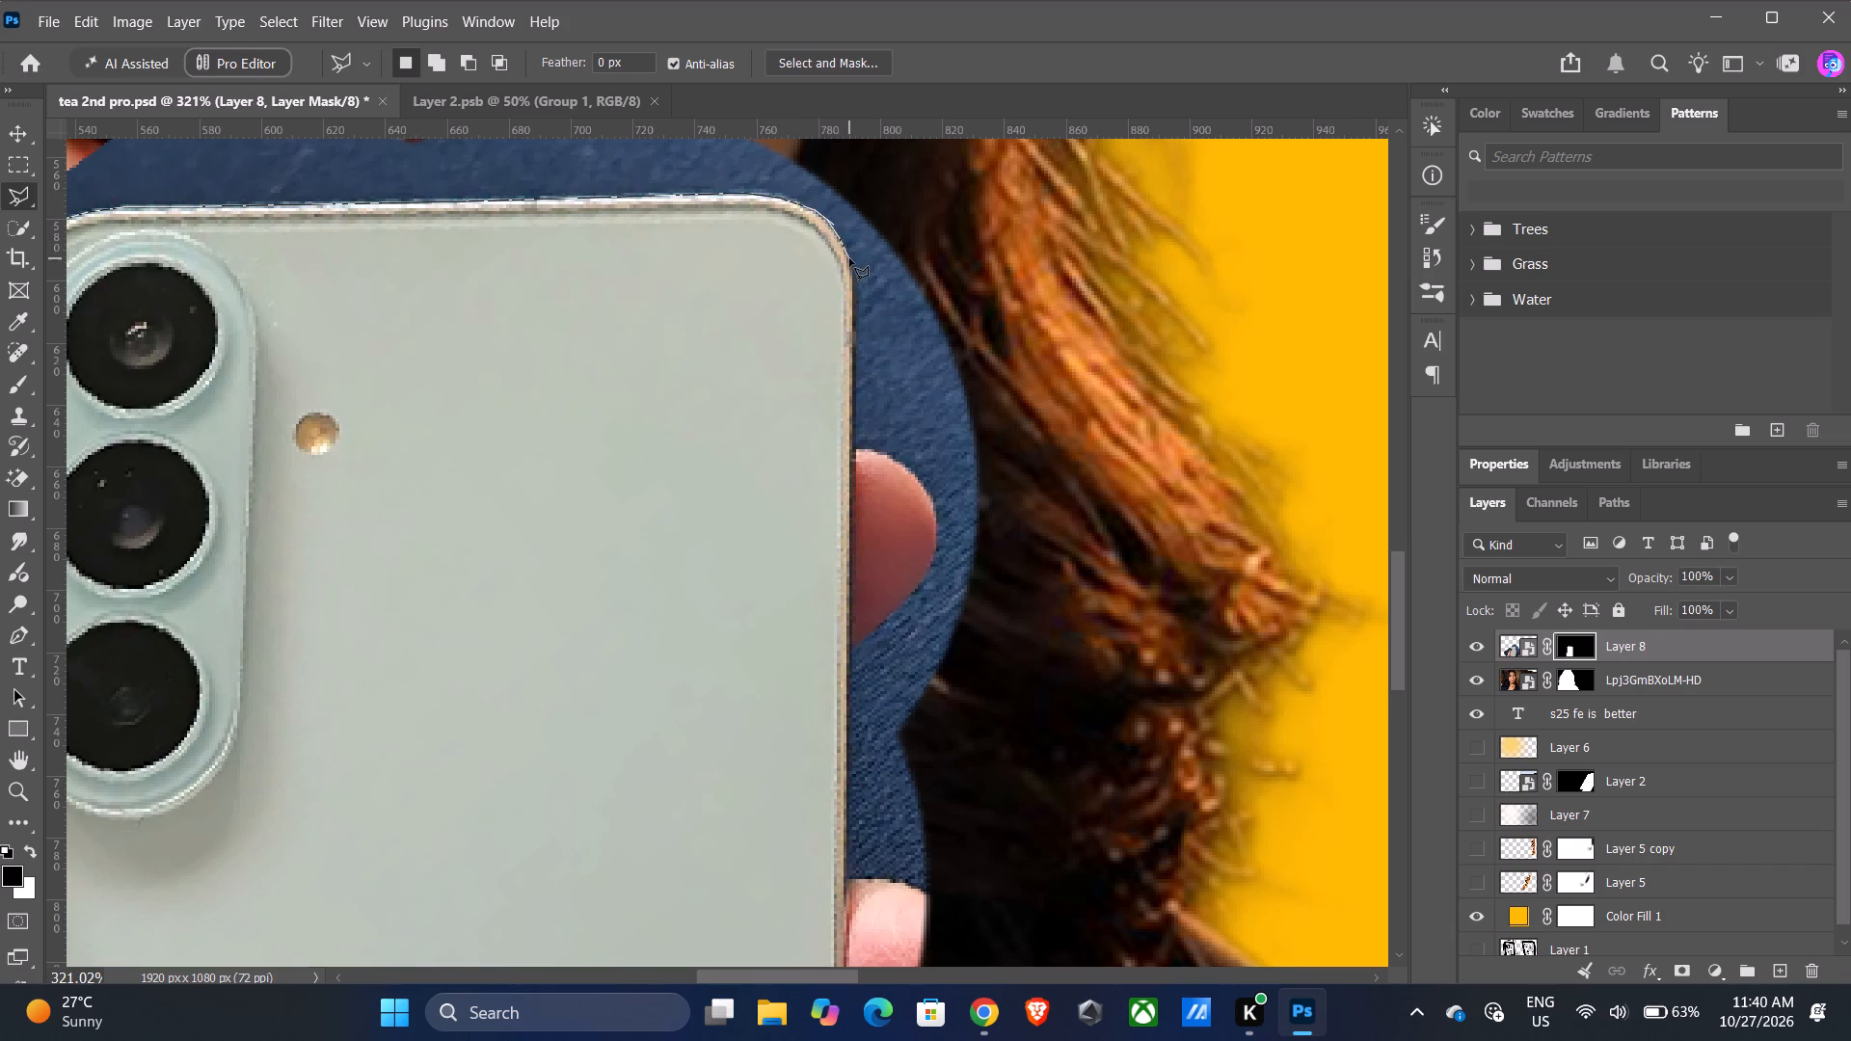
pyautogui.click(849, 258)
pyautogui.click(853, 287)
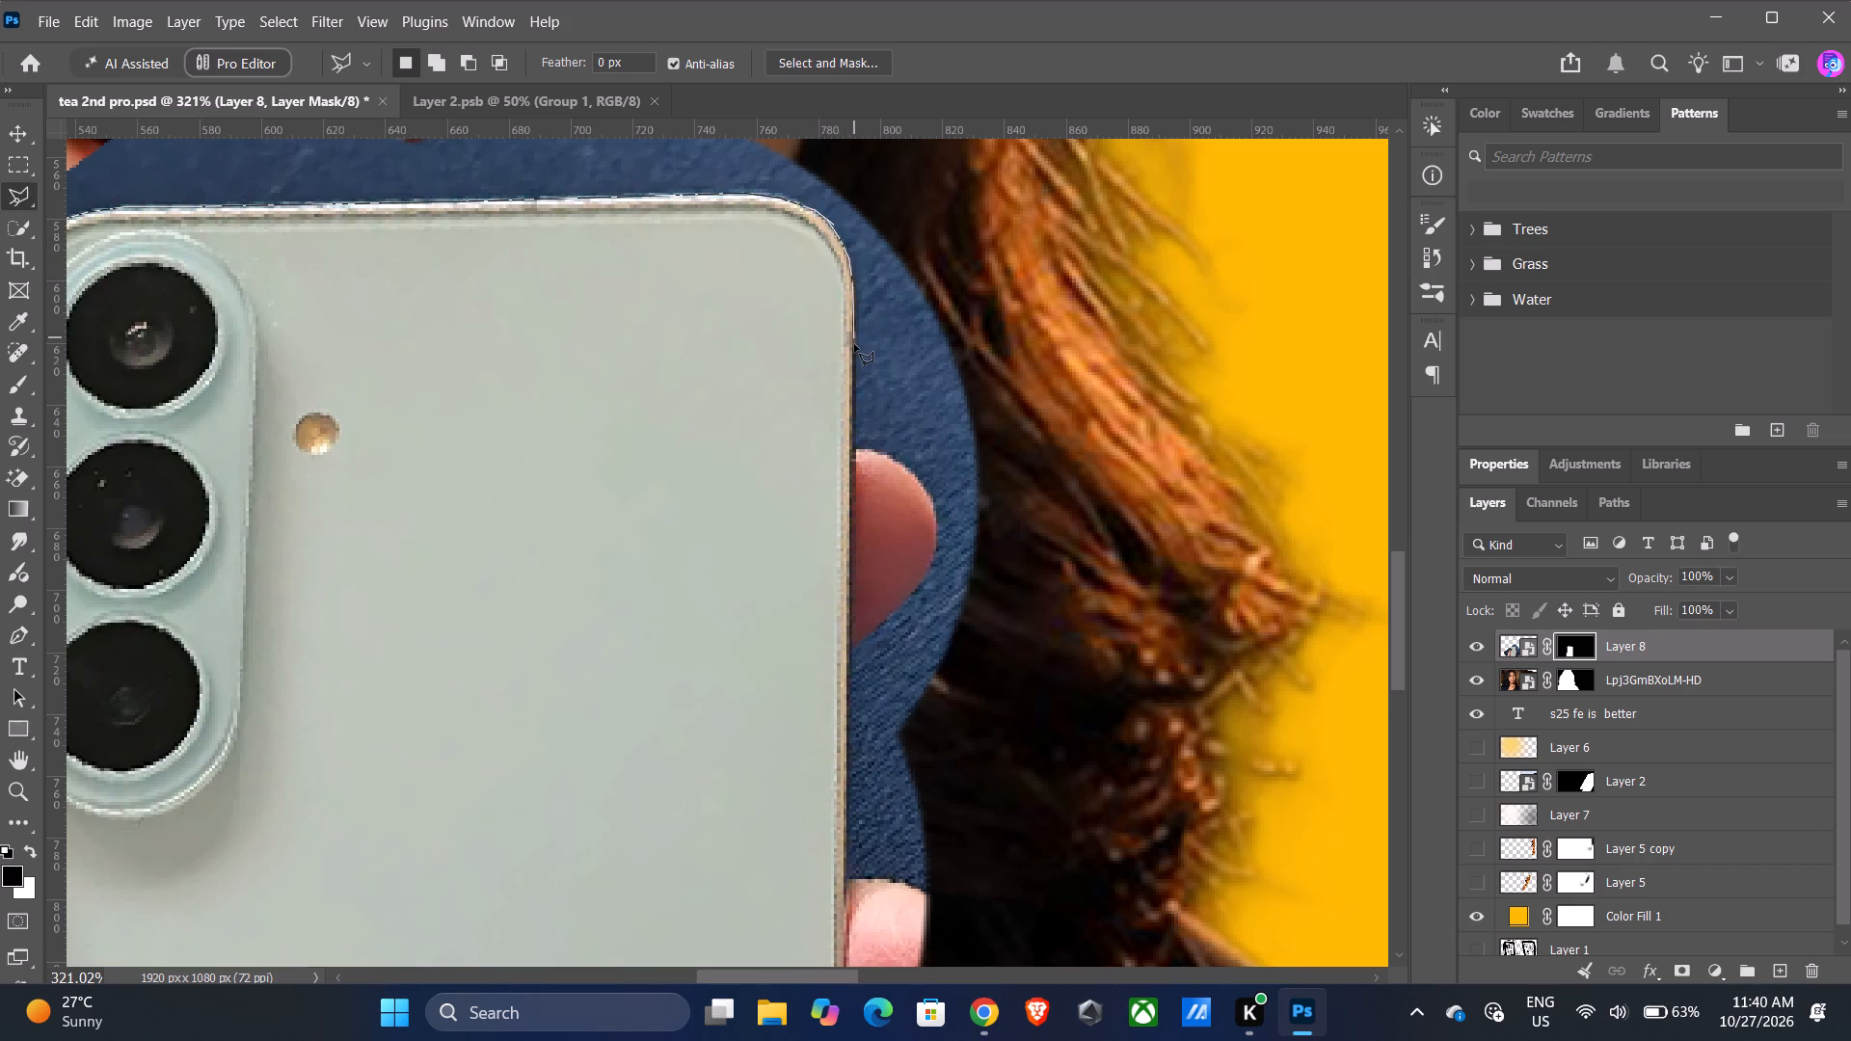
pyautogui.click(854, 348)
pyautogui.click(852, 377)
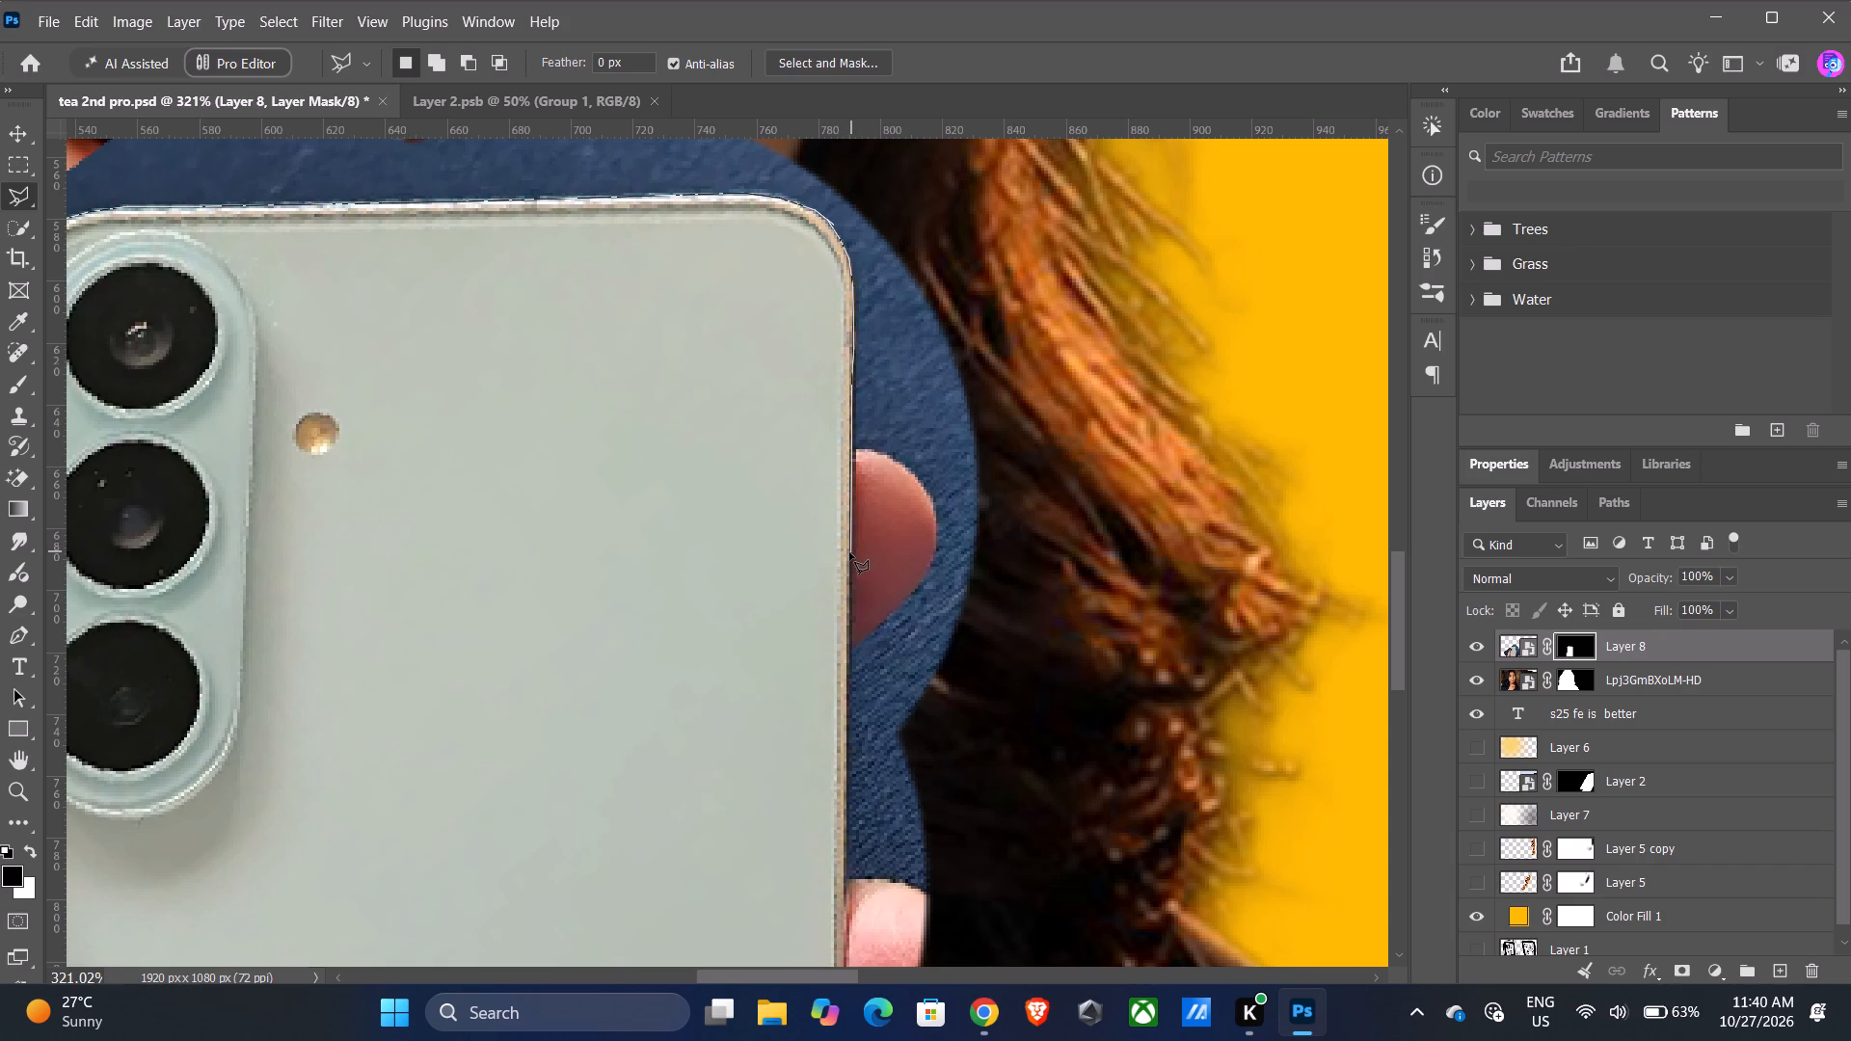
# Extend the lasso outline straight down the phone's long edge opposite the cameras to the canvas's bottom edge.
pyautogui.click(849, 552)
pyautogui.scroll(-20, 849, 552)
pyautogui.scroll(-2, 849, 552)
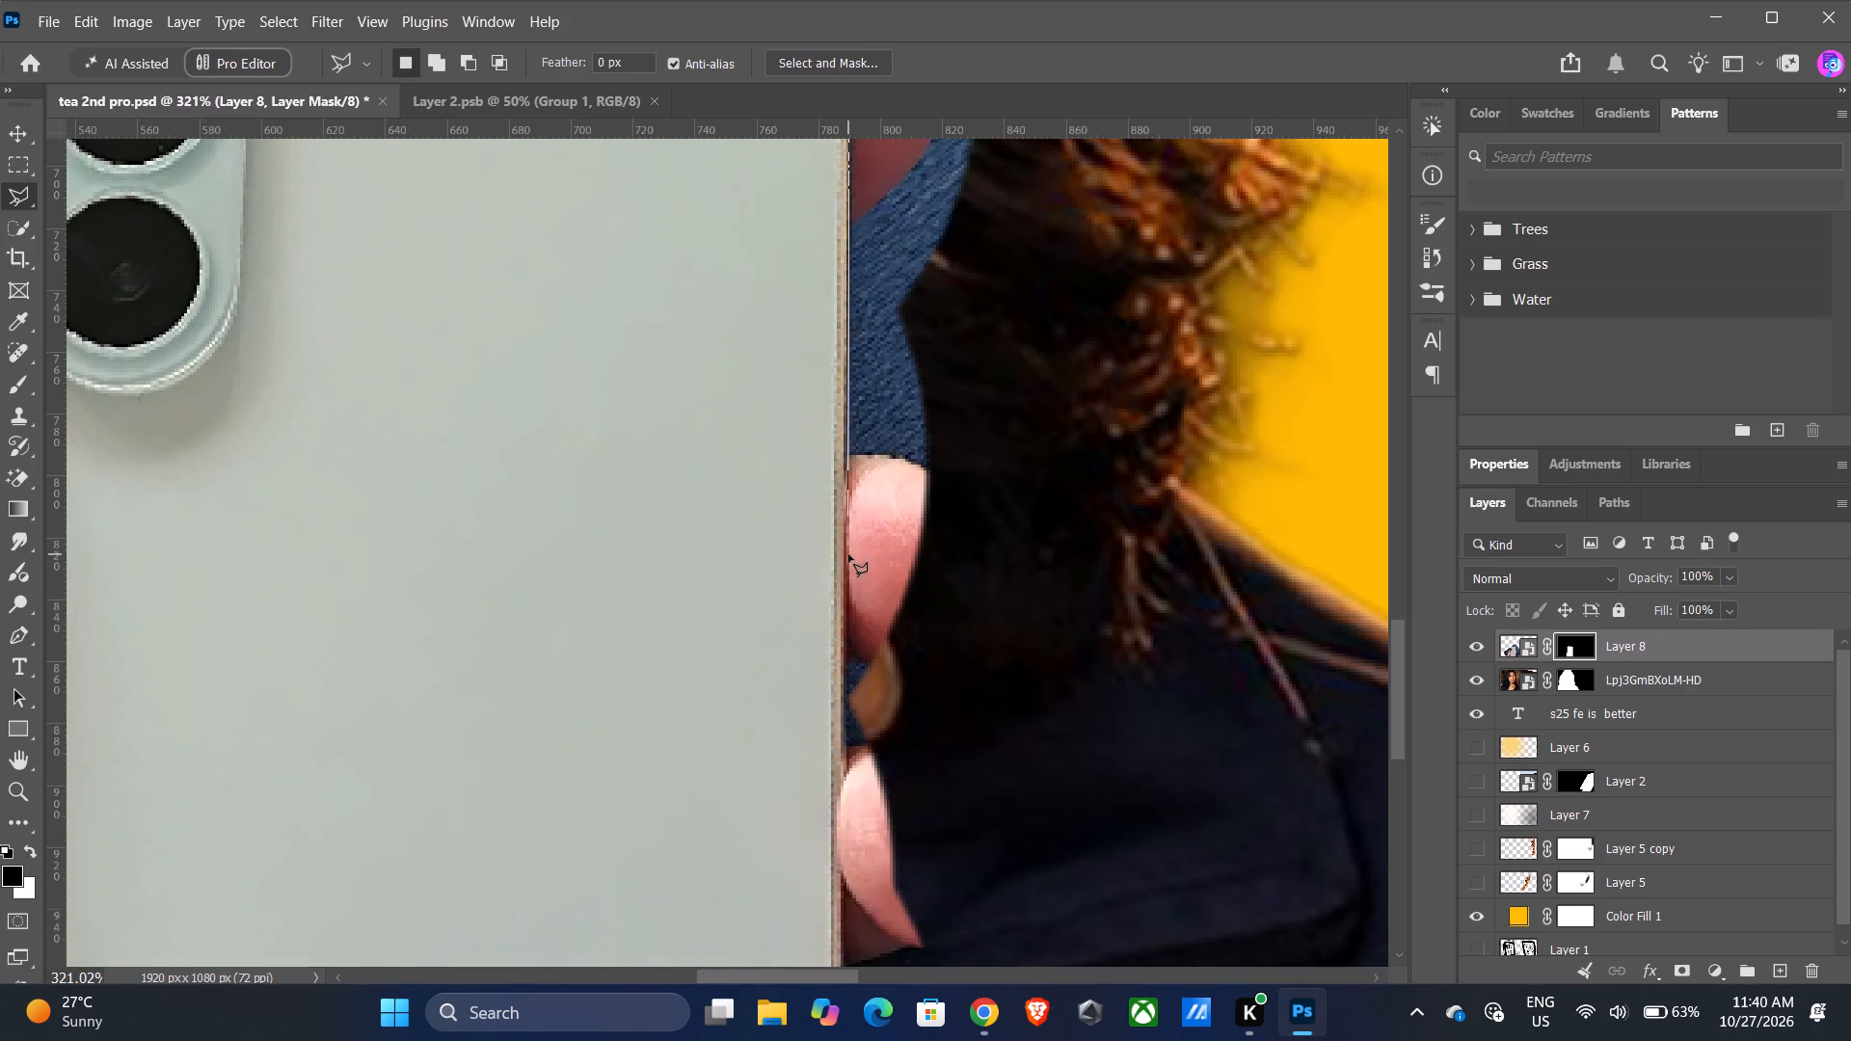
pyautogui.scroll(-10, 848, 554)
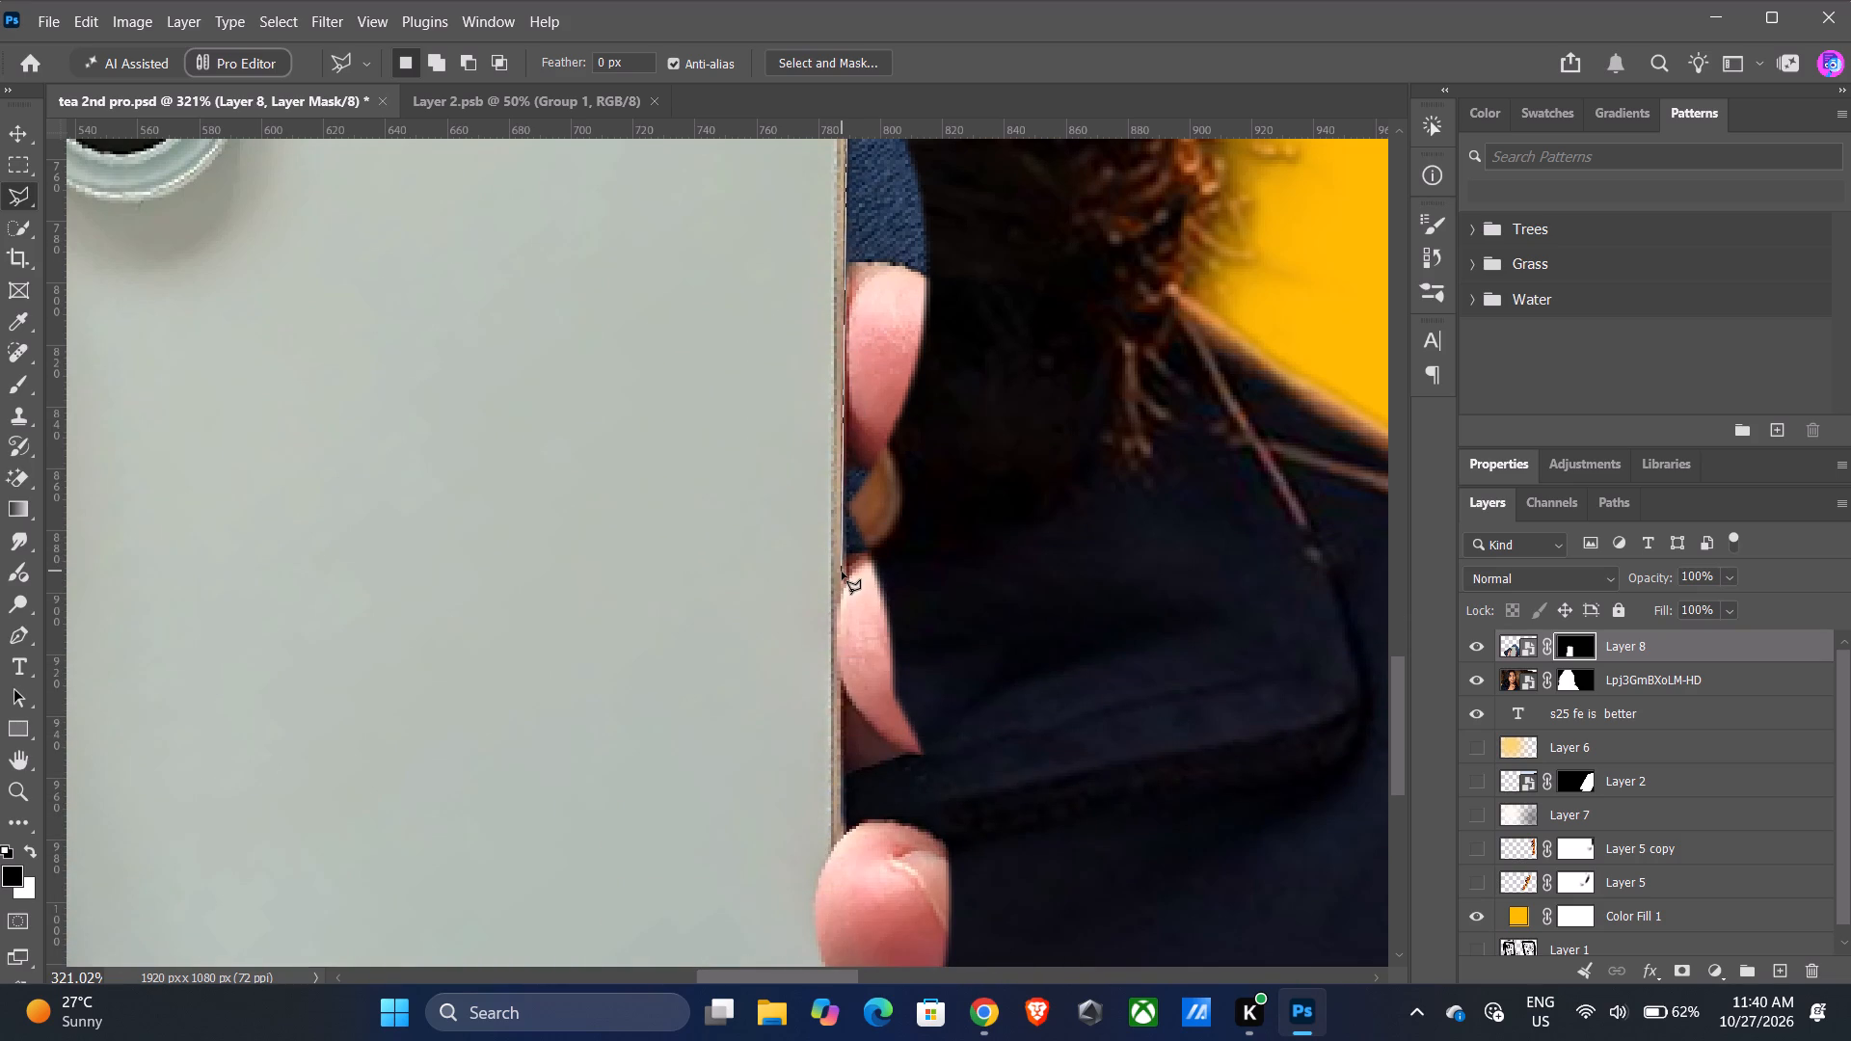
pyautogui.click(842, 572)
pyautogui.scroll(-8, 842, 572)
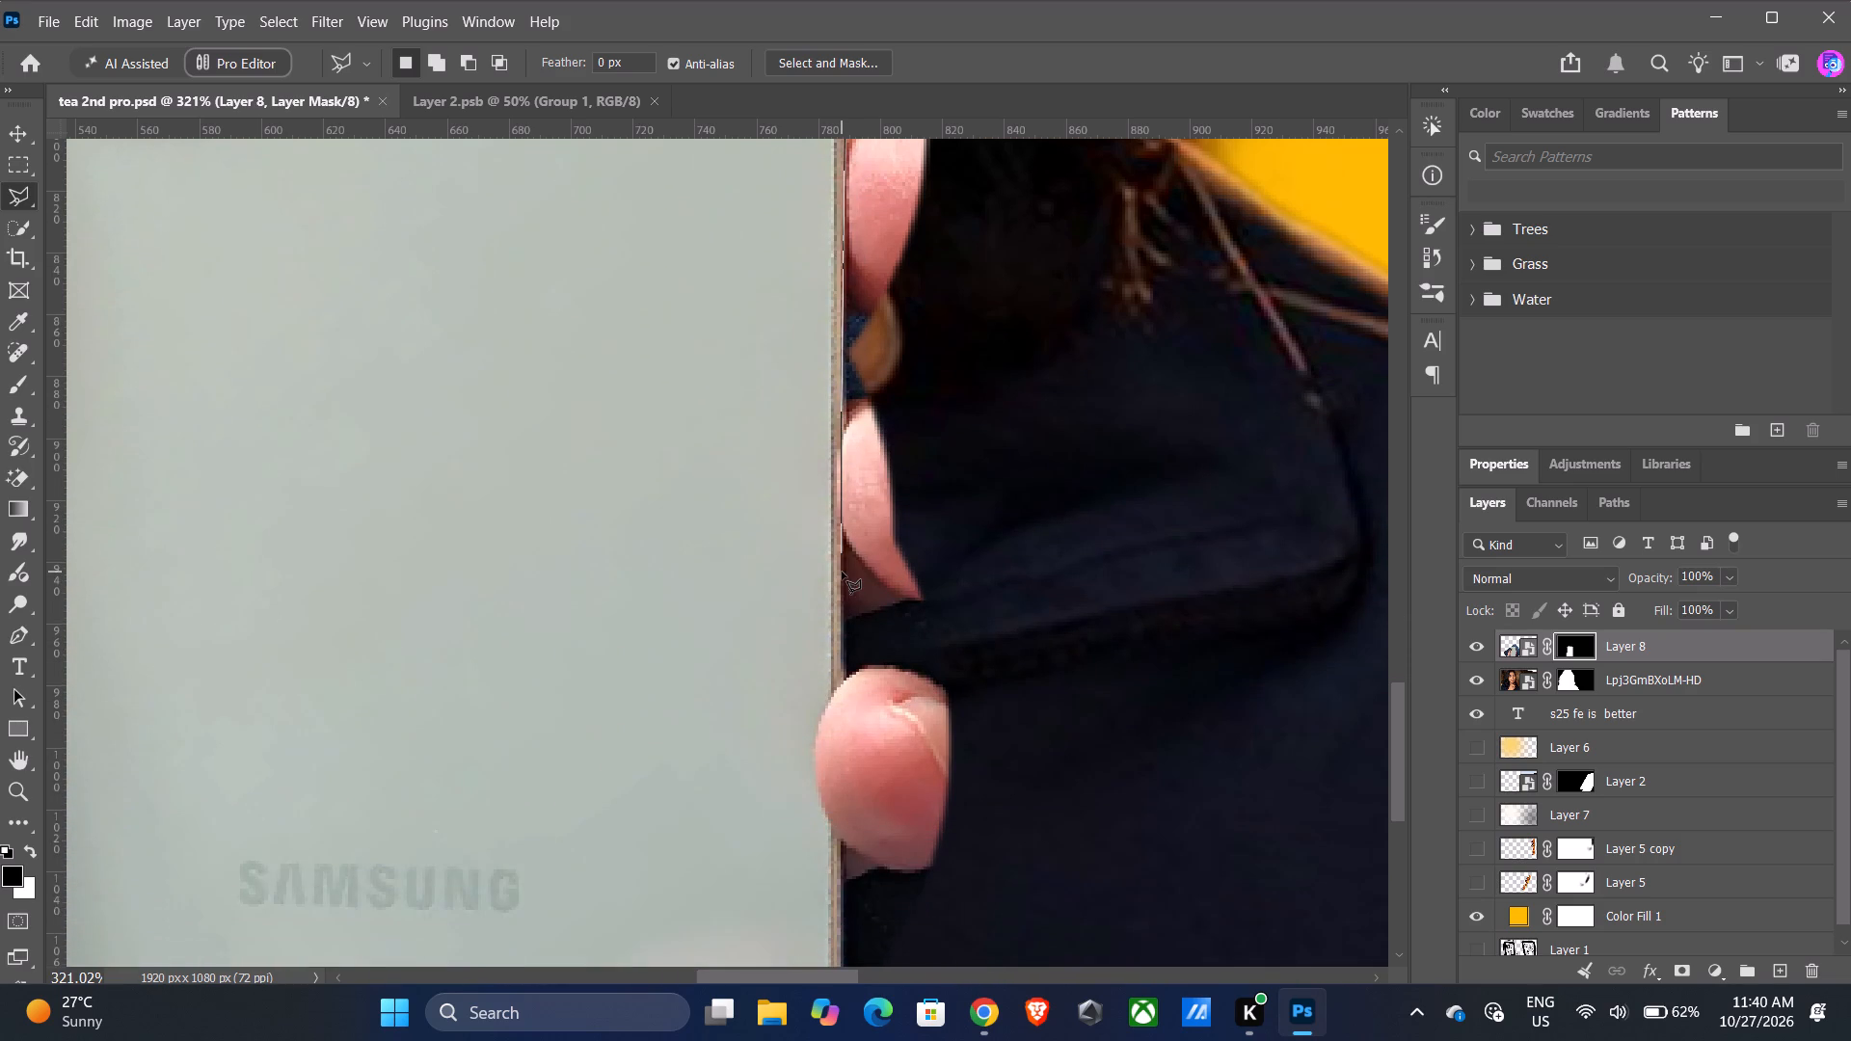
pyautogui.scroll(-9, 842, 572)
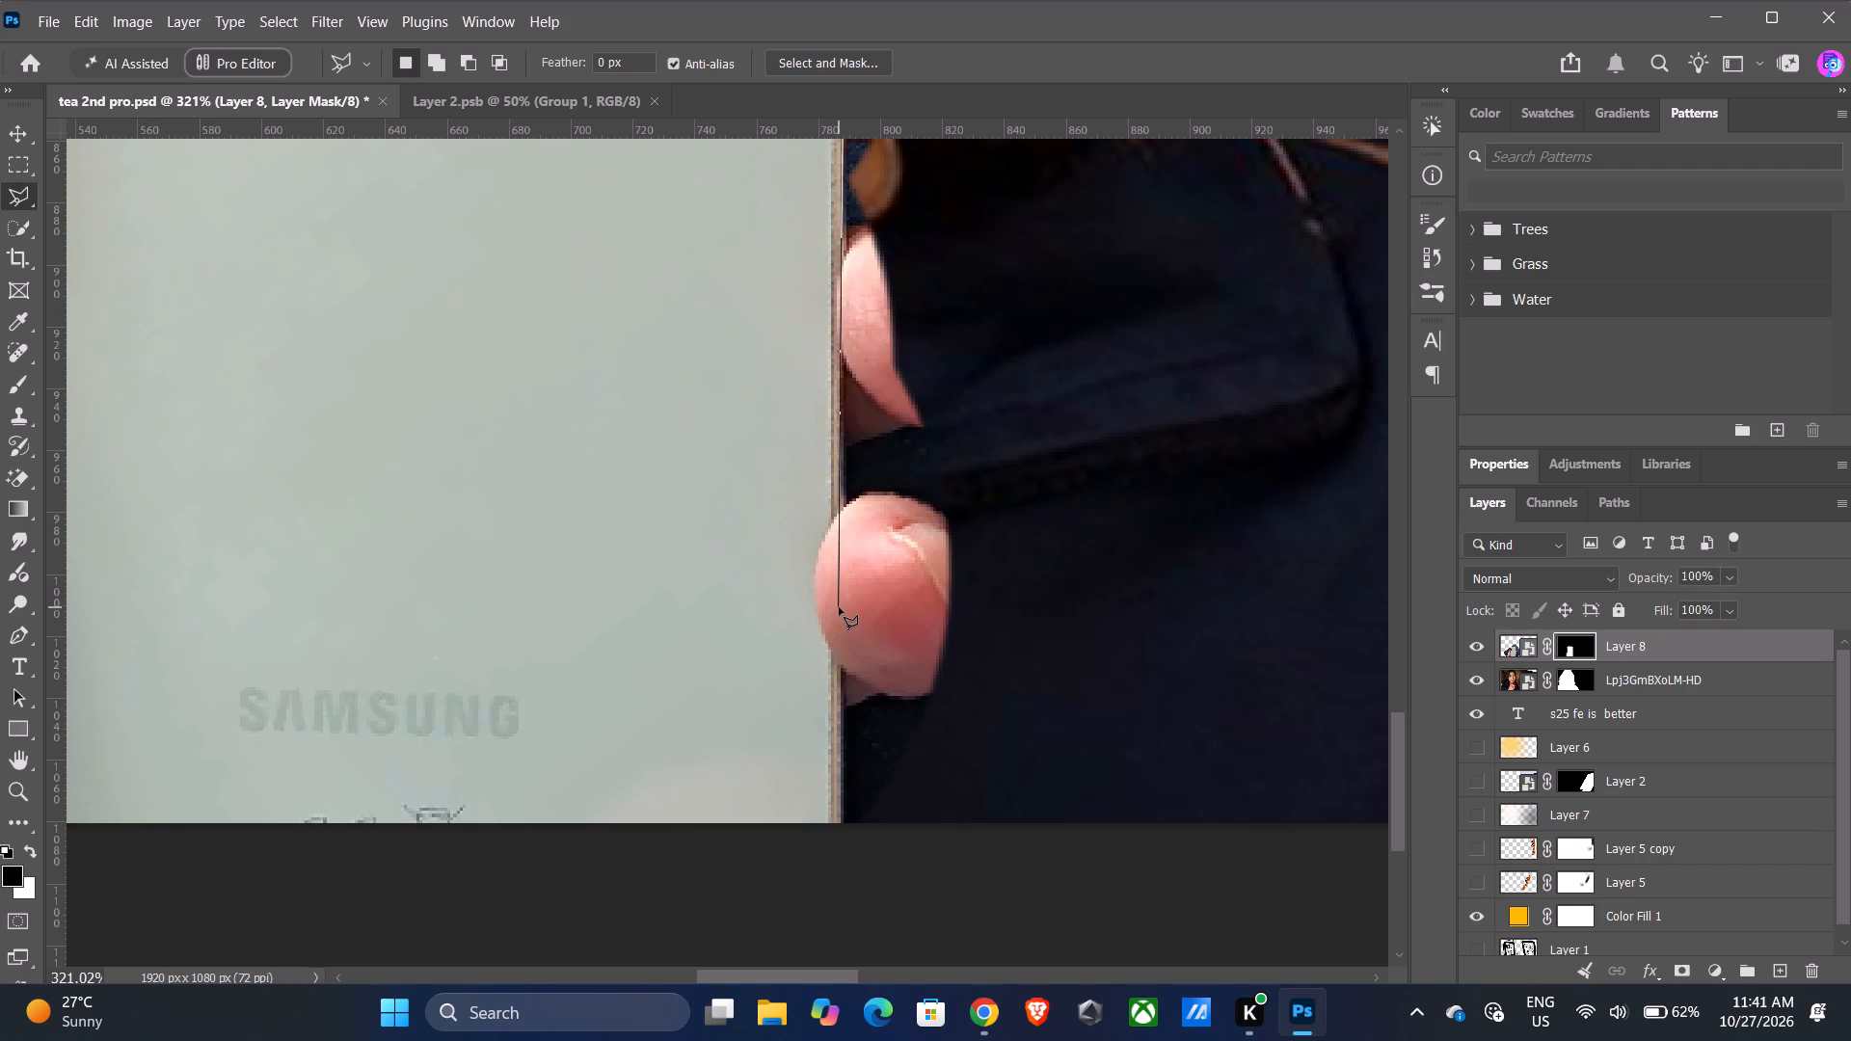
pyautogui.click(839, 607)
pyautogui.scroll(-7, 840, 609)
pyautogui.click(840, 609)
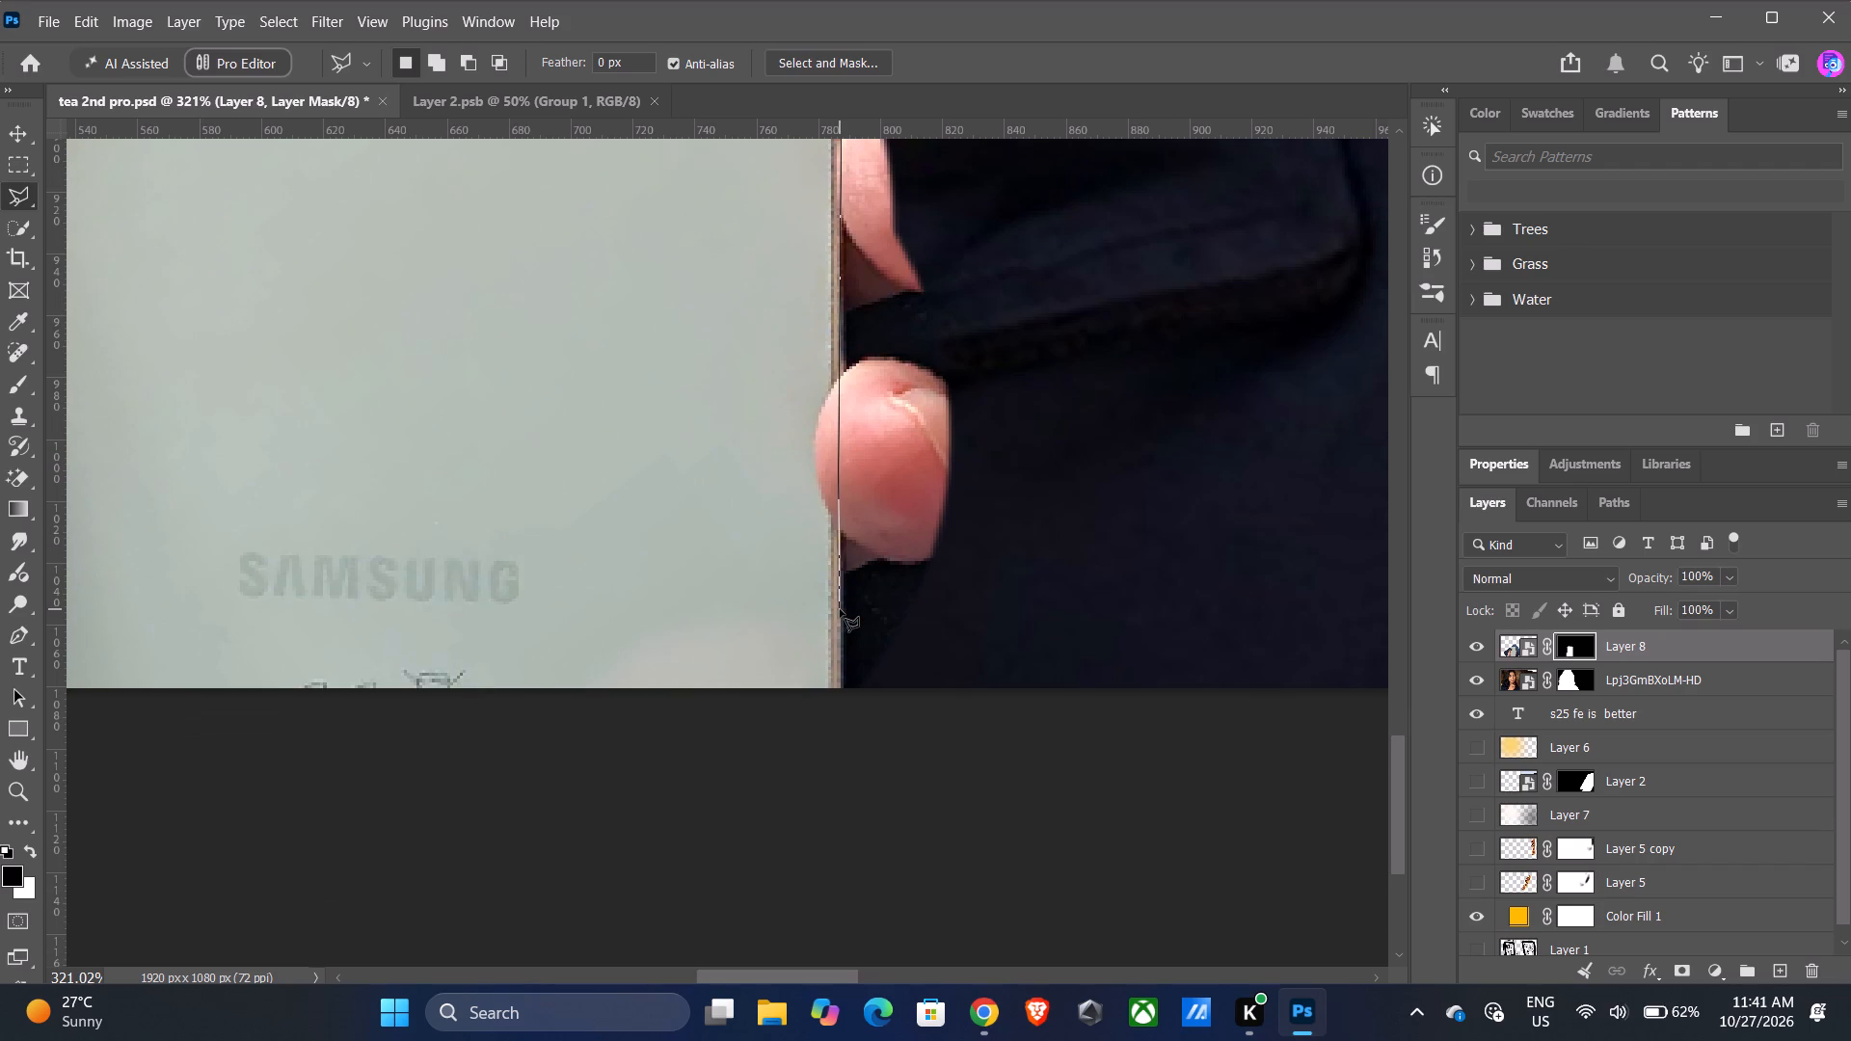
pyautogui.scroll(-2, 840, 609)
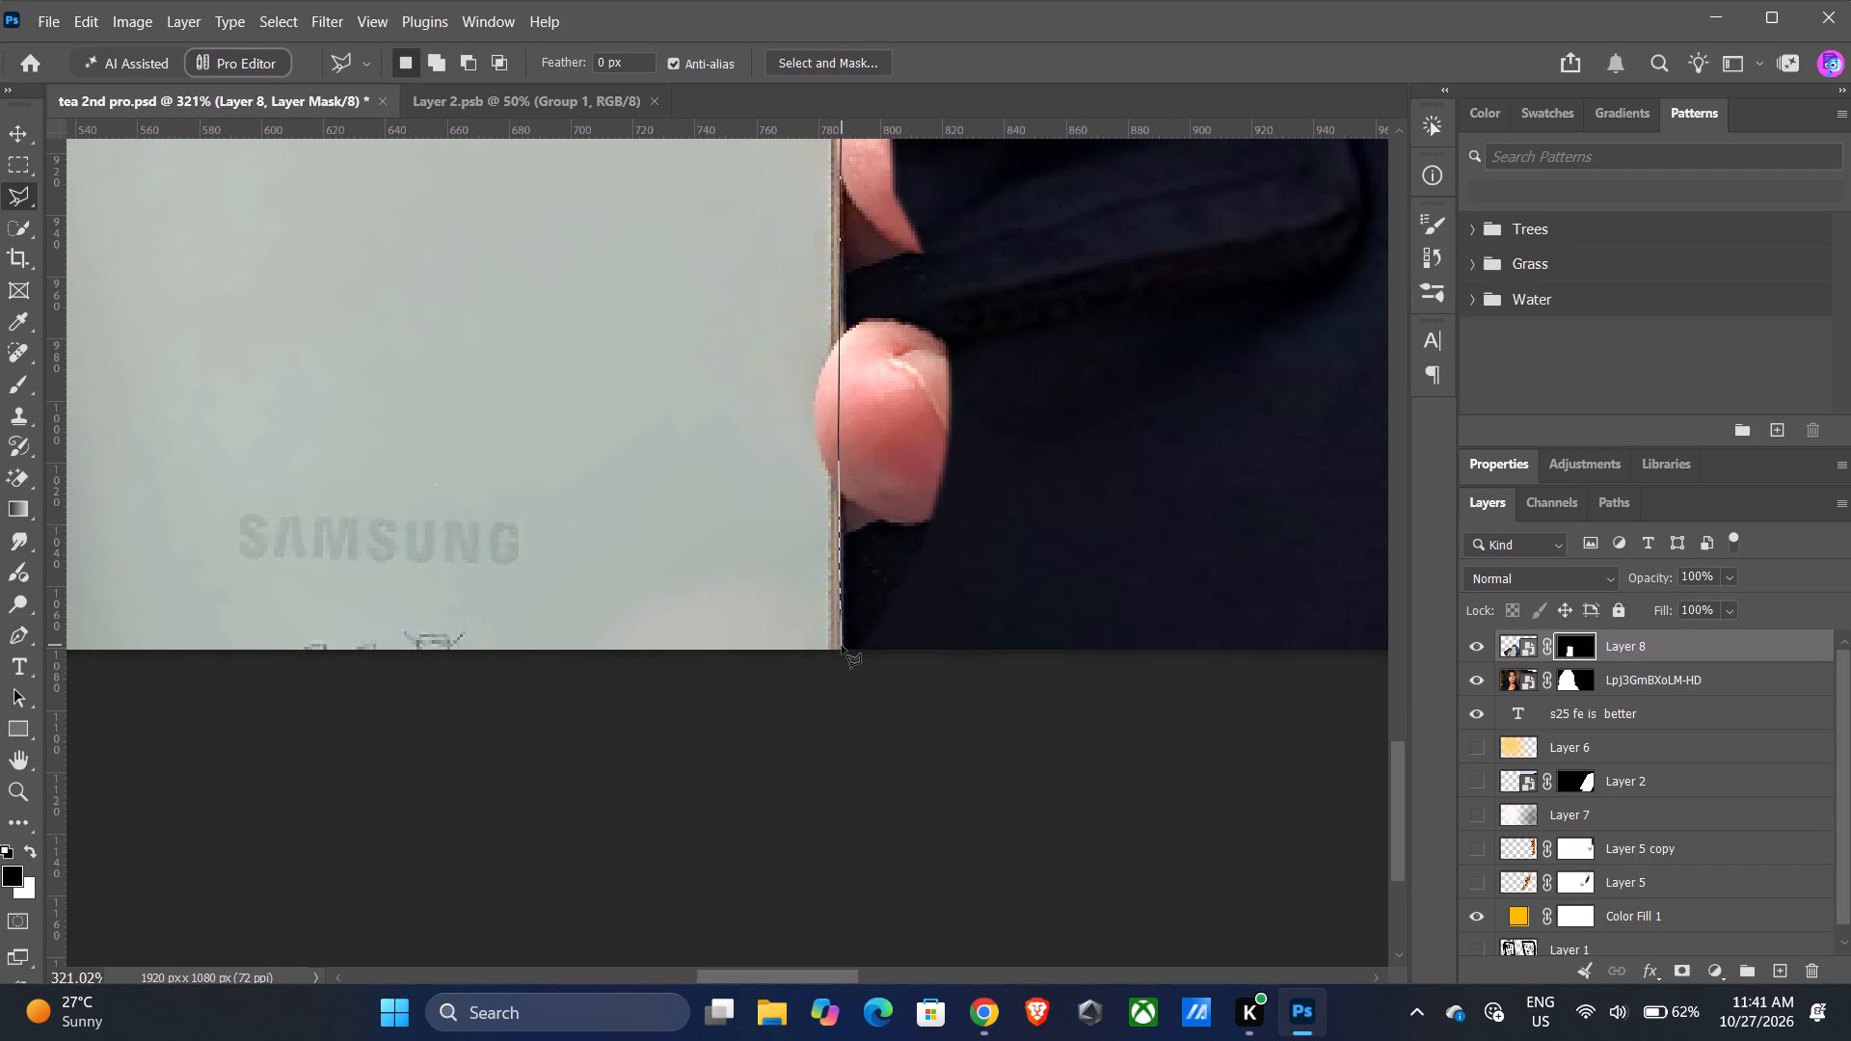
pyautogui.click(842, 646)
# Close the lasso selection by looping outside the fingers and navy backdrop, over the mouth, and back to the phone's camera-side edge.
pyautogui.click(855, 687)
pyautogui.moveTo(1183, 553); pyautogui.dragTo(1182, 541)
pyautogui.scroll(12, 1149, 398)
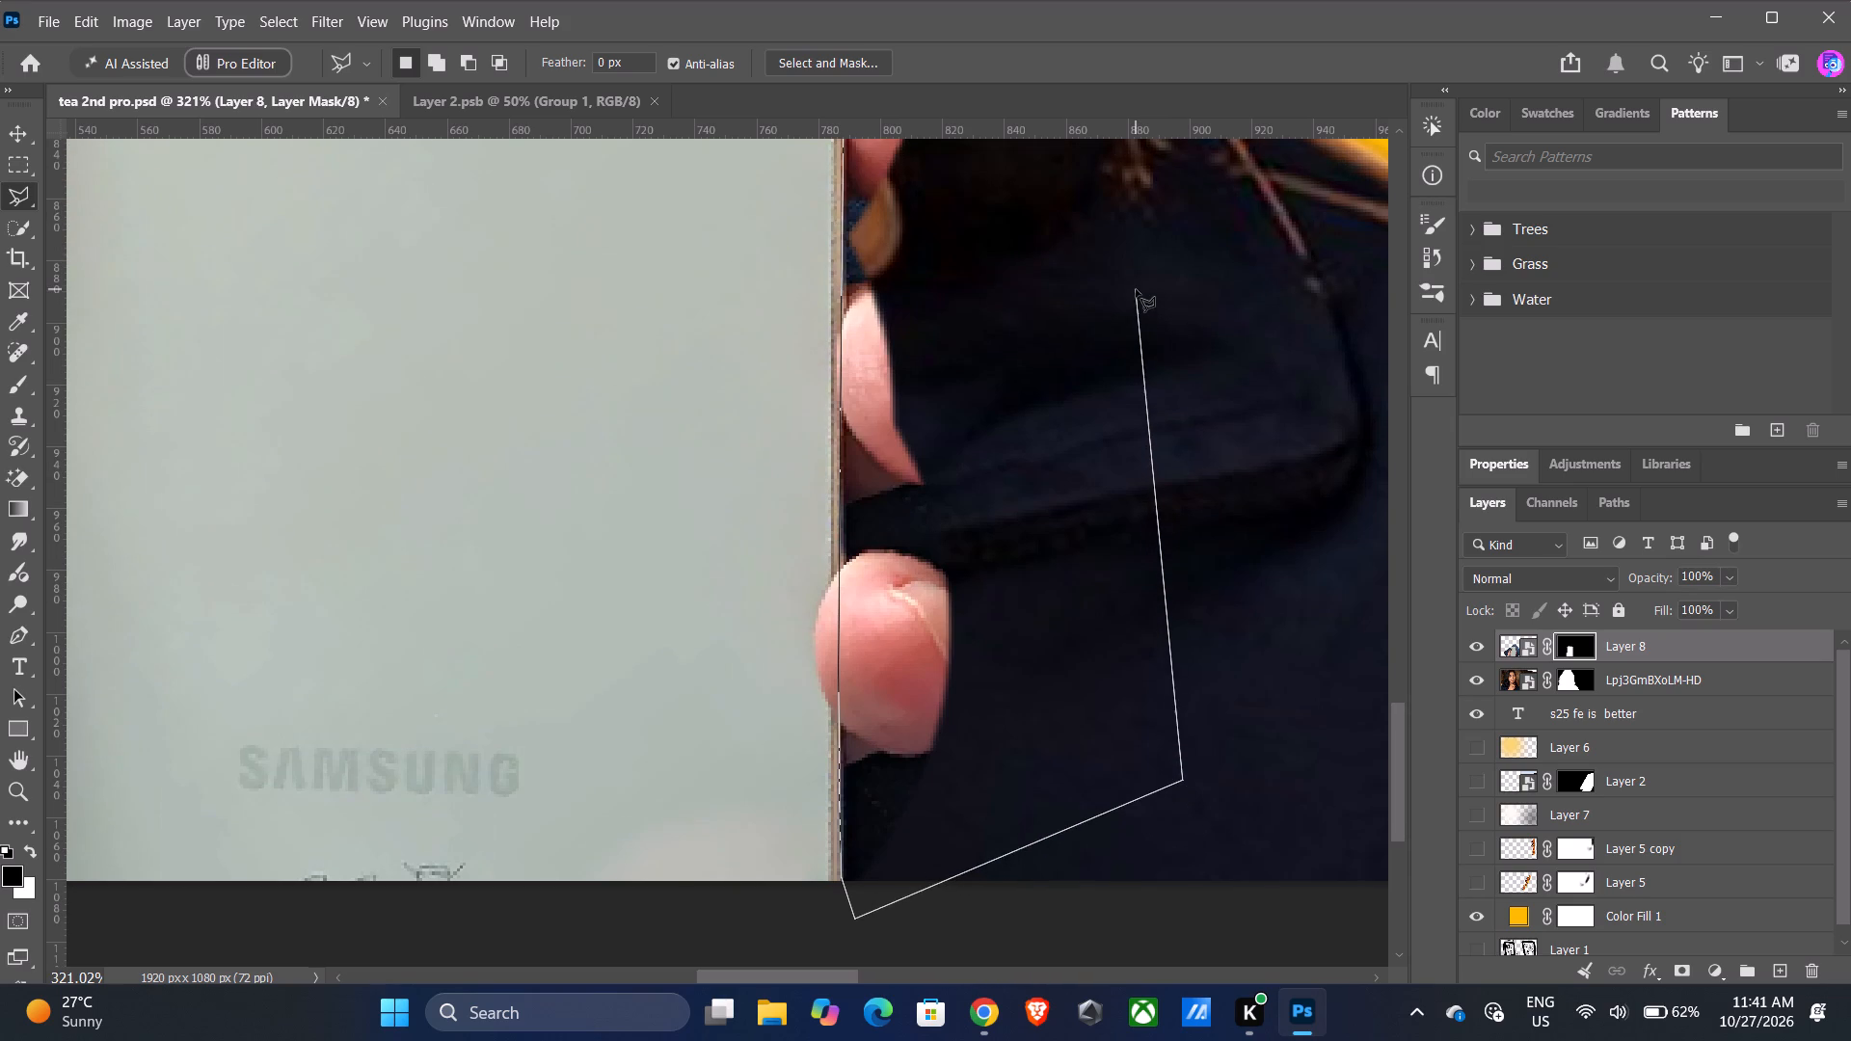
pyautogui.click(1135, 288)
pyautogui.scroll(20, 1129, 288)
pyautogui.scroll(6, 1129, 288)
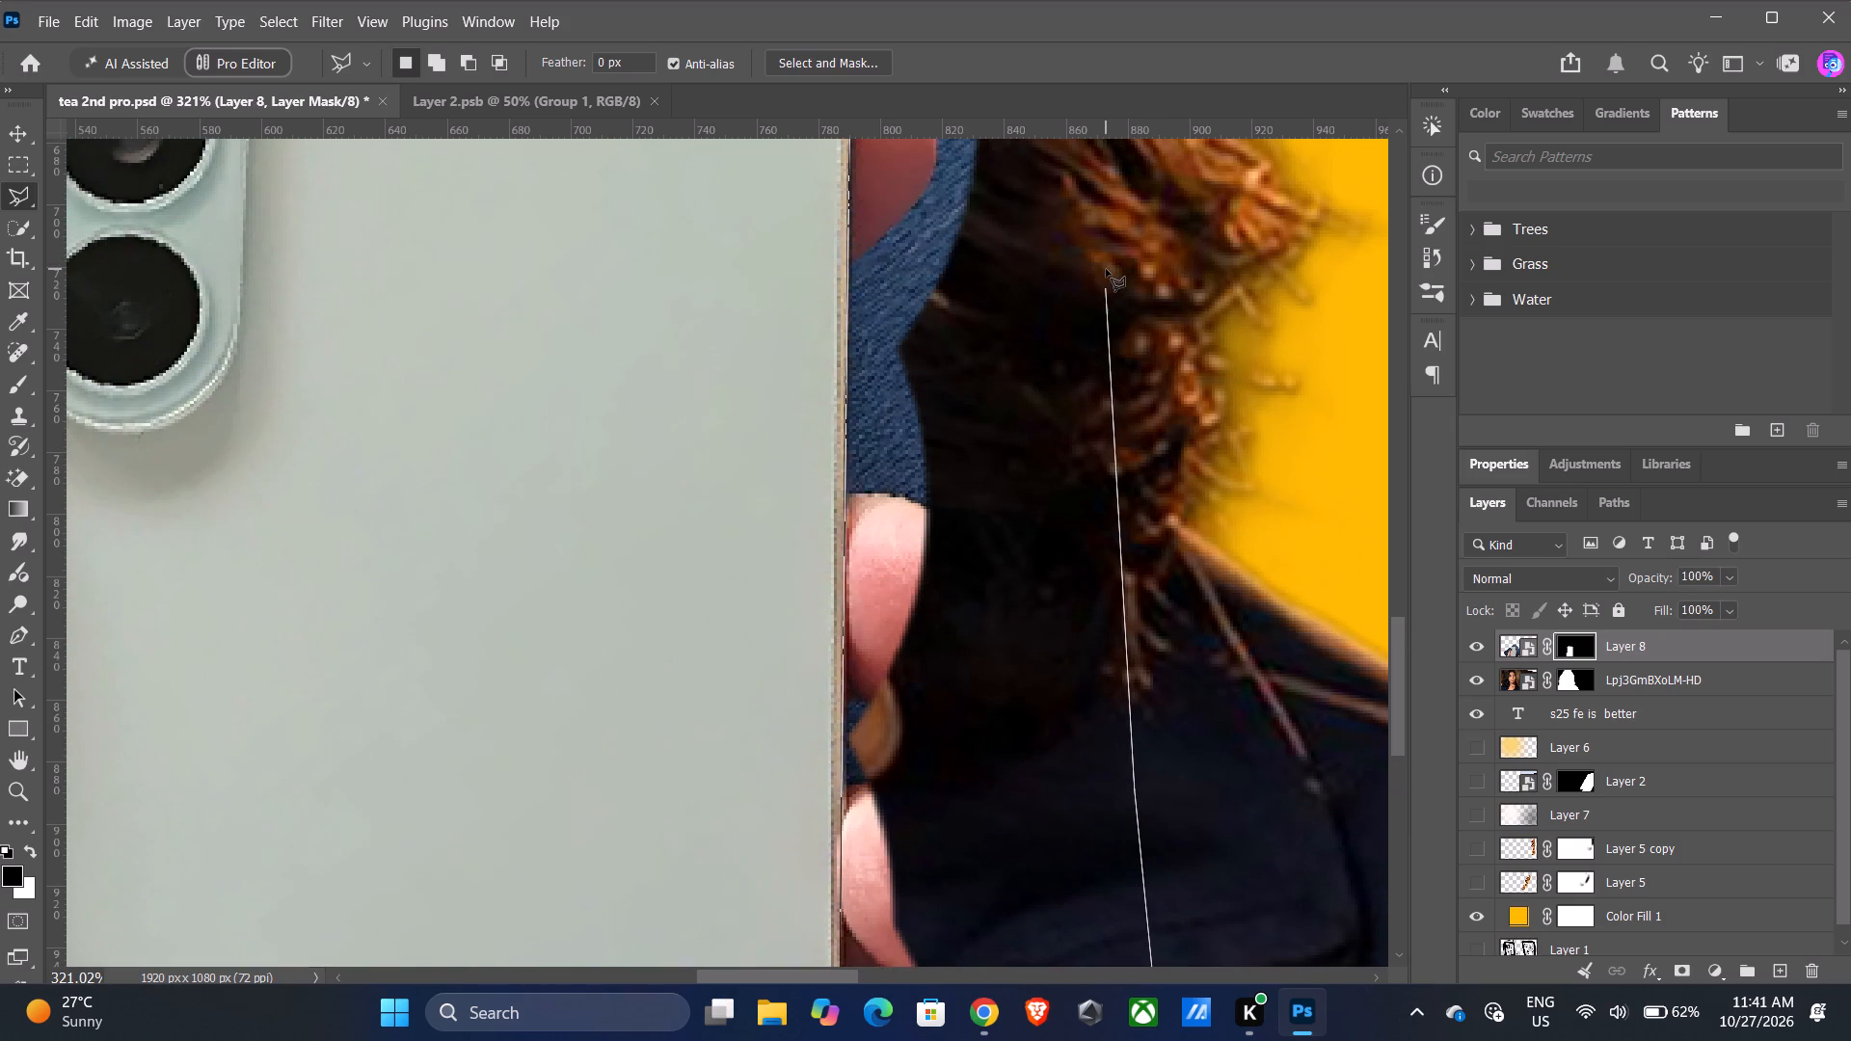
pyautogui.click(1105, 267)
pyautogui.scroll(20, 1104, 265)
pyautogui.scroll(8, 1104, 265)
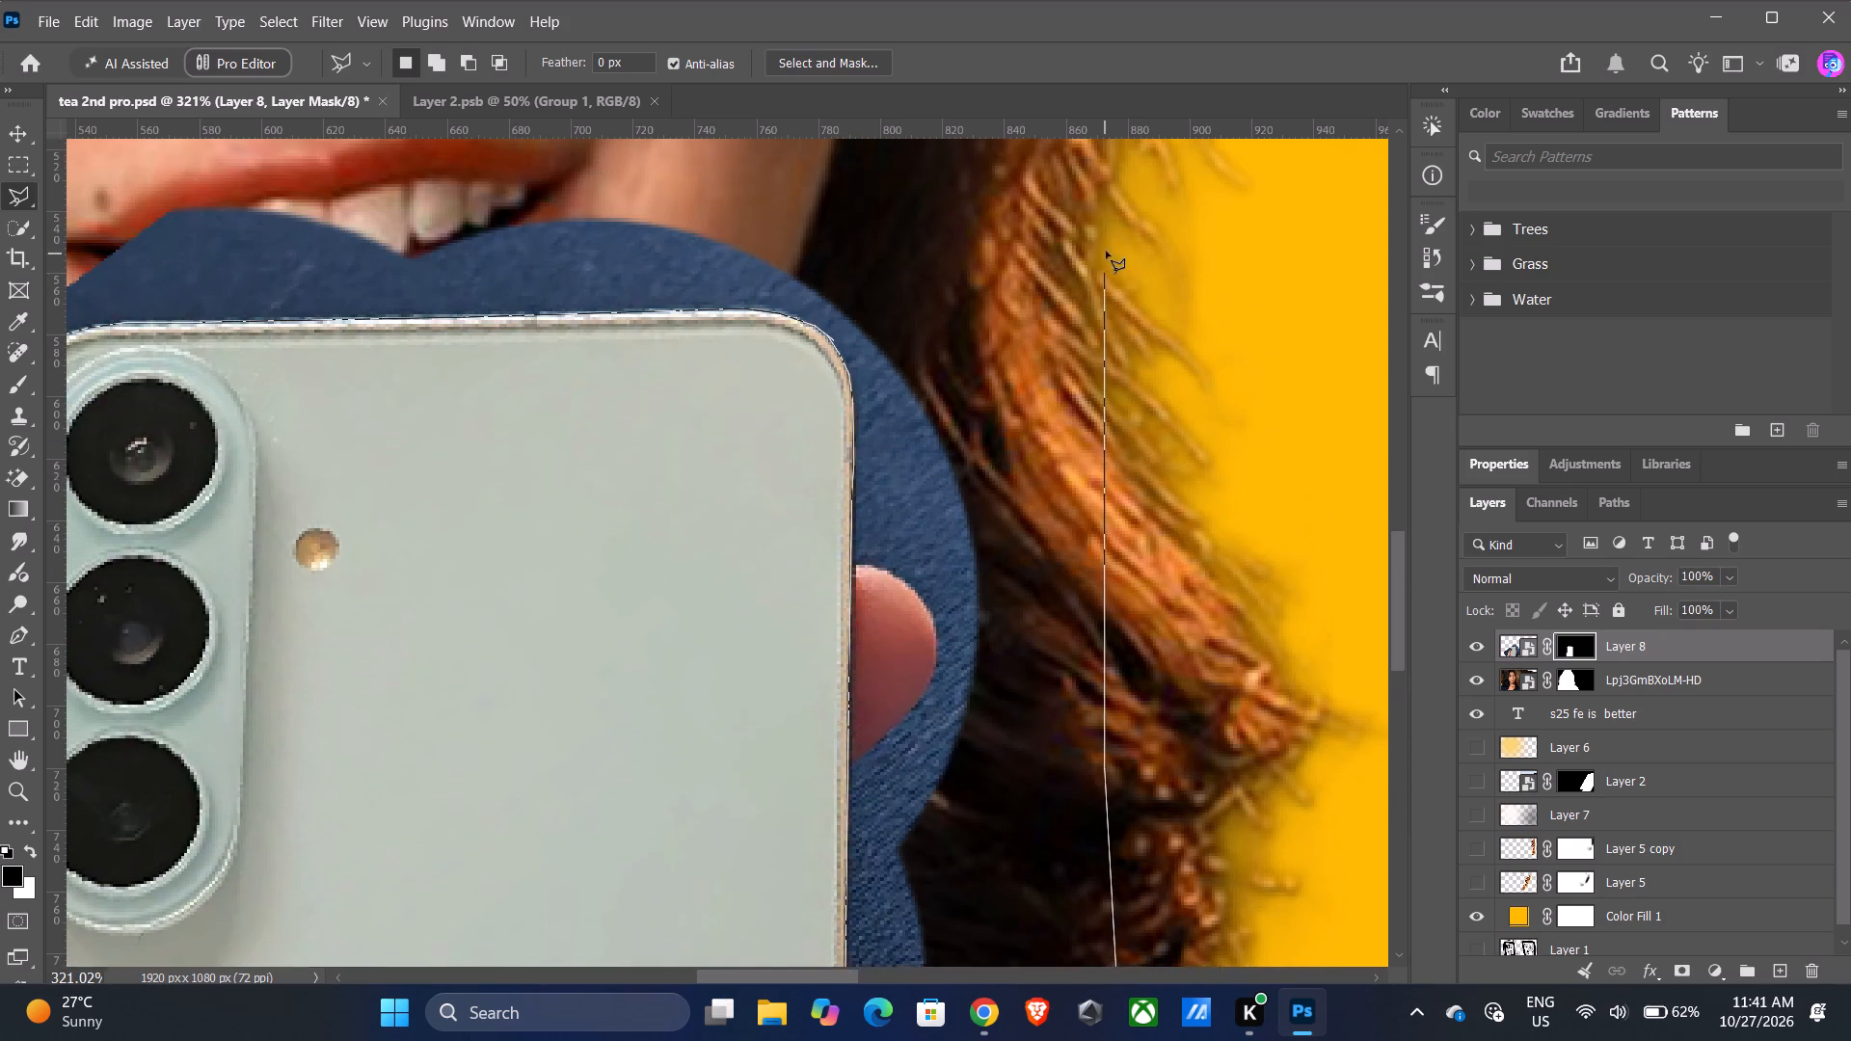
pyautogui.scroll(1, 1106, 251)
pyautogui.click(1107, 249)
pyautogui.click(391, 239)
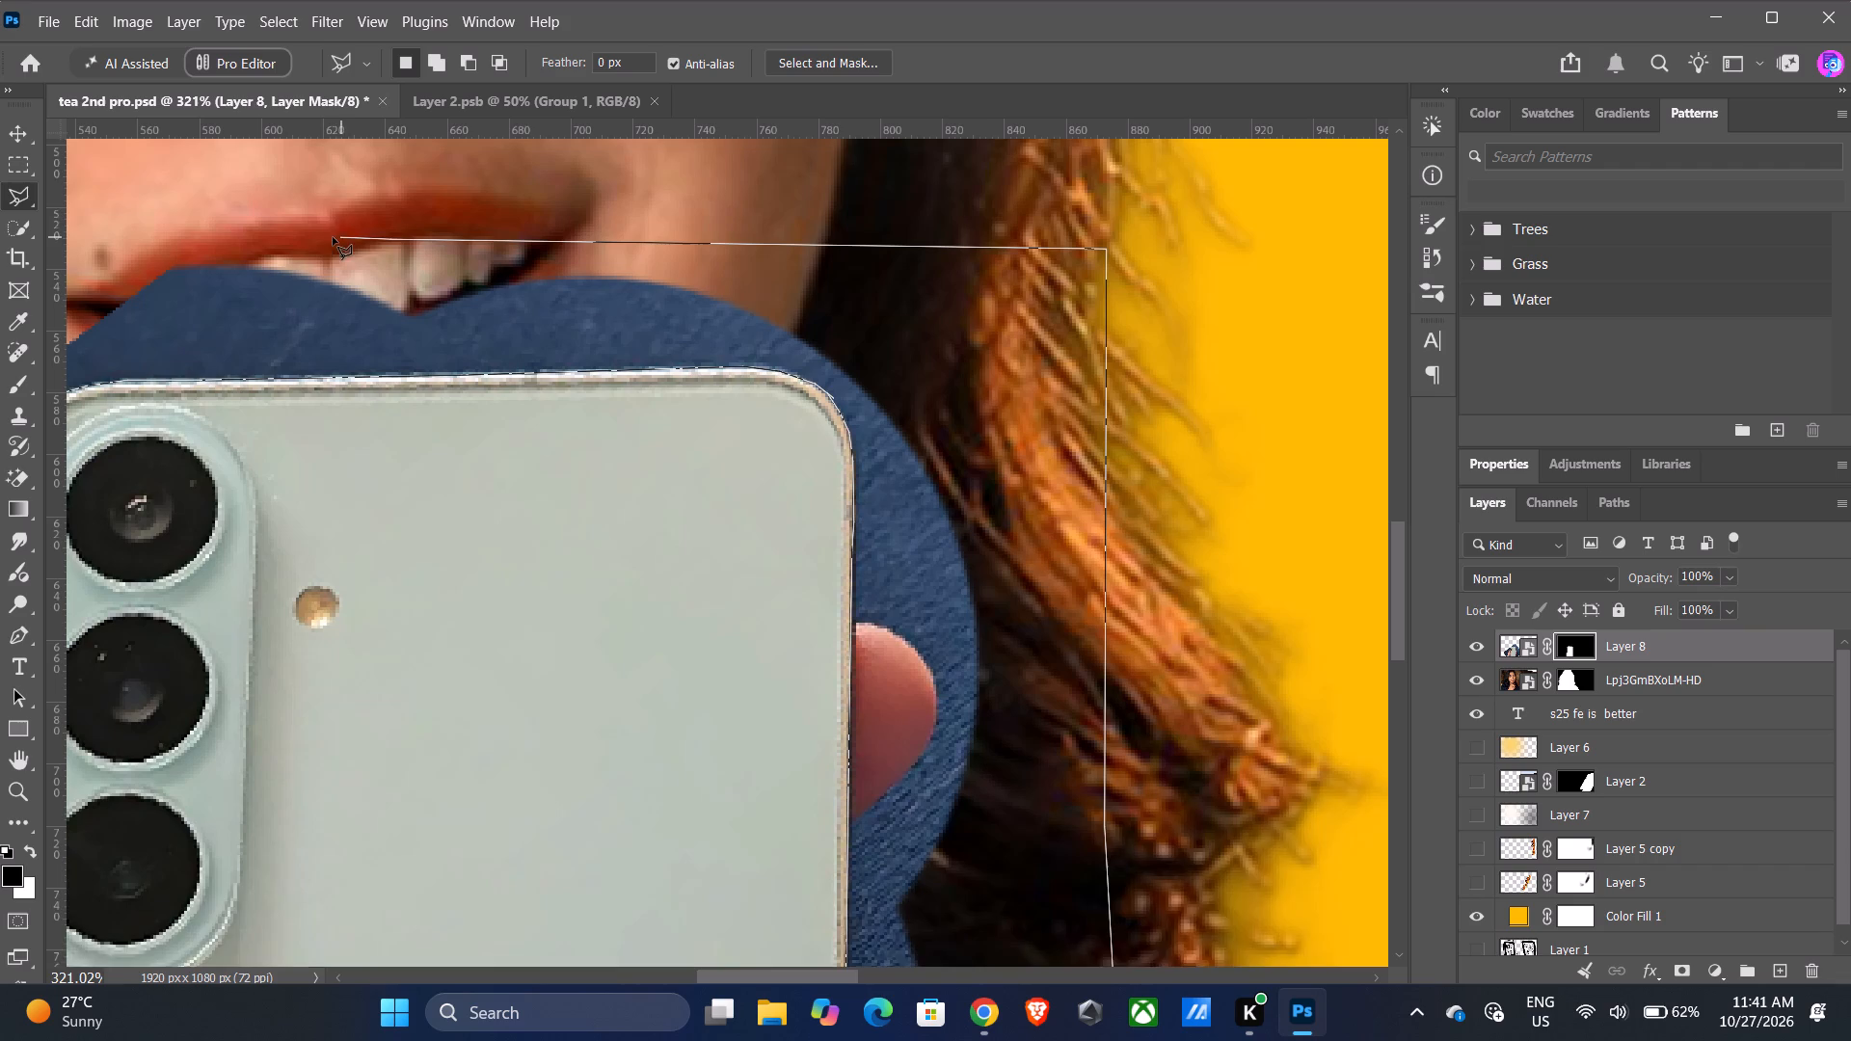
pyautogui.scroll(4, 328, 237)
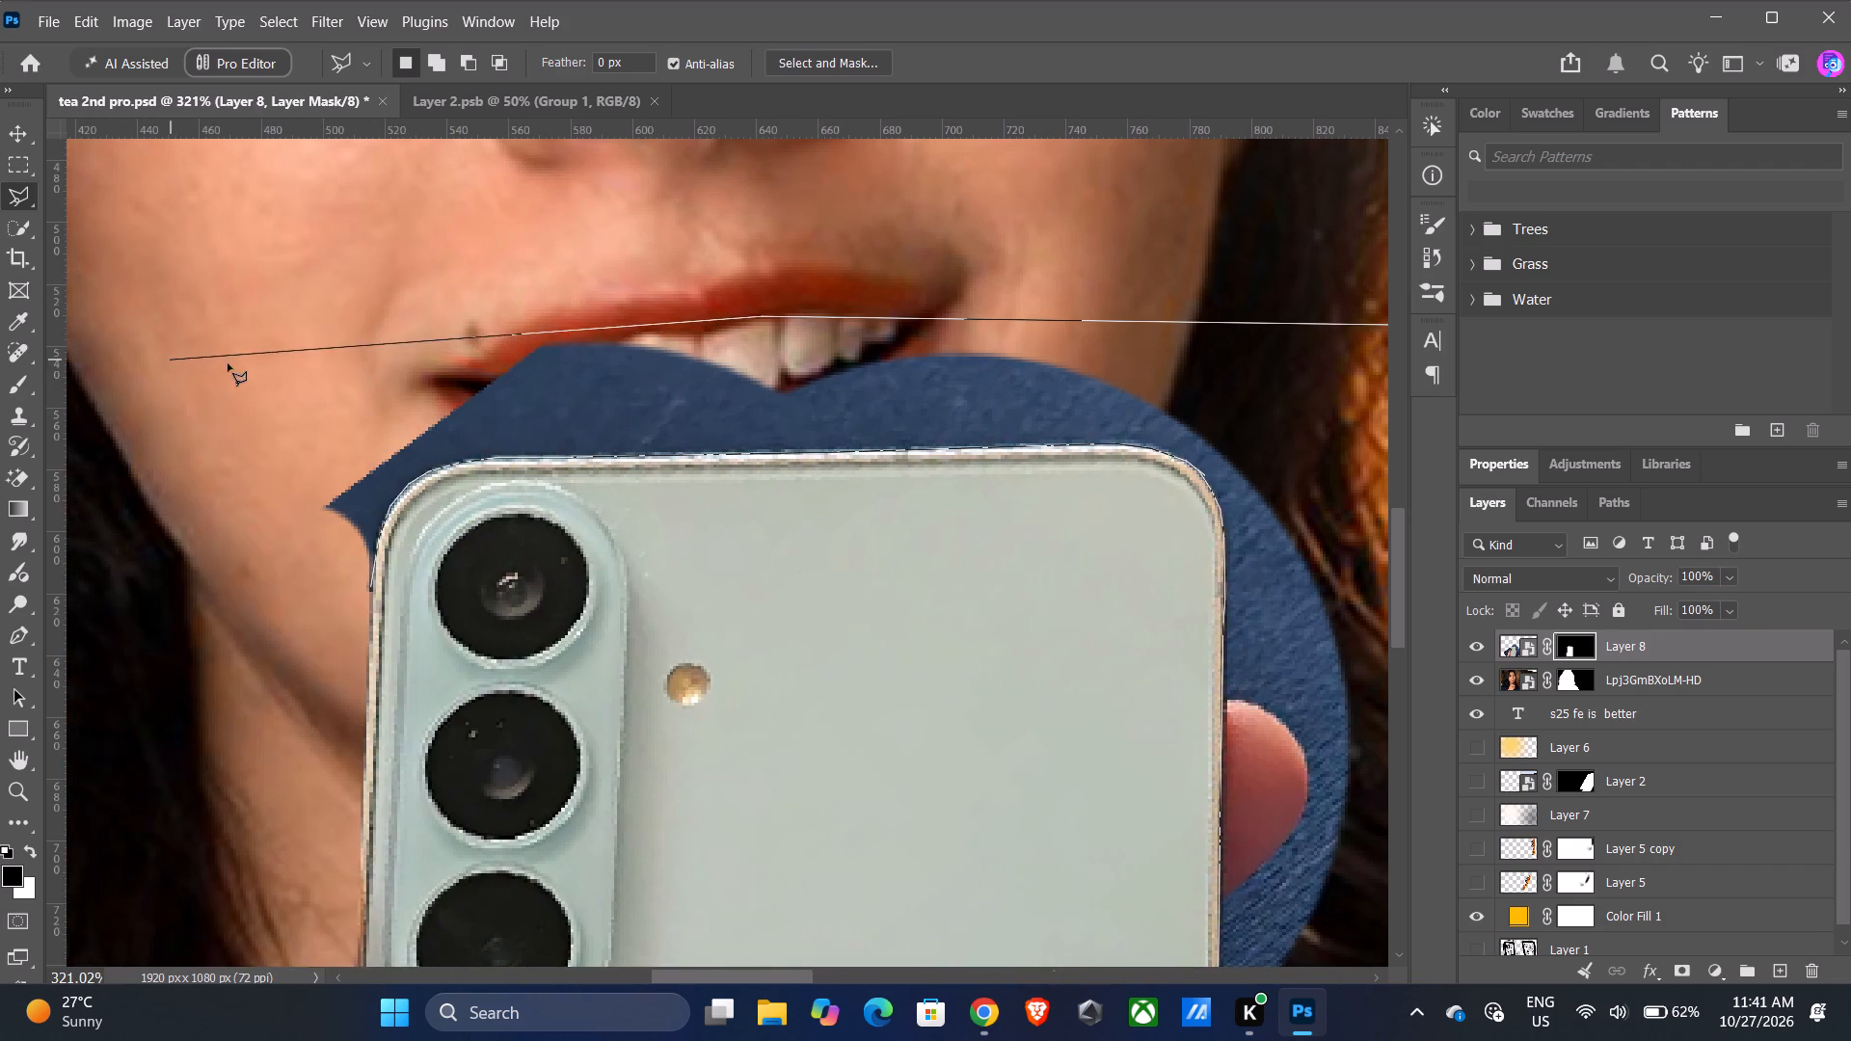
pyautogui.click(308, 418)
pyautogui.click(277, 629)
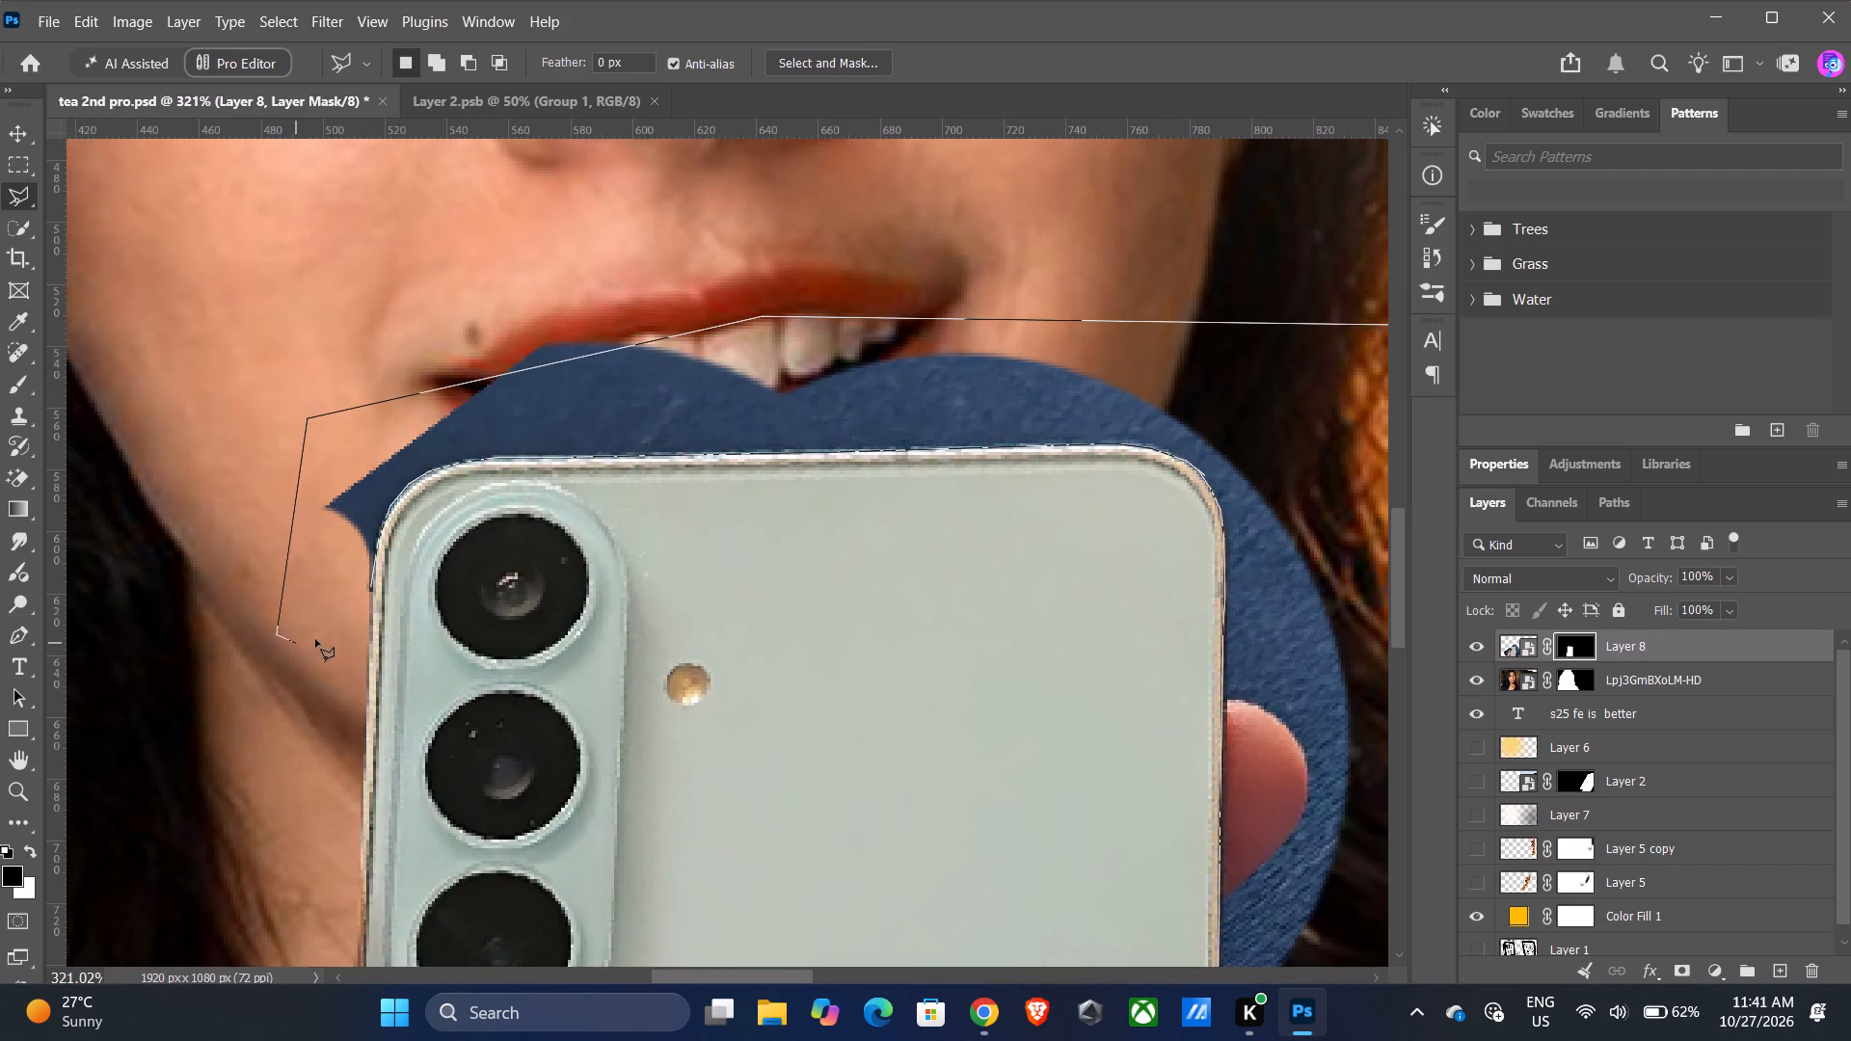
pyautogui.click(337, 603)
pyautogui.click(369, 585)
# Paint the selected navy backdrop above the phone and beside its upper long edge black on Layer 8's mask with the 42 px brush.
pyautogui.click(23, 385)
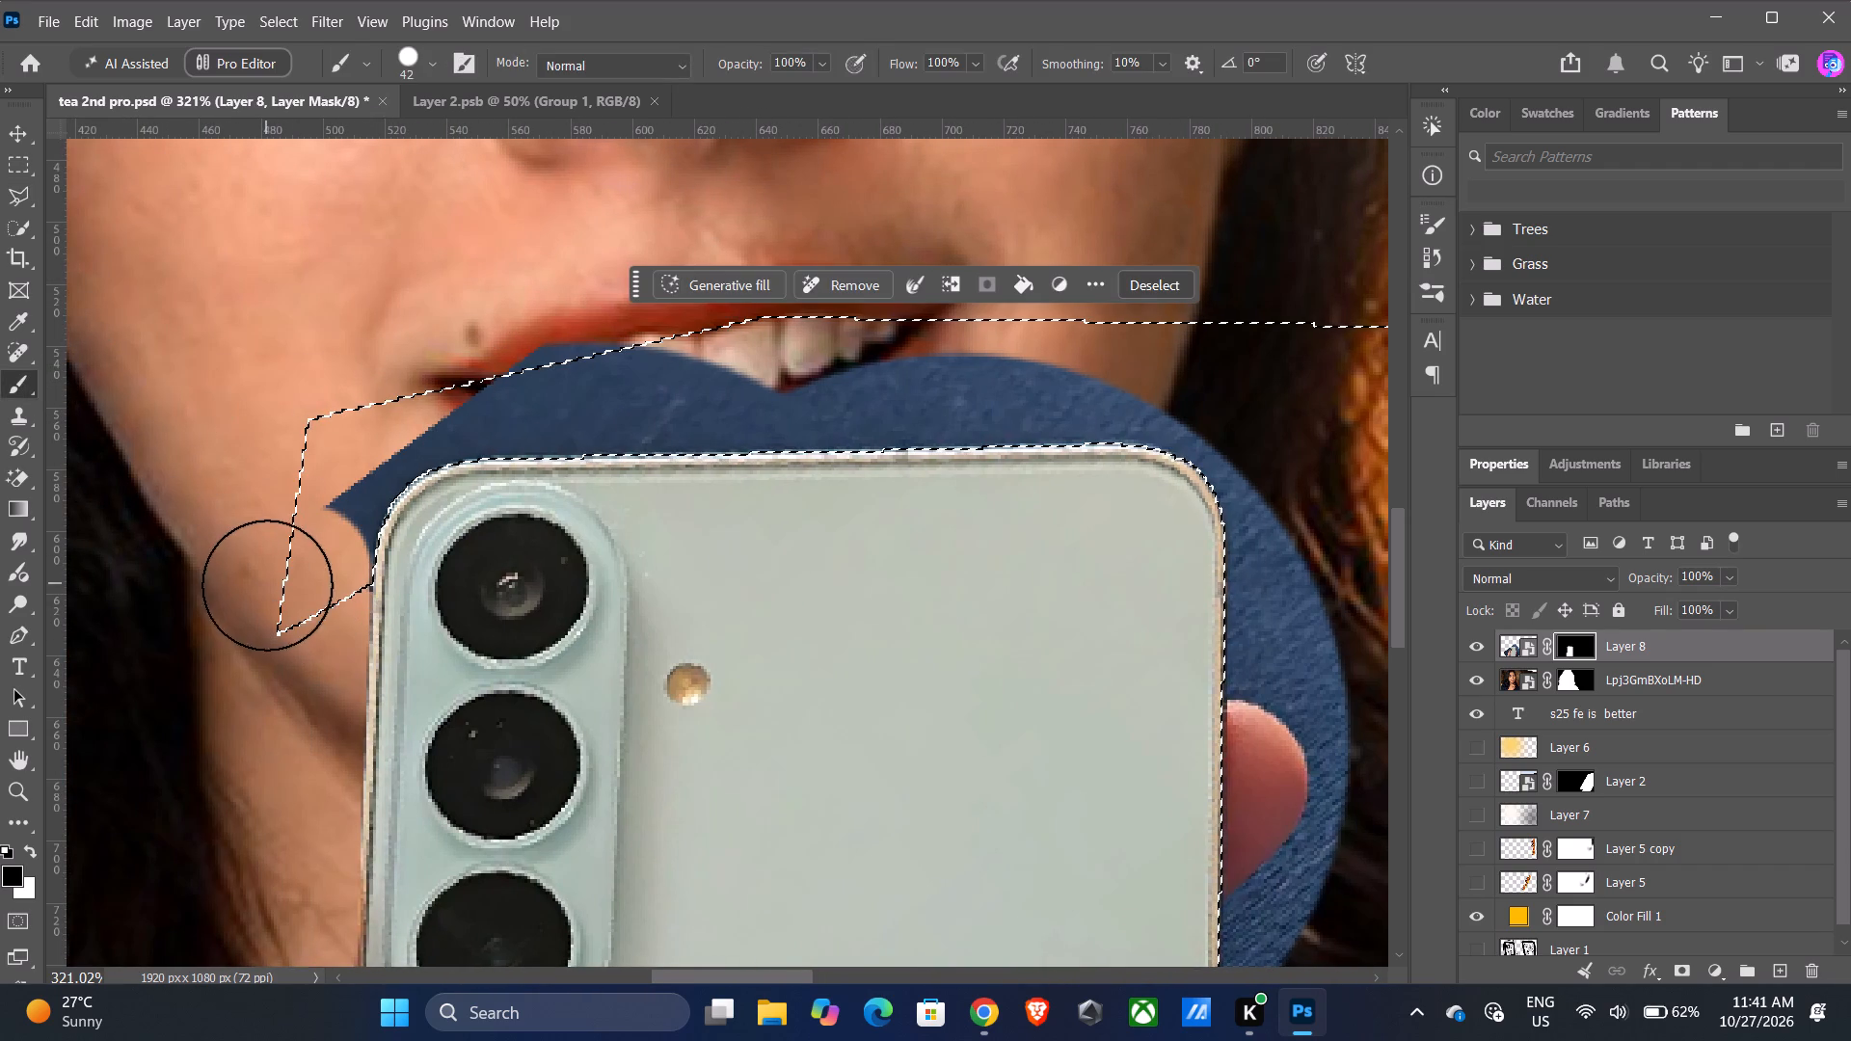
pyautogui.moveTo(288, 599); pyautogui.dragTo(1288, 398)
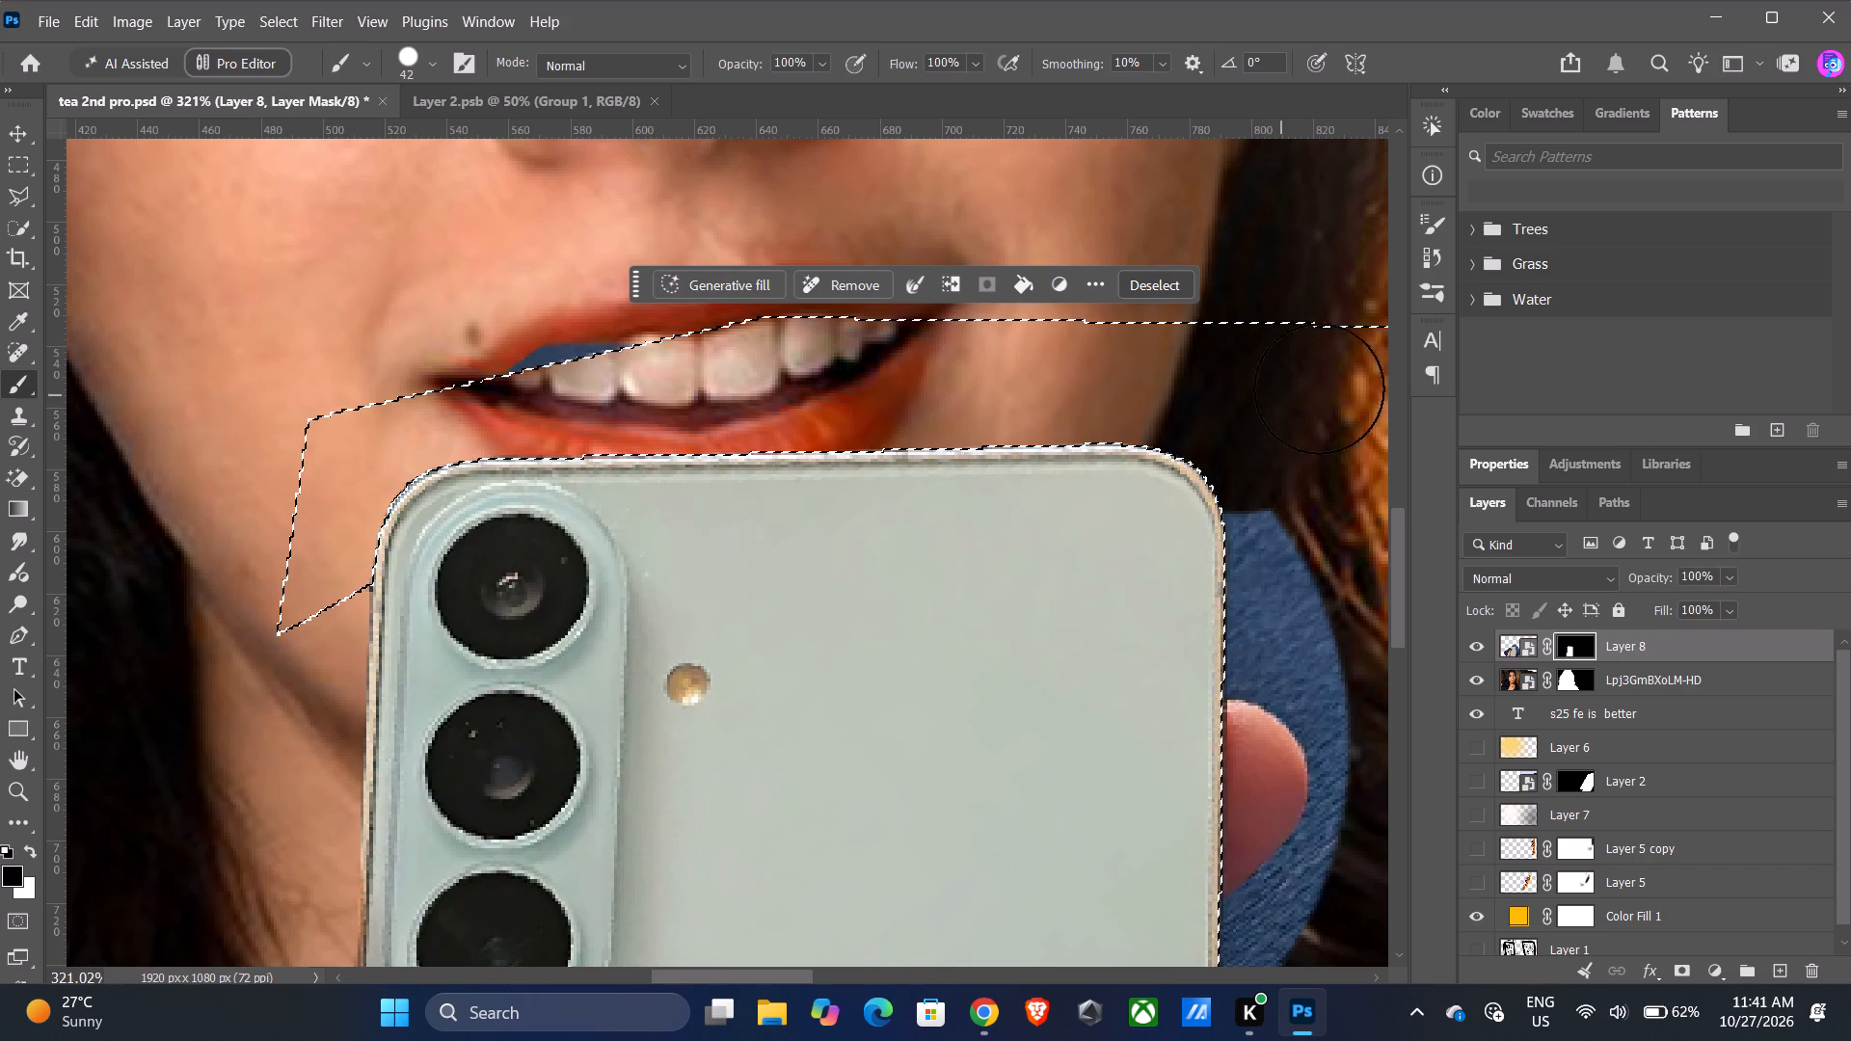
pyautogui.scroll(-5, 1457, 399)
pyautogui.moveTo(444, 272); pyautogui.dragTo(708, 366)
pyautogui.moveTo(578, 357); pyautogui.dragTo(598, 361)
pyautogui.scroll(-5, 1483, 430)
pyautogui.scroll(-3, 1398, 493)
pyautogui.moveTo(1275, 444); pyautogui.dragTo(1282, 784)
pyautogui.scroll(-4, 1305, 636)
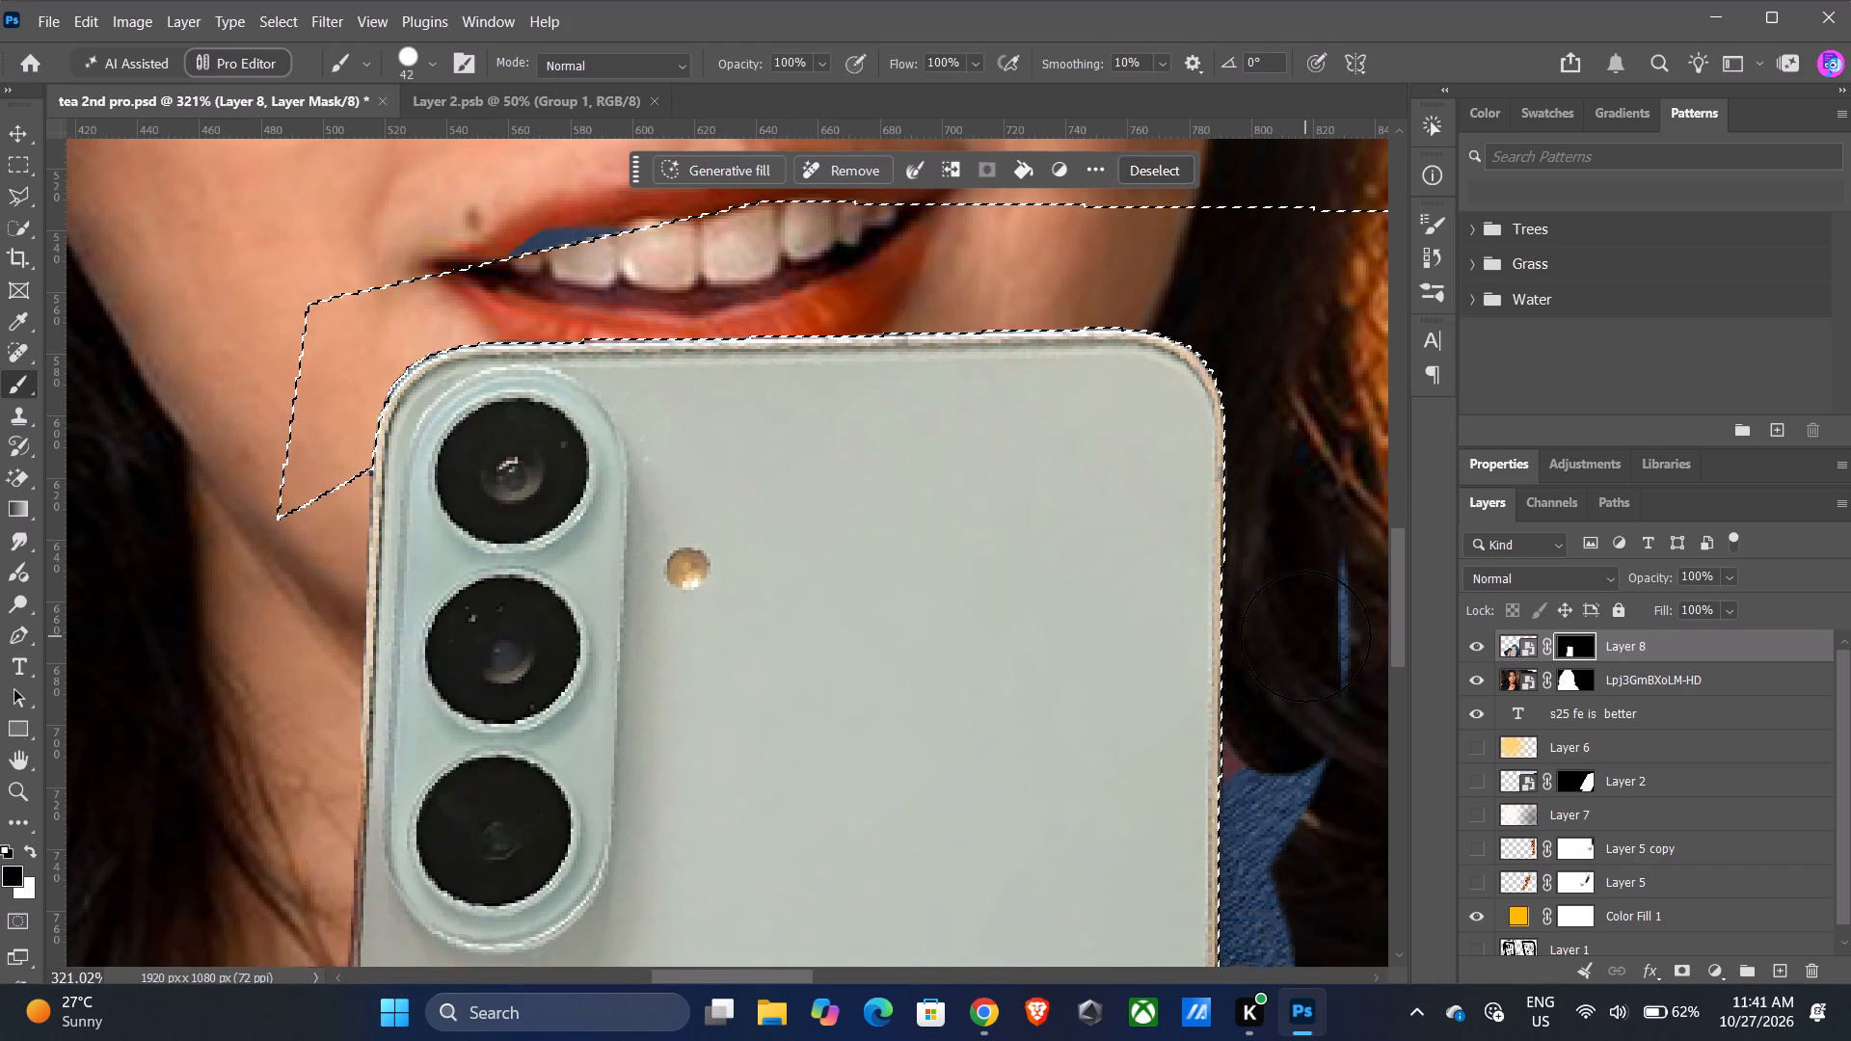
pyautogui.scroll(-8, 1305, 636)
pyautogui.moveTo(1315, 361); pyautogui.dragTo(1285, 772)
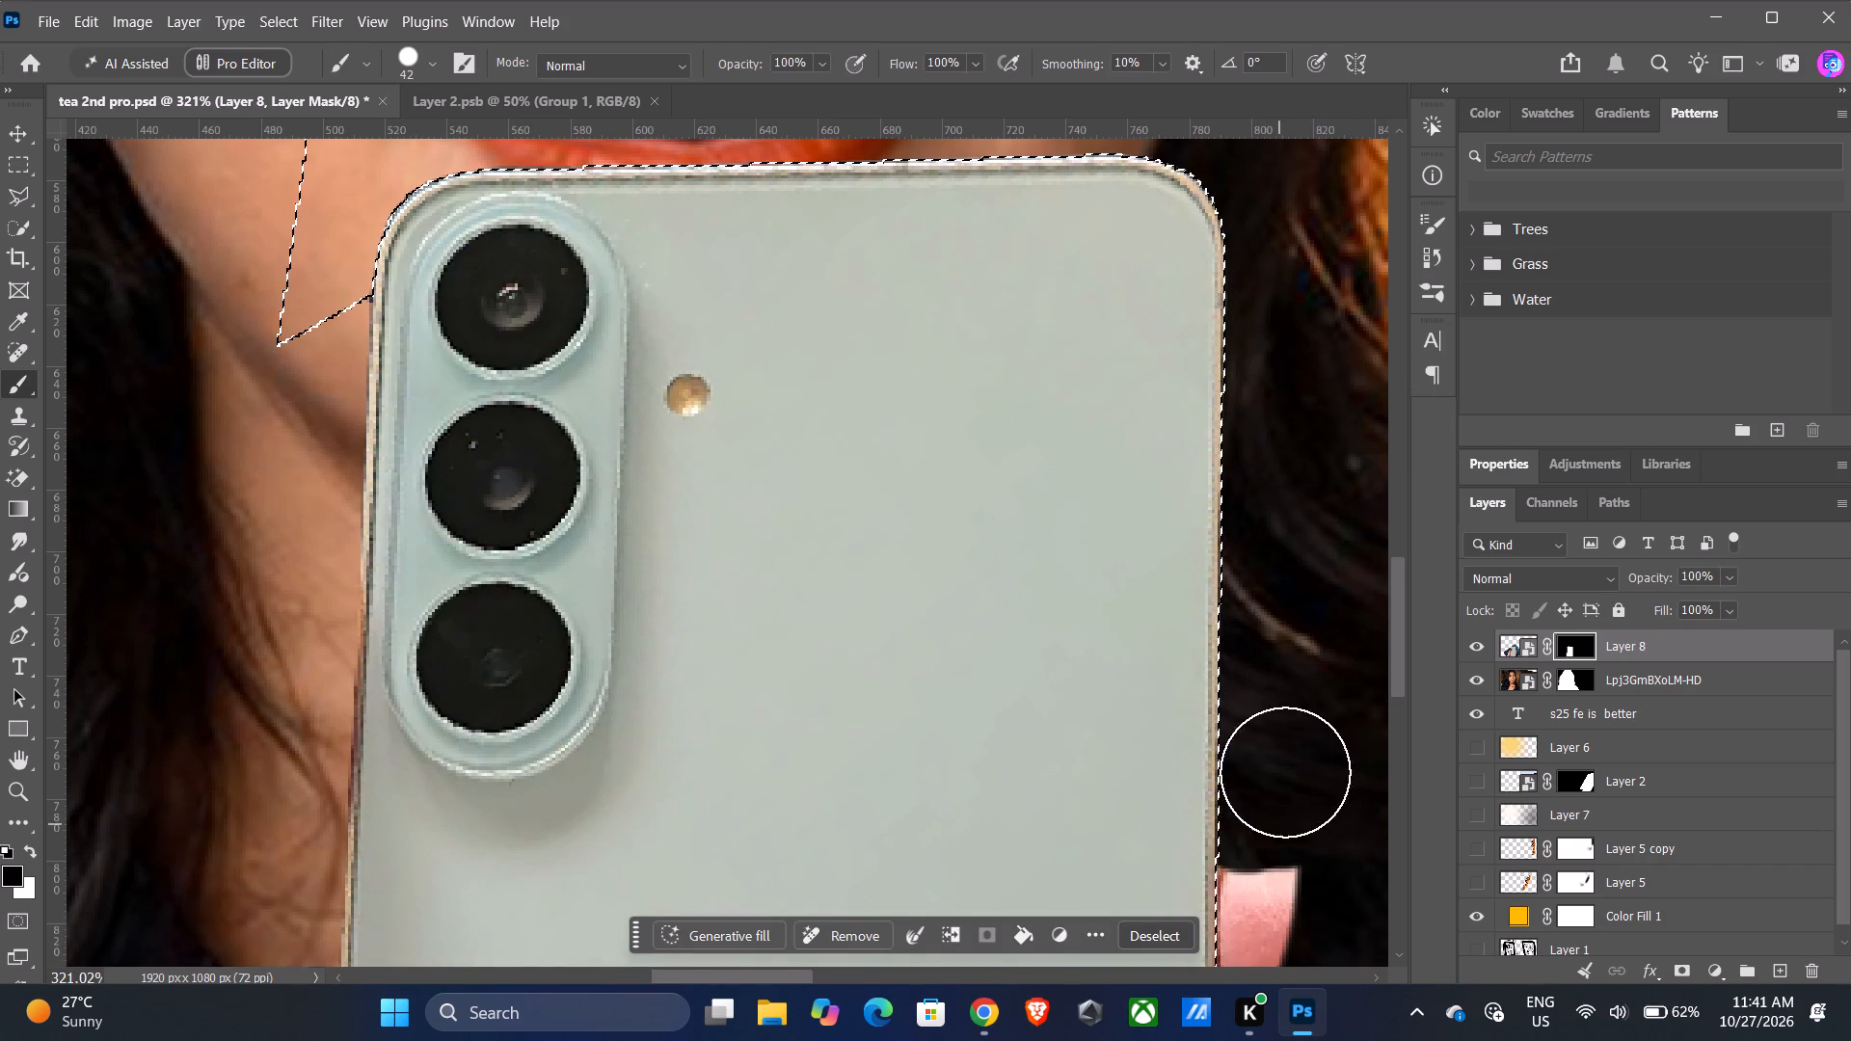
pyautogui.moveTo(1285, 772); pyautogui.dragTo(1280, 807)
# Mask out the selected fingers along the phone's lower long edge opposite the cameras in black down to the canvas bottom, then deselect.
pyautogui.scroll(-18, 1317, 544)
pyautogui.moveTo(1265, 402); pyautogui.dragTo(1228, 826)
pyautogui.scroll(-5, 1249, 504)
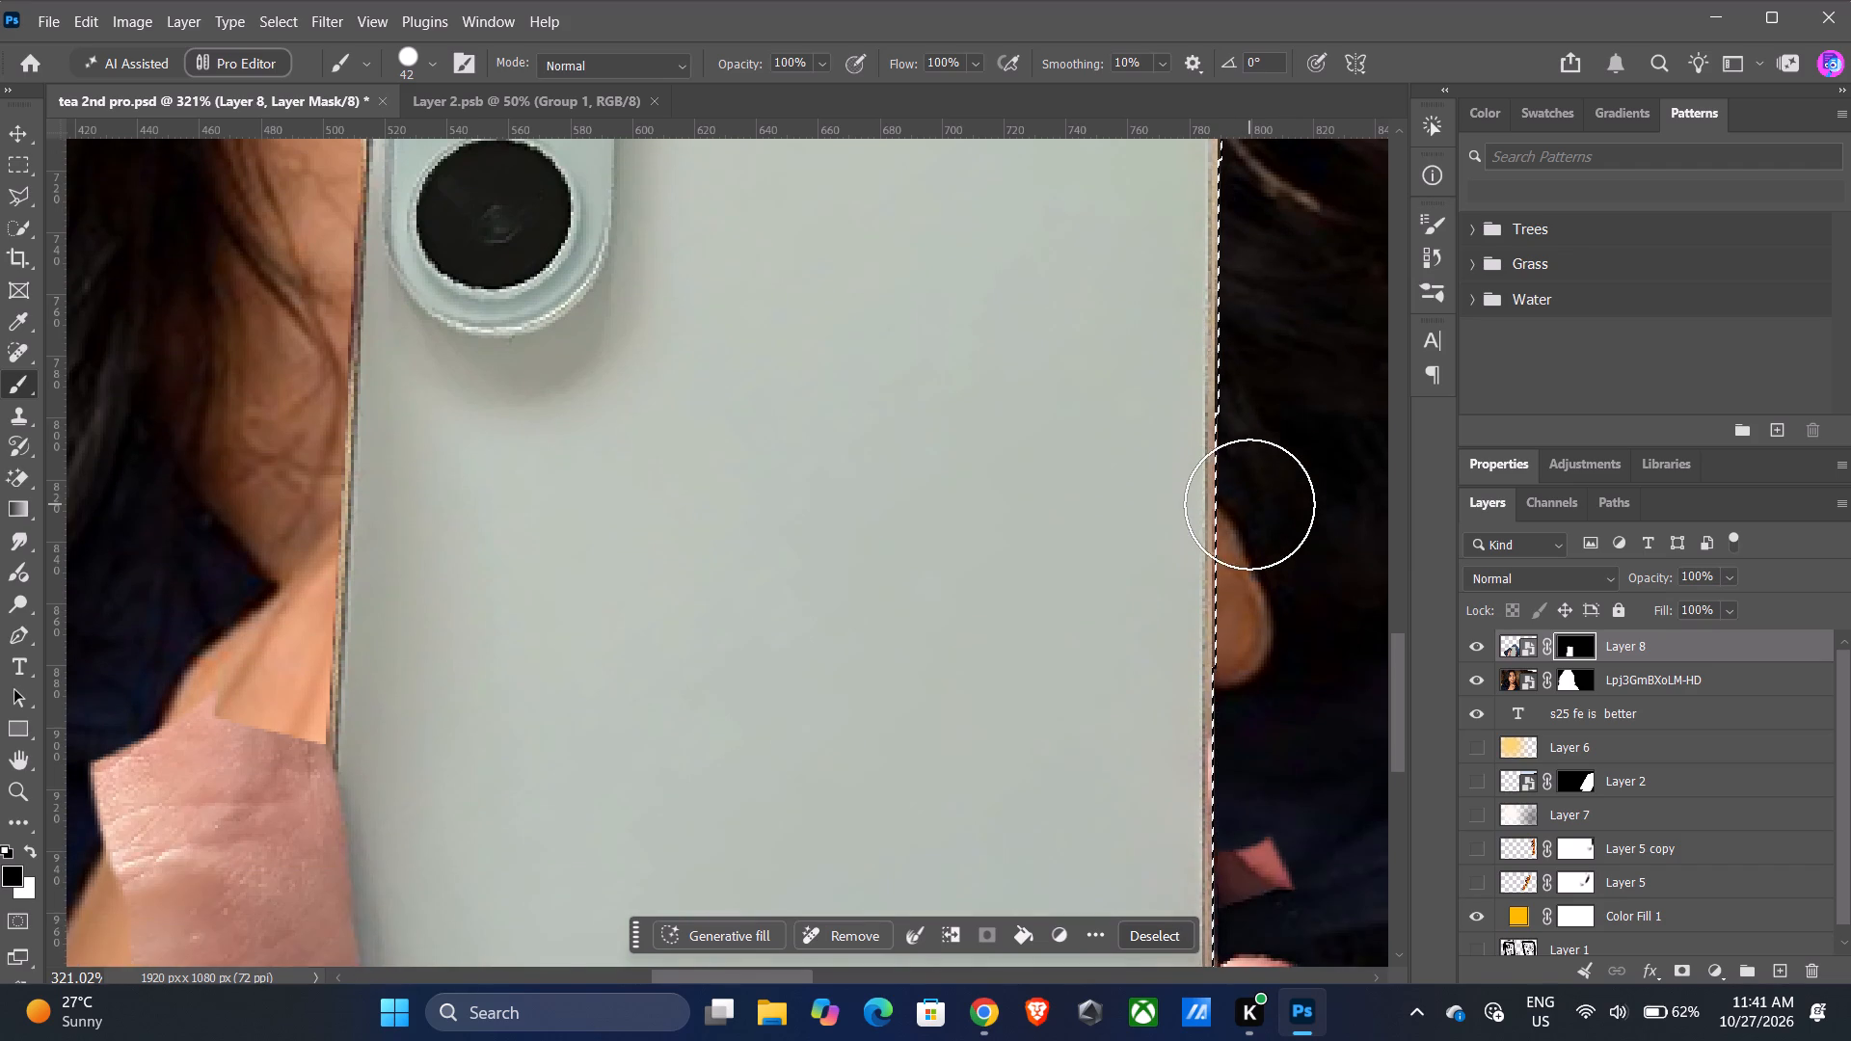
pyautogui.scroll(-12, 1249, 504)
pyautogui.moveTo(1250, 482); pyautogui.dragTo(1212, 888)
pyautogui.scroll(-6, 1280, 549)
pyautogui.moveTo(1287, 554); pyautogui.dragTo(1283, 846)
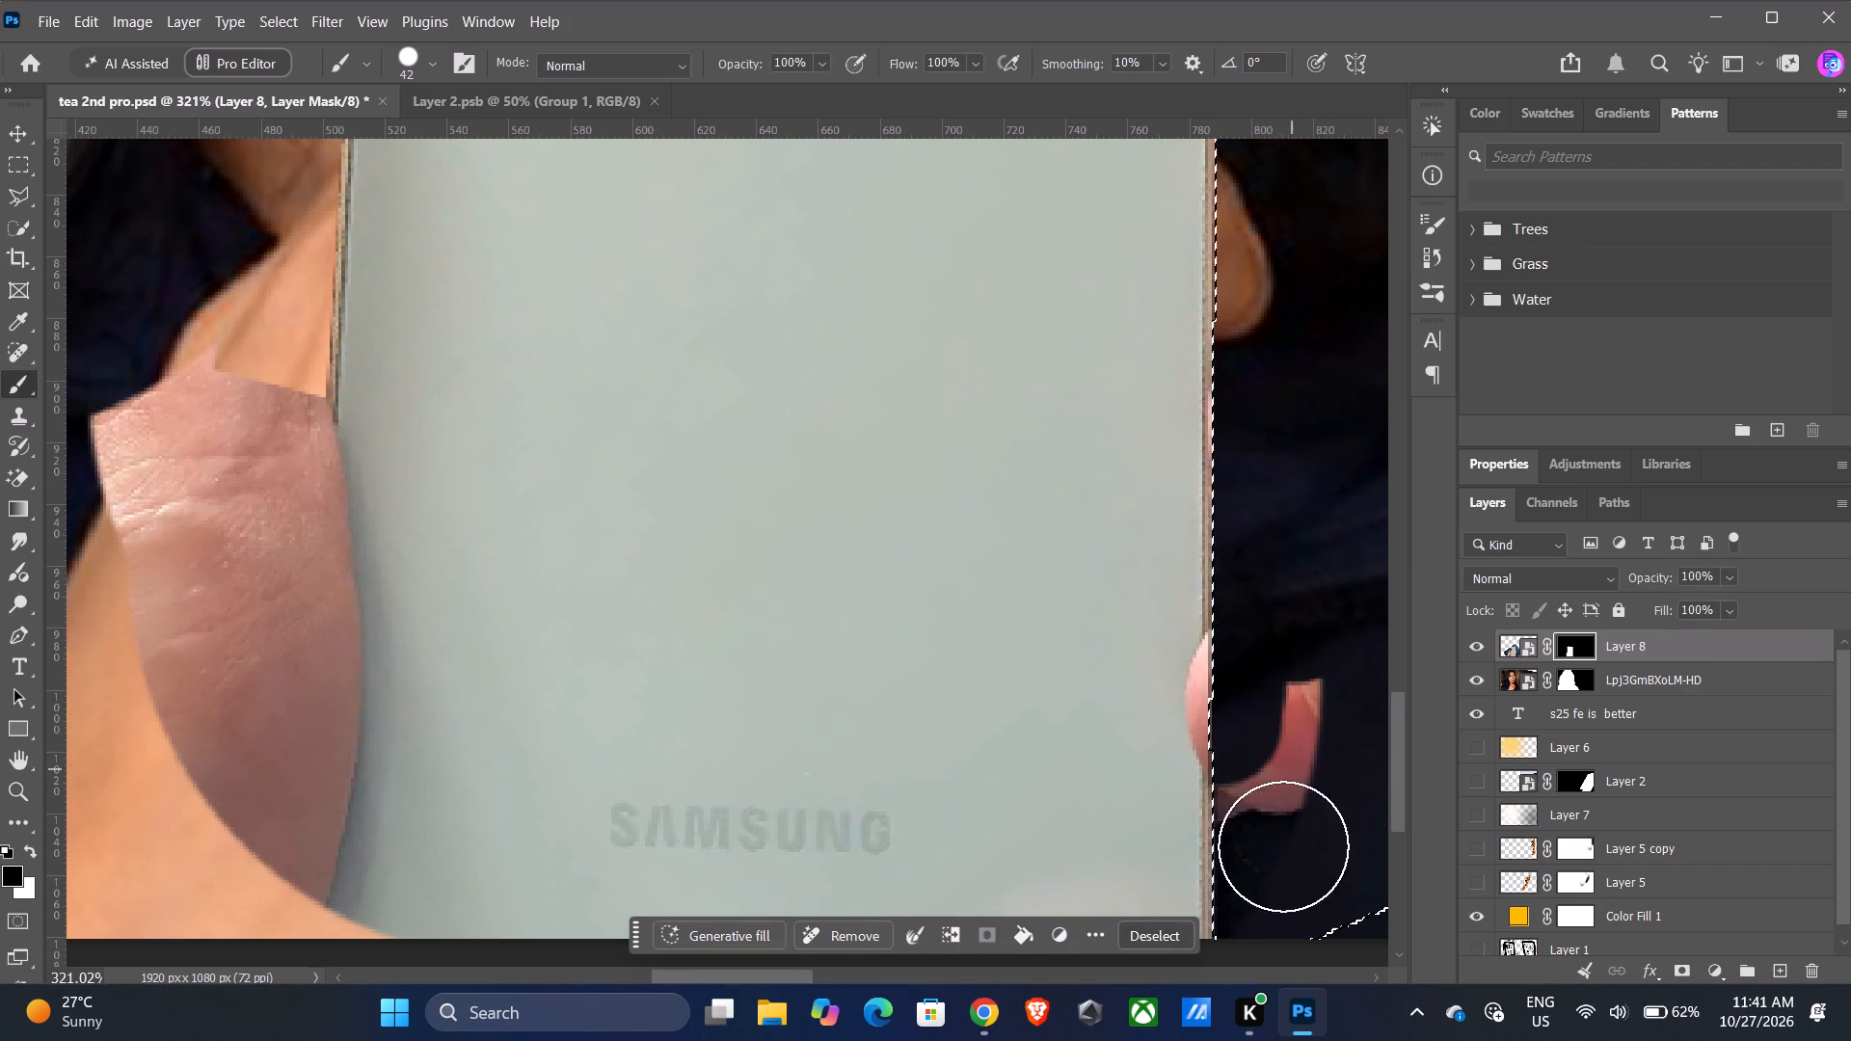
pyautogui.moveTo(1283, 846); pyautogui.dragTo(1280, 835)
pyautogui.scroll(-7, 1280, 523)
pyautogui.moveTo(1266, 587); pyautogui.dragTo(1247, 766)
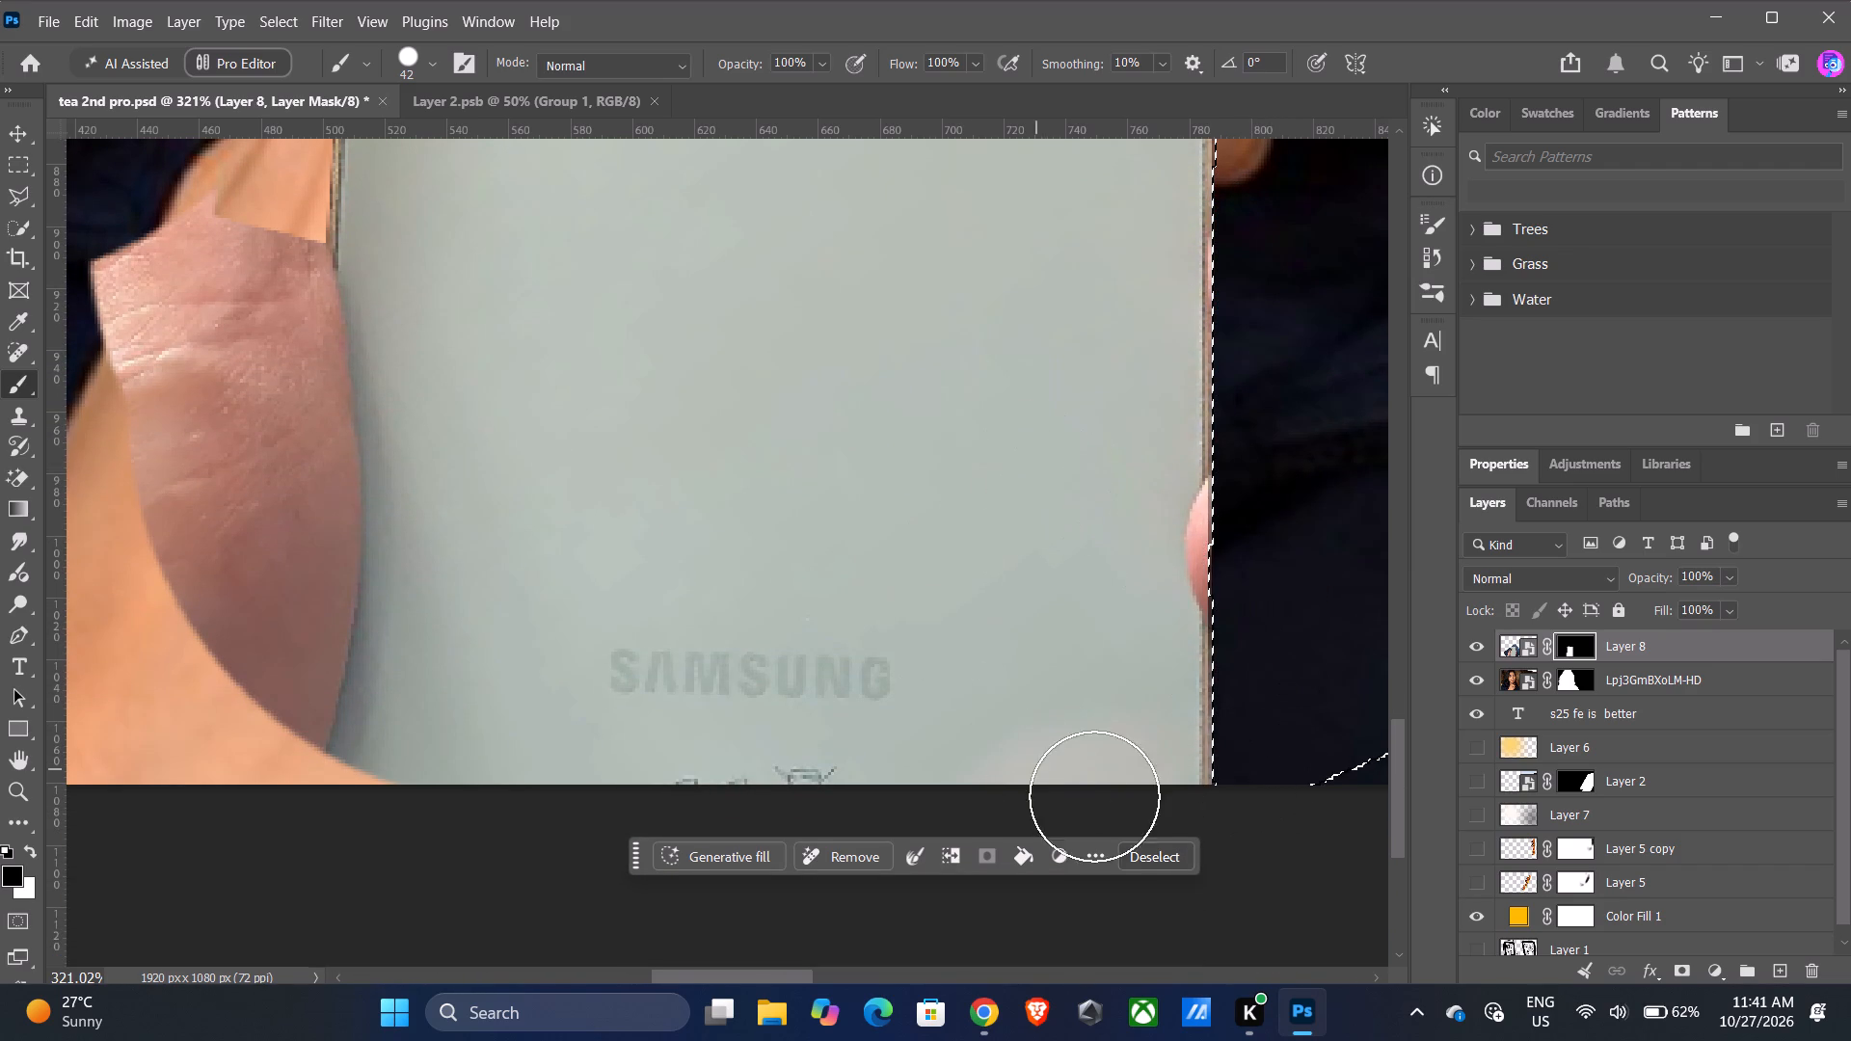
pyautogui.click(1151, 849)
# Mask out the leftover navy patch over the woman's upper lip with the 42 px black brush.
pyautogui.keyDown('alt'); pyautogui.scroll(-2, 856, 510); pyautogui.keyUp('alt')
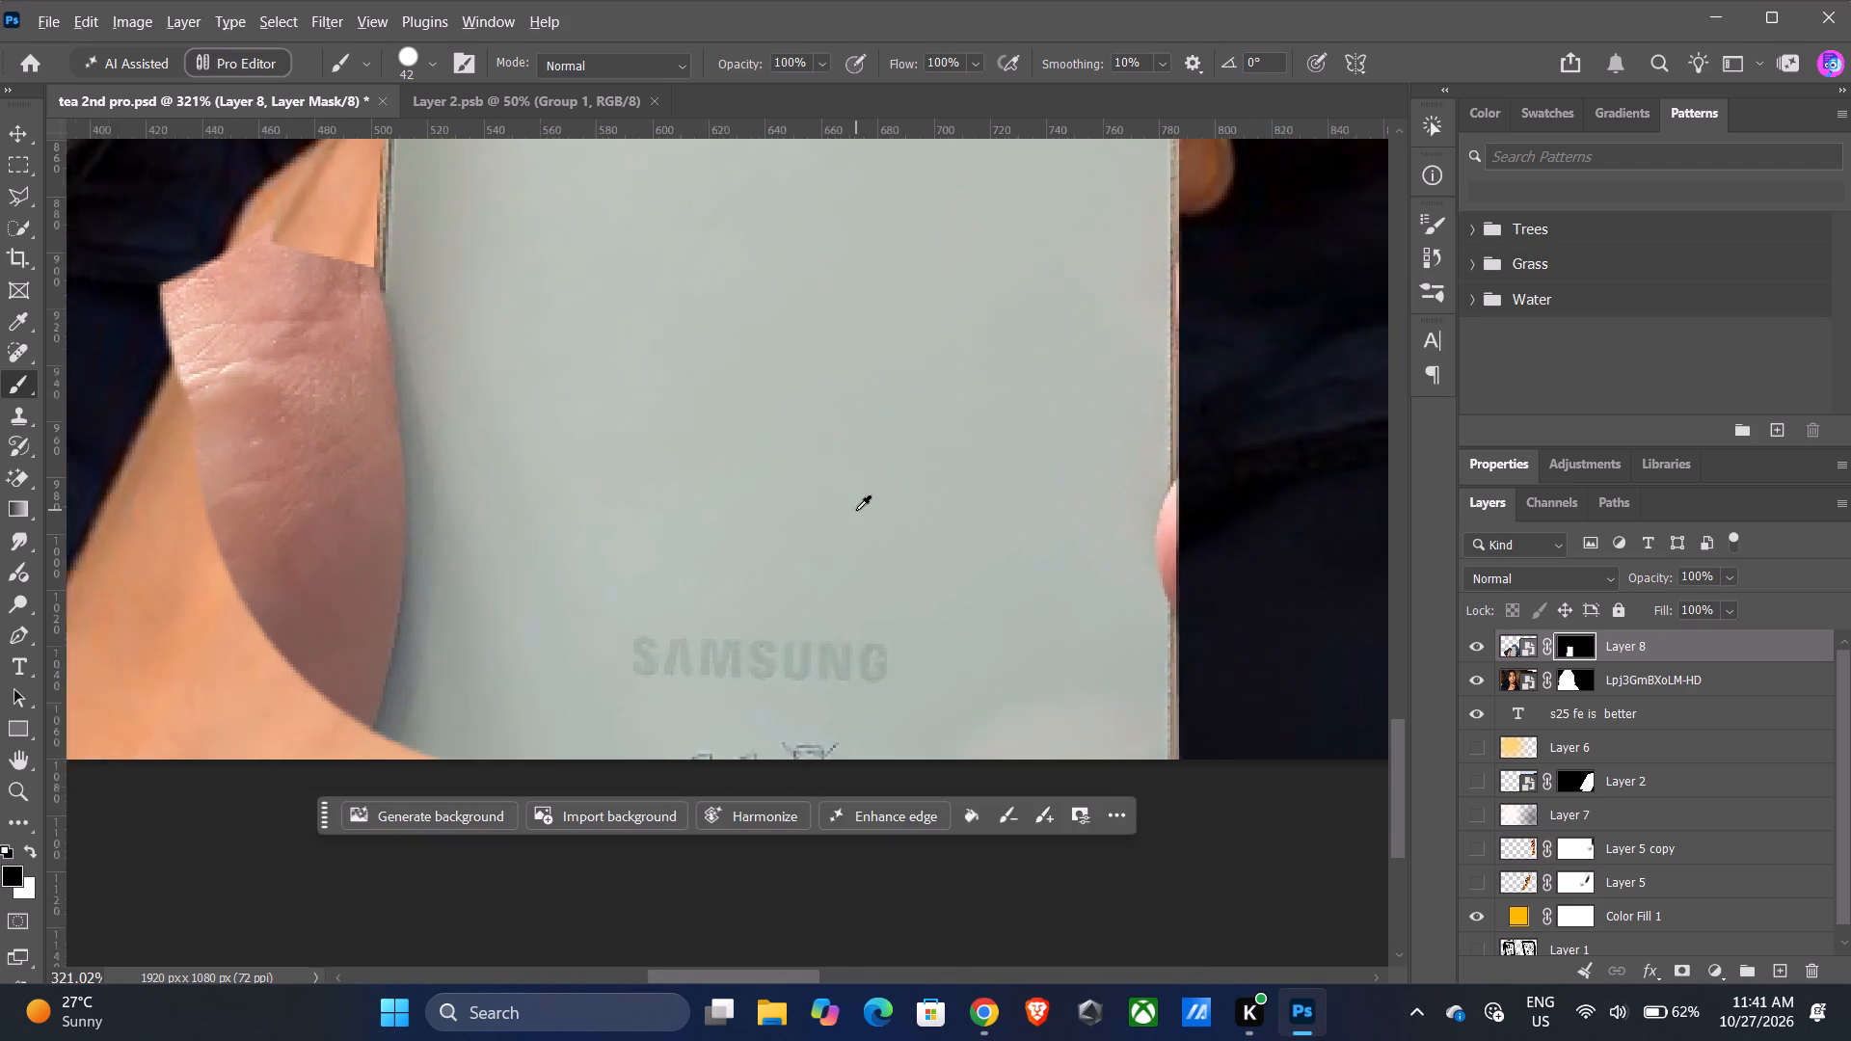
pyautogui.keyDown('alt'); pyautogui.scroll(-5, 856, 510); pyautogui.keyUp('alt')
pyautogui.scroll(20, 896, 478)
pyautogui.scroll(3, 896, 478)
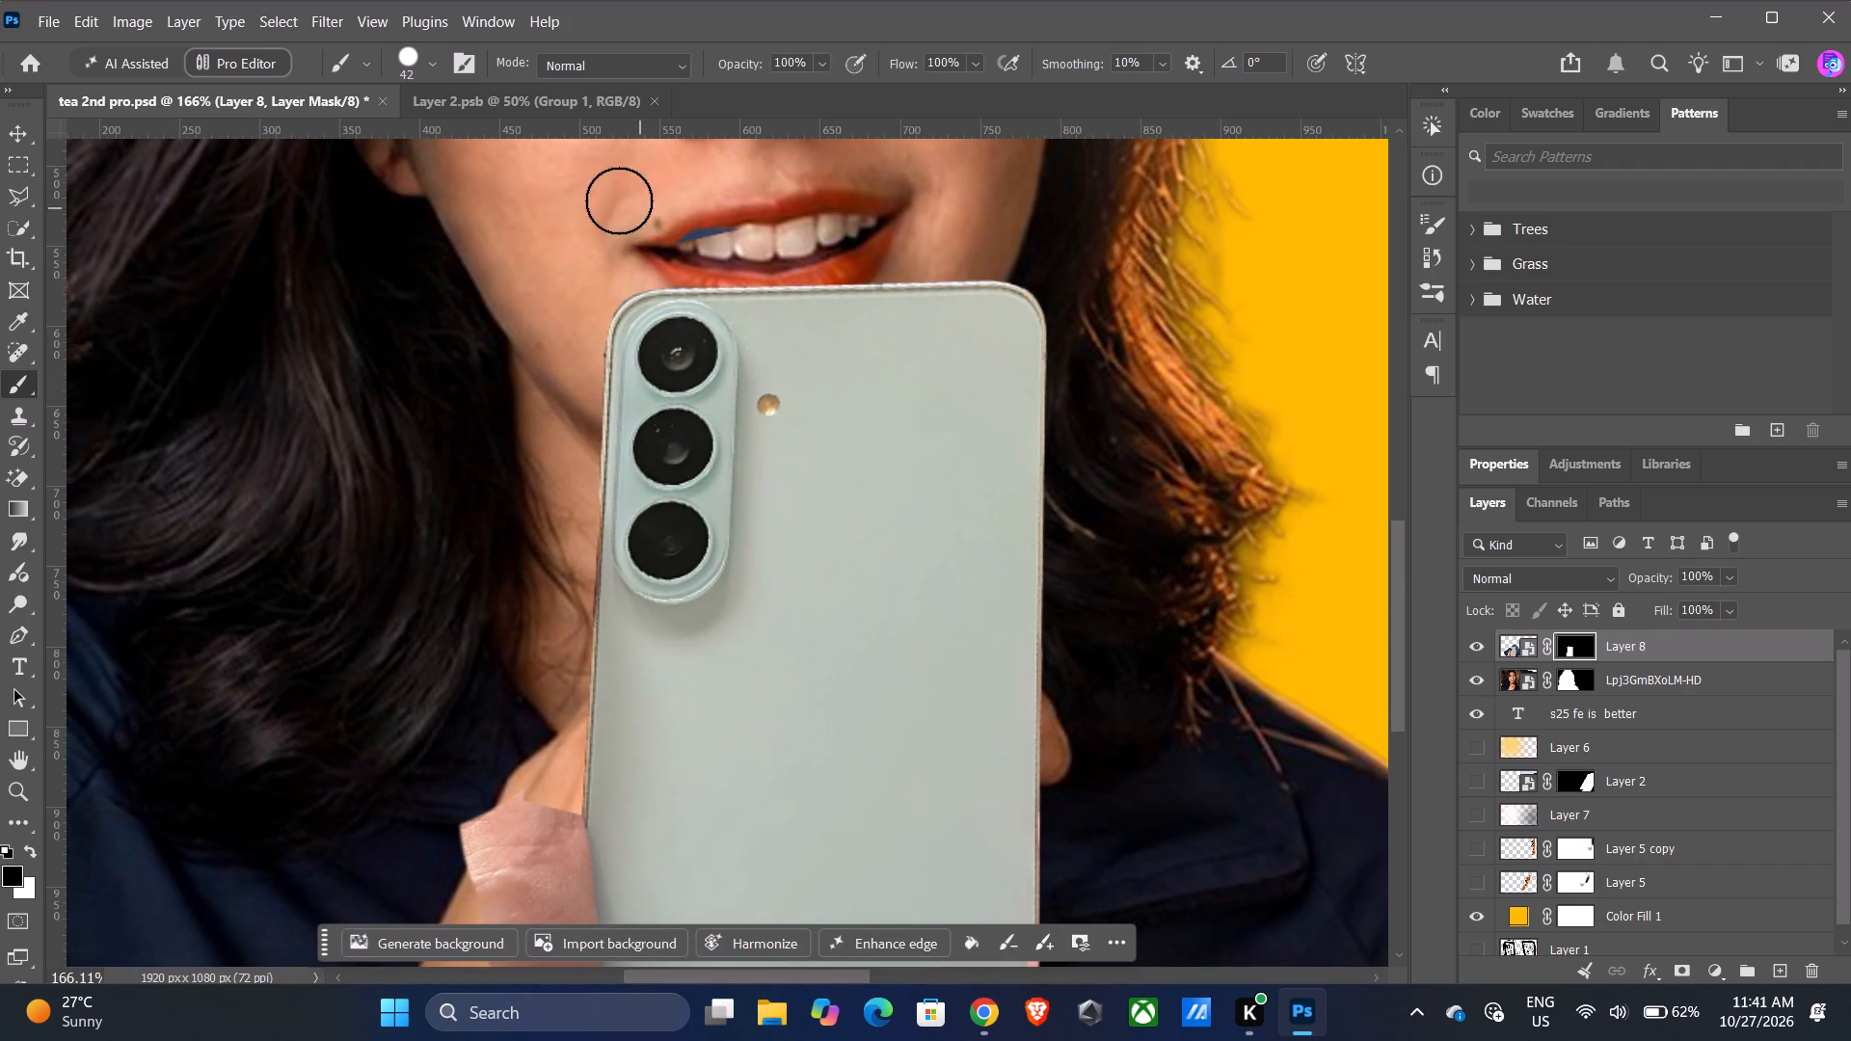
pyautogui.moveTo(663, 227); pyautogui.dragTo(1001, 210)
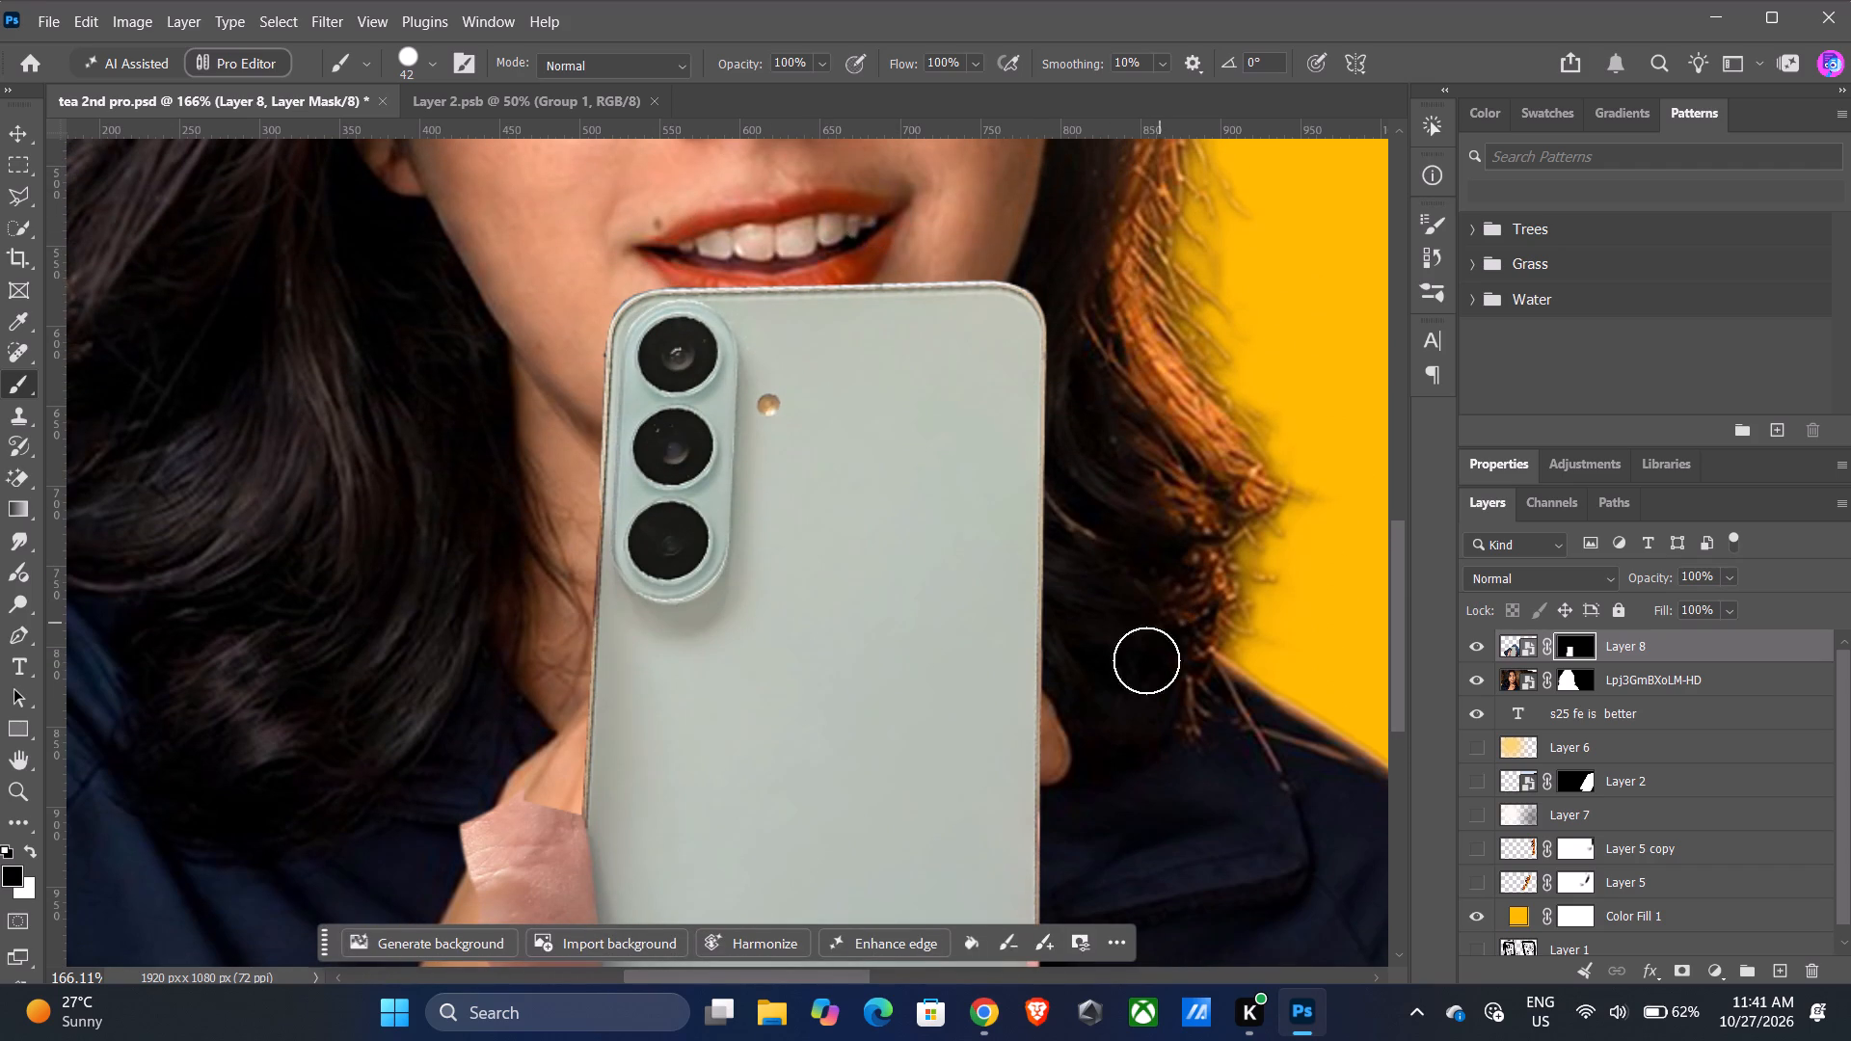
# Paint black on Layer 8's mask over the leftover palm beside the phone's lower camera-side edge and the fingertip on the opposite edge.
pyautogui.scroll(-16, 458, 388)
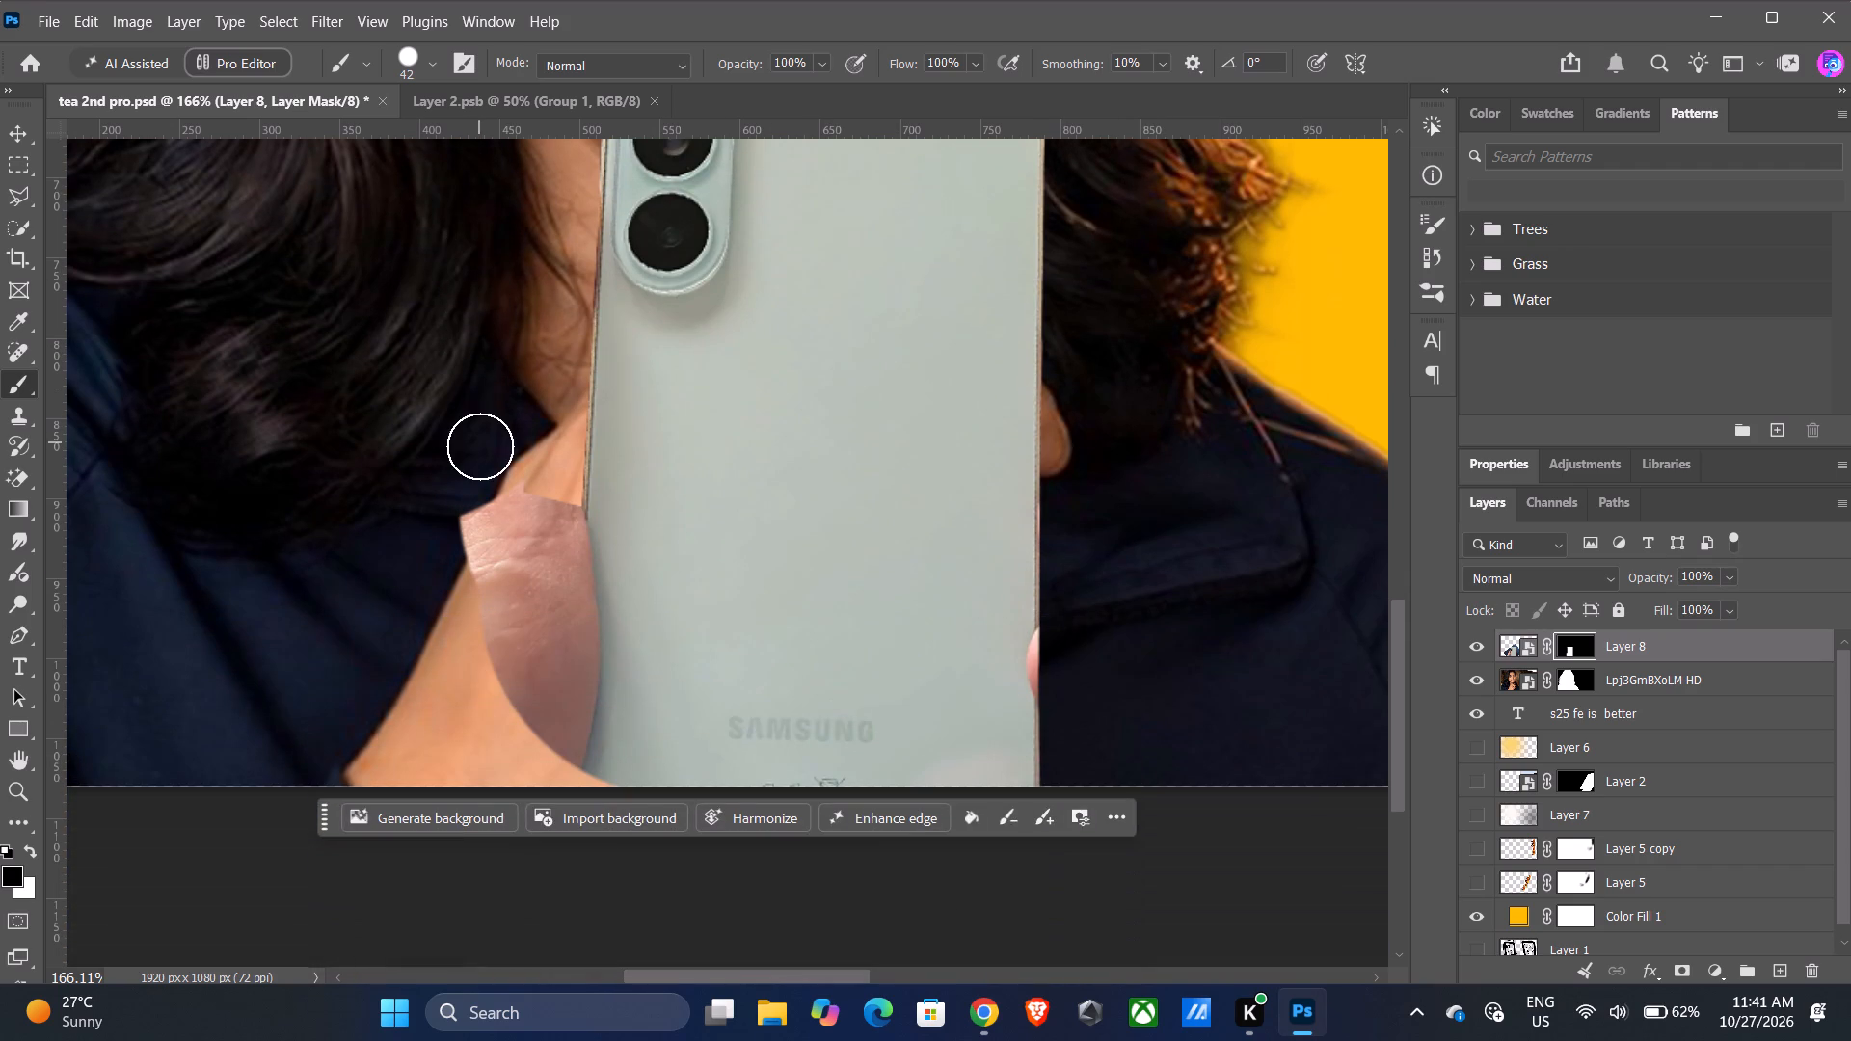
pyautogui.moveTo(518, 493); pyautogui.dragTo(517, 515)
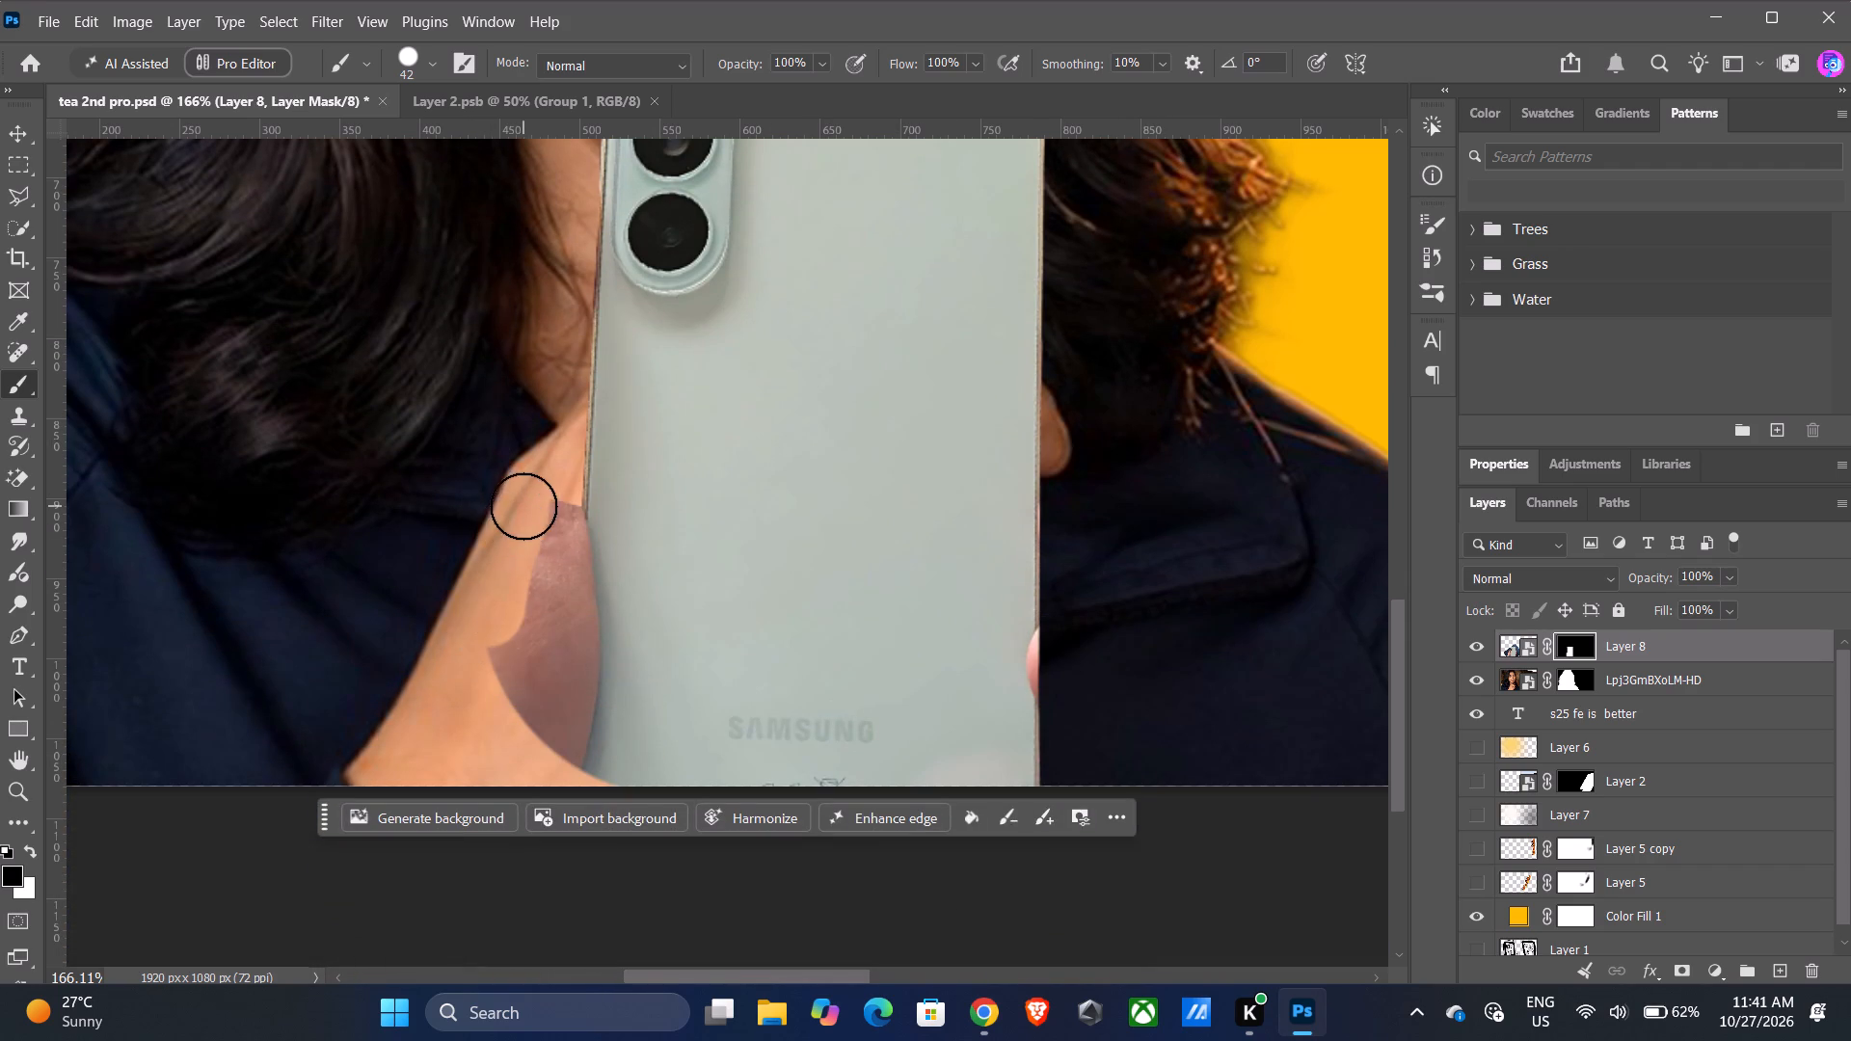
pyautogui.moveTo(529, 532); pyautogui.dragTo(514, 692)
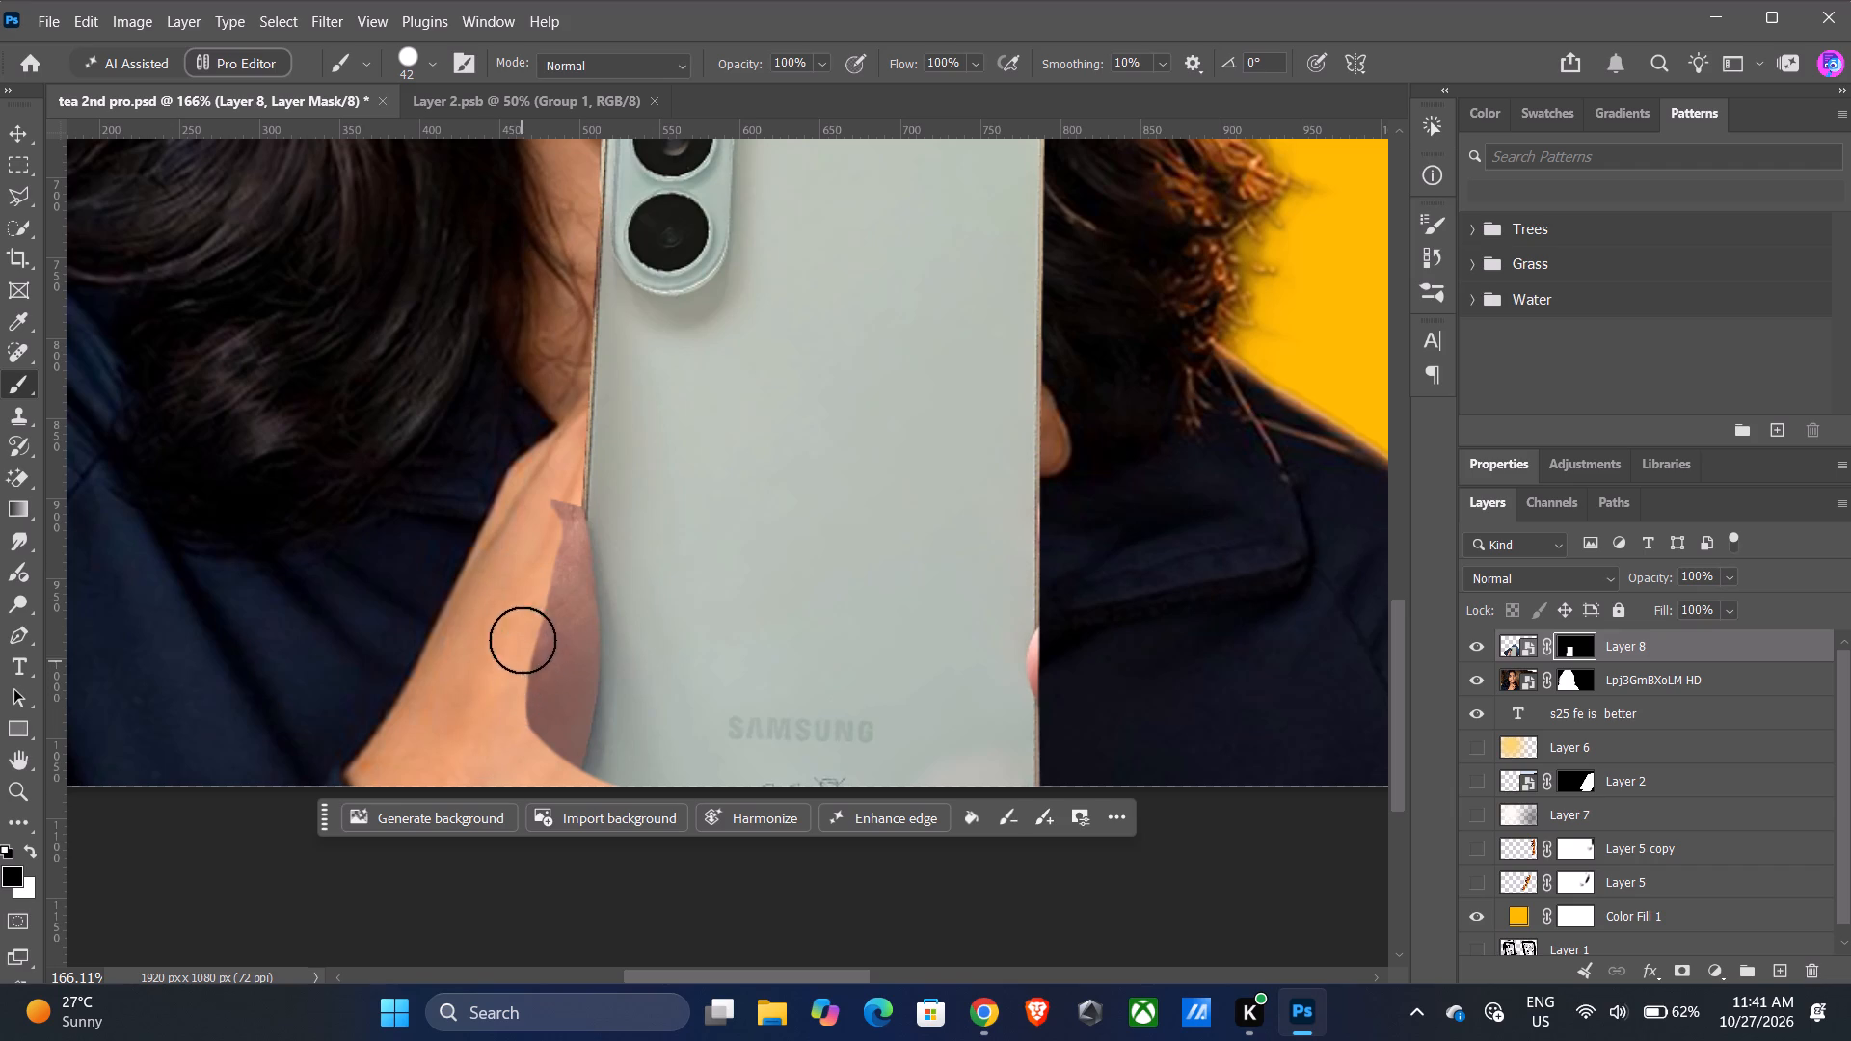
pyautogui.click(539, 510)
pyautogui.moveTo(541, 547); pyautogui.dragTo(516, 667)
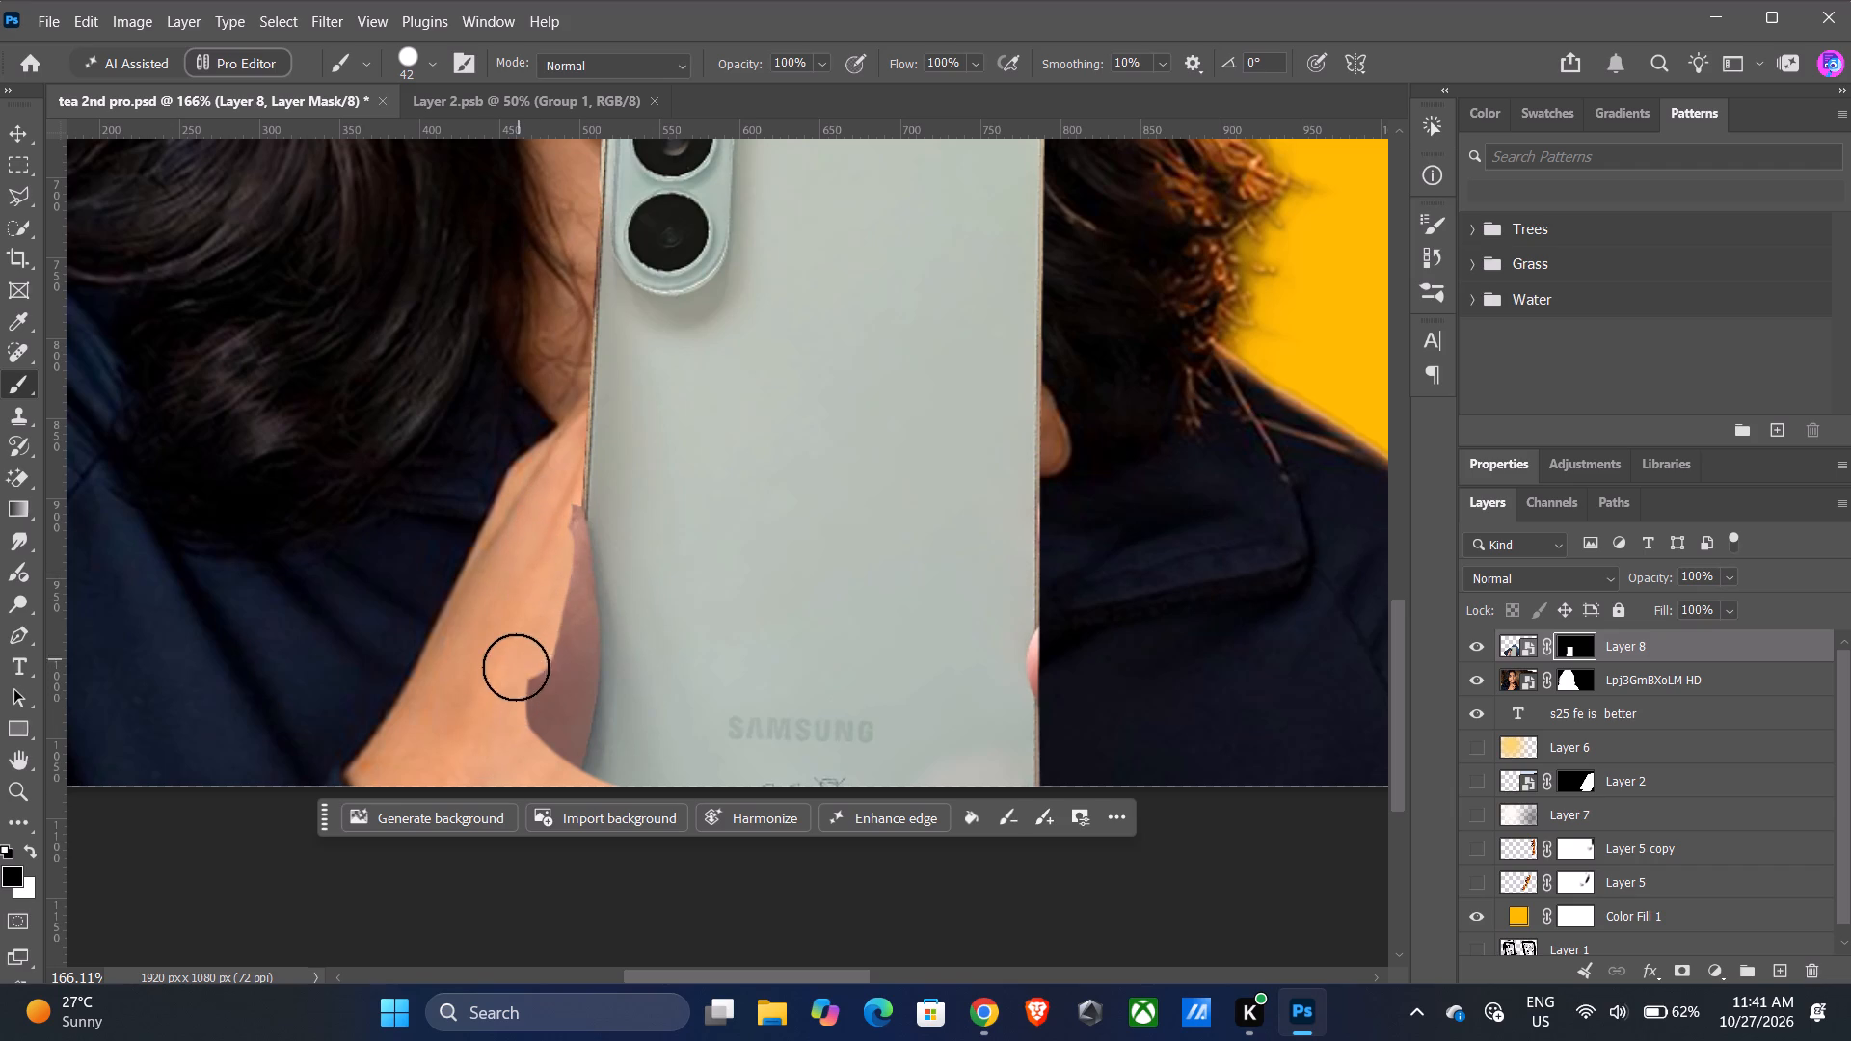
pyautogui.moveTo(516, 667); pyautogui.dragTo(514, 698)
pyautogui.moveTo(520, 687); pyautogui.dragTo(517, 702)
pyautogui.click(513, 714)
pyautogui.click(513, 731)
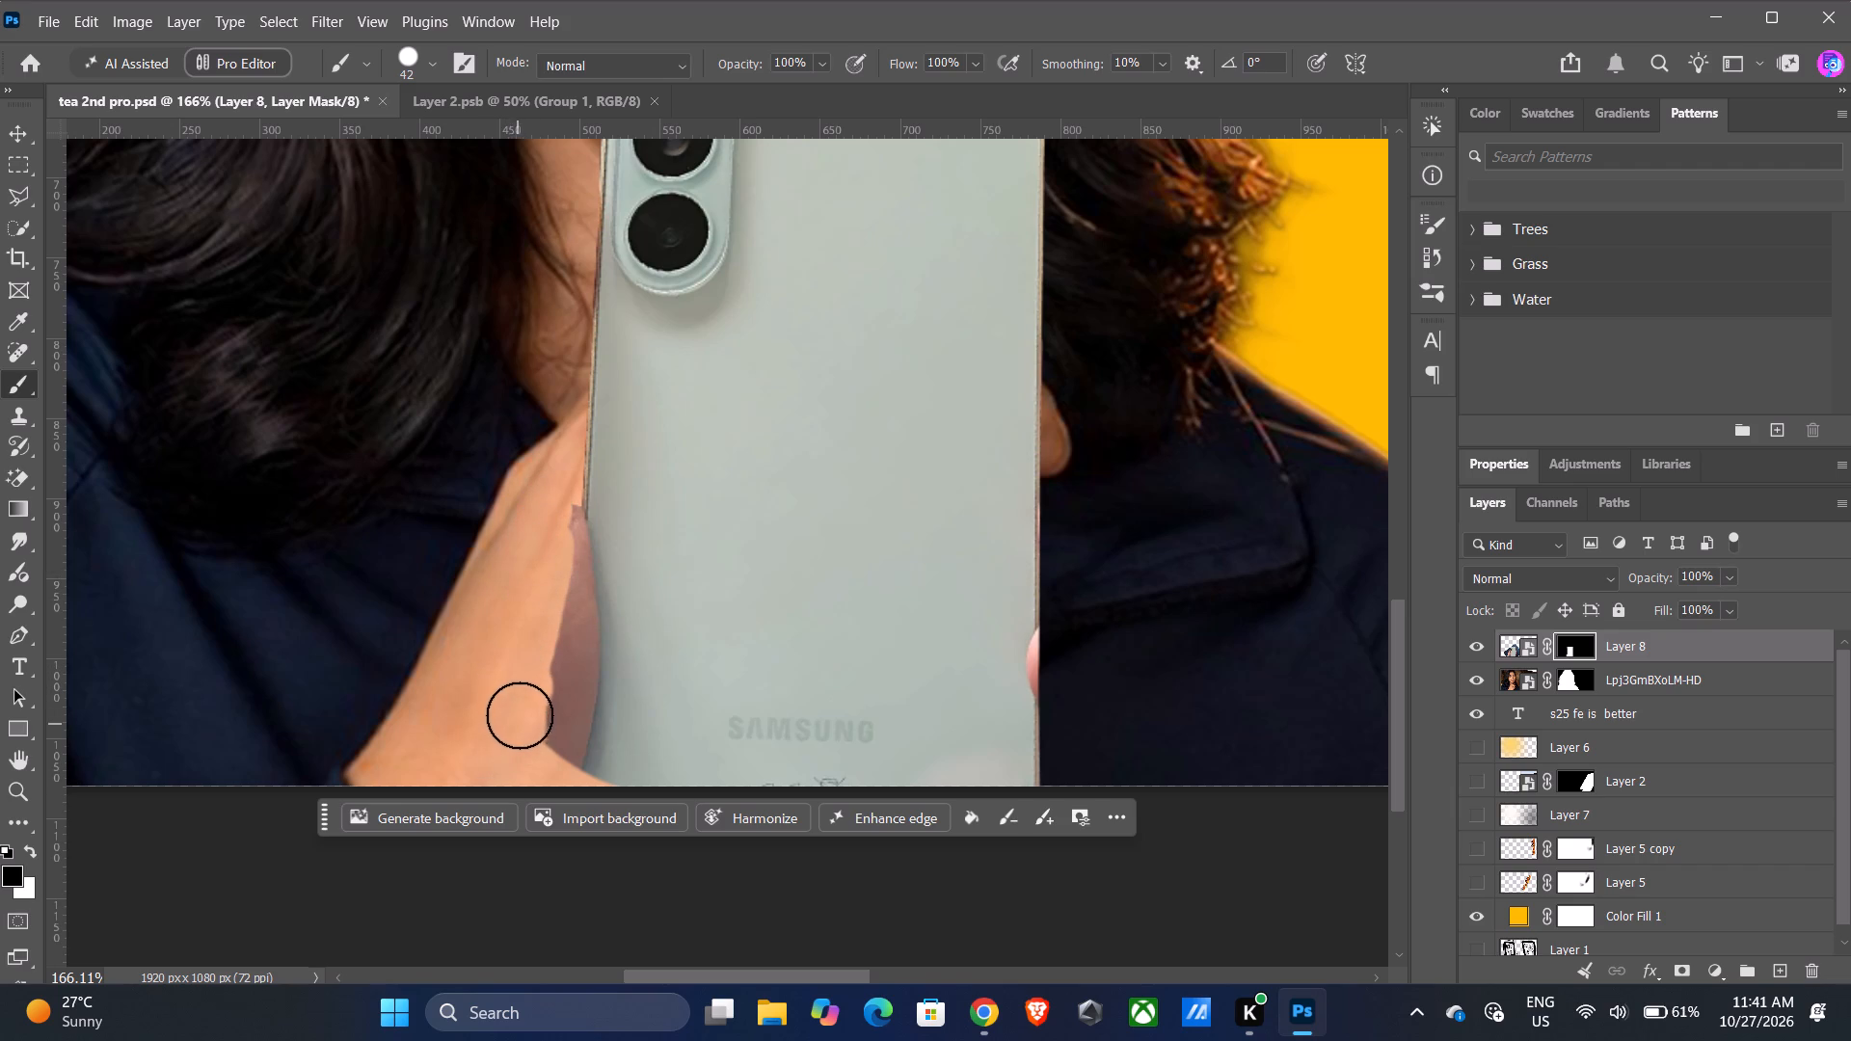
pyautogui.click(522, 707)
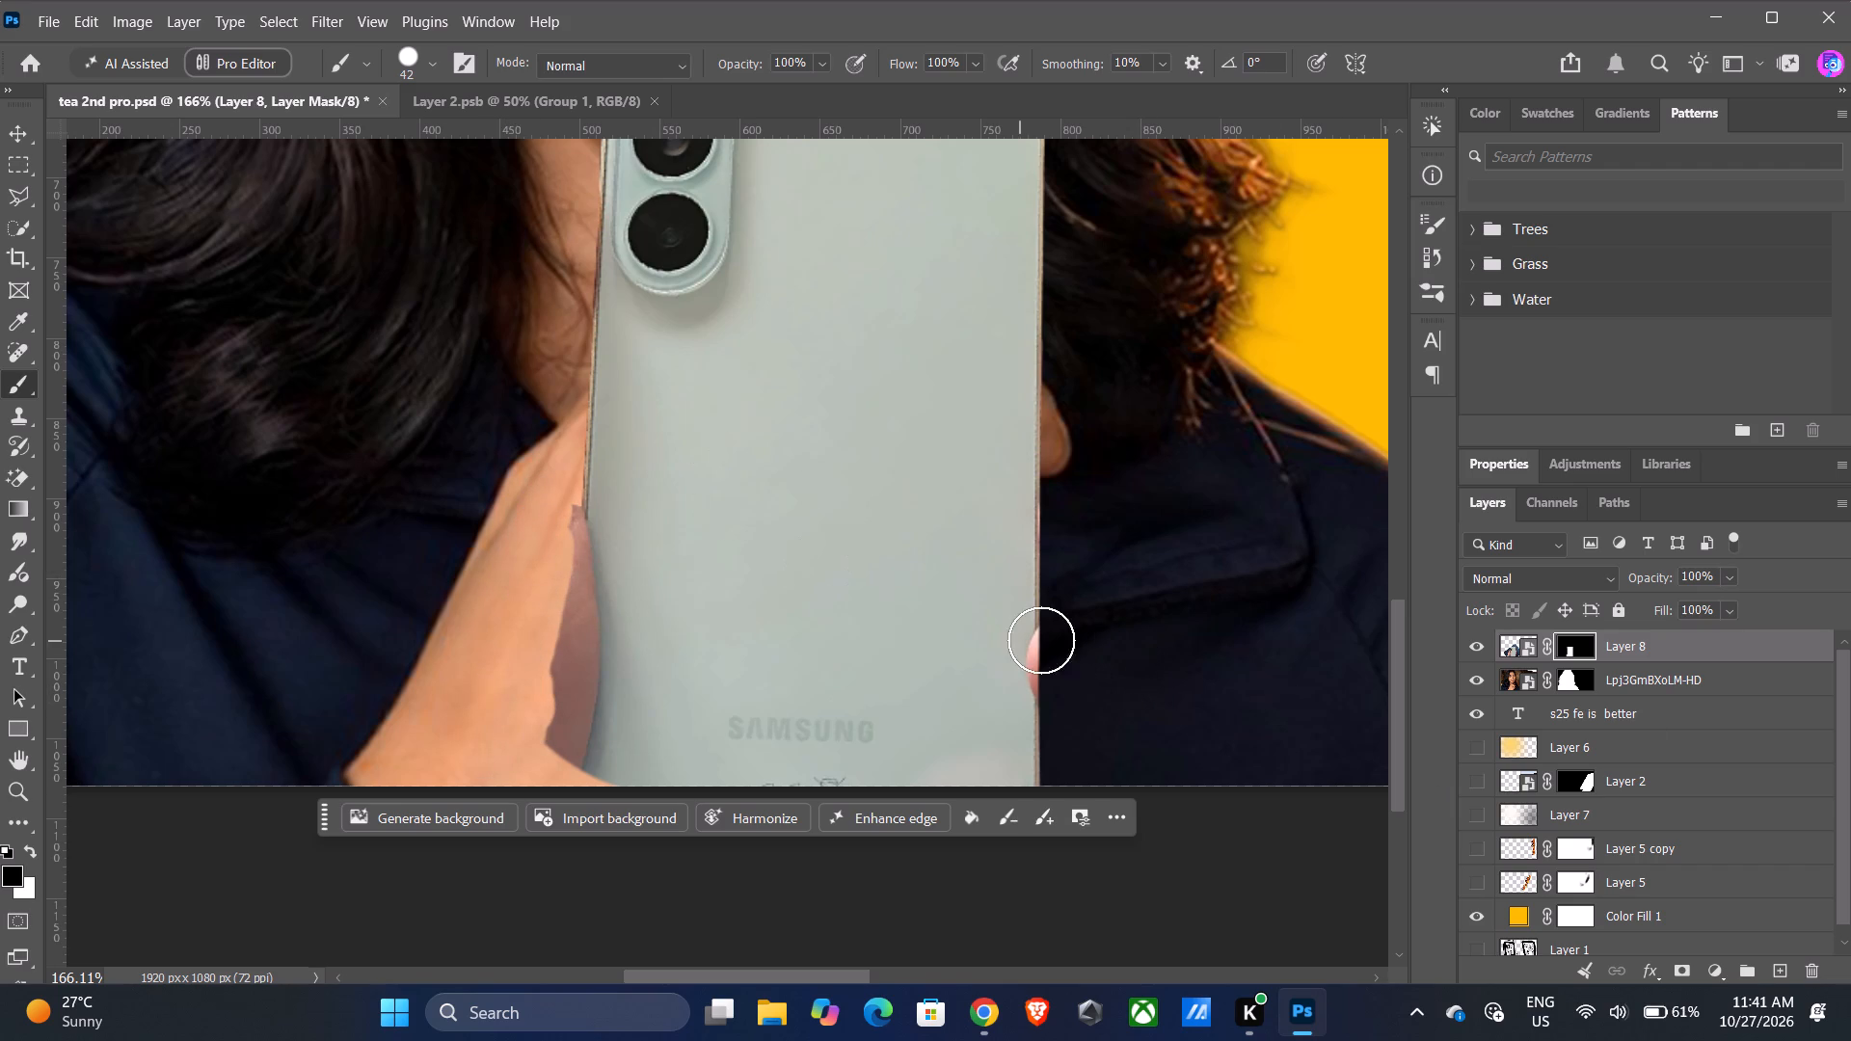
pyautogui.click(1060, 658)
# Check the portrait with and without Layer 8, leaving the layer hidden so the woman's own hand is exposed.
pyautogui.click(16, 134)
pyautogui.keyDown('alt'); pyautogui.scroll(-8, 770, 539); pyautogui.keyUp('alt')
pyautogui.scroll(9, 985, 552)
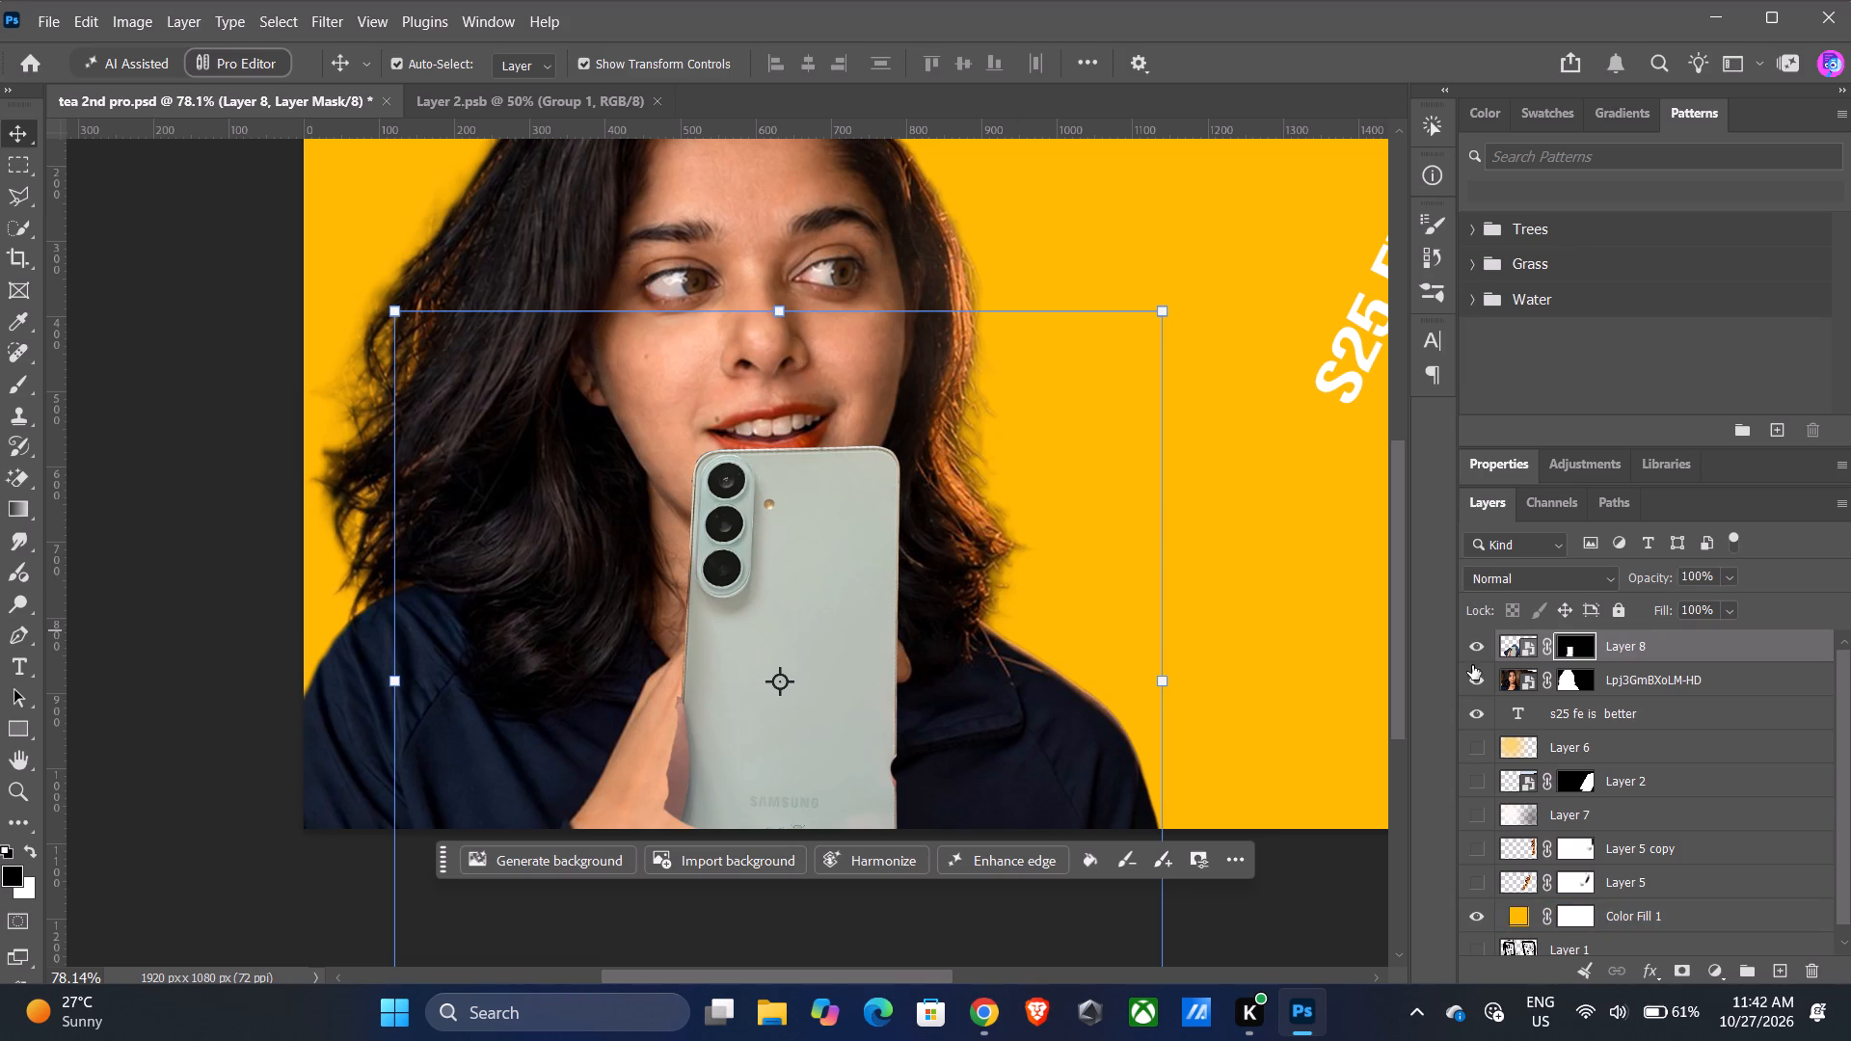
pyautogui.click(1477, 640)
pyautogui.click(1477, 640)
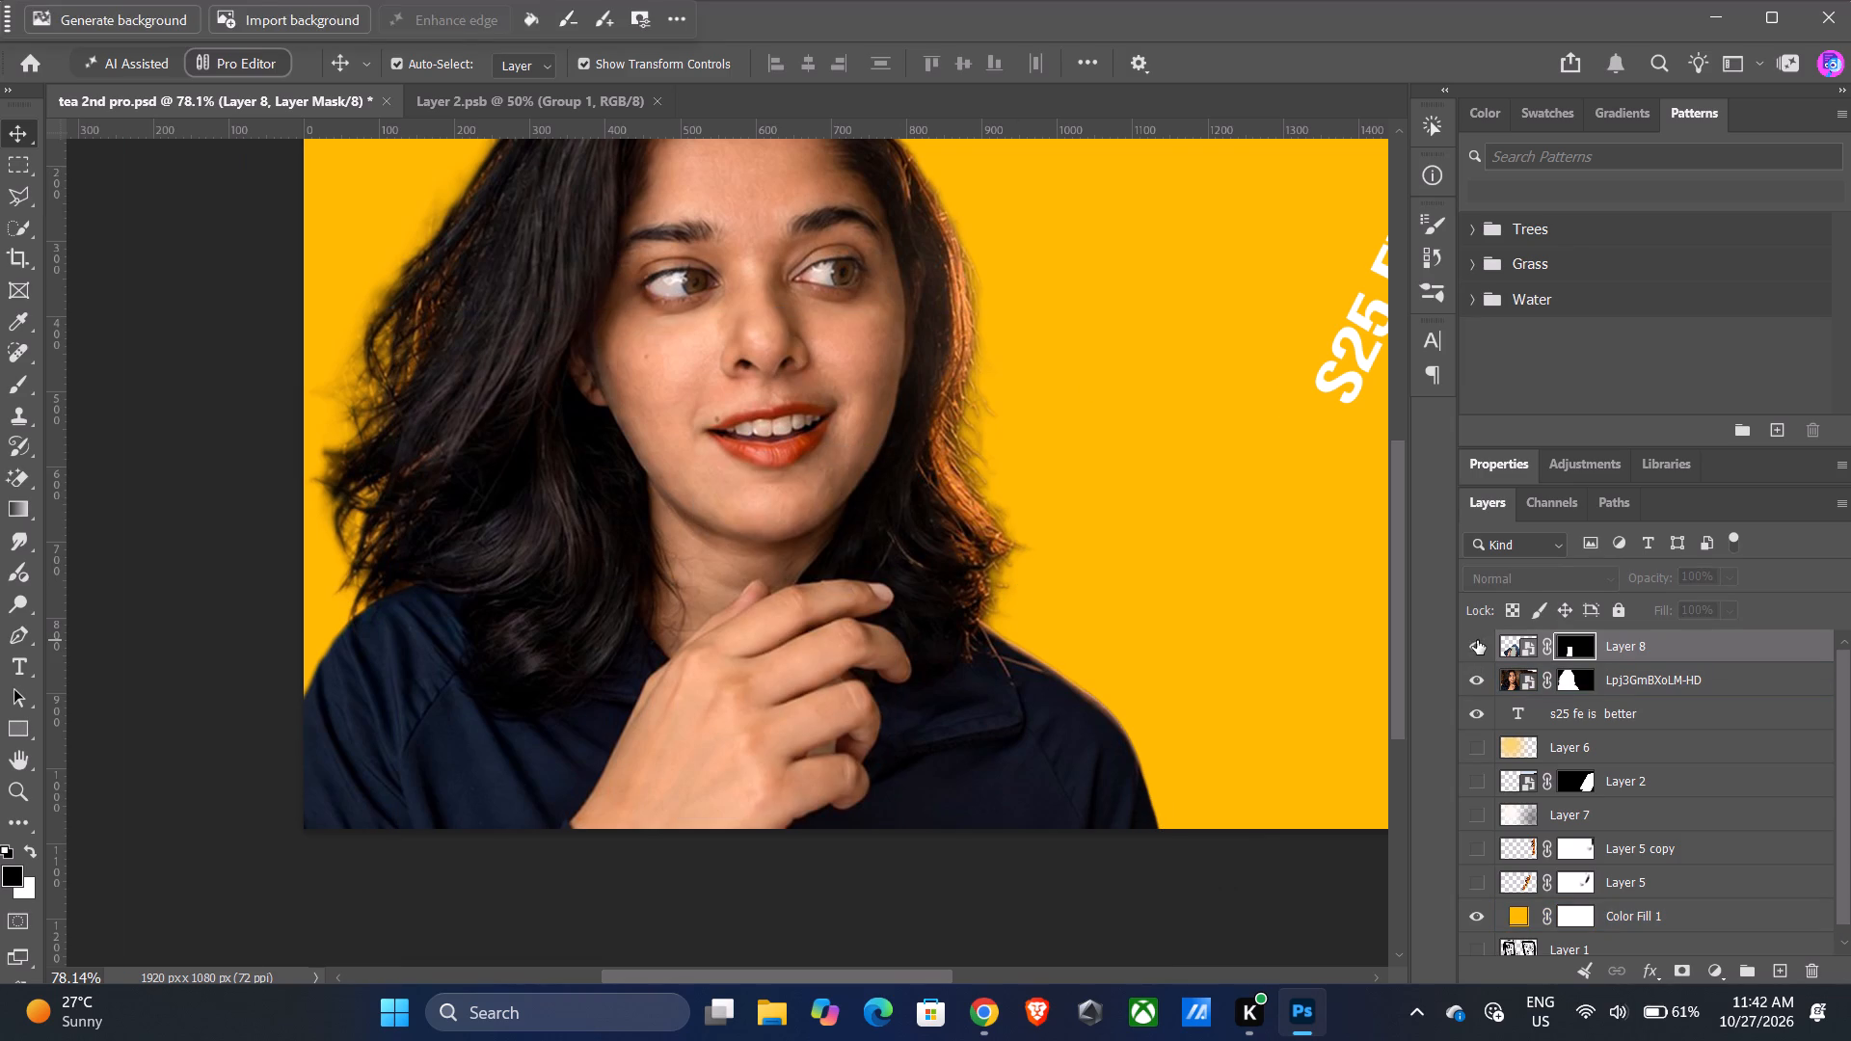
pyautogui.click(1479, 636)
# Start a polygonal lasso outline where the hand meets the collar below the thumb and trace the index finger's upper edge to its nail.
pyautogui.click(17, 191)
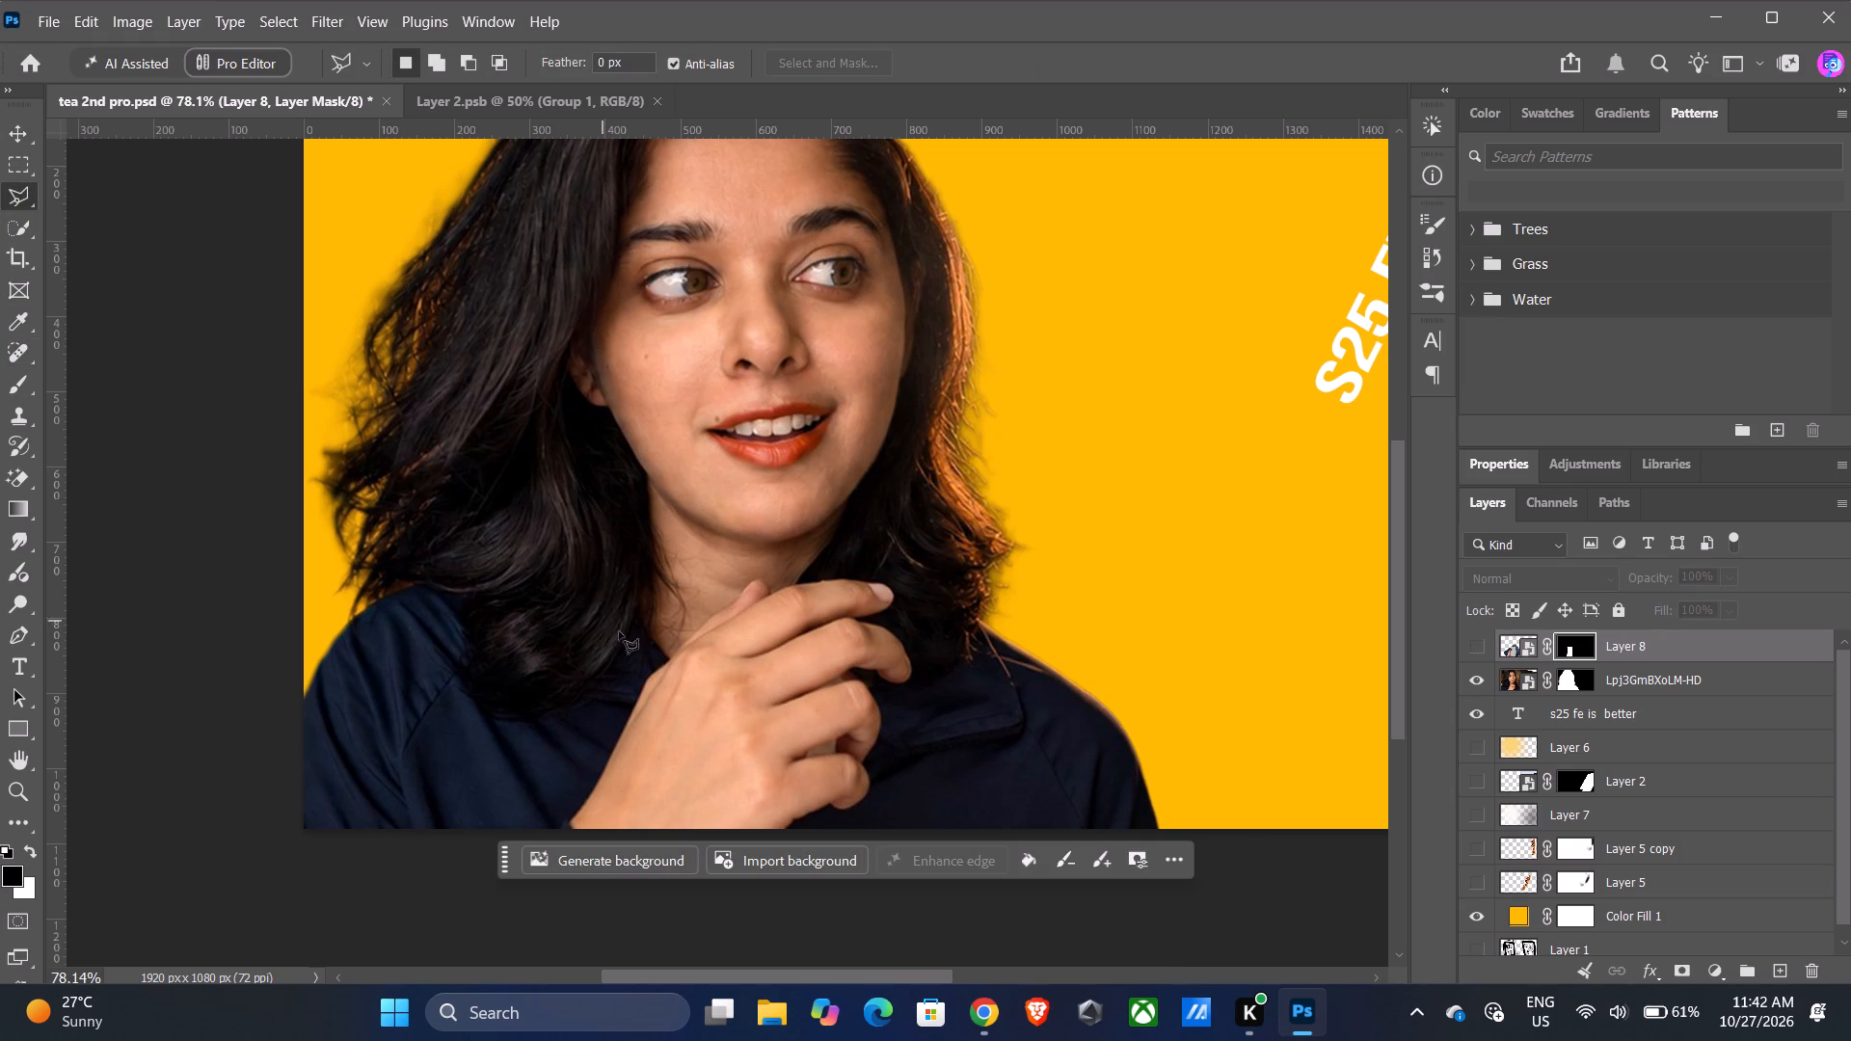
pyautogui.scroll(8, 749, 665)
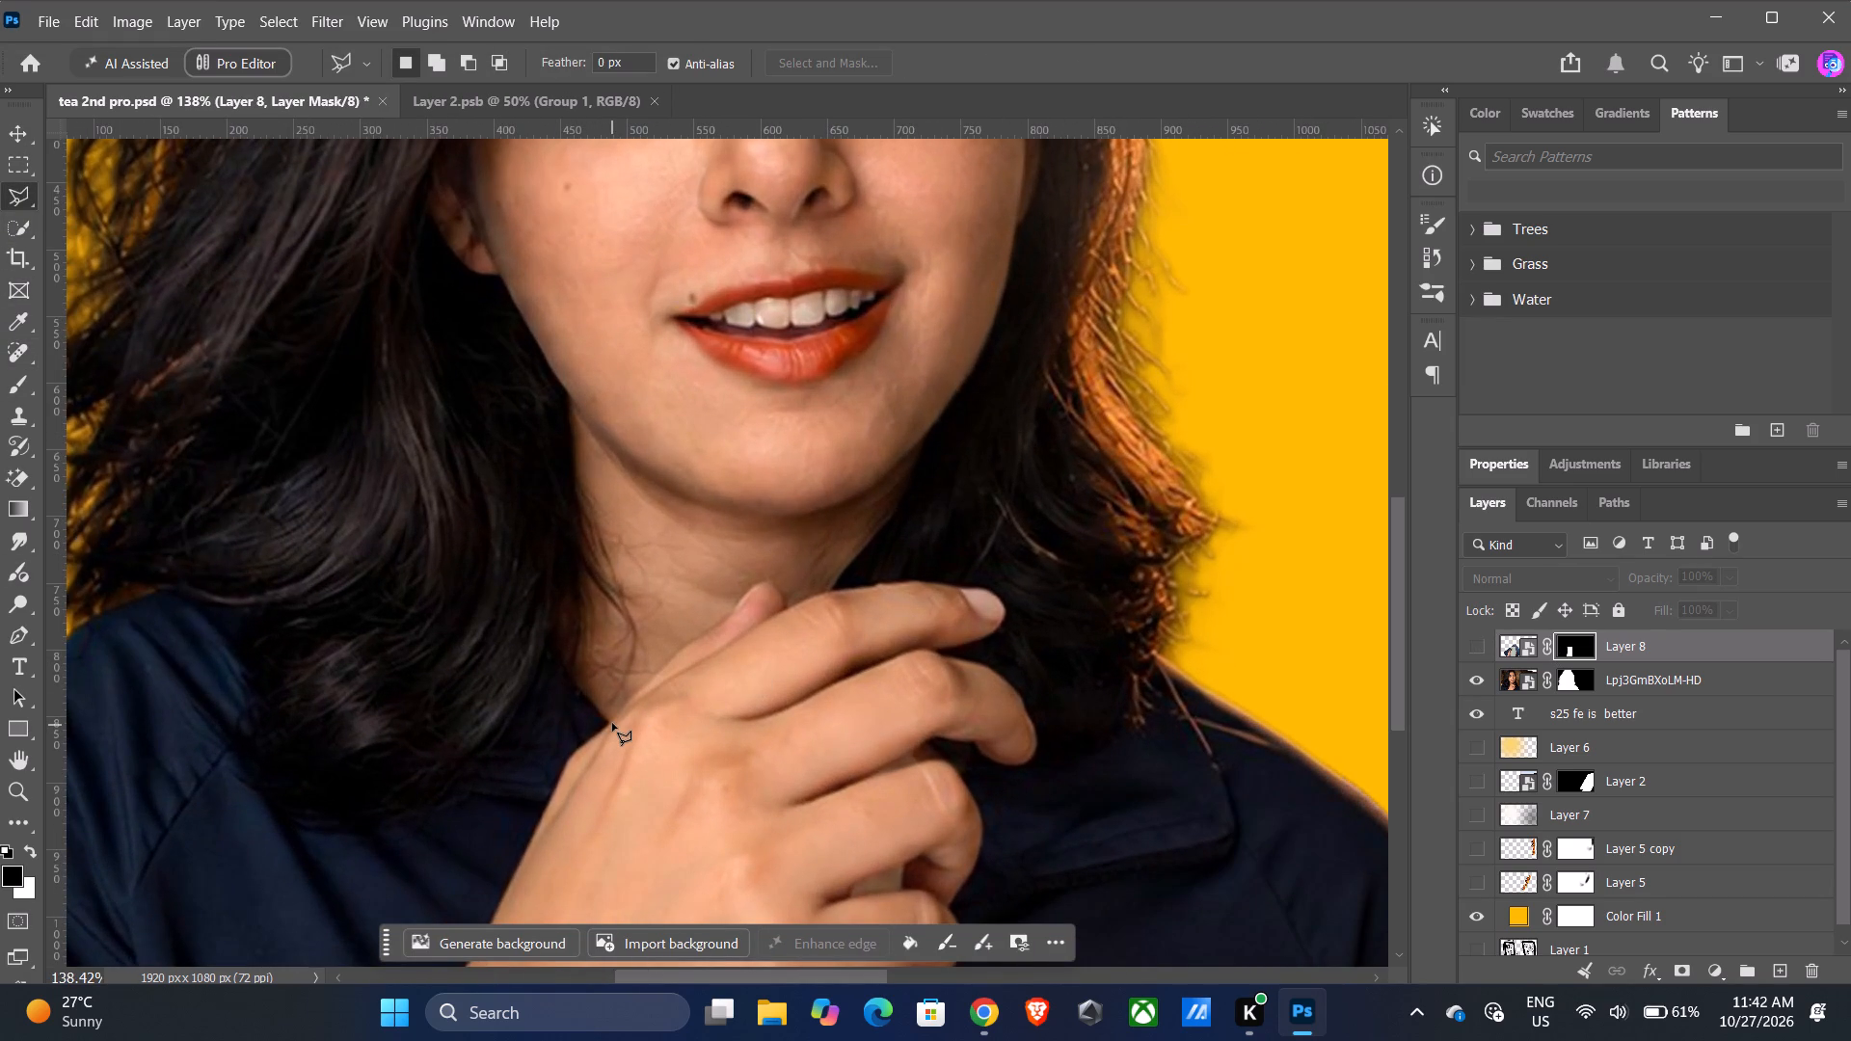
pyautogui.click(612, 723)
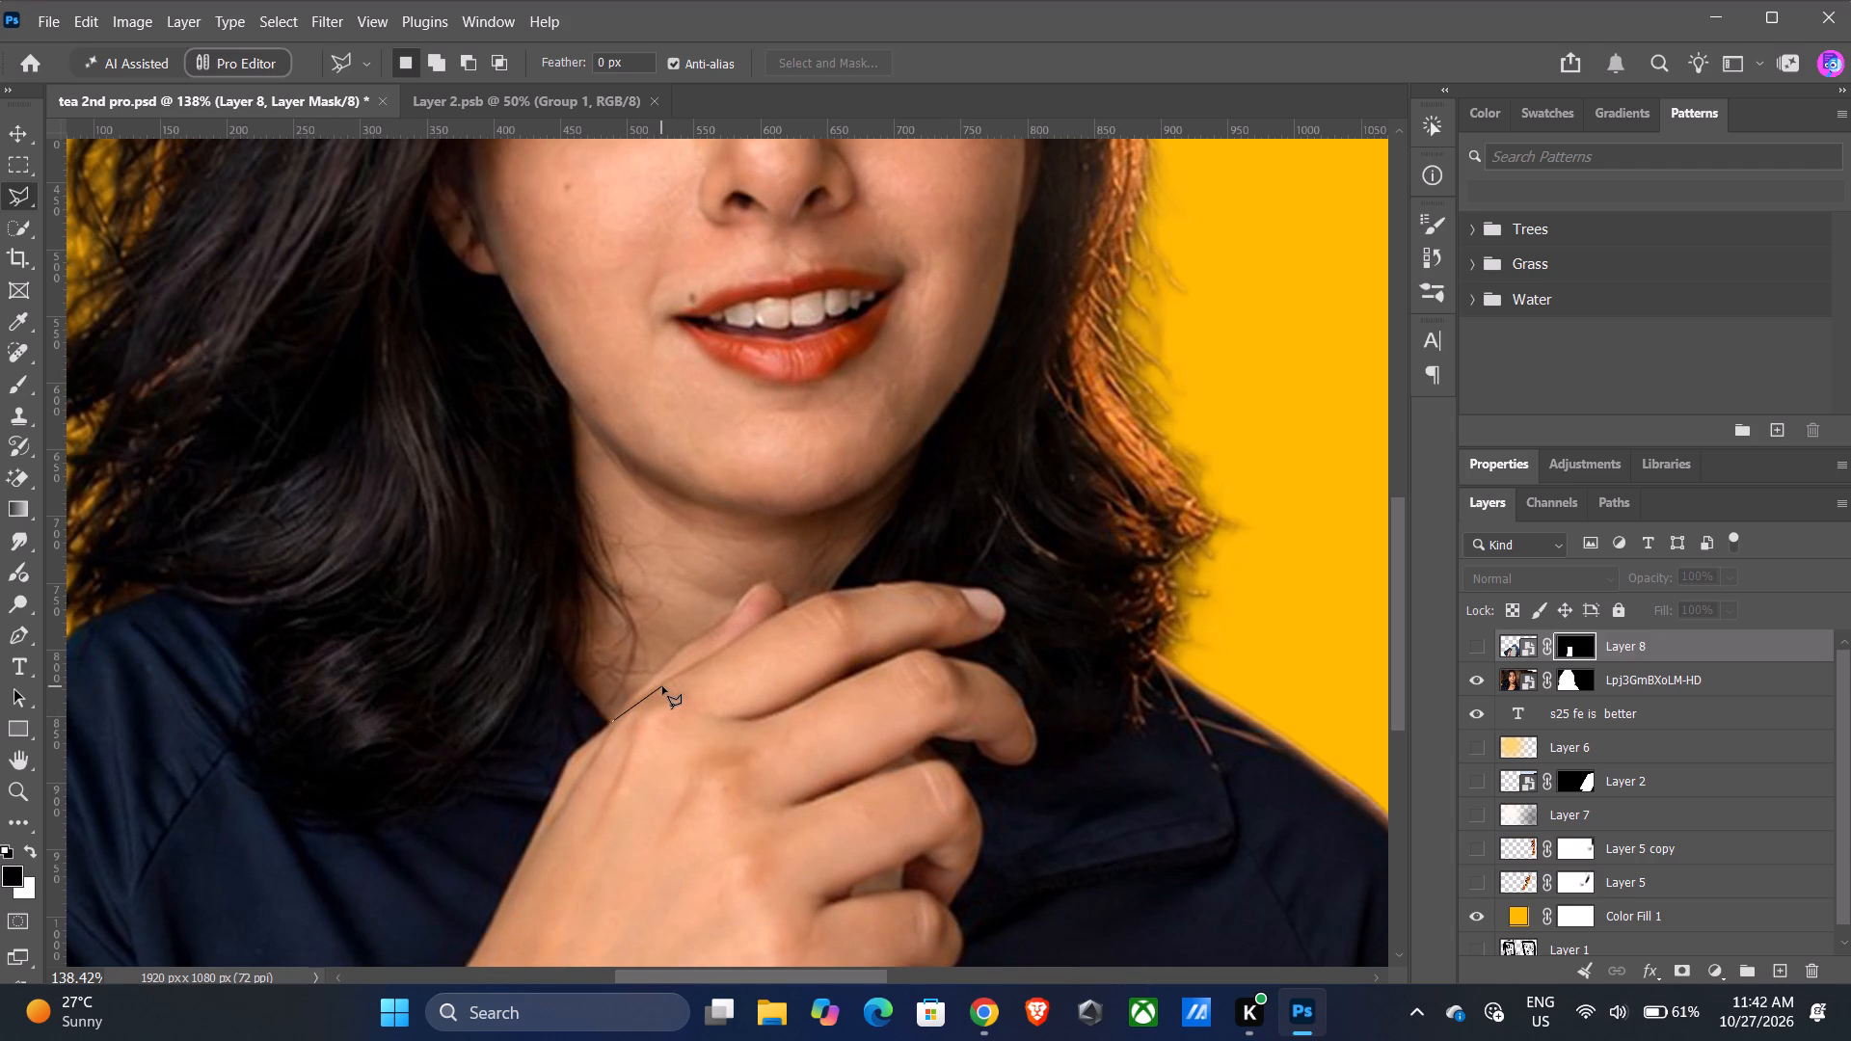
pyautogui.click(662, 681)
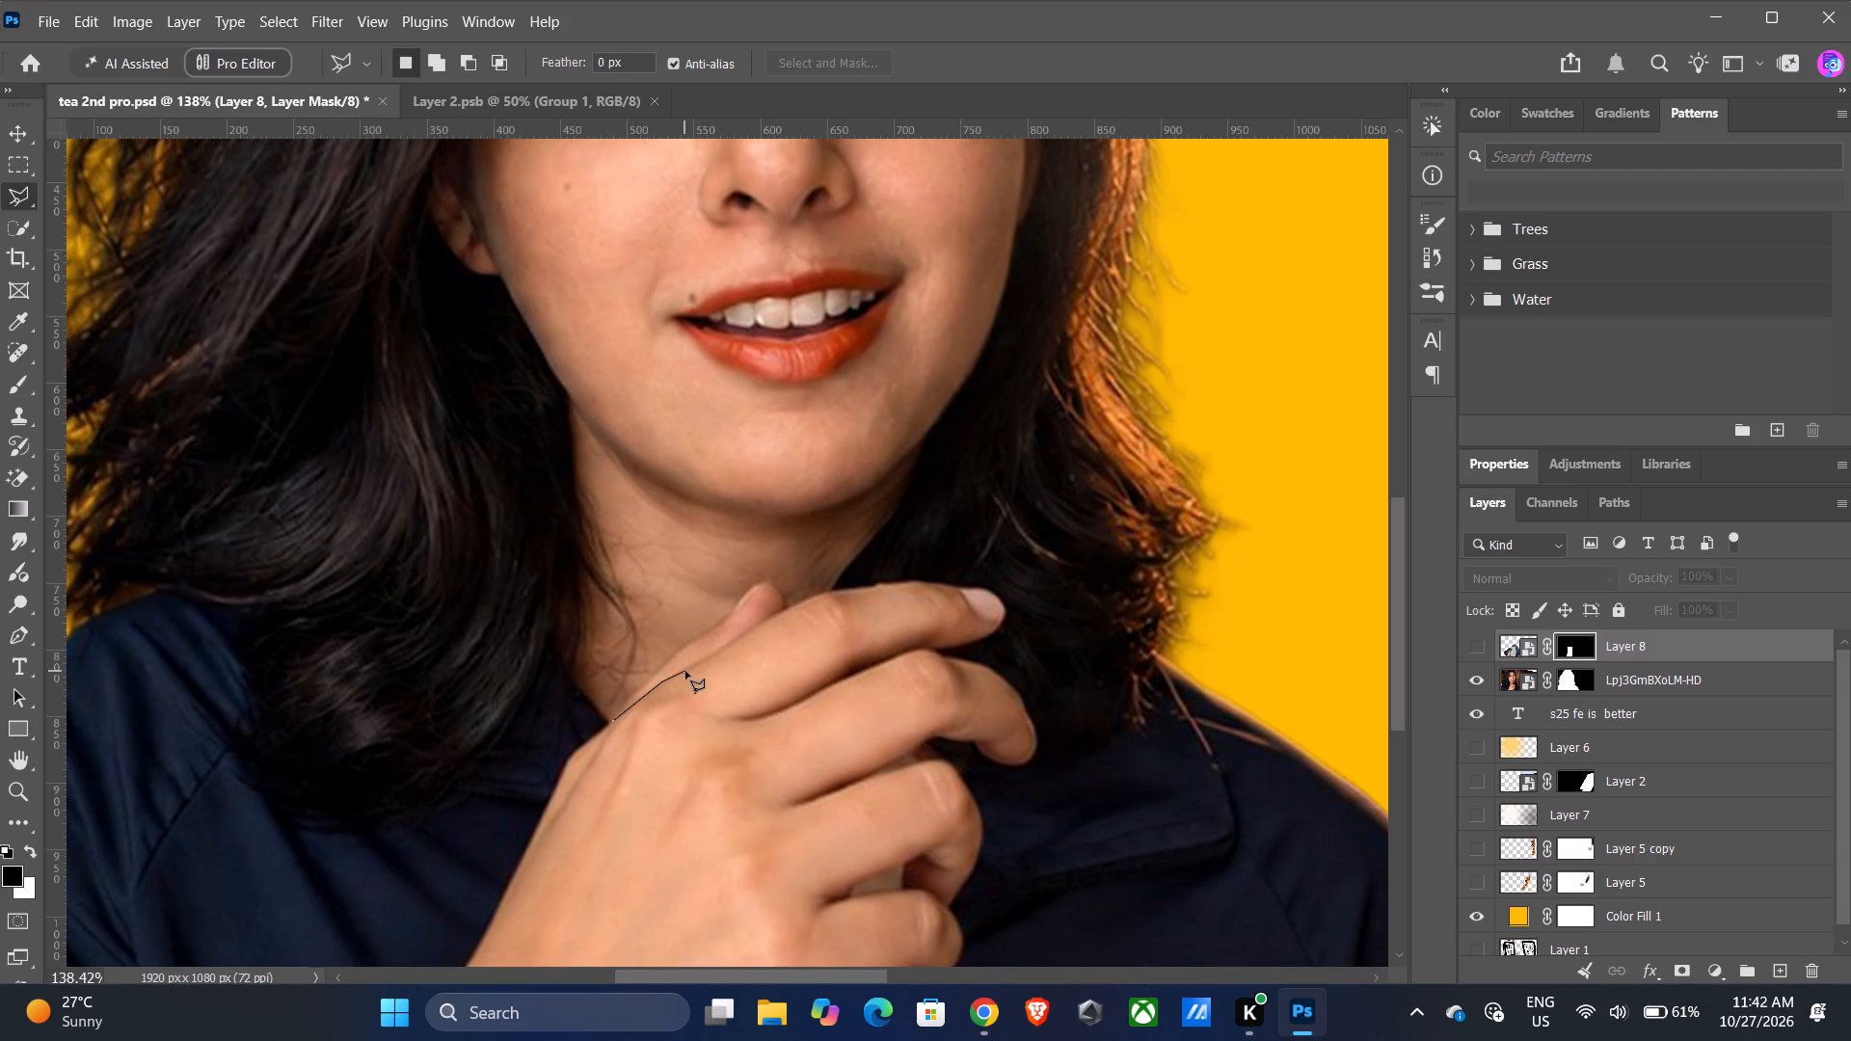
pyautogui.click(692, 667)
pyautogui.click(725, 651)
pyautogui.click(766, 621)
pyautogui.click(806, 599)
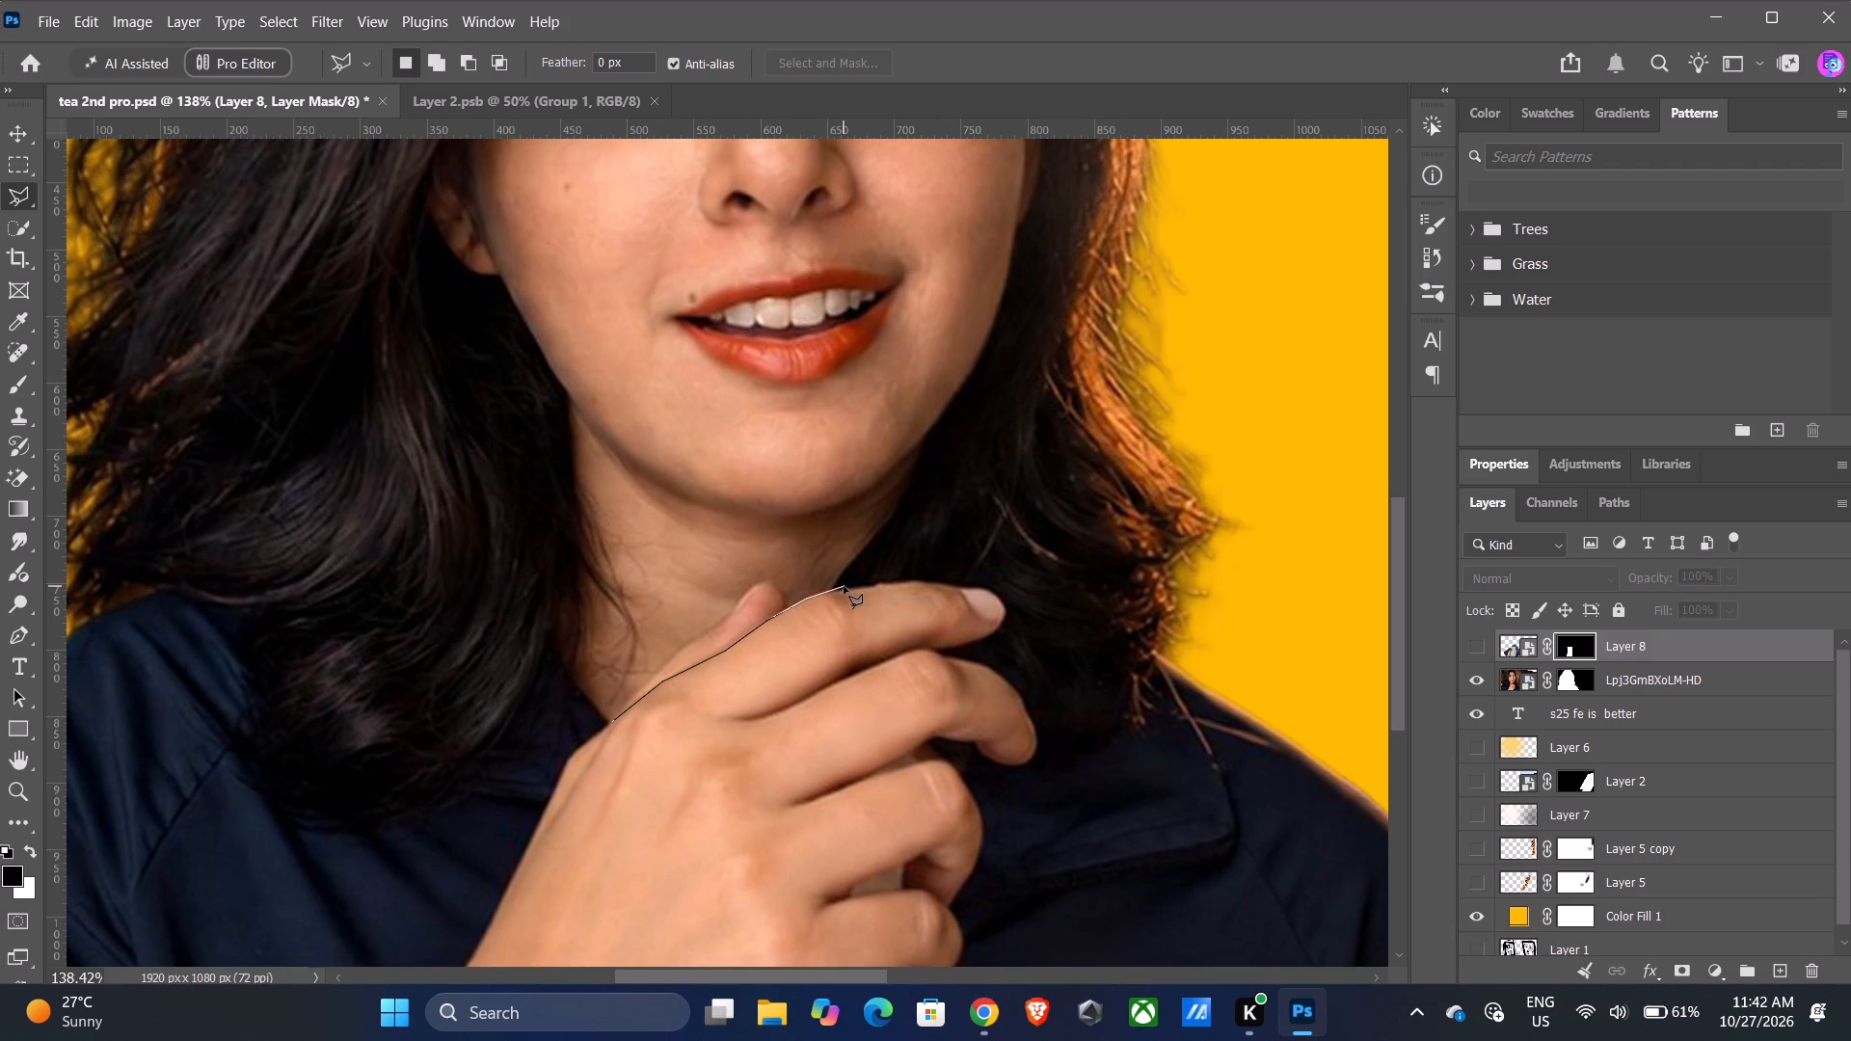
pyautogui.click(845, 588)
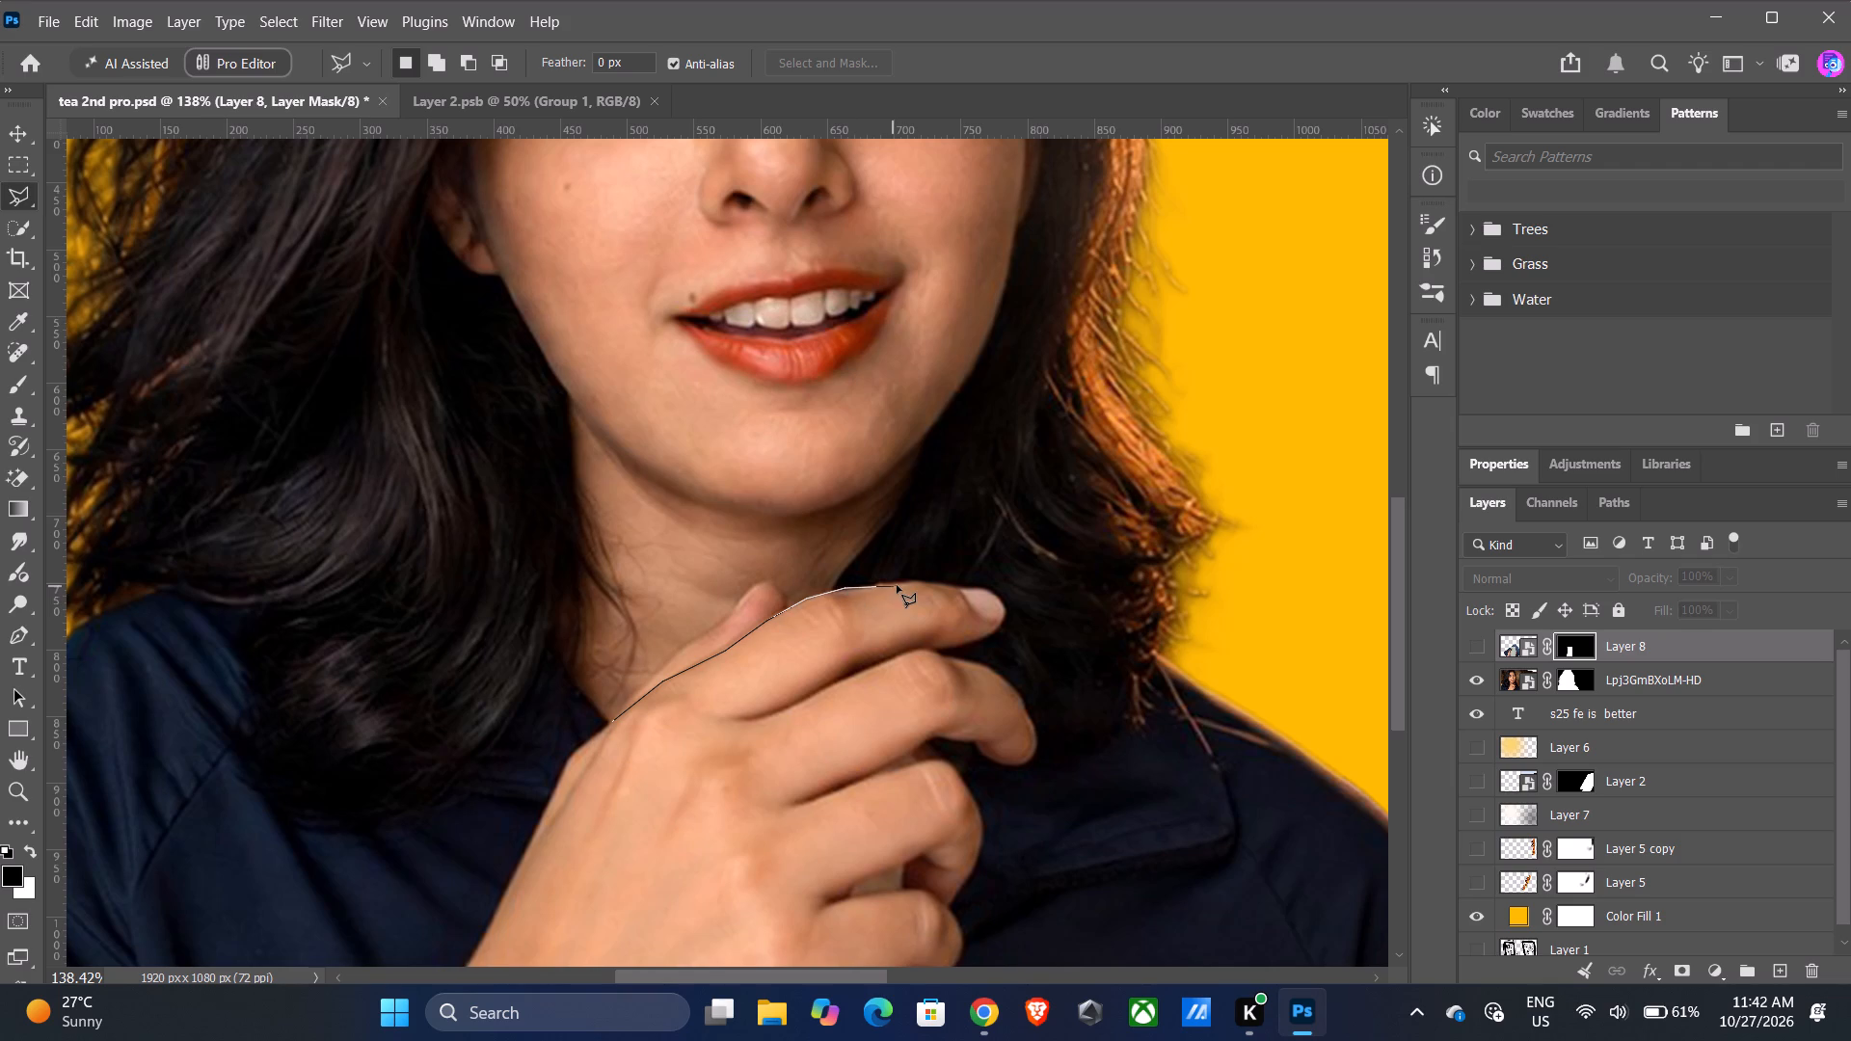
pyautogui.click(902, 583)
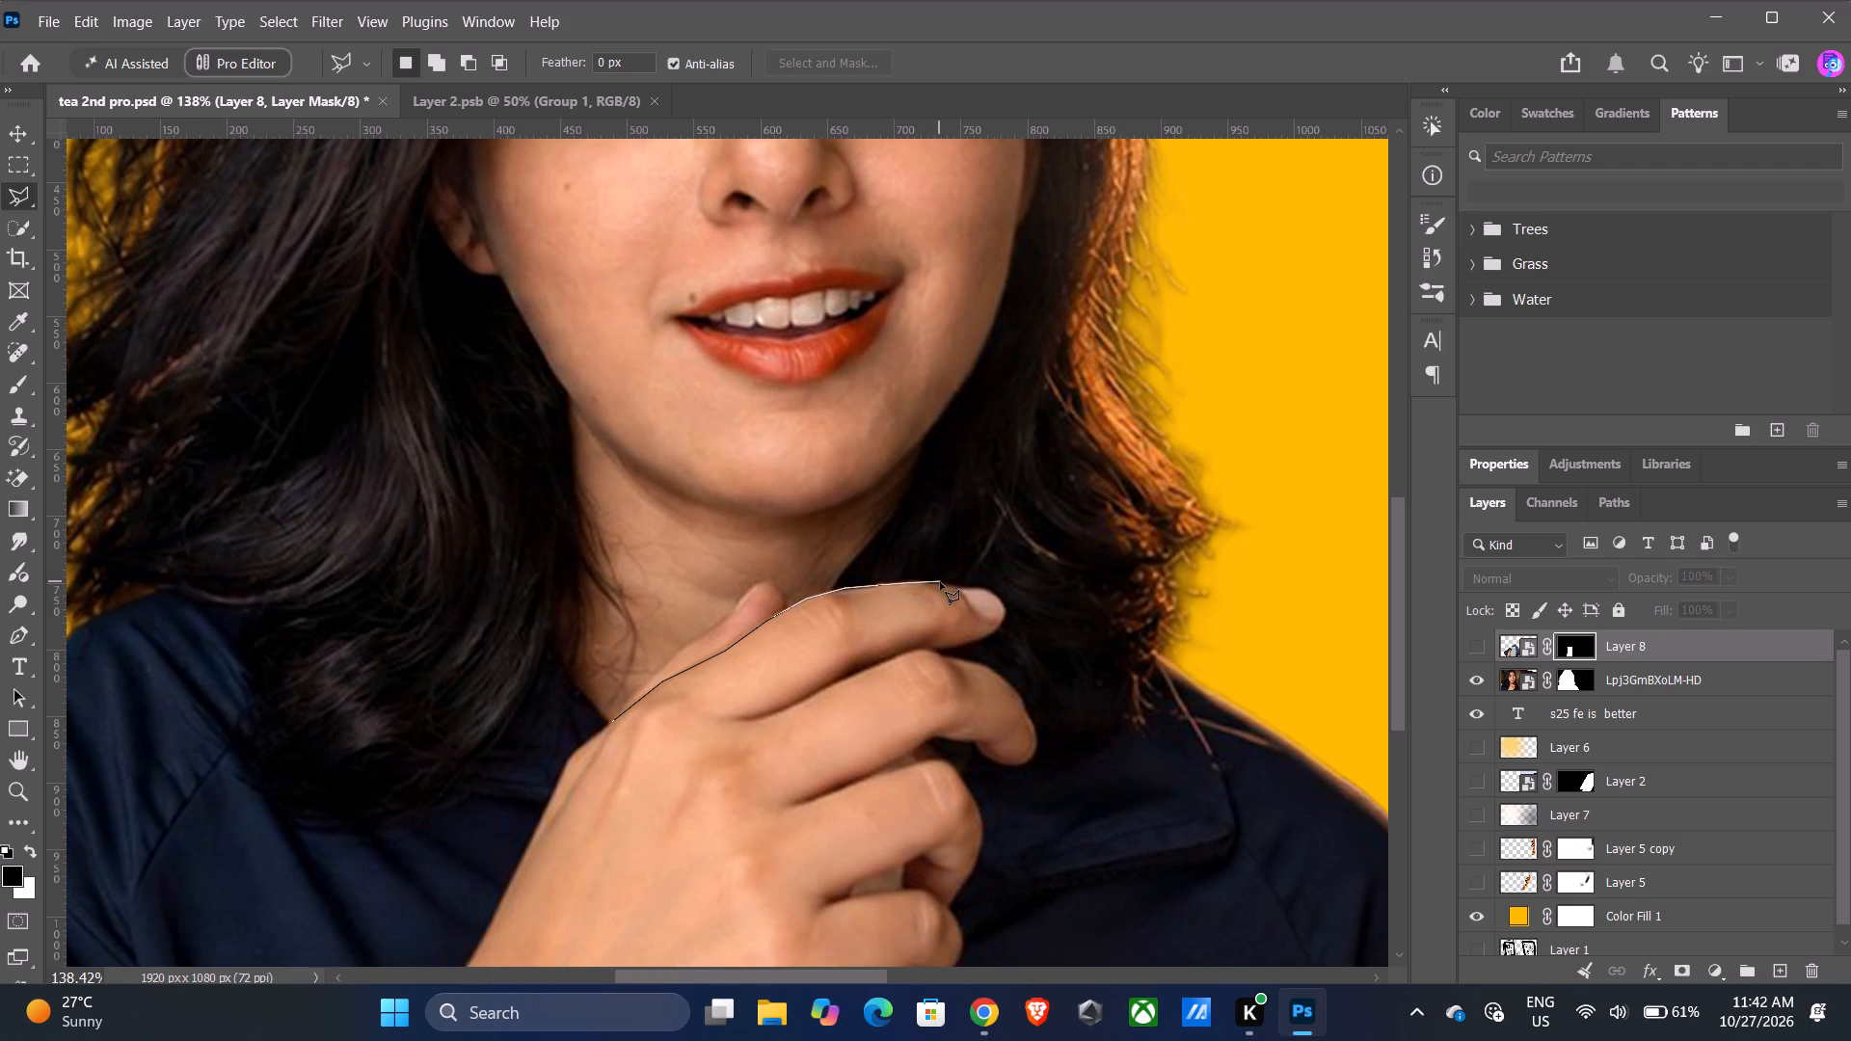
pyautogui.click(940, 583)
pyautogui.click(964, 589)
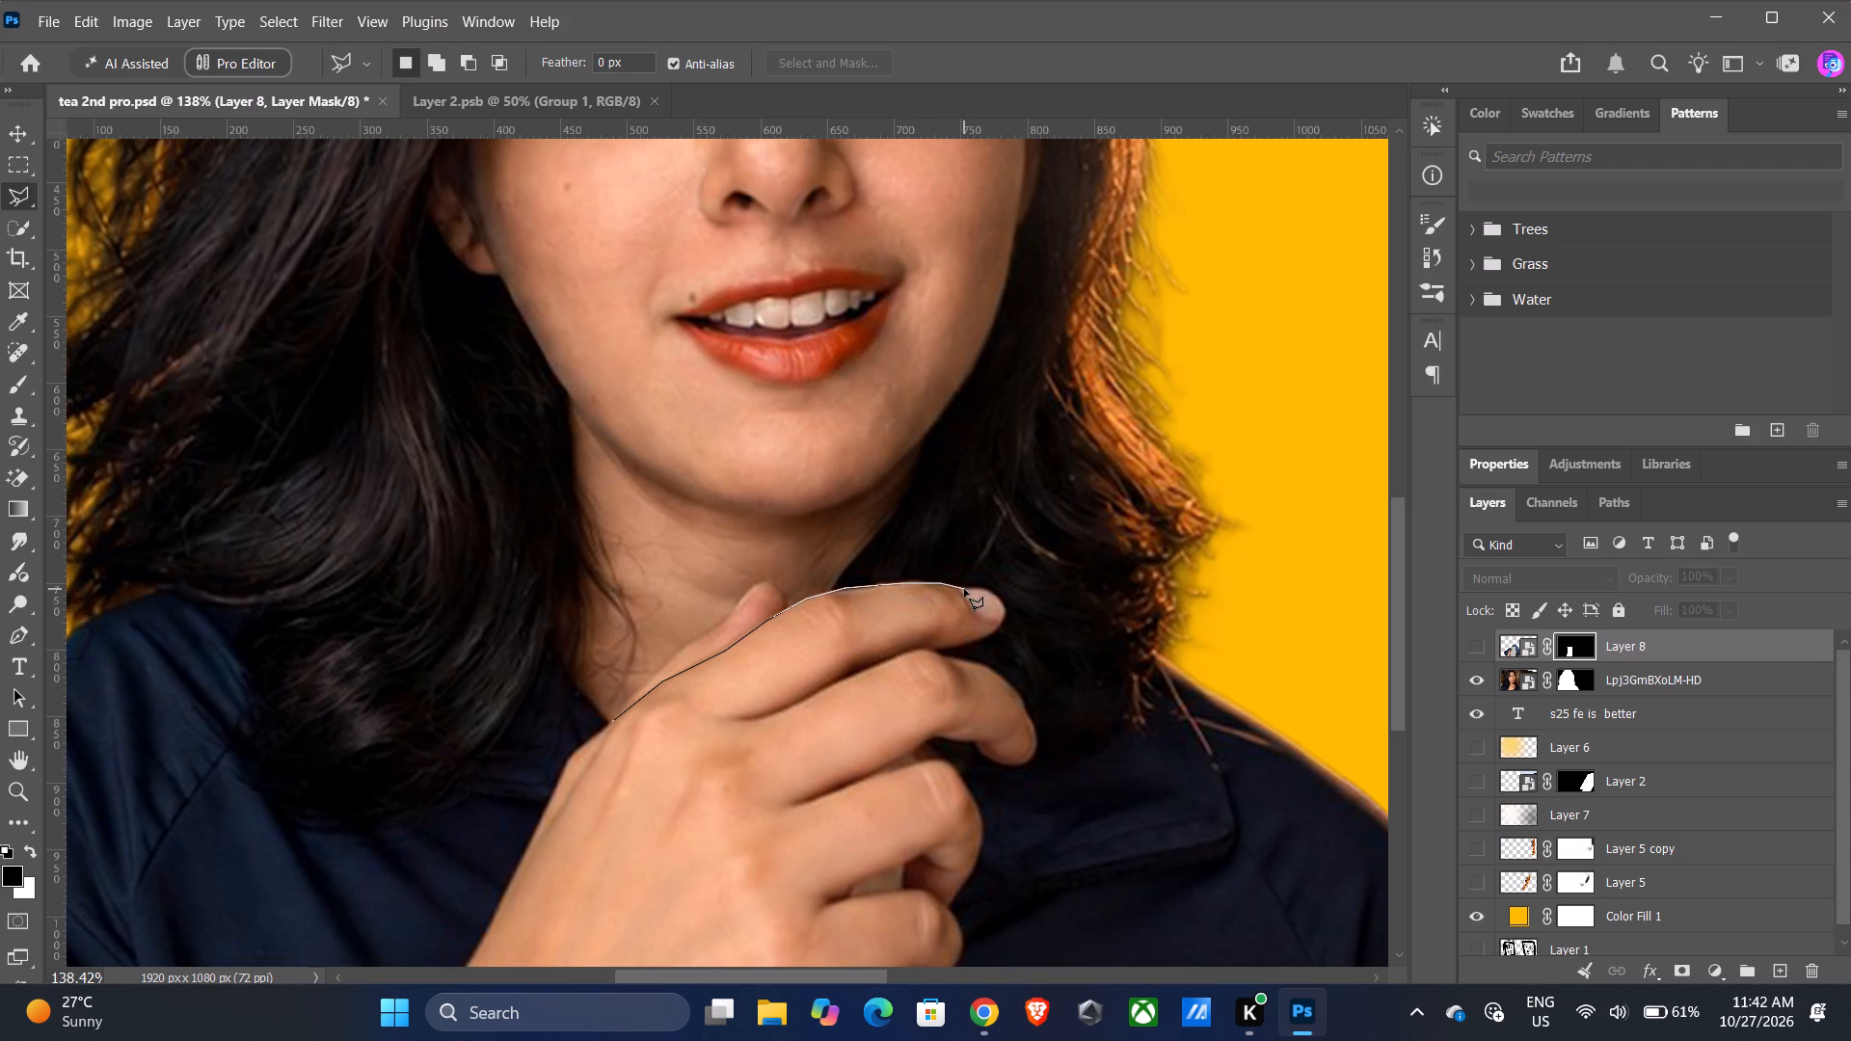
# Continue the lasso around the index fingertip and back along its underside to the gap before the middle finger.
pyautogui.click(984, 587)
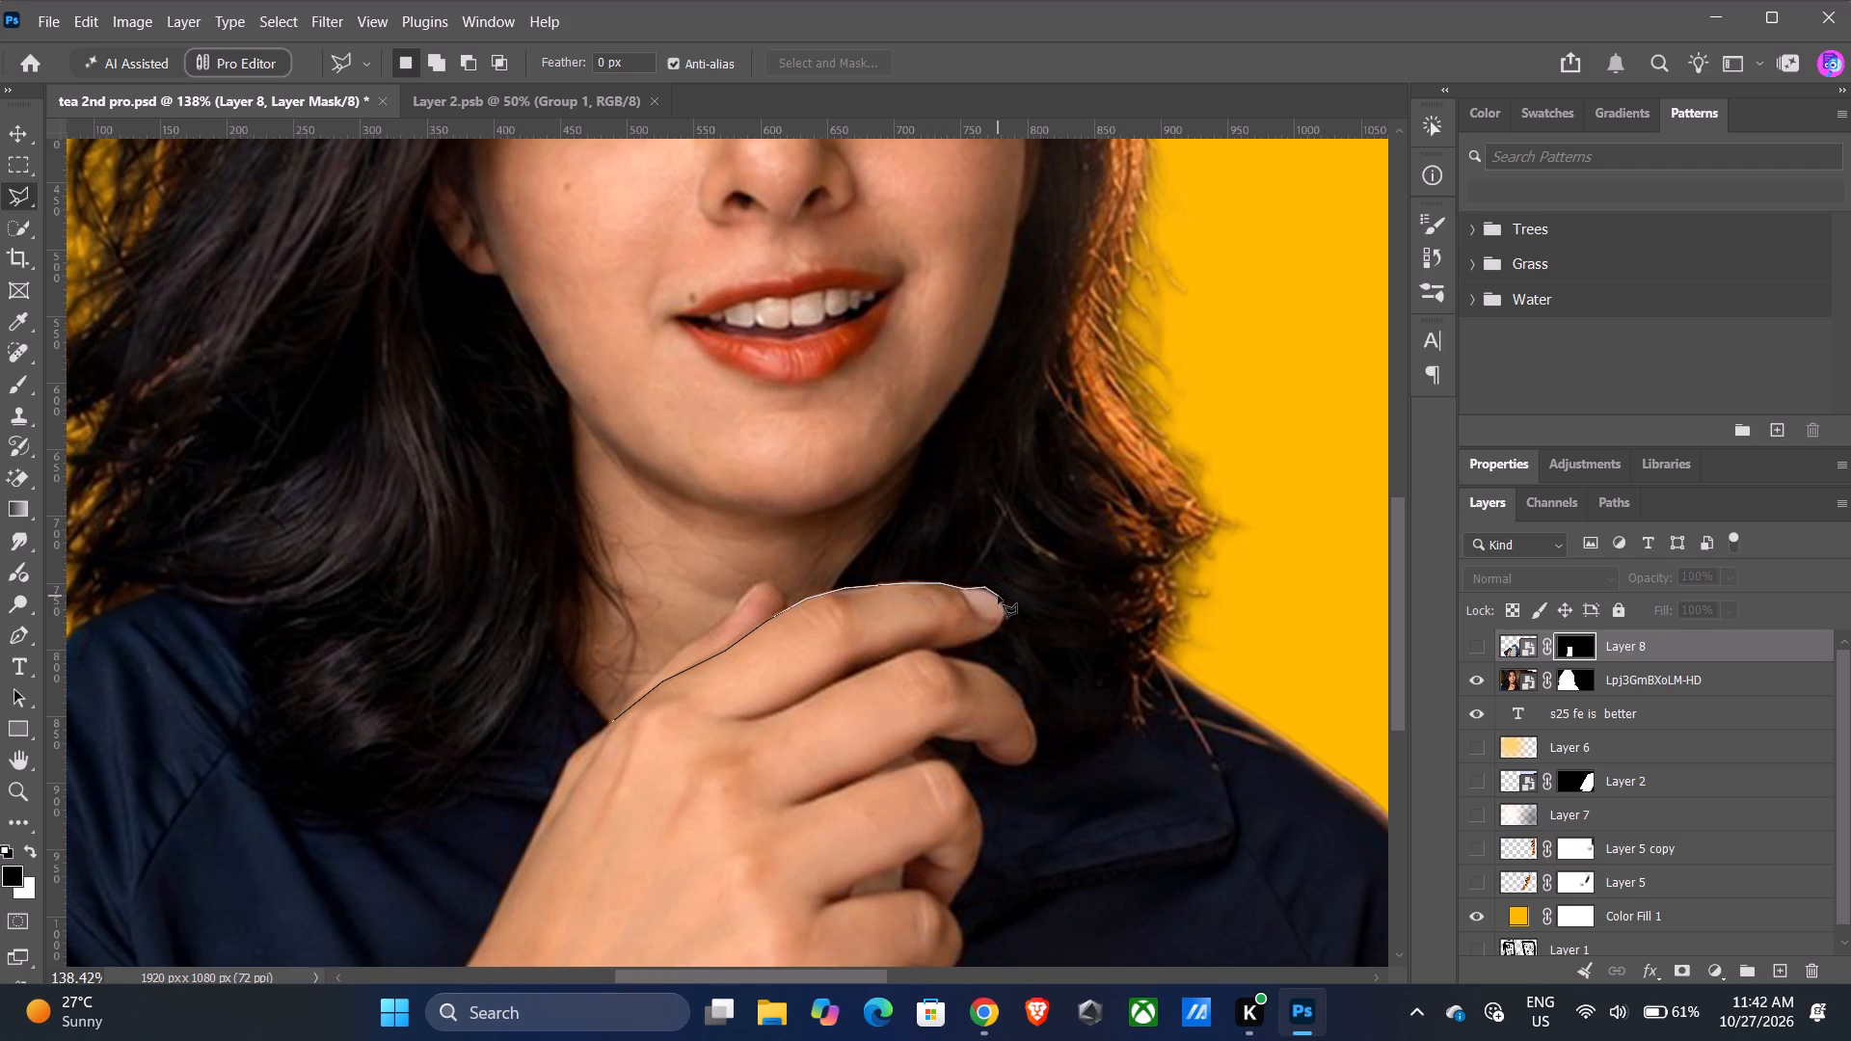
pyautogui.click(998, 596)
pyautogui.click(1006, 608)
pyautogui.click(1003, 619)
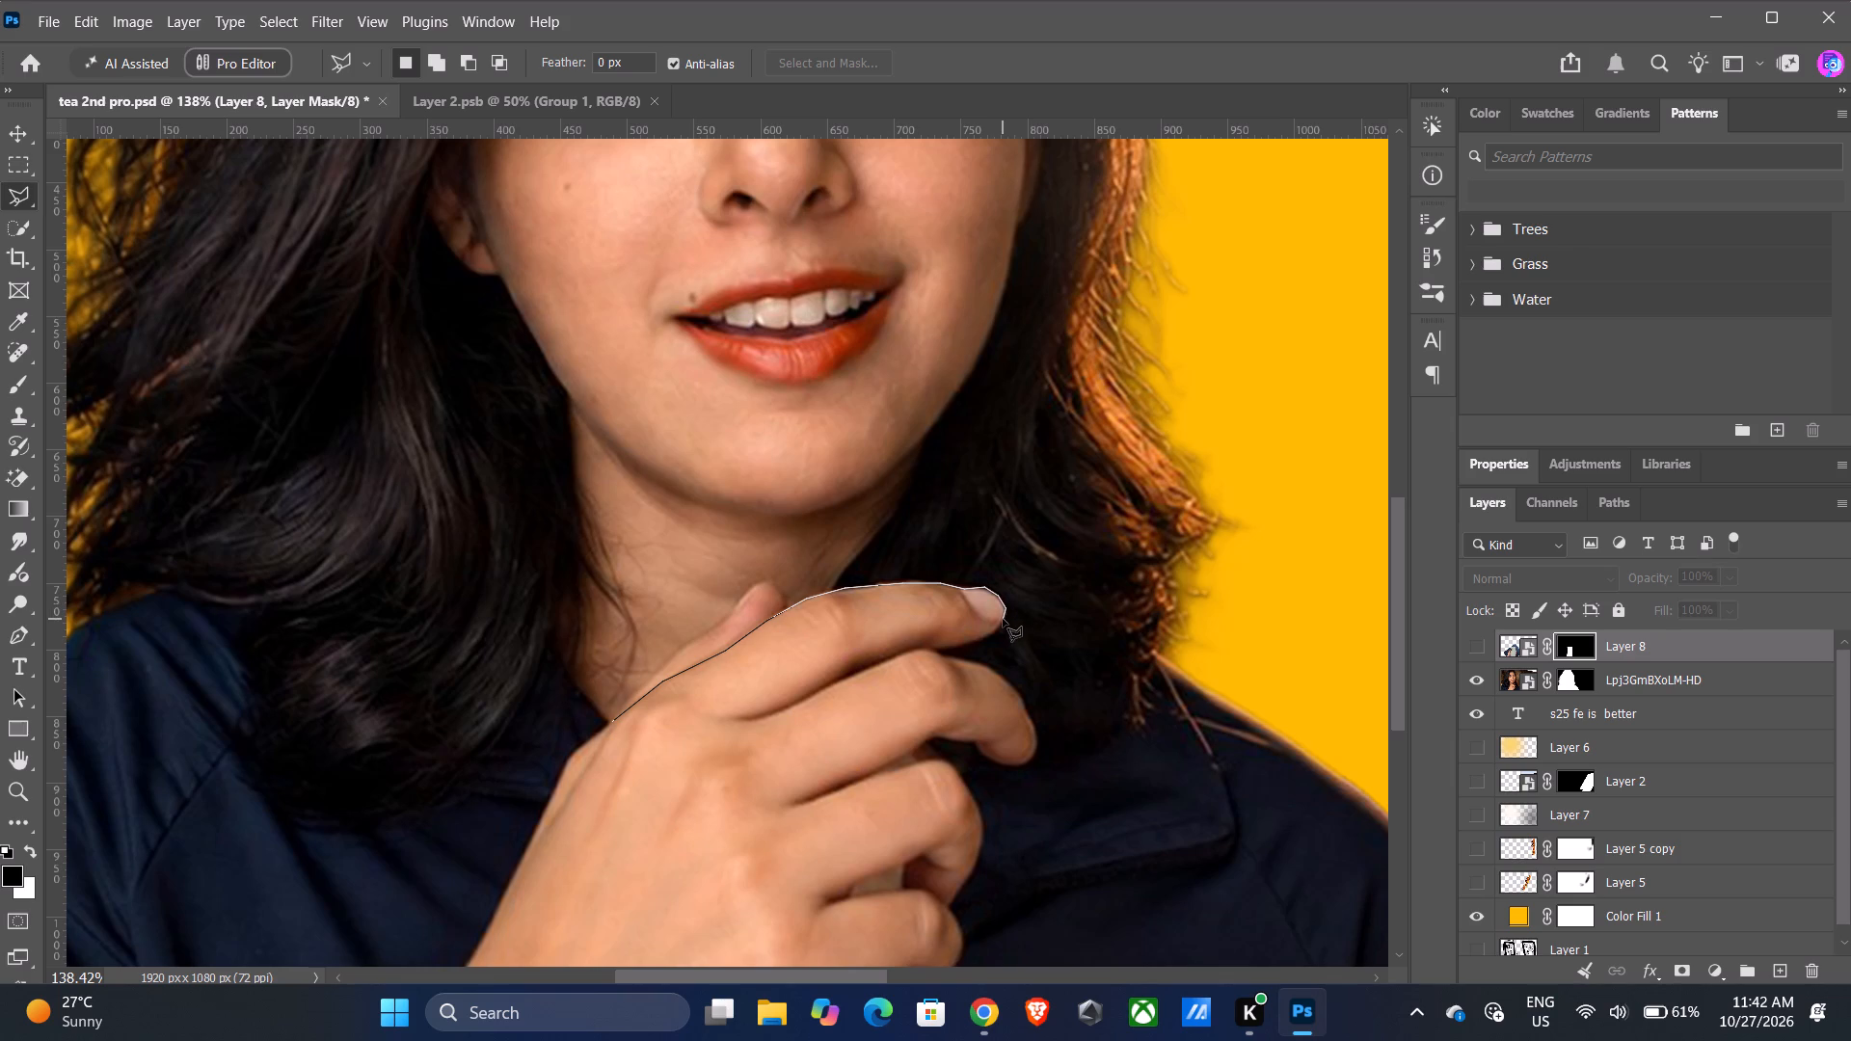
pyautogui.click(998, 628)
pyautogui.click(950, 647)
pyautogui.click(943, 647)
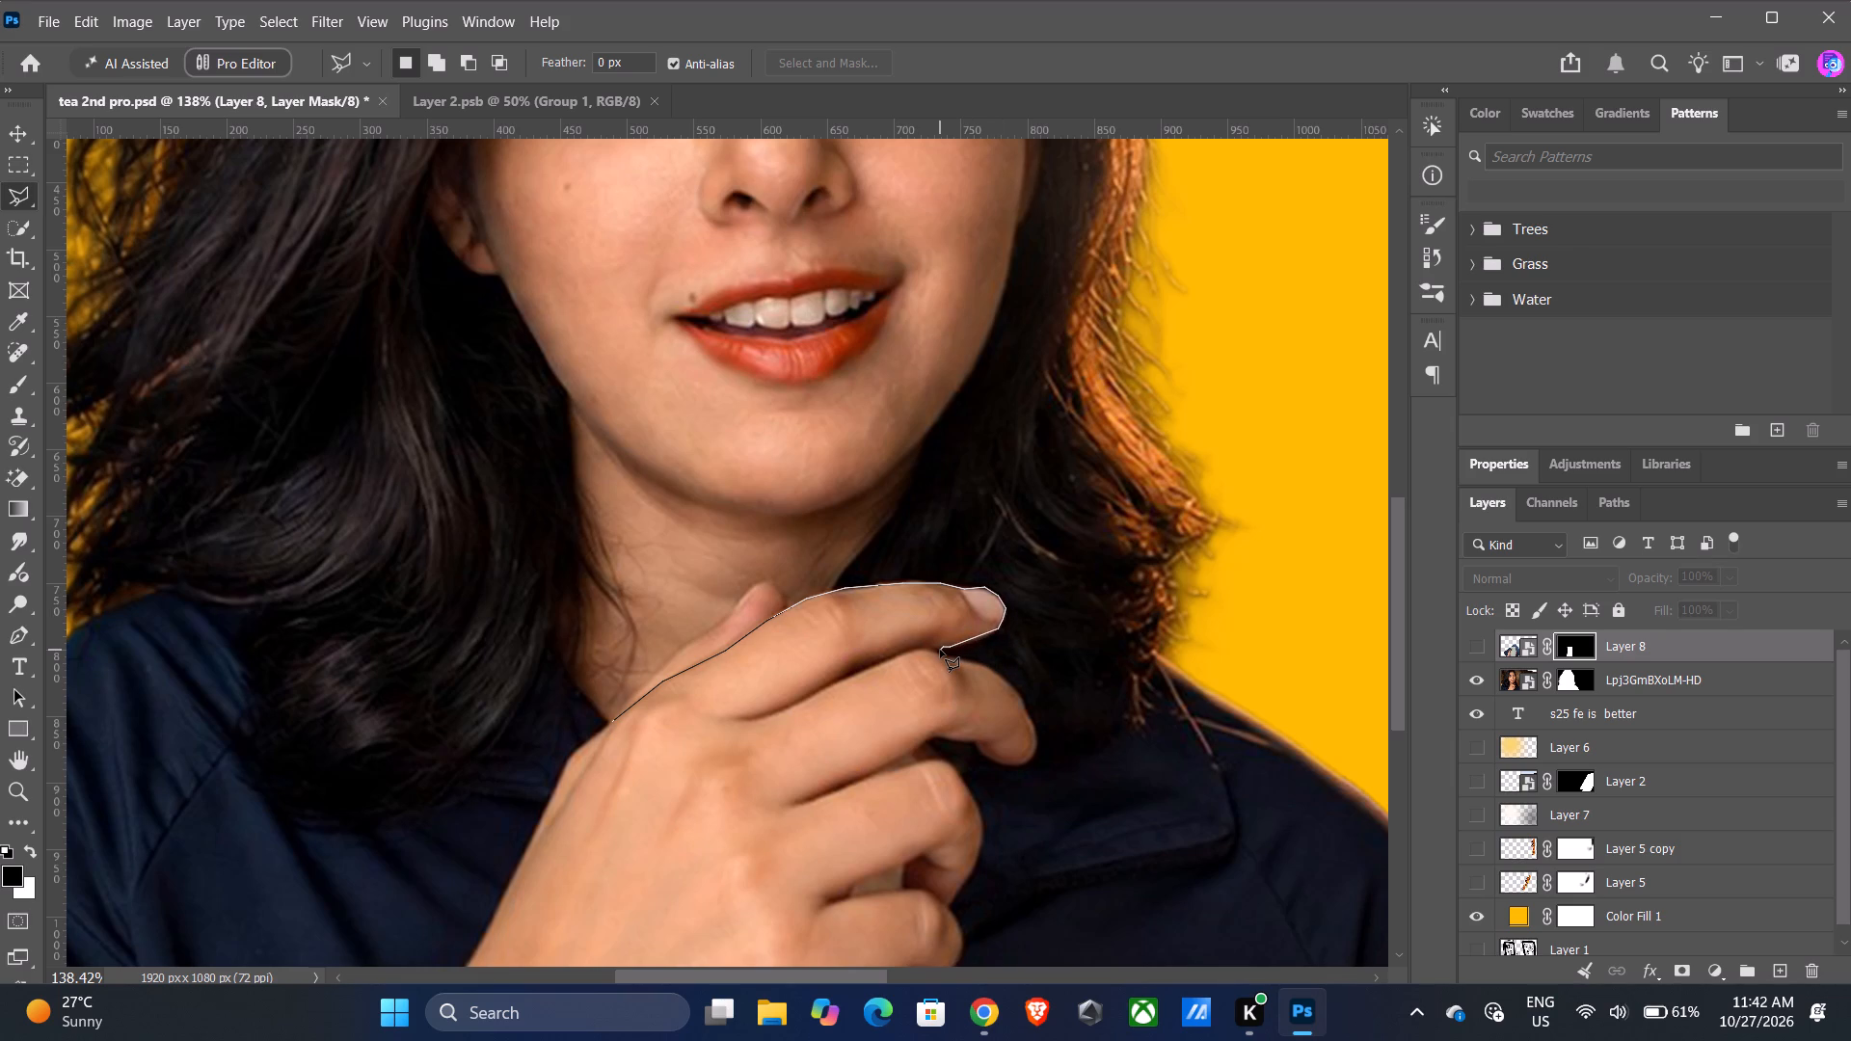
pyautogui.click(940, 650)
pyautogui.click(932, 650)
# Trace the lasso along the middle finger's outer edge, around its tip and back to the gap before the ring finger.
pyautogui.click(944, 654)
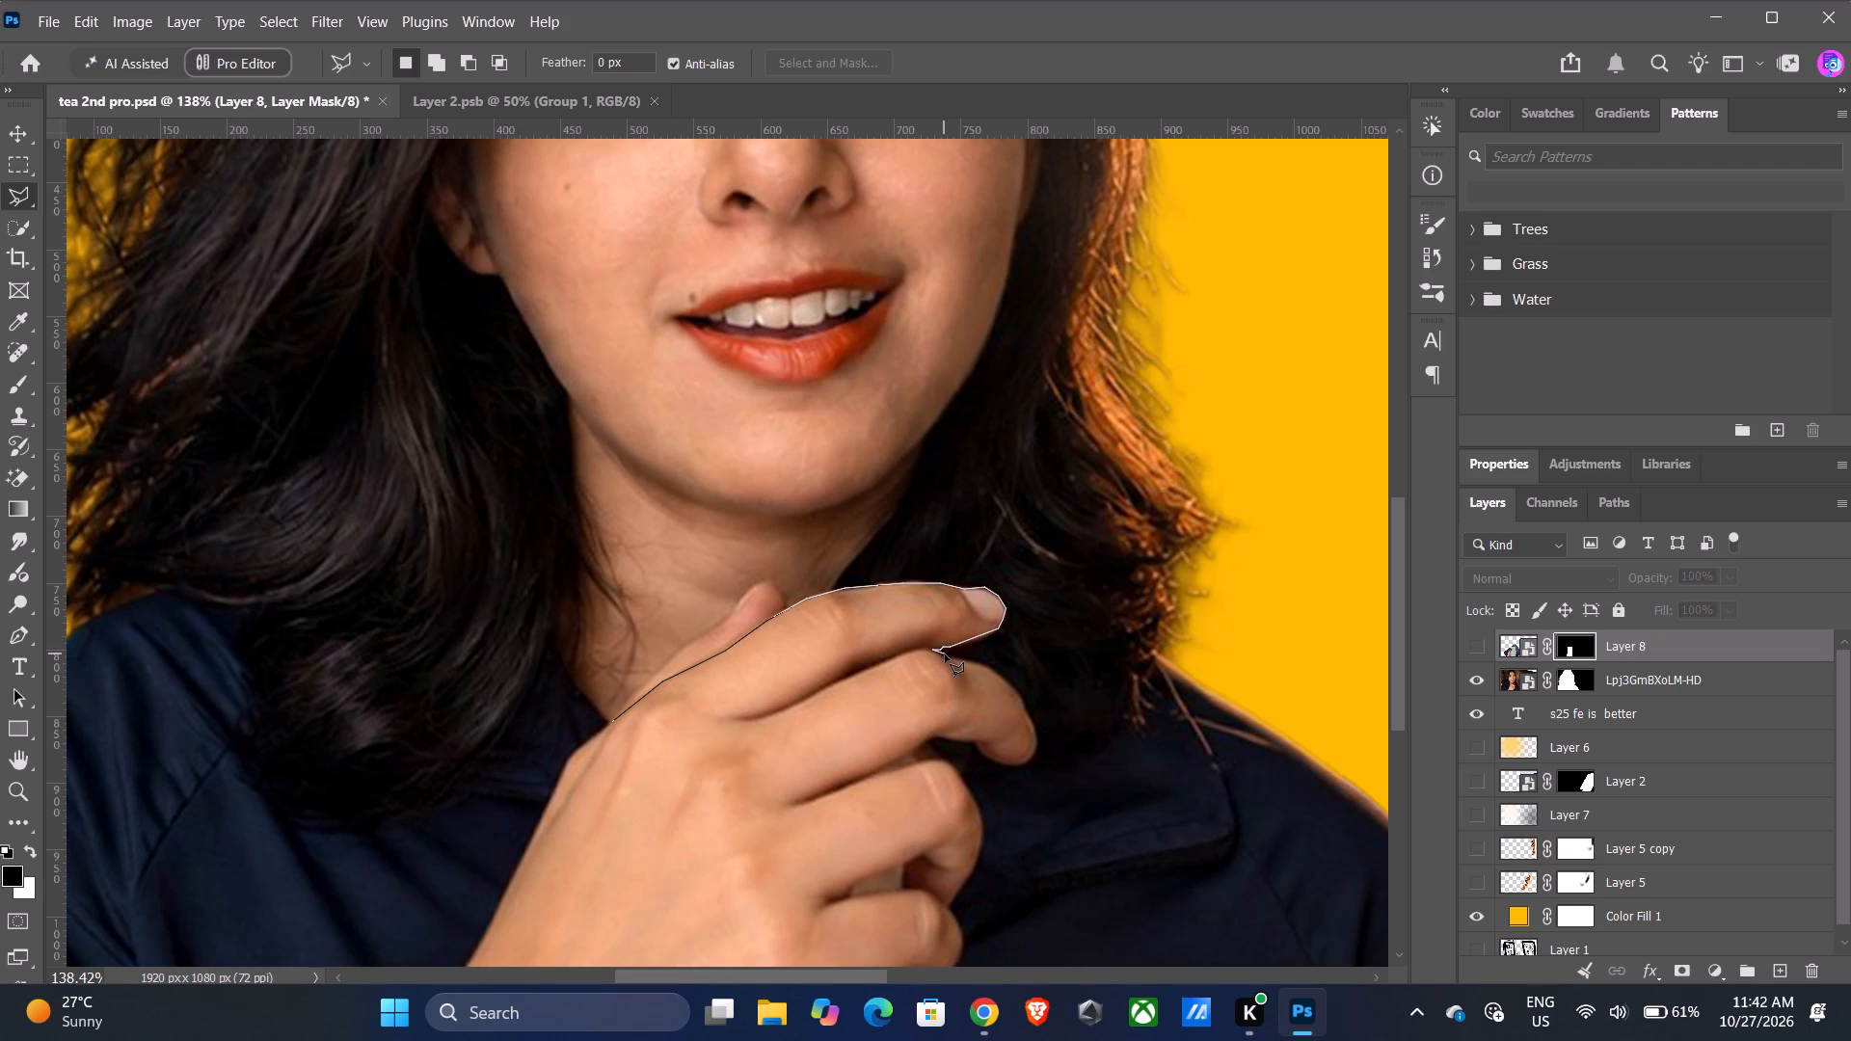
pyautogui.click(966, 661)
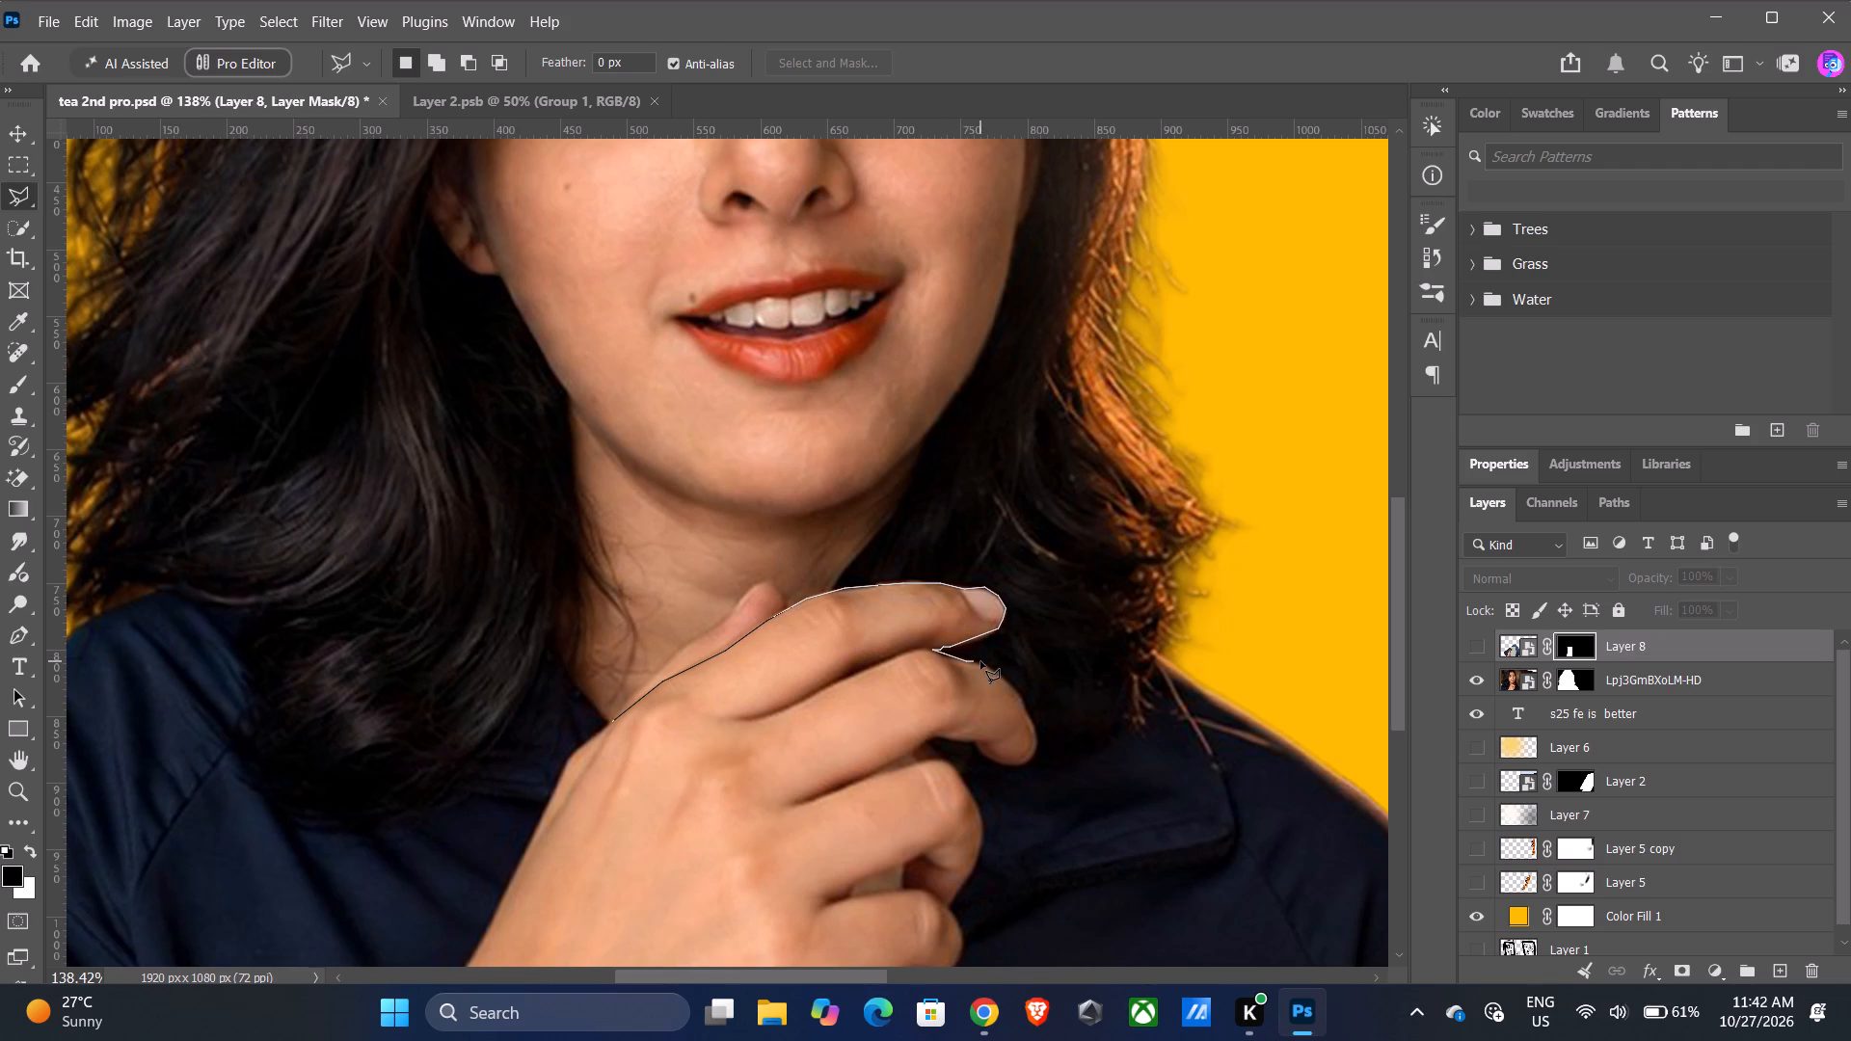
pyautogui.click(991, 668)
pyautogui.click(1012, 686)
pyautogui.moveTo(1024, 703); pyautogui.dragTo(1032, 715)
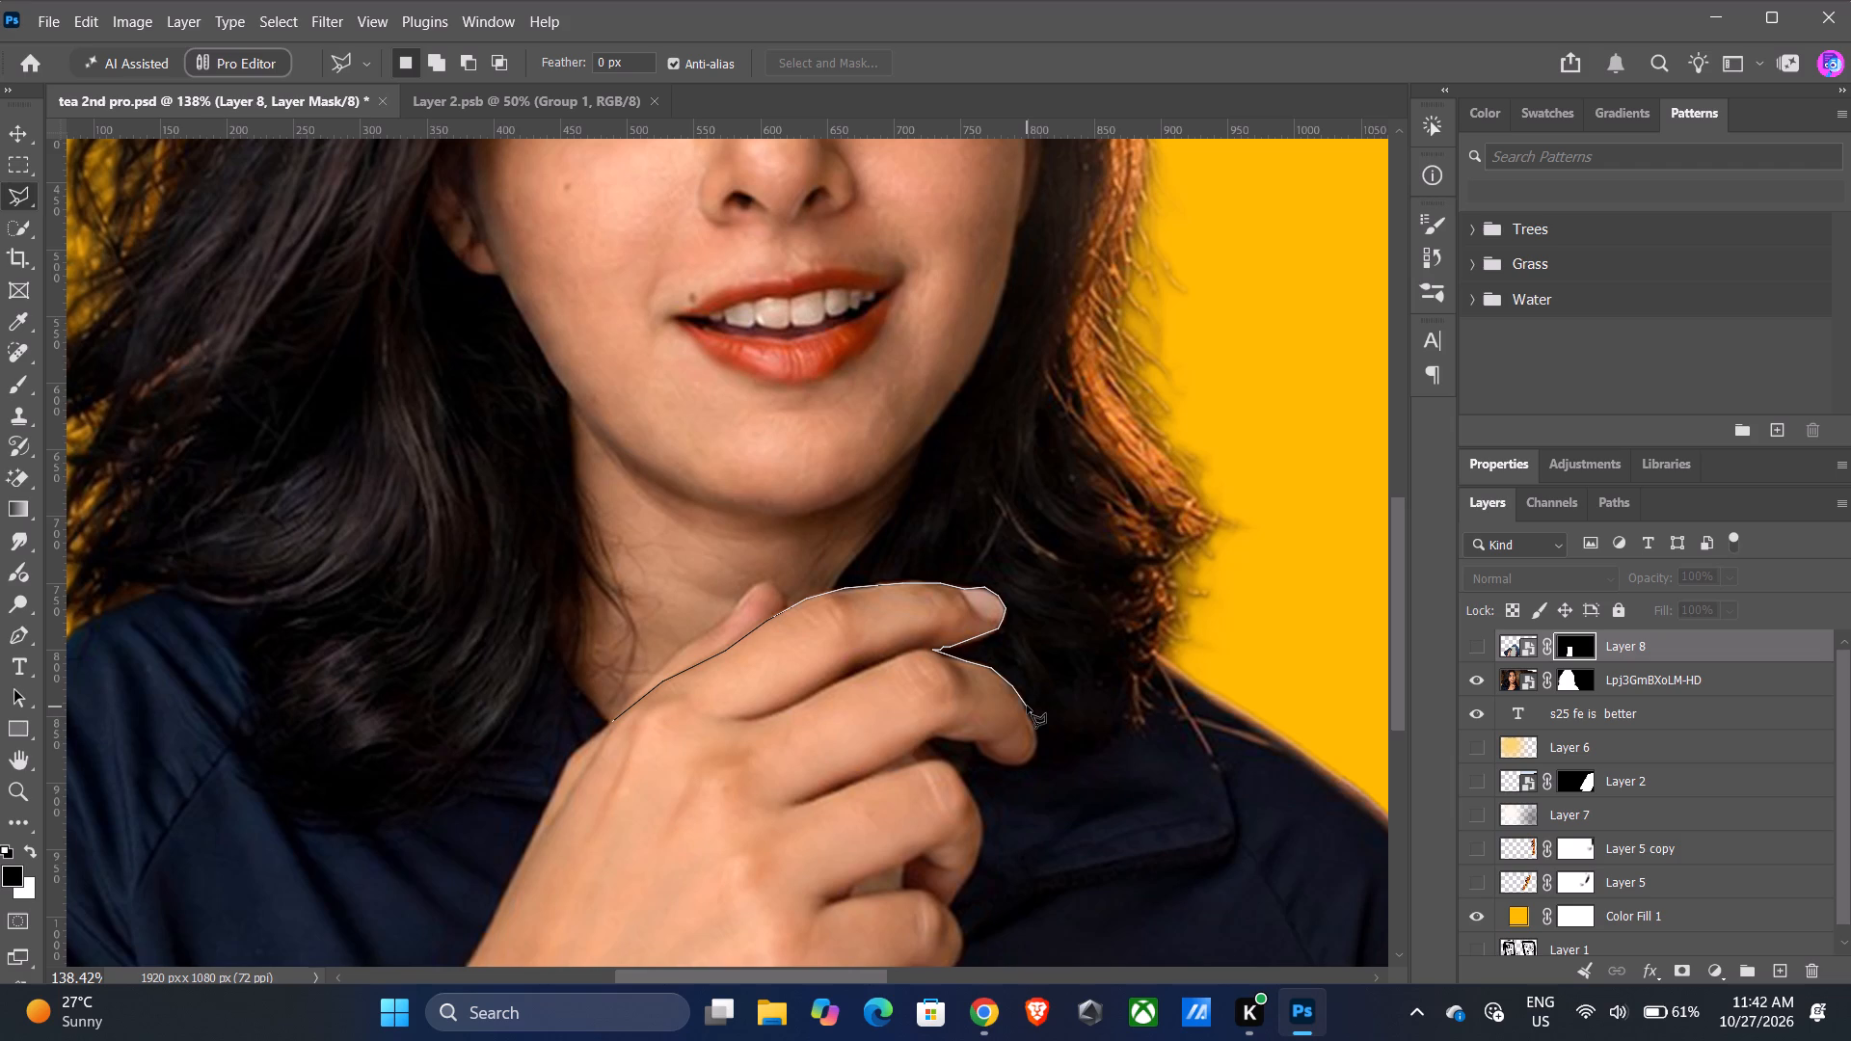
pyautogui.click(1027, 706)
pyautogui.click(1034, 730)
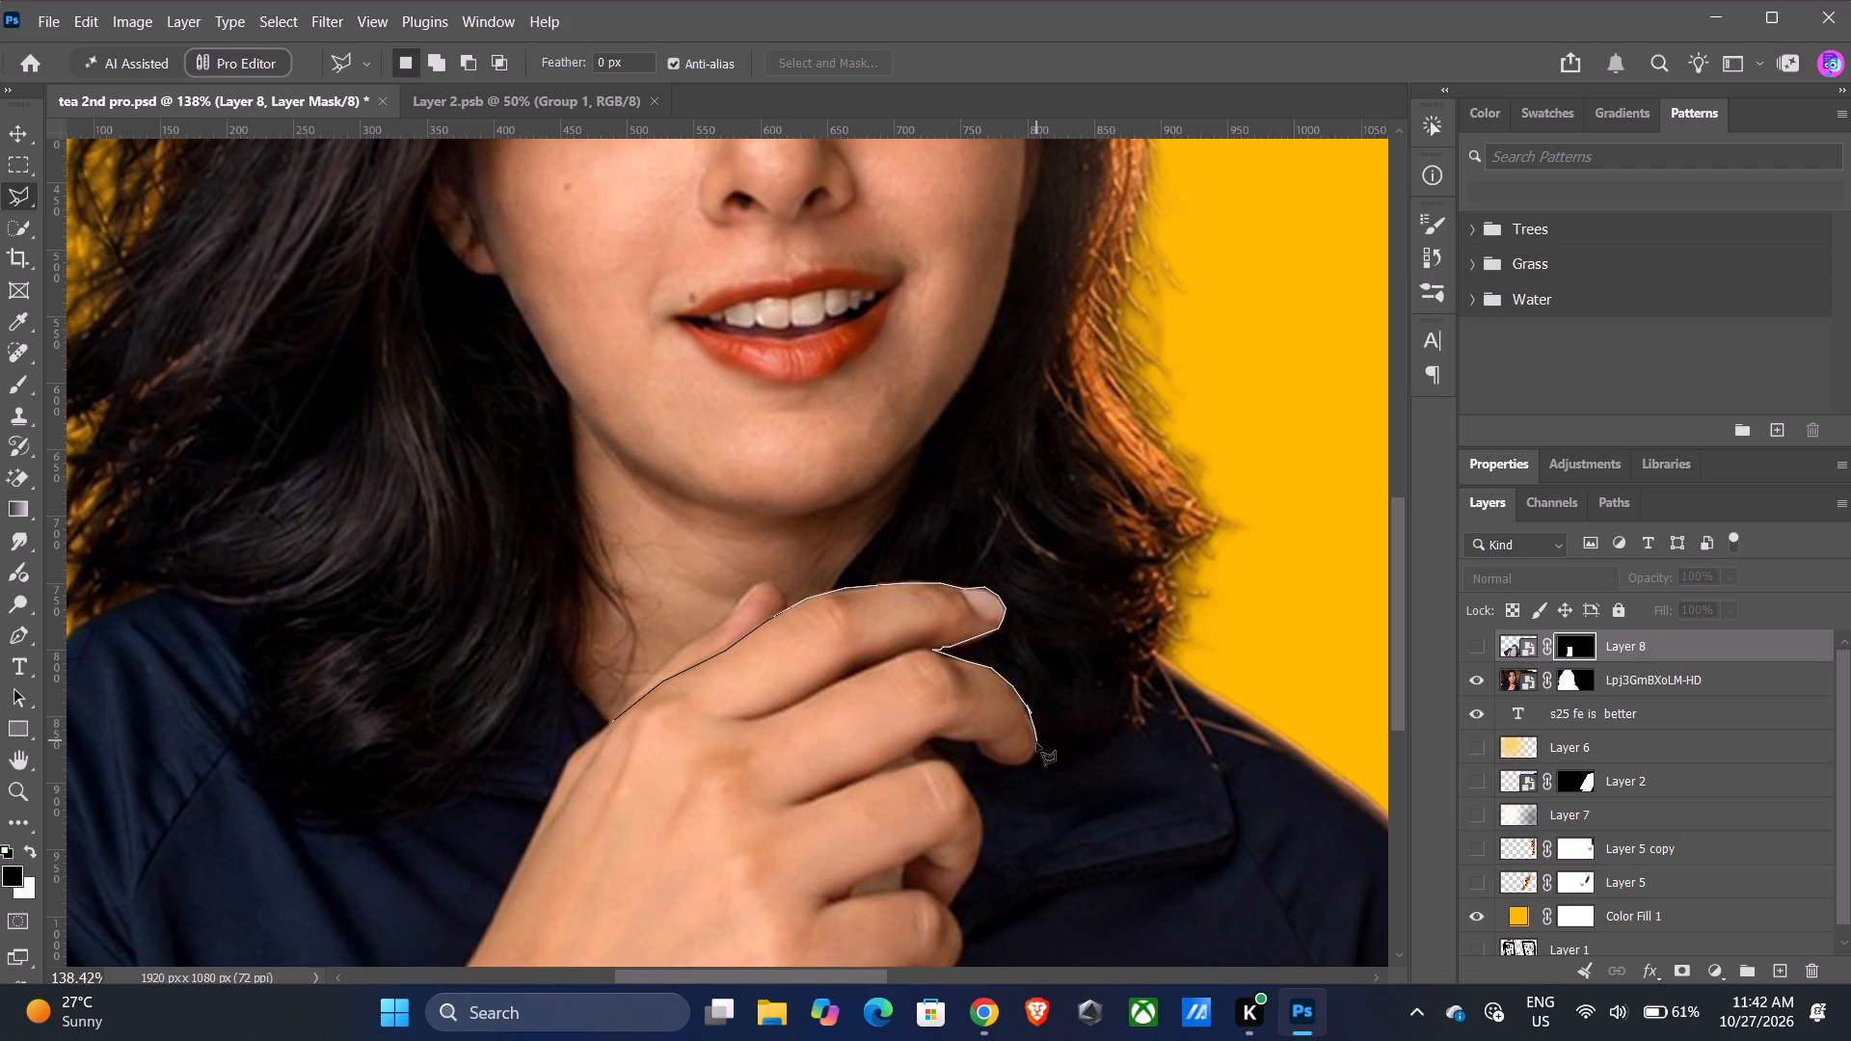
pyautogui.click(1035, 753)
pyautogui.click(1016, 765)
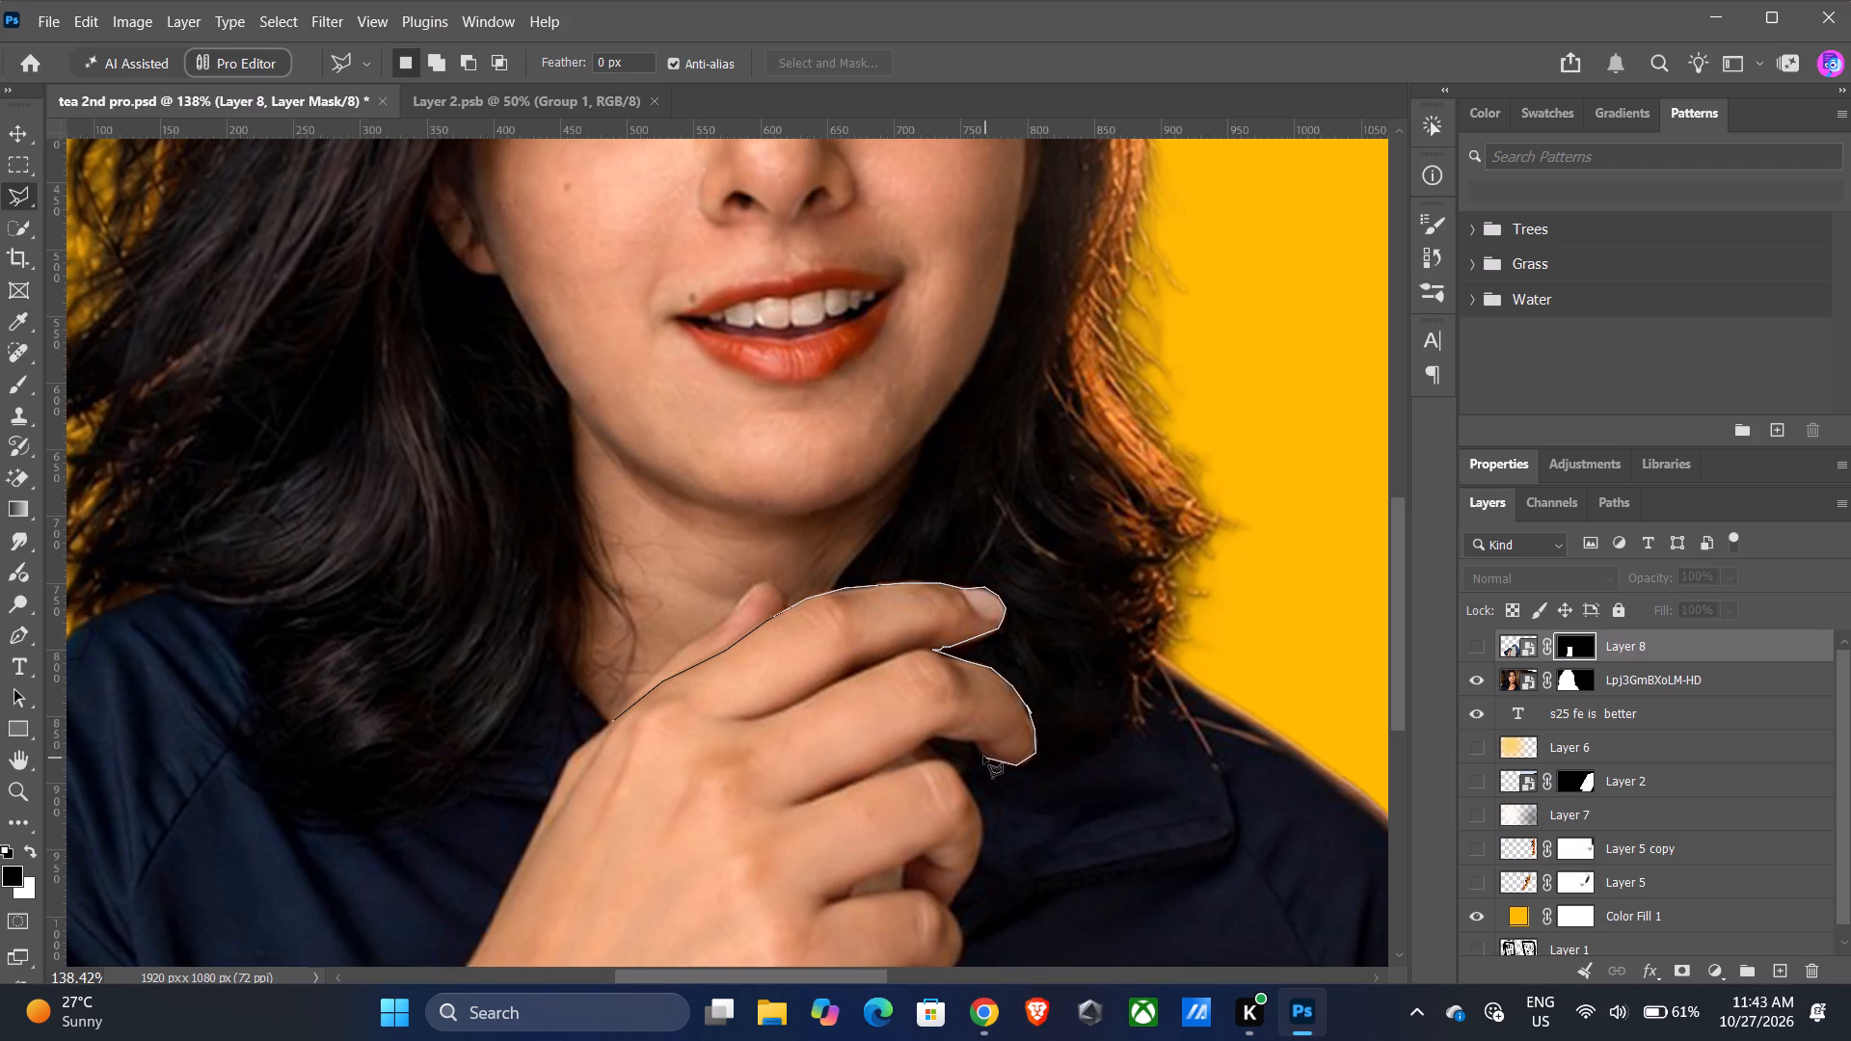
pyautogui.click(980, 751)
pyautogui.click(934, 734)
# Continue the lasso along the ring finger's outer edge and around its tip to the gap before the little finger.
pyautogui.scroll(-9, 975, 792)
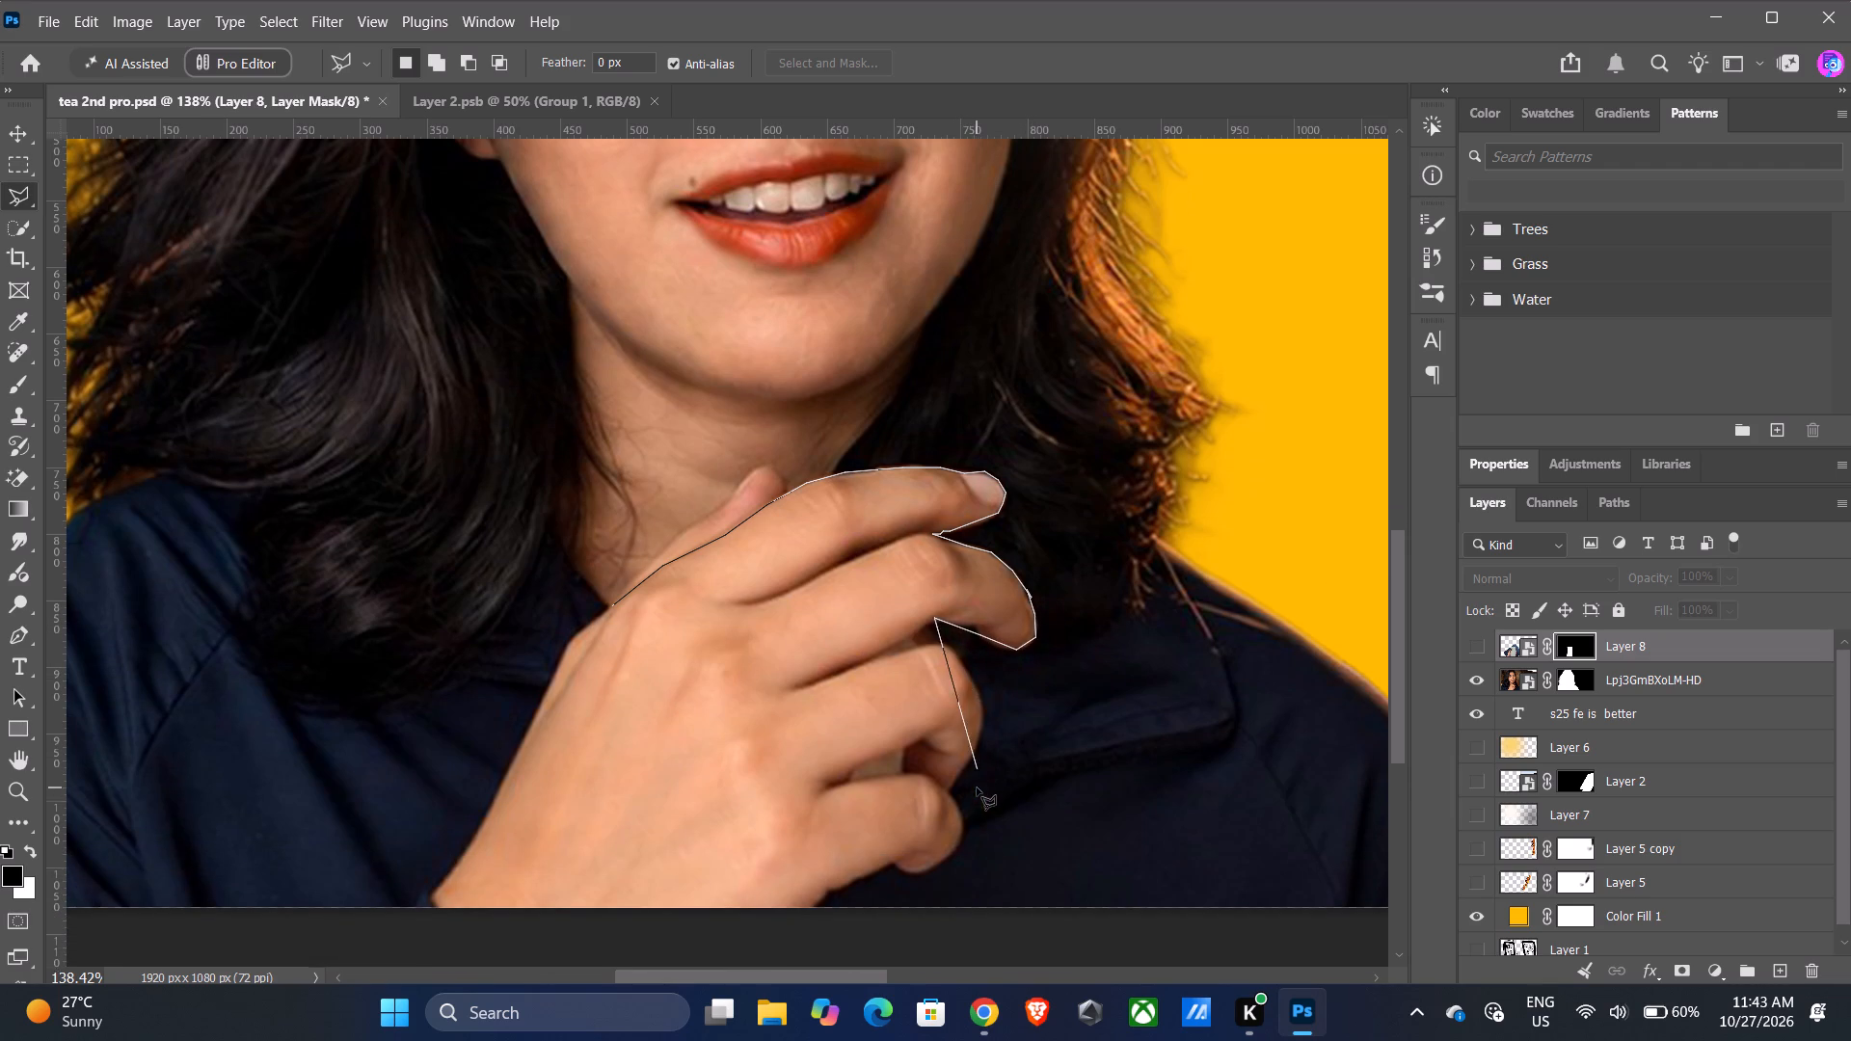
pyautogui.click(960, 601)
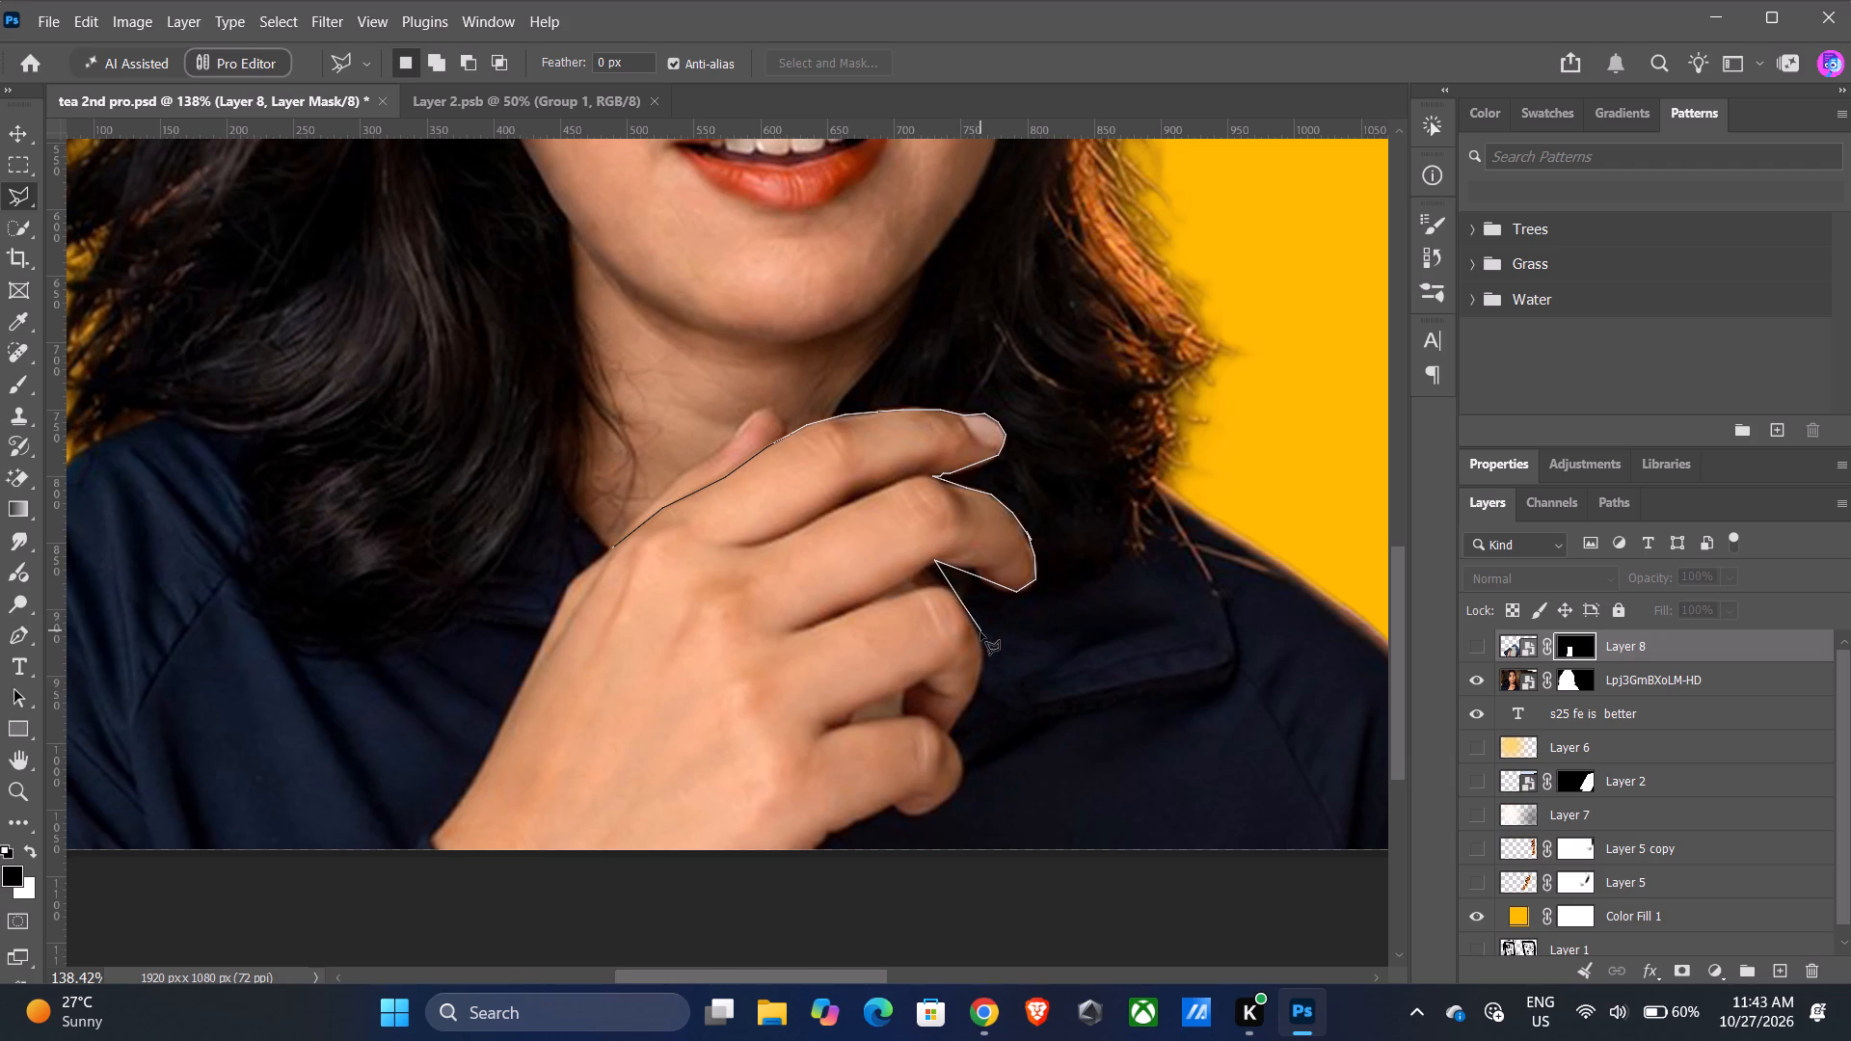
pyautogui.click(981, 634)
pyautogui.click(985, 659)
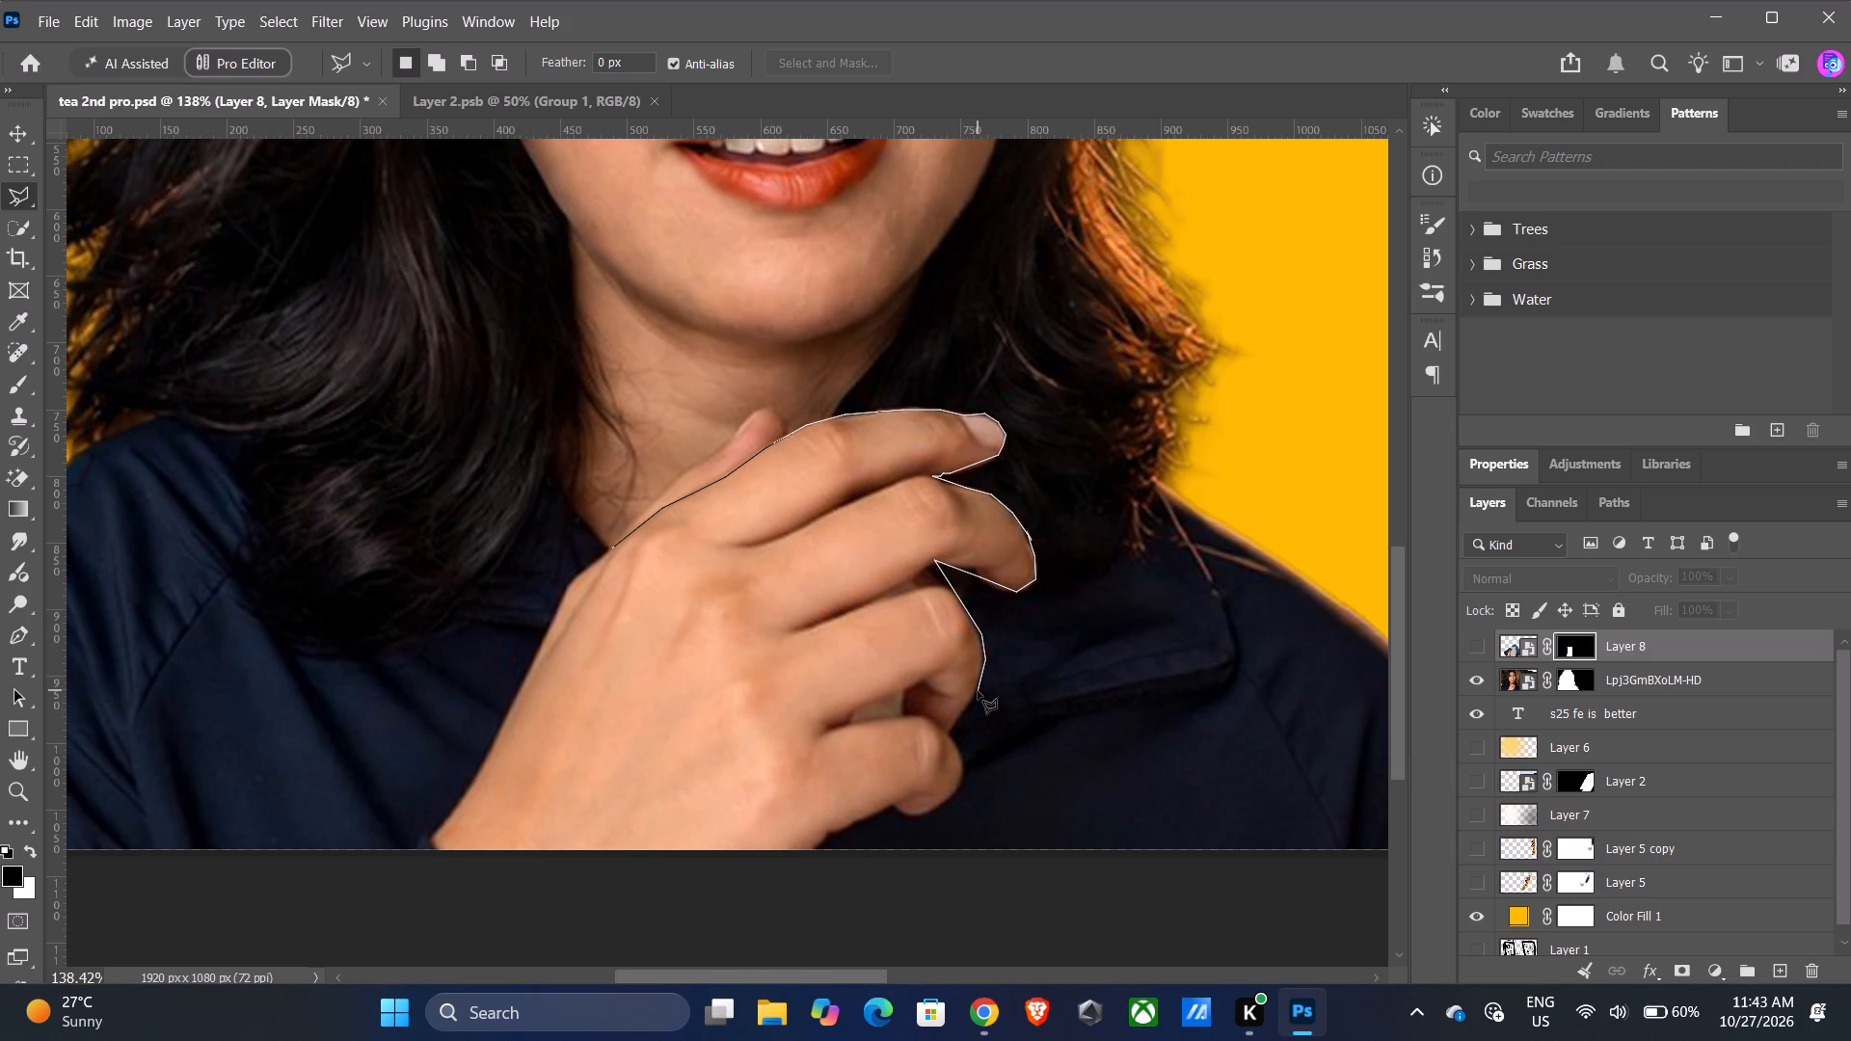
pyautogui.click(978, 691)
pyautogui.click(964, 714)
pyautogui.click(956, 731)
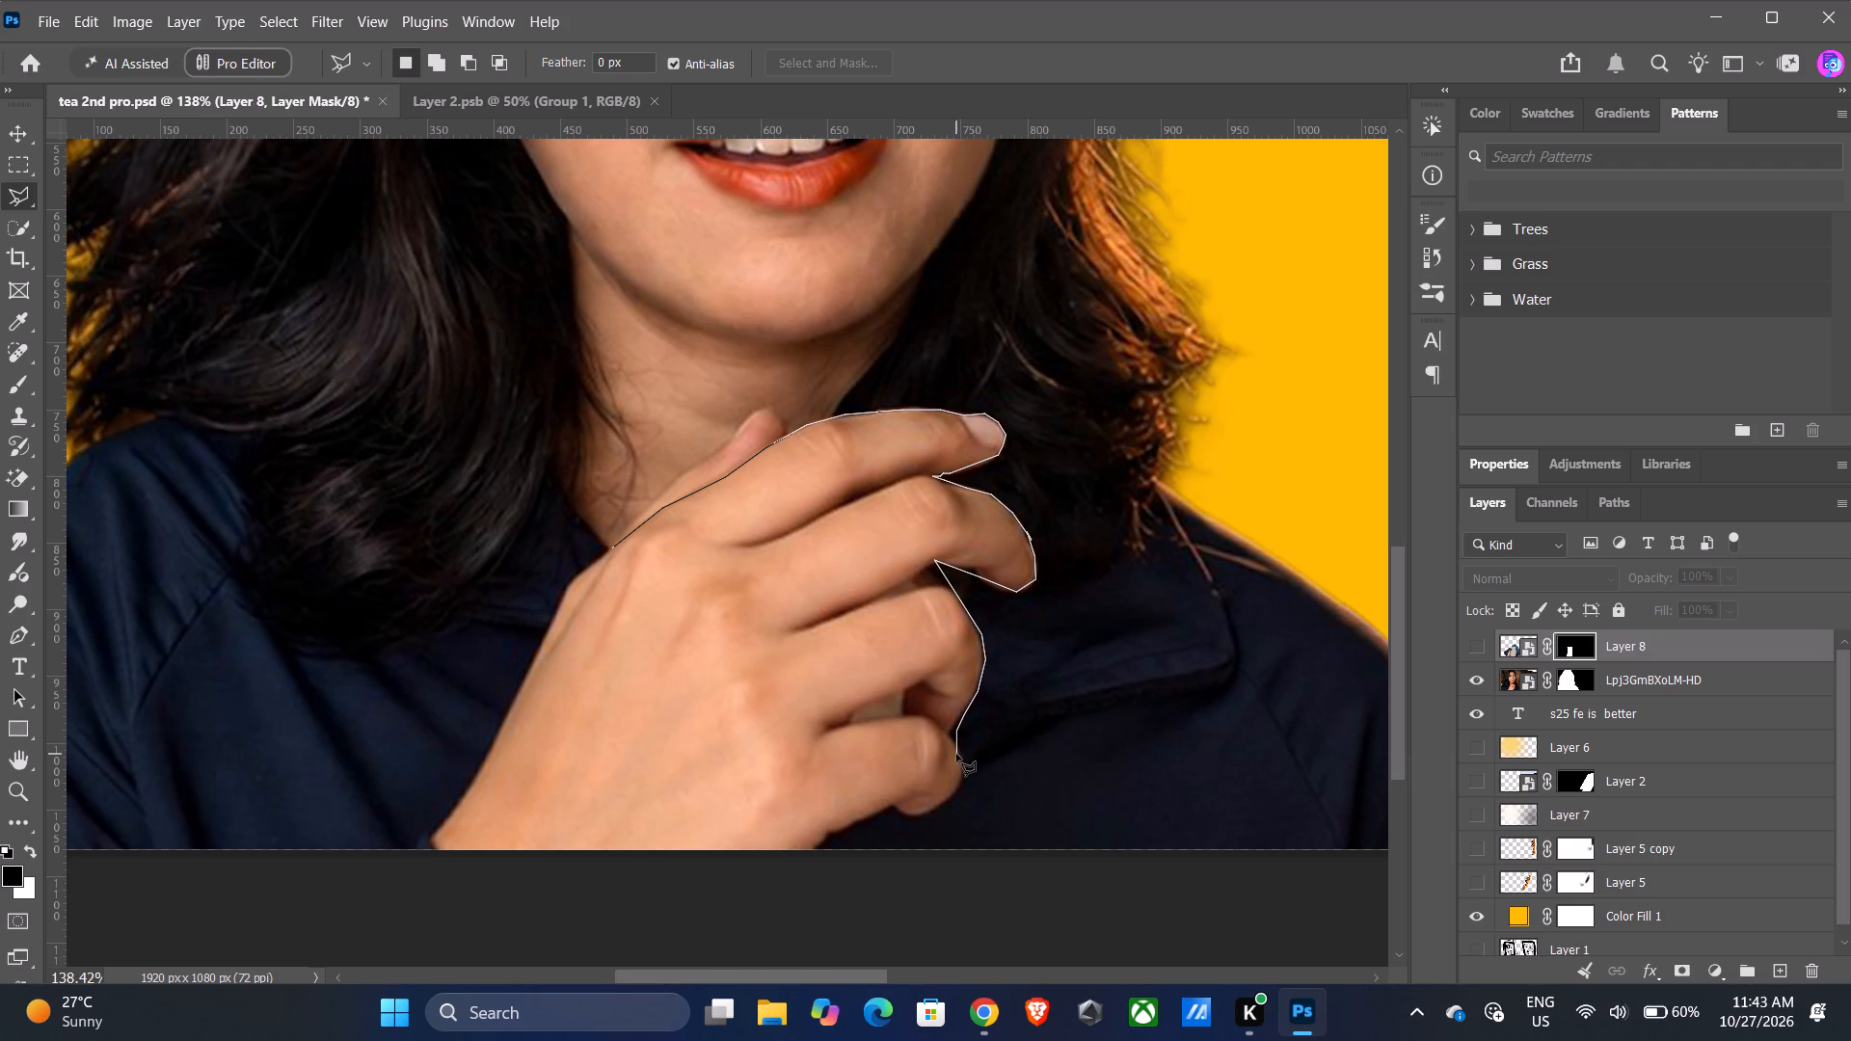
# Trace the lasso around the little finger's tip and along the hand's lower edge to the bottom of the canvas.
pyautogui.click(961, 767)
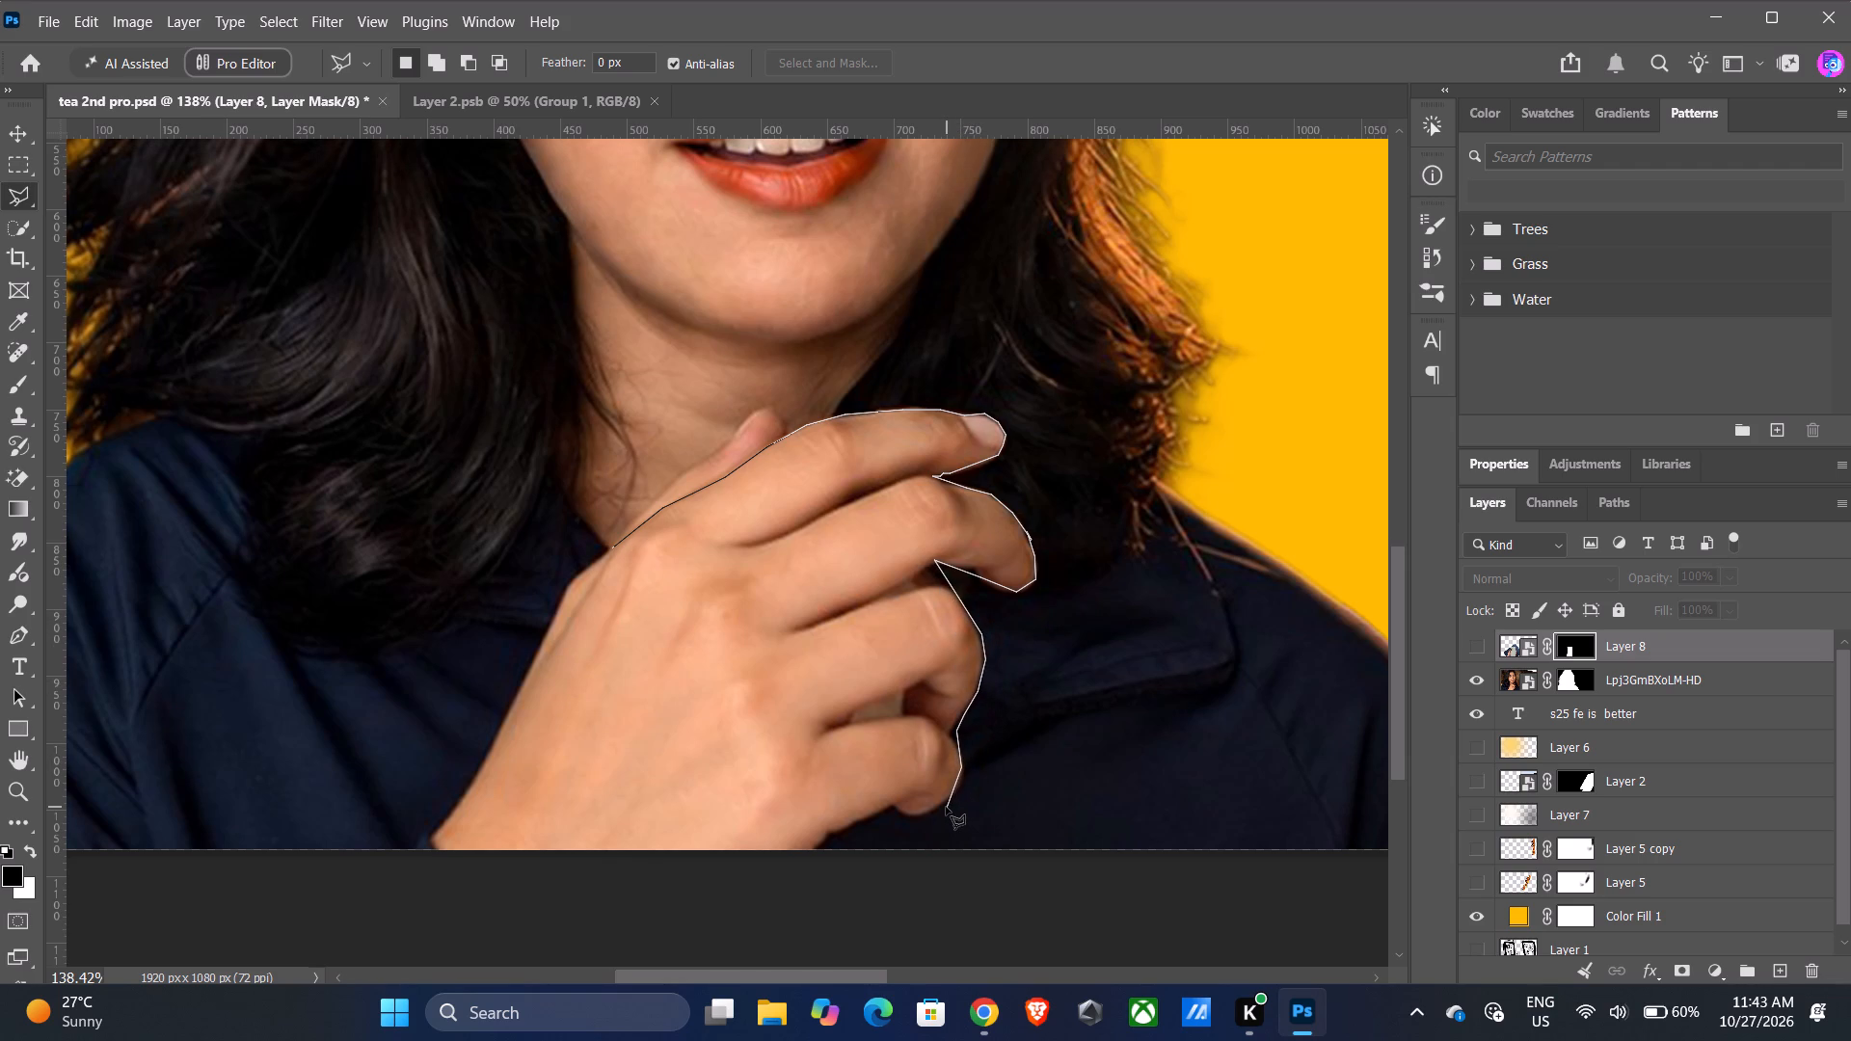
pyautogui.click(946, 807)
pyautogui.scroll(-2, 946, 807)
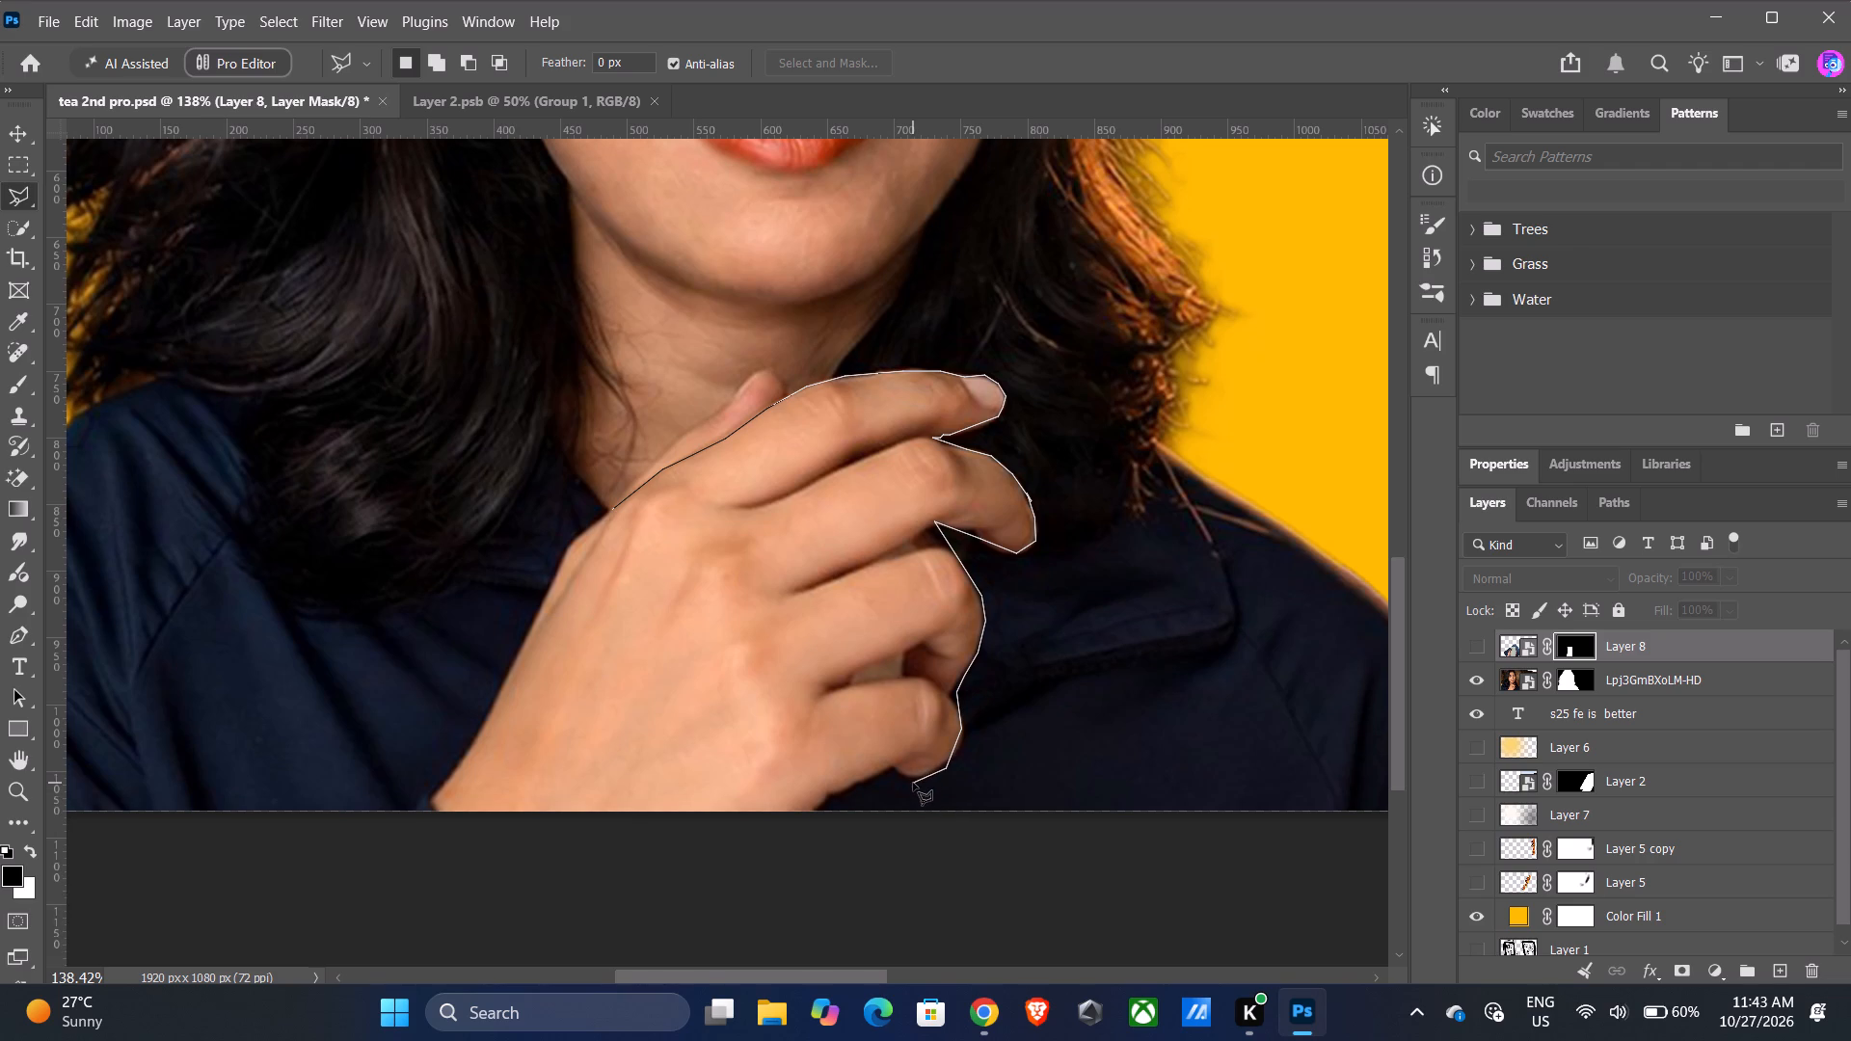
pyautogui.click(913, 781)
pyautogui.click(889, 766)
pyautogui.moveTo(832, 798); pyautogui.dragTo(814, 803)
pyautogui.click(801, 814)
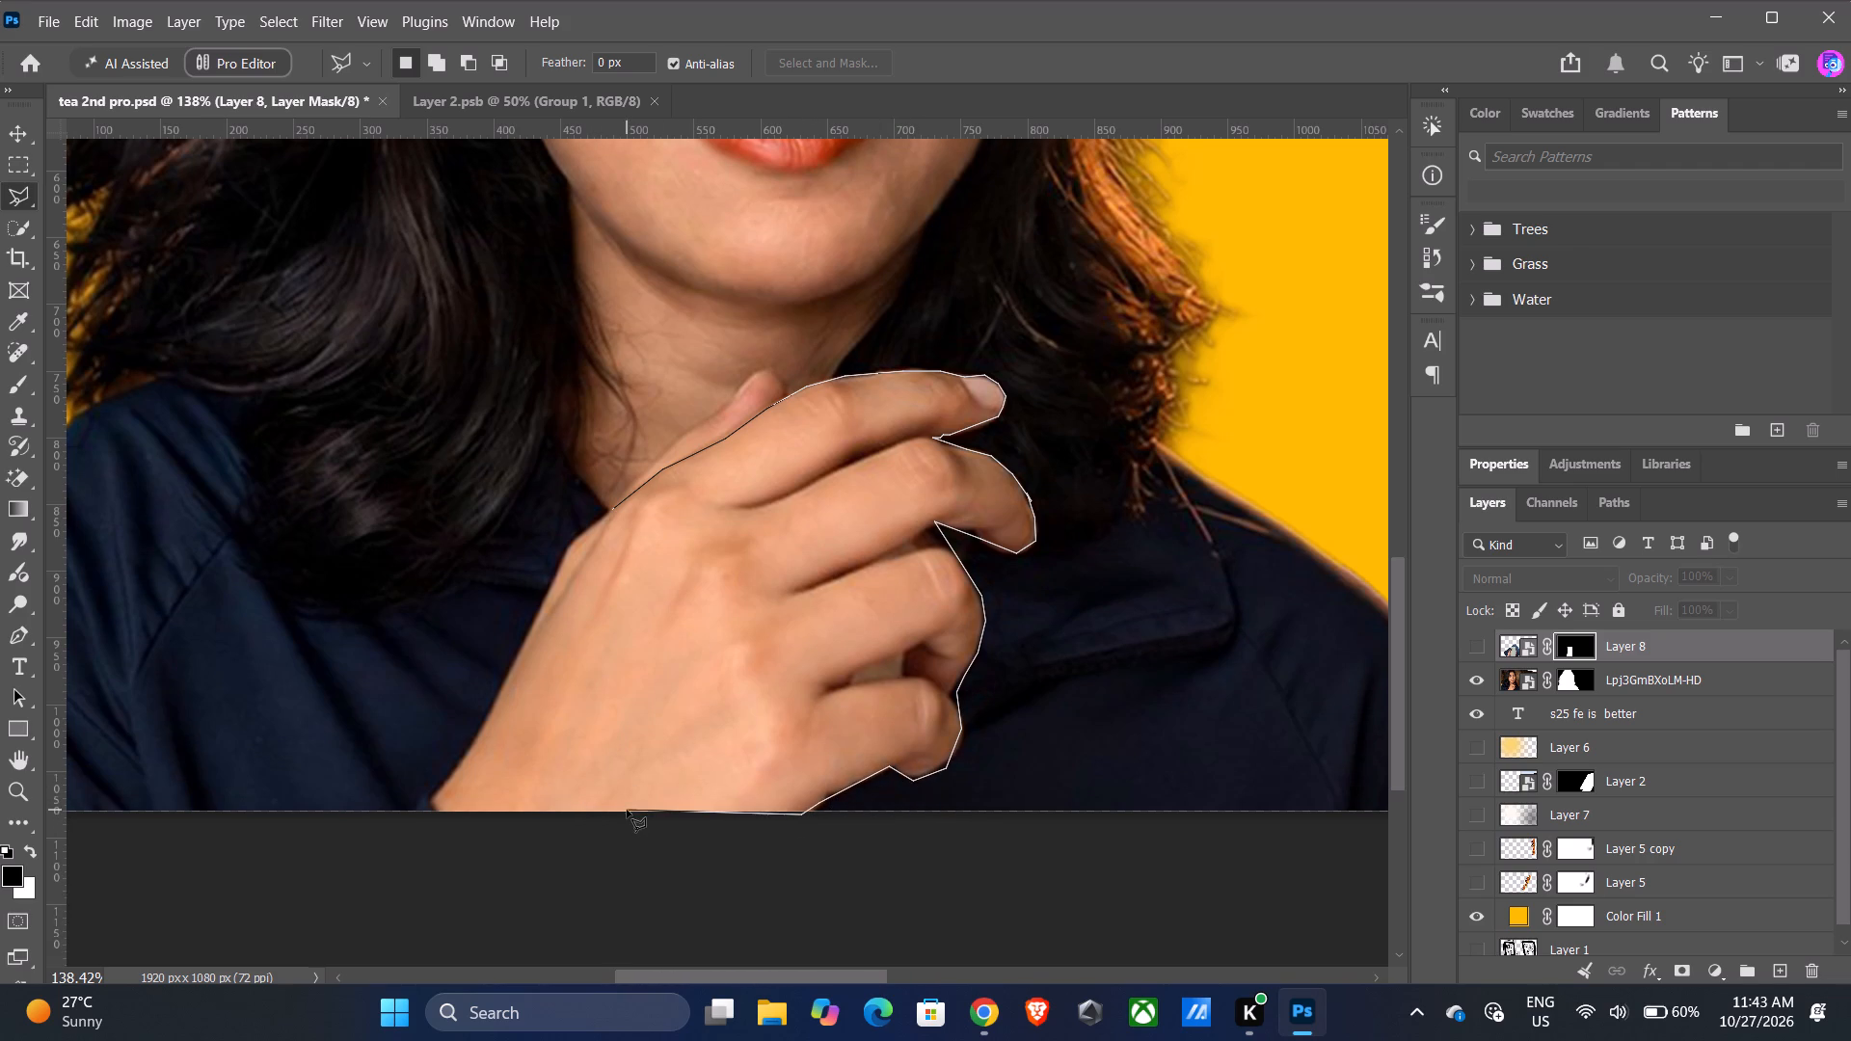
# Run the lasso along the canvas bottom, up the back of the hand to the collar, and close the selection.
pyautogui.click(627, 810)
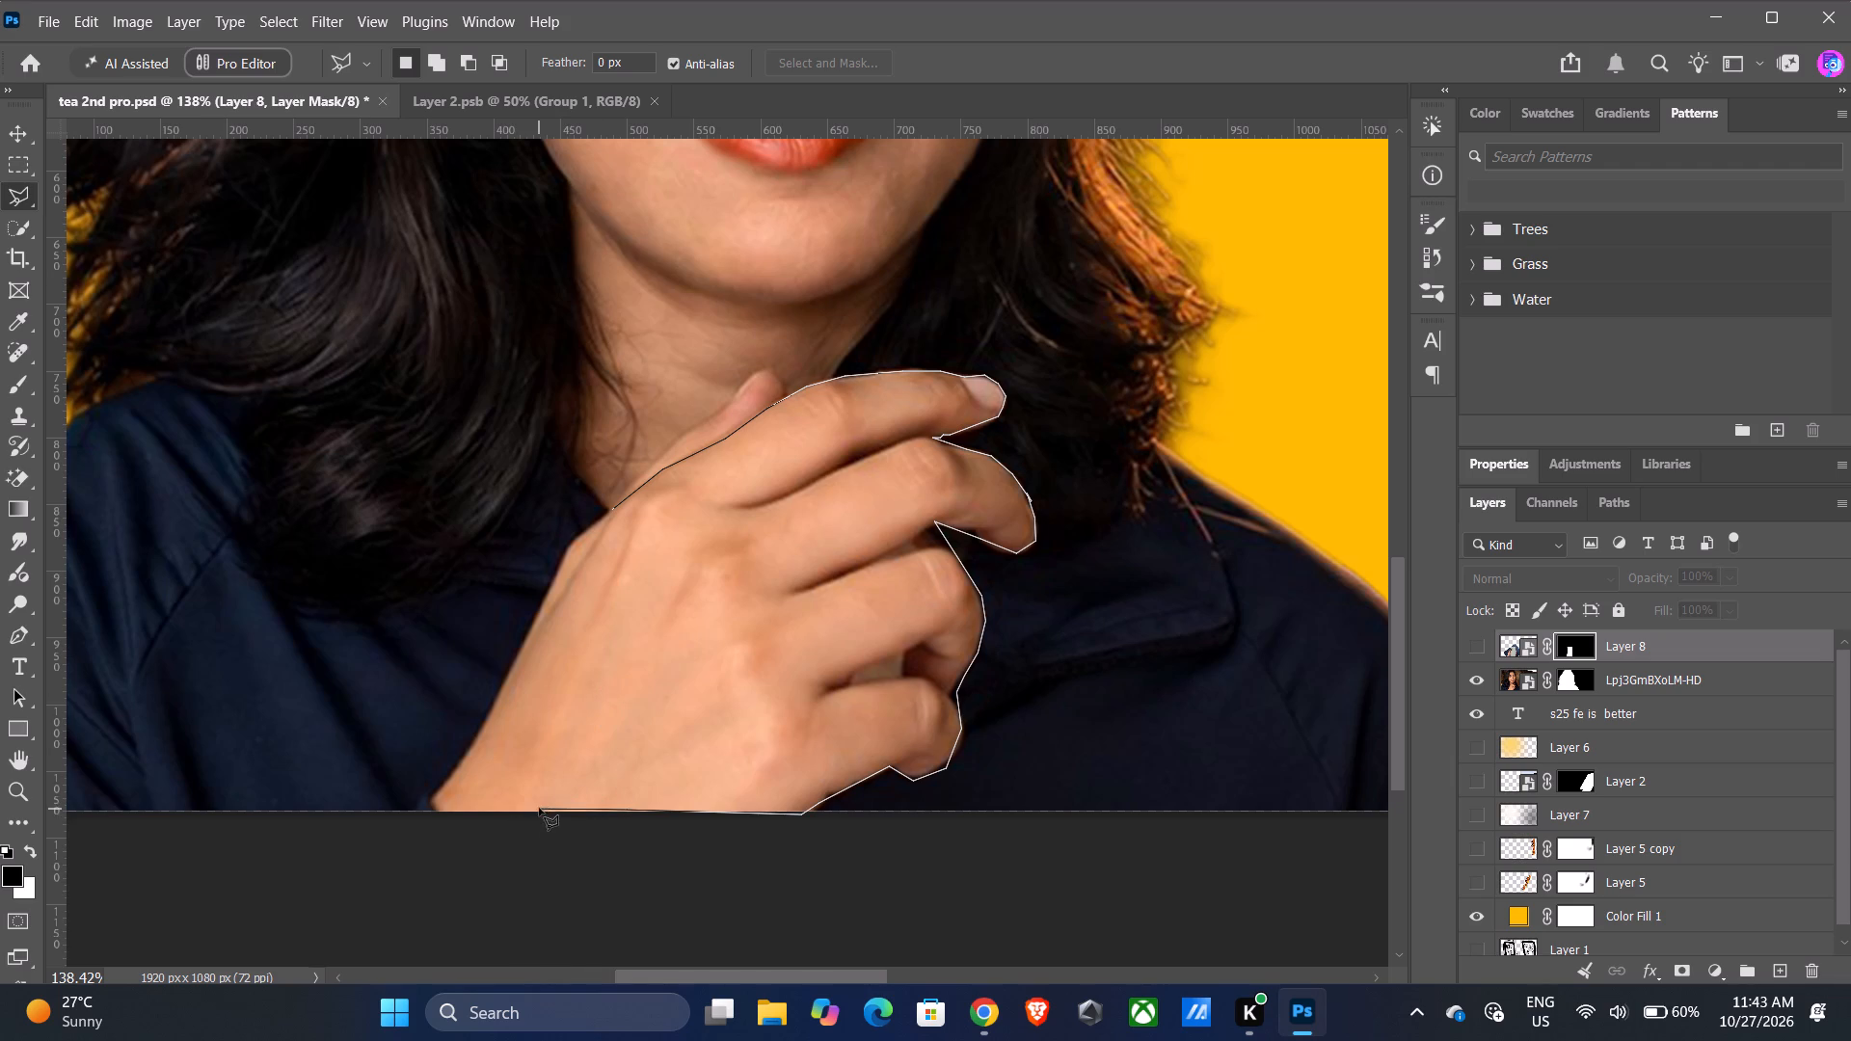
pyautogui.click(539, 808)
pyautogui.click(528, 621)
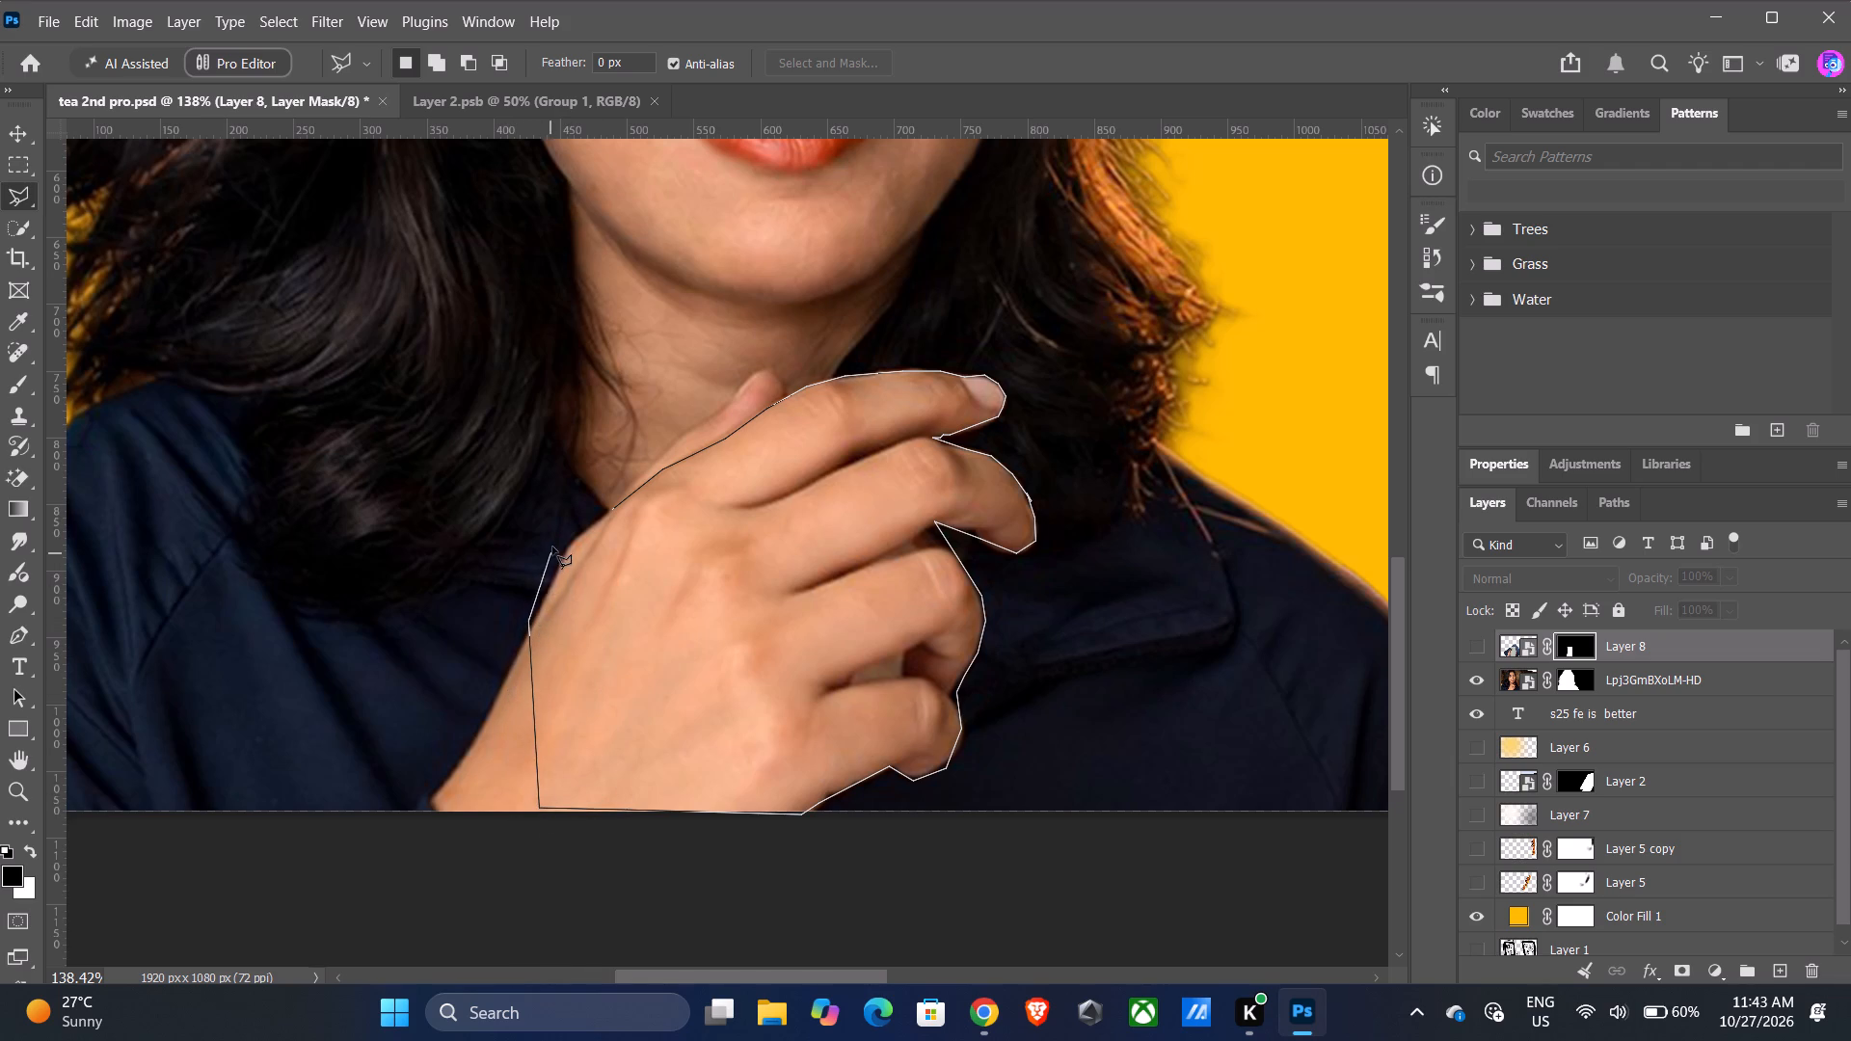
pyautogui.click(564, 545)
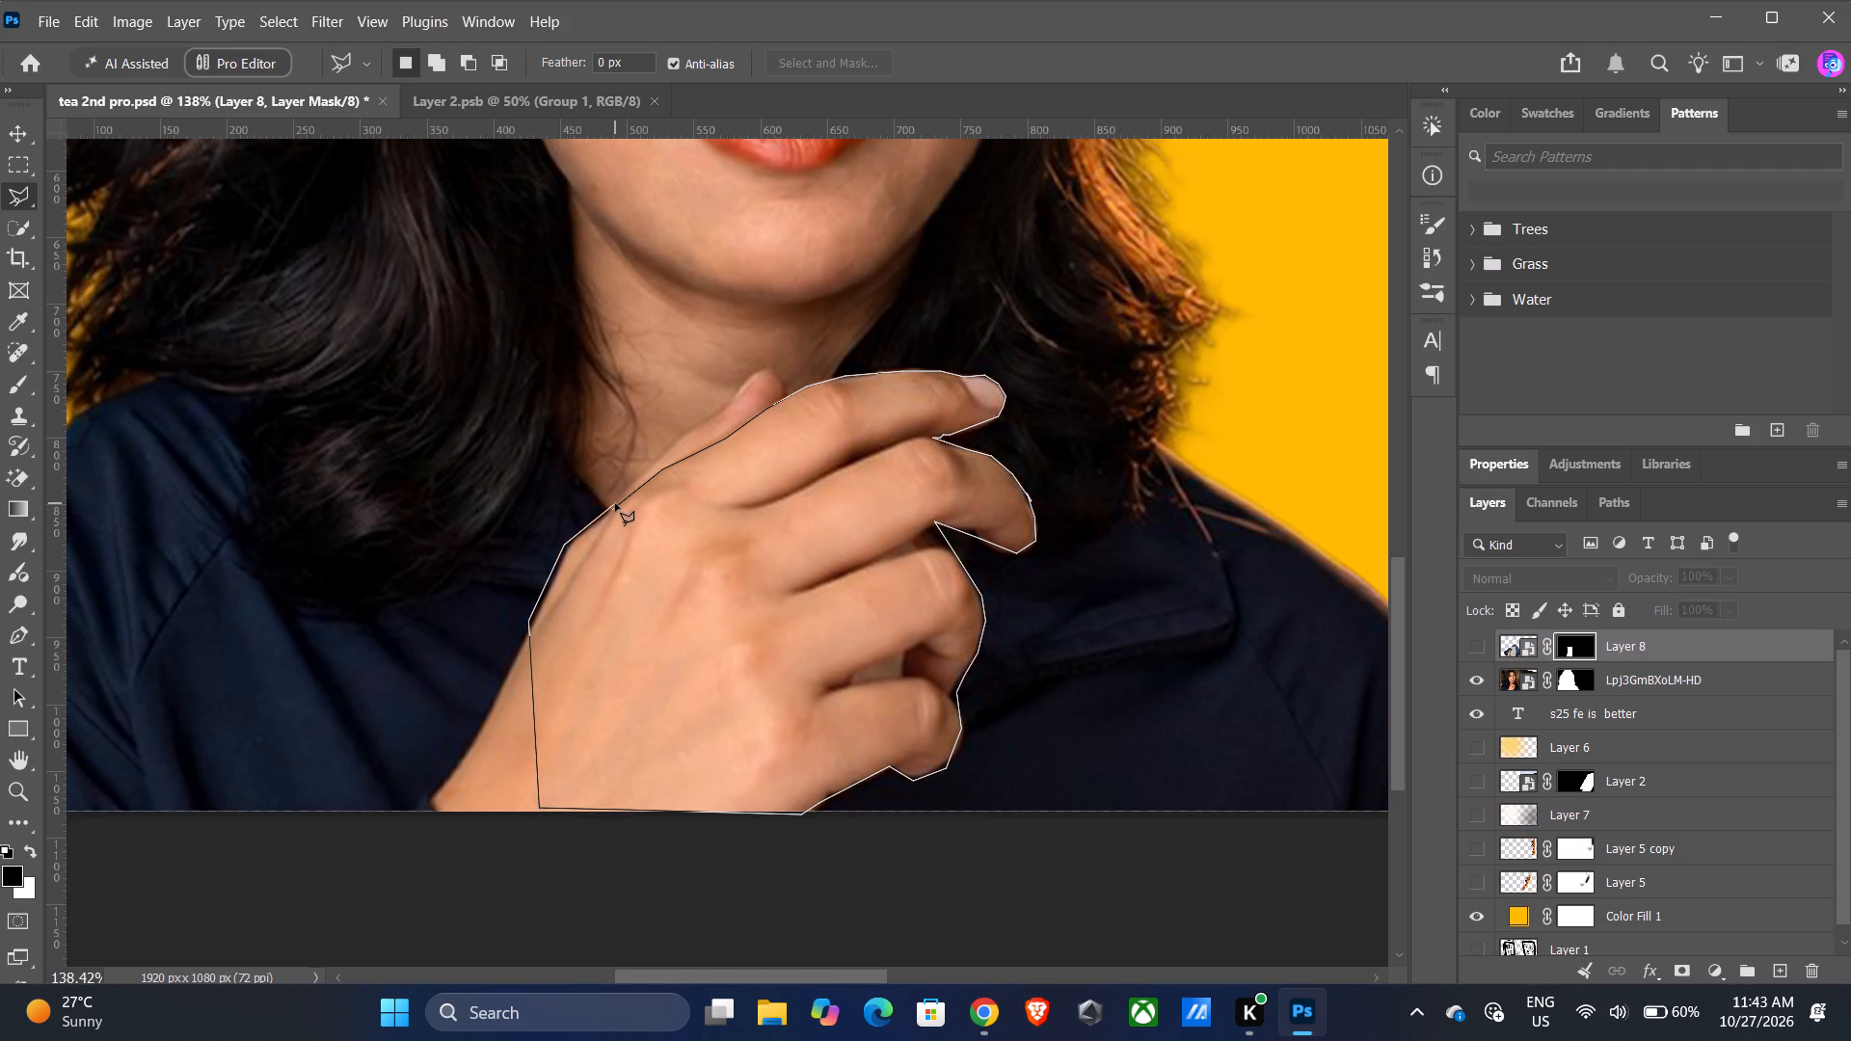
pyautogui.click(615, 503)
pyautogui.click(618, 503)
pyautogui.click(617, 508)
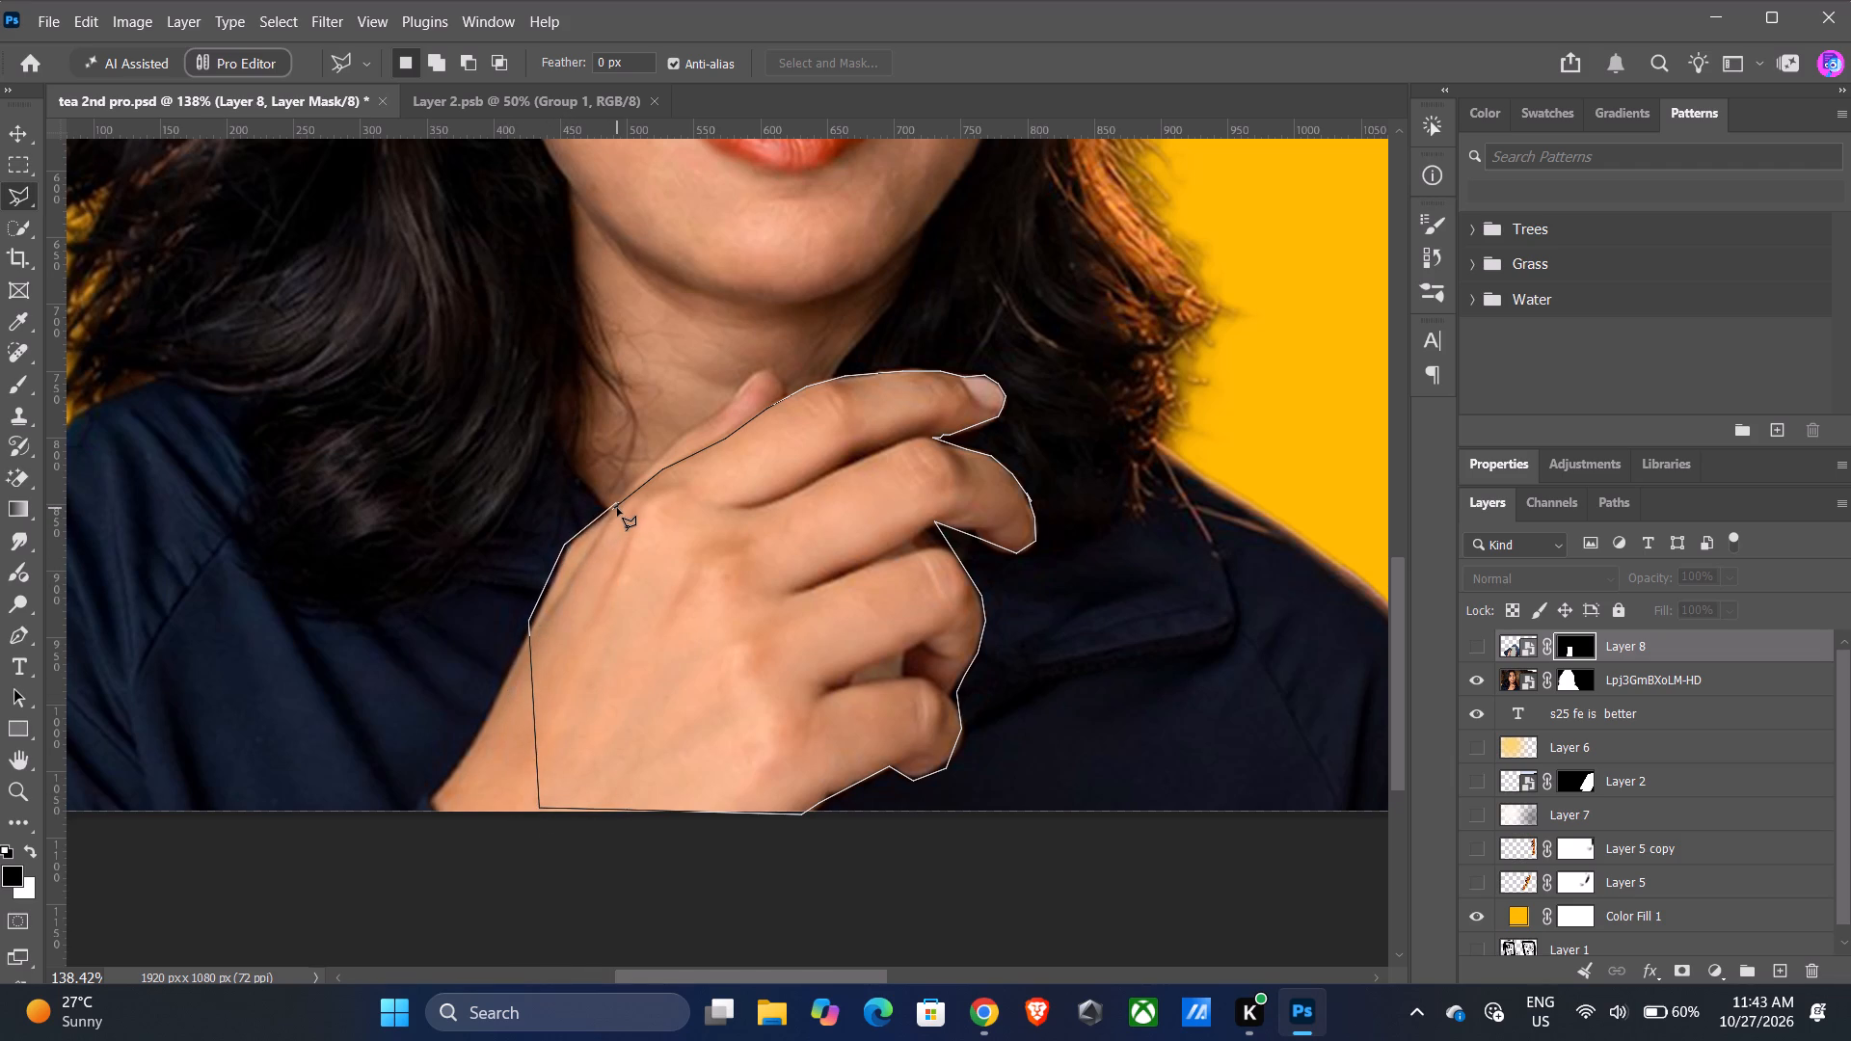
pyautogui.click(611, 510)
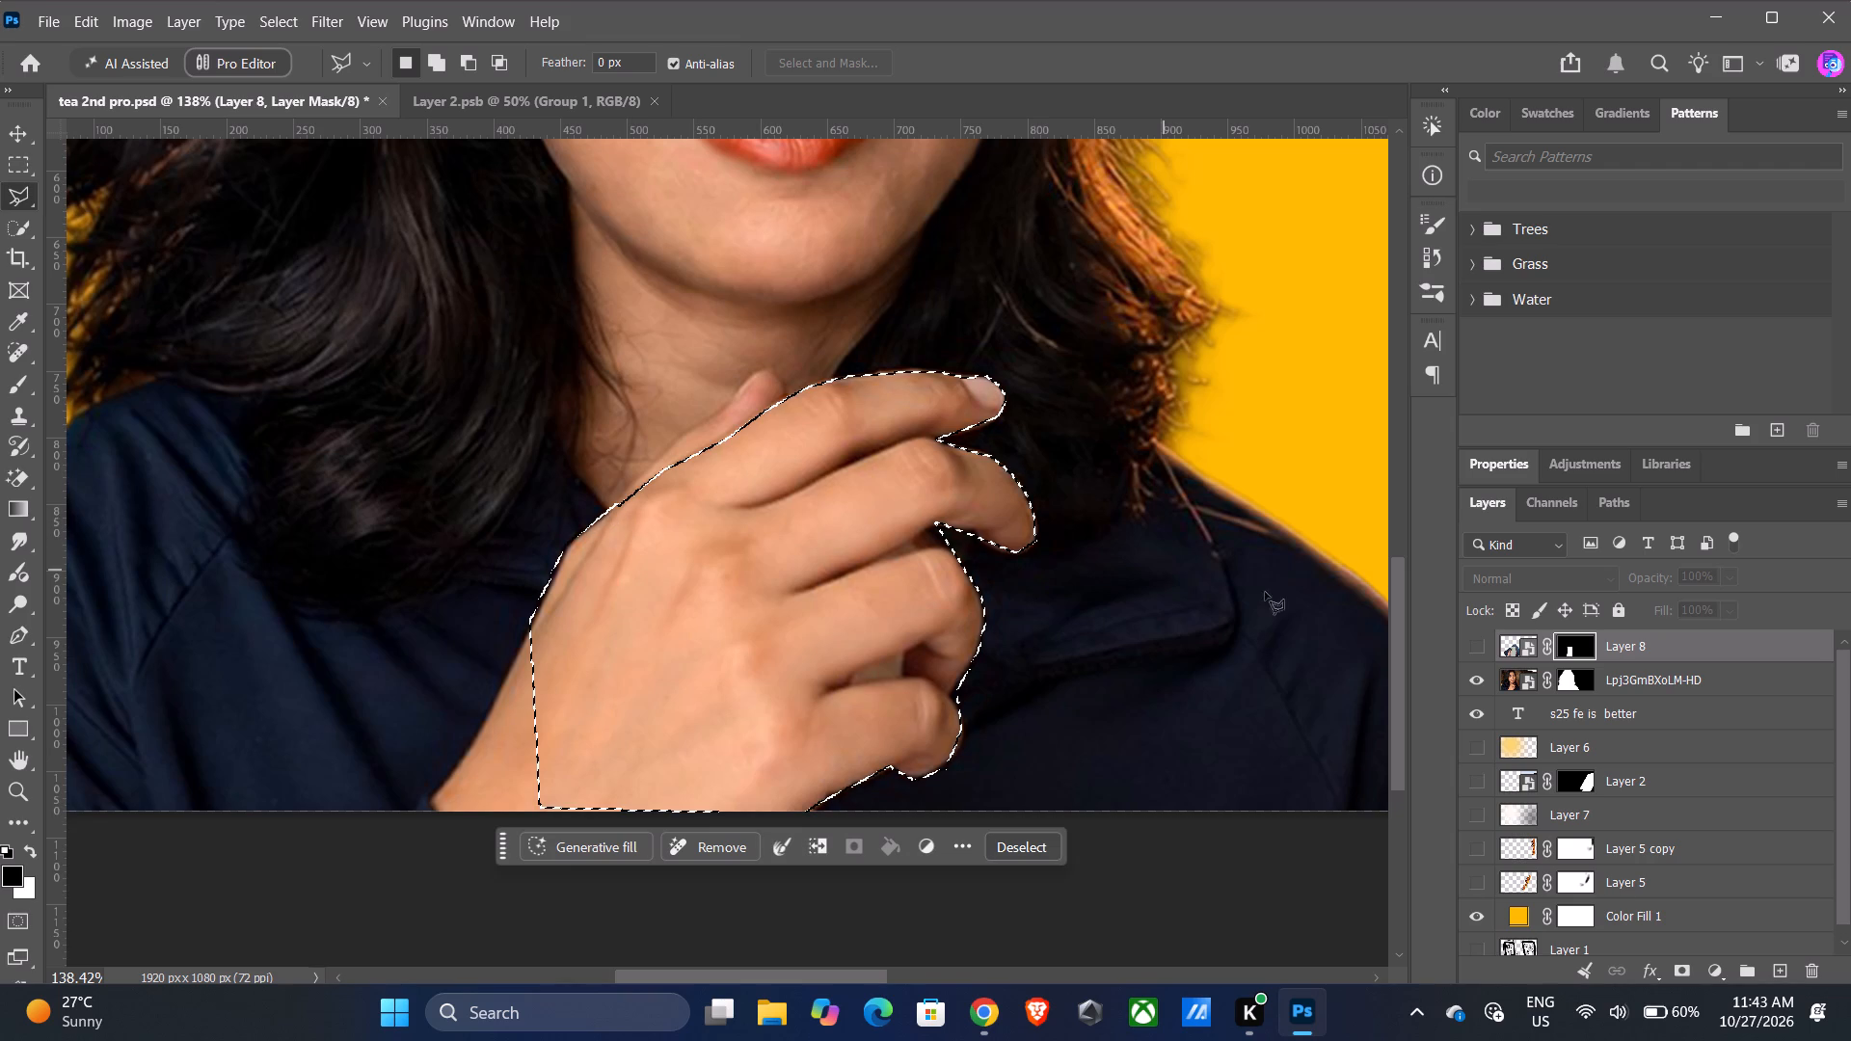
# Show Layer 8 and brush black on its mask inside the hand selection to bring the fingers in front of the phone.
pyautogui.click(1476, 640)
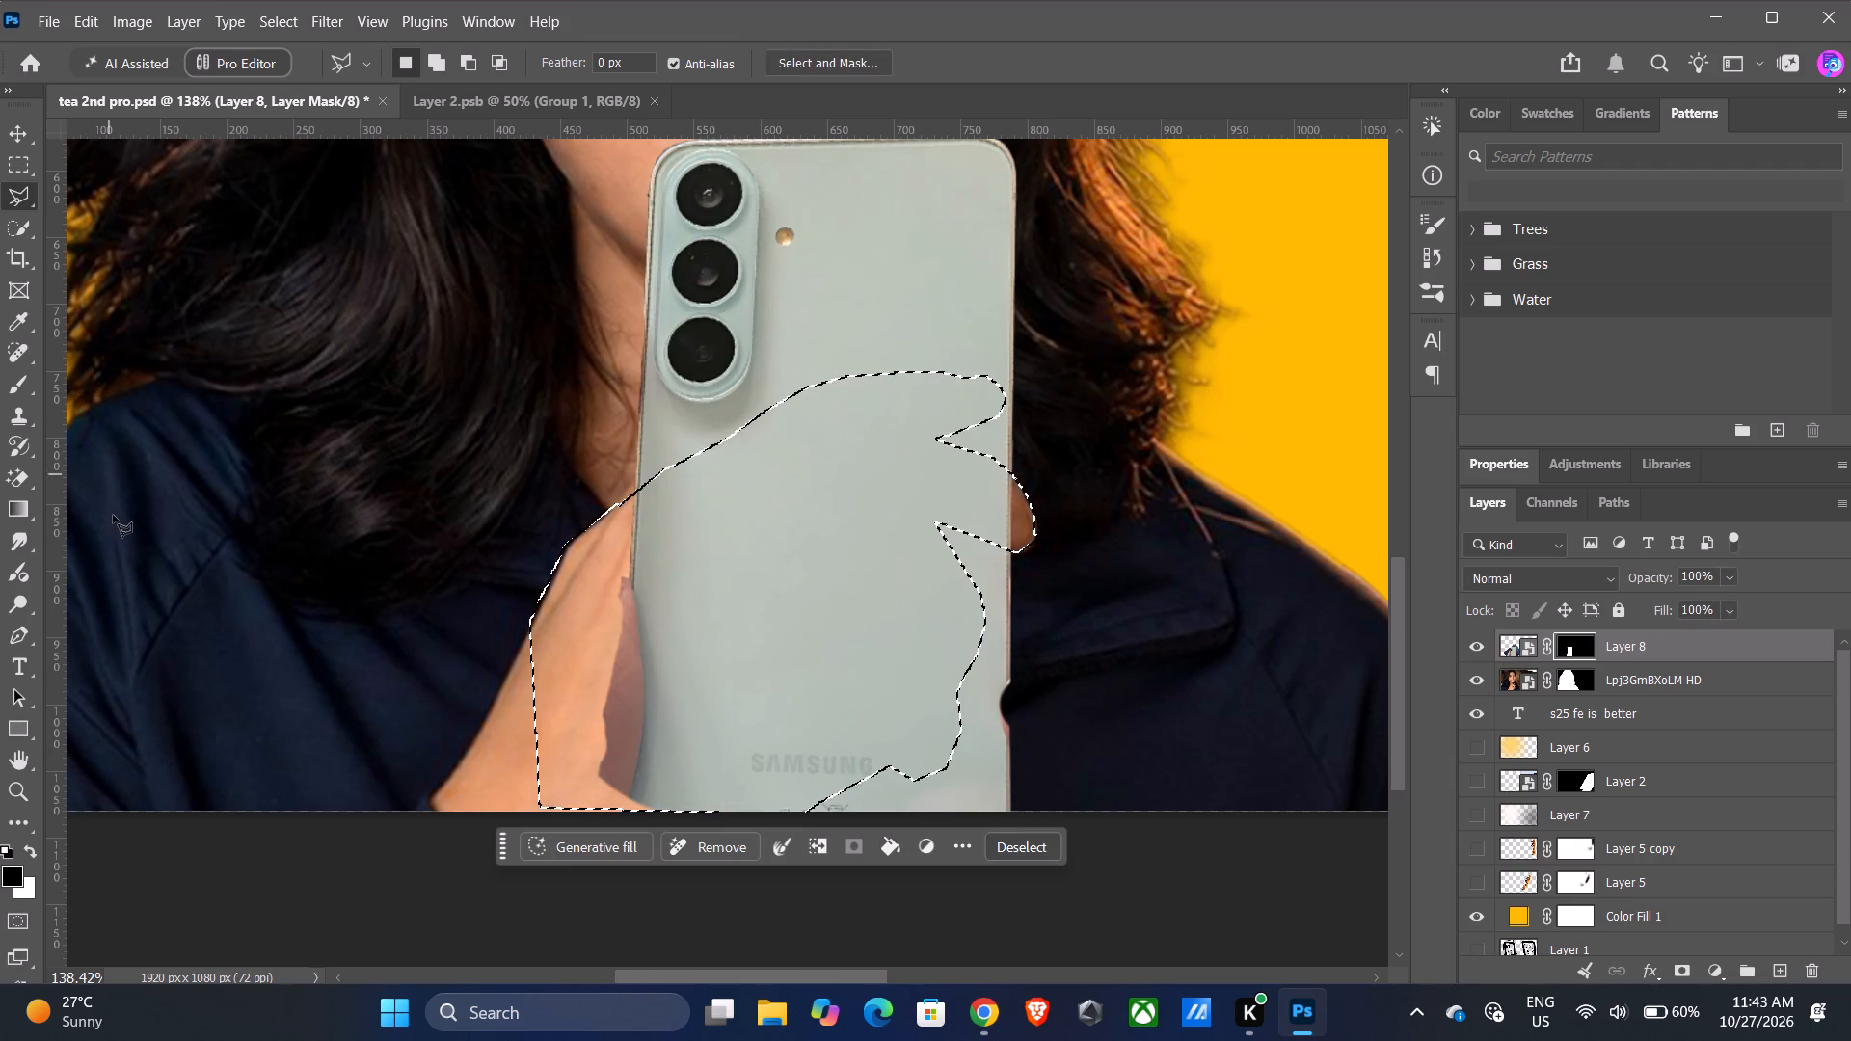
pyautogui.click(18, 389)
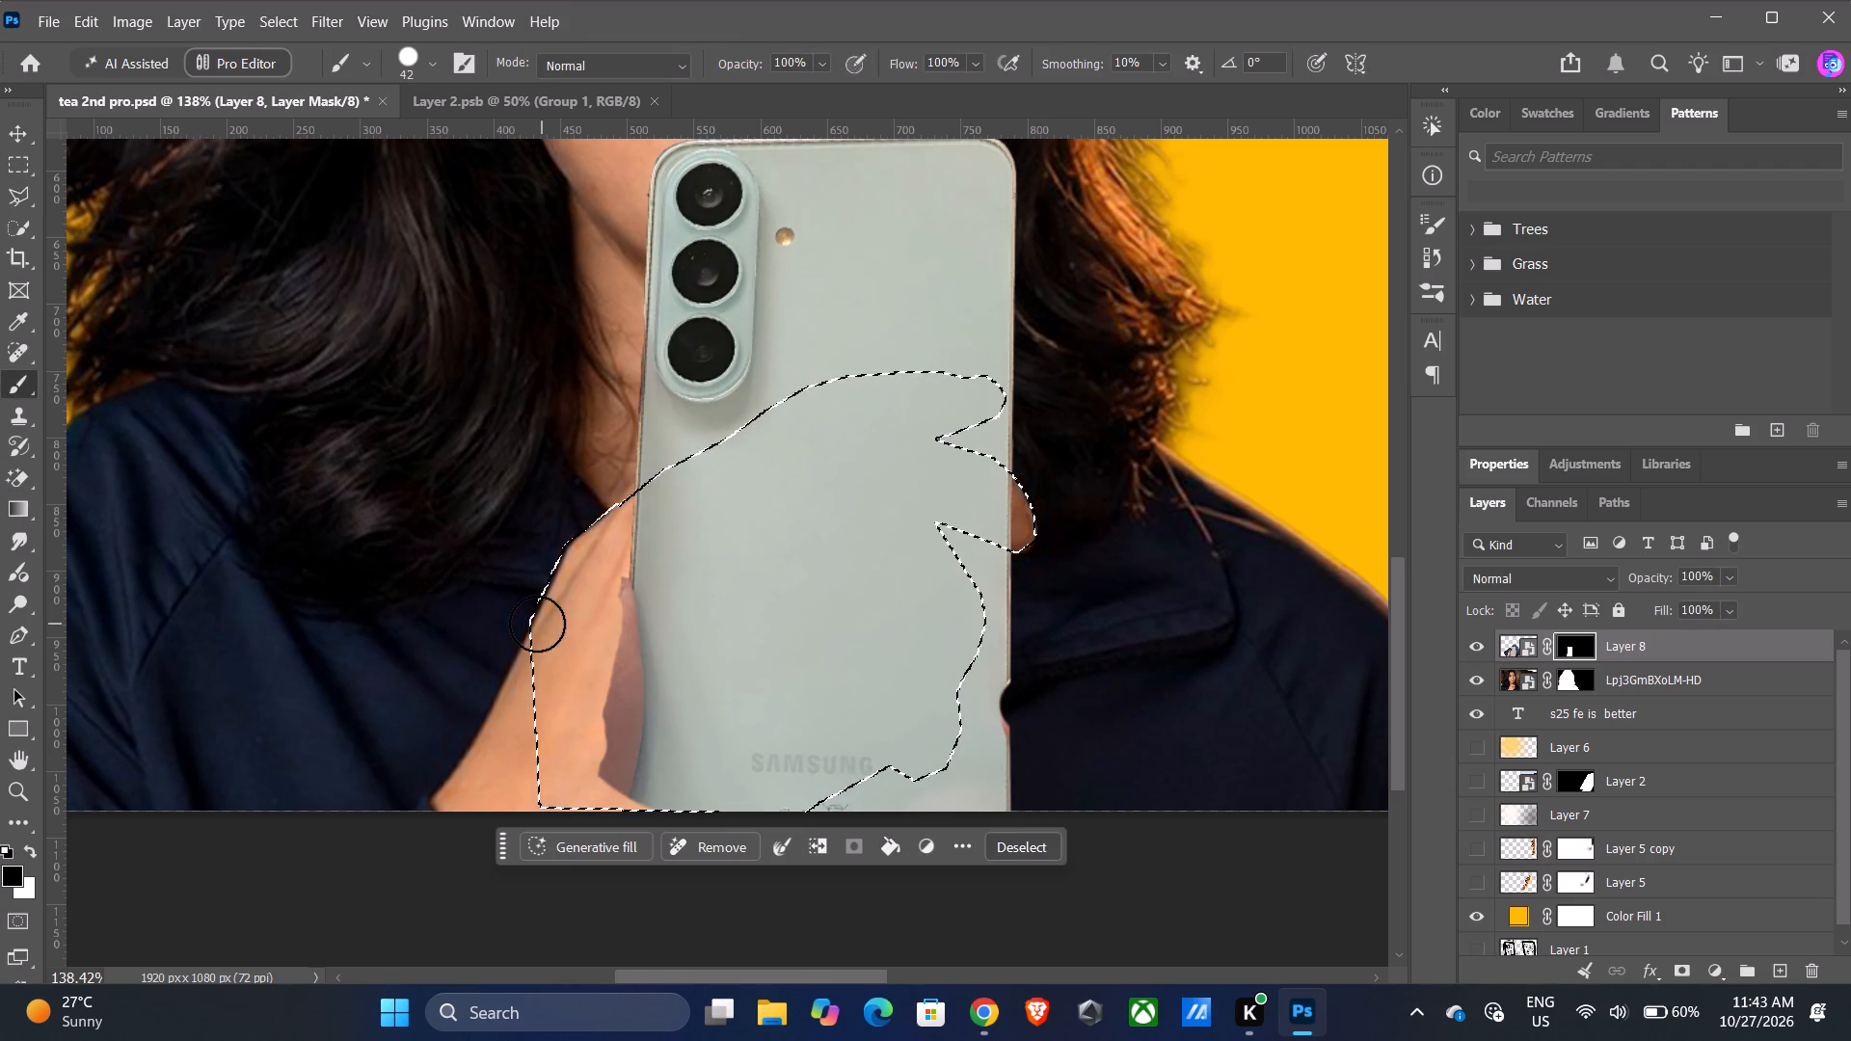
pyautogui.moveTo(651, 556); pyautogui.dragTo(932, 438)
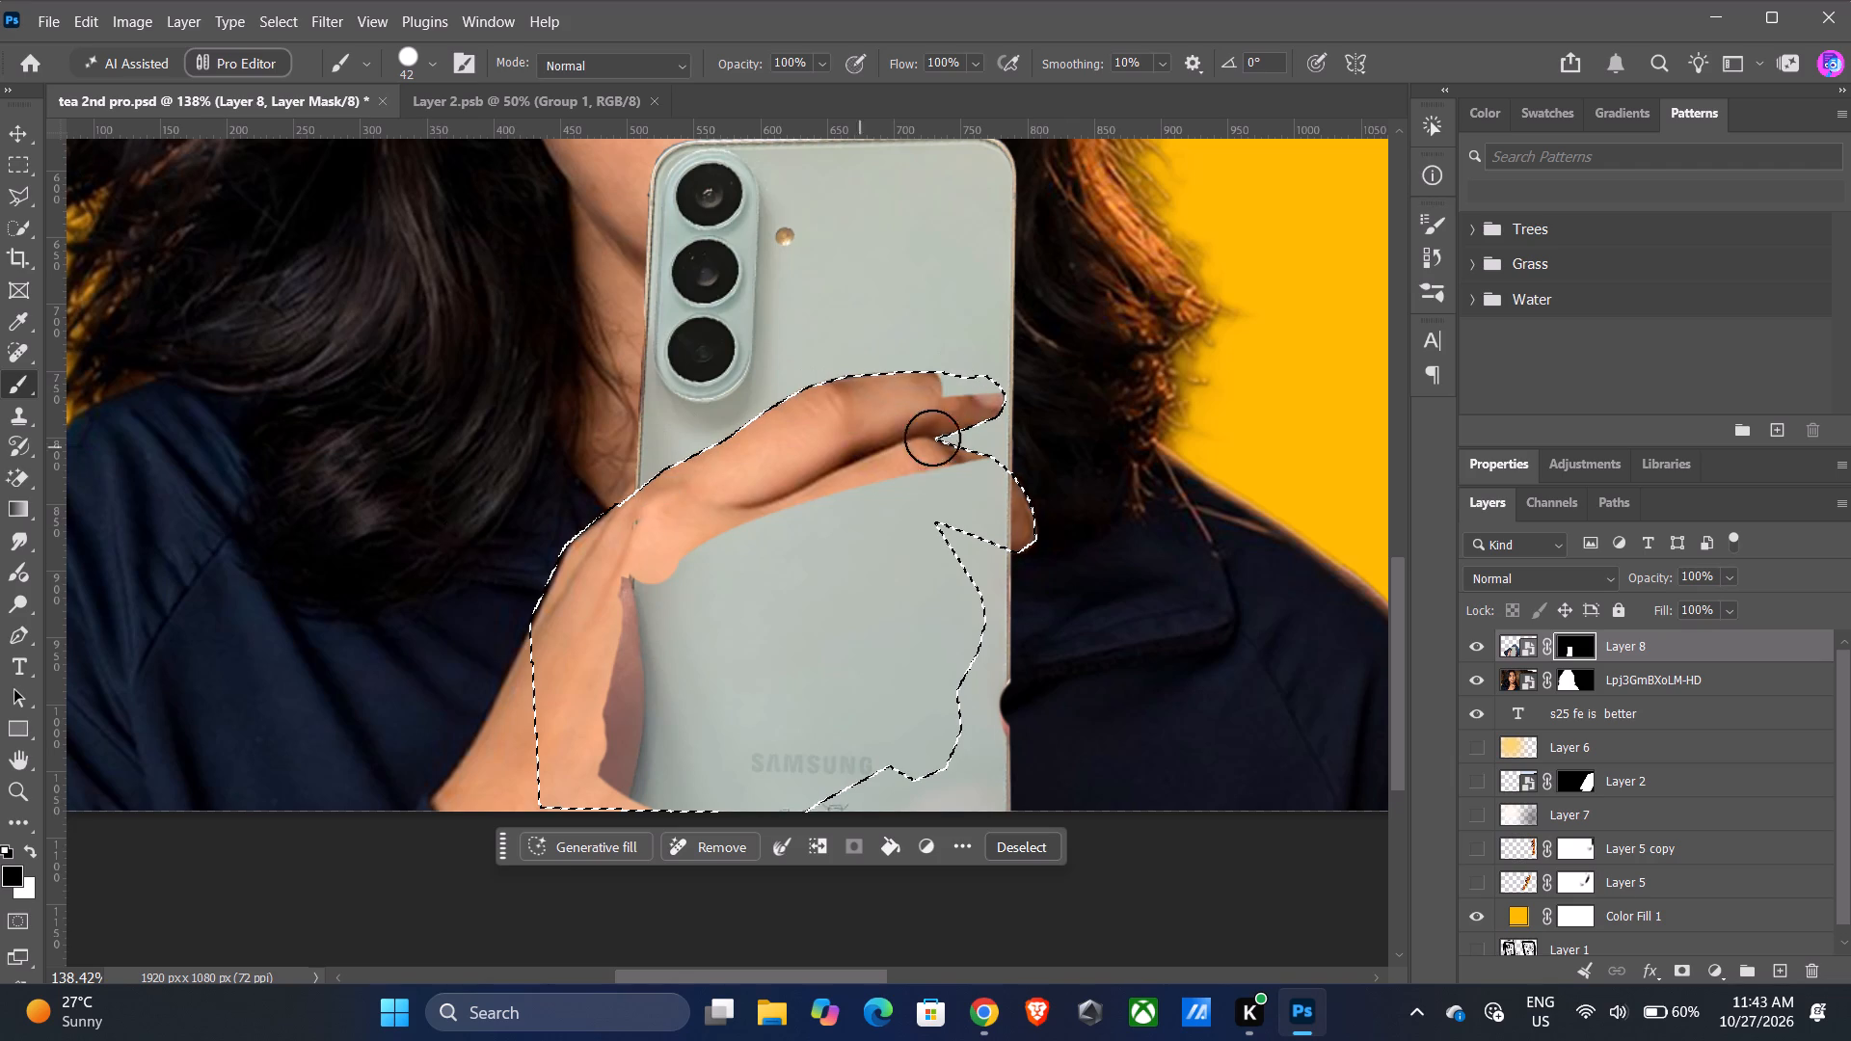
pyautogui.moveTo(932, 438); pyautogui.dragTo(933, 525)
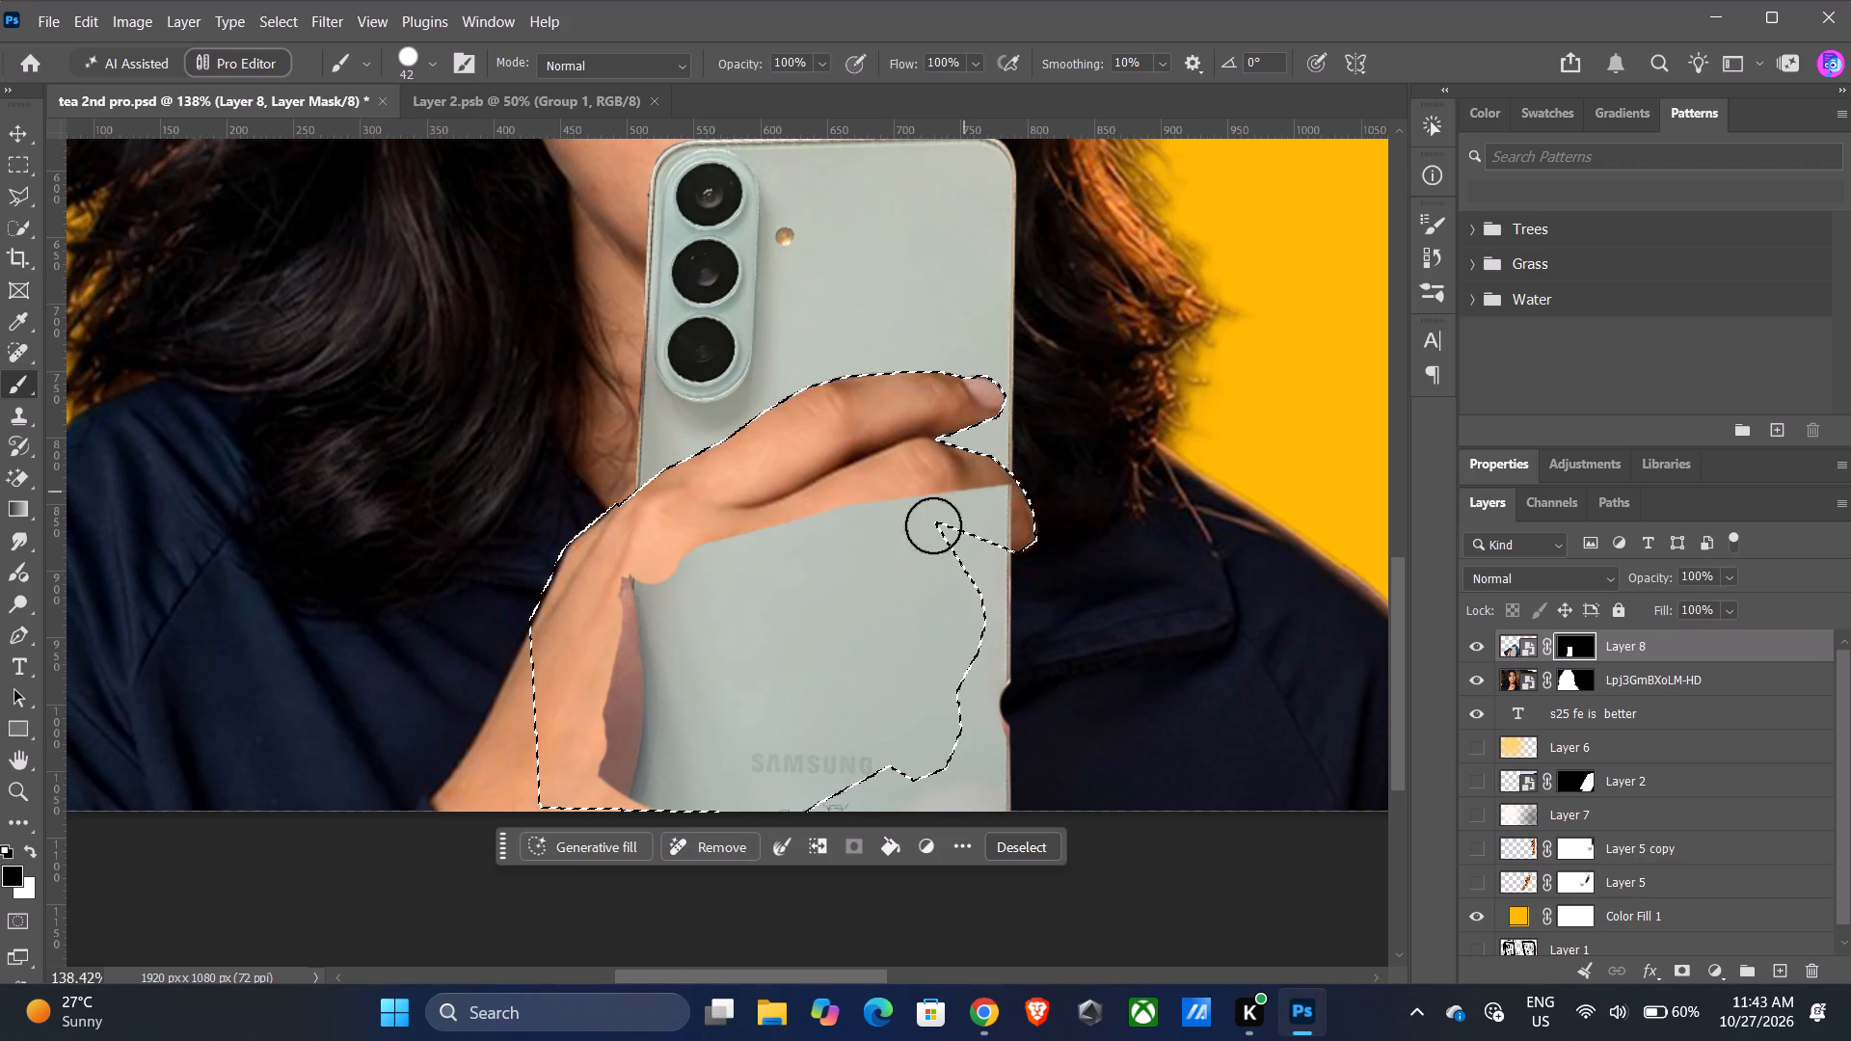
pyautogui.moveTo(933, 525); pyautogui.dragTo(944, 600)
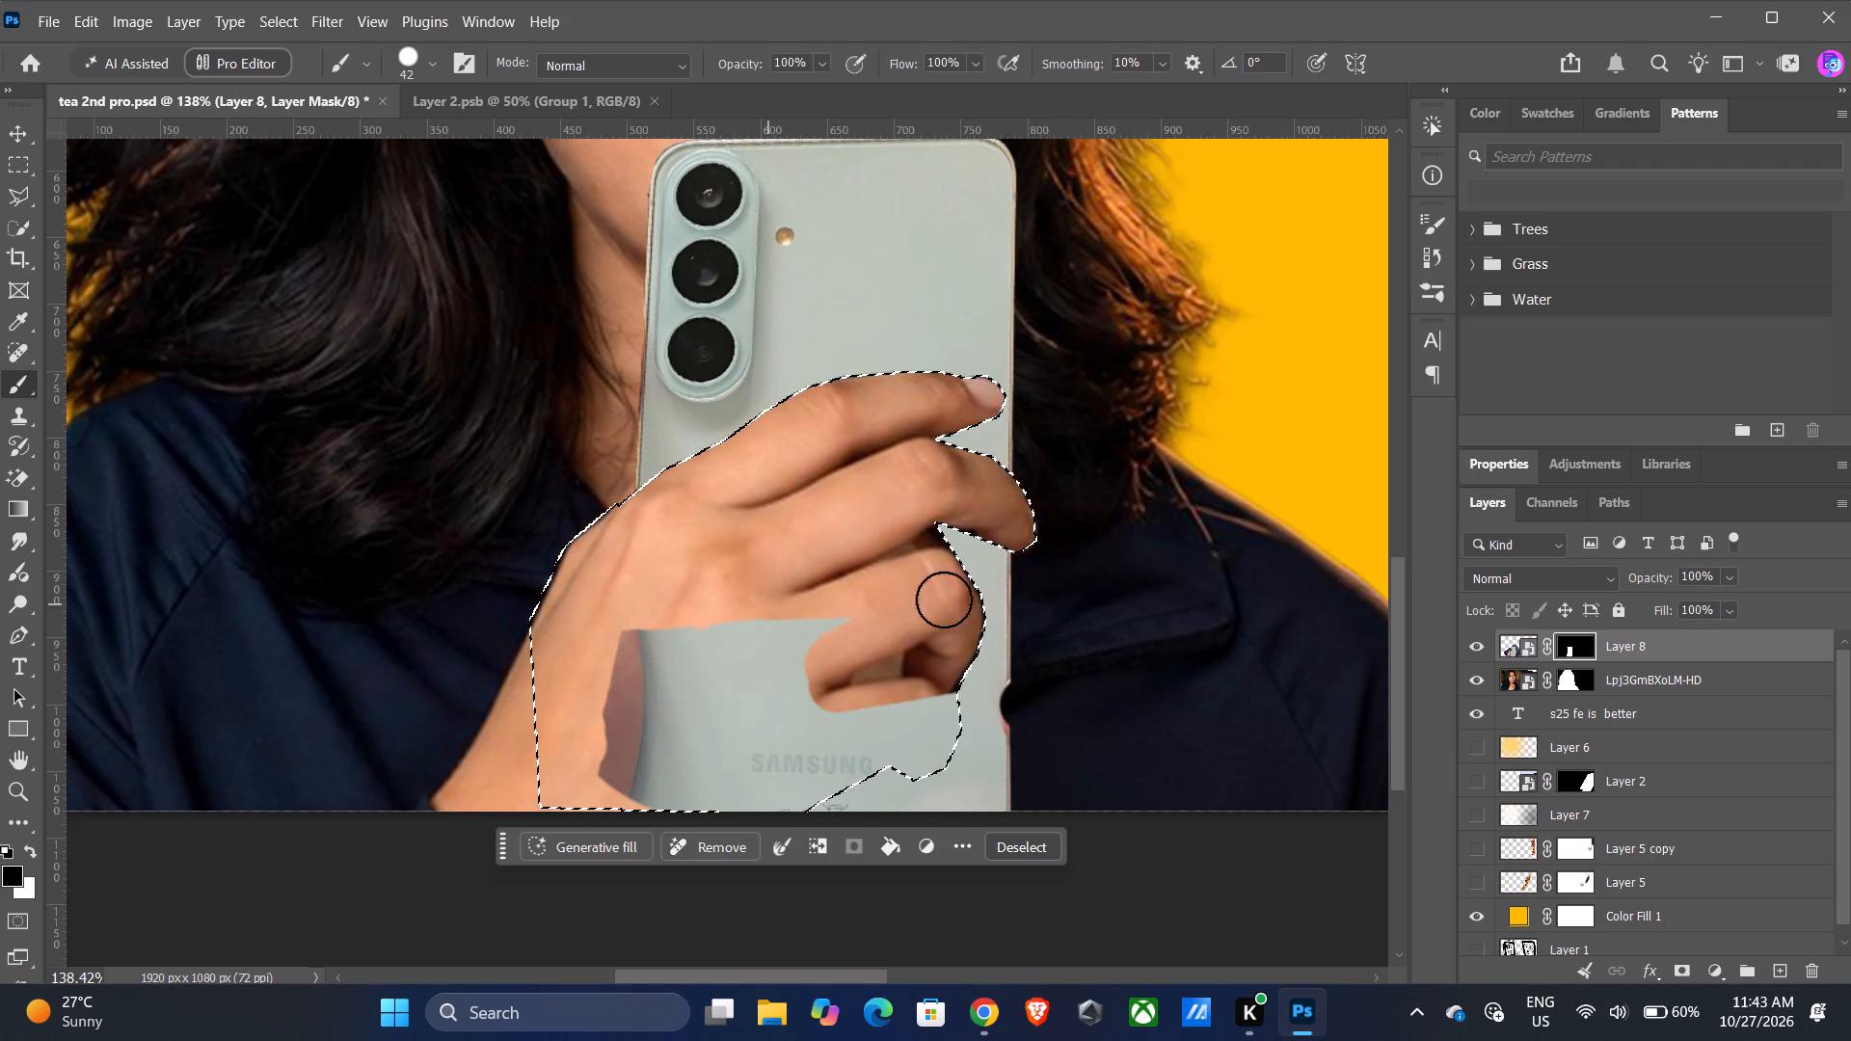
pyautogui.moveTo(944, 600); pyautogui.dragTo(458, 684)
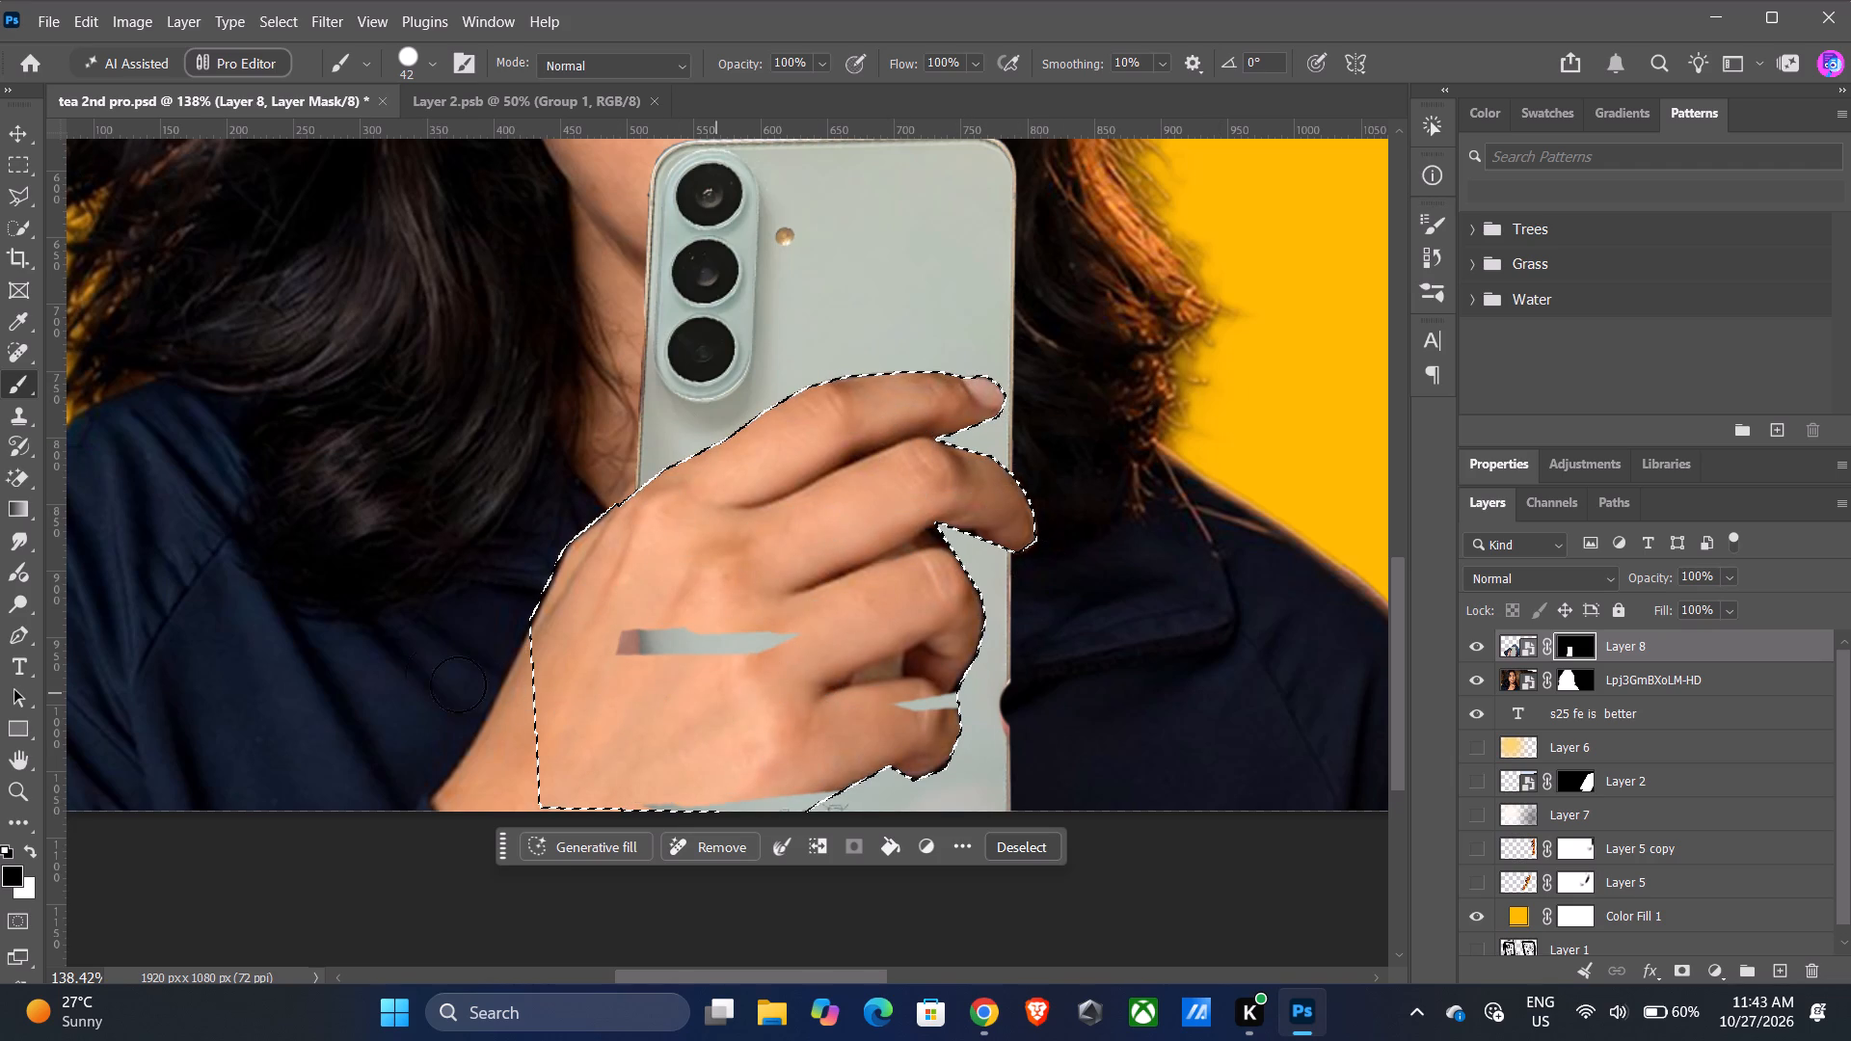
pyautogui.moveTo(458, 684); pyautogui.dragTo(708, 537)
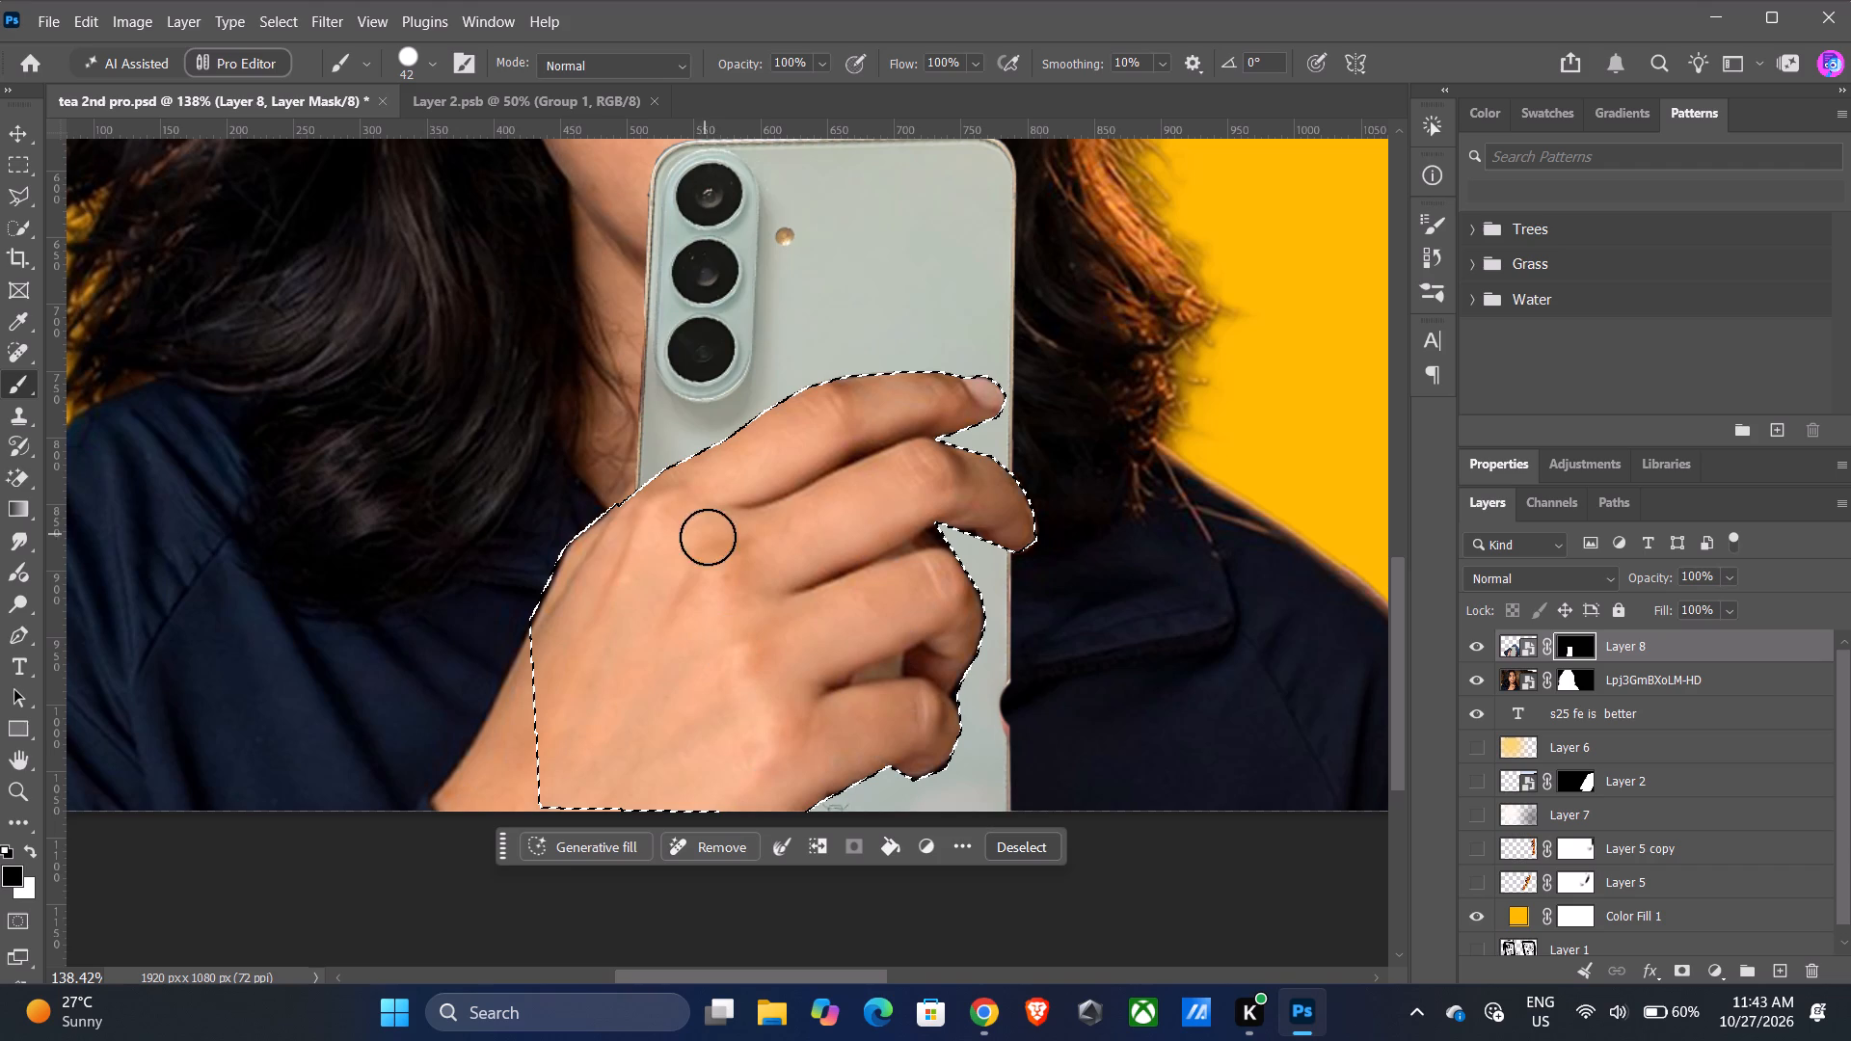
pyautogui.moveTo(708, 537); pyautogui.dragTo(1088, 700)
pyautogui.moveTo(1088, 700); pyautogui.dragTo(999, 773)
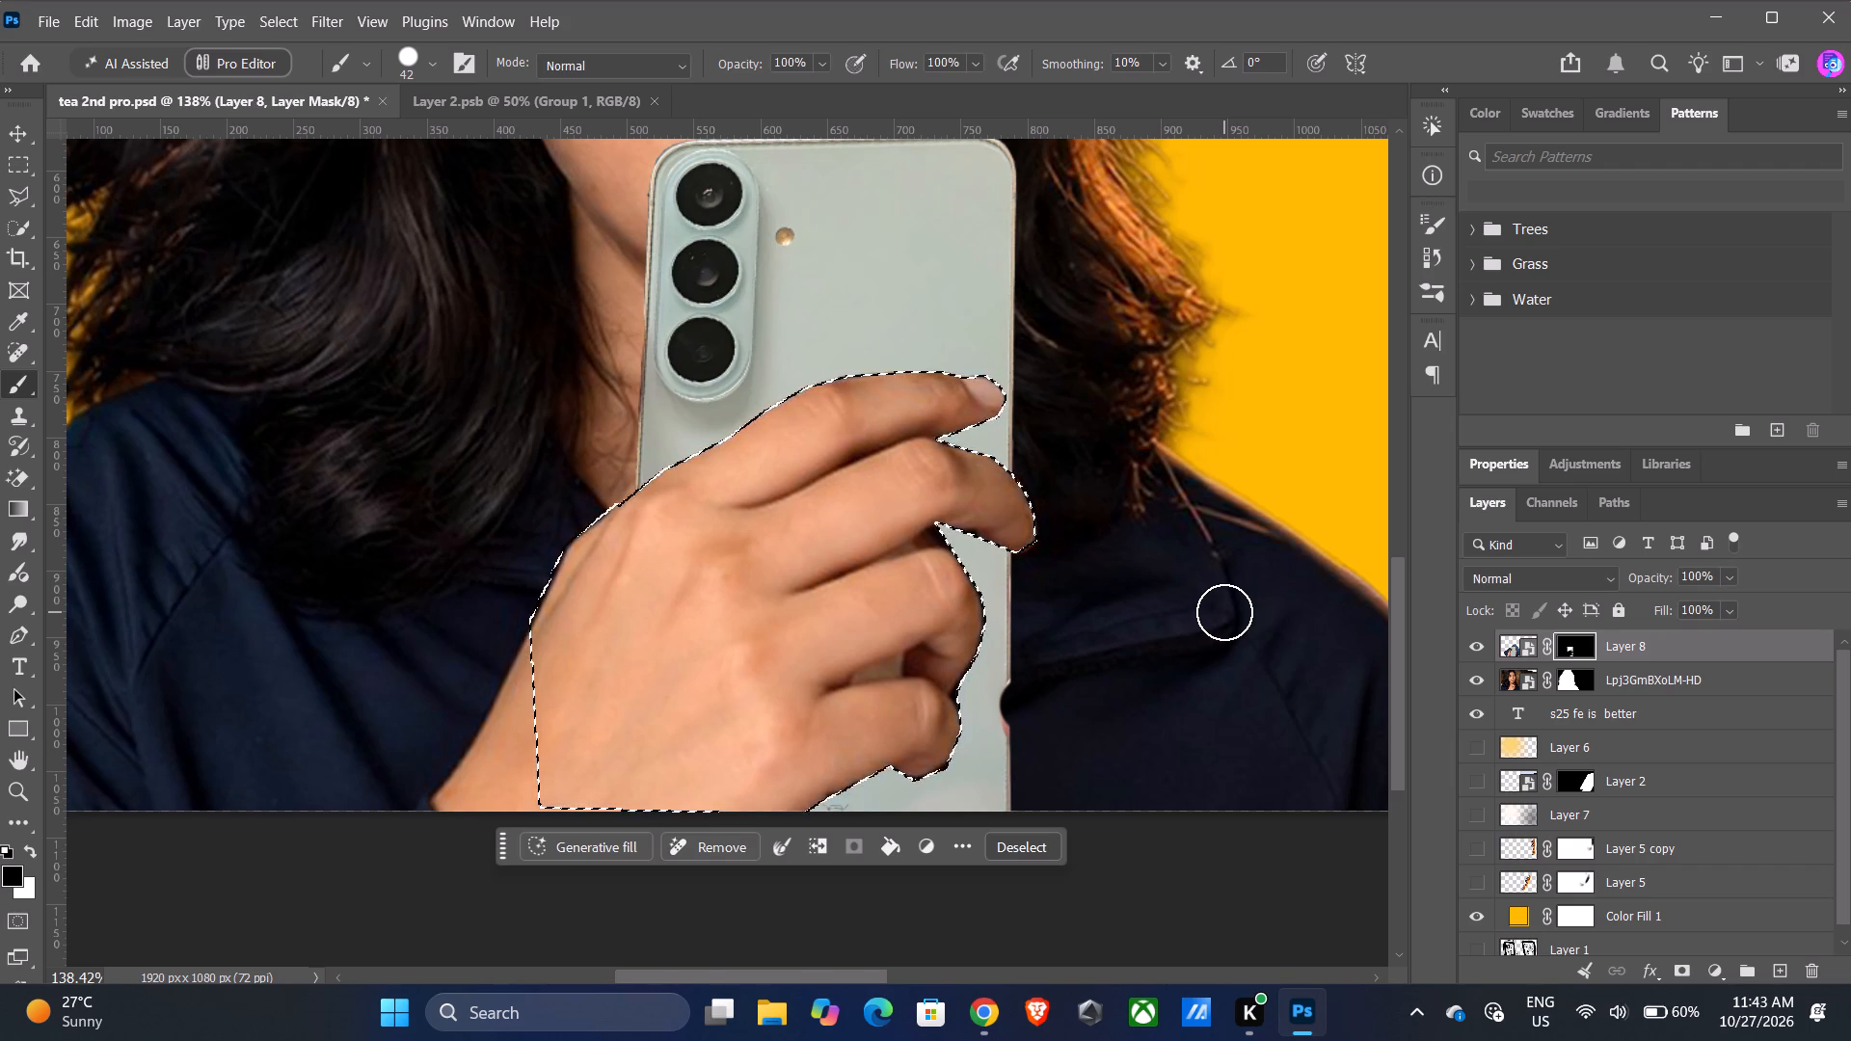
# Move the phone image on Layer 8 slightly left so the fingertips extend past the phone's edge, and drop the selection.
pyautogui.click(17, 135)
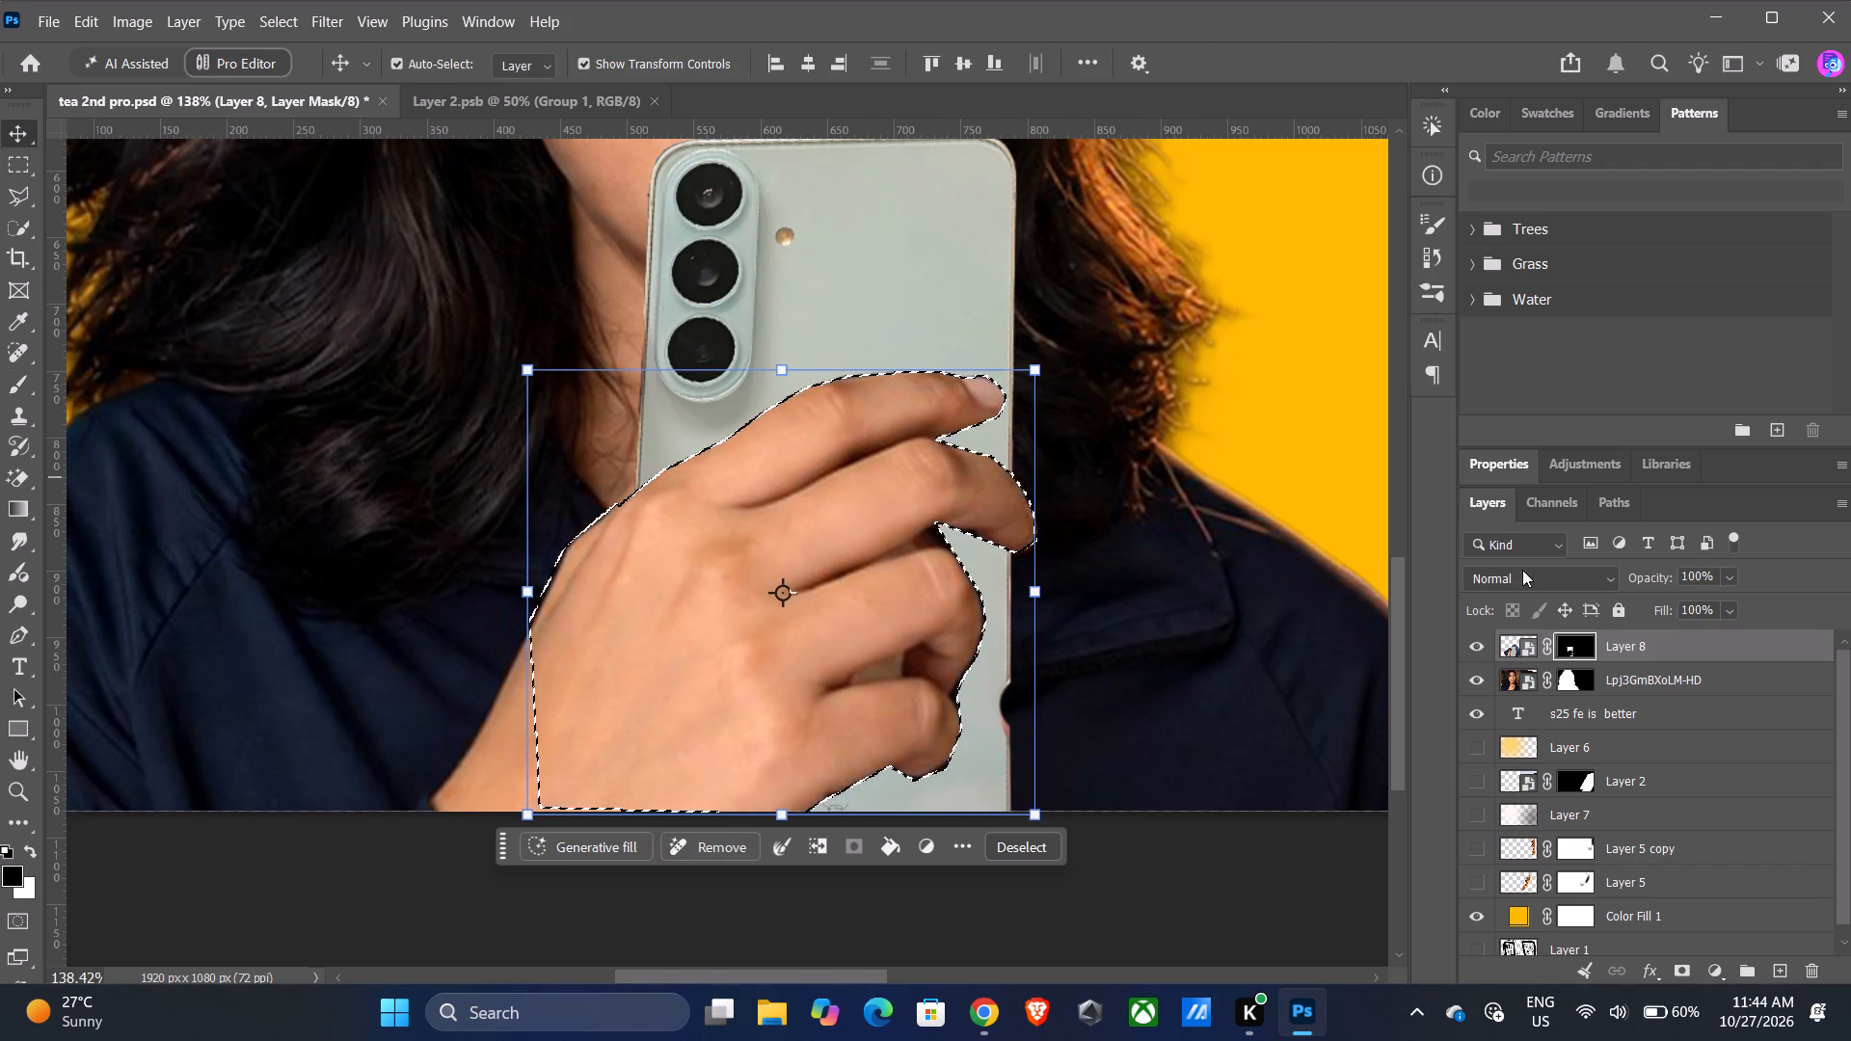
pyautogui.click(1627, 656)
pyautogui.click(1627, 656)
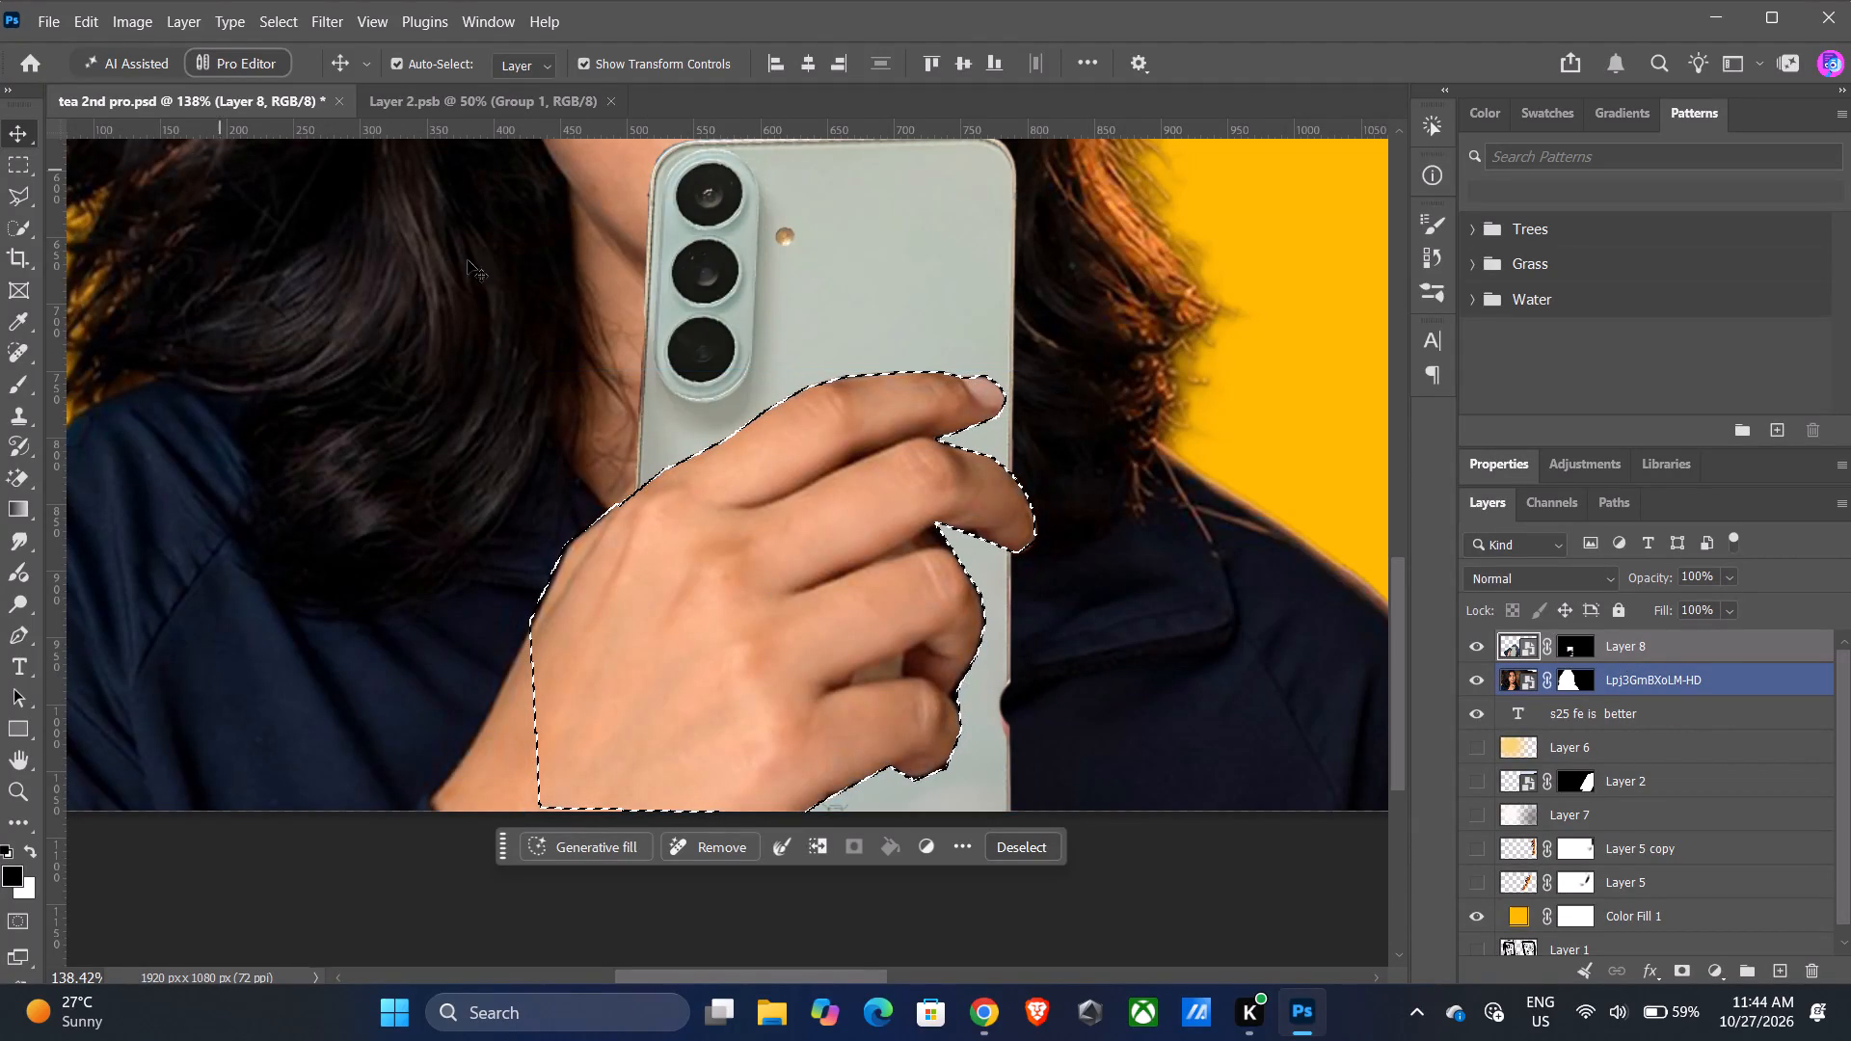
pyautogui.click(31, 129)
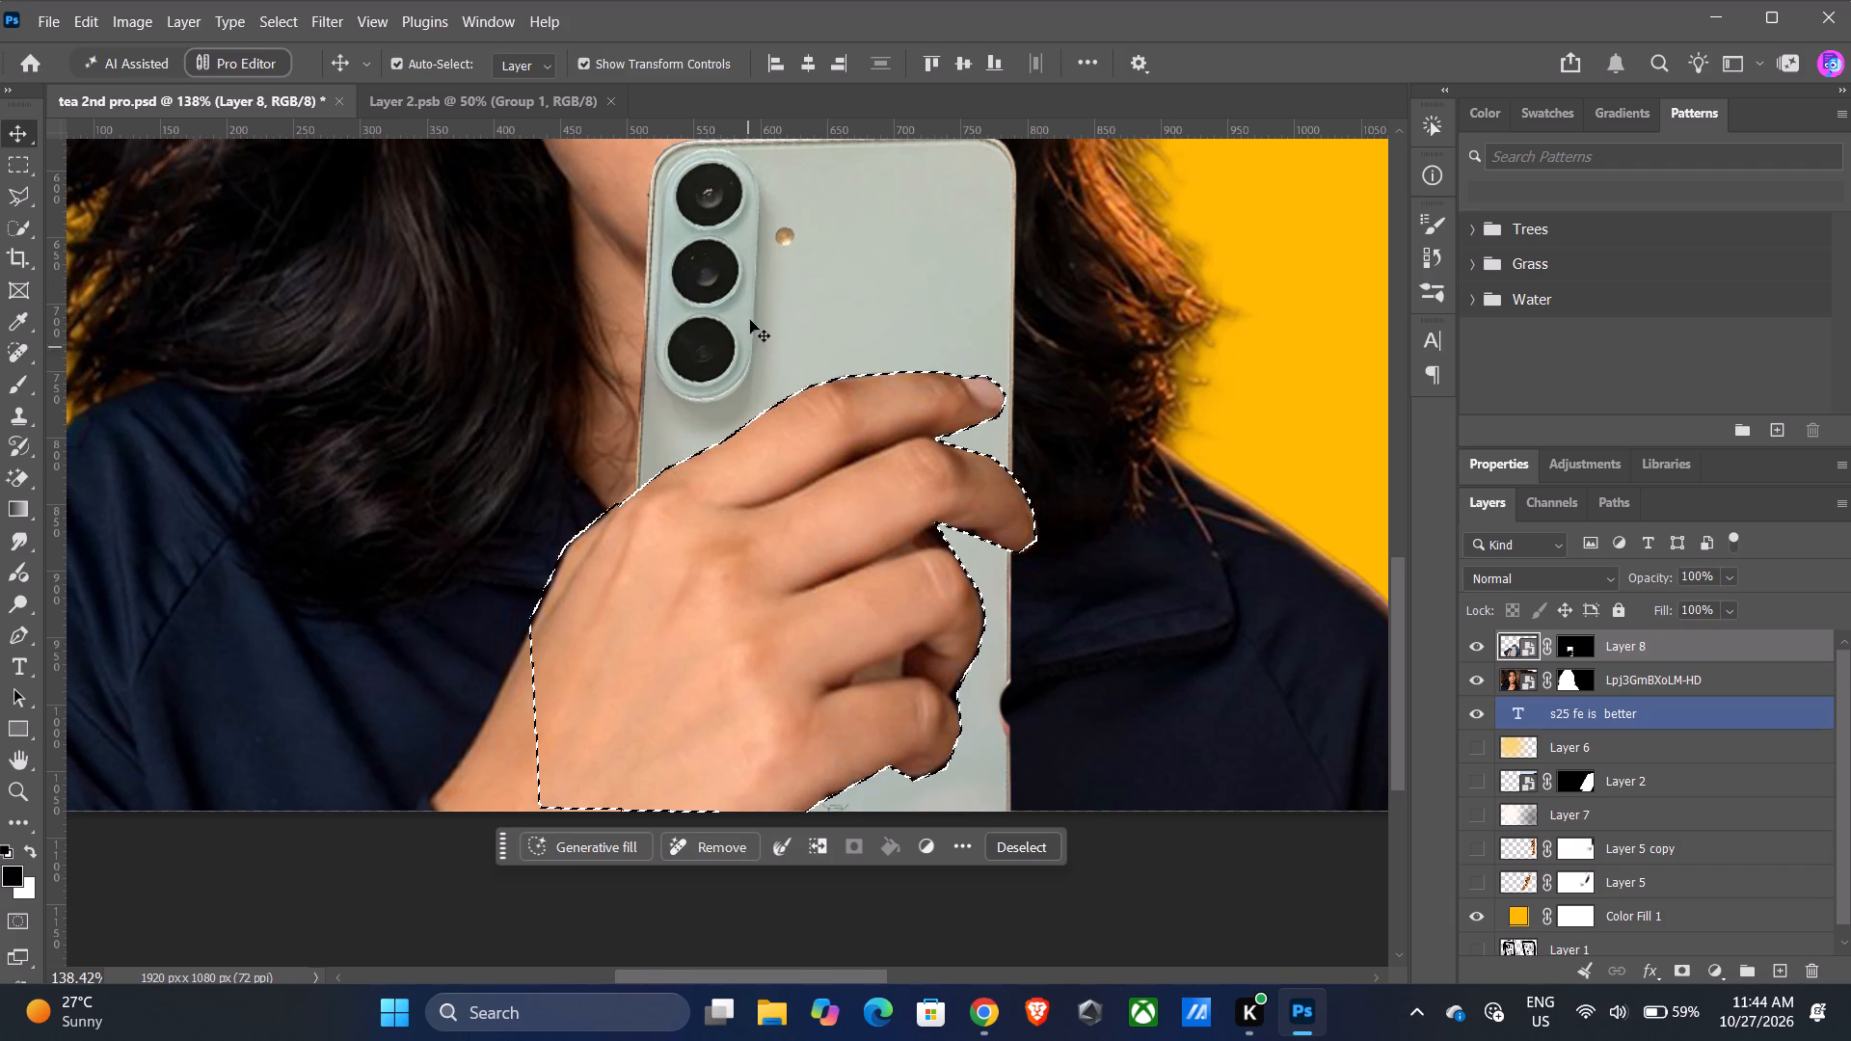
pyautogui.click(747, 279)
pyautogui.moveTo(800, 281); pyautogui.dragTo(756, 288)
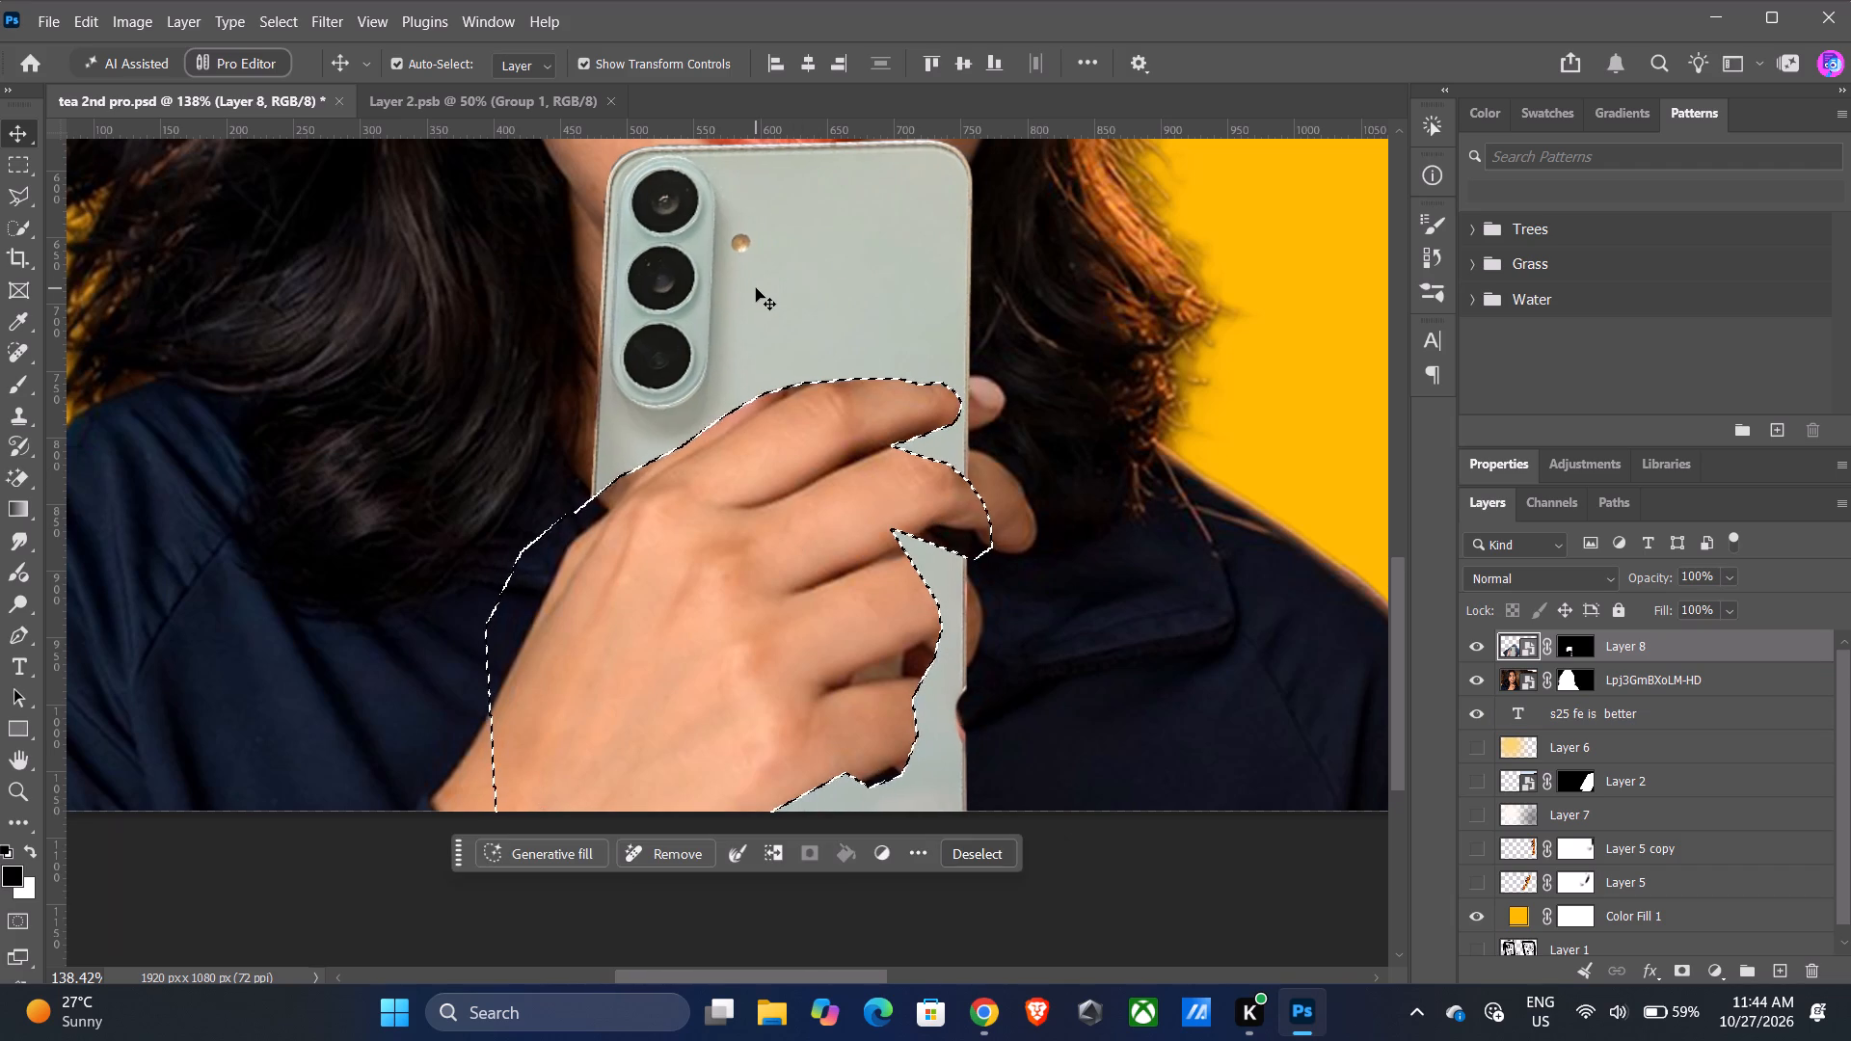
pyautogui.moveTo(756, 288); pyautogui.dragTo(783, 288)
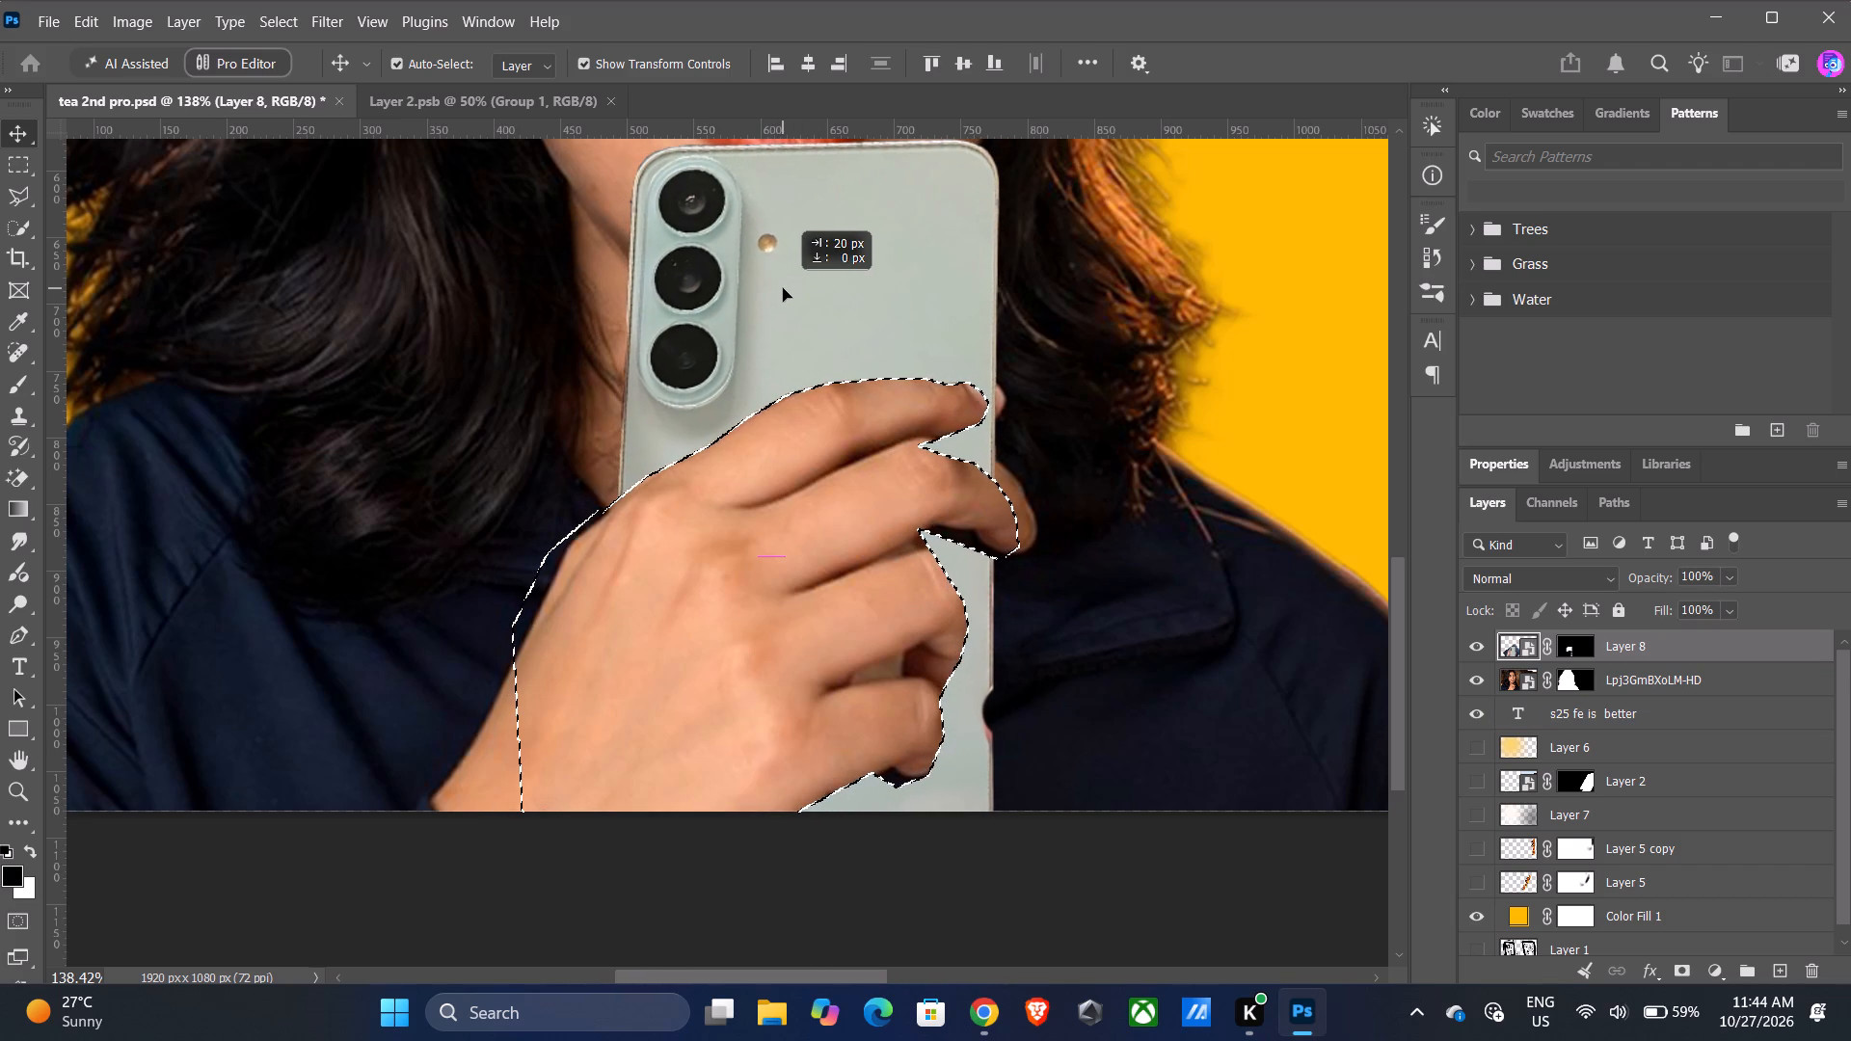
pyautogui.moveTo(783, 288); pyautogui.dragTo(784, 281)
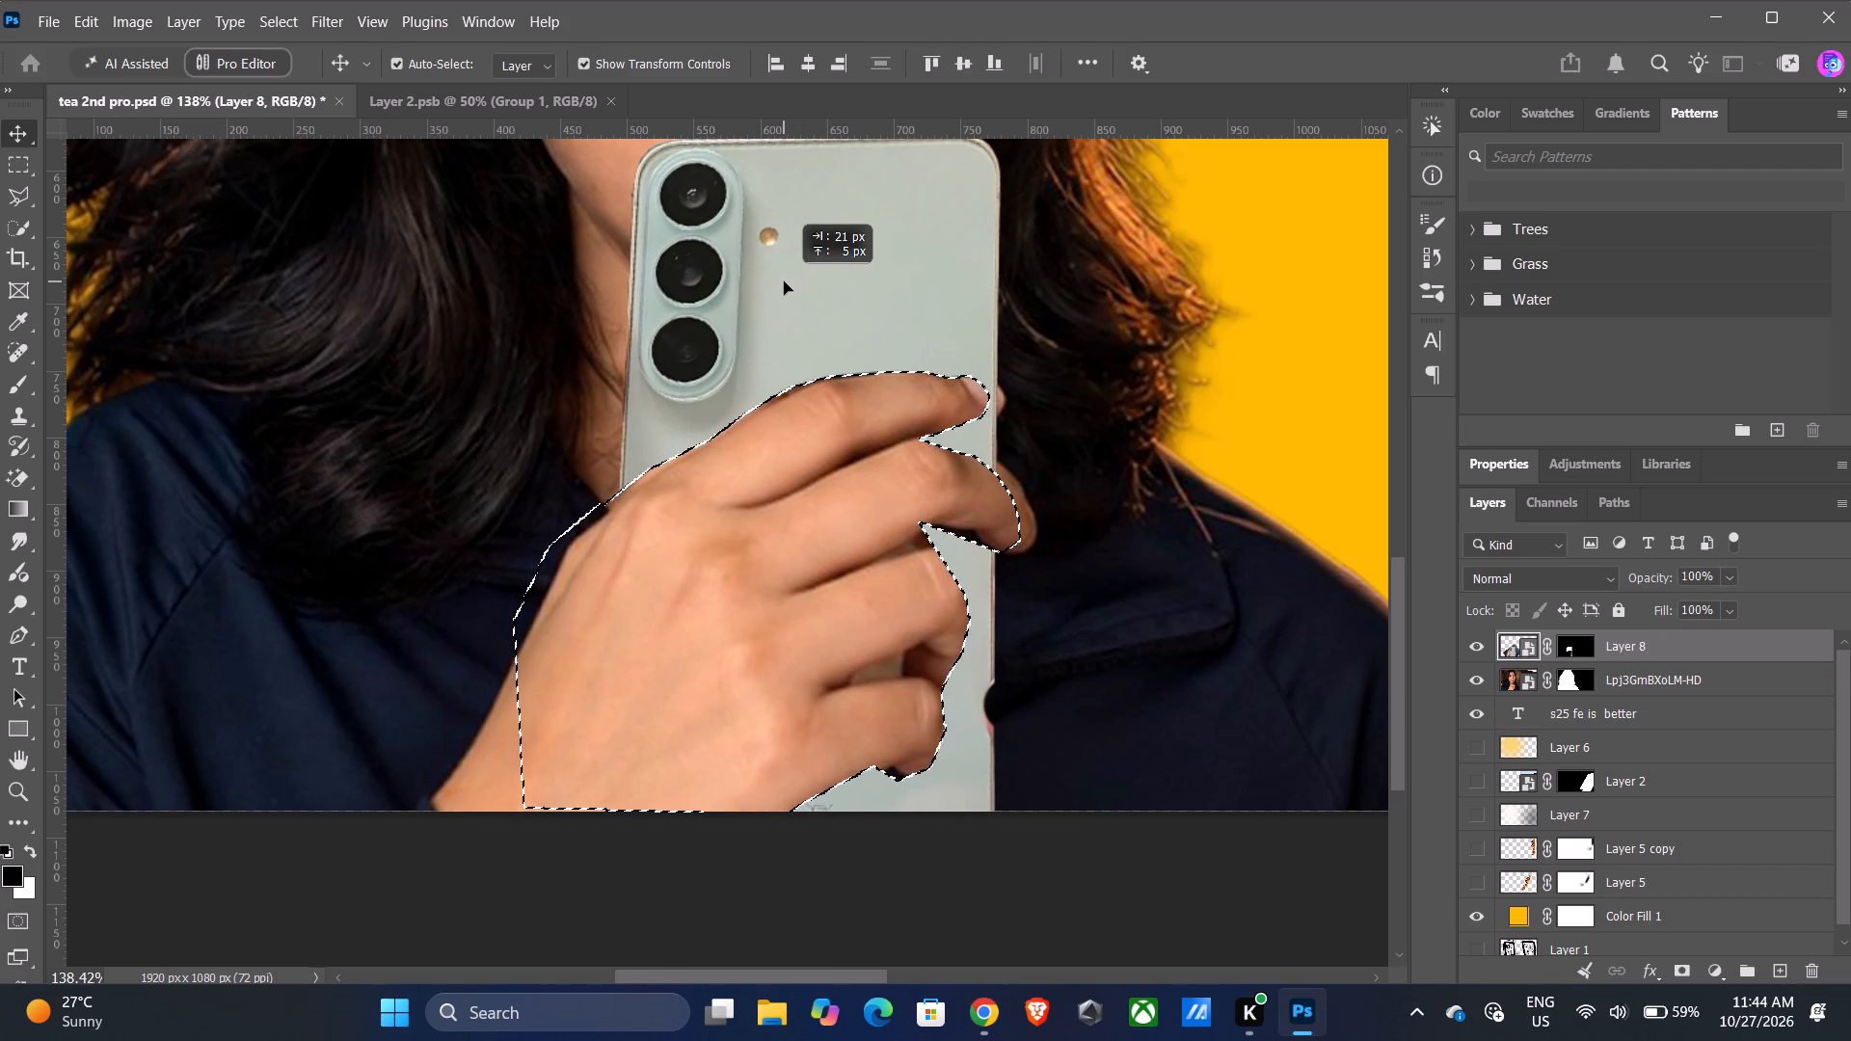
pyautogui.moveTo(784, 281); pyautogui.dragTo(778, 283)
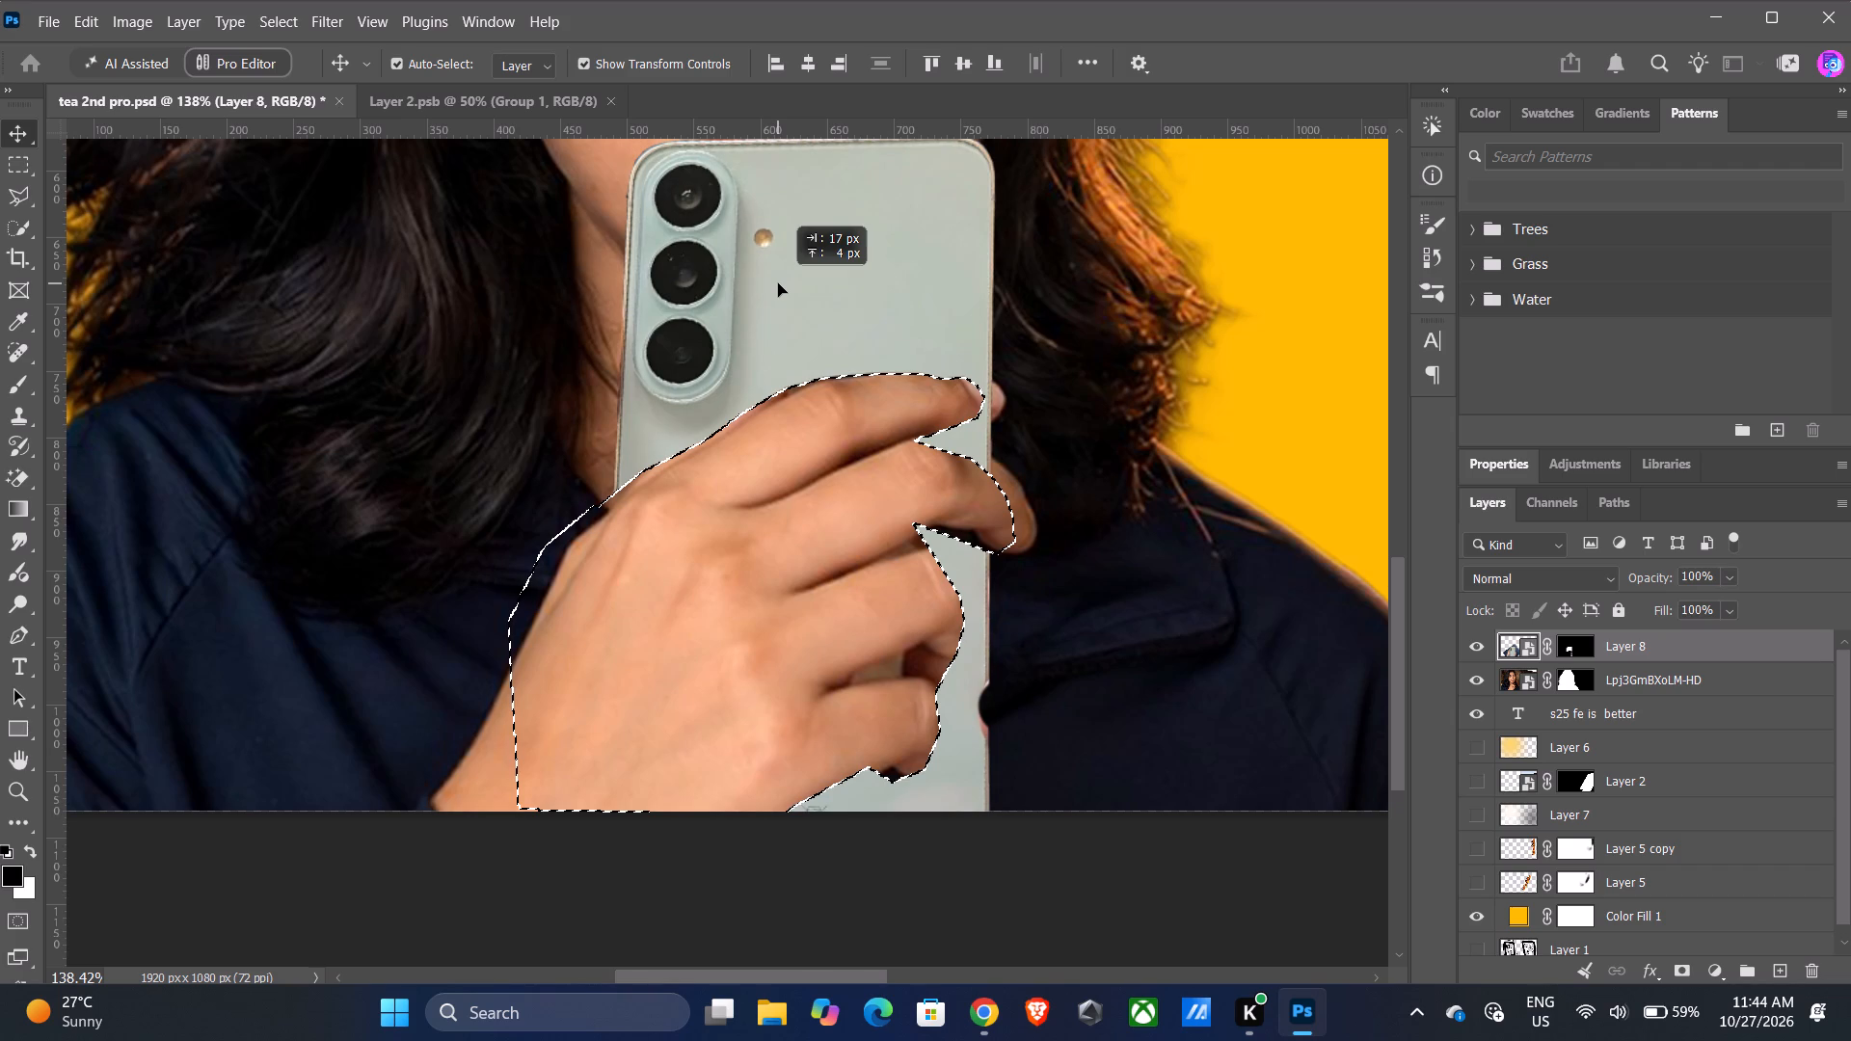
pyautogui.moveTo(778, 283); pyautogui.dragTo(778, 281)
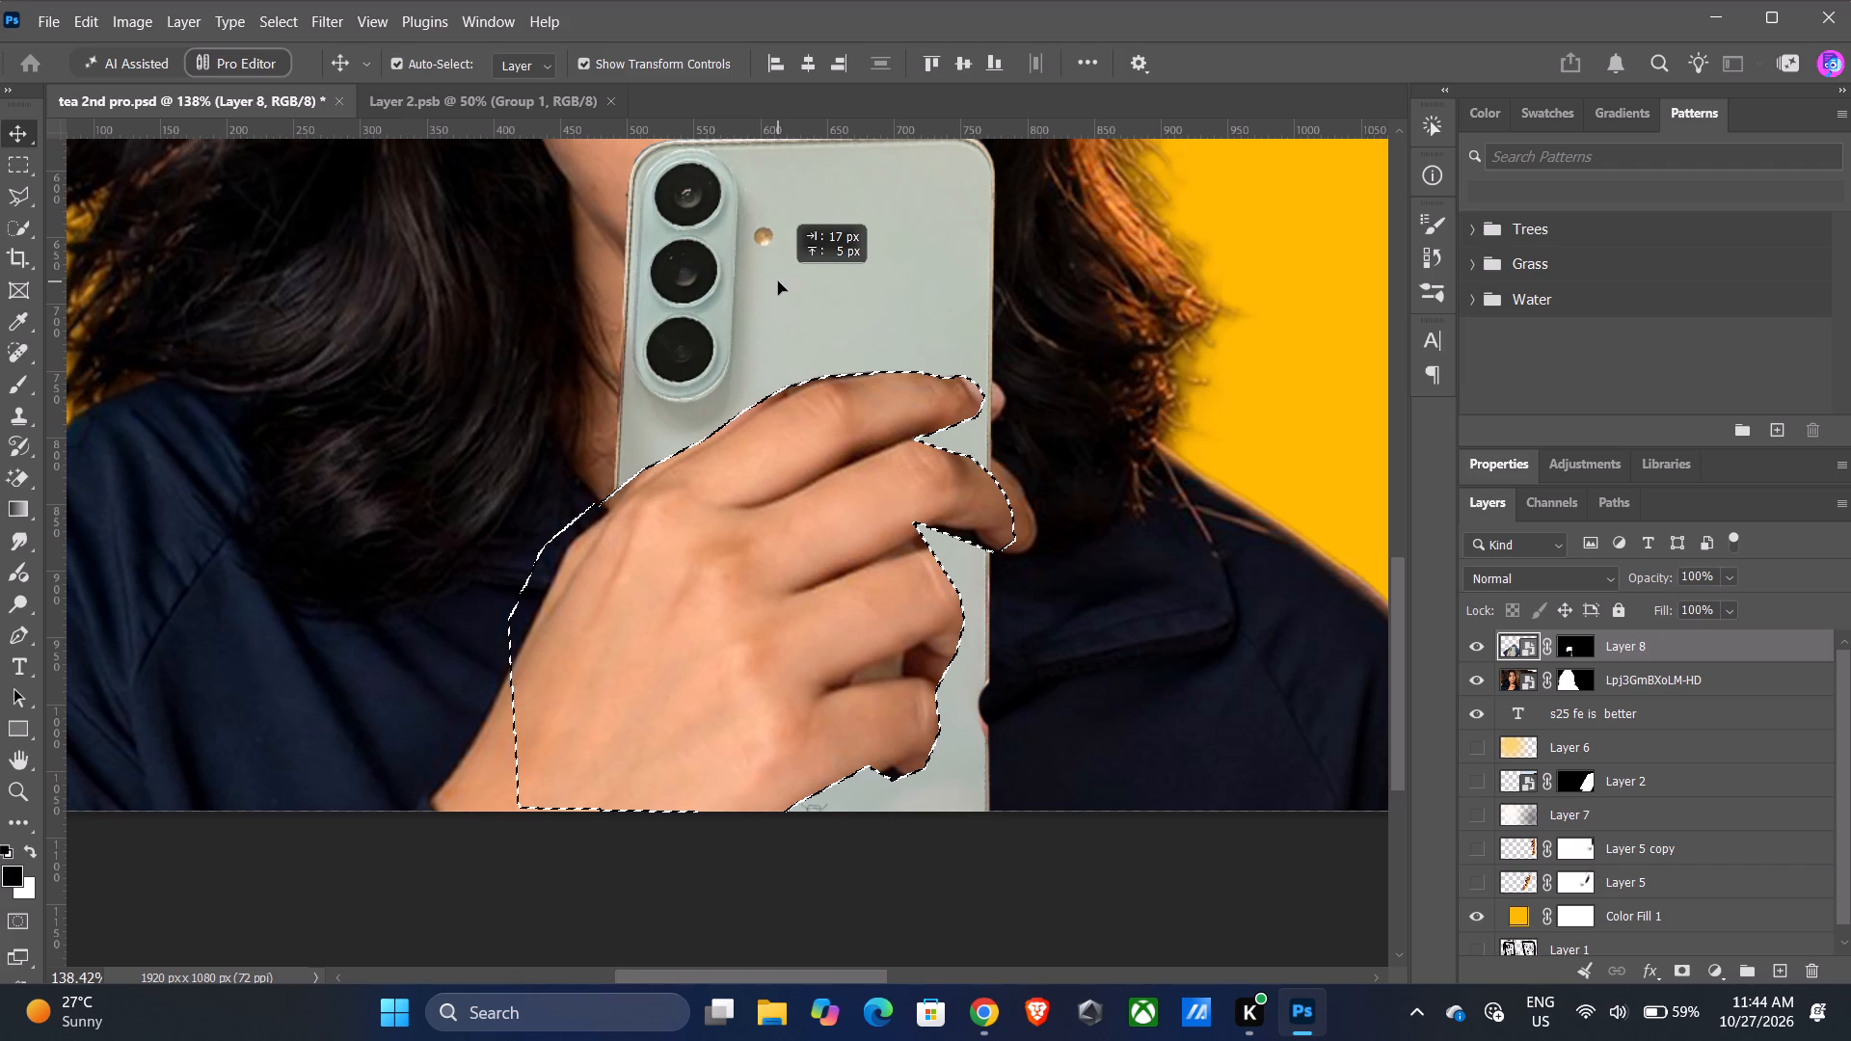
pyautogui.moveTo(778, 281); pyautogui.dragTo(778, 282)
pyautogui.moveTo(778, 282); pyautogui.dragTo(777, 286)
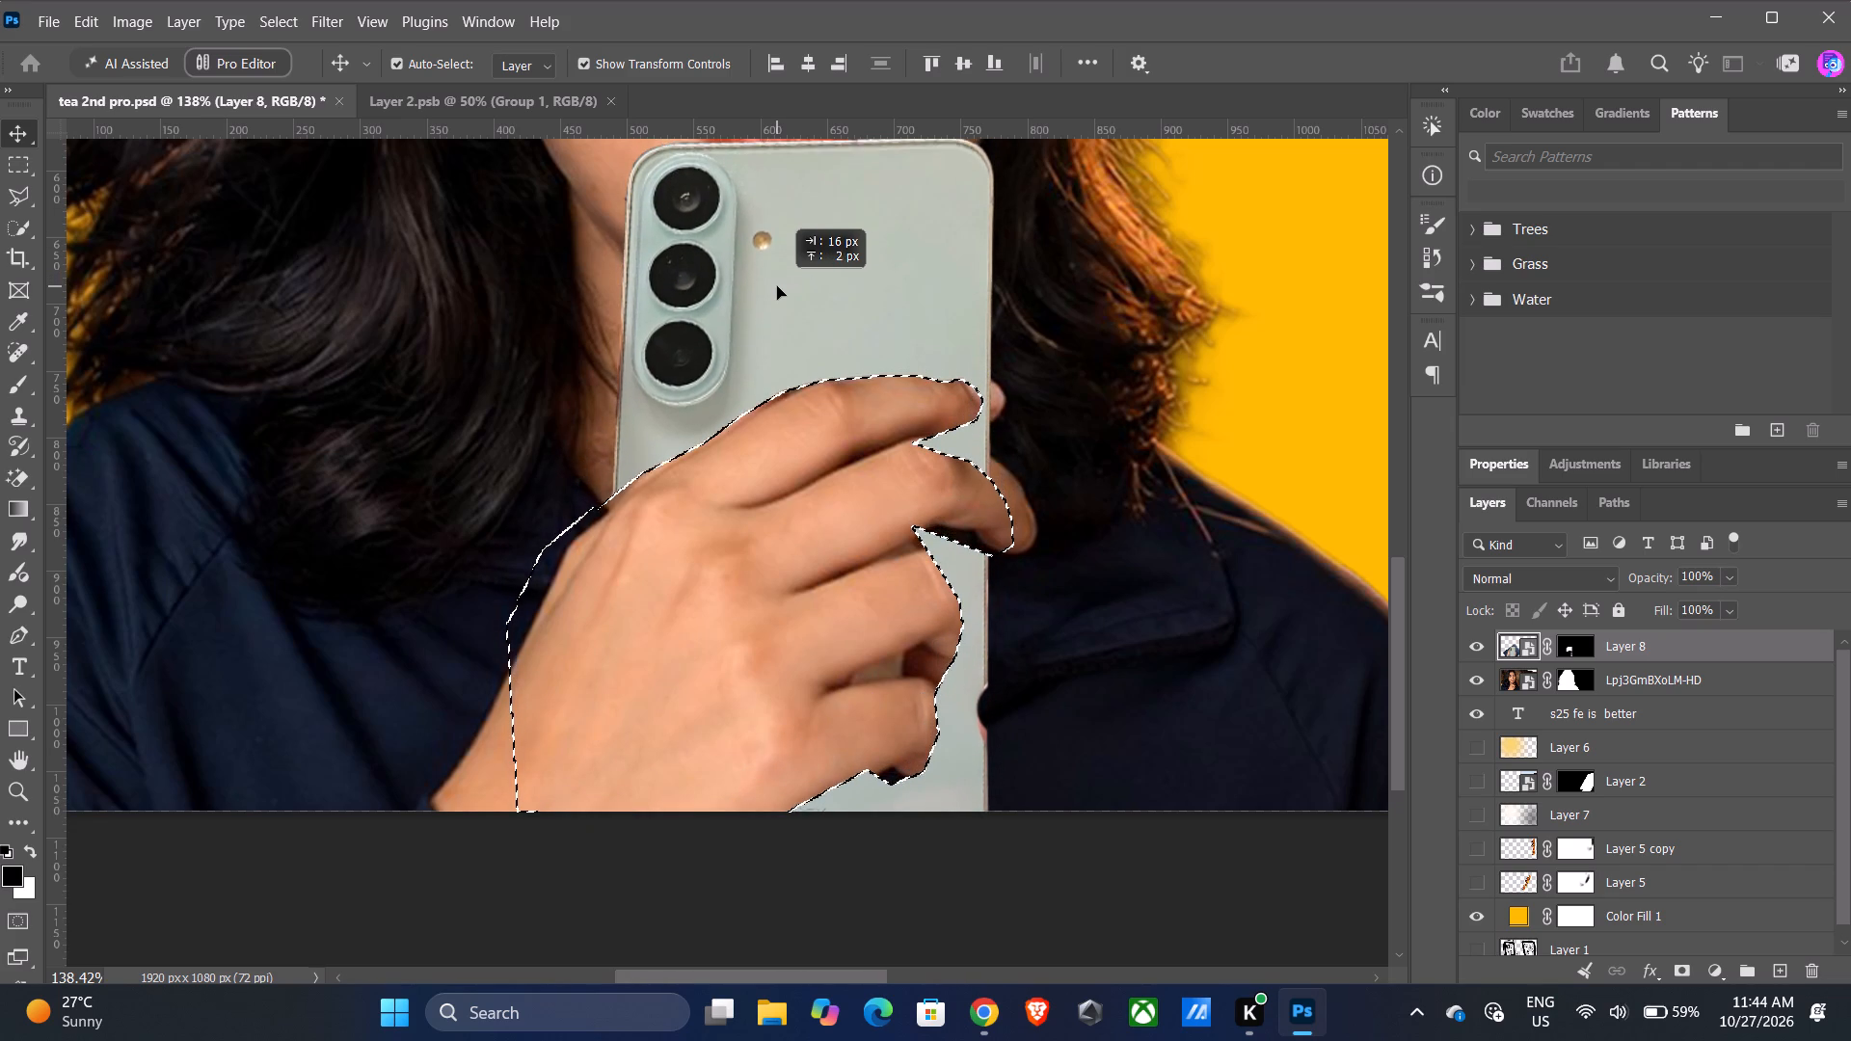
pyautogui.moveTo(777, 286); pyautogui.dragTo(777, 289)
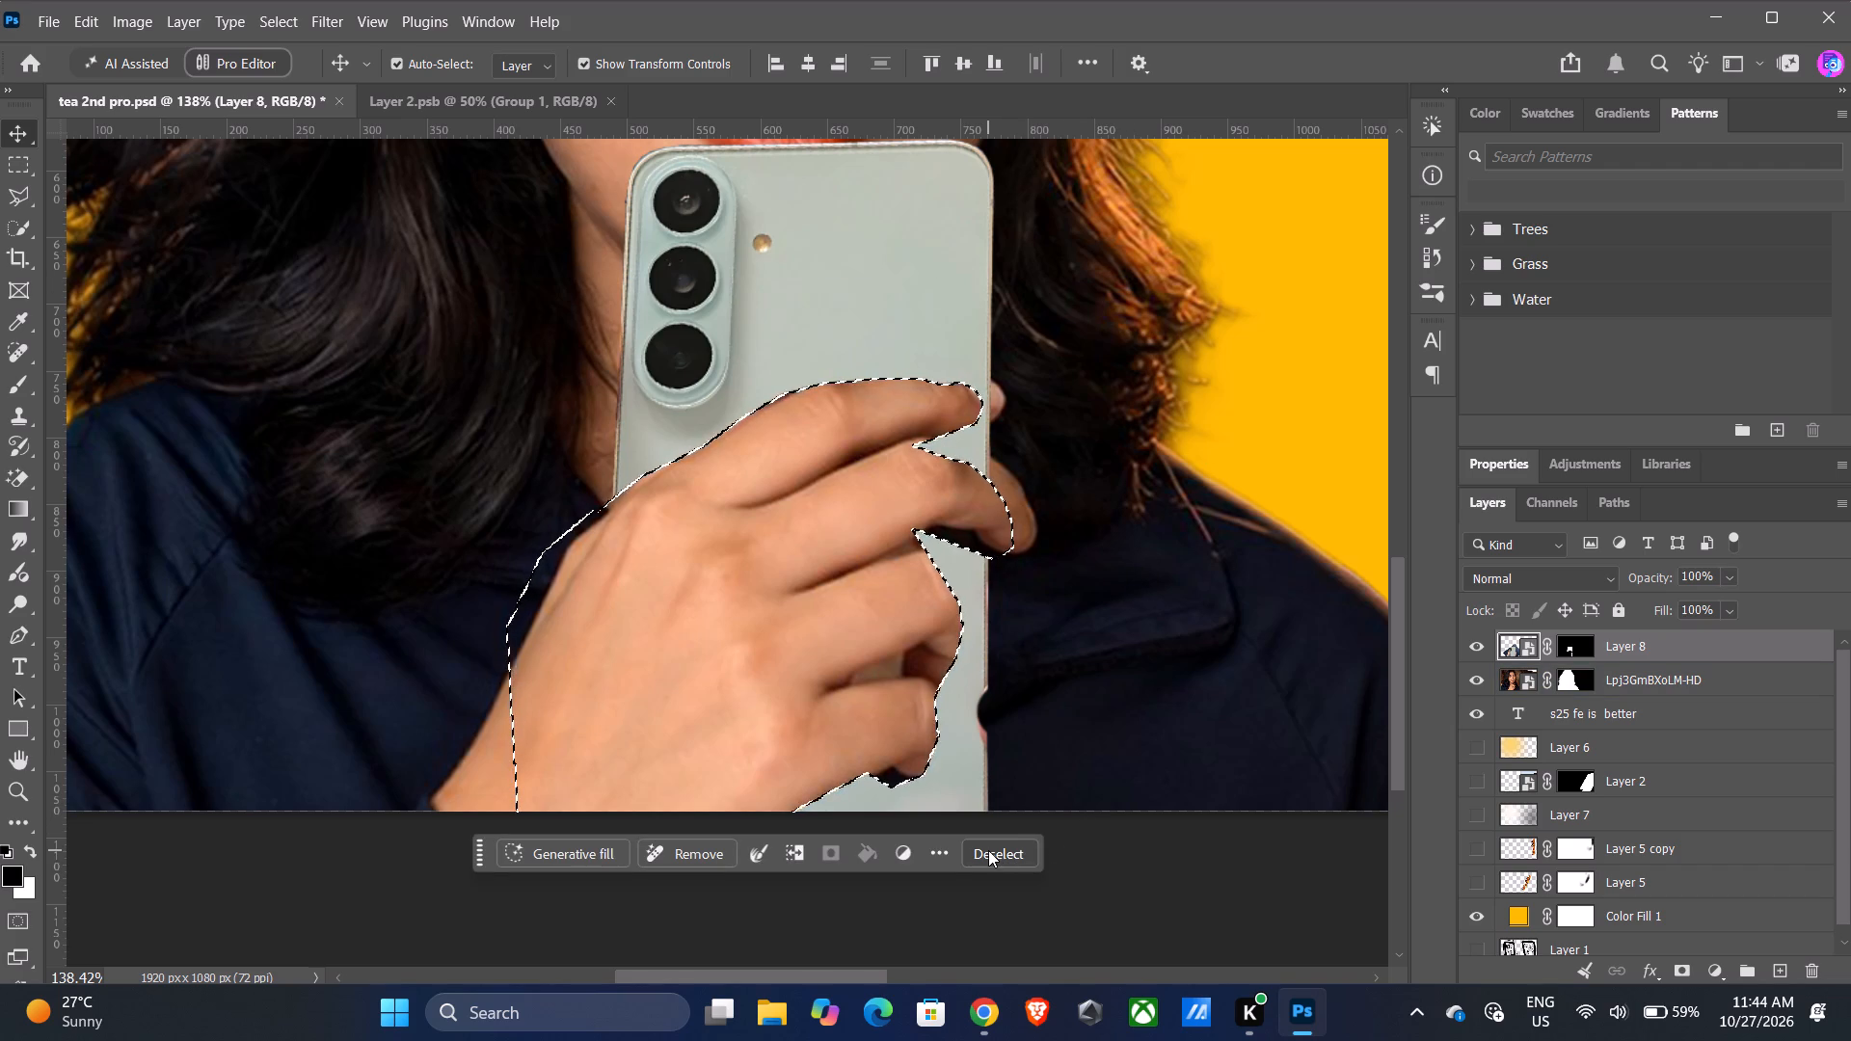
pyautogui.click(988, 850)
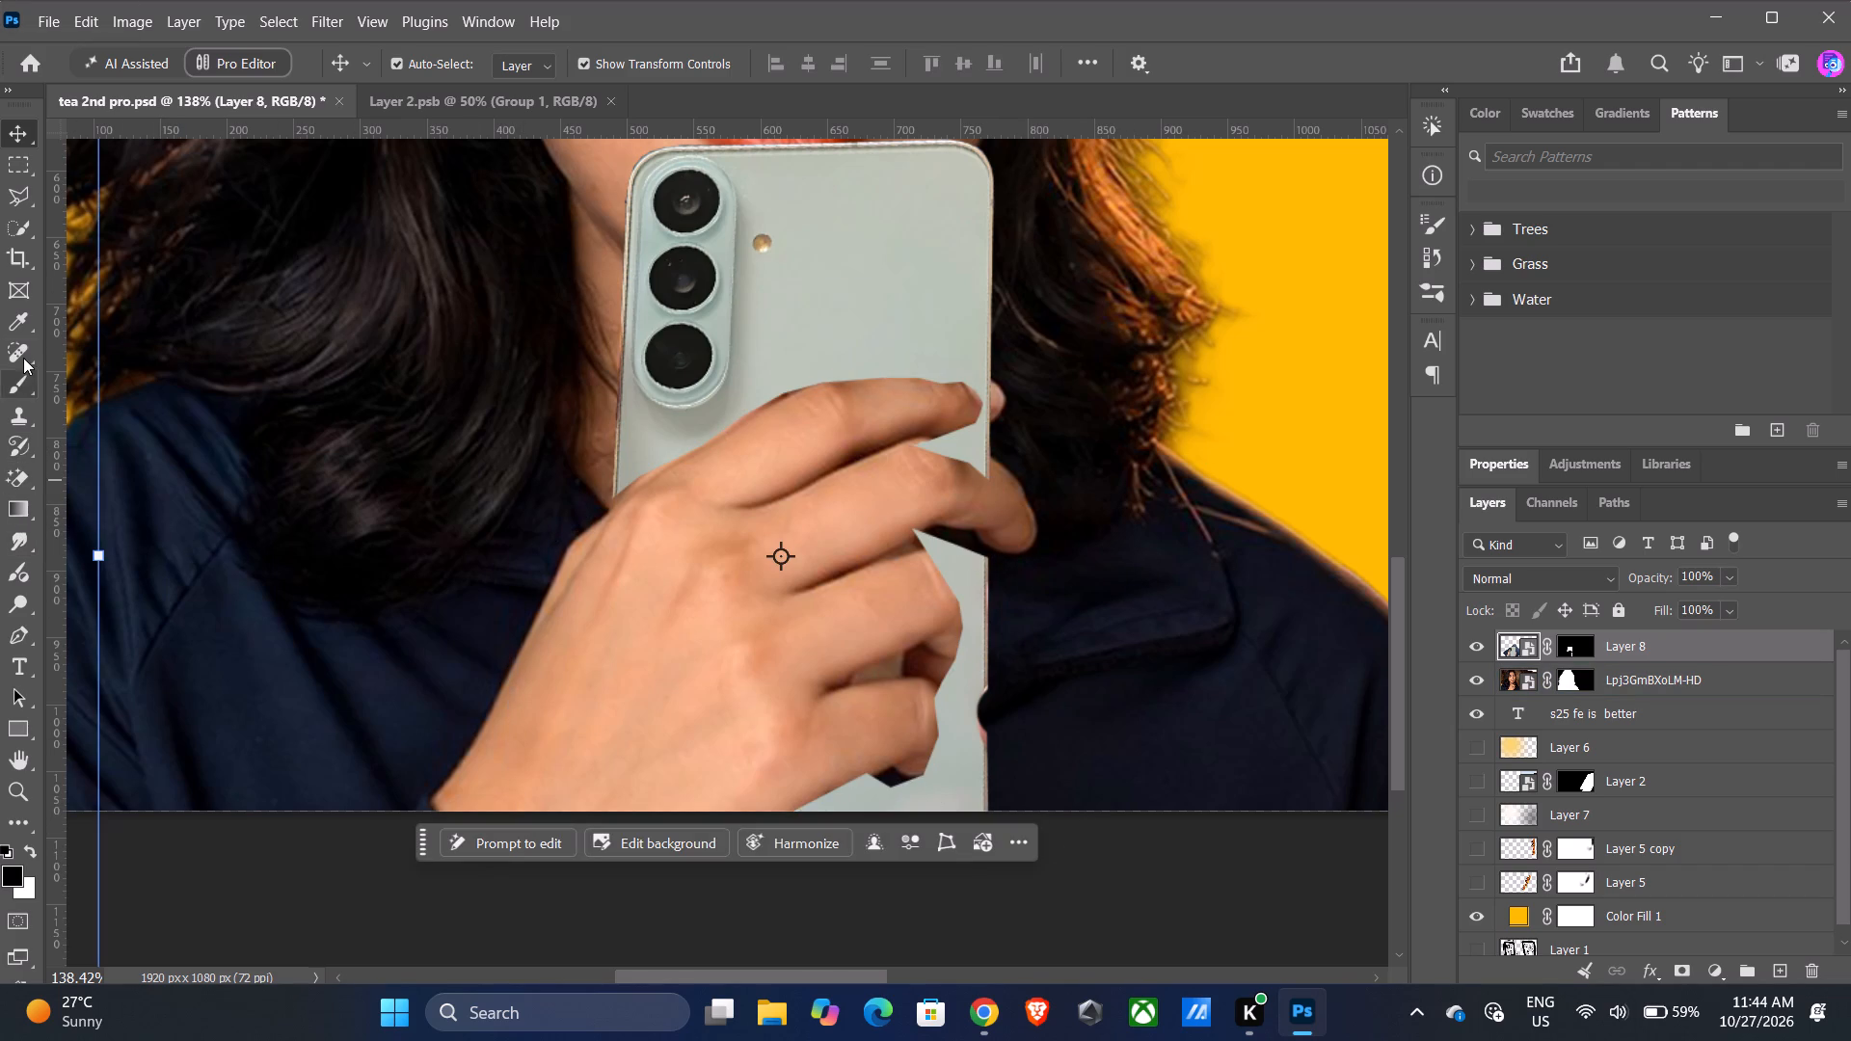
# Close Photoshop, saving the changes to tea 2nd pro.psd.
pyautogui.scroll(7, 1074, 544)
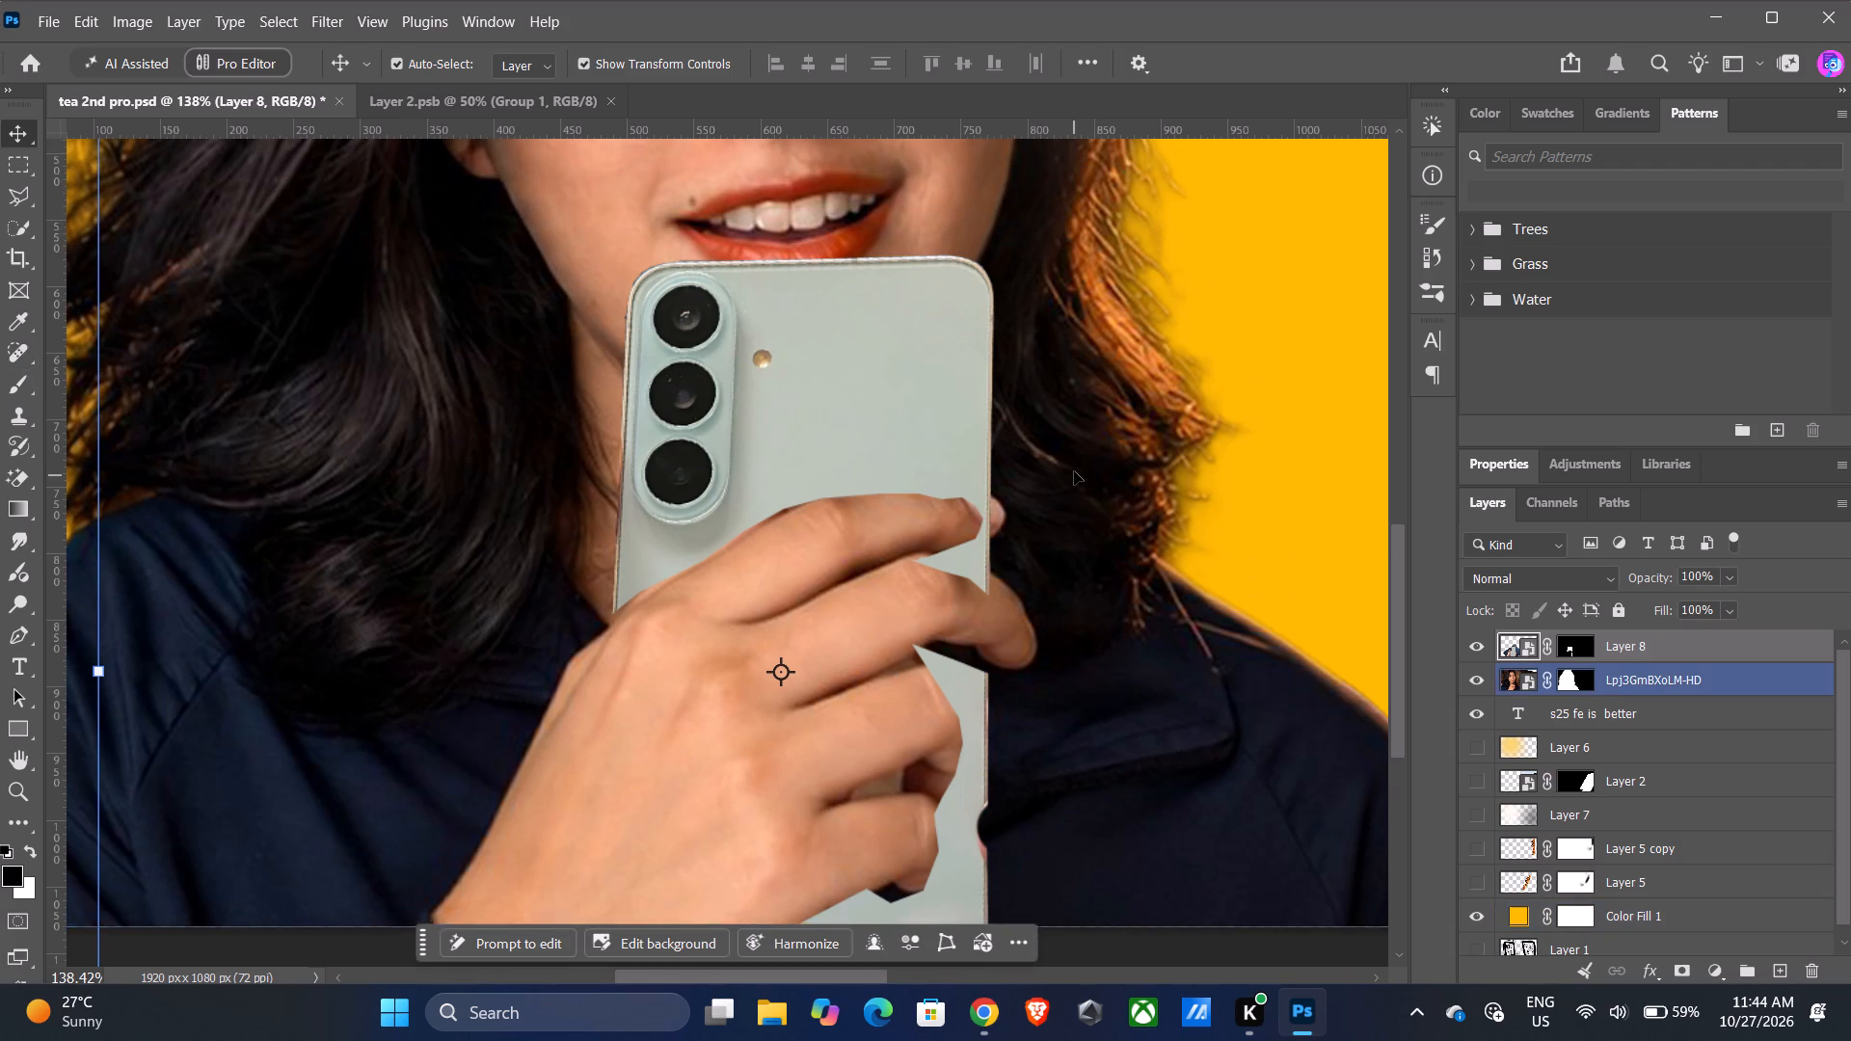
pyautogui.scroll(10, 1074, 471)
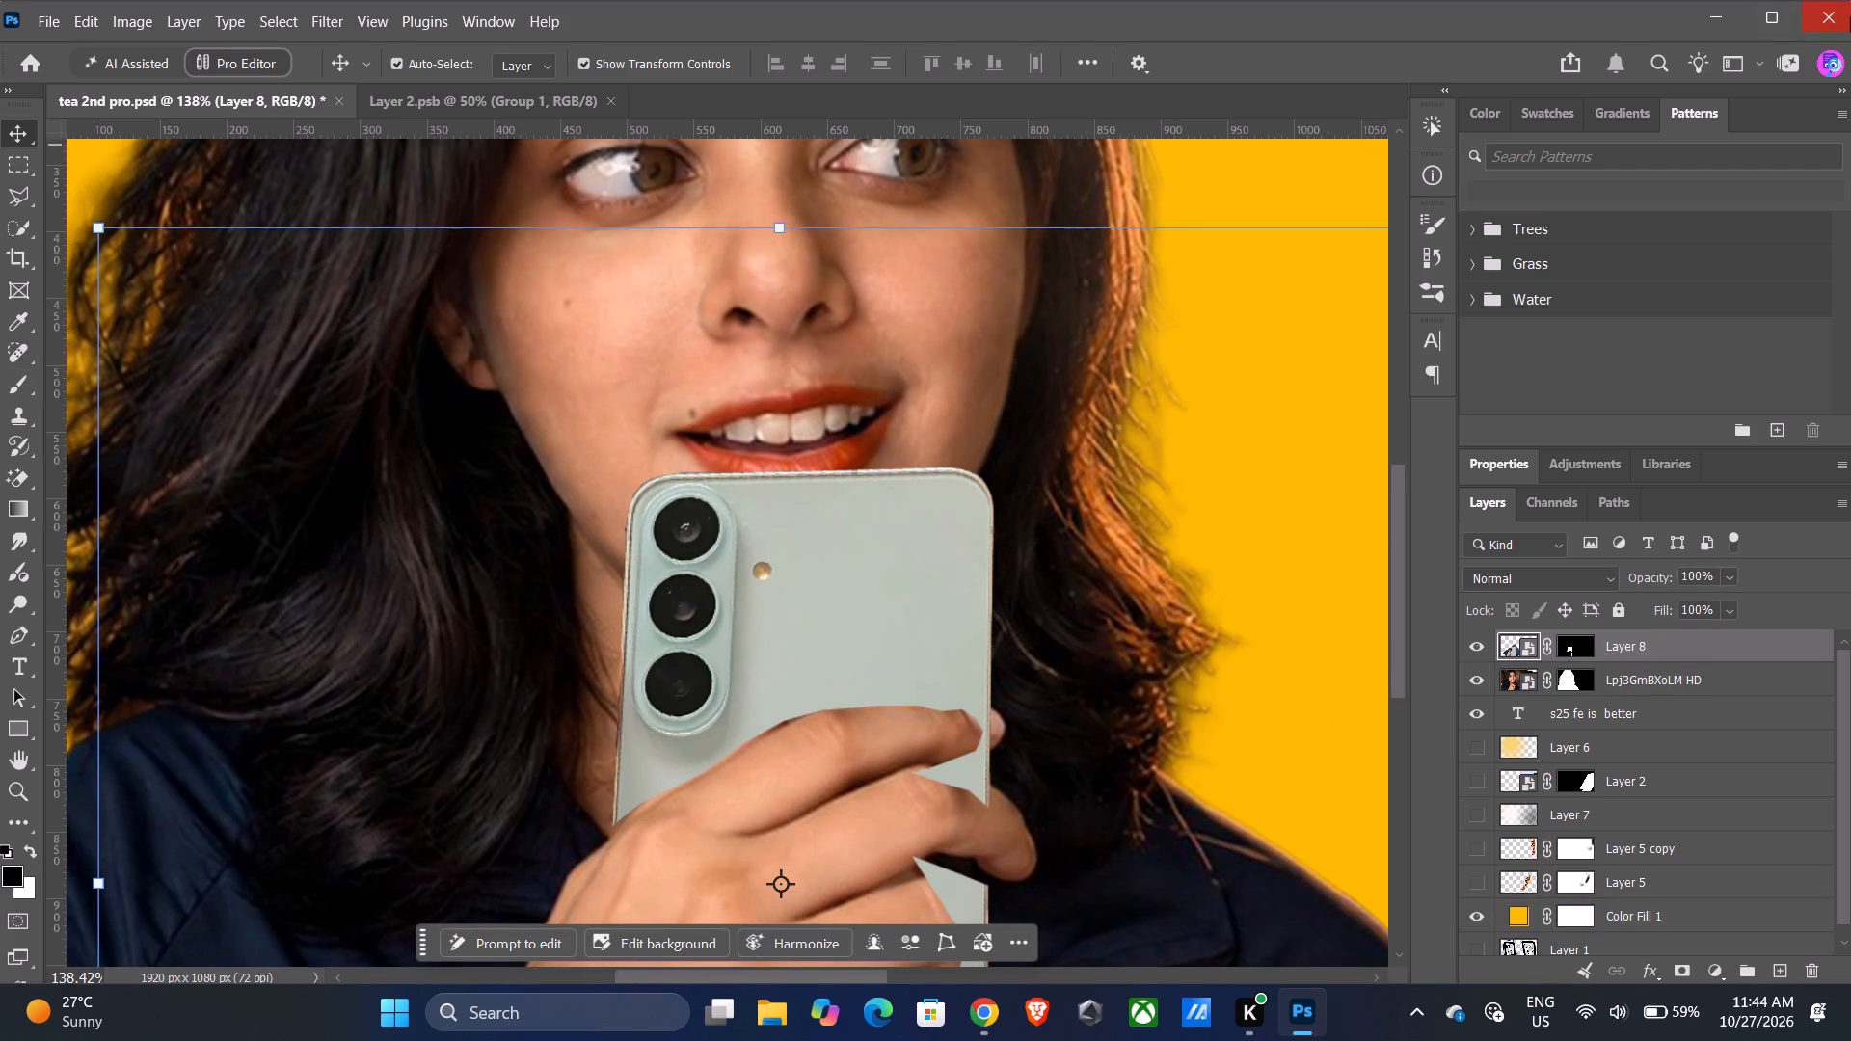
pyautogui.click(1850, 16)
pyautogui.click(868, 402)
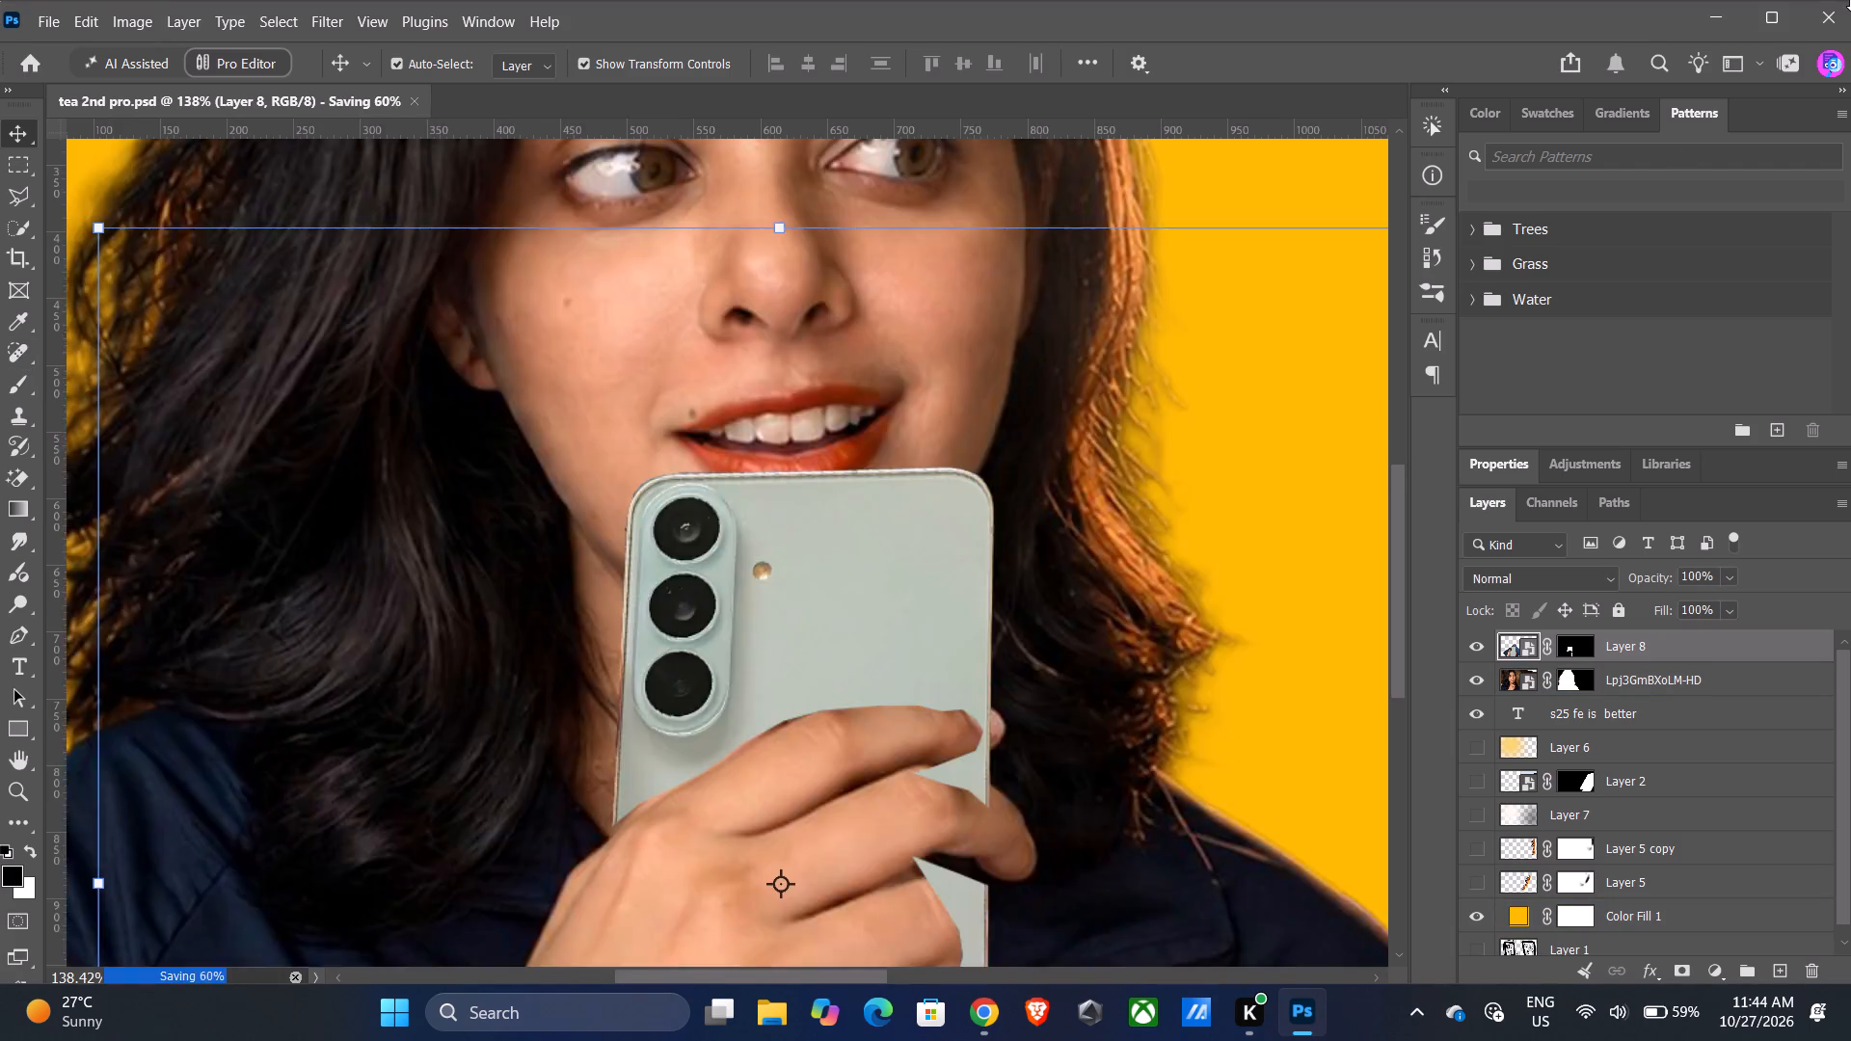
pyautogui.click(1850, 0)
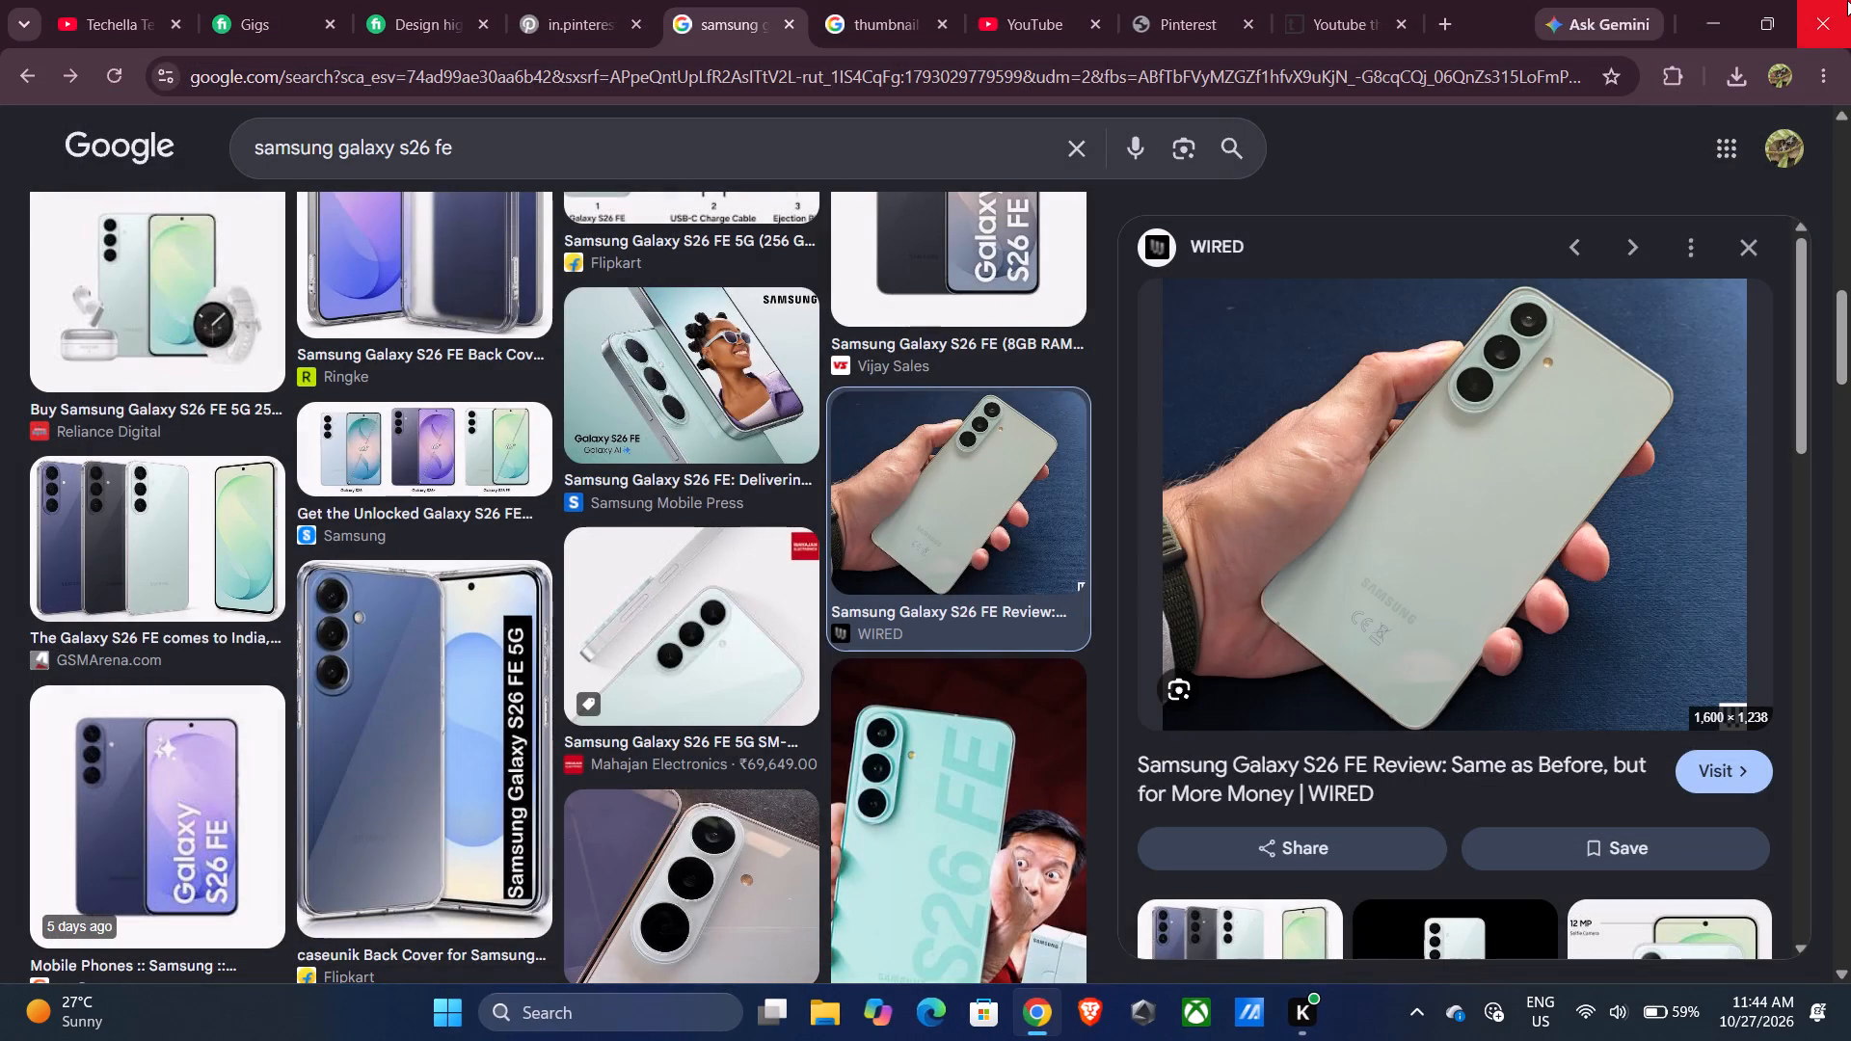